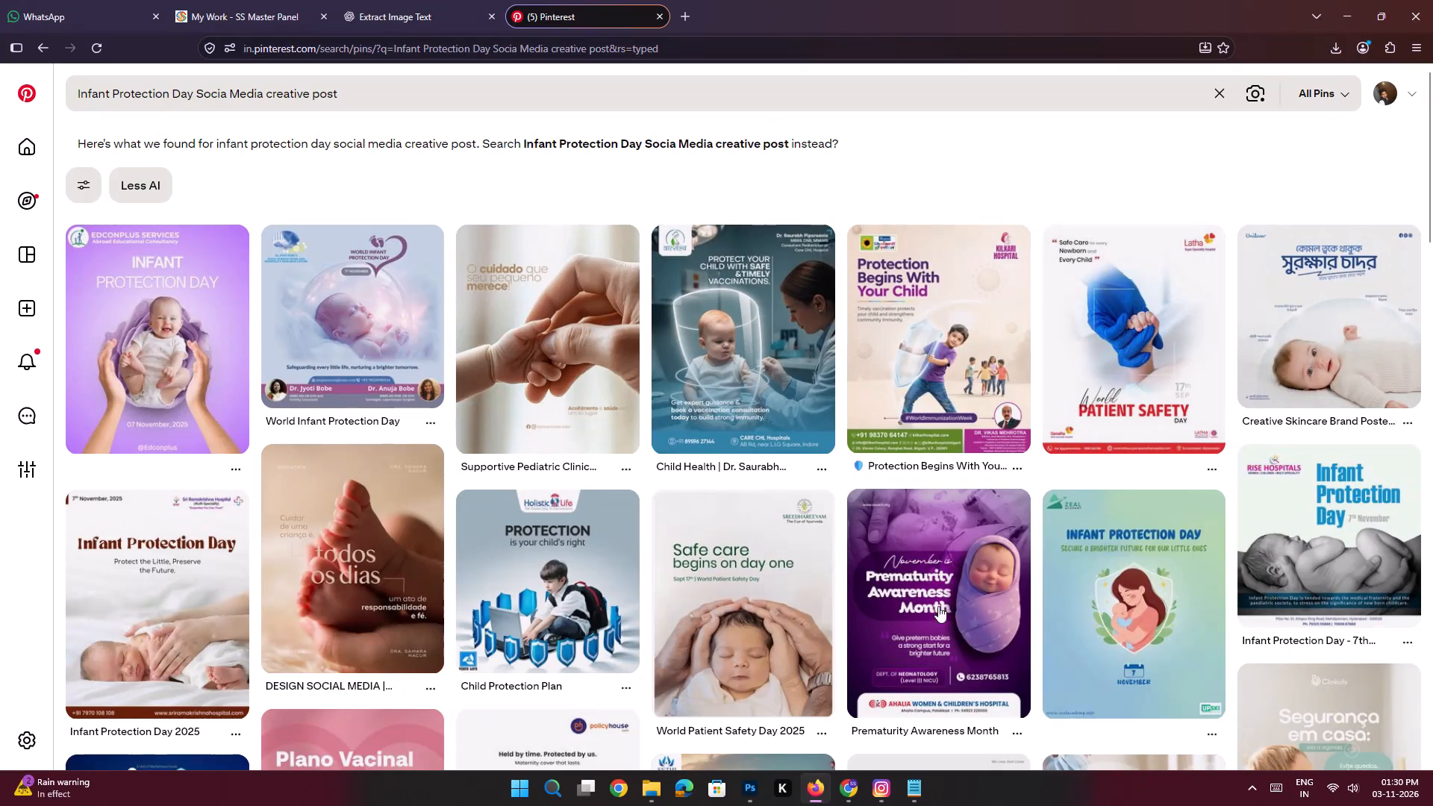
{"action": "left_click", "coordinate": [912, 797]}
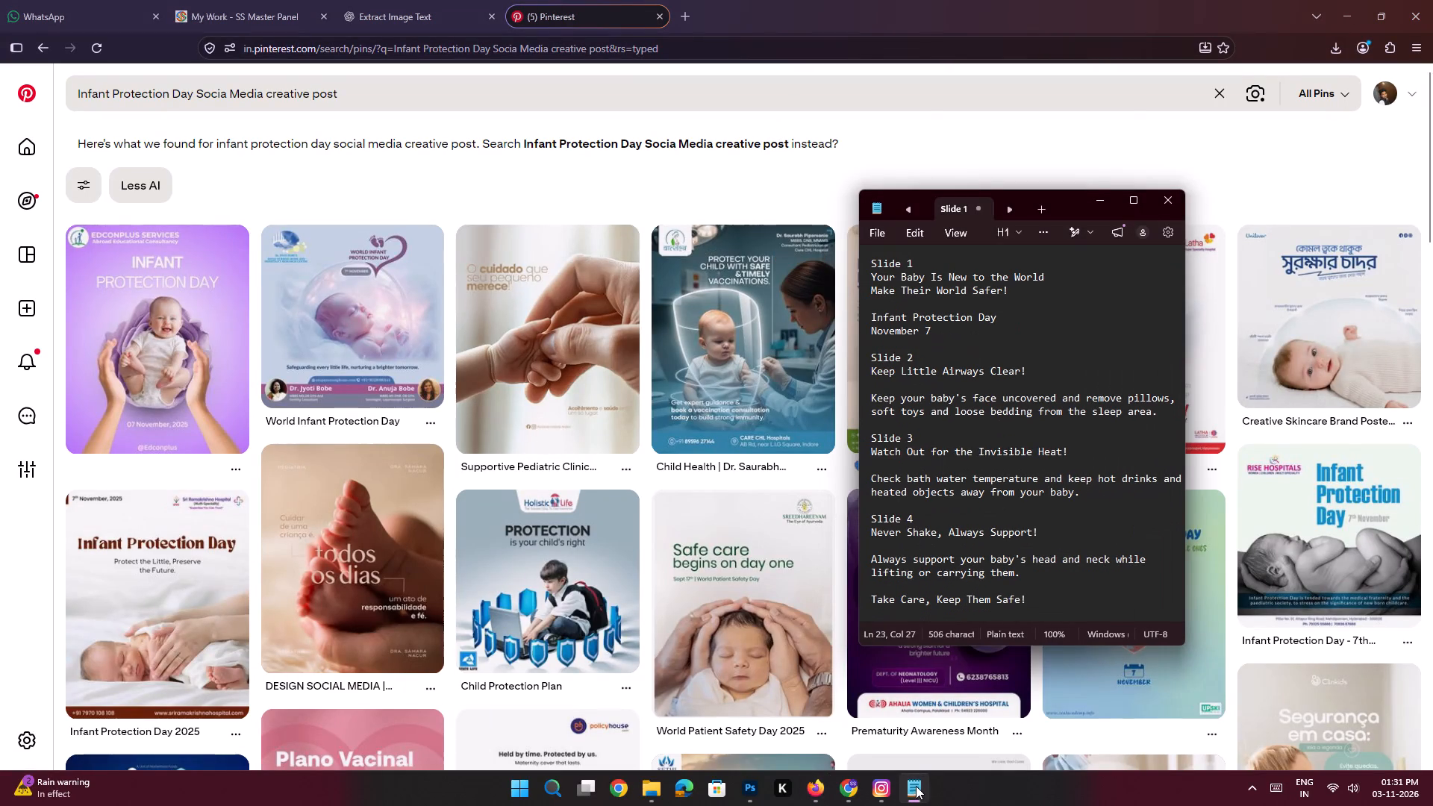
{"action": "scroll", "coordinate": [1016, 312], "scroll_direction": "up", "scroll_amount": 2}
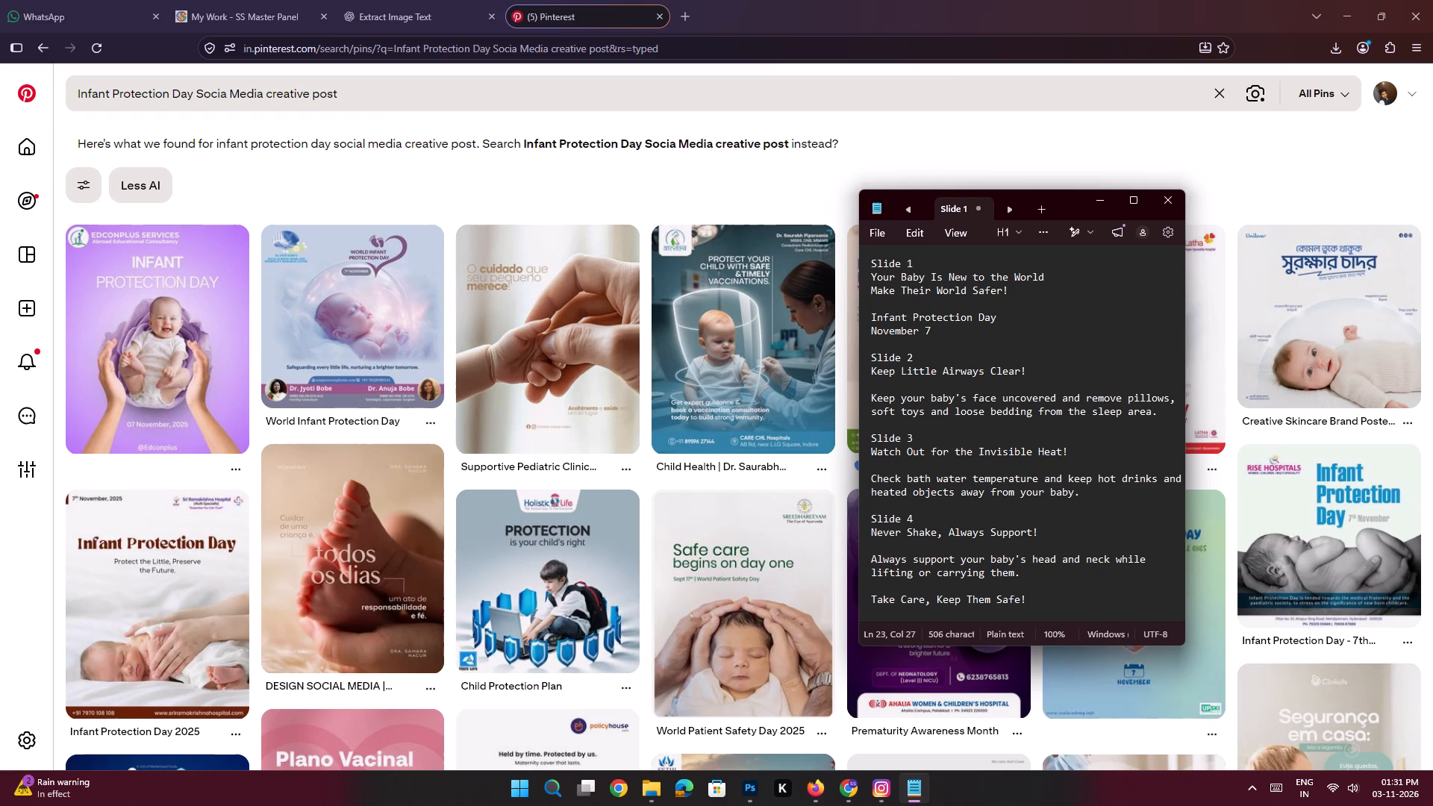
{"action": "scroll", "coordinate": [1034, 519], "scroll_direction": "down", "scroll_amount": 2}
{"action": "scroll", "coordinate": [1043, 331], "scroll_direction": "up", "scroll_amount": 4}
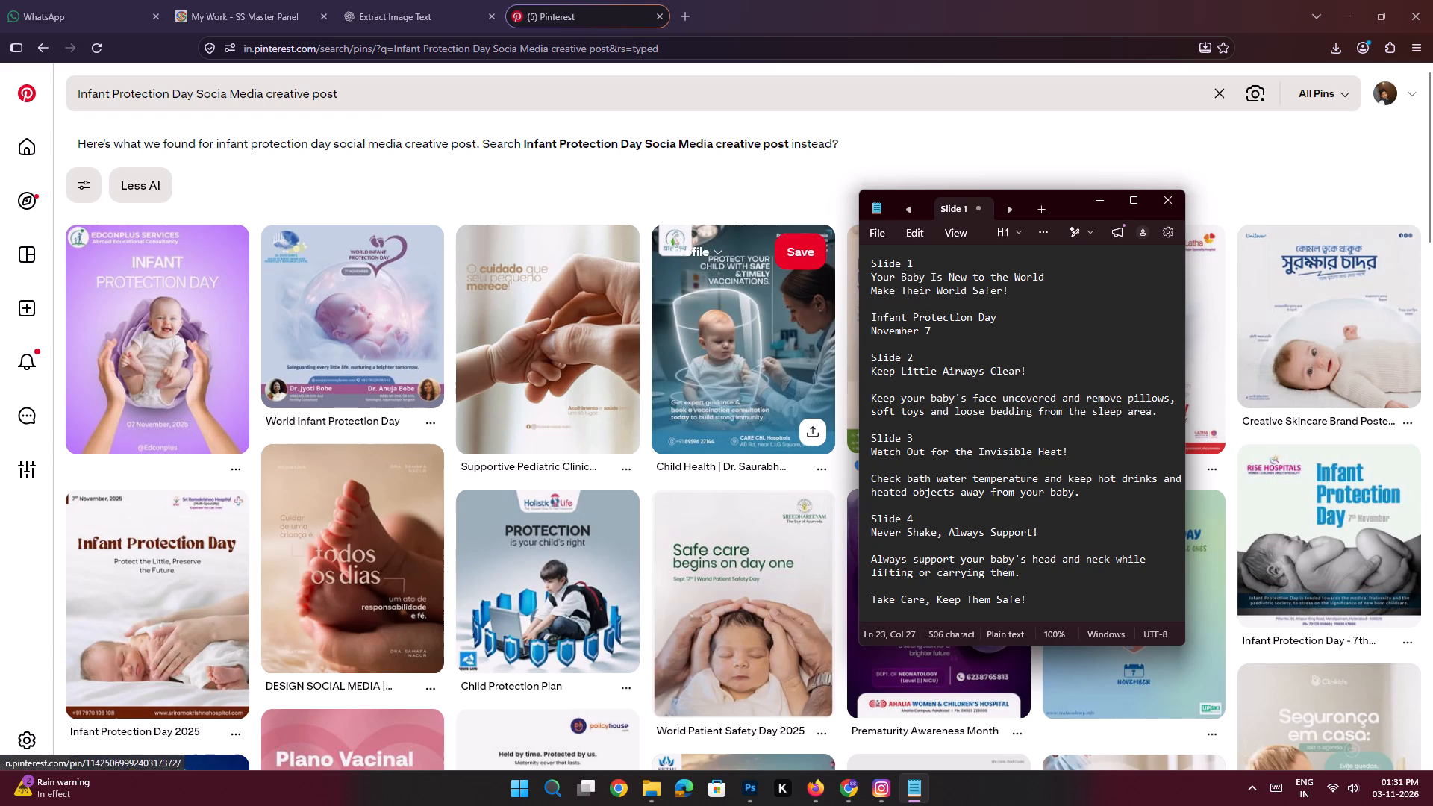
{"action": "left_click_drag", "start_coordinate": [871, 260], "coordinate": [1054, 612]}
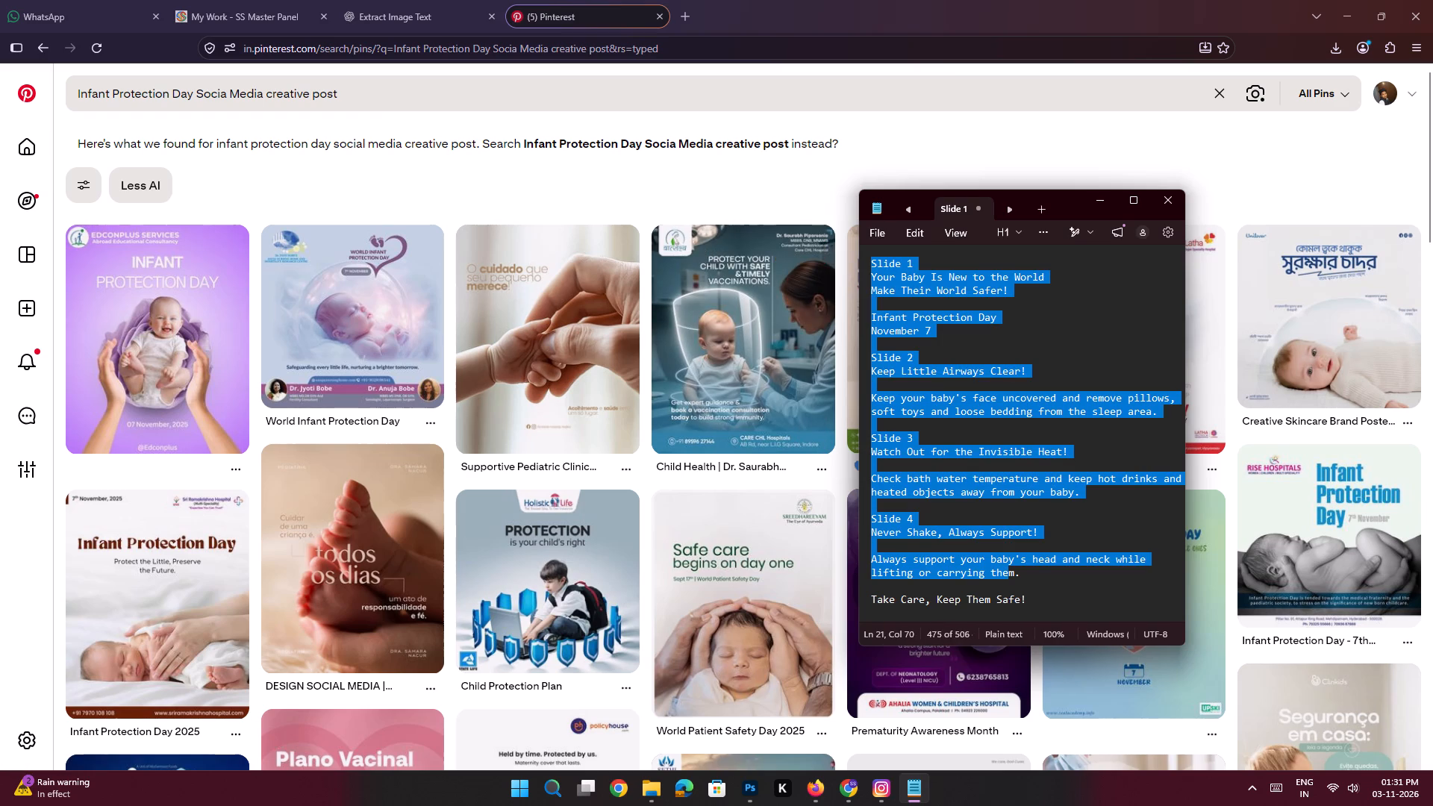
{"action": "left_click_drag", "start_coordinate": [1054, 612], "coordinate": [1034, 599]}
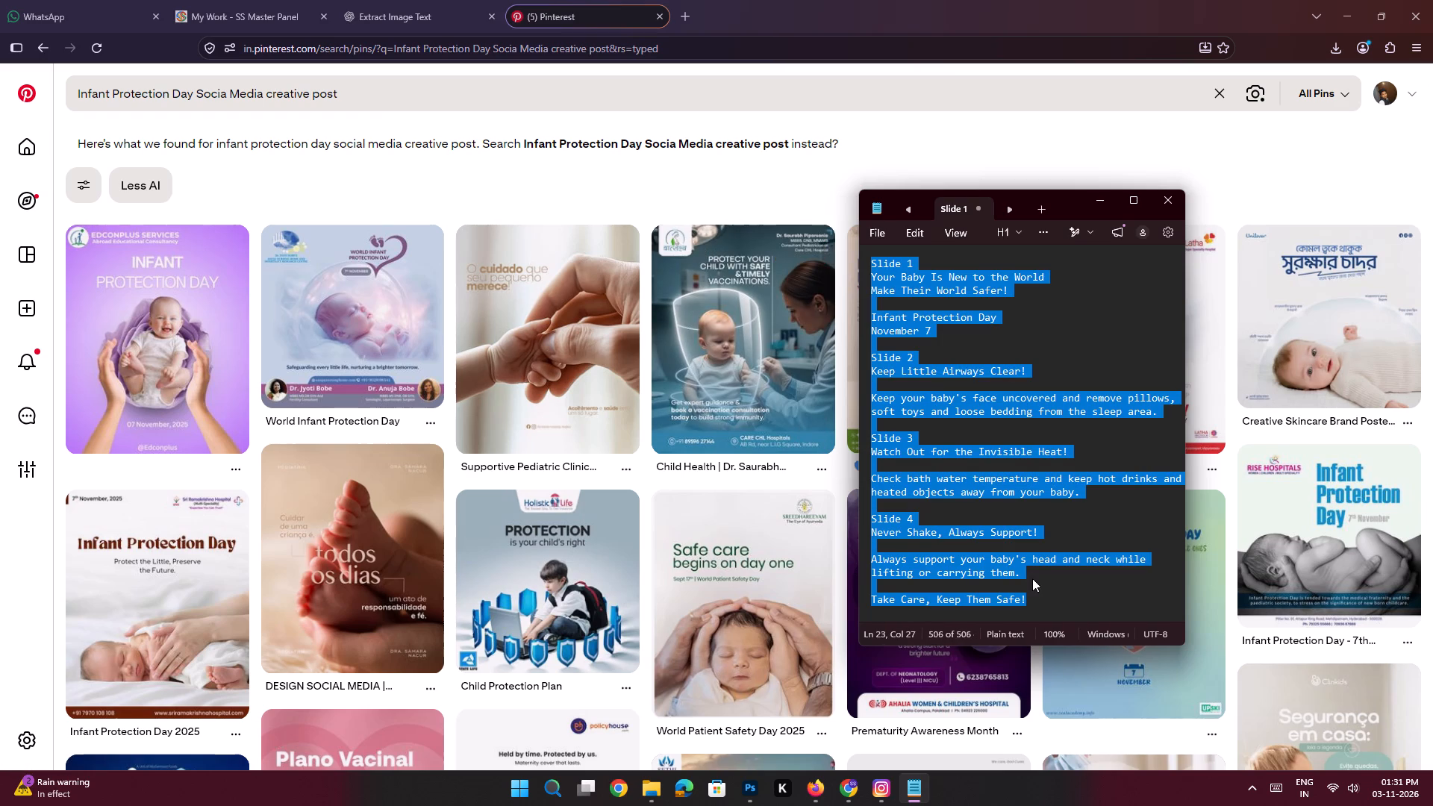
{"action": "key", "text": "ctrl+c"}
{"action": "key", "text": "ctrl+c"}
{"action": "key", "text": "ctrl+c"}
{"action": "key", "text": "ctrl+c"}
{"action": "key", "text": "ctrl+c"}
{"action": "key", "text": "ctrl+c"}
{"action": "key", "text": "ctrl+c"}
{"action": "key", "text": "ctrl+c"}
{"action": "key", "text": "ctrl+c"}
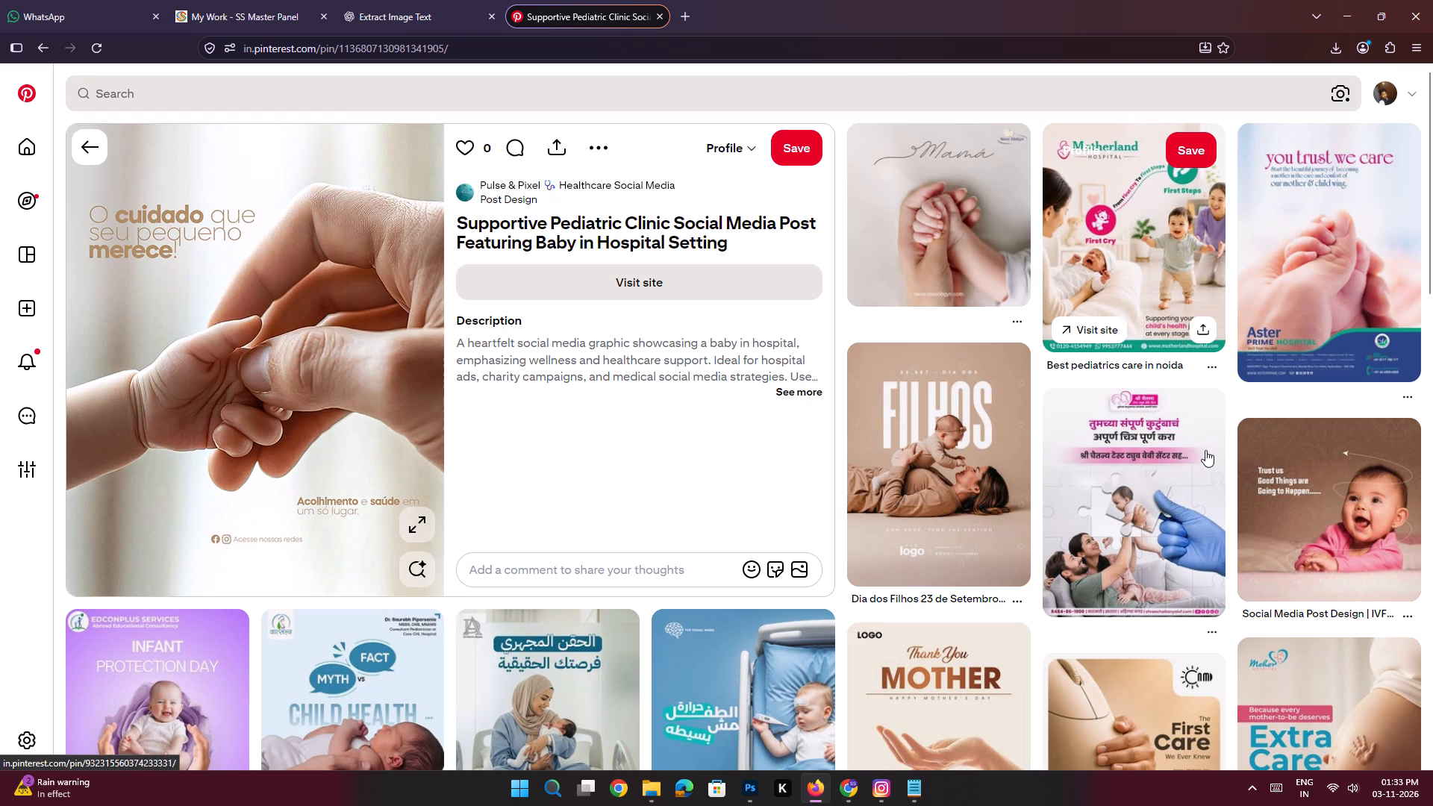
Browse the designs related to the Supportive Pediatric Clinic pin for baby care post layout and imagery references.
{"action": "scroll", "coordinate": [1205, 450], "scroll_direction": "down", "scroll_amount": 2}
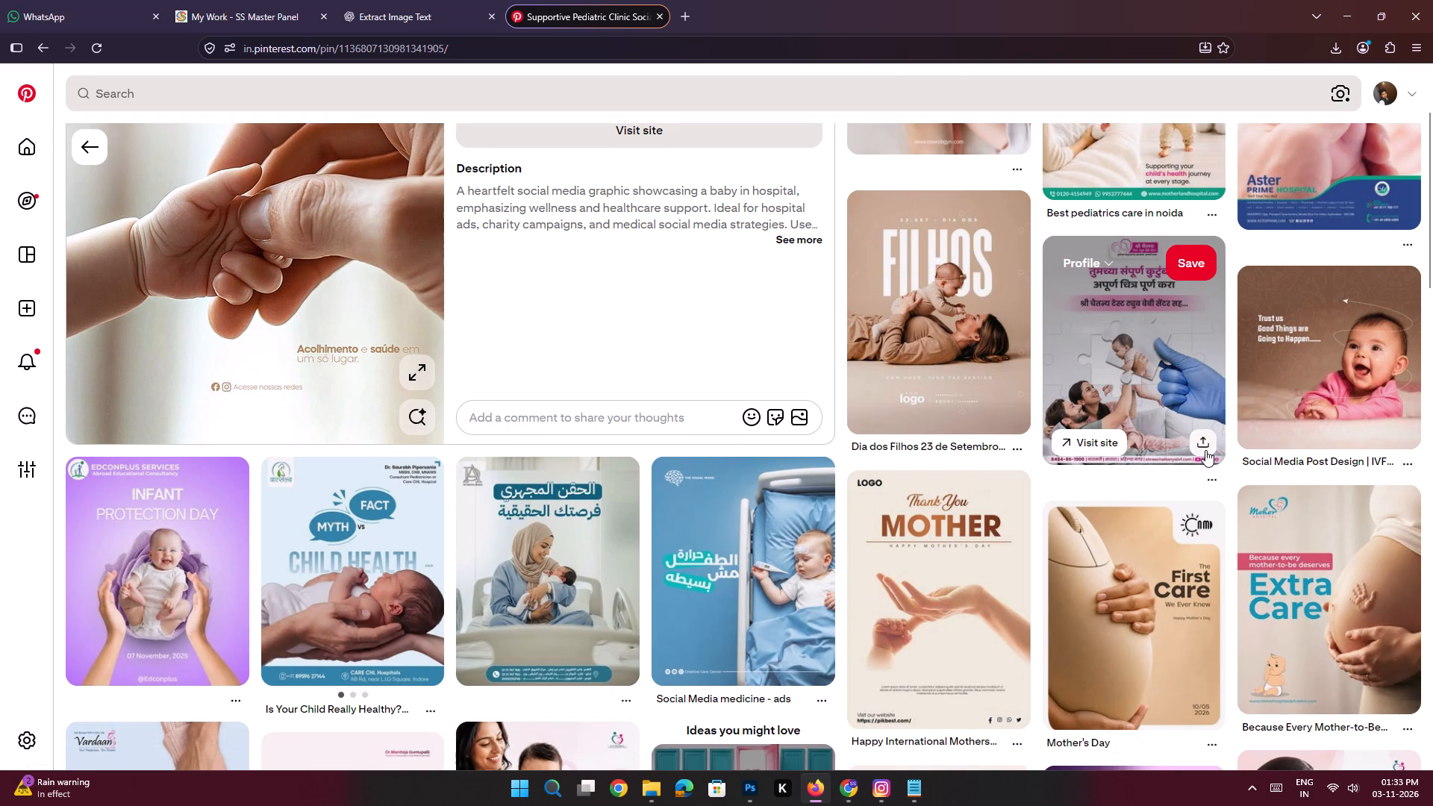
{"action": "scroll", "coordinate": [1205, 450], "scroll_direction": "up", "scroll_amount": 4}
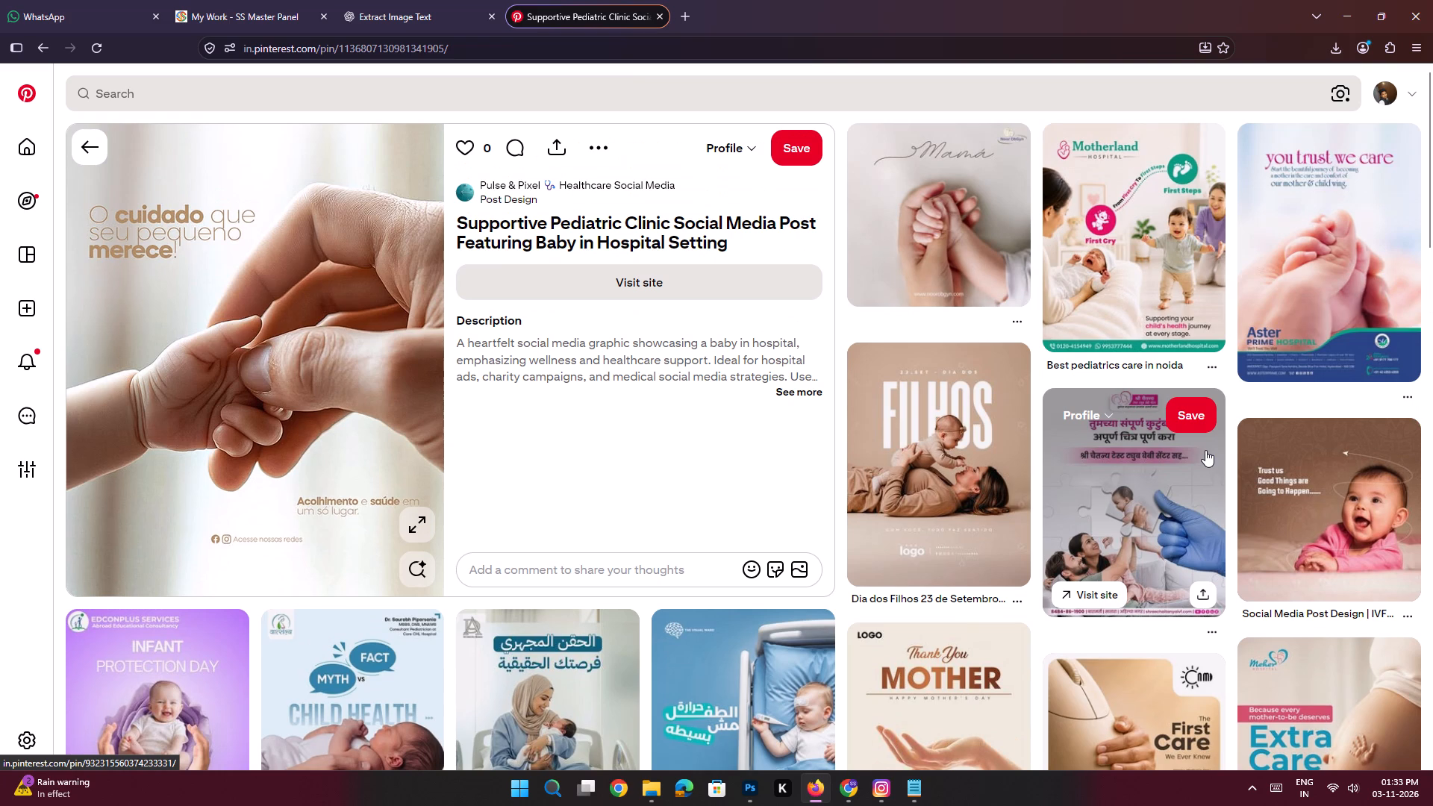
{"action": "scroll", "coordinate": [1205, 450], "scroll_direction": "down", "scroll_amount": 3}
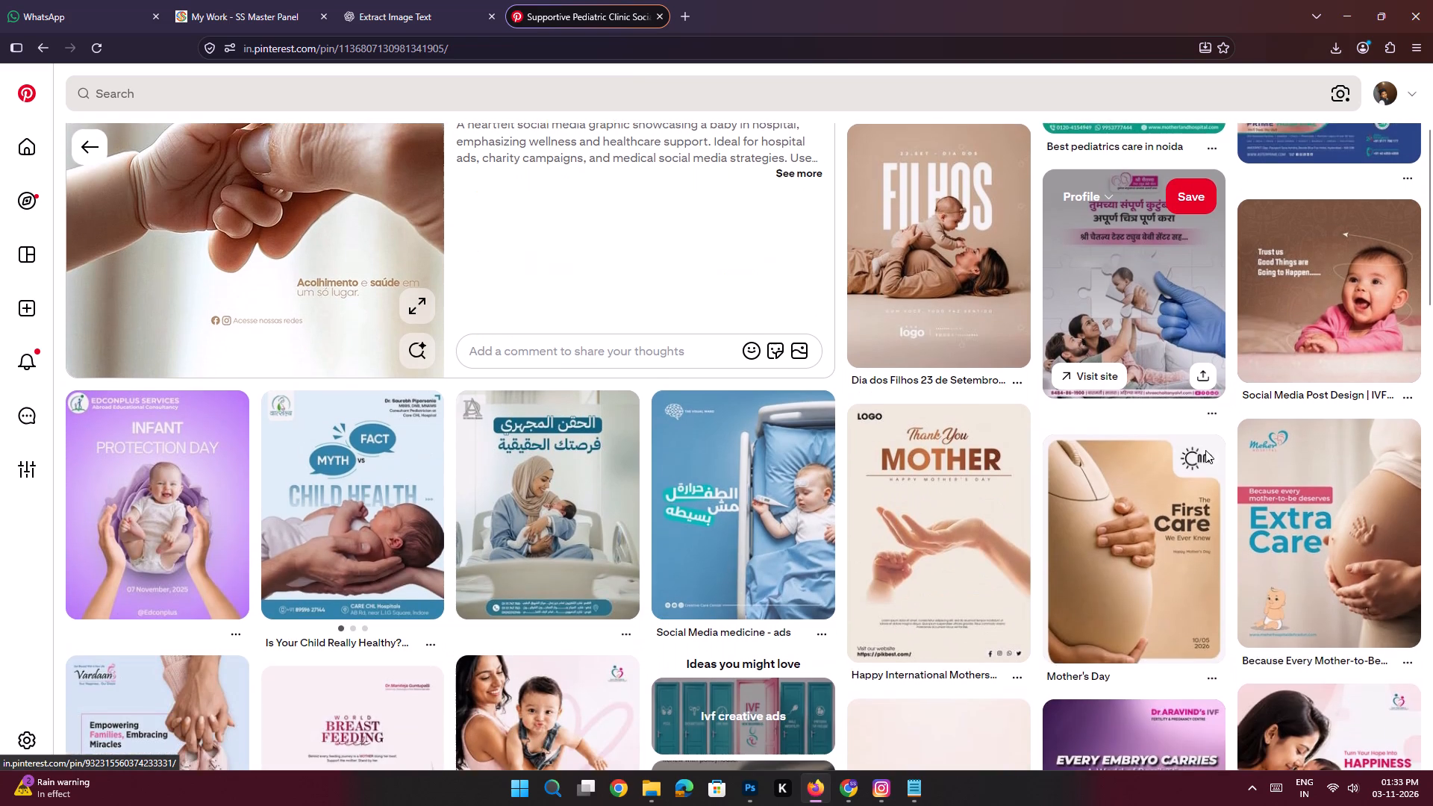
{"action": "scroll", "coordinate": [1205, 450], "scroll_direction": "down", "scroll_amount": 2}
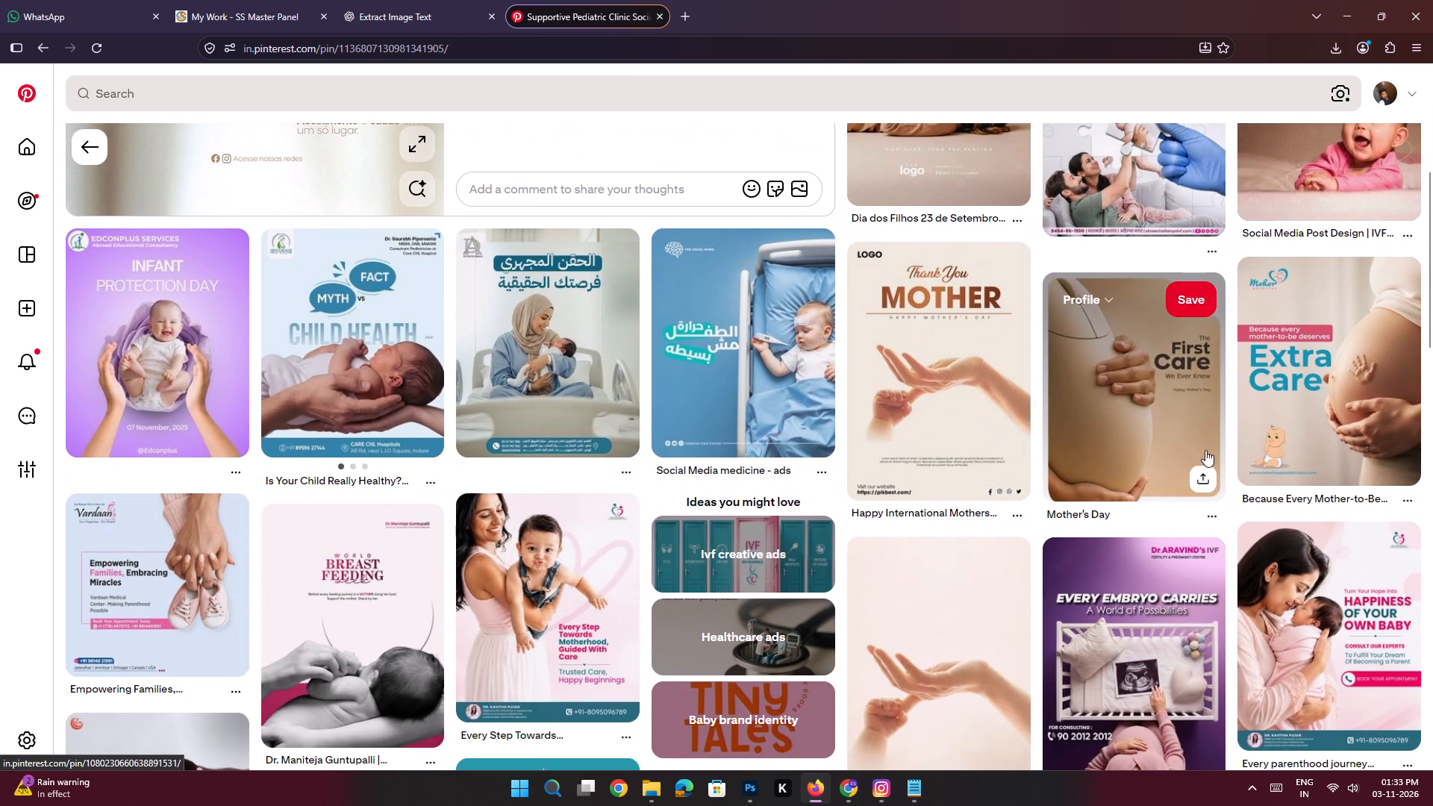
{"action": "scroll", "coordinate": [1205, 450], "scroll_direction": "down", "scroll_amount": 3}
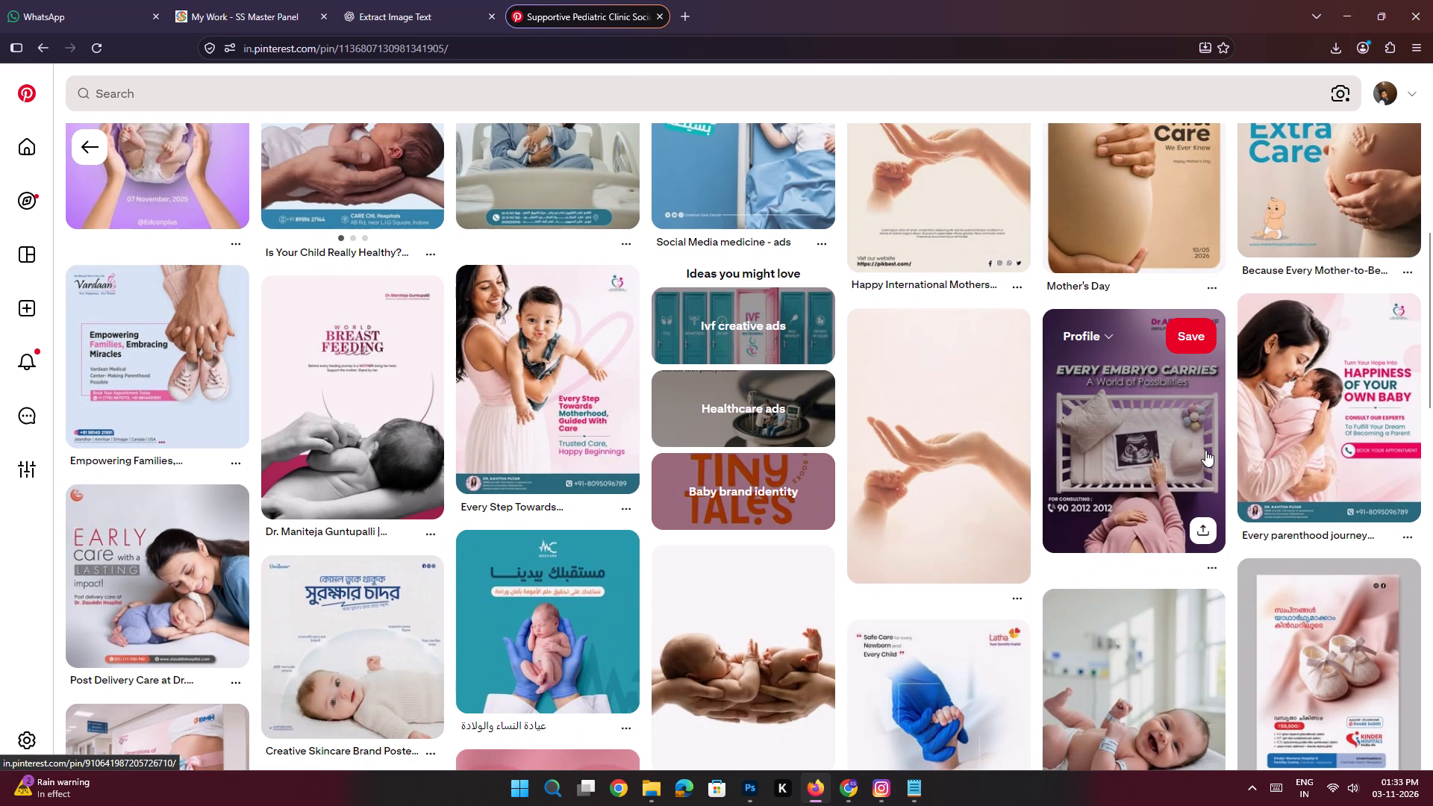
{"action": "scroll", "coordinate": [1205, 450], "scroll_direction": "down", "scroll_amount": 1}
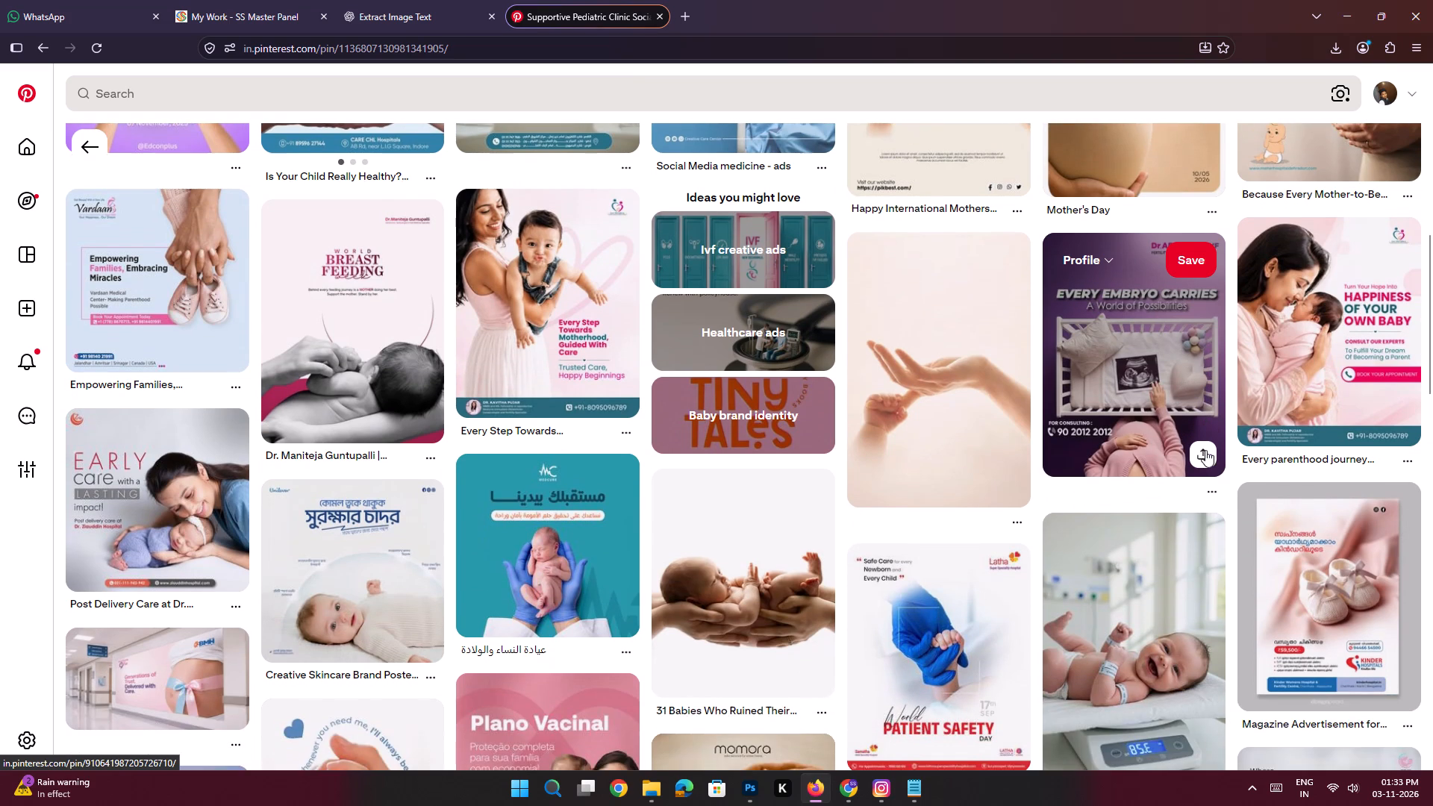
{"action": "scroll", "coordinate": [1205, 450], "scroll_direction": "down", "scroll_amount": 2}
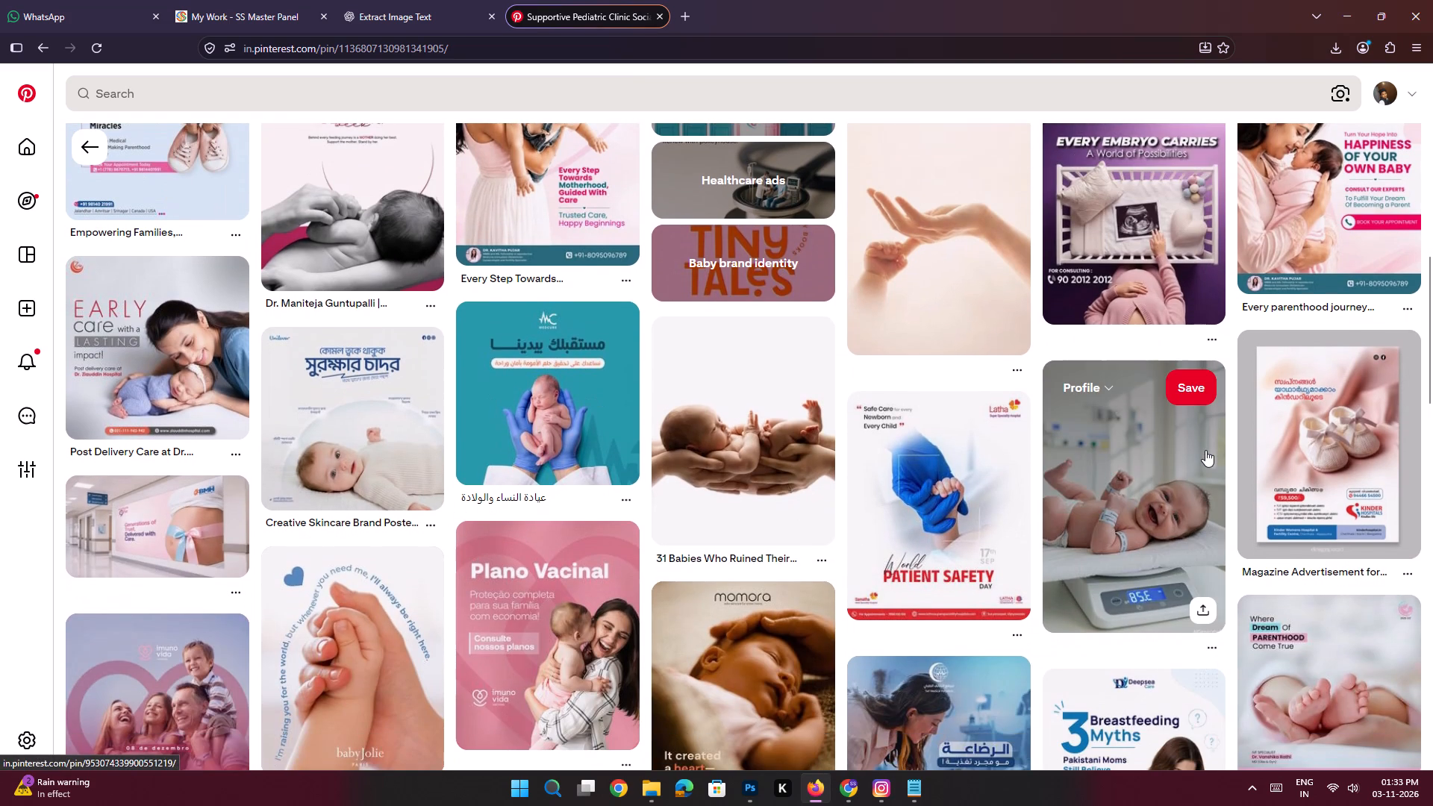
{"action": "scroll", "coordinate": [1205, 450], "scroll_direction": "down", "scroll_amount": 2}
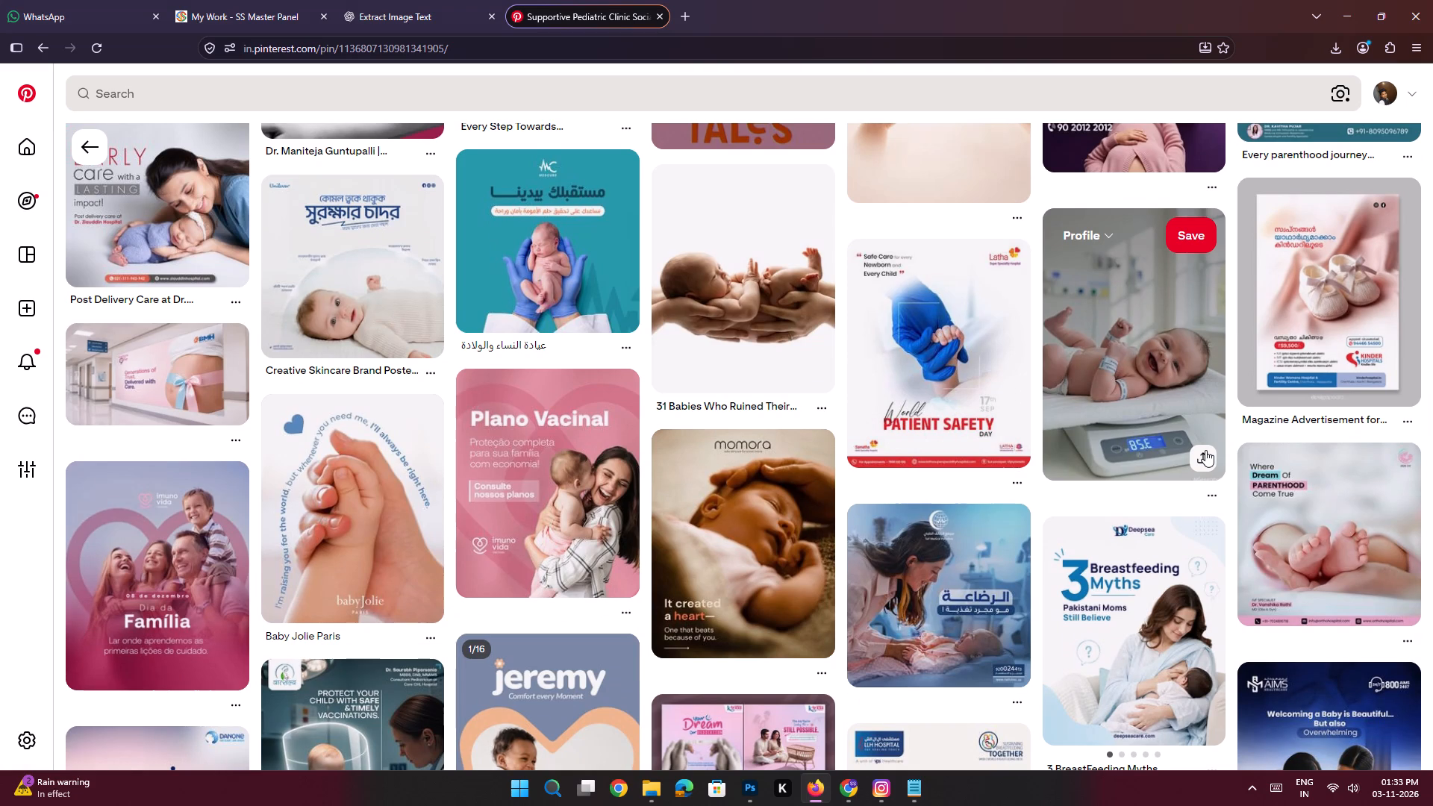
{"action": "scroll", "coordinate": [1205, 450], "scroll_direction": "down", "scroll_amount": 3}
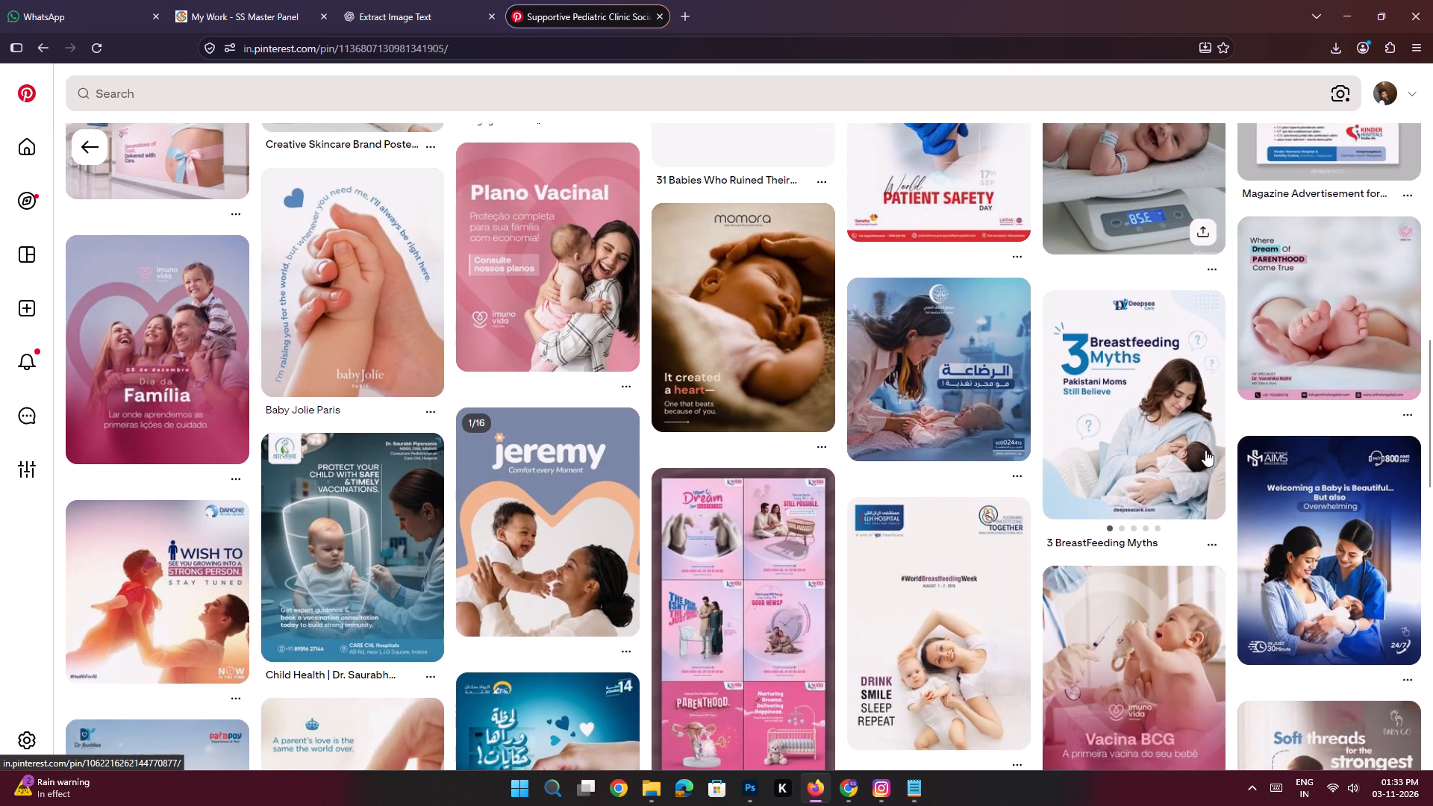
{"action": "scroll", "coordinate": [1205, 450], "scroll_direction": "down", "scroll_amount": 3}
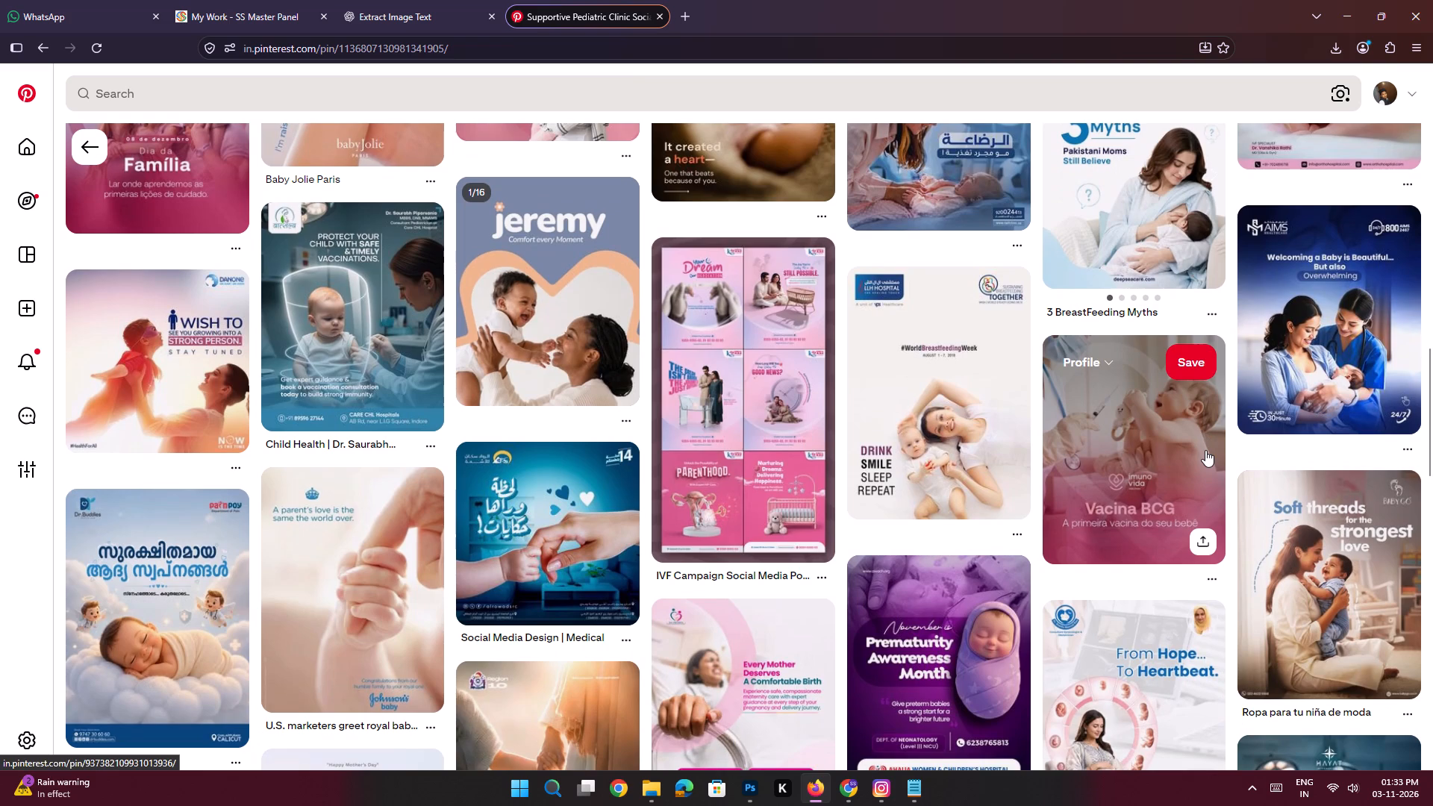
{"action": "scroll", "coordinate": [1205, 450], "scroll_direction": "down", "scroll_amount": 2}
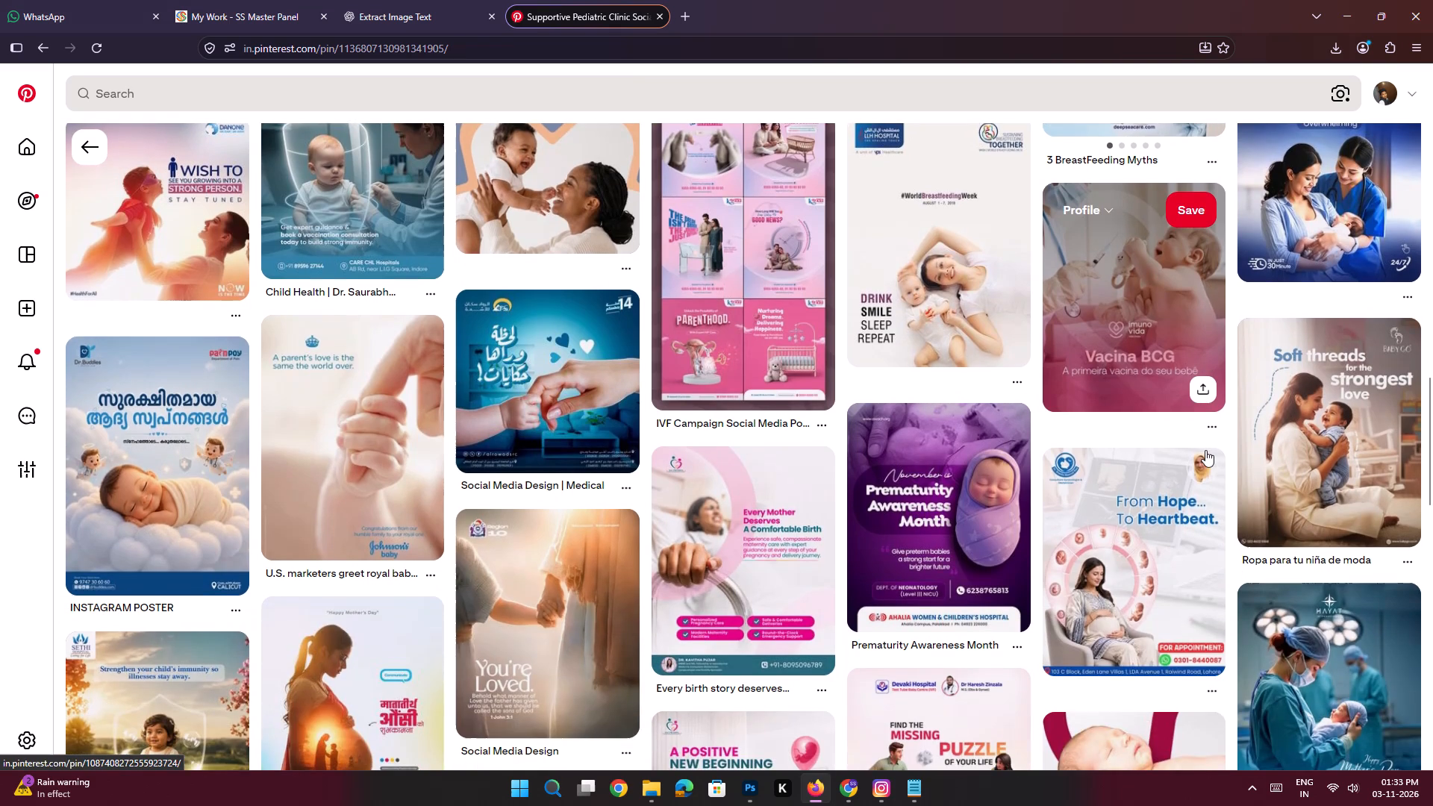
{"action": "scroll", "coordinate": [1205, 450], "scroll_direction": "down", "scroll_amount": 2}
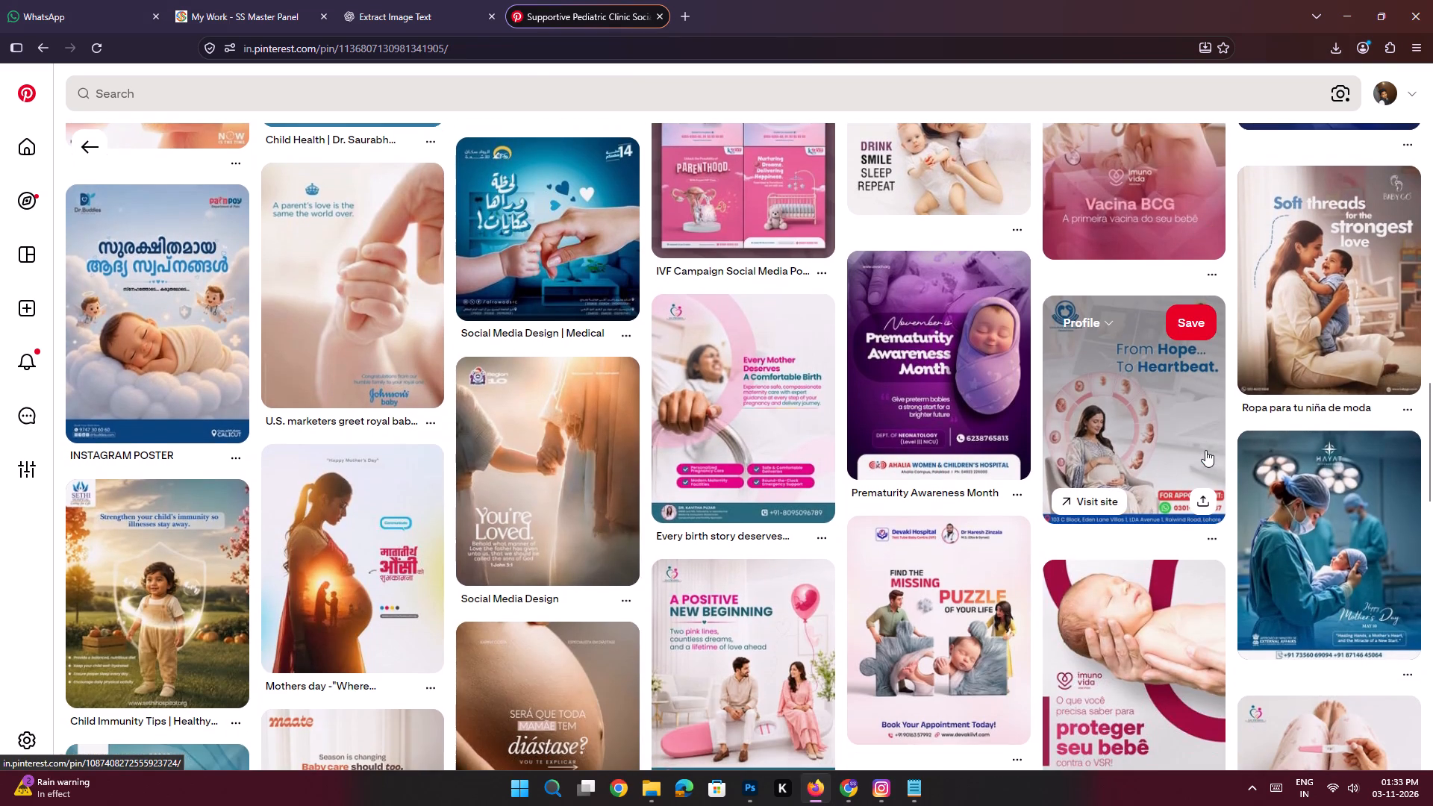
{"action": "scroll", "coordinate": [1205, 450], "scroll_direction": "down", "scroll_amount": 2}
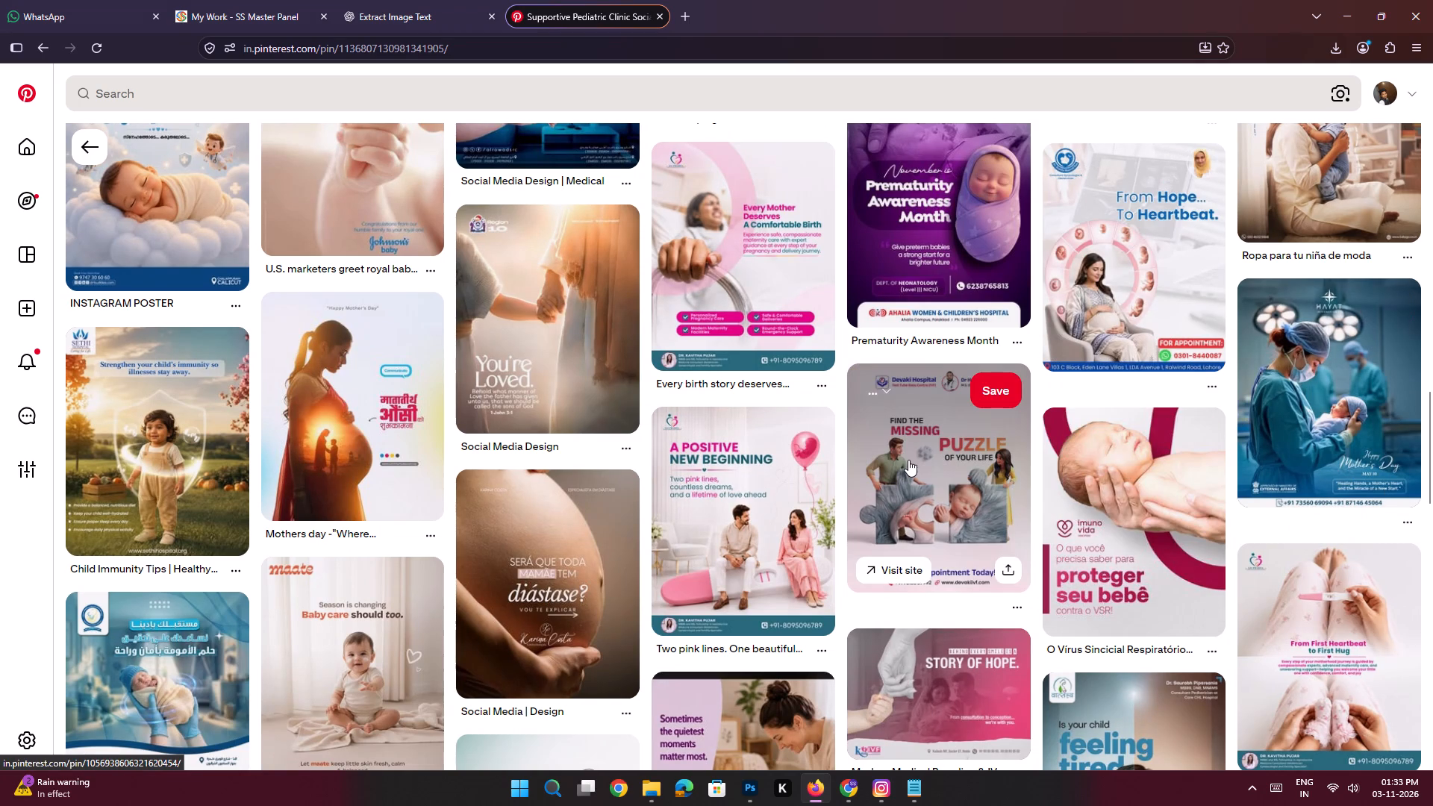
{"action": "scroll", "coordinate": [908, 460], "scroll_direction": "up", "scroll_amount": 4}
{"action": "scroll", "coordinate": [908, 460], "scroll_direction": "down", "scroll_amount": 3}
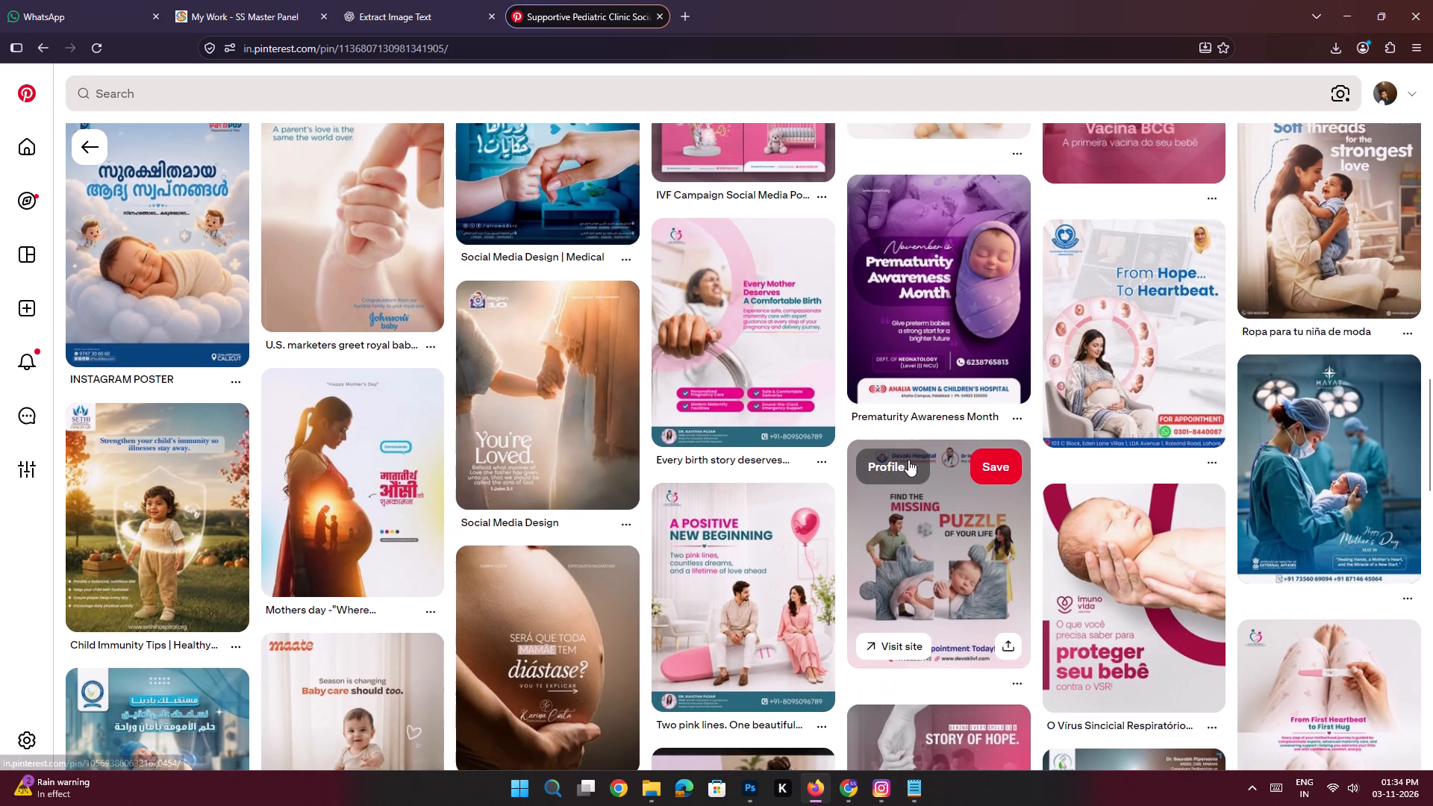
{"action": "scroll", "coordinate": [908, 460], "scroll_direction": "up", "scroll_amount": 20}
{"action": "scroll", "coordinate": [908, 460], "scroll_direction": "up", "scroll_amount": 3}
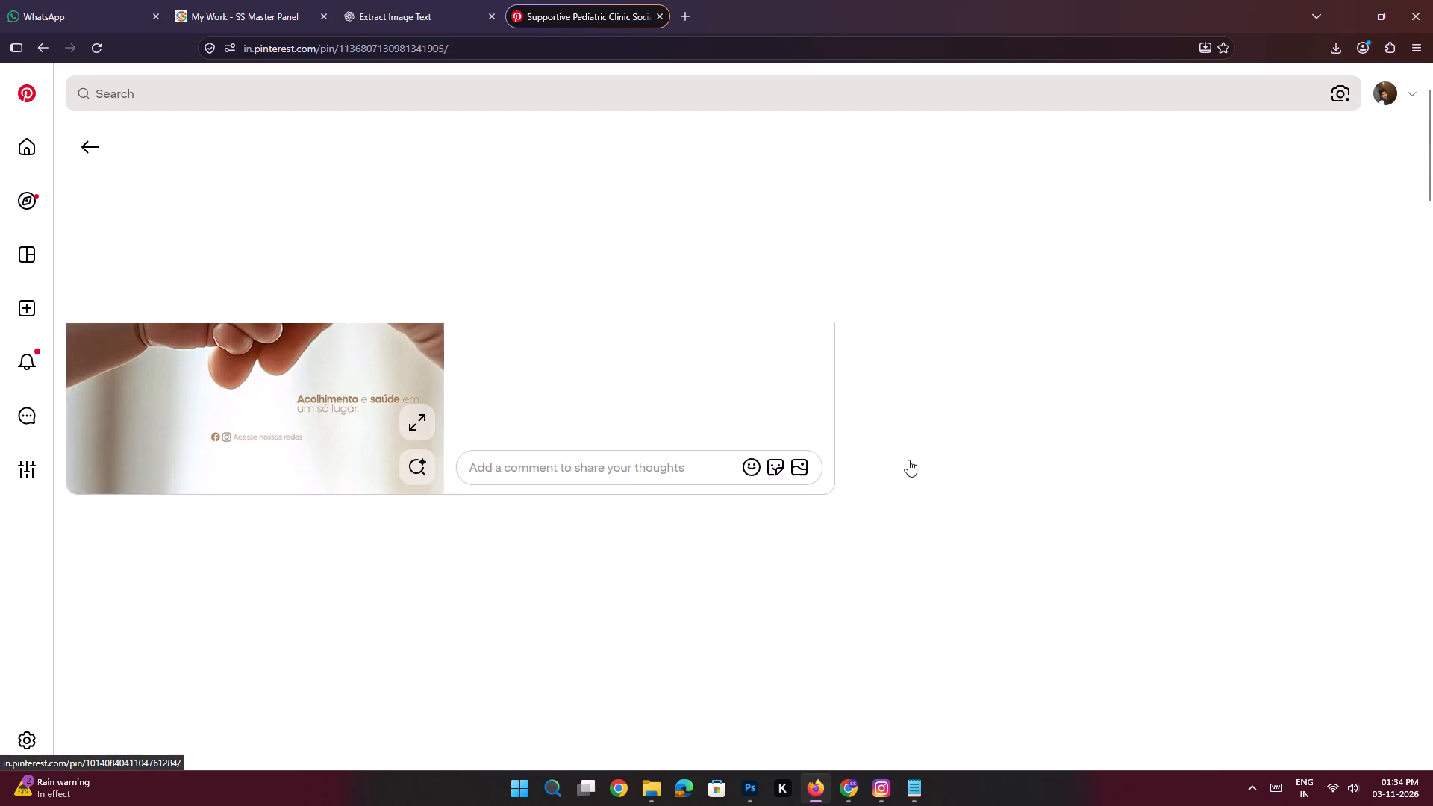
{"action": "scroll", "coordinate": [908, 460], "scroll_direction": "up", "scroll_amount": 9}
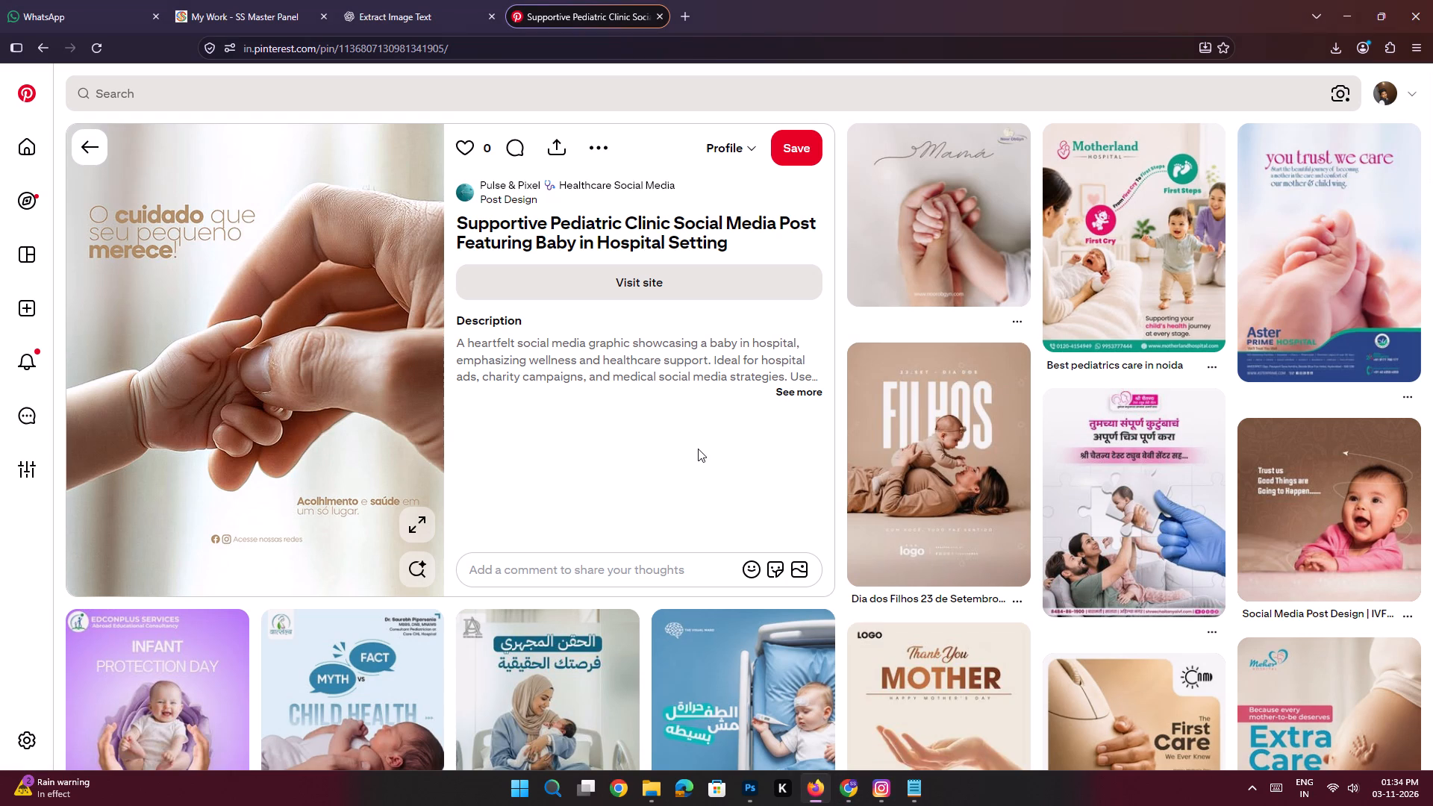
{"action": "scroll", "coordinate": [698, 449], "scroll_direction": "down", "scroll_amount": 4}
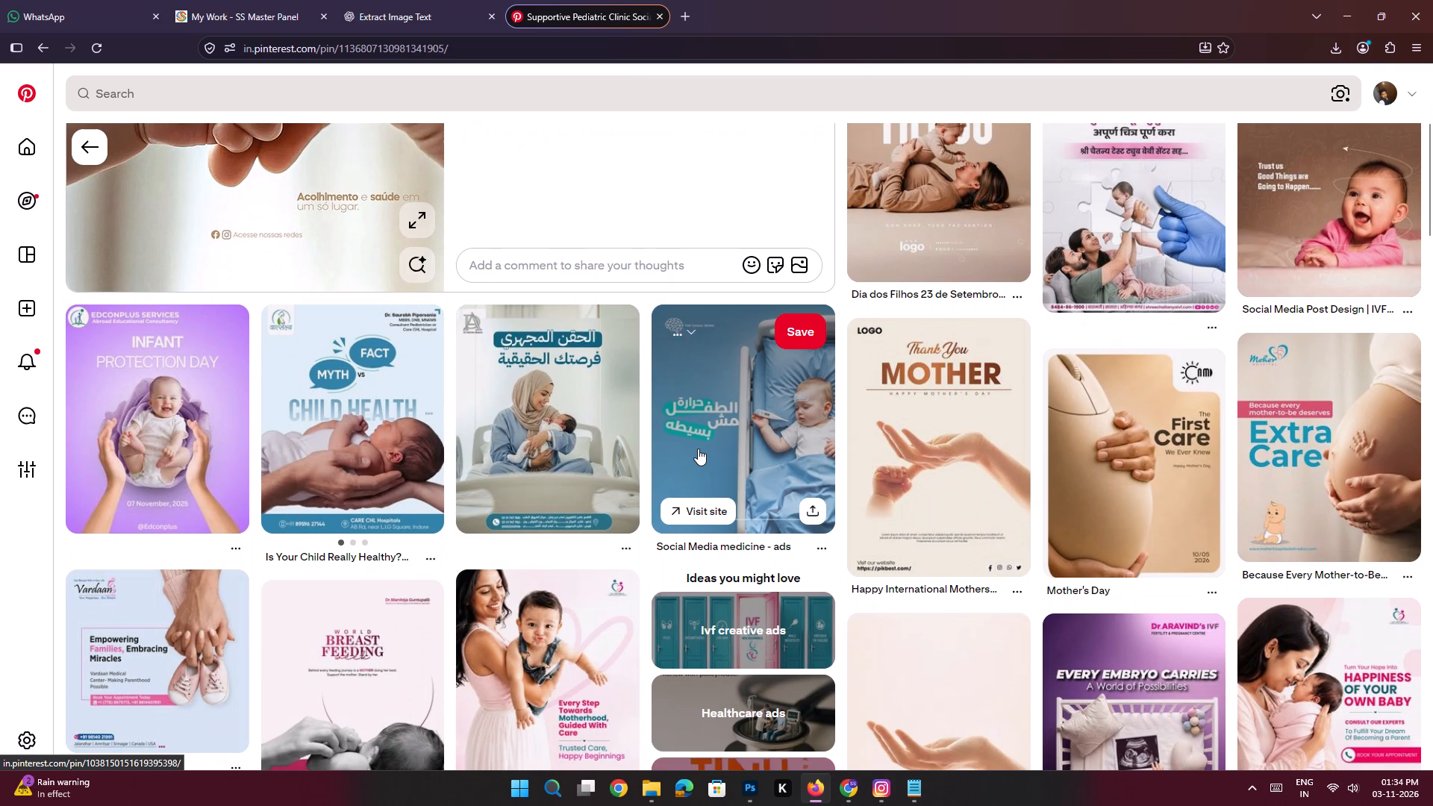
{"action": "scroll", "coordinate": [698, 449], "scroll_direction": "down", "scroll_amount": 2}
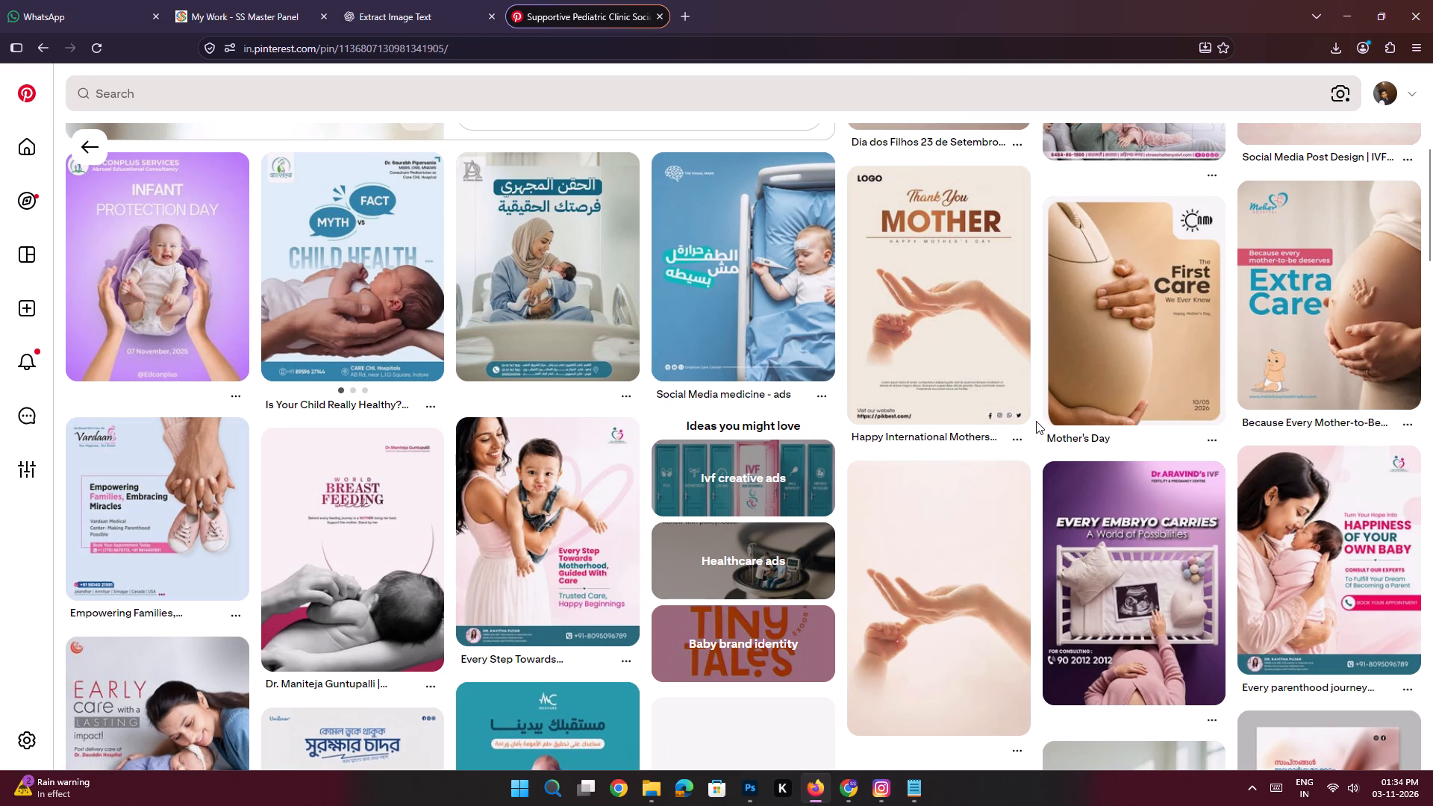
{"action": "scroll", "coordinate": [1036, 421], "scroll_direction": "up", "scroll_amount": 2}
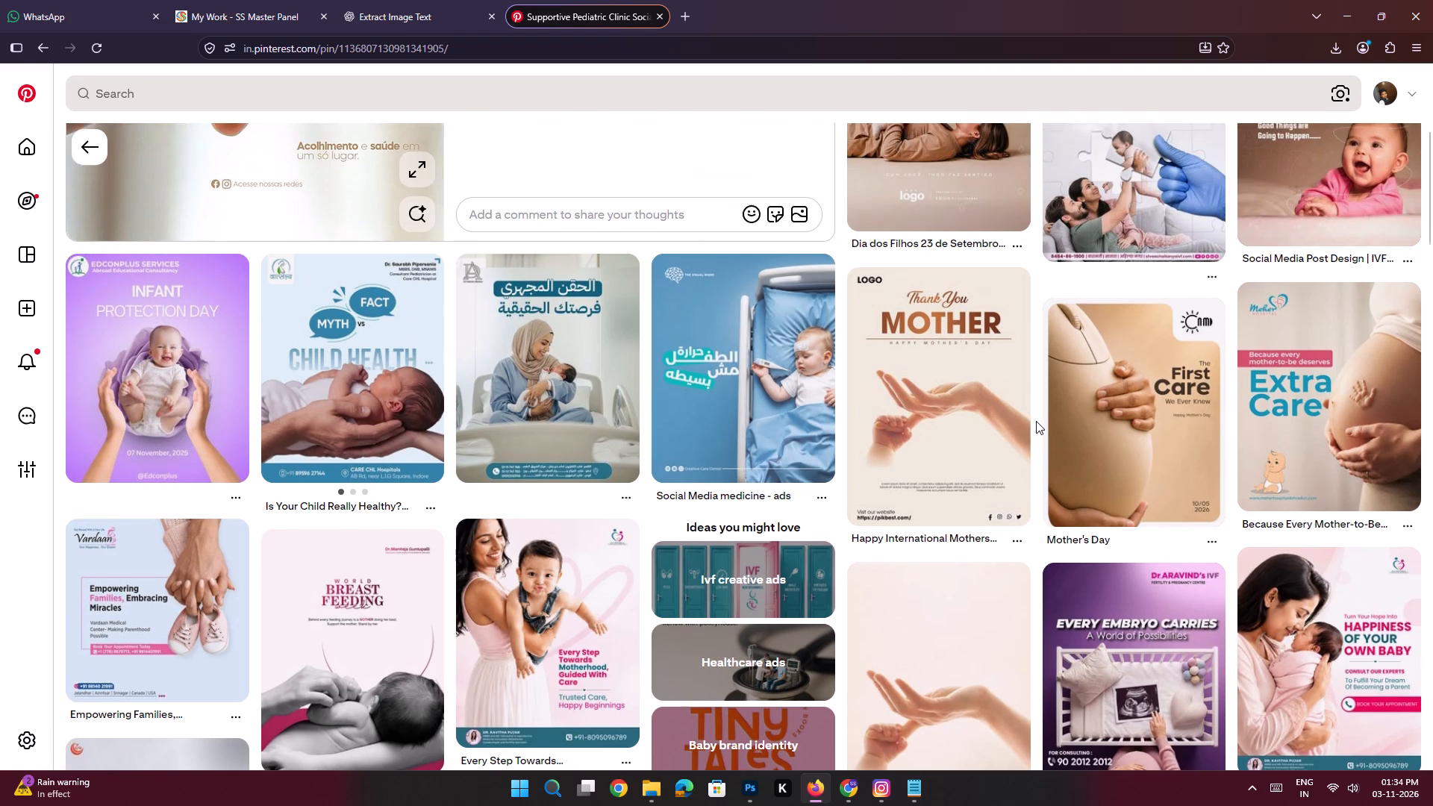
{"action": "scroll", "coordinate": [1036, 421], "scroll_direction": "up", "scroll_amount": 2}
{"action": "left_click", "coordinate": [955, 399]}
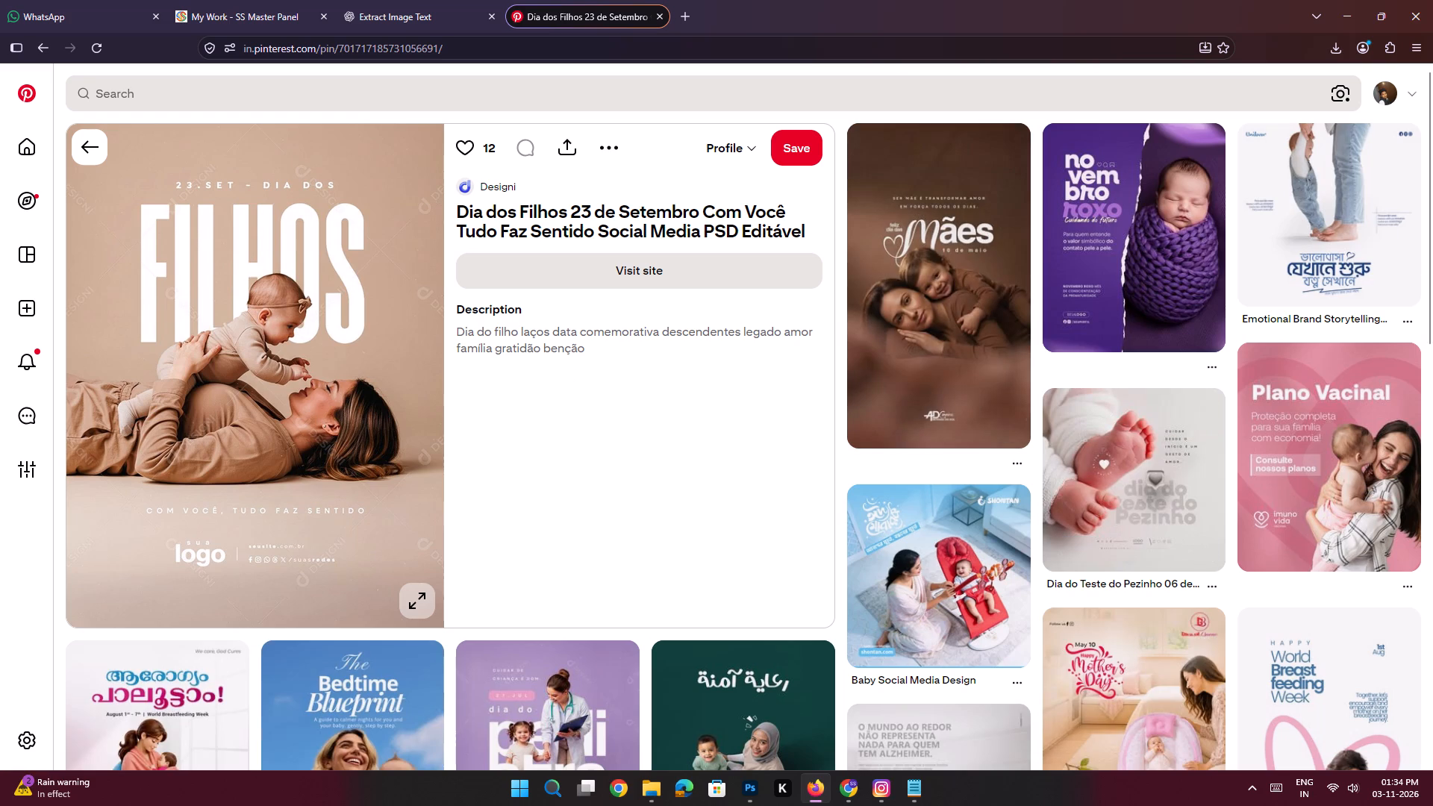
Browse the designs related to the Dia dos Filhos pin for mother-and-baby layout, typography and colour references.
{"action": "scroll", "coordinate": [529, 381], "scroll_direction": "down", "scroll_amount": 4}
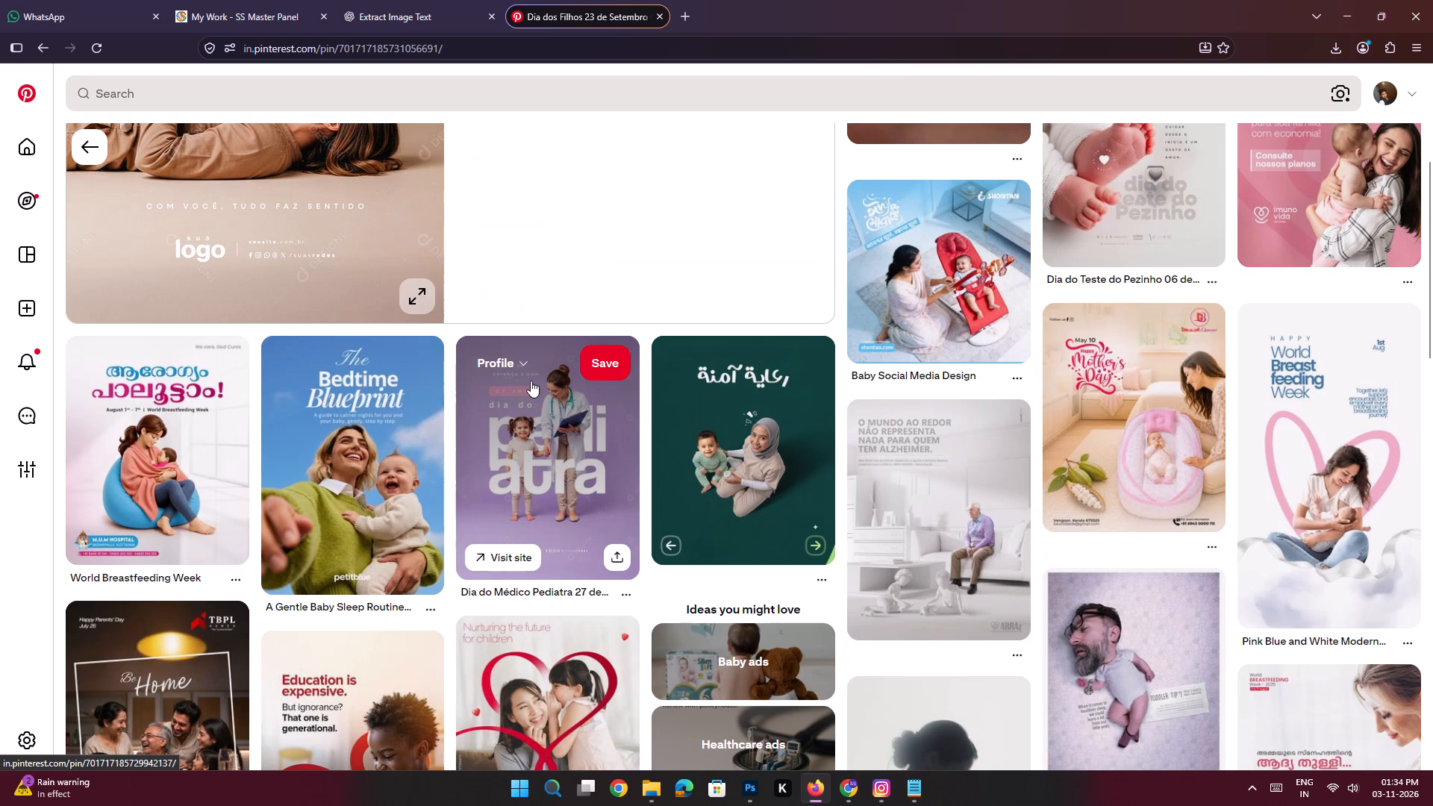
{"action": "scroll", "coordinate": [531, 381], "scroll_direction": "down", "scroll_amount": 2}
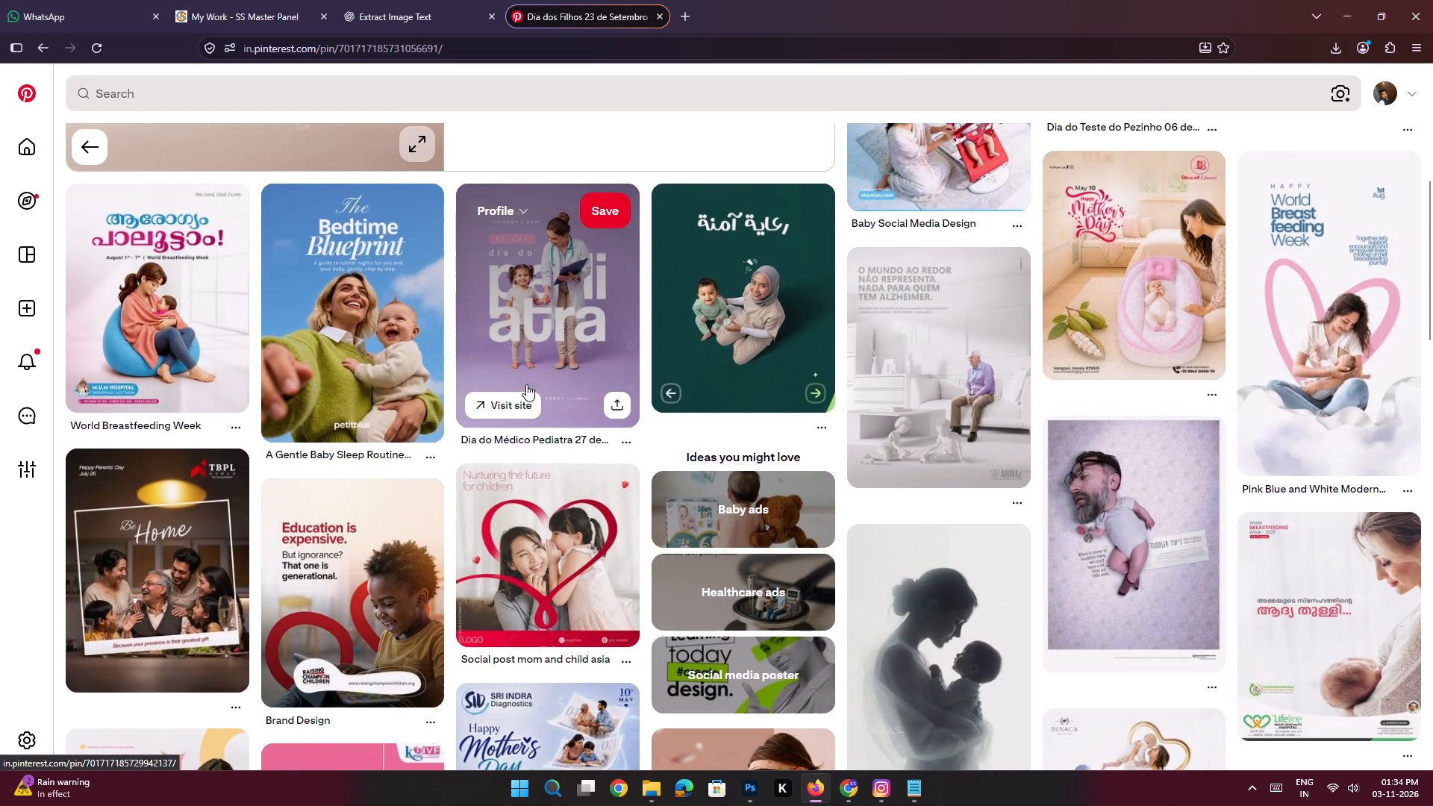
{"action": "scroll", "coordinate": [714, 449], "scroll_direction": "down", "scroll_amount": 1}
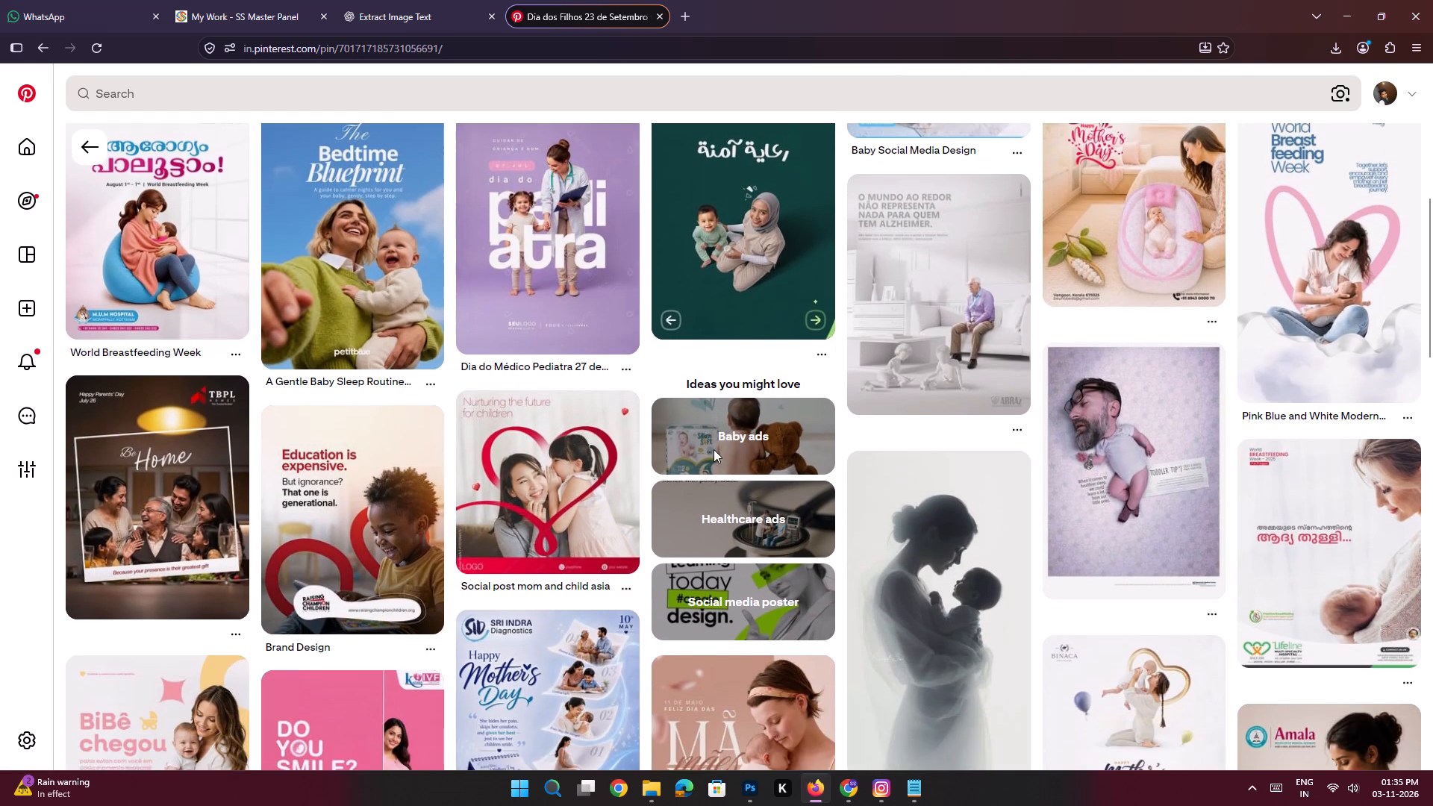
{"action": "scroll", "coordinate": [714, 449], "scroll_direction": "down", "scroll_amount": 2}
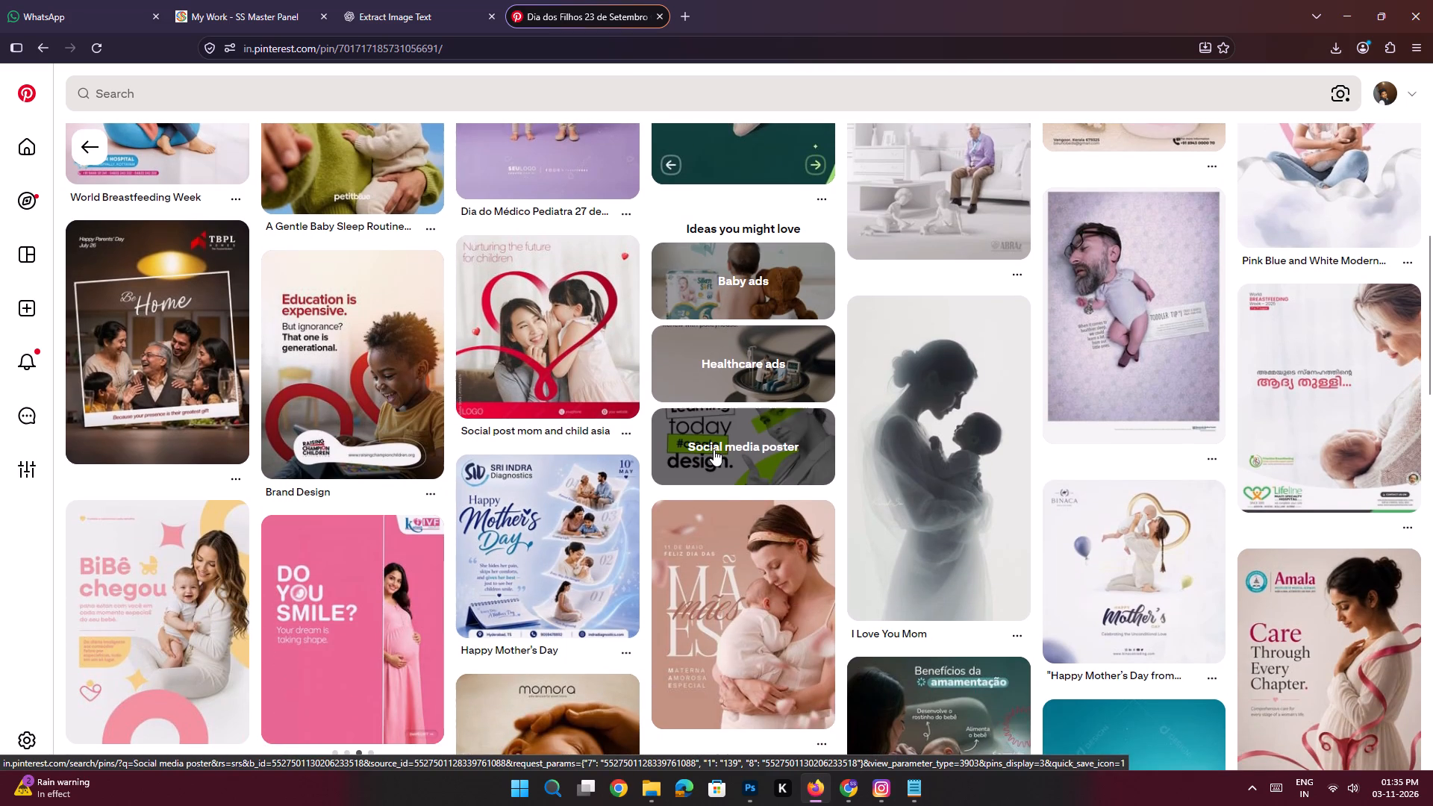
{"action": "scroll", "coordinate": [714, 449], "scroll_direction": "down", "scroll_amount": 3}
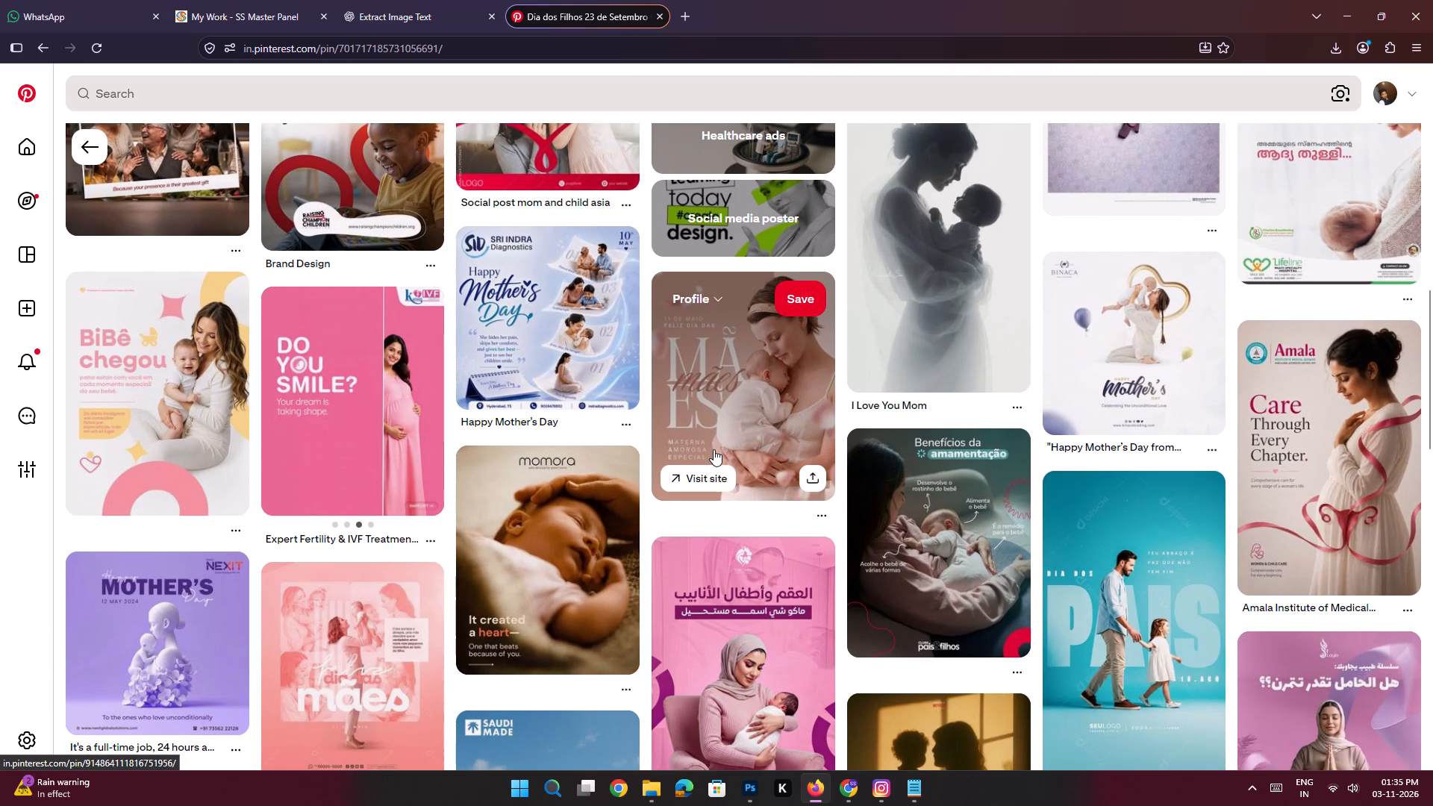
{"action": "scroll", "coordinate": [714, 449], "scroll_direction": "down", "scroll_amount": 2}
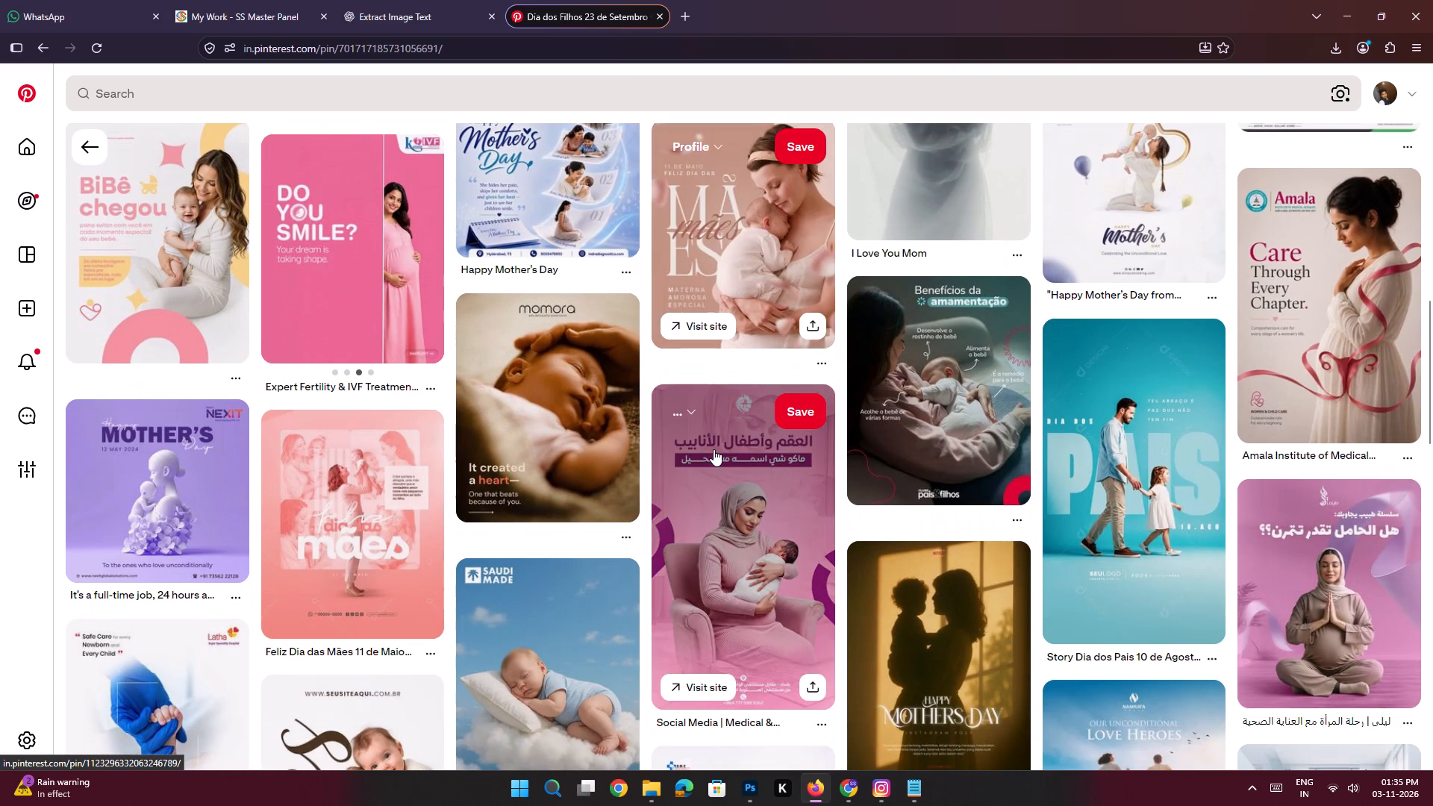
{"action": "scroll", "coordinate": [714, 449], "scroll_direction": "down", "scroll_amount": 3}
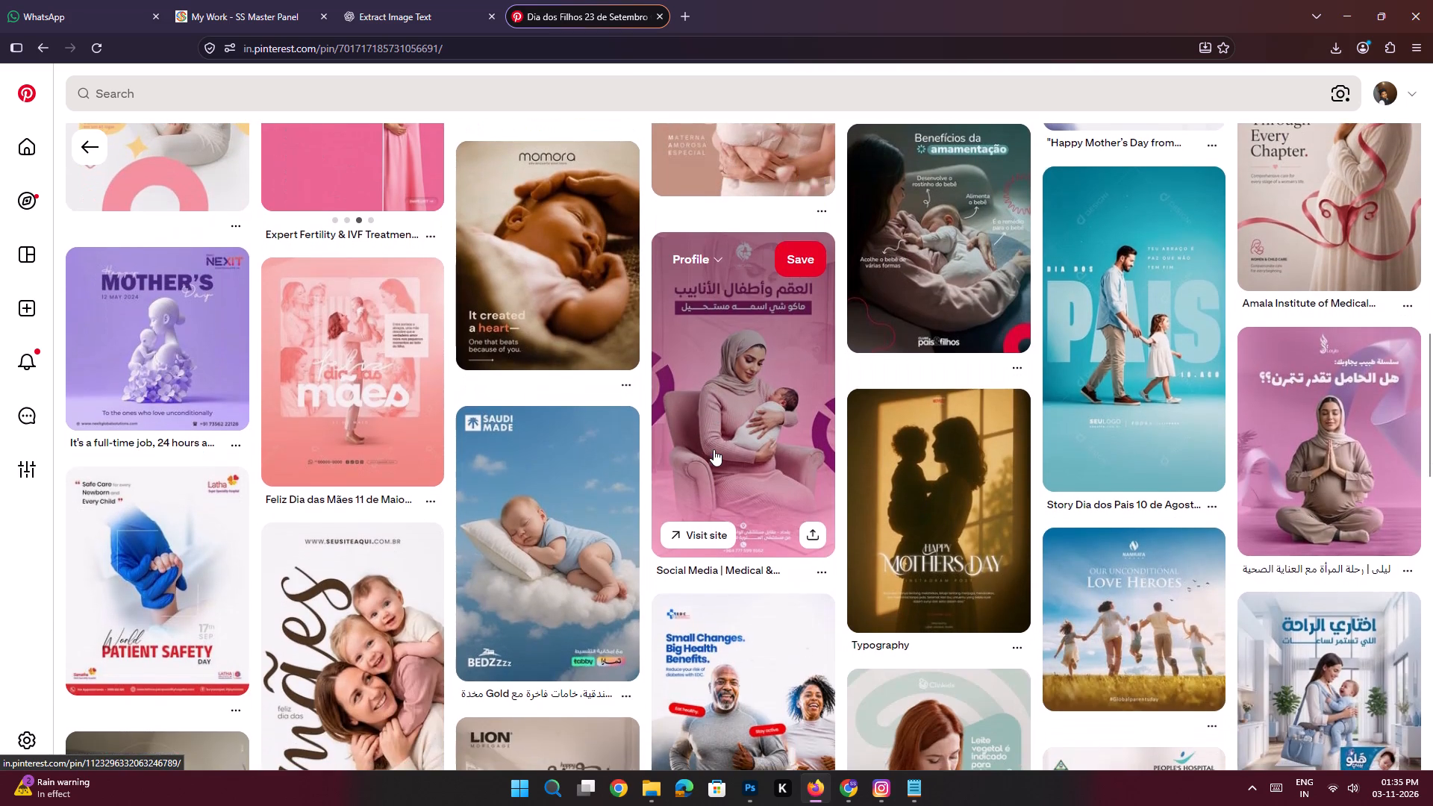
{"action": "scroll", "coordinate": [714, 449], "scroll_direction": "down", "scroll_amount": 2}
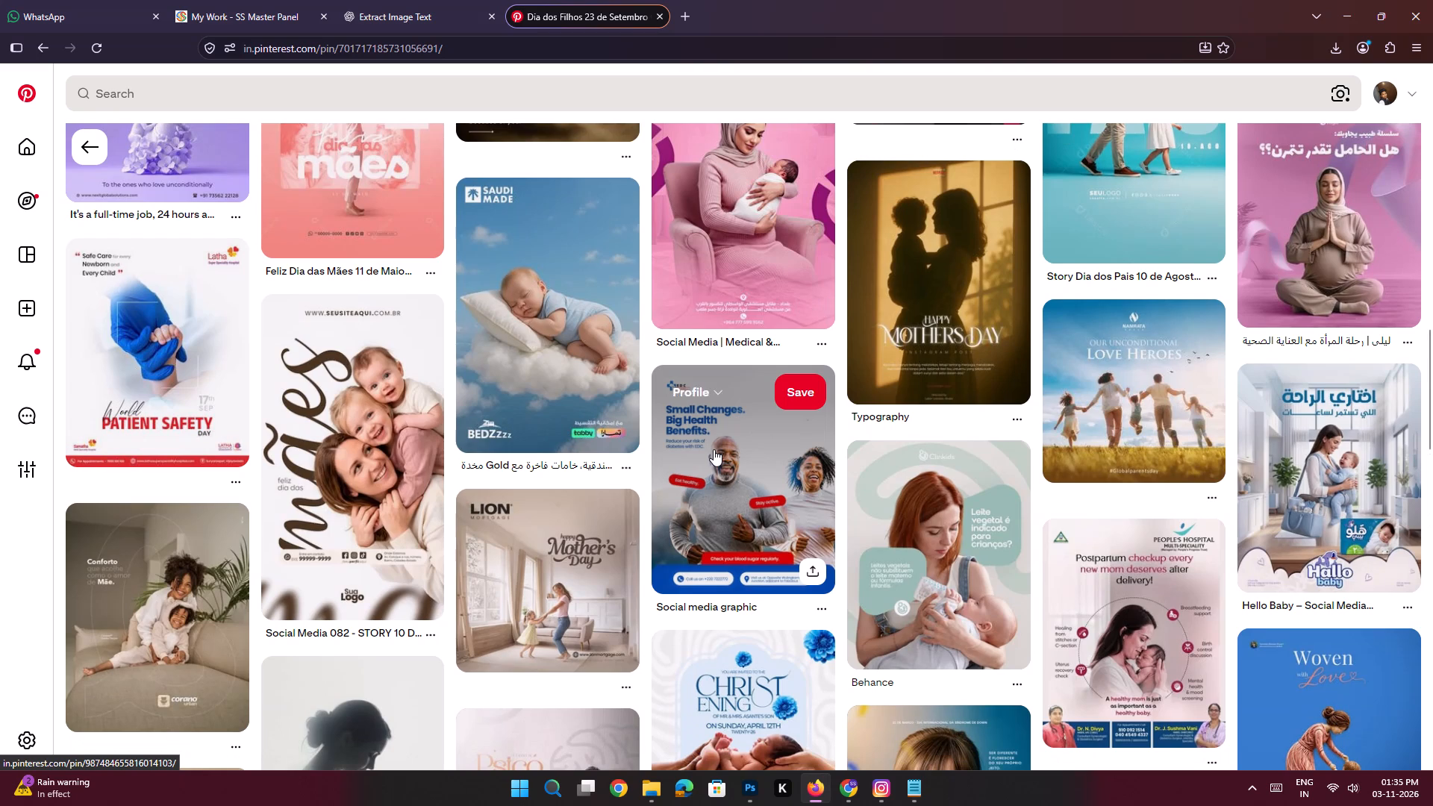
{"action": "scroll", "coordinate": [714, 449], "scroll_direction": "down", "scroll_amount": 2}
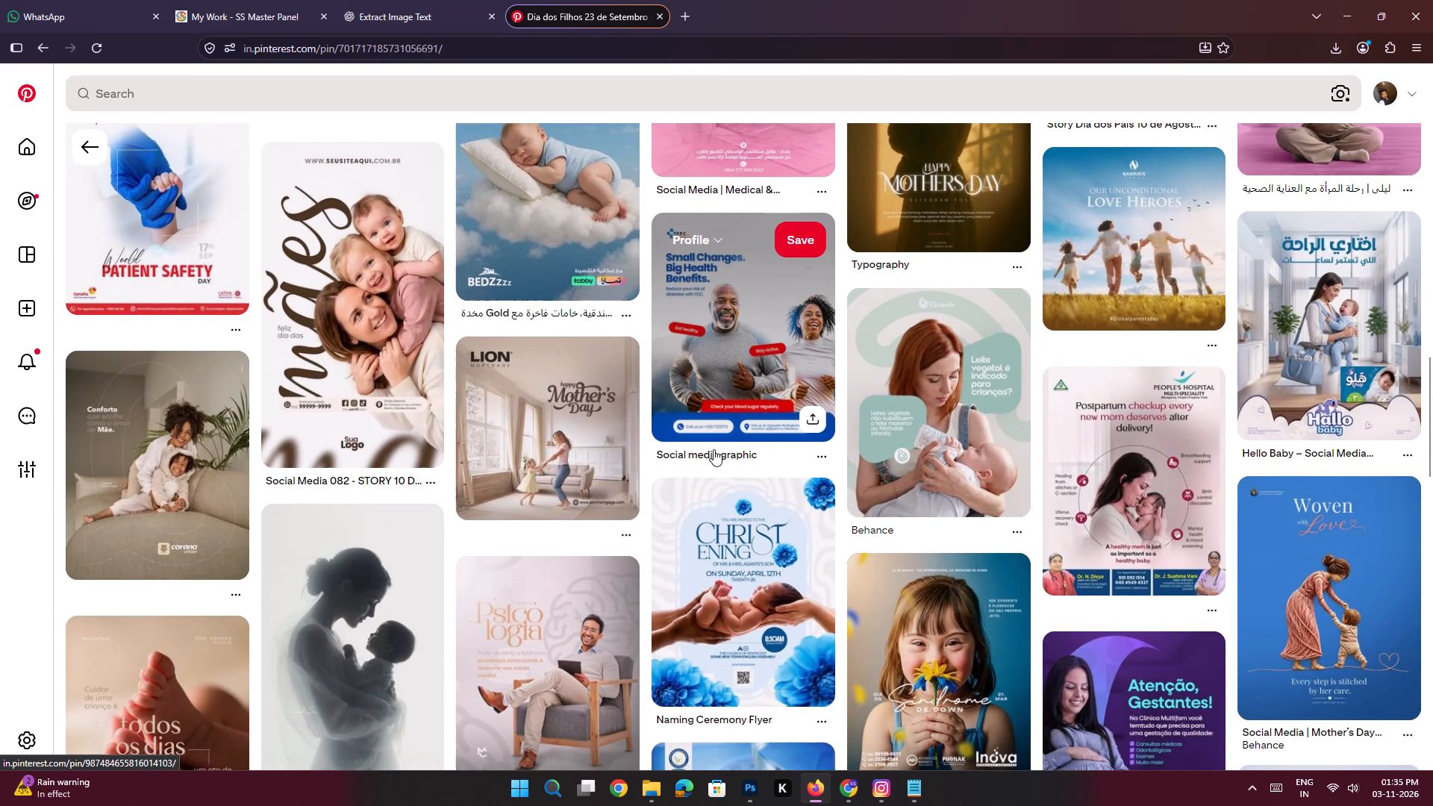
{"action": "scroll", "coordinate": [714, 449], "scroll_direction": "down", "scroll_amount": 3}
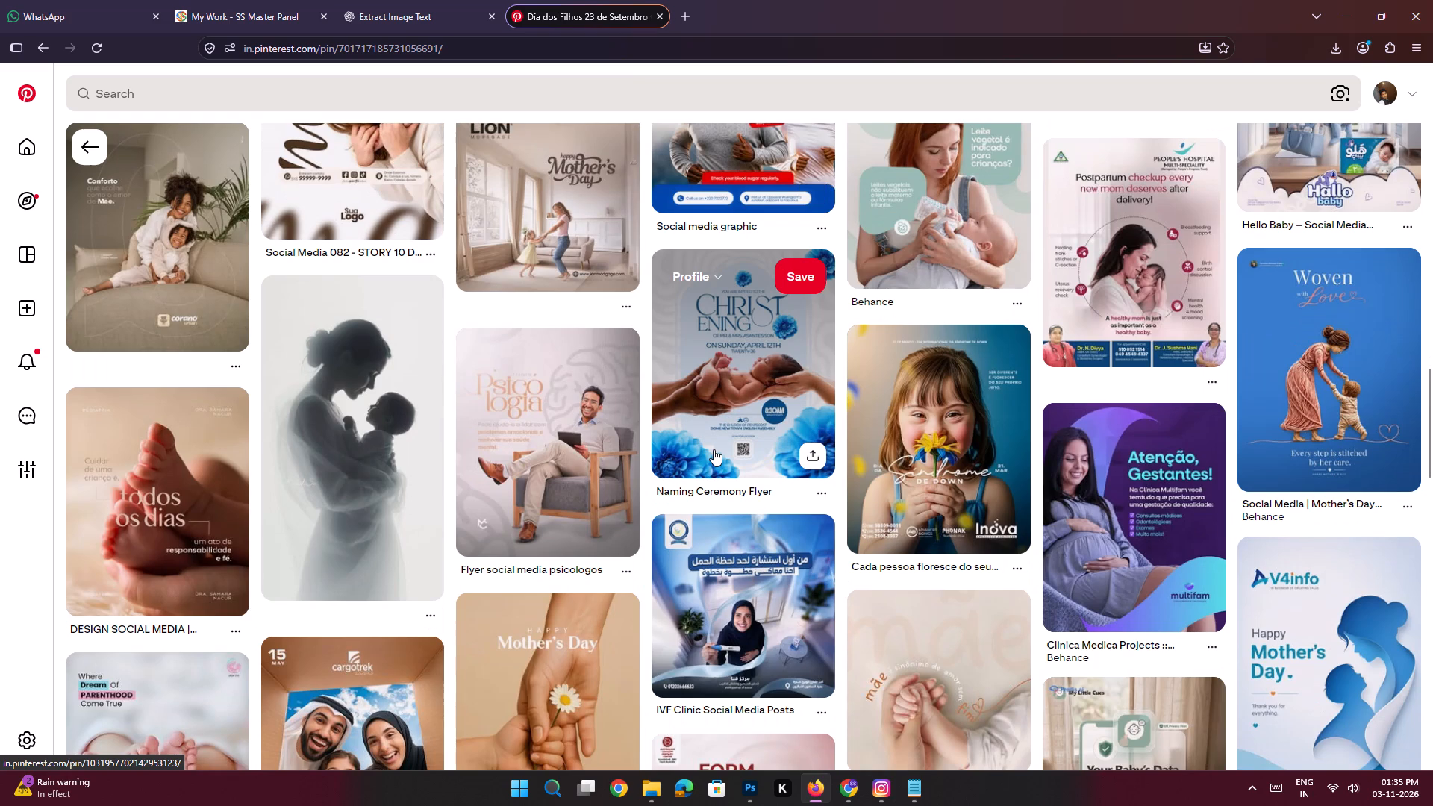
{"action": "scroll", "coordinate": [714, 449], "scroll_direction": "down", "scroll_amount": 4}
{"action": "scroll", "coordinate": [714, 449], "scroll_direction": "up", "scroll_amount": 6}
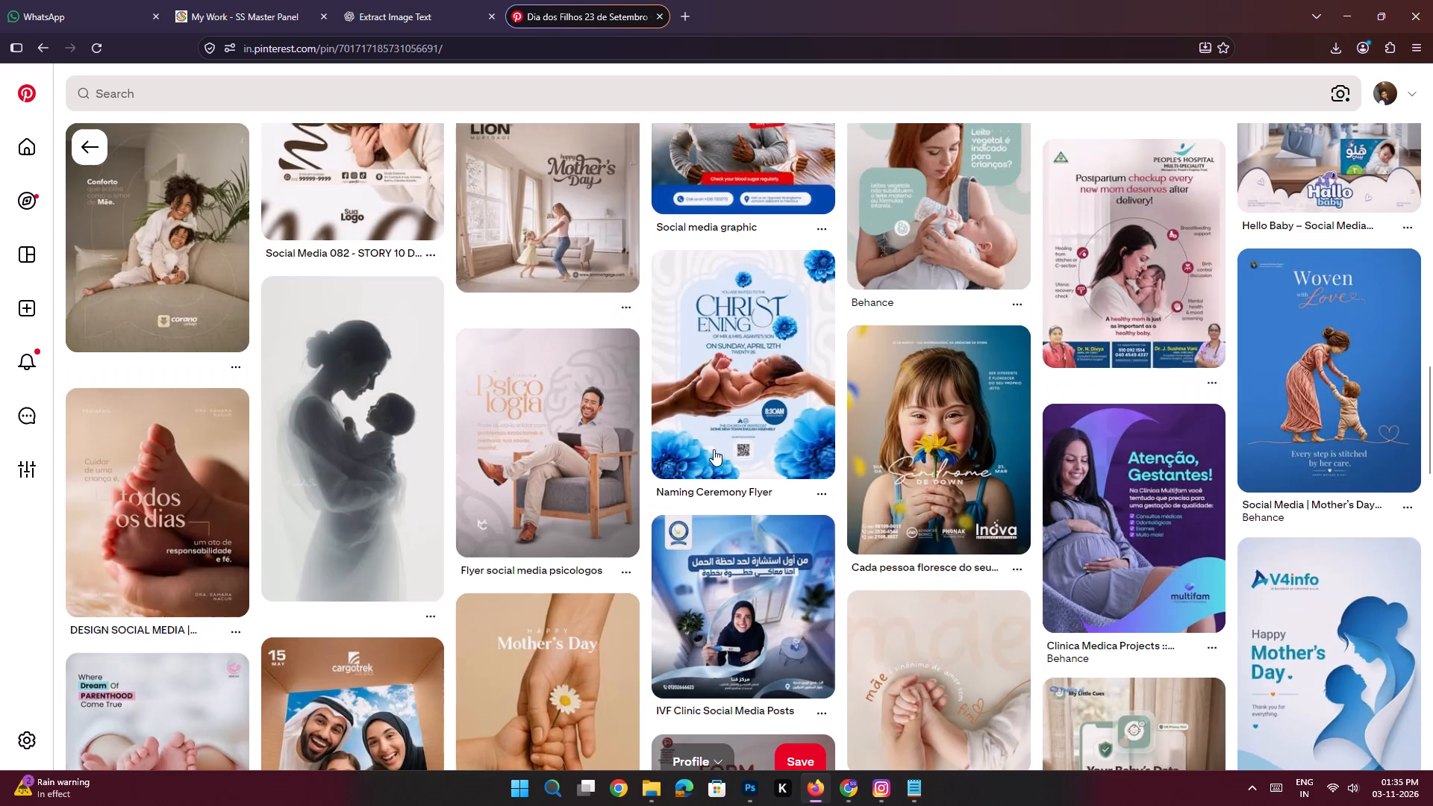
{"action": "scroll", "coordinate": [714, 449], "scroll_direction": "up", "scroll_amount": 17}
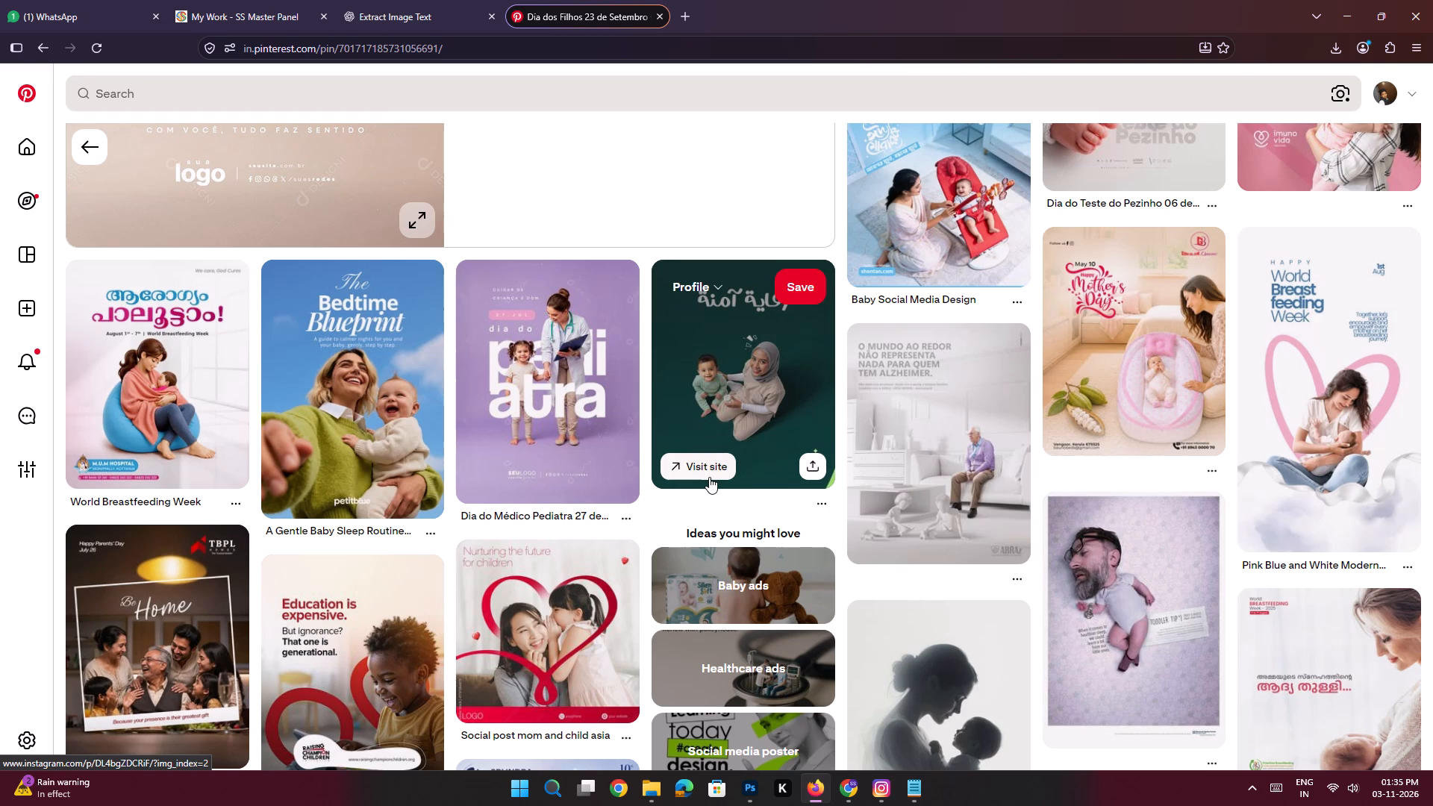
Switch back to ChatGPT in Chrome and view the second generated carousel slide.
{"action": "left_click", "coordinate": [844, 802]}
{"action": "left_click", "coordinate": [889, 307]}
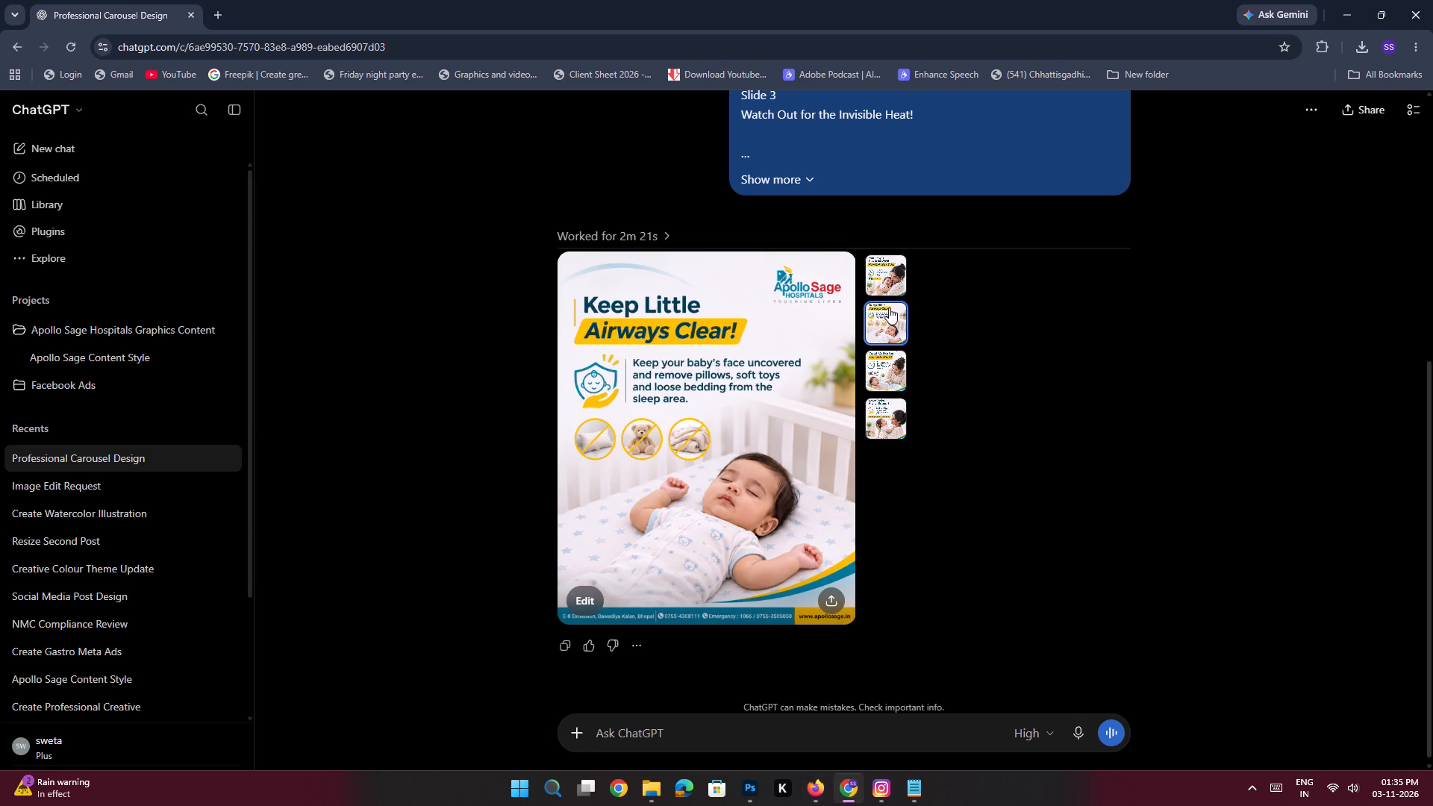
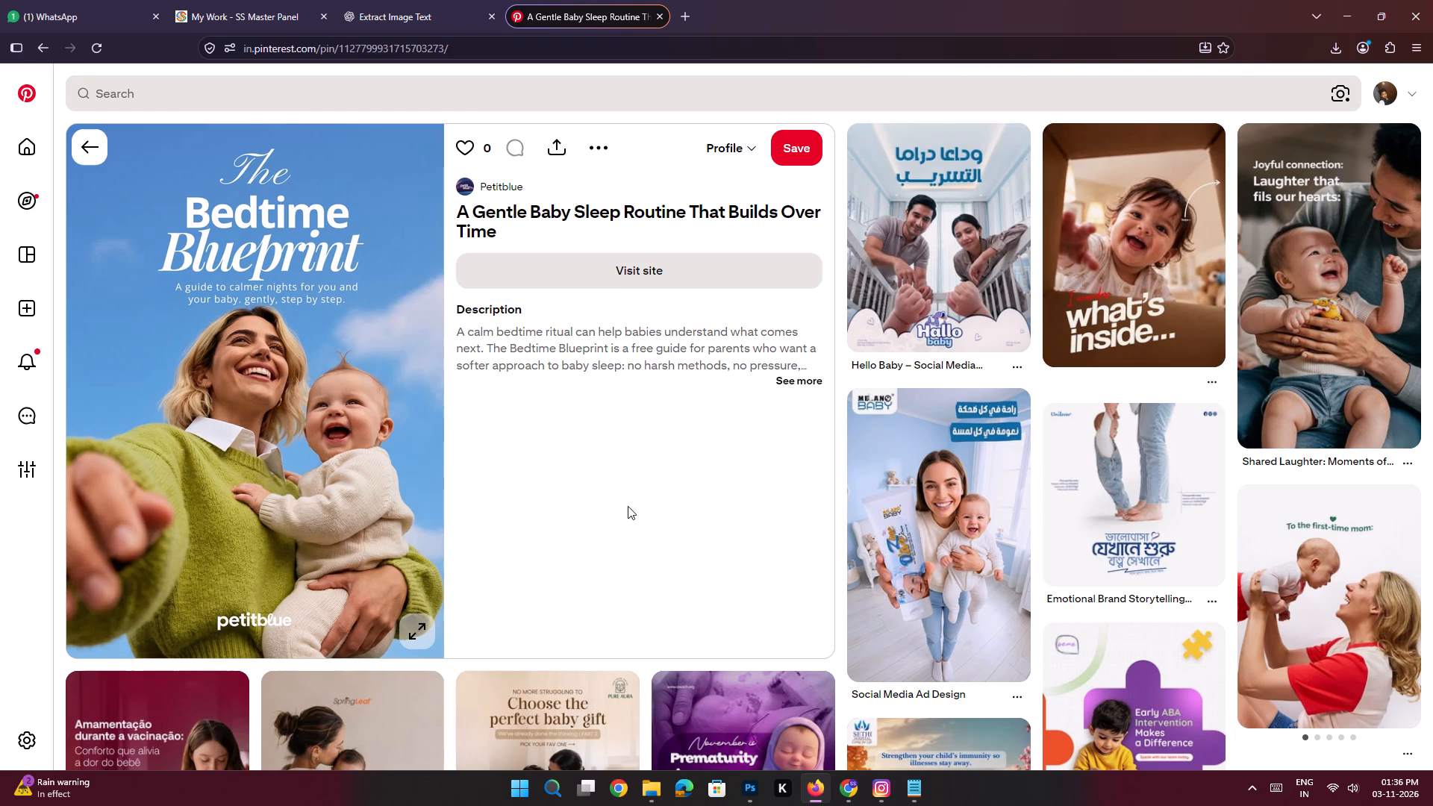
{"action": "scroll", "coordinate": [990, 459], "scroll_direction": "down", "scroll_amount": 2}
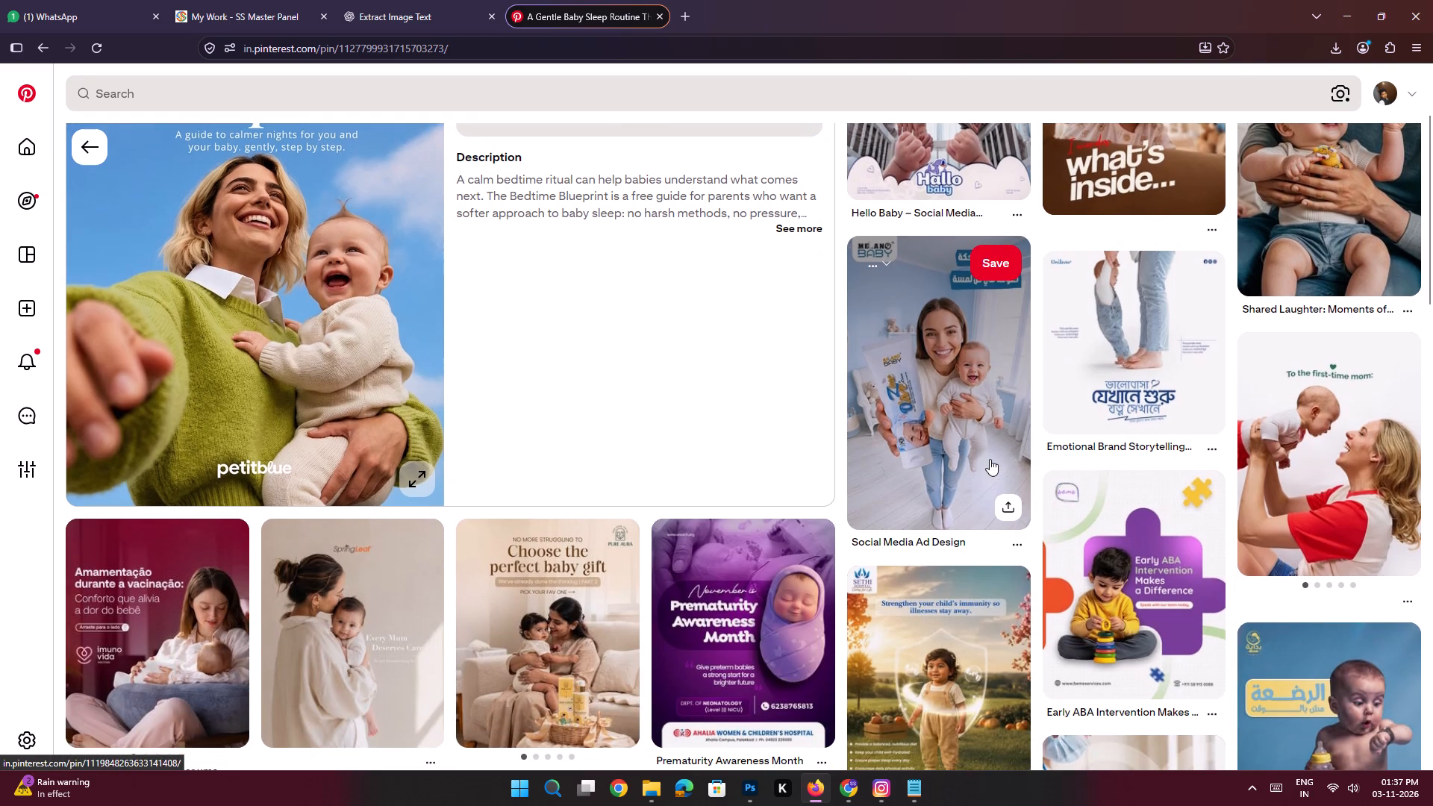
{"action": "scroll", "coordinate": [990, 459], "scroll_direction": "down", "scroll_amount": 2}
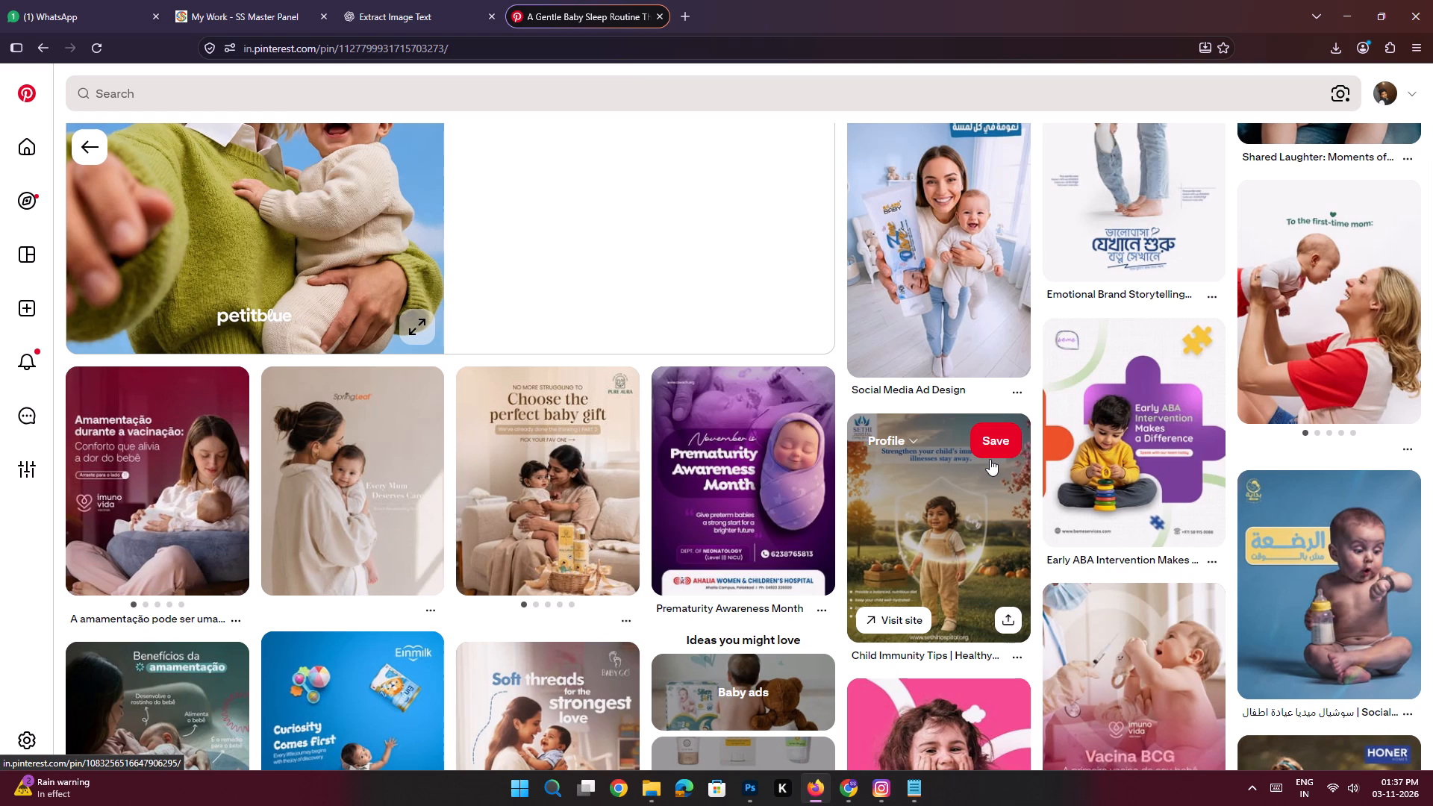
{"action": "scroll", "coordinate": [990, 459], "scroll_direction": "up", "scroll_amount": 3}
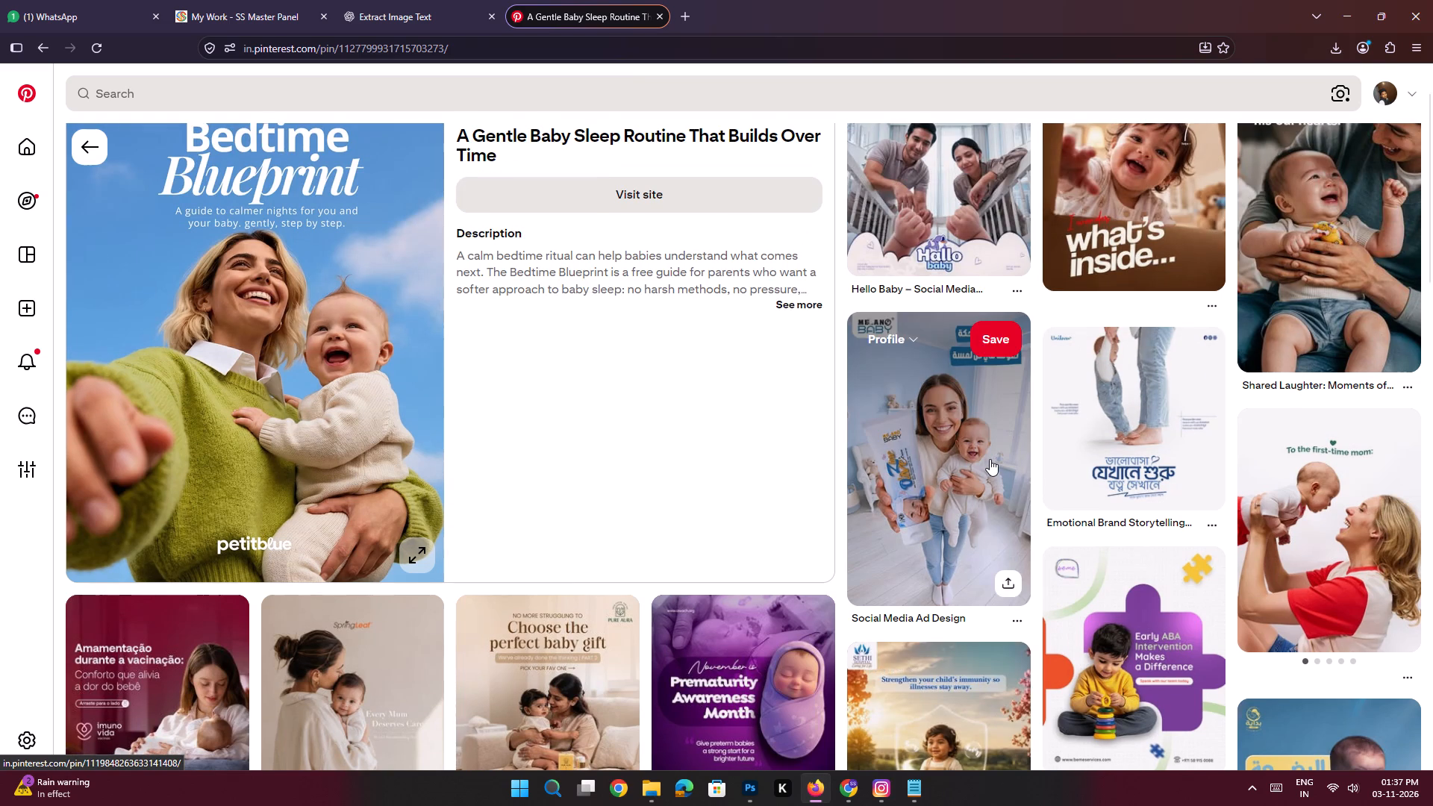
{"action": "scroll", "coordinate": [990, 459], "scroll_direction": "up", "scroll_amount": 7}
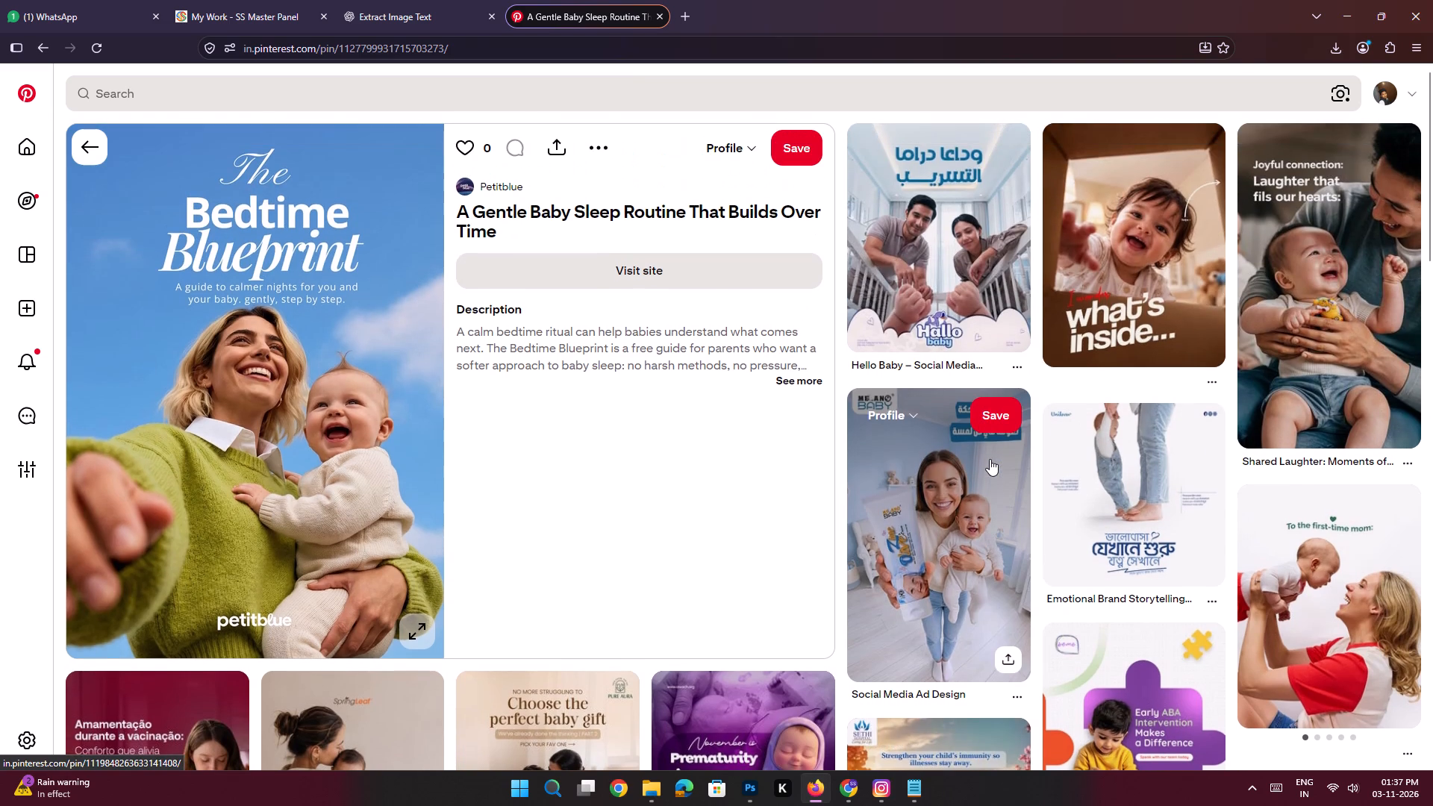
{"action": "scroll", "coordinate": [990, 459], "scroll_direction": "up", "scroll_amount": 1}
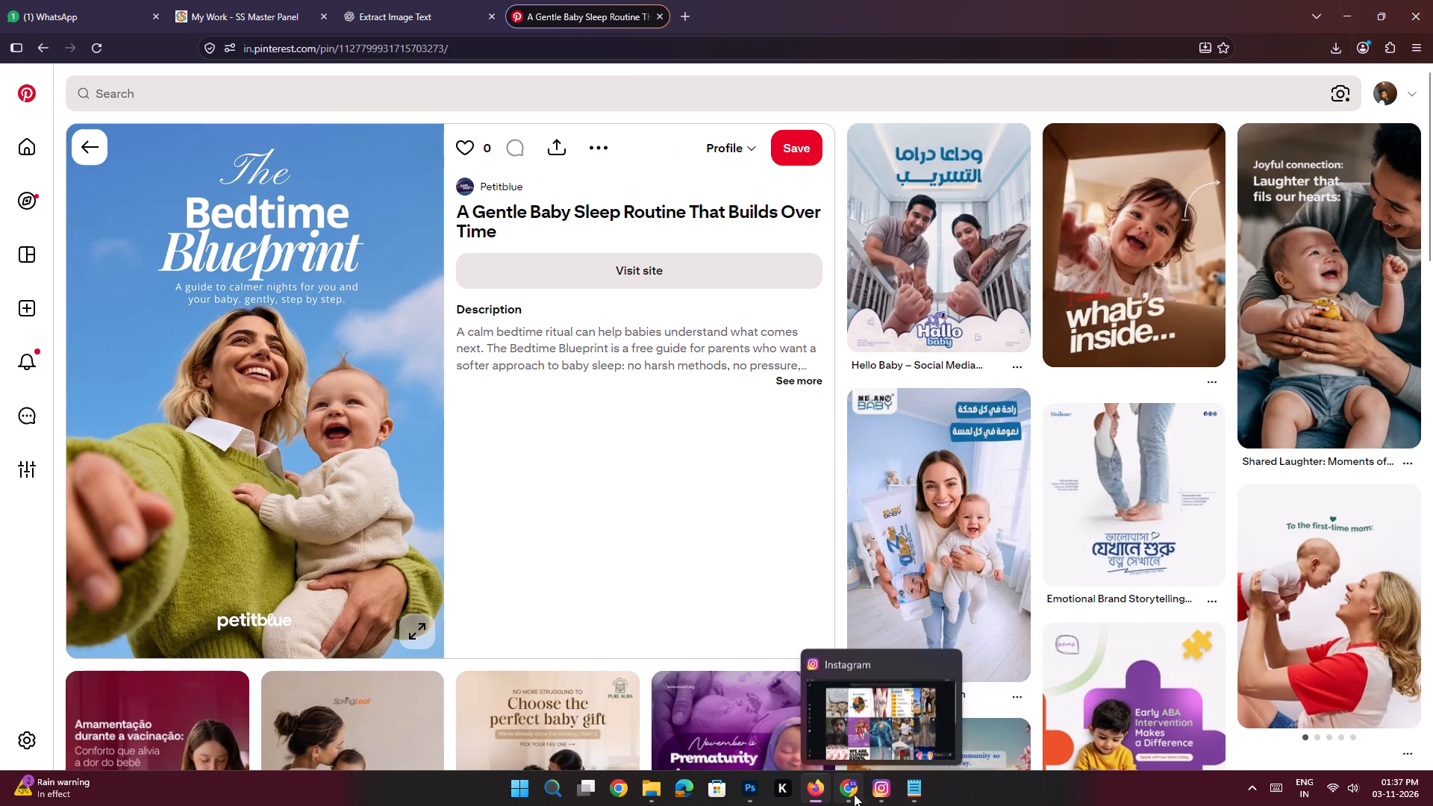
Bring up the Notepad file with the four-slide carousel copy and place the cursor below the Slide 1 text.
{"action": "left_click", "coordinate": [917, 792]}
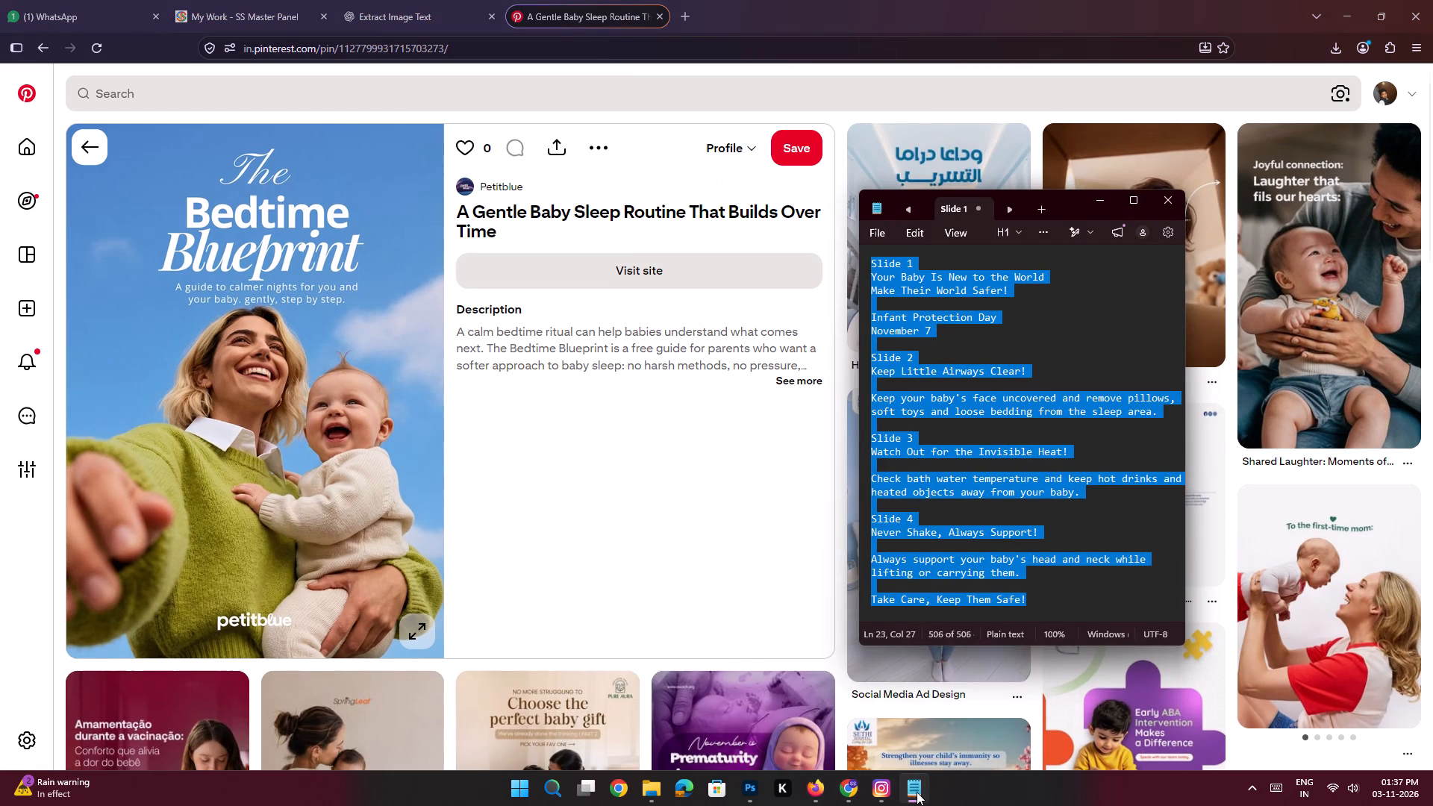
{"action": "left_click", "coordinate": [1010, 345]}
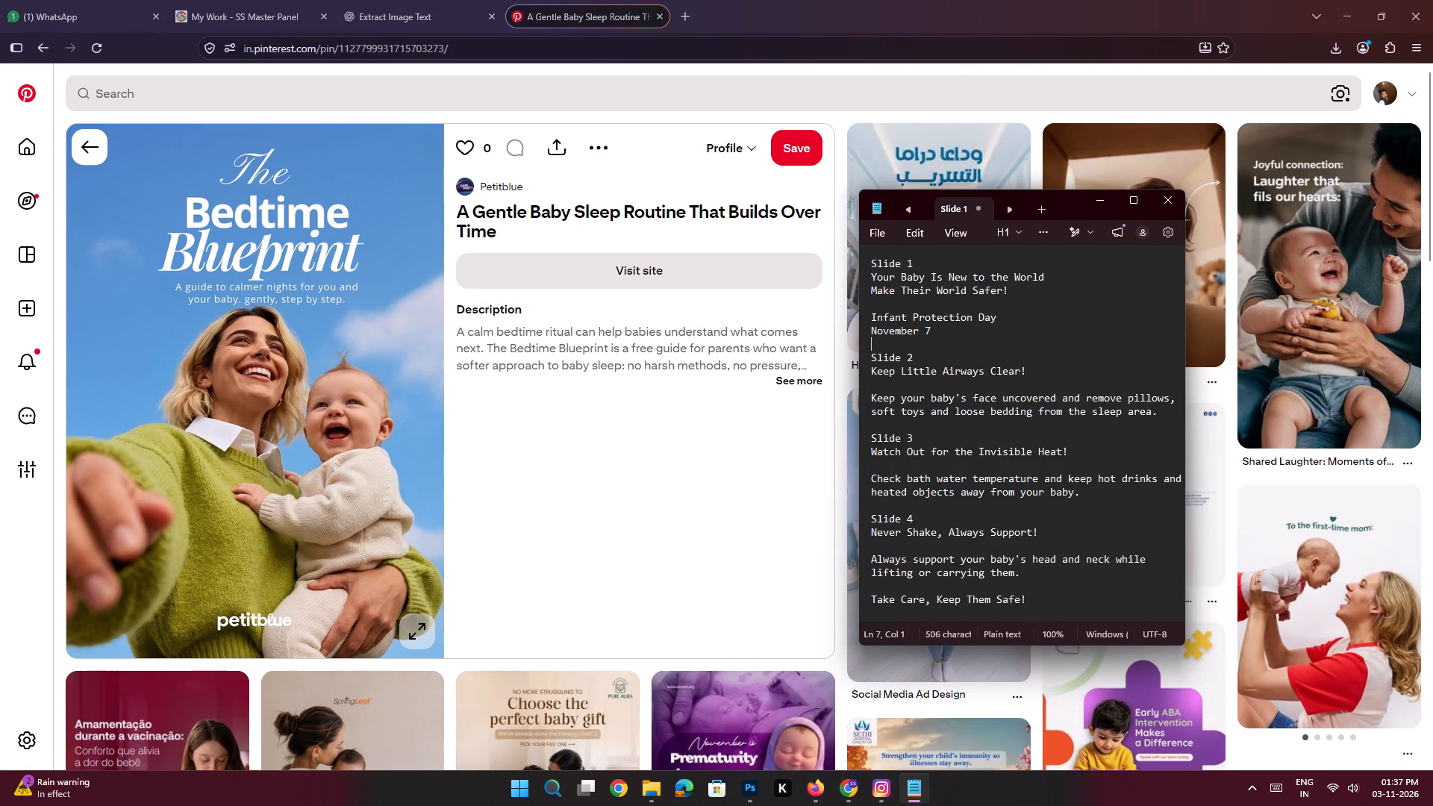
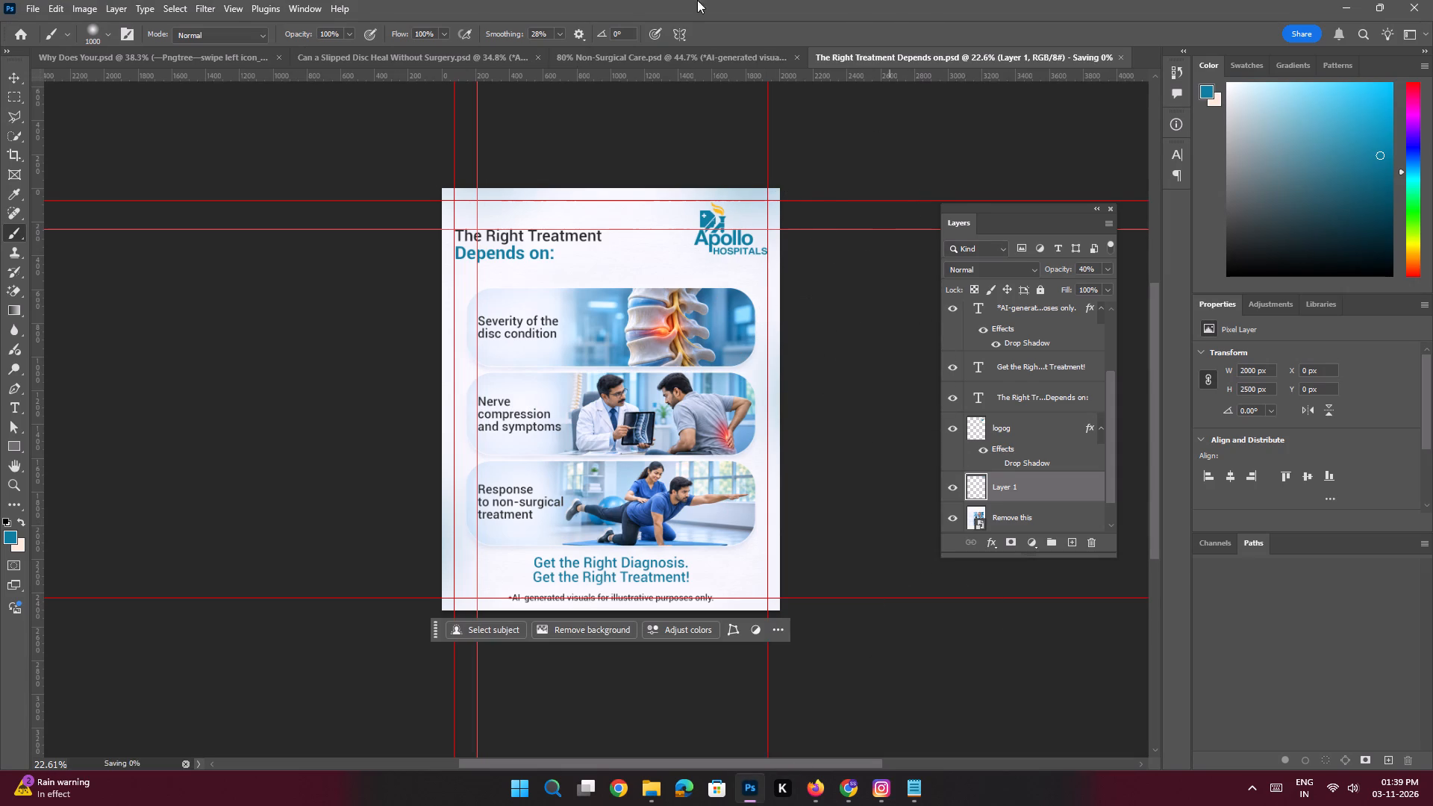
{"action": "left_click", "coordinate": [16, 79]}
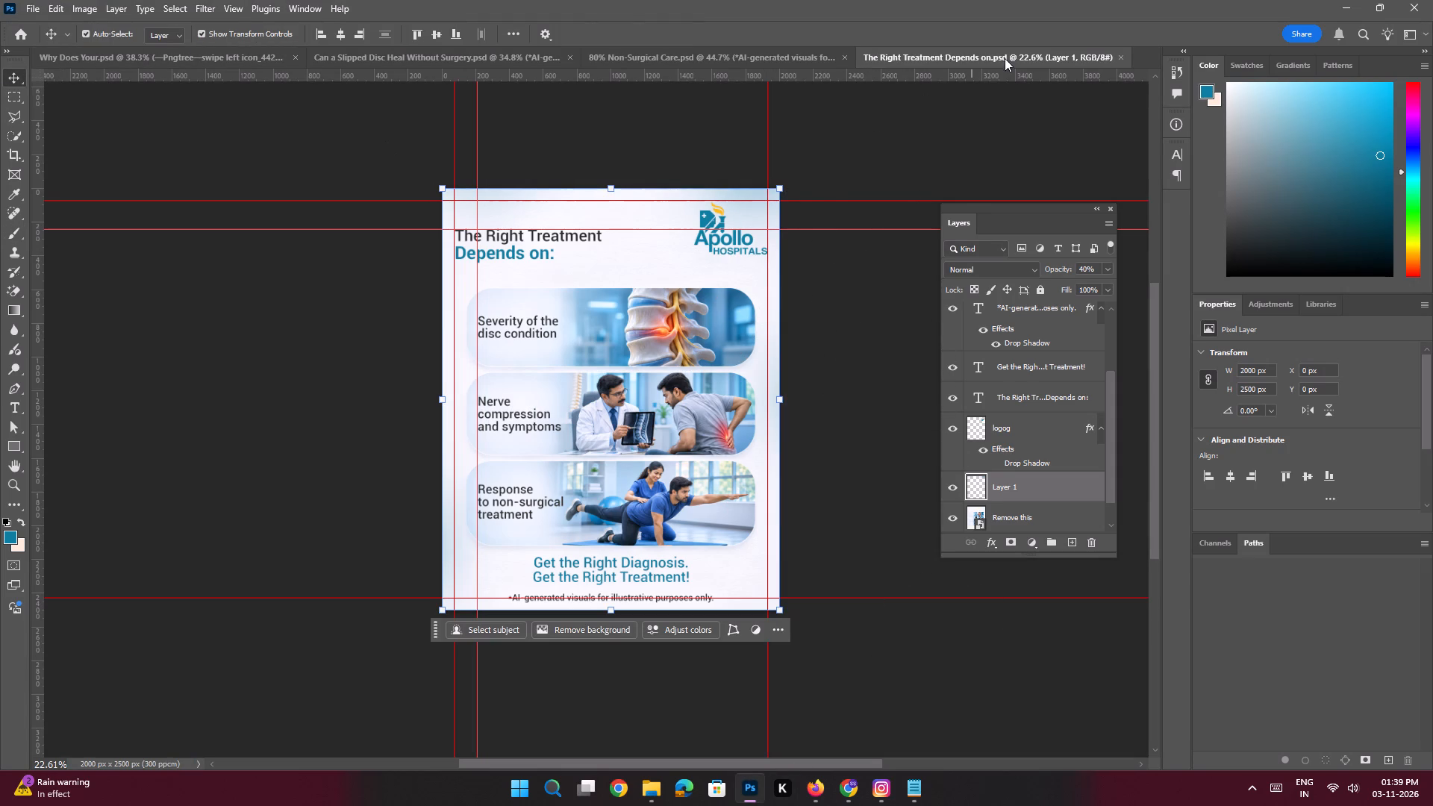
{"action": "left_click", "coordinate": [1121, 55]}
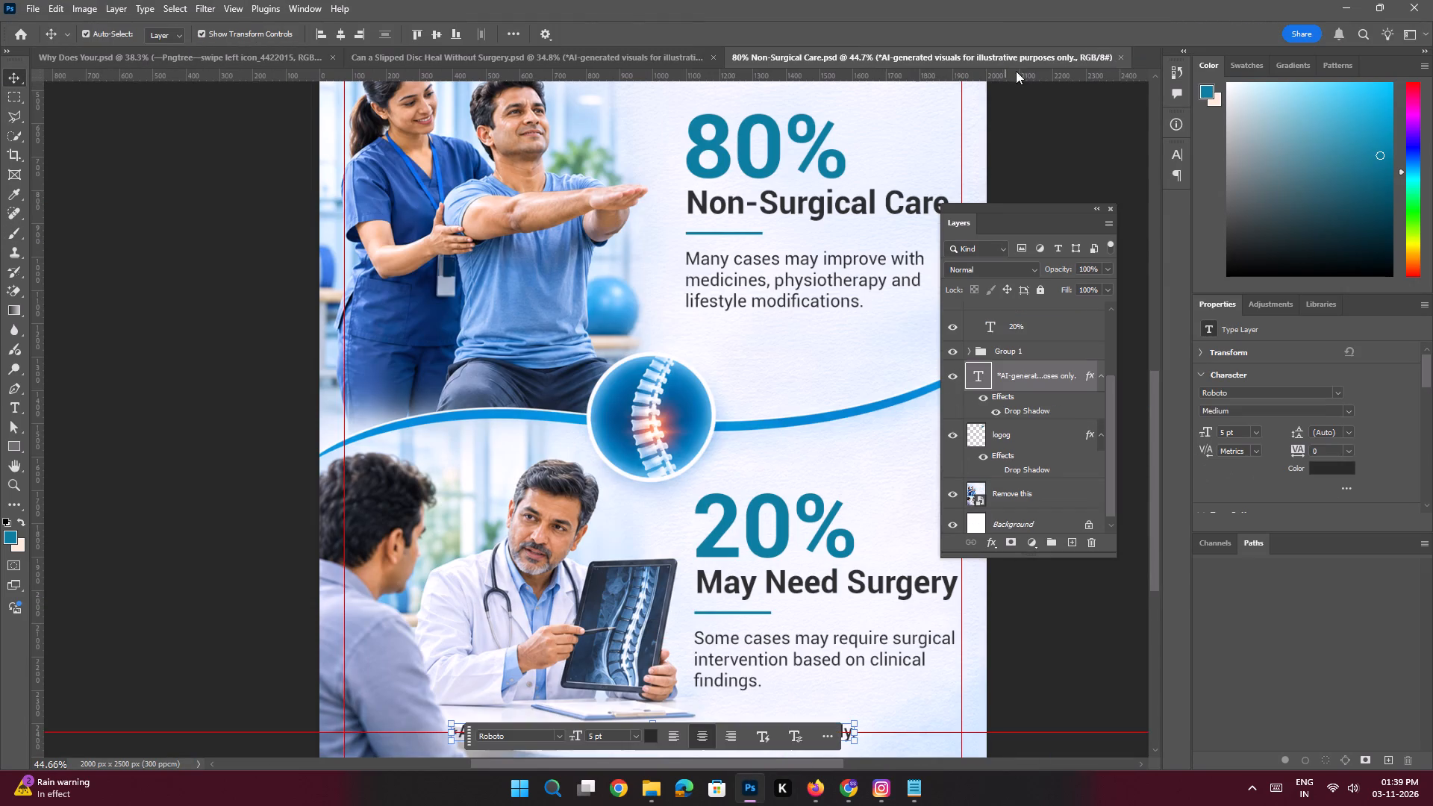
{"action": "left_click", "coordinate": [1117, 57]}
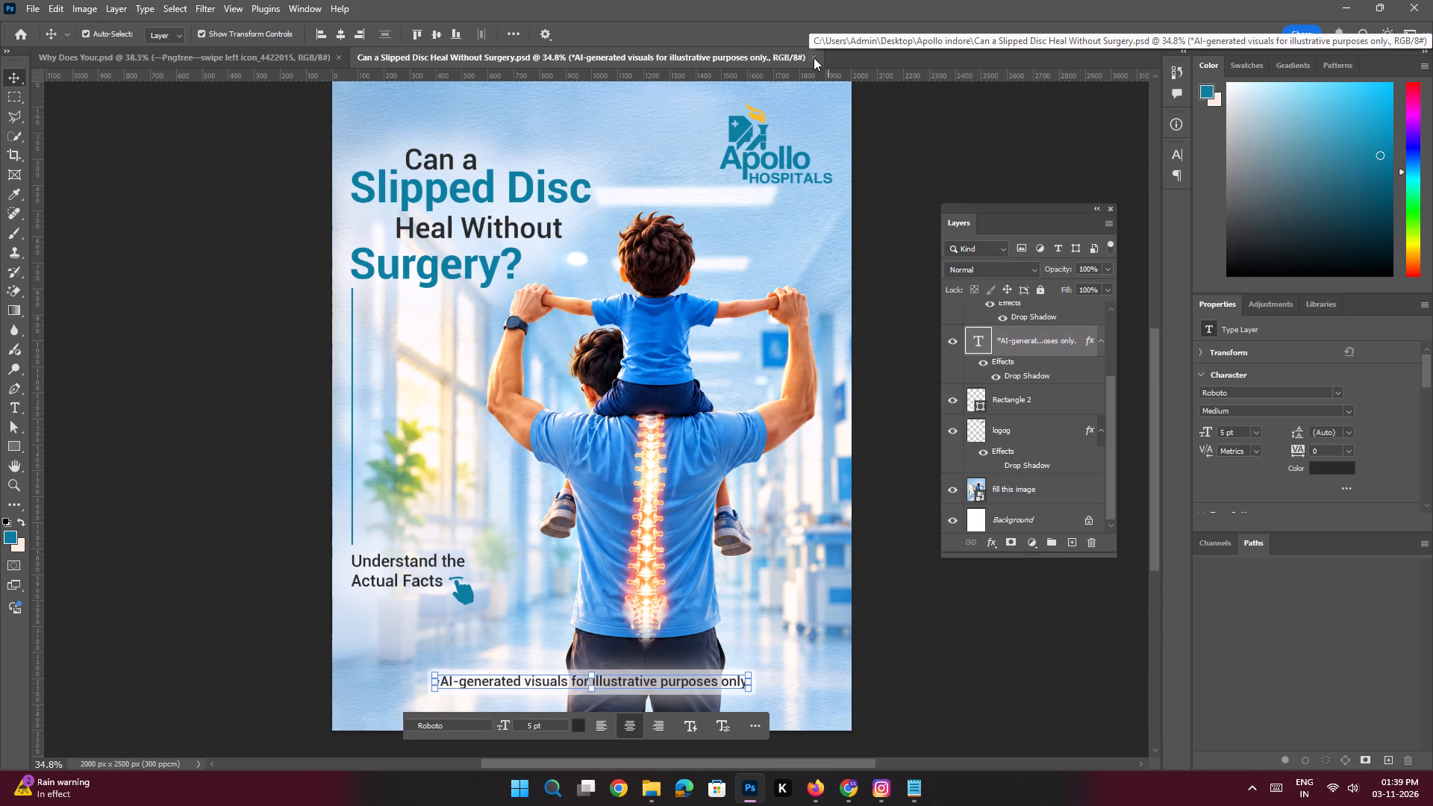
{"action": "left_click", "coordinate": [814, 57]}
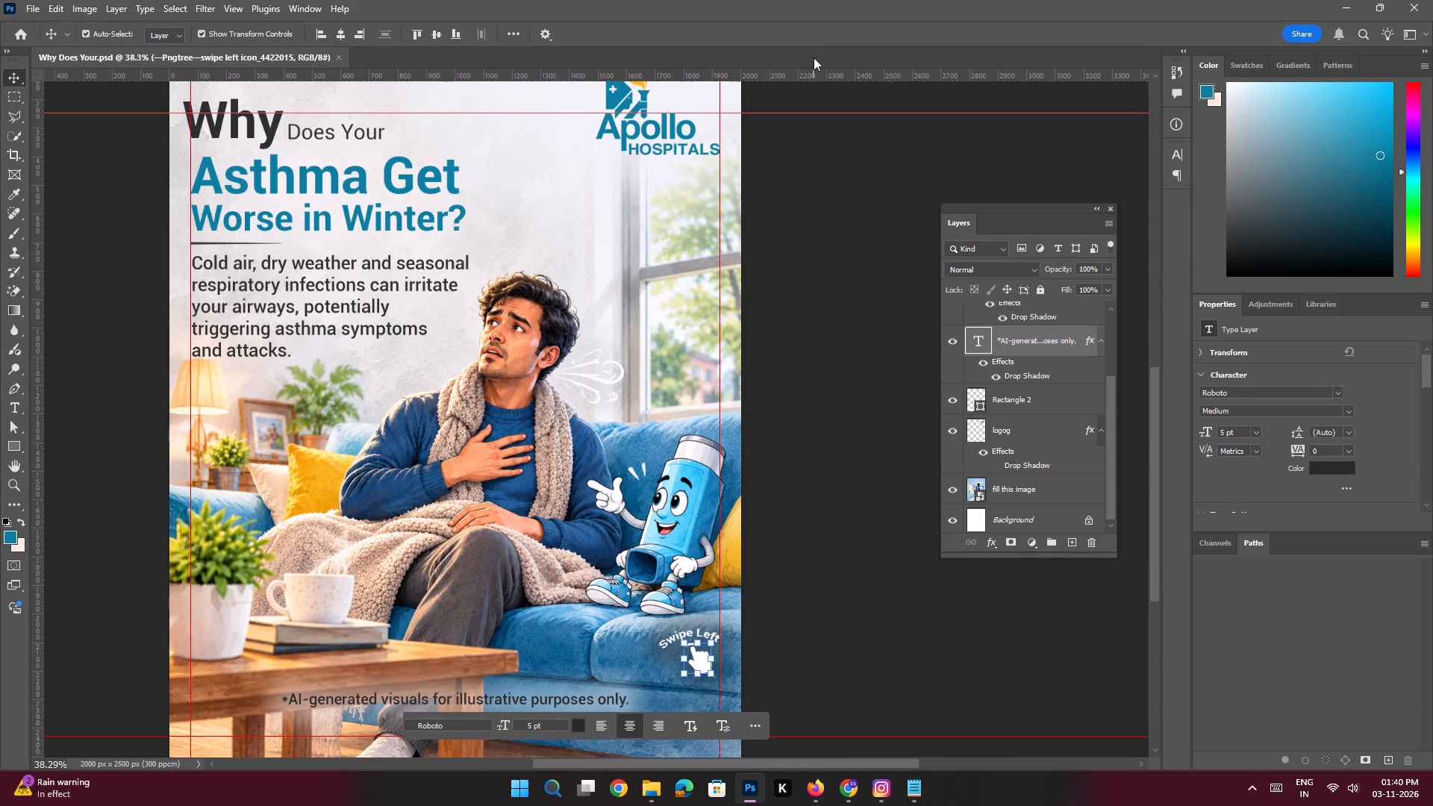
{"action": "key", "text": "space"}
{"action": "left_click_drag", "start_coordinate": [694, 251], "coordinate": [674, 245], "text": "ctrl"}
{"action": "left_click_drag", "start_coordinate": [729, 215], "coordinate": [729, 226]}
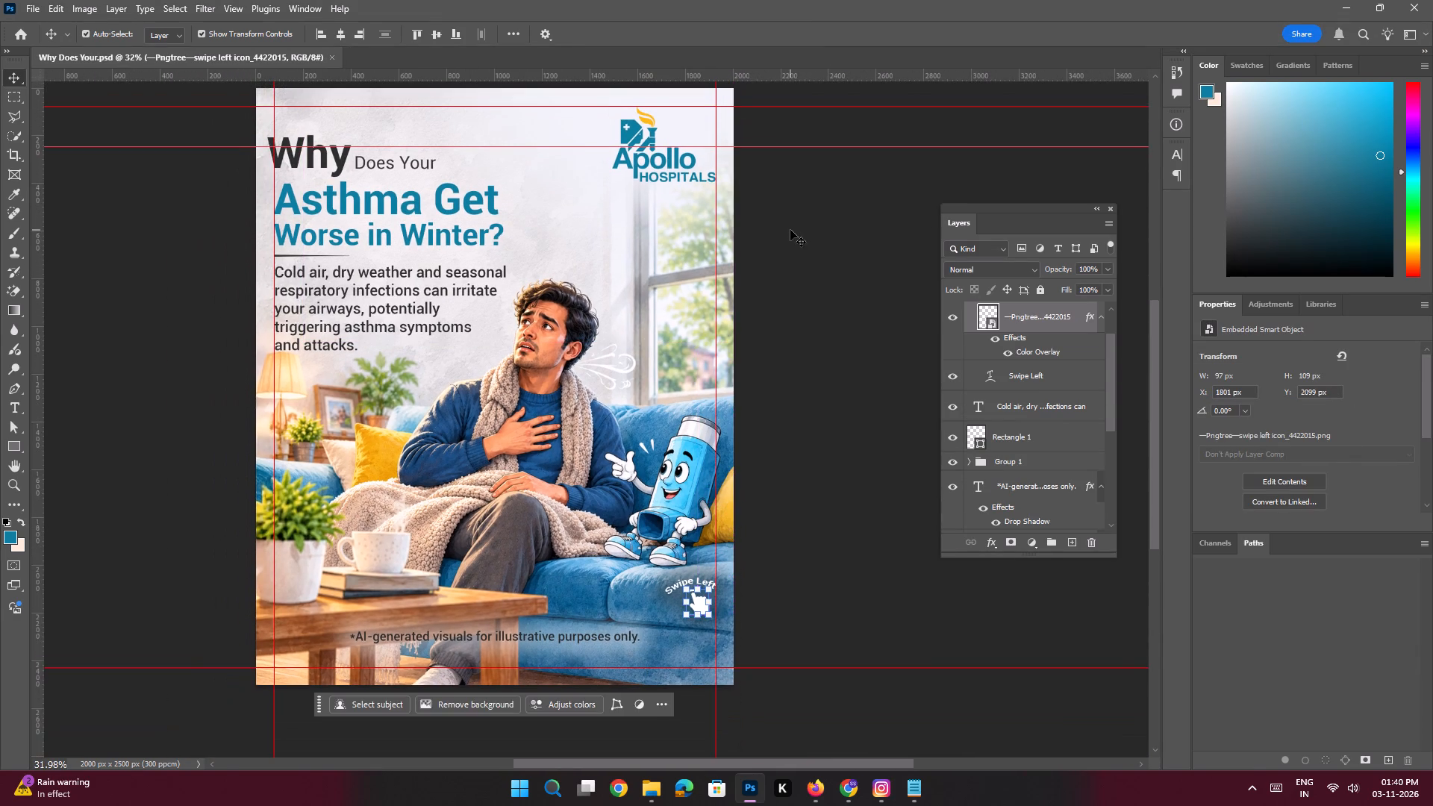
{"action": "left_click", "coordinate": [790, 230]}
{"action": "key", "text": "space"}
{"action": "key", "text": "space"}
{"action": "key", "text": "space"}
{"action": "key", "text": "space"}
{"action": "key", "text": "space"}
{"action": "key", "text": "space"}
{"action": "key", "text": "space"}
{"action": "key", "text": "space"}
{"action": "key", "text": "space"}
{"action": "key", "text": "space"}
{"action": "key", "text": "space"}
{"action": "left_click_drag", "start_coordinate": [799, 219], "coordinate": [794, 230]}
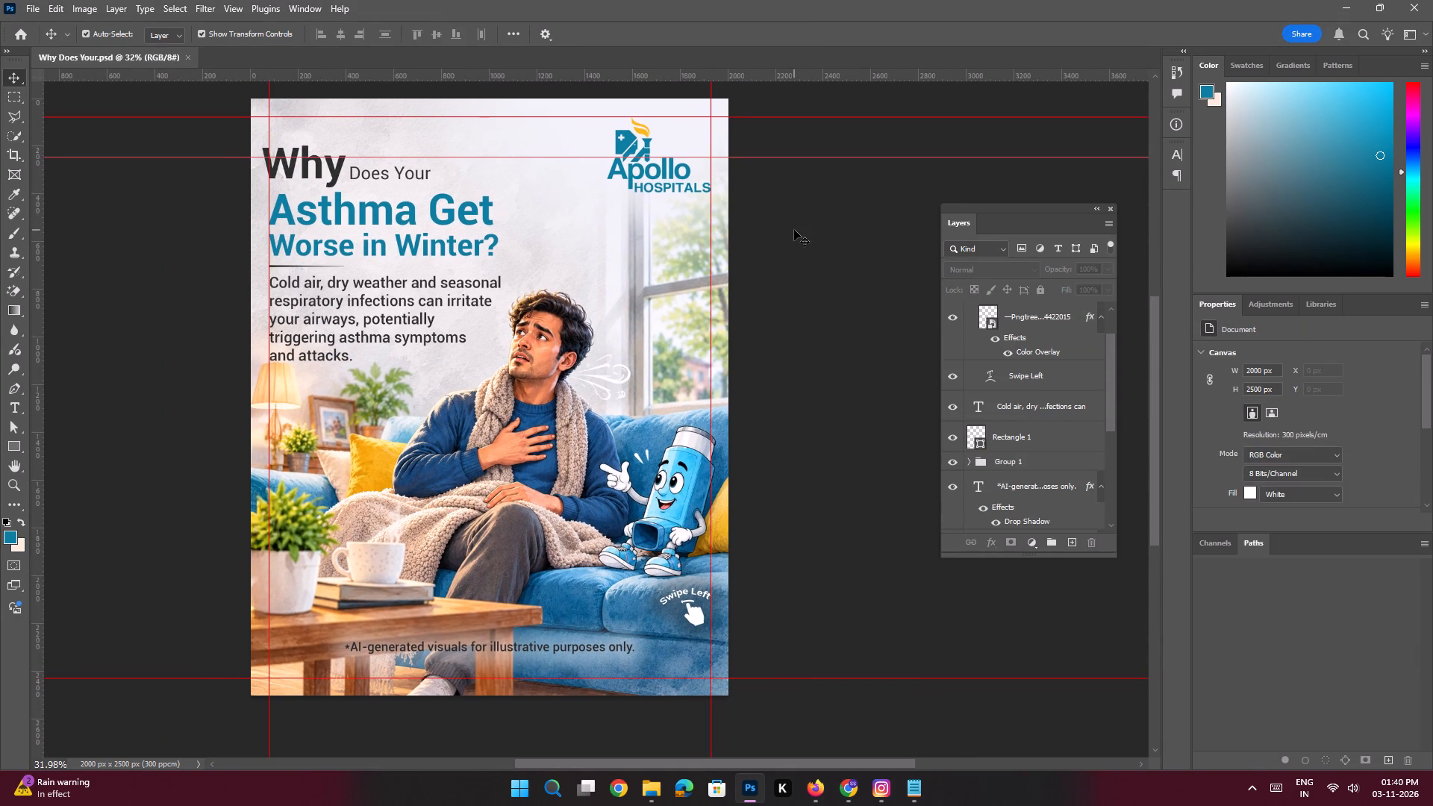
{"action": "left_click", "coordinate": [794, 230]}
Create a new blank document of 1080 x 1350 px at 300 pixels/cm from the recent presets.
{"action": "key", "text": "ctrl+n"}
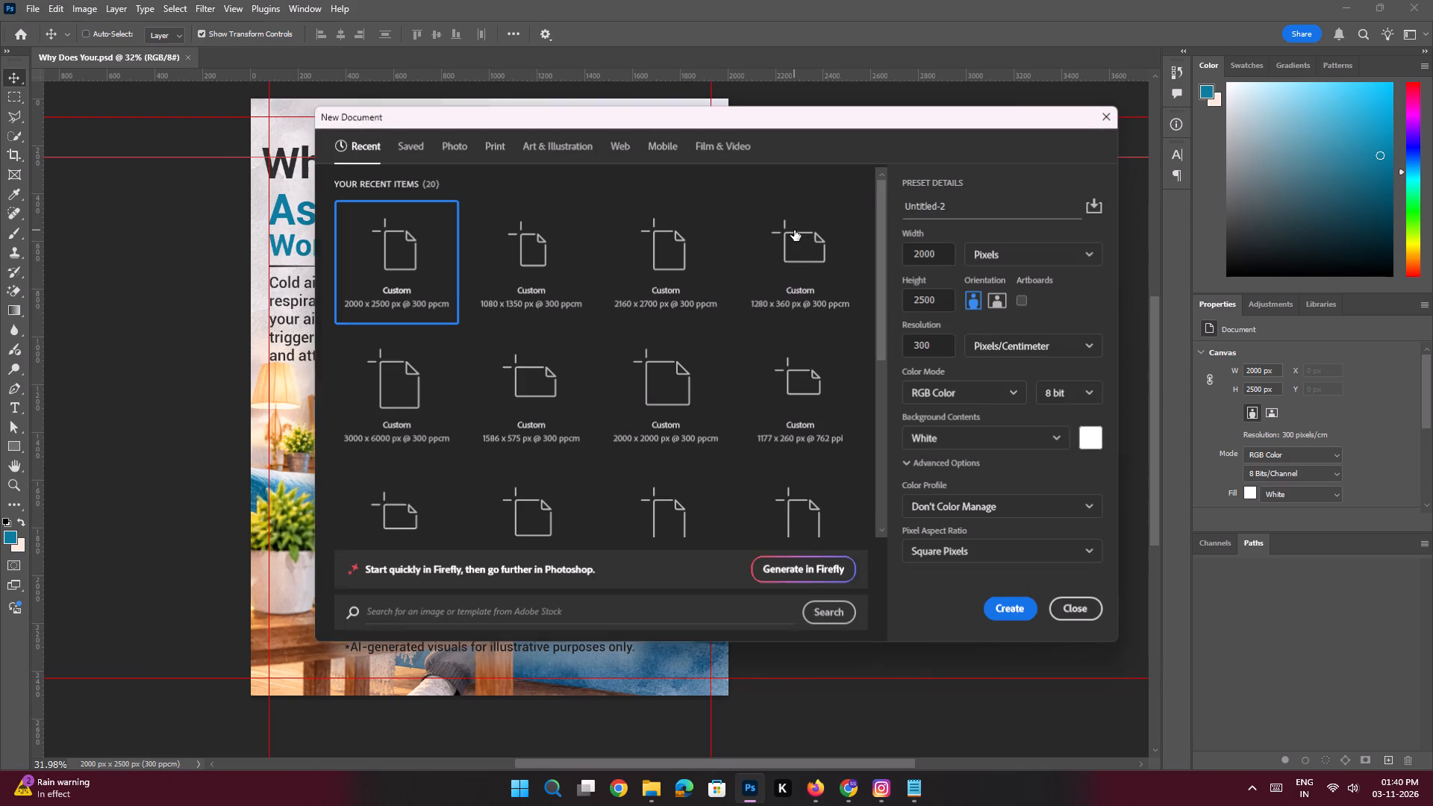
{"action": "double_click", "coordinate": [528, 277]}
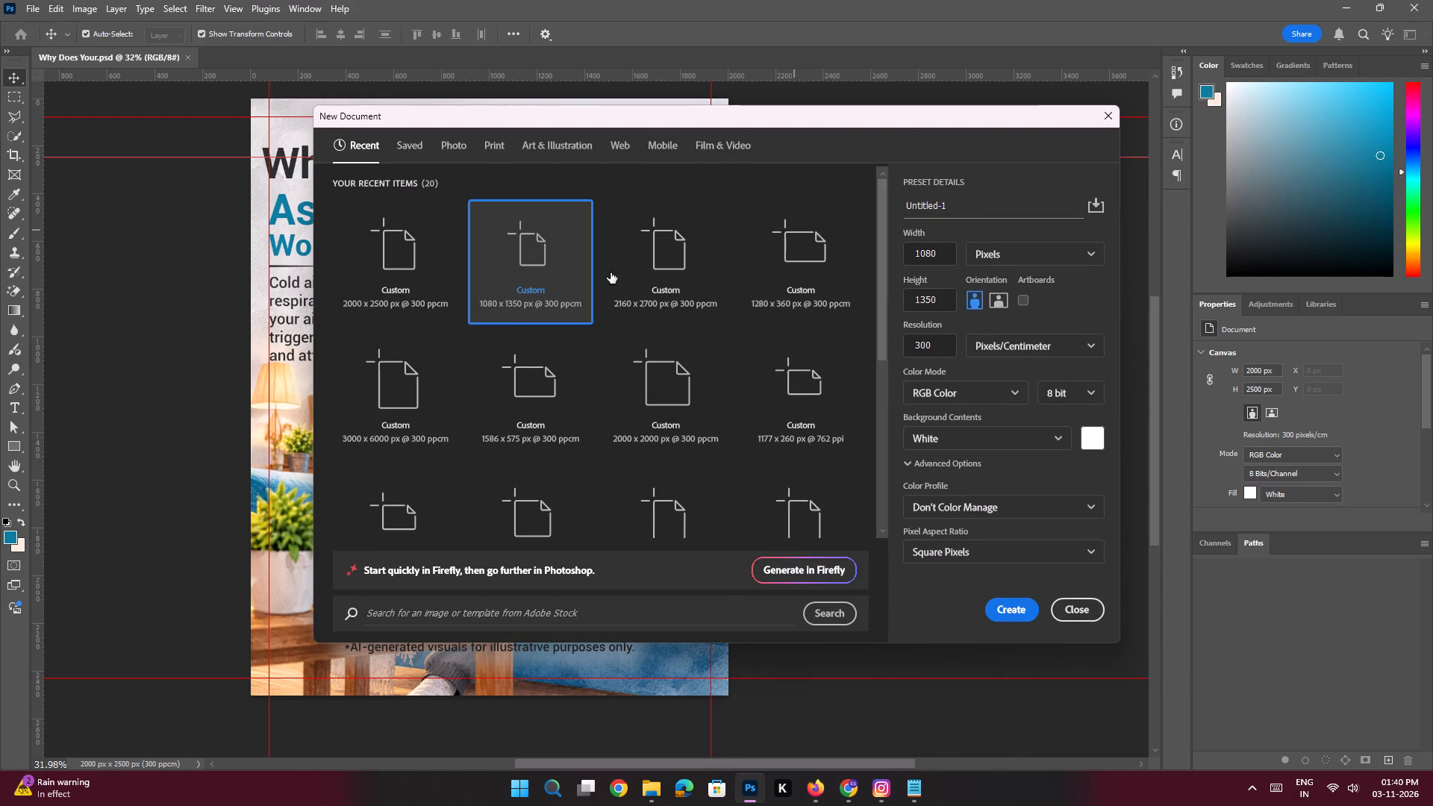
{"action": "key", "text": "space"}
{"action": "left_click_drag", "start_coordinate": [650, 304], "coordinate": [638, 303], "text": "ctrl"}
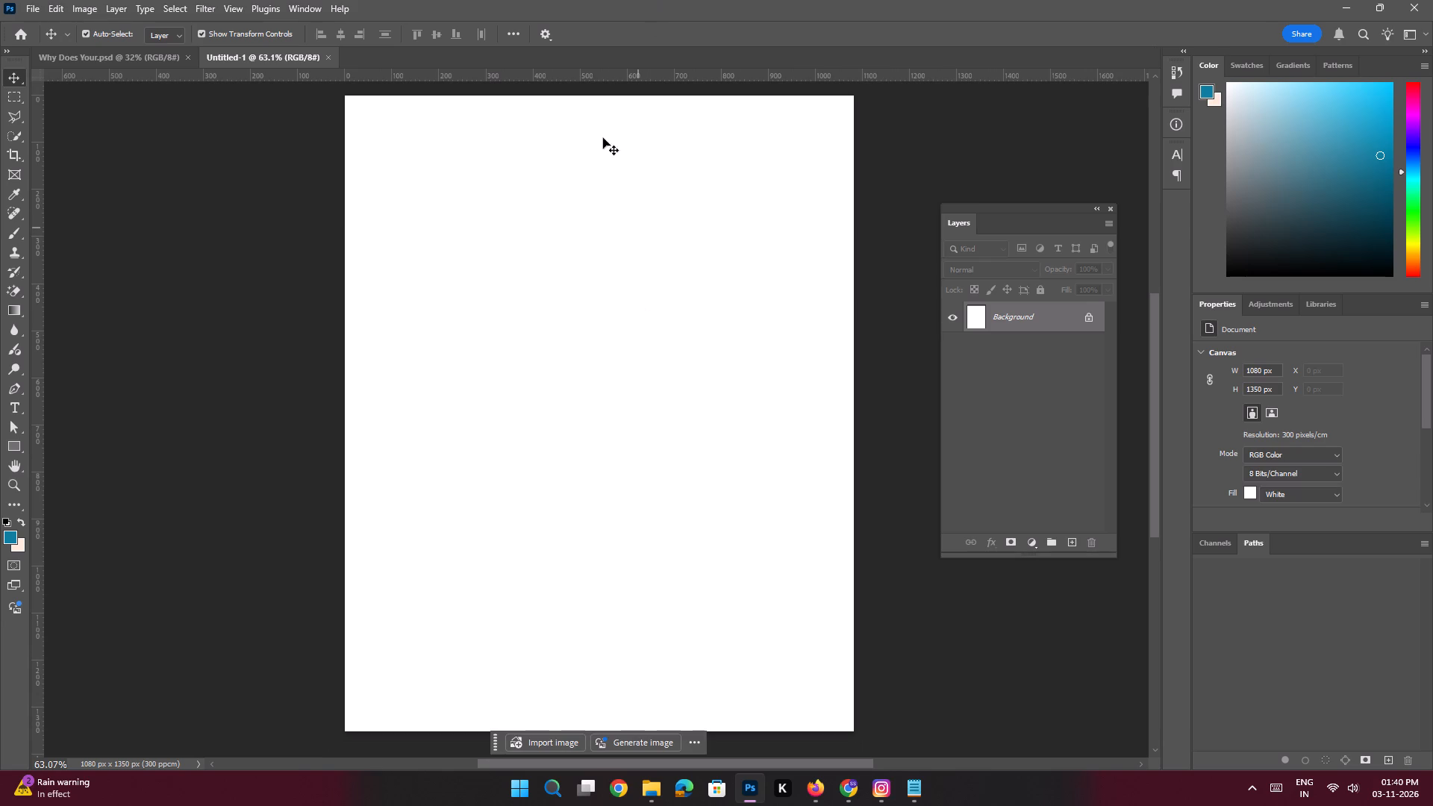
Browse the recent files on the Photoshop home screen, moving the floating Layers panel clear of the thumbnails.
{"action": "left_click", "coordinate": [29, 34]}
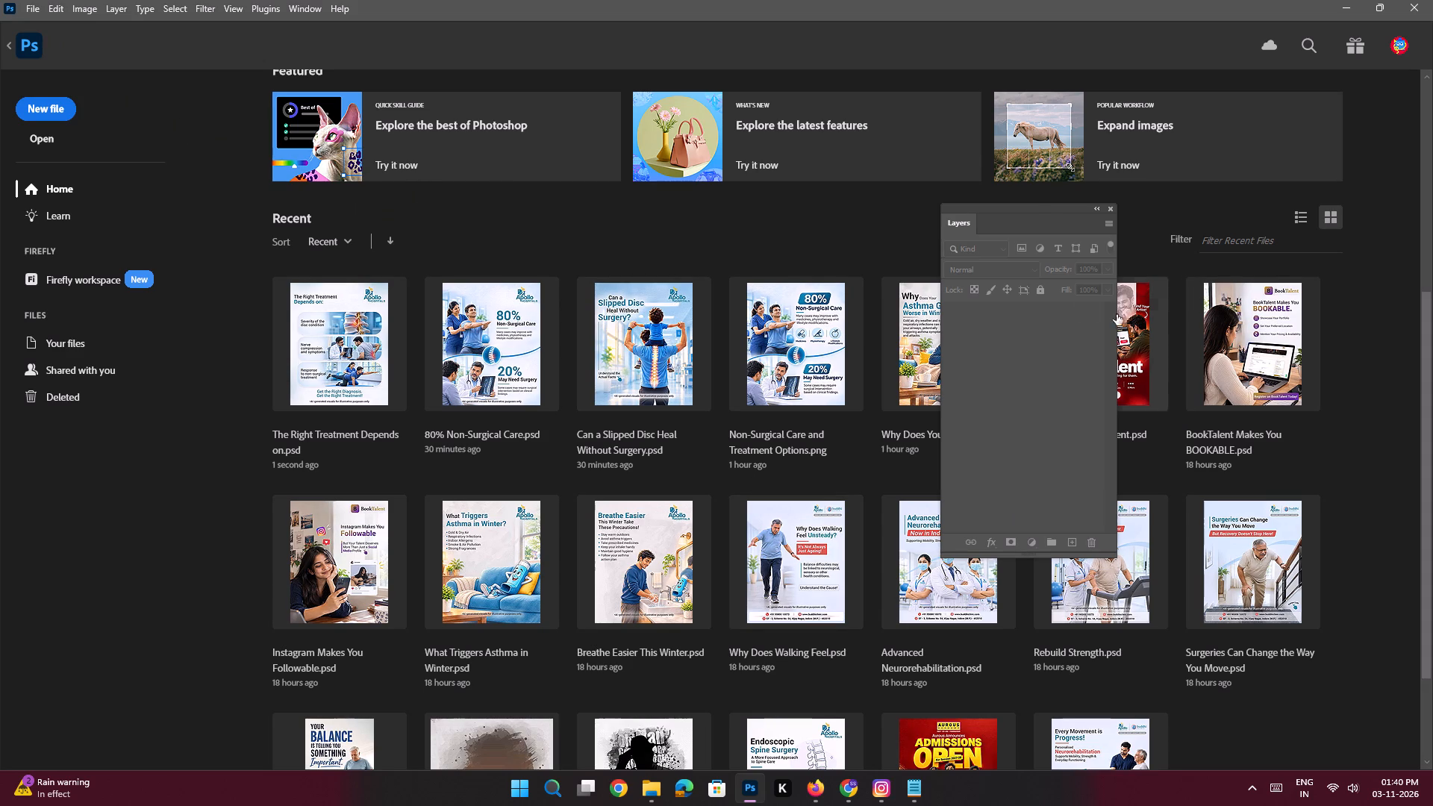
{"action": "left_click_drag", "start_coordinate": [1034, 209], "coordinate": [1260, 345]}
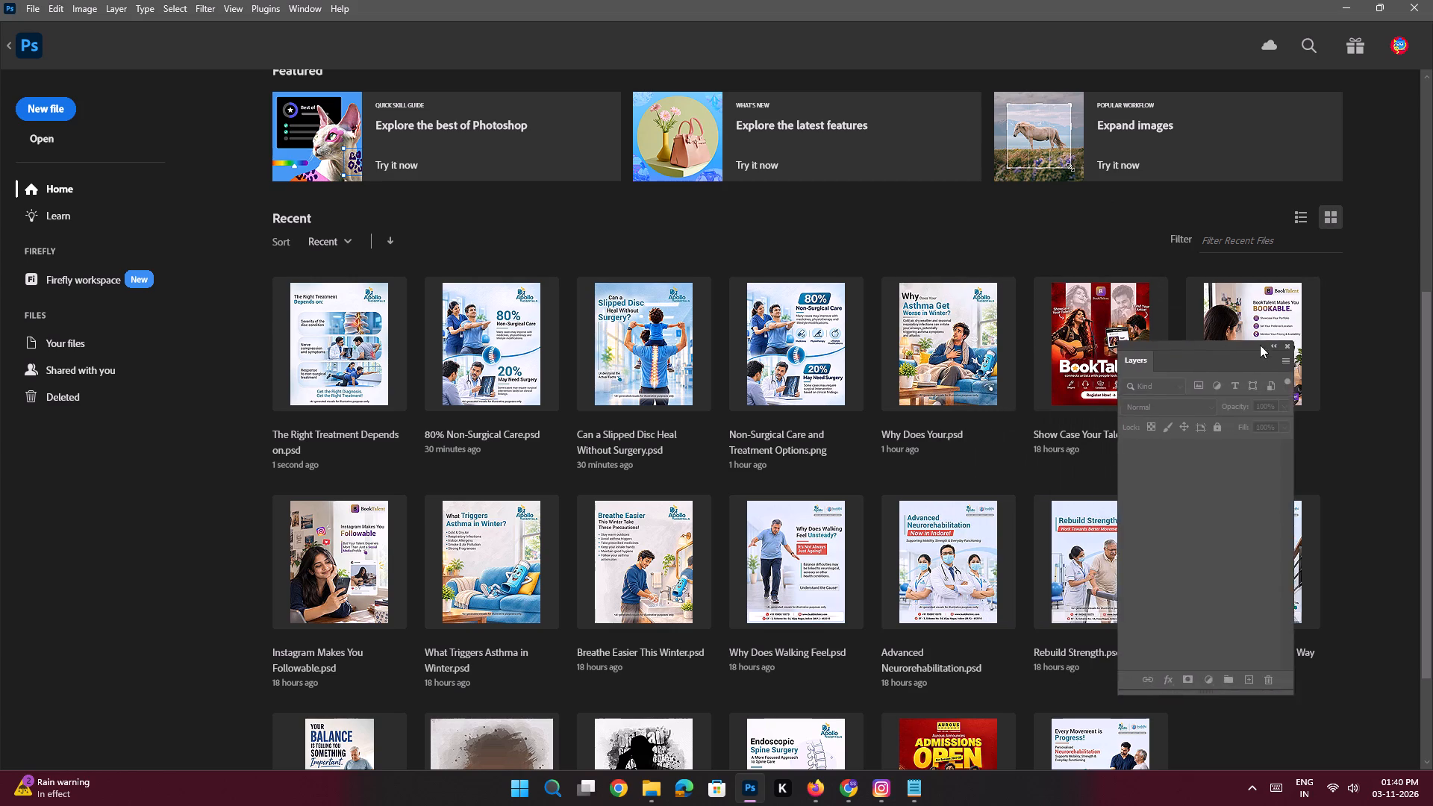
{"action": "left_click_drag", "start_coordinate": [1260, 345], "coordinate": [1317, 283]}
{"action": "scroll", "coordinate": [813, 387], "scroll_direction": "down", "scroll_amount": 4}
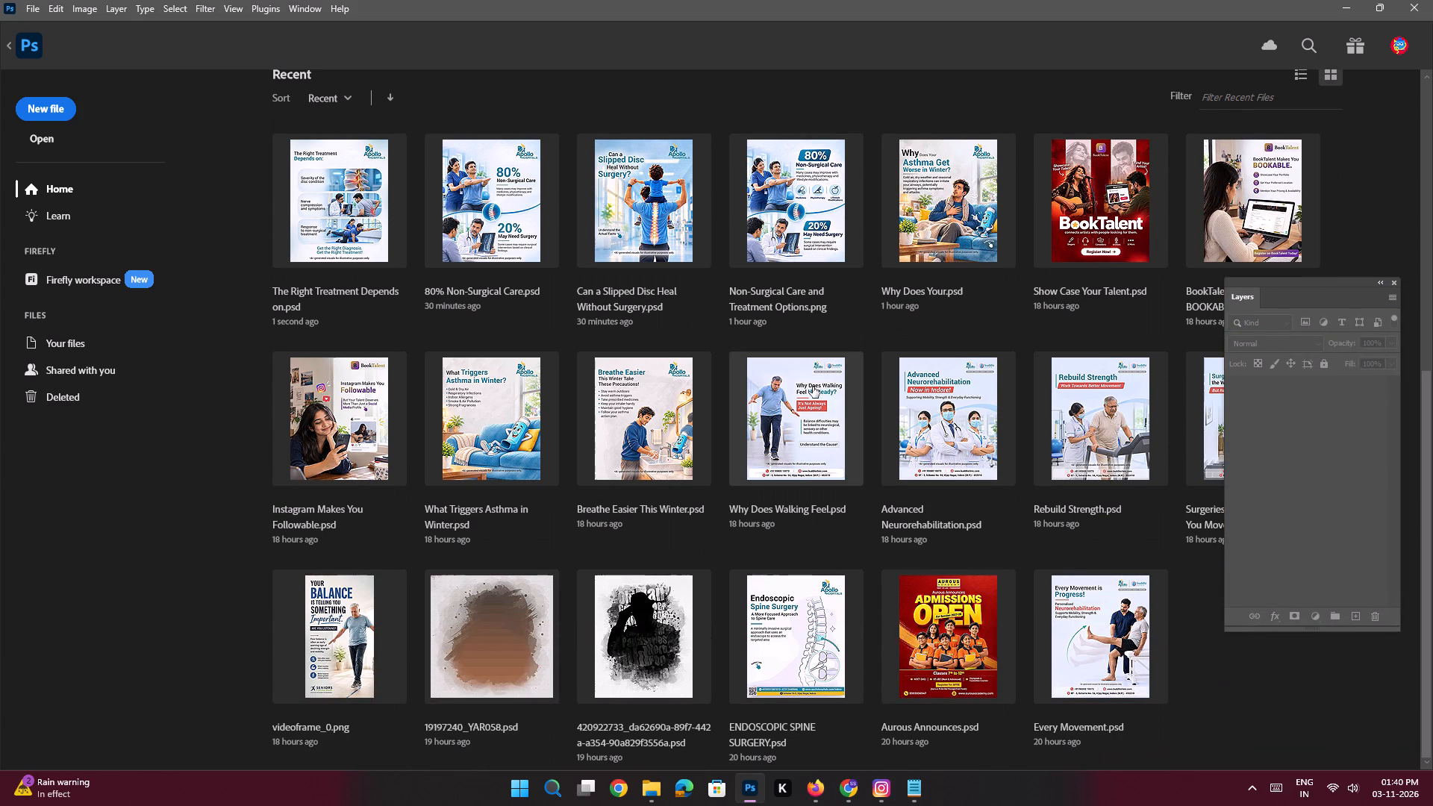
{"action": "scroll", "coordinate": [813, 387], "scroll_direction": "up", "scroll_amount": 3}
{"action": "scroll", "coordinate": [813, 387], "scroll_direction": "down", "scroll_amount": 3}
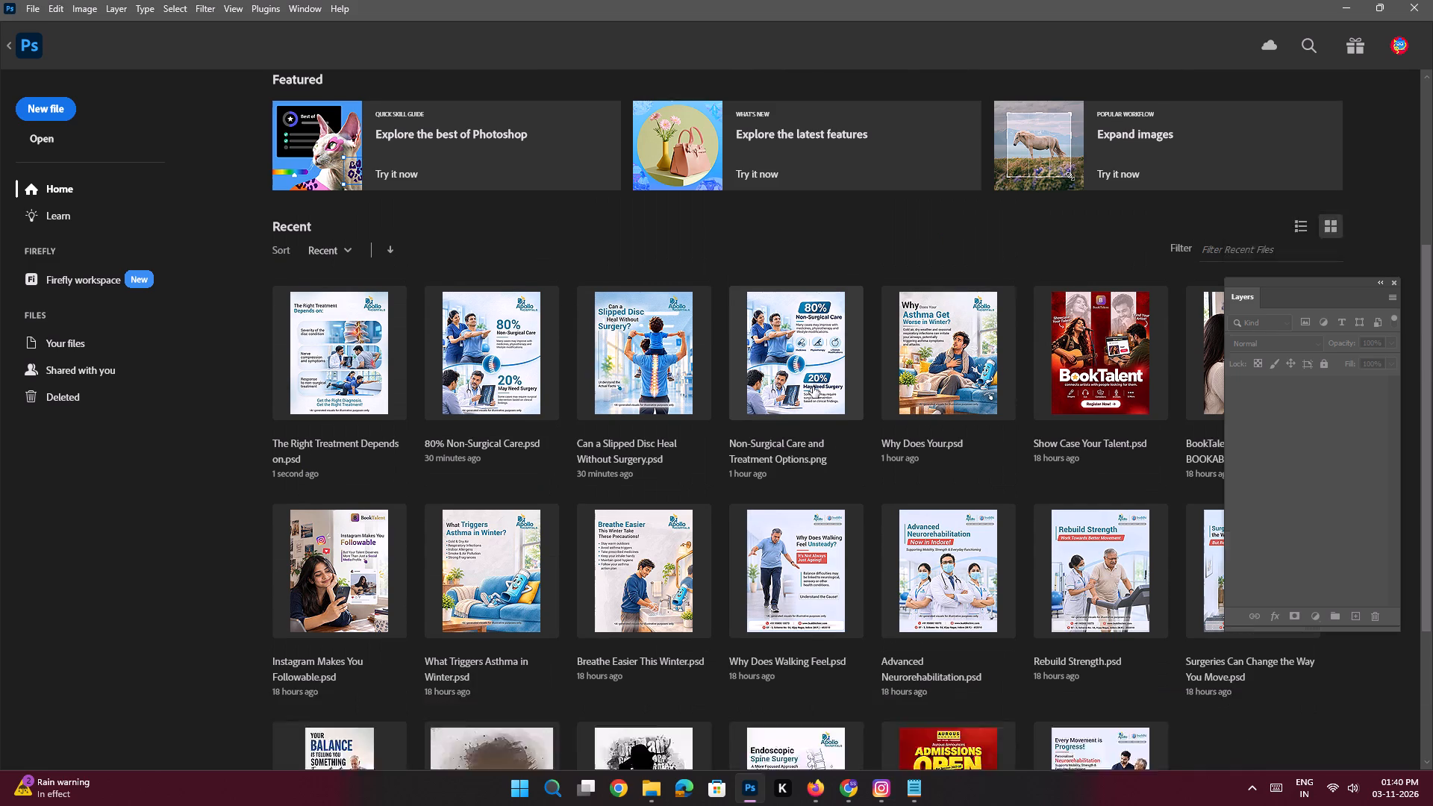
{"action": "scroll", "coordinate": [813, 387], "scroll_direction": "down", "scroll_amount": 1}
Switch to File Explorer and open the apollo sage folder on the Desktop.
{"action": "left_click", "coordinate": [650, 787]}
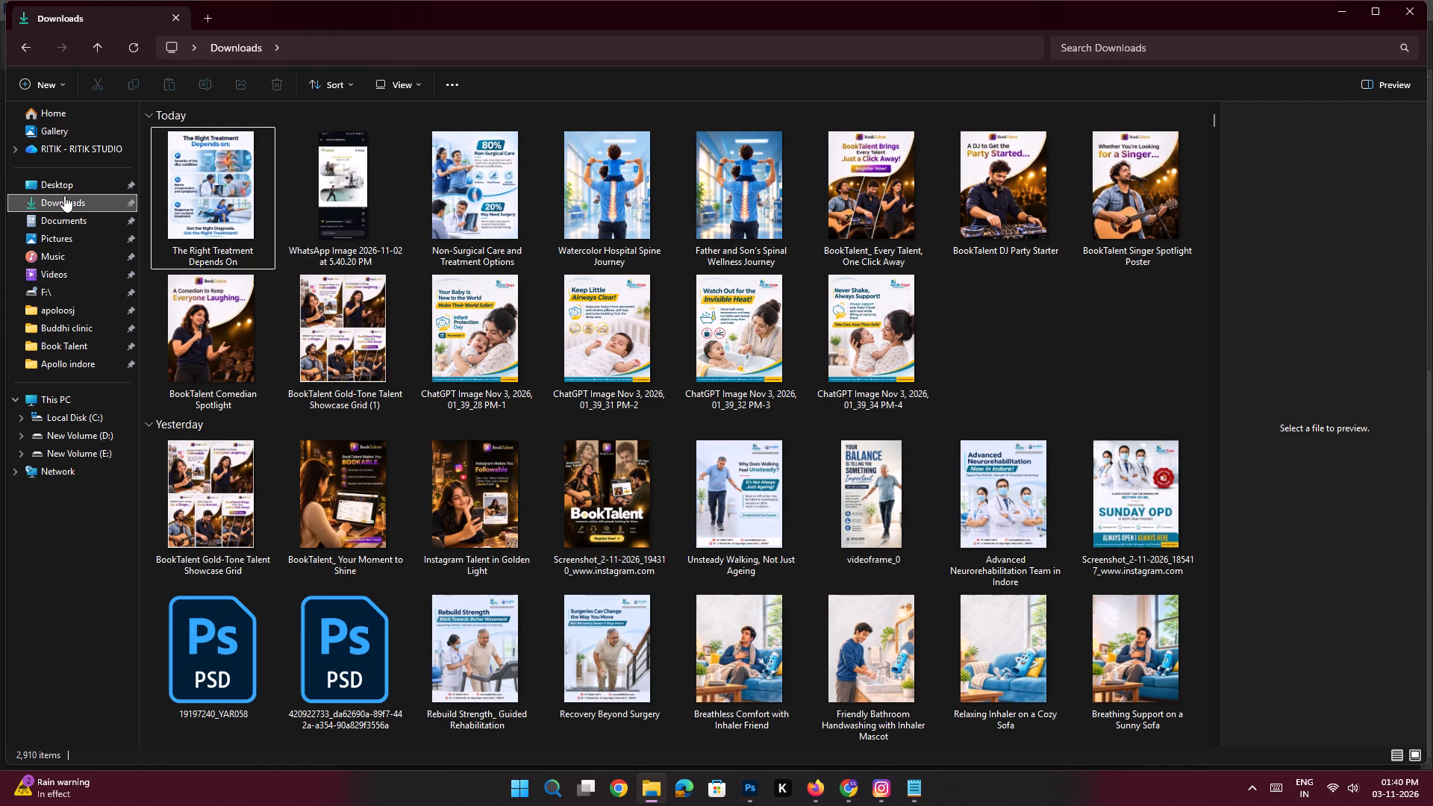
{"action": "left_click", "coordinate": [64, 186]}
{"action": "left_click", "coordinate": [684, 280]}
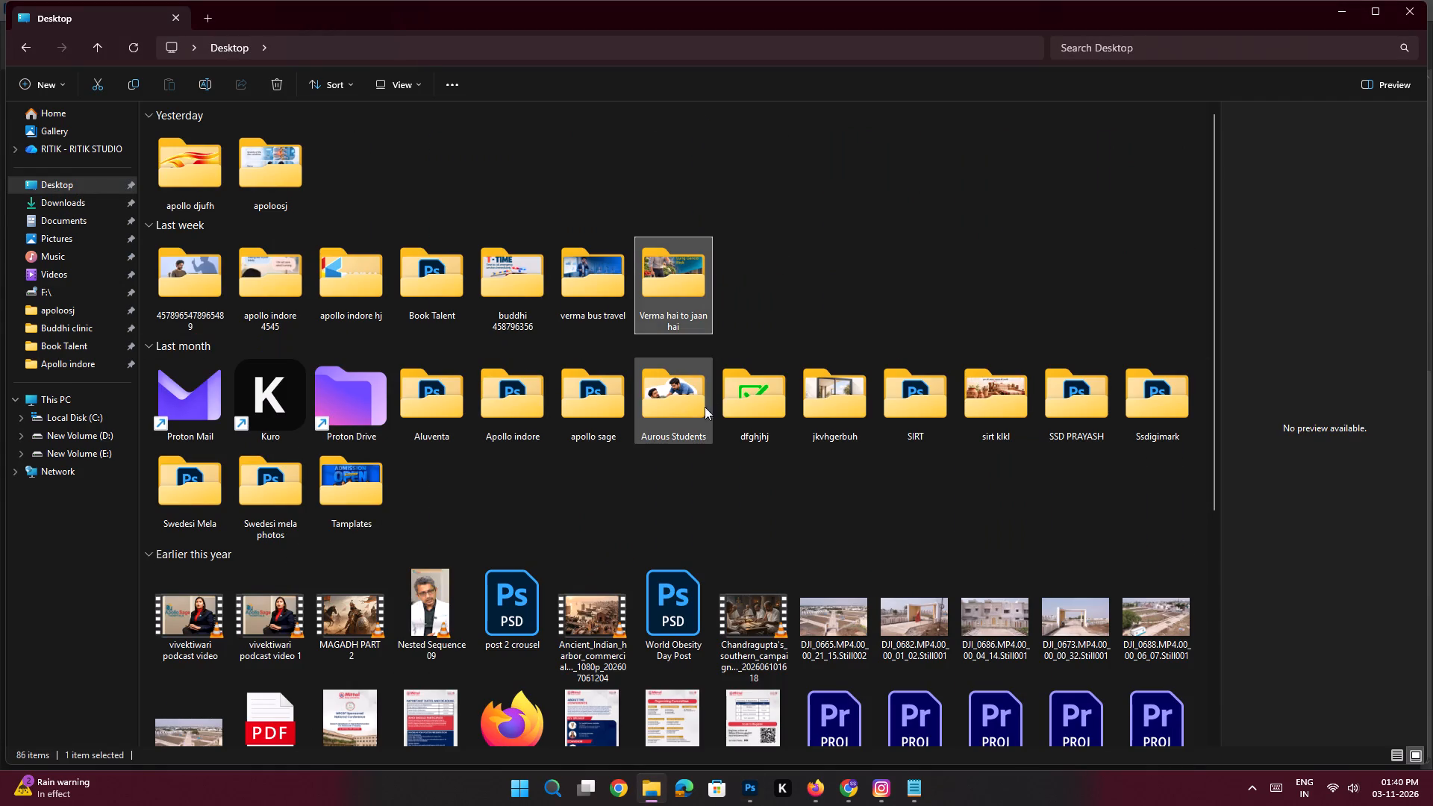
{"action": "left_click", "coordinate": [684, 407]}
{"action": "left_click", "coordinate": [753, 407]}
{"action": "left_click", "coordinate": [831, 404]}
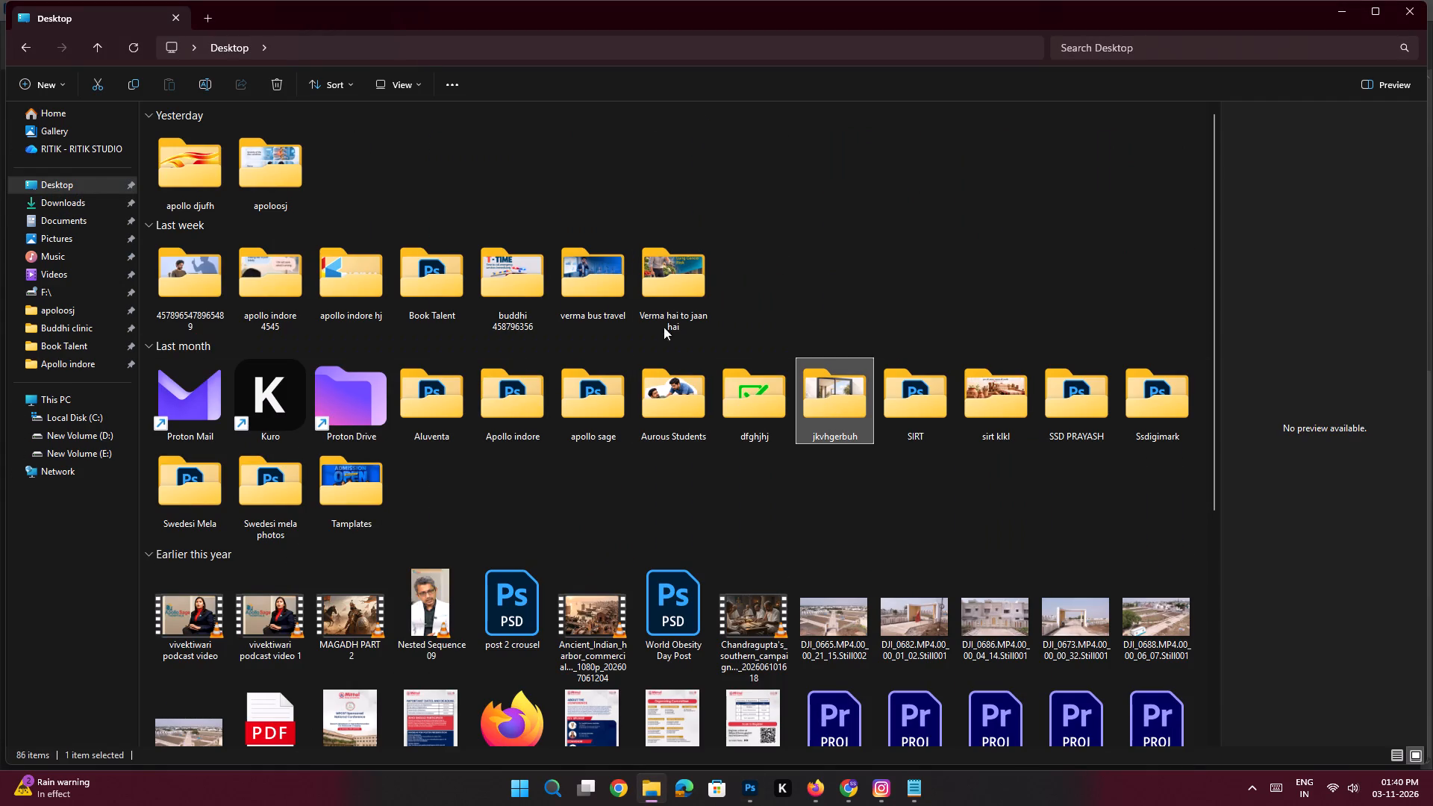
{"action": "left_click", "coordinate": [609, 288]}
{"action": "left_click", "coordinate": [534, 289]}
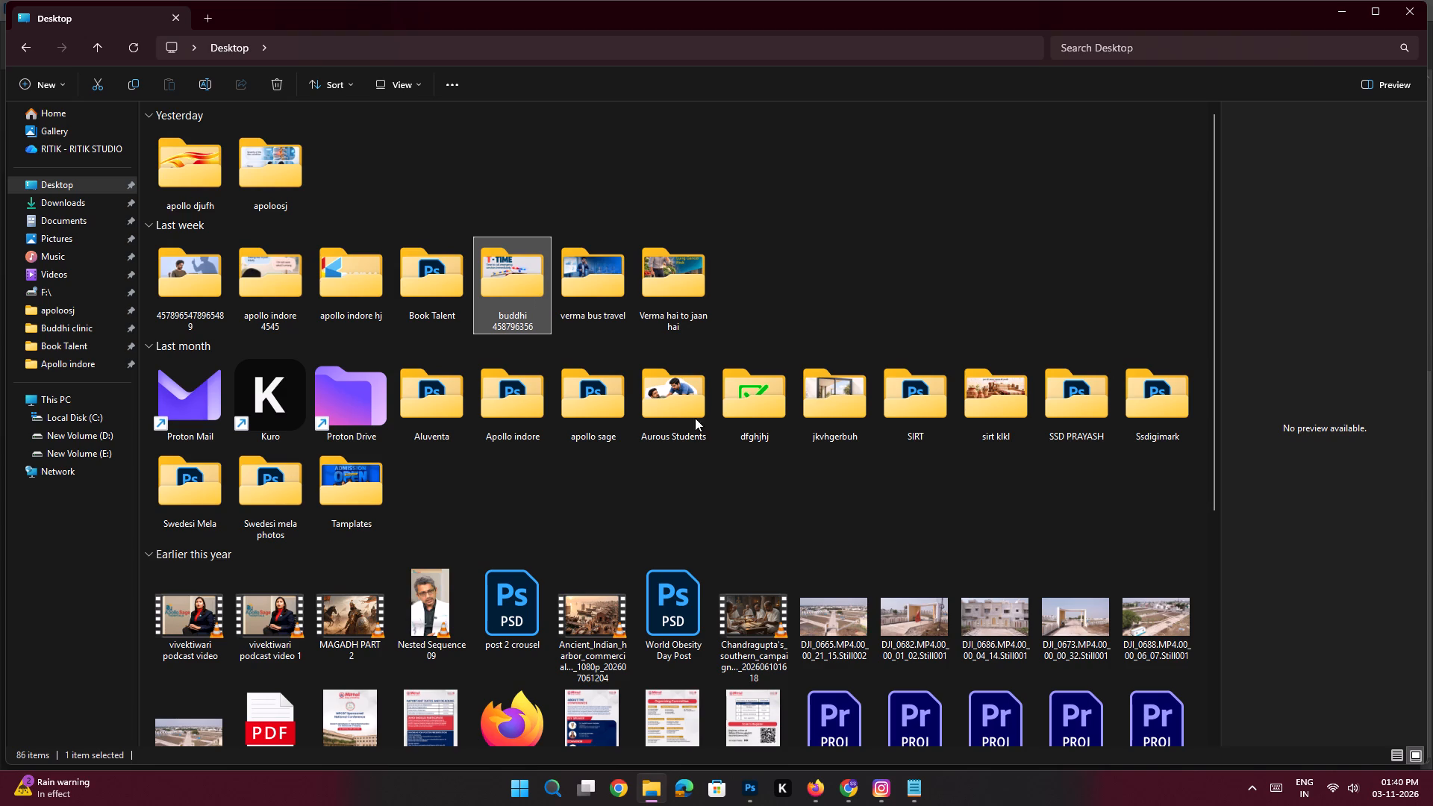
{"action": "double_click", "coordinate": [594, 413]}
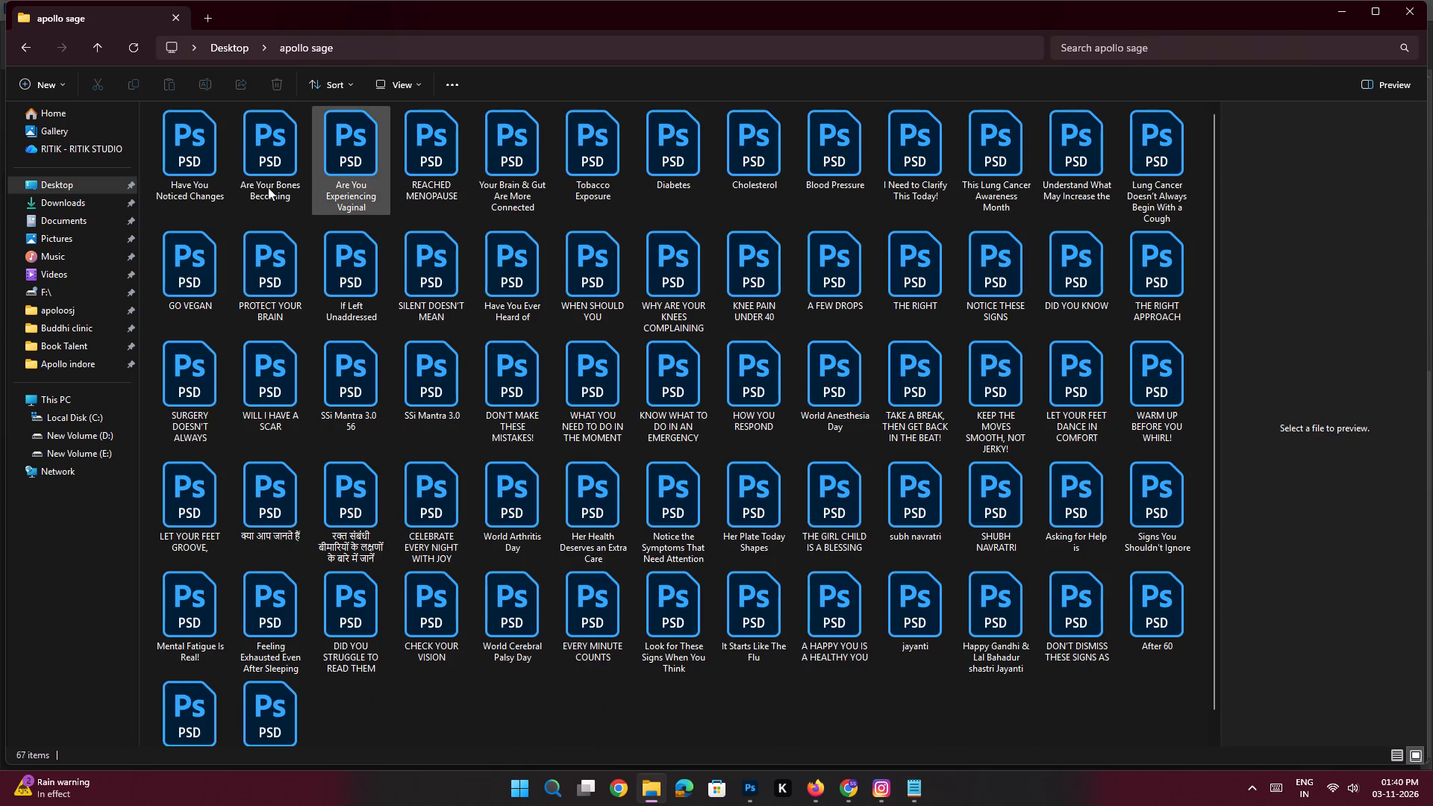
Look through the designs Have You Noticed Changes, This Lung Cancer Awareness Month and Understand What May Increase the, closing each one.
{"action": "double_click", "coordinate": [204, 175]}
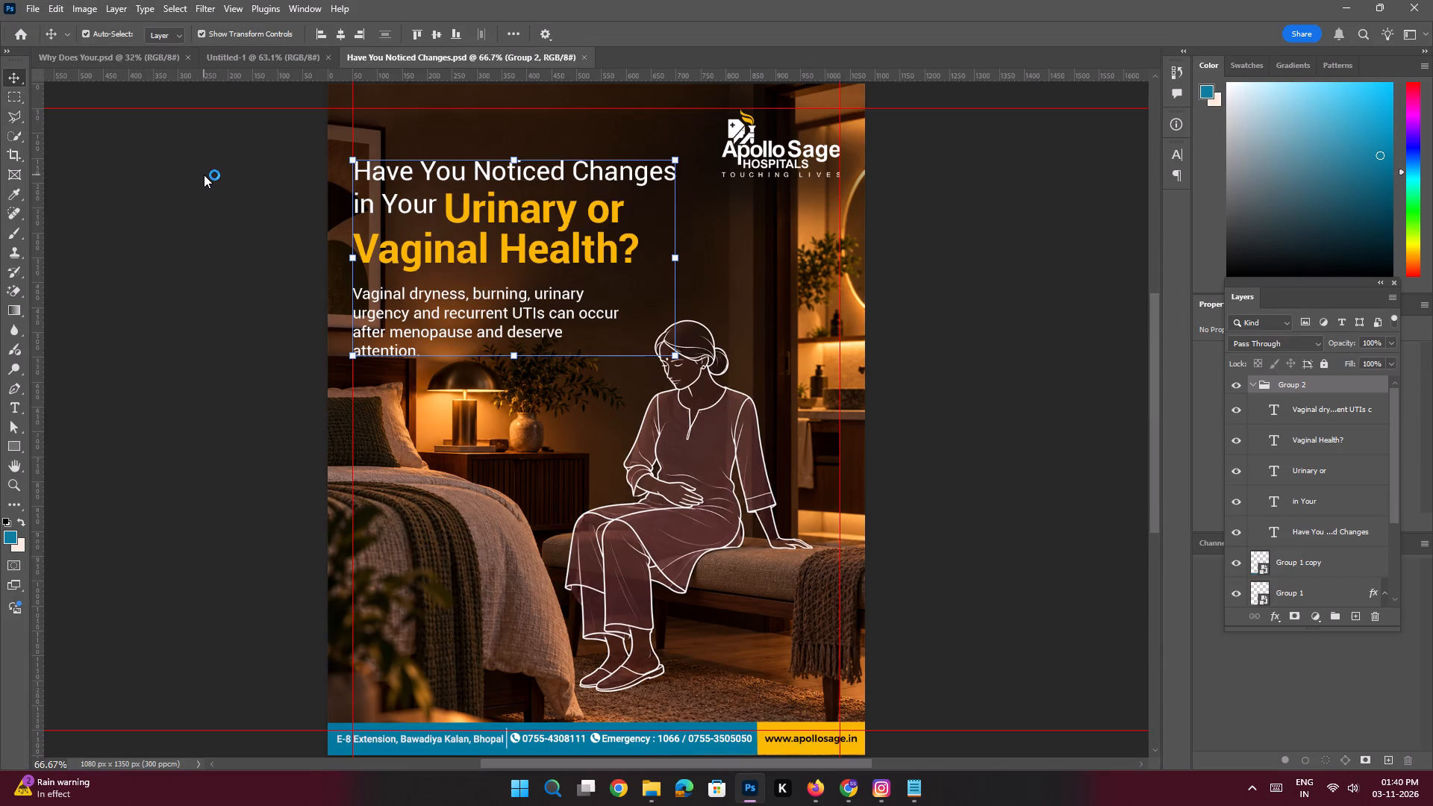
{"action": "left_click", "coordinate": [587, 55]}
{"action": "key", "text": "alt+Tab"}
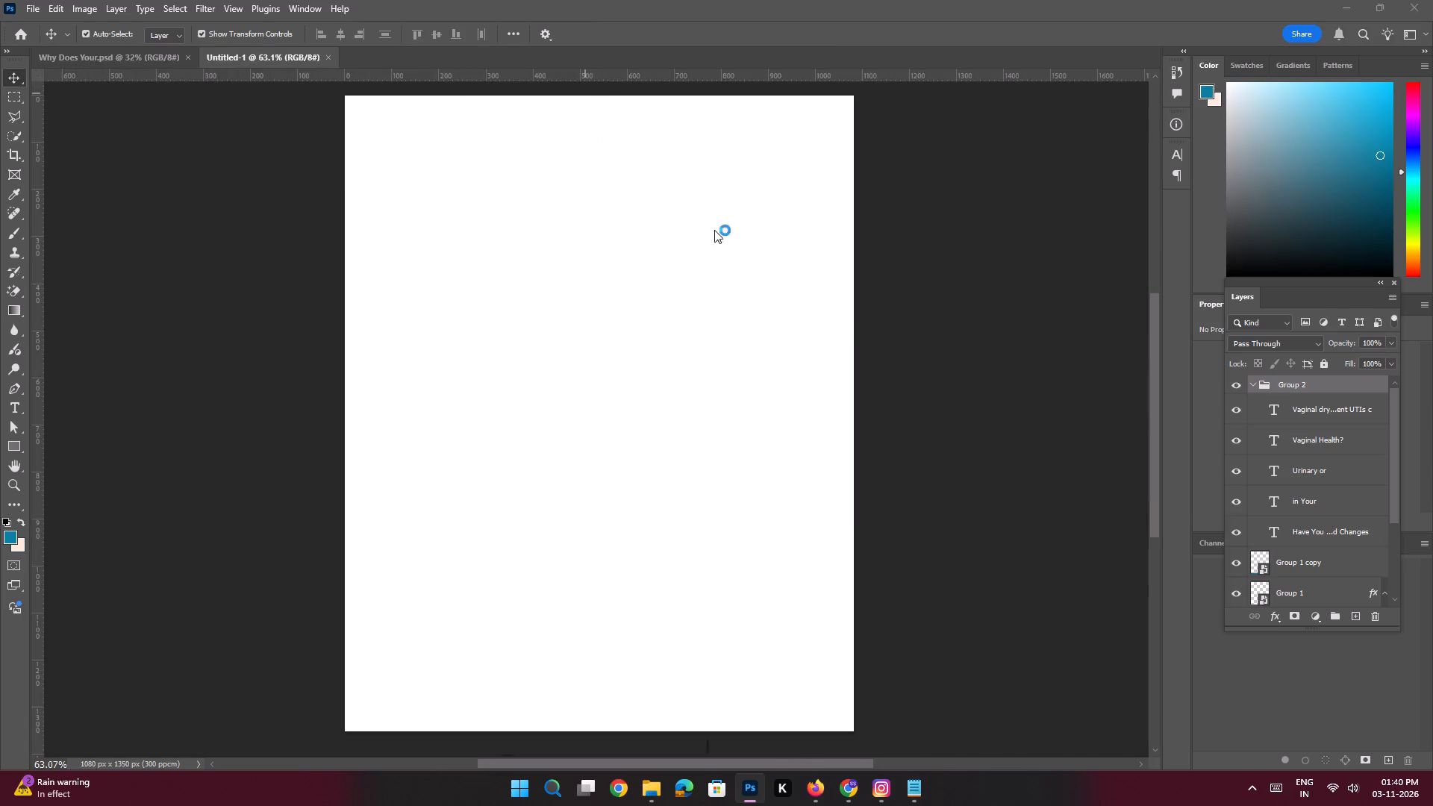
{"action": "double_click", "coordinate": [1006, 169]}
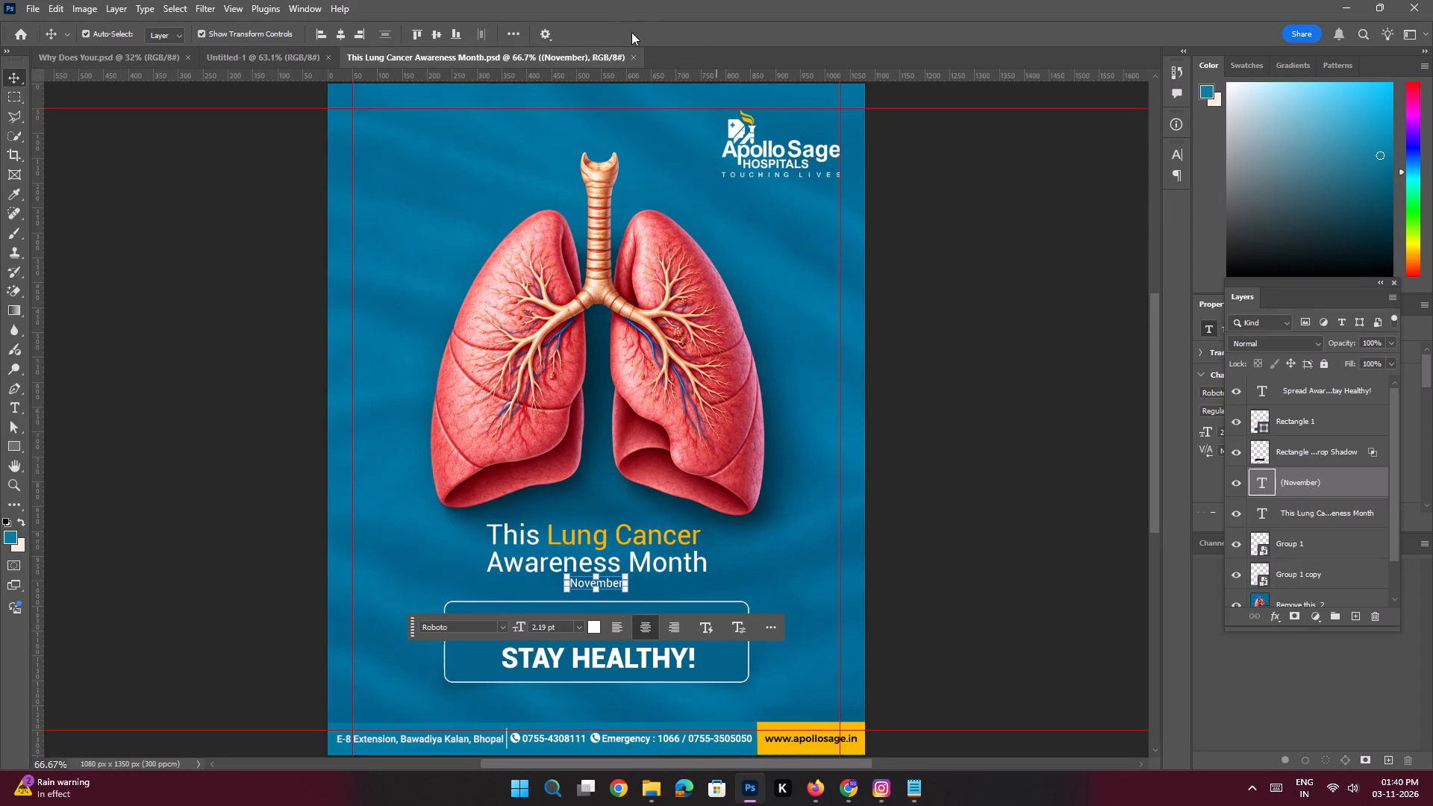
{"action": "left_click", "coordinate": [635, 54]}
{"action": "key", "text": "alt+Tab"}
{"action": "double_click", "coordinate": [1094, 179]}
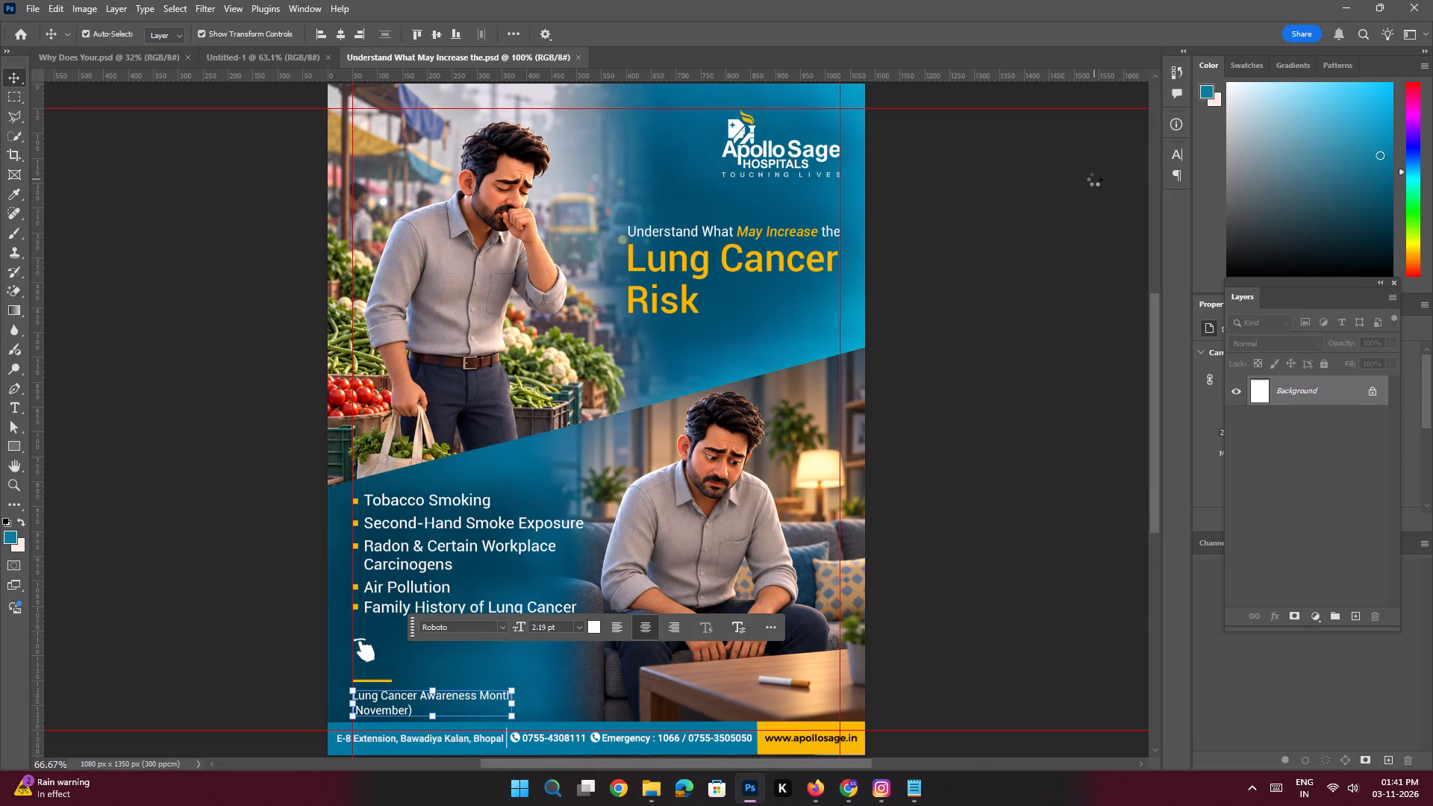
{"action": "left_click", "coordinate": [578, 56]}
{"action": "key", "text": "alt+Tab"}
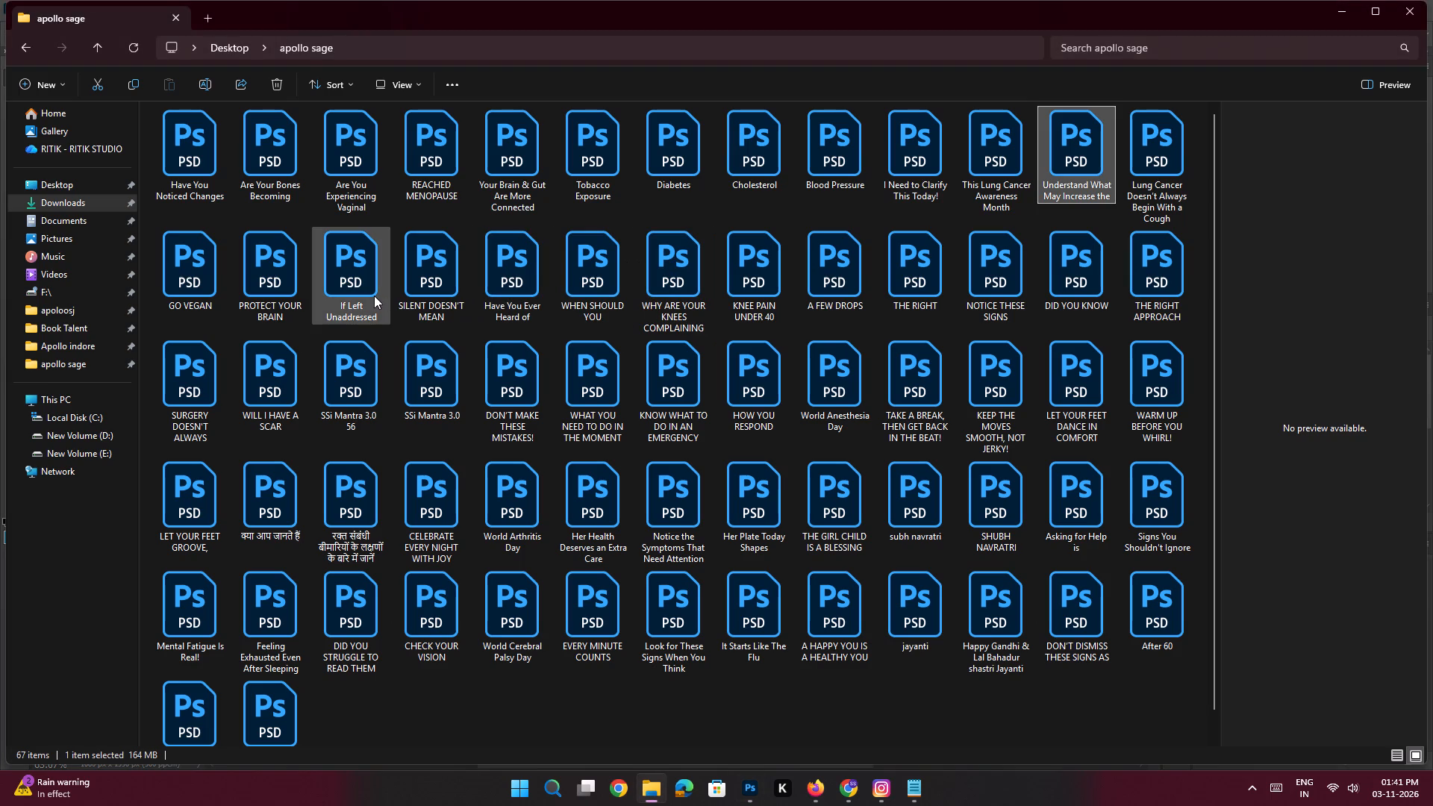
Open If Left Unaddressed.psd from the apollo sage folder as the source for the branding elements.
{"action": "double_click", "coordinate": [374, 296]}
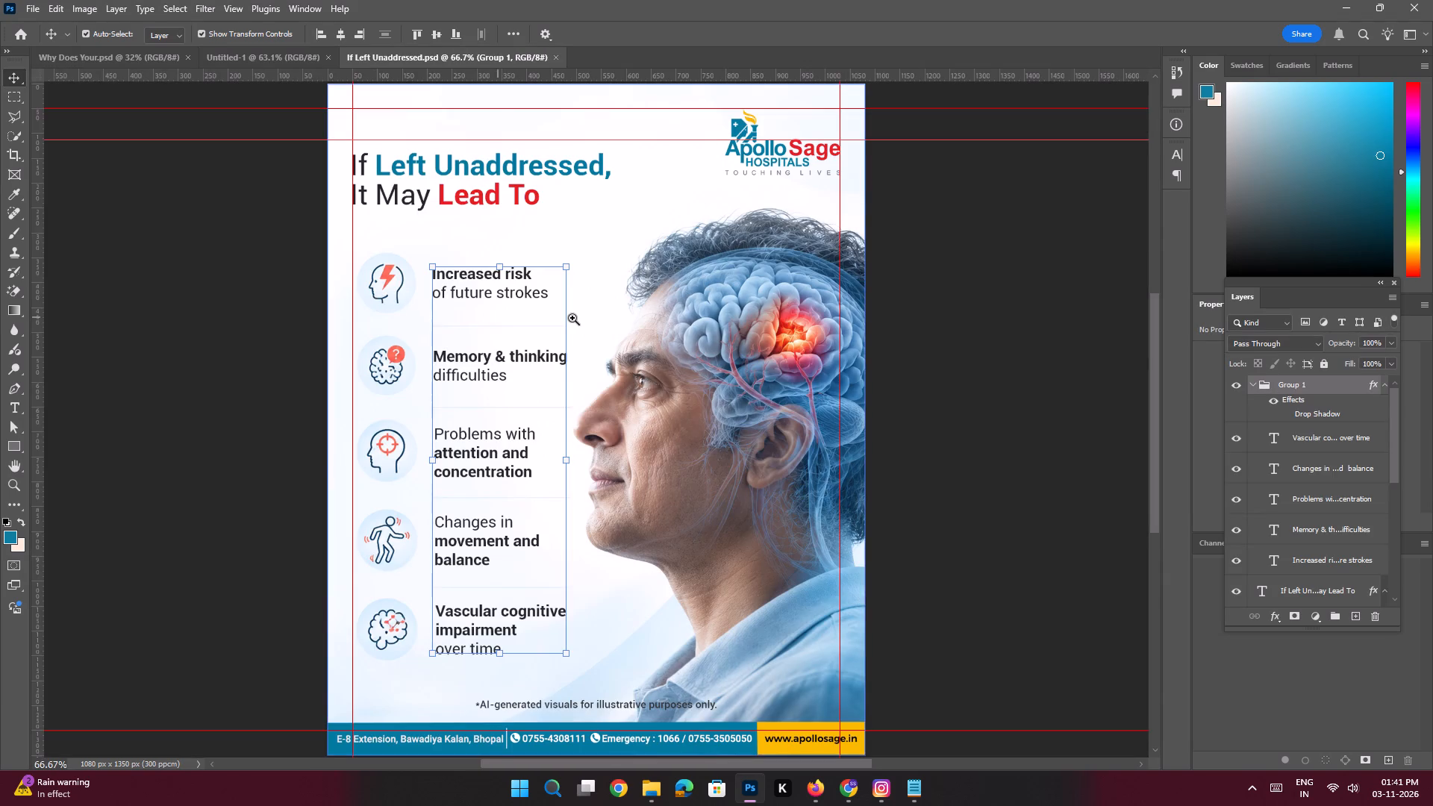
{"action": "key", "text": "ctrl+space"}
{"action": "key", "text": "ctrl+space"}
{"action": "key", "text": "ctrl+space"}
{"action": "key", "text": "ctrl+space"}
{"action": "key", "text": "ctrl+space"}
{"action": "key", "text": "ctrl+space"}
{"action": "key", "text": "ctrl+space"}
{"action": "key", "text": "ctrl+space"}
{"action": "left_click_drag", "start_coordinate": [575, 318], "coordinate": [552, 311], "text": "ctrl"}
{"action": "left_click_drag", "start_coordinate": [675, 287], "coordinate": [647, 287]}
{"action": "left_click", "coordinate": [243, 252]}
{"action": "key", "text": "space"}
{"action": "key", "text": "space"}
{"action": "key", "text": "space"}
{"action": "key", "text": "space"}
{"action": "key", "text": "space"}
{"action": "key", "text": "space"}
{"action": "key", "text": "space"}
{"action": "key", "text": "space"}
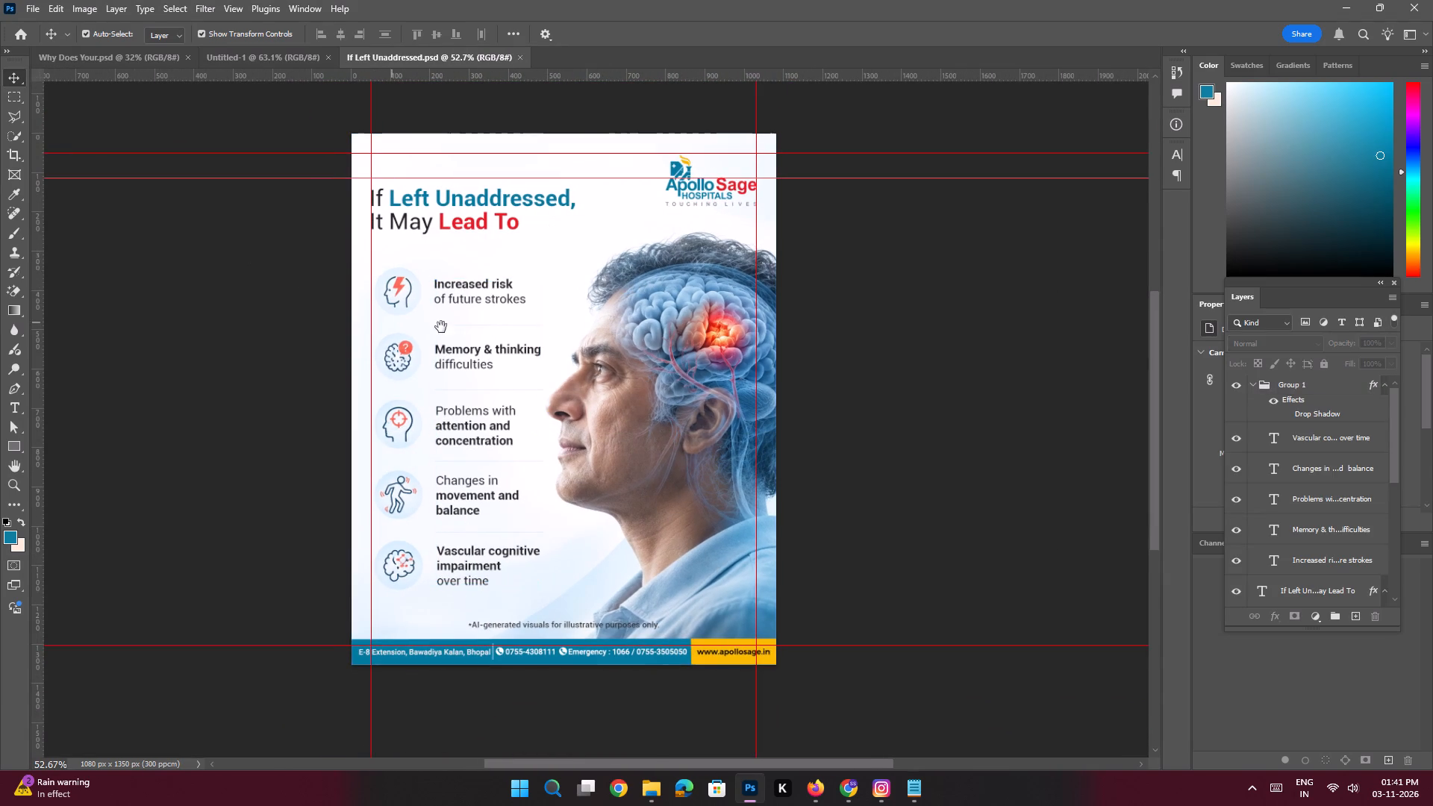
{"action": "left_click_drag", "start_coordinate": [607, 284], "coordinate": [511, 287]}
Close the blank Untitled-1 document, keeping If Left Unaddressed.psd open.
{"action": "left_click", "coordinate": [234, 60]}
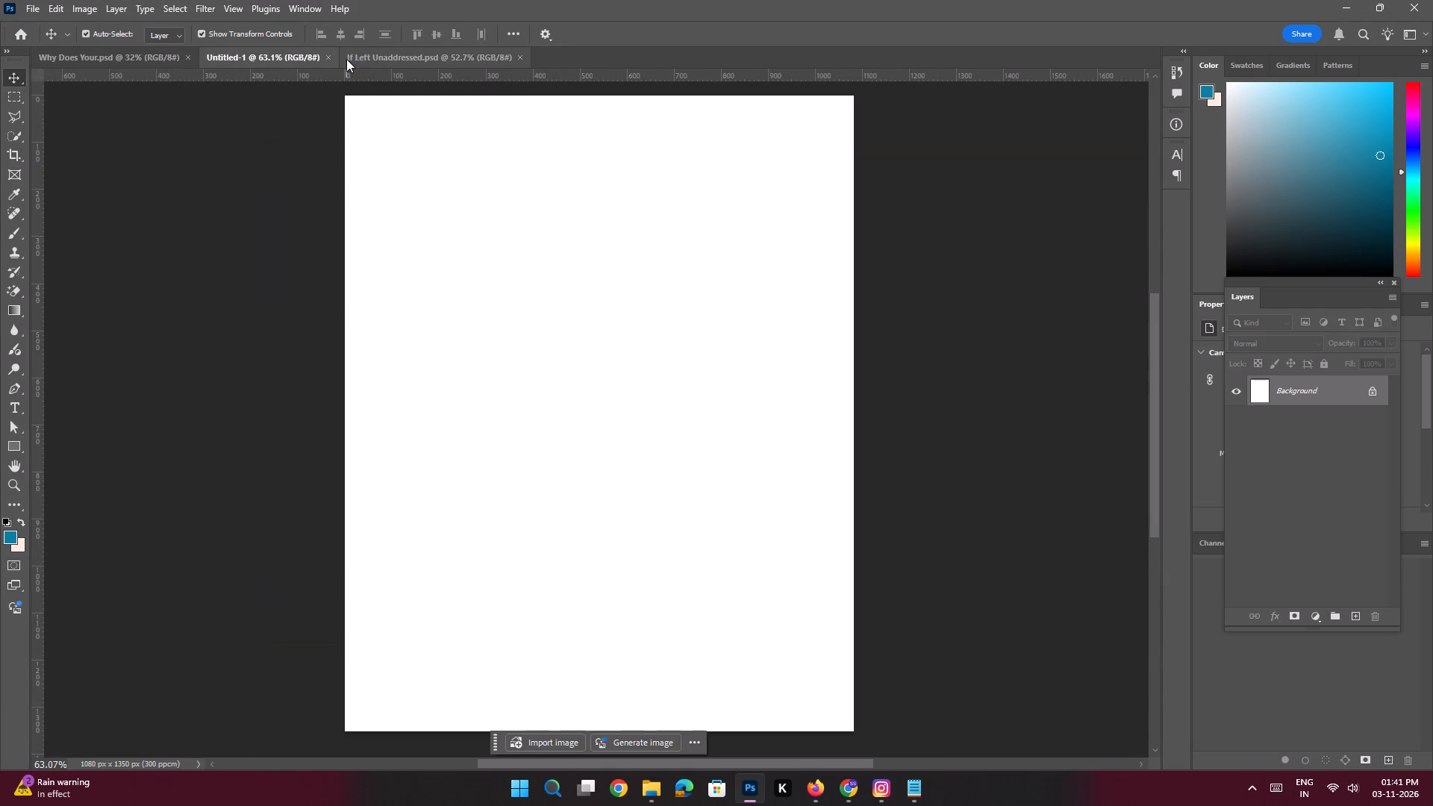
{"action": "left_click", "coordinate": [328, 57]}
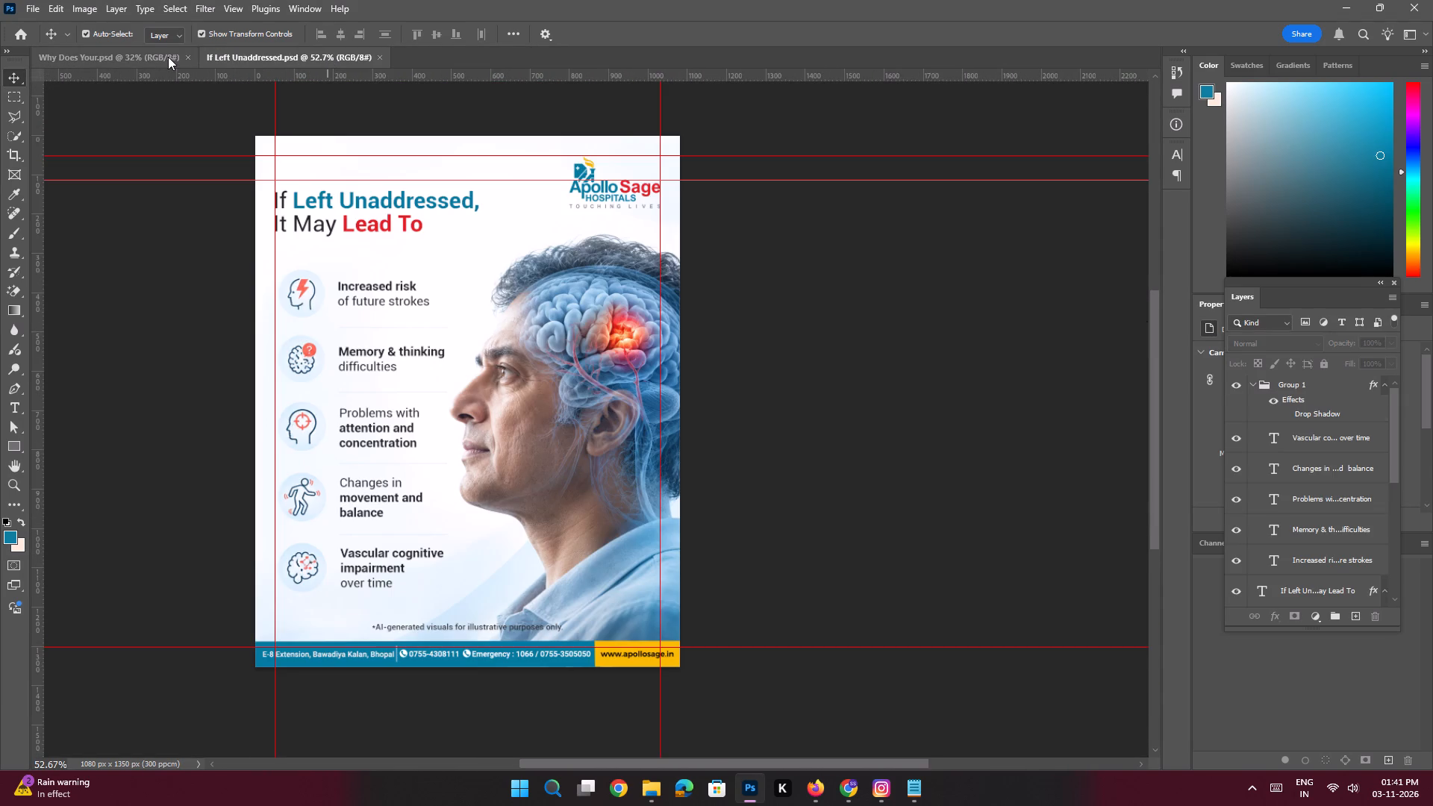
{"action": "key", "text": "space"}
{"action": "key", "text": "space"}
{"action": "key", "text": "space"}
{"action": "key", "text": "space"}
{"action": "key", "text": "space"}
{"action": "key", "text": "space"}
{"action": "key", "text": "space"}
{"action": "key", "text": "space"}
{"action": "key", "text": "space"}
{"action": "left_click", "coordinate": [761, 296]}
Move the floating Layers panel off the Color and Properties panels to the empty area beside the canvas.
{"action": "left_click_drag", "start_coordinate": [1317, 290], "coordinate": [1022, 246]}
{"action": "key", "text": "space"}
{"action": "key", "text": "space"}
{"action": "key", "text": "space"}
{"action": "key", "text": "space"}
{"action": "key", "text": "space"}
{"action": "key", "text": "space"}
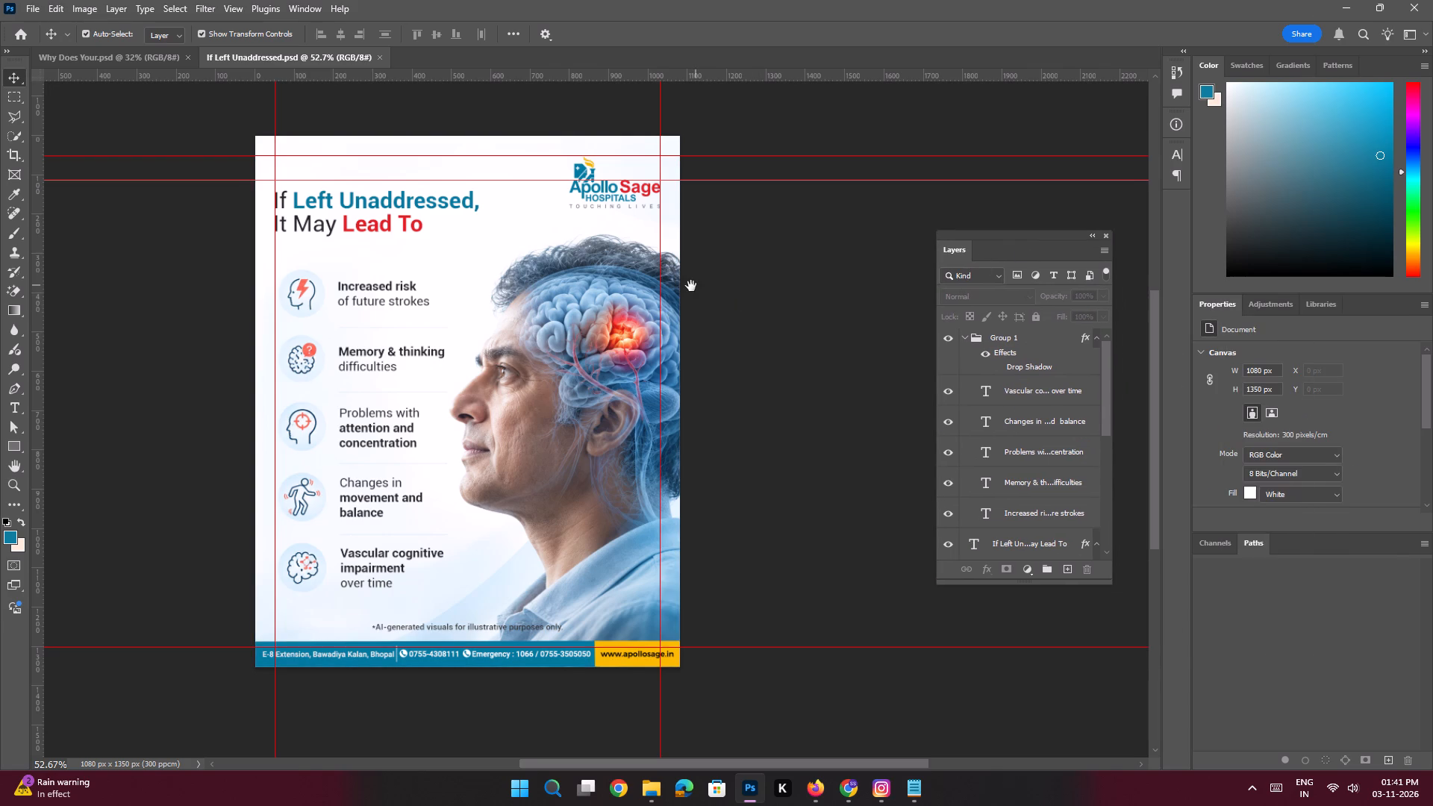
{"action": "left_click_drag", "start_coordinate": [691, 286], "coordinate": [672, 297]}
{"action": "left_click", "coordinate": [723, 289]}
Create a new blank document of 1080 x 1350 px at 300 pixels/cm from the recent presets.
{"action": "key", "text": "ctrl+n"}
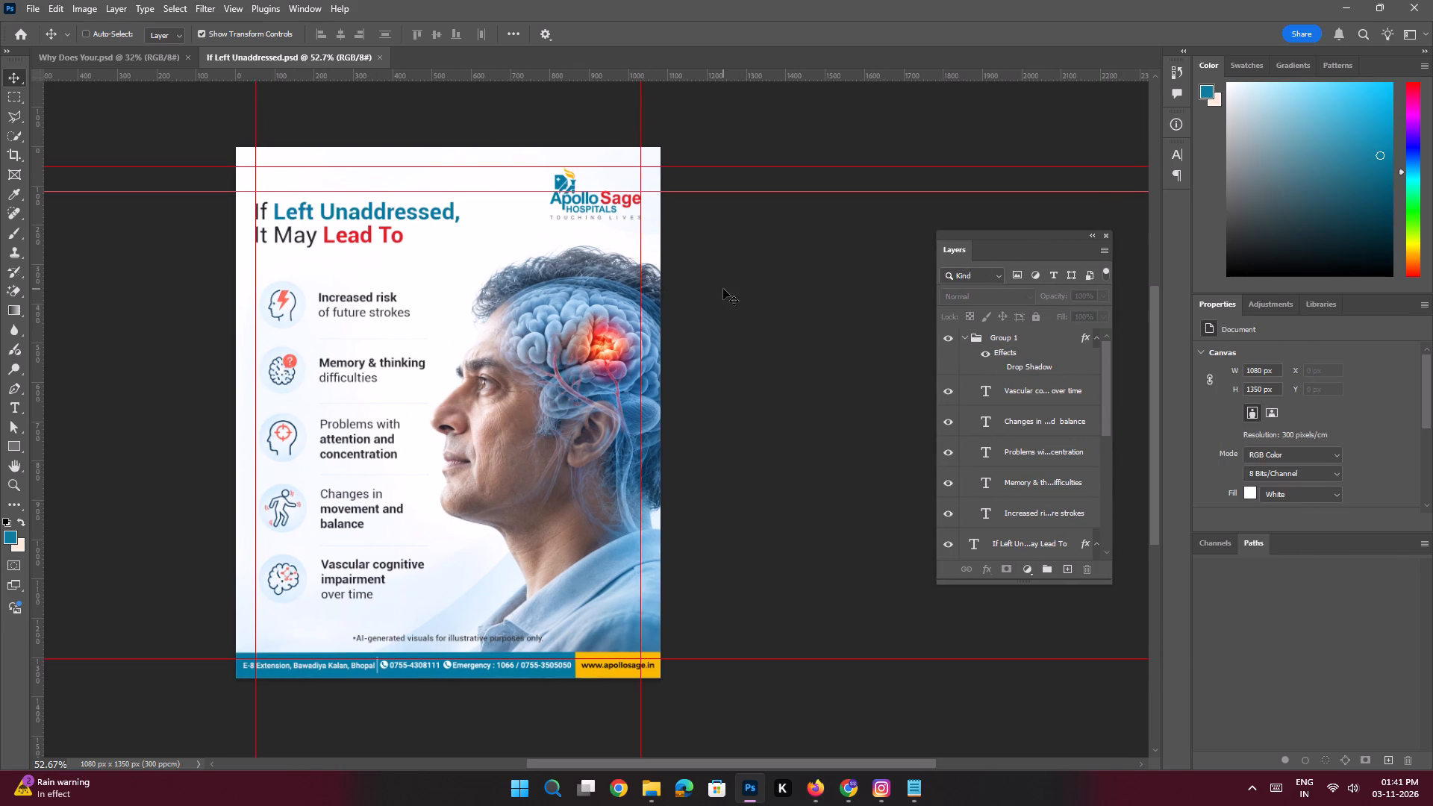
{"action": "double_click", "coordinate": [431, 270]}
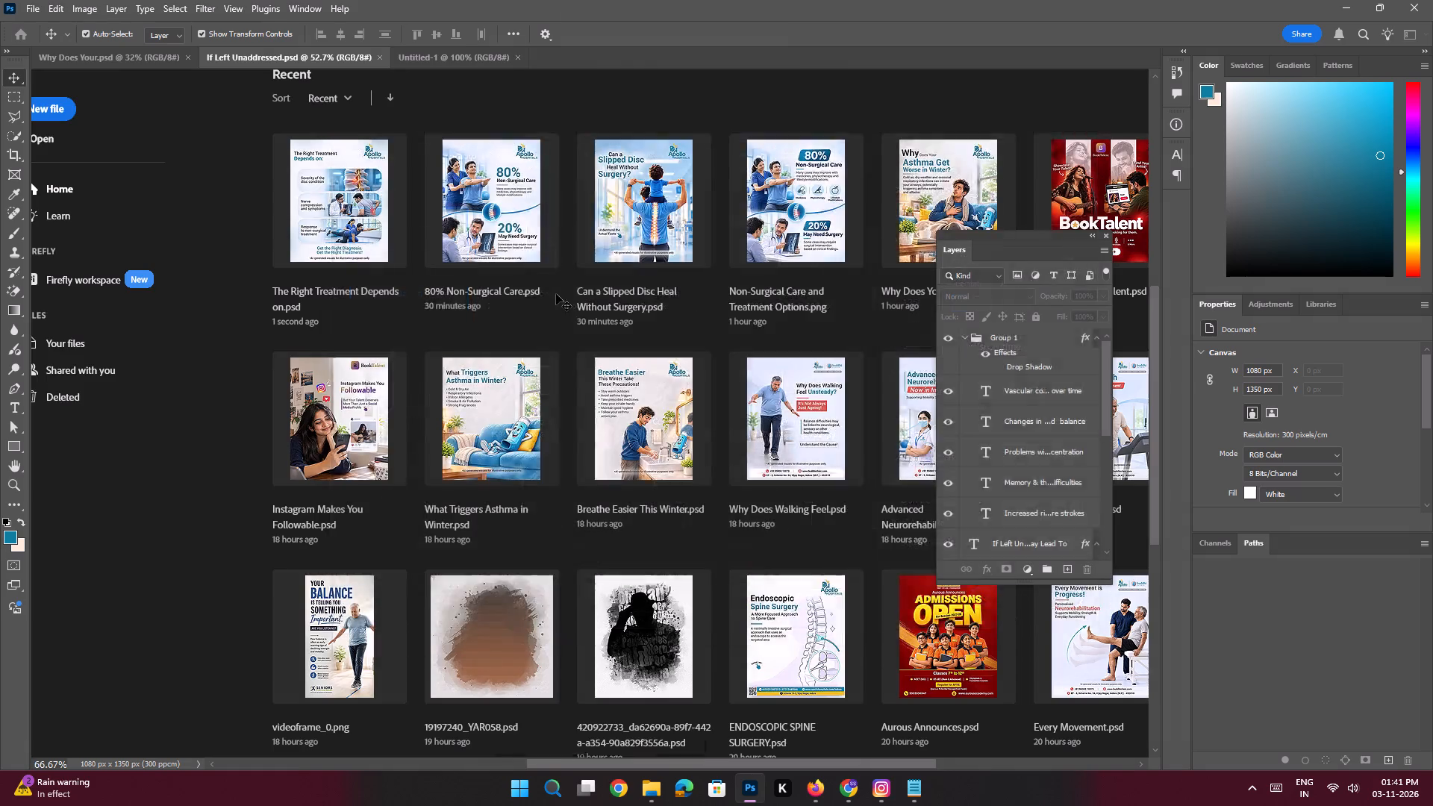
{"action": "key", "text": "space"}
{"action": "left_click_drag", "start_coordinate": [596, 346], "coordinate": [580, 342], "text": "ctrl"}
{"action": "left_click_drag", "start_coordinate": [687, 339], "coordinate": [669, 341]}
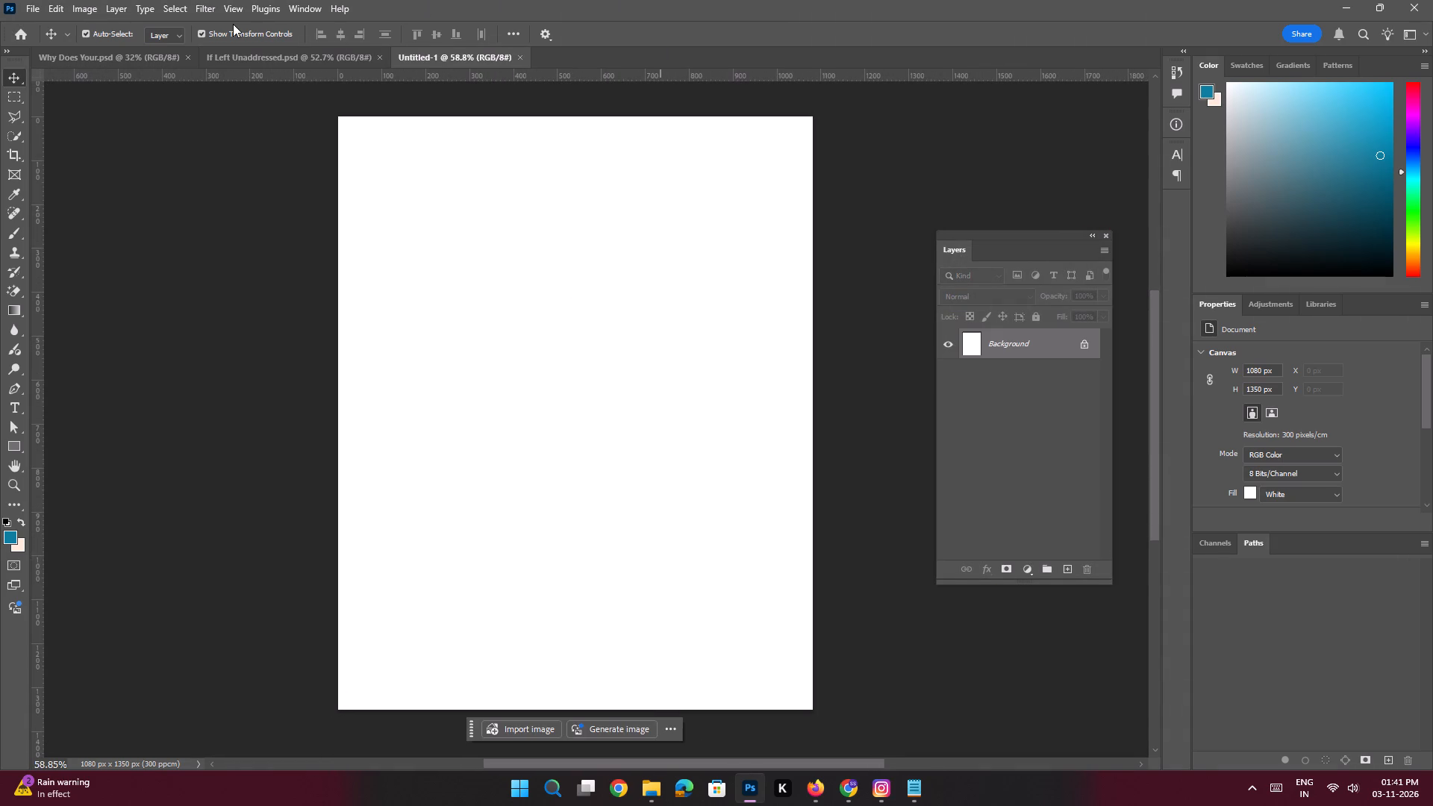
Add a guide layout to the blank document with 50 px margins on the top, left, bottom and right.
{"action": "left_click", "coordinate": [236, 14]}
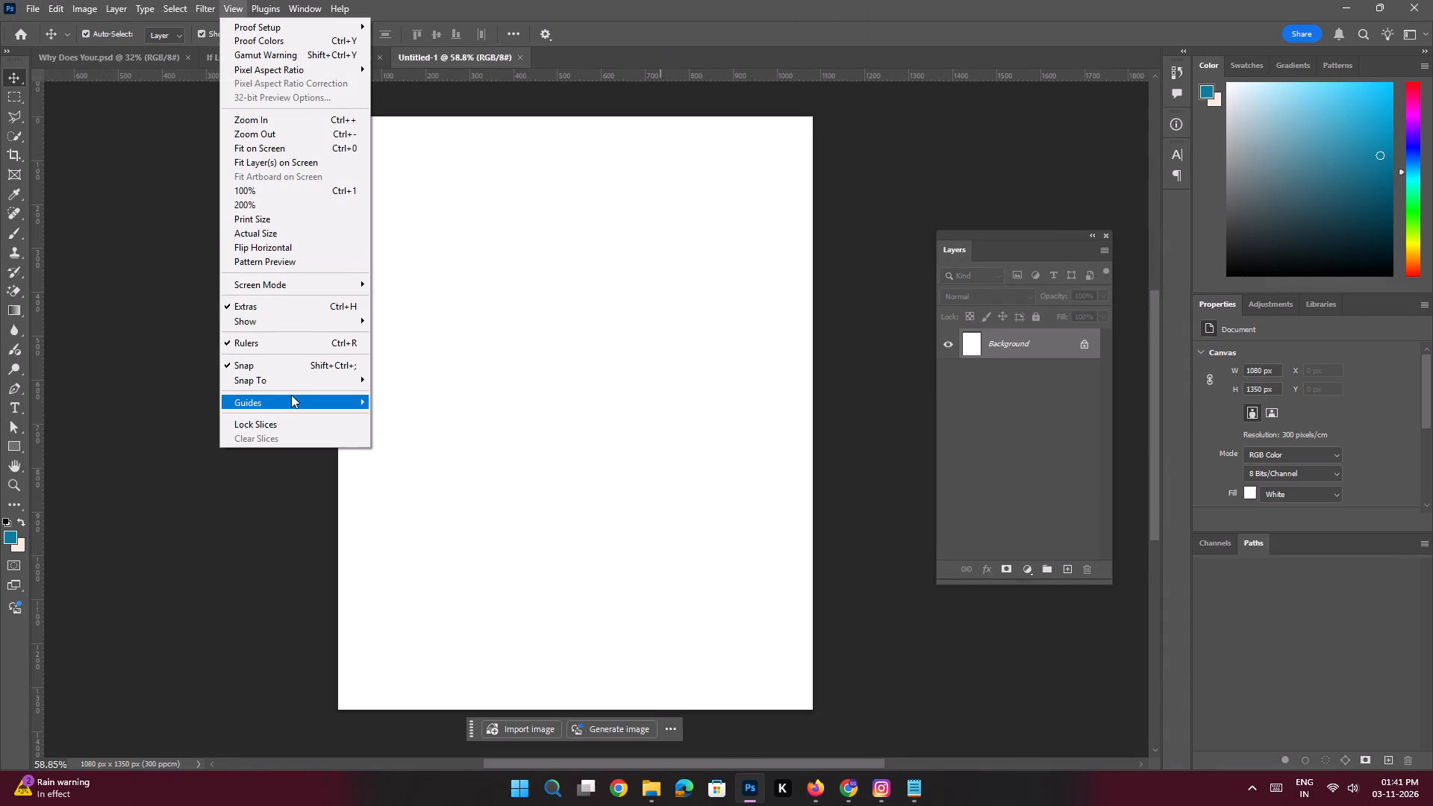
{"action": "left_click", "coordinate": [441, 496]}
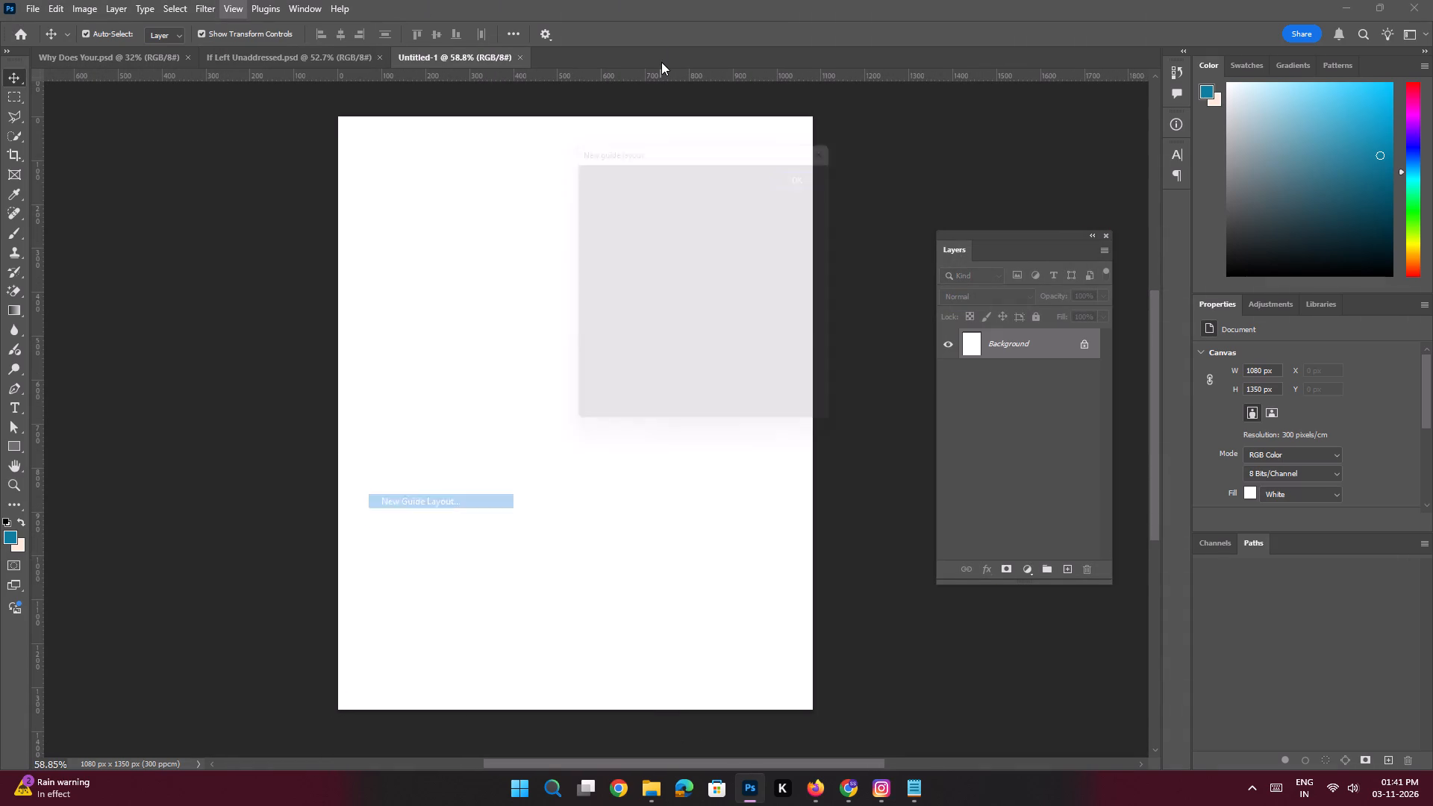
{"action": "left_click_drag", "start_coordinate": [602, 397], "coordinate": [556, 381]}
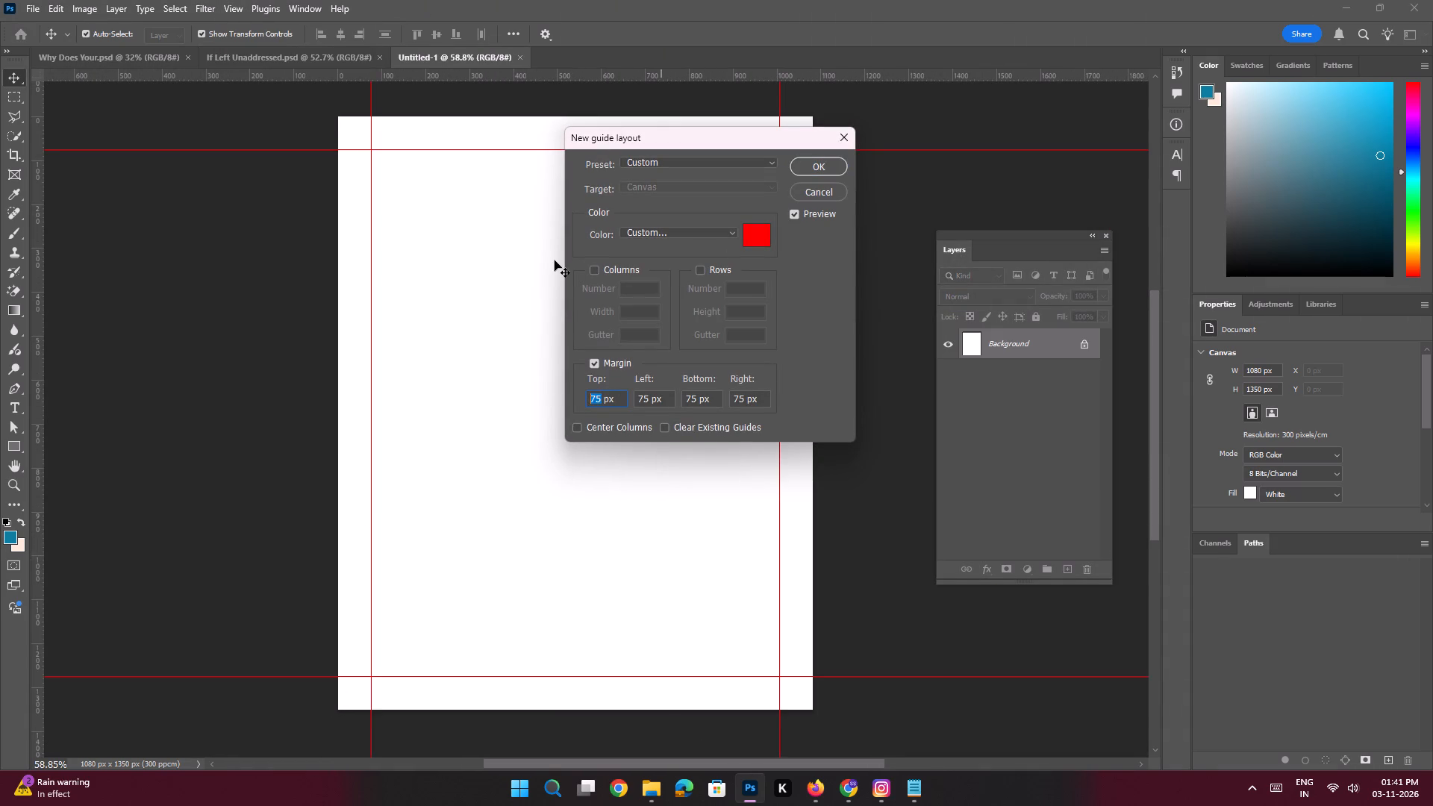
{"action": "type", "text": "50"}
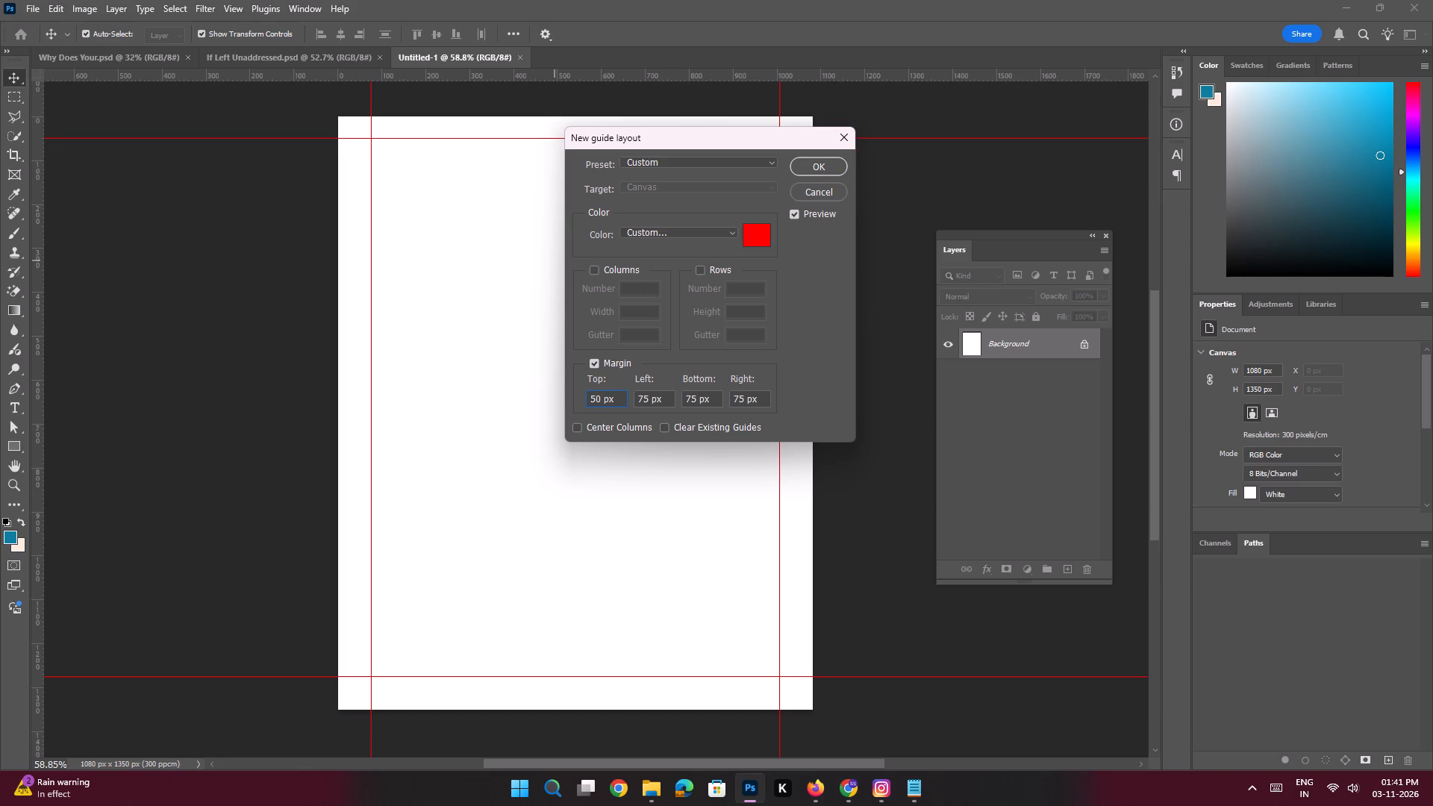
{"action": "left_click_drag", "start_coordinate": [649, 399], "coordinate": [567, 369]}
{"action": "type", "text": "50"}
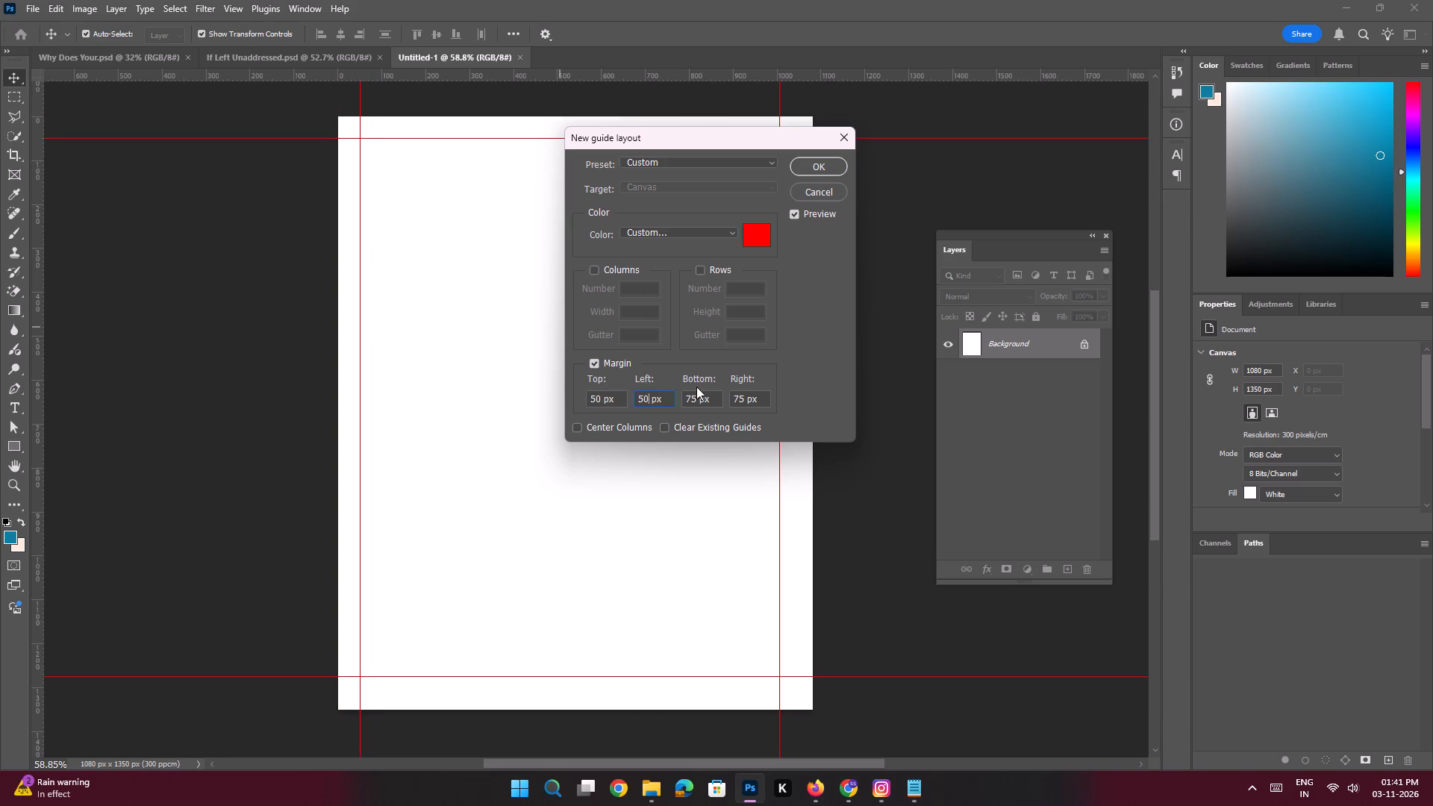
{"action": "left_click_drag", "start_coordinate": [698, 402], "coordinate": [625, 366]}
{"action": "type", "text": "50"}
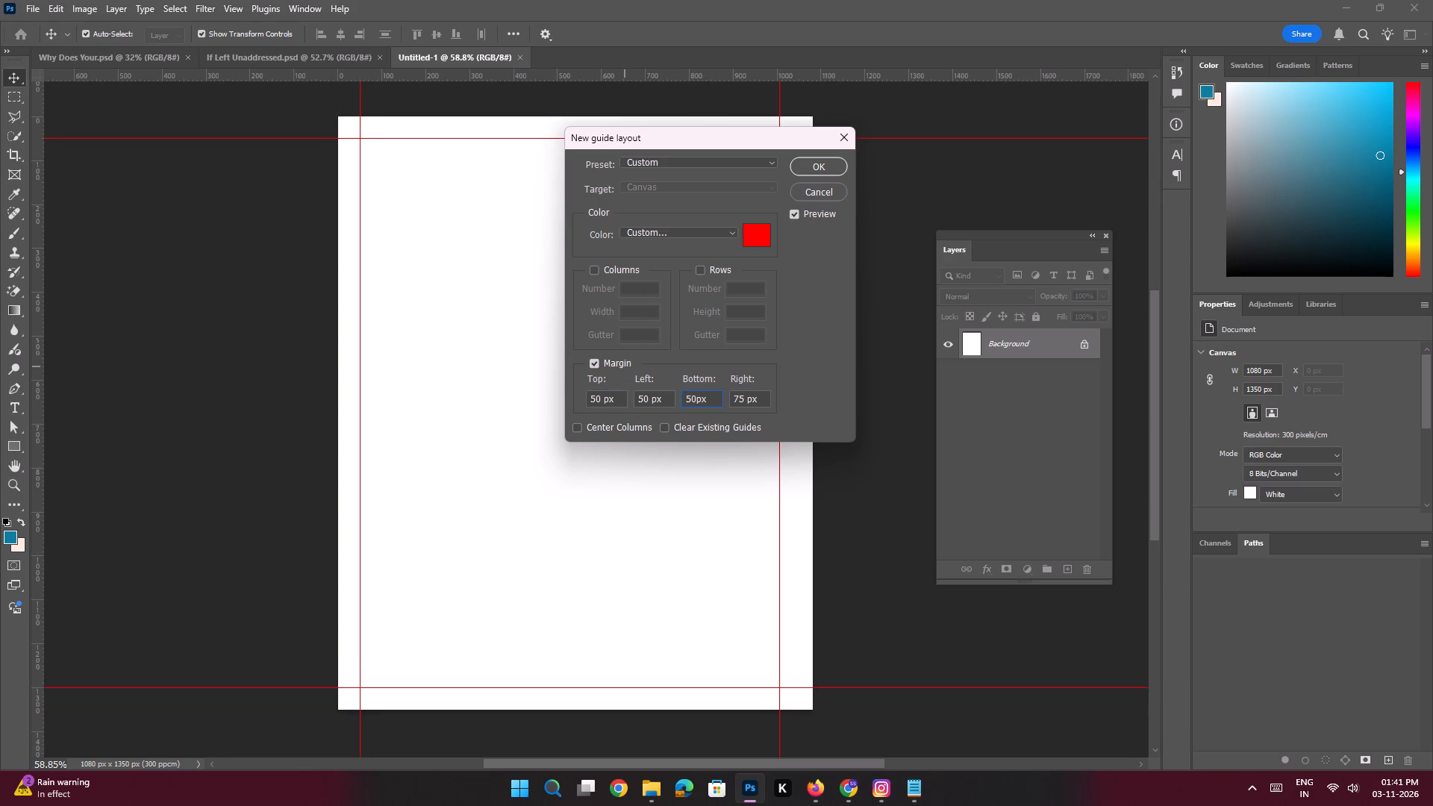
{"action": "key", "text": "space"}
{"action": "left_click_drag", "start_coordinate": [746, 396], "coordinate": [696, 381]}
{"action": "type", "text": "50"}
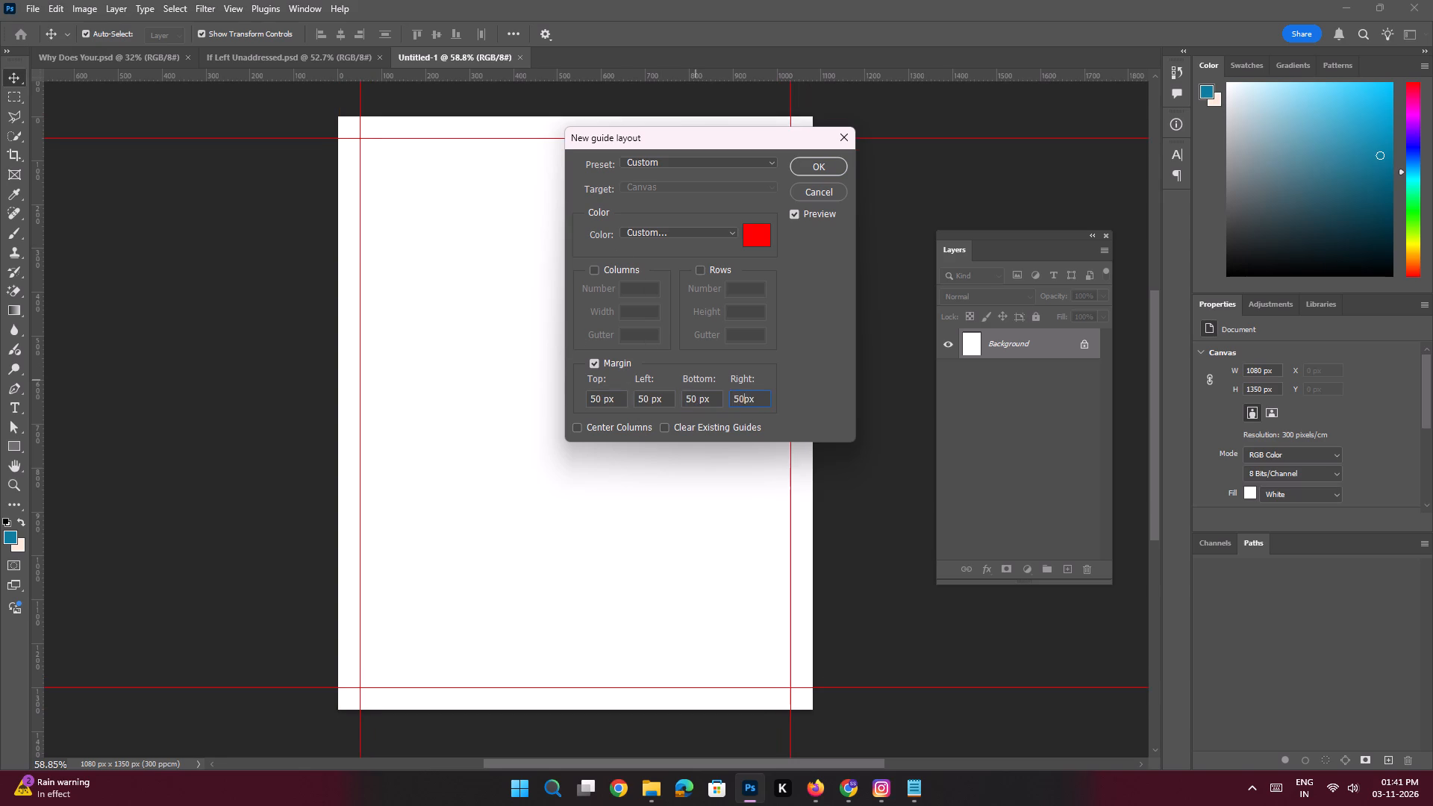
{"action": "key", "text": "Return"}
Copy the Apollo Sage logo layer from If Left Unaddressed.psd into Untitled-1 and place it against the top and right margin guides.
{"action": "left_click", "coordinate": [291, 66]}
{"action": "key", "text": "space"}
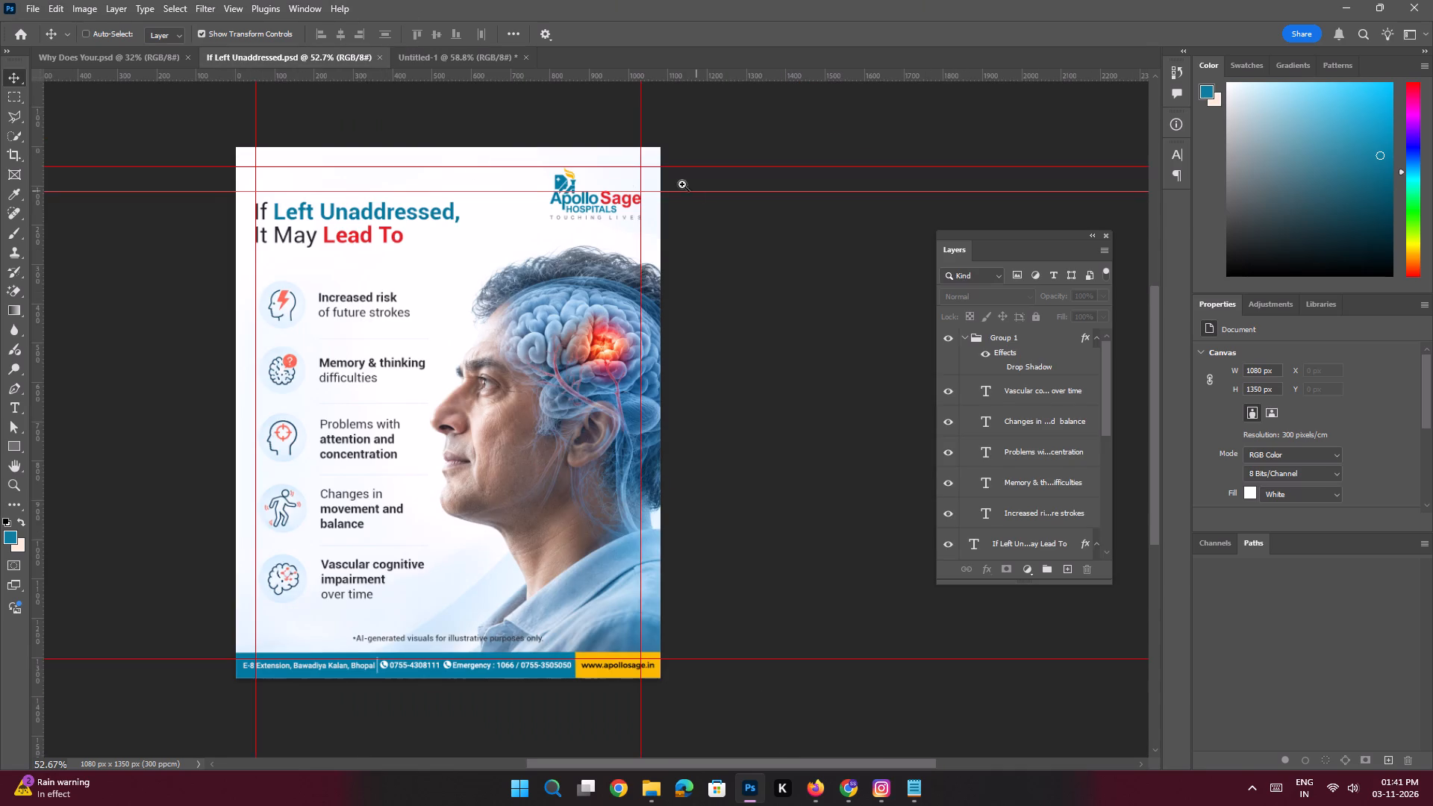
{"action": "left_click_drag", "start_coordinate": [613, 181], "coordinate": [622, 210], "text": "ctrl"}
{"action": "left_click", "coordinate": [554, 184]}
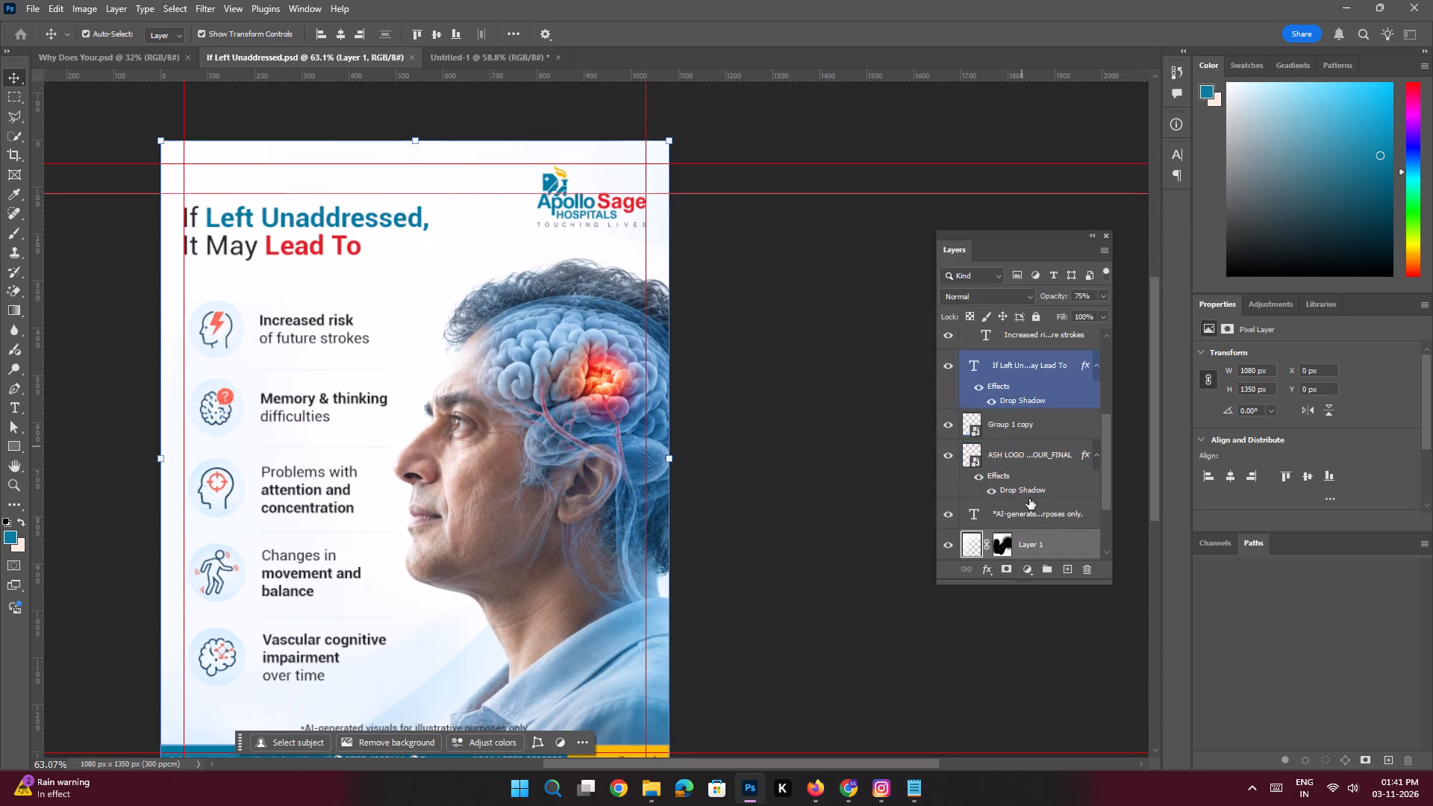
{"action": "left_click", "coordinate": [549, 187]}
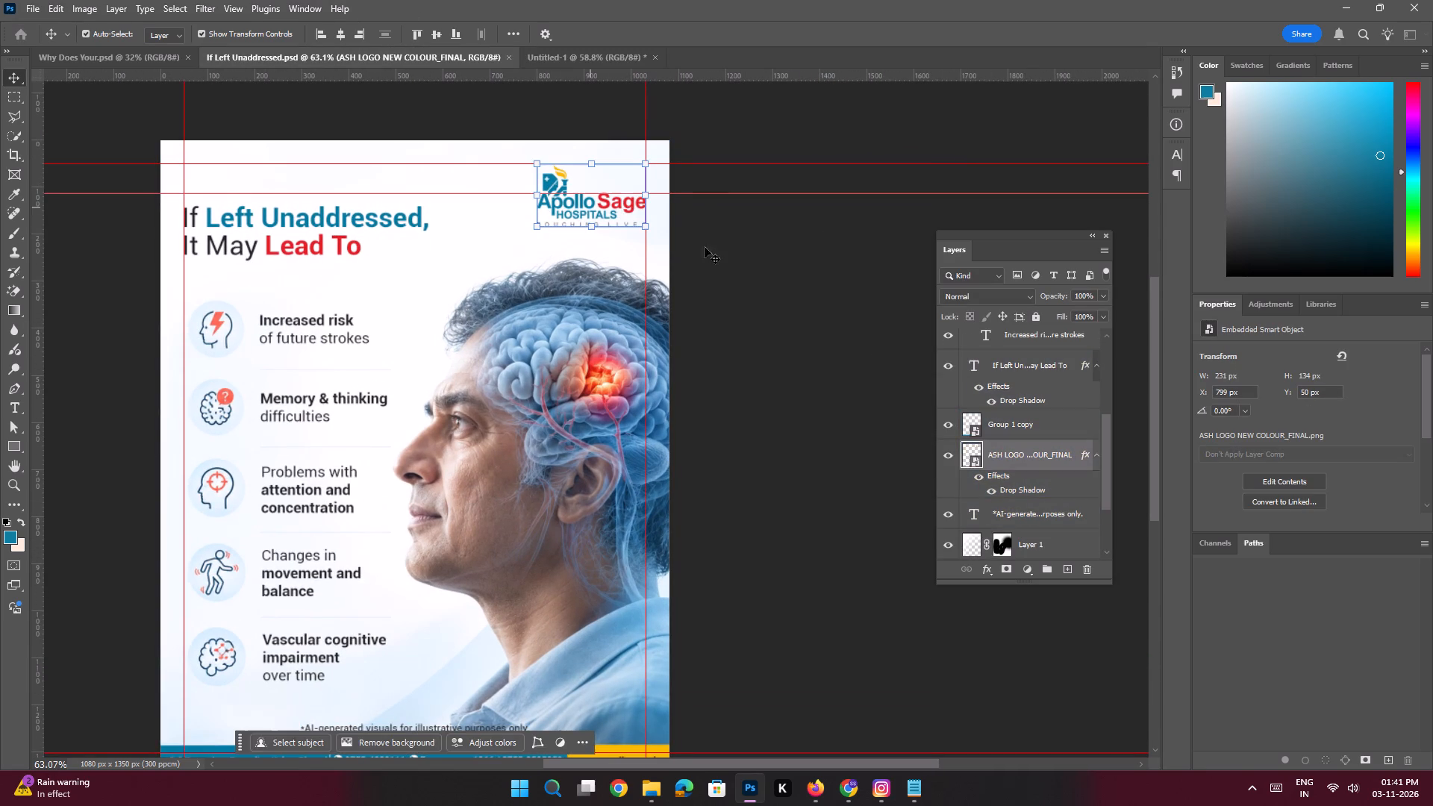
{"action": "left_click_drag", "start_coordinate": [998, 457], "coordinate": [563, 62]}
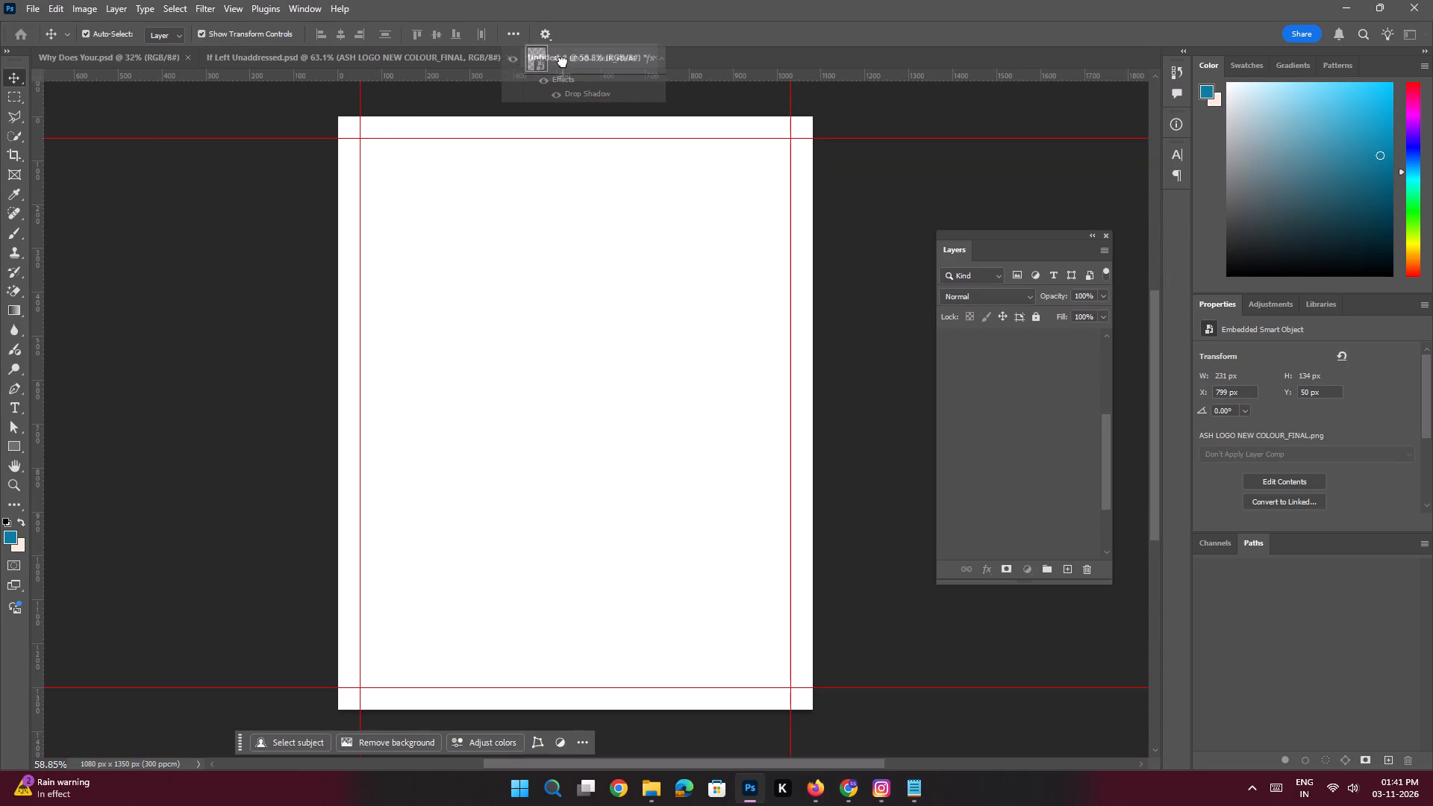
{"action": "left_click_drag", "start_coordinate": [563, 62], "coordinate": [722, 164]}
{"action": "key", "text": "space"}
{"action": "left_click_drag", "start_coordinate": [749, 158], "coordinate": [799, 275], "text": "ctrl"}
{"action": "left_click_drag", "start_coordinate": [777, 187], "coordinate": [699, 248]}
{"action": "left_click_drag", "start_coordinate": [516, 201], "coordinate": [569, 213]}
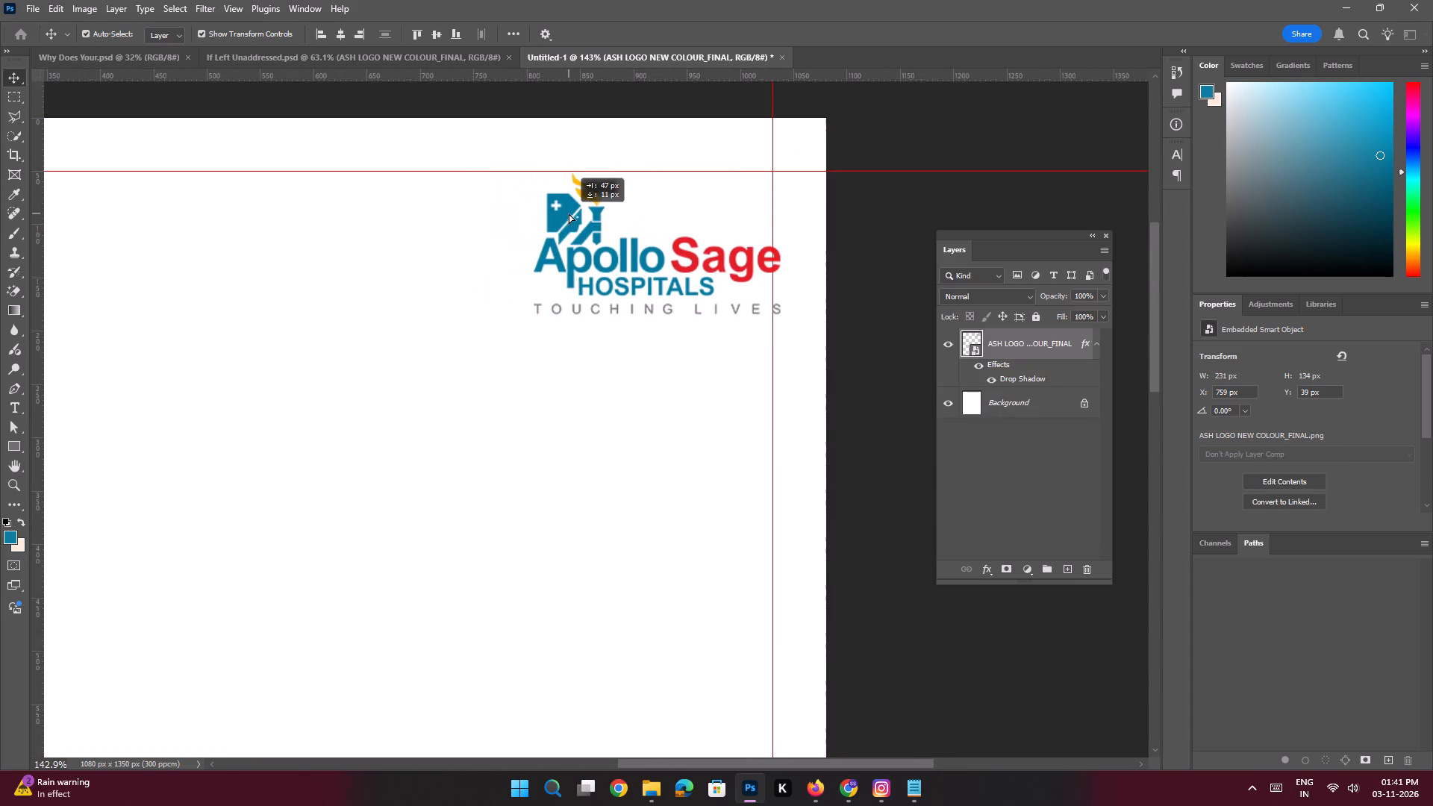
{"action": "left_click_drag", "start_coordinate": [569, 213], "coordinate": [561, 213]}
{"action": "key", "text": "space"}
{"action": "left_click_drag", "start_coordinate": [596, 234], "coordinate": [528, 218], "text": "ctrl"}
{"action": "left_click_drag", "start_coordinate": [525, 299], "coordinate": [541, 258]}
Copy the contact footer bar layer, Group 1 copy, from If Left Unaddressed.psd into Untitled-1.
{"action": "left_click", "coordinate": [390, 60]}
{"action": "key", "text": "space"}
{"action": "key", "text": "space"}
{"action": "key", "text": "space"}
{"action": "key", "text": "space"}
{"action": "key", "text": "space"}
{"action": "key", "text": "space"}
{"action": "left_click_drag", "start_coordinate": [544, 387], "coordinate": [575, 303]}
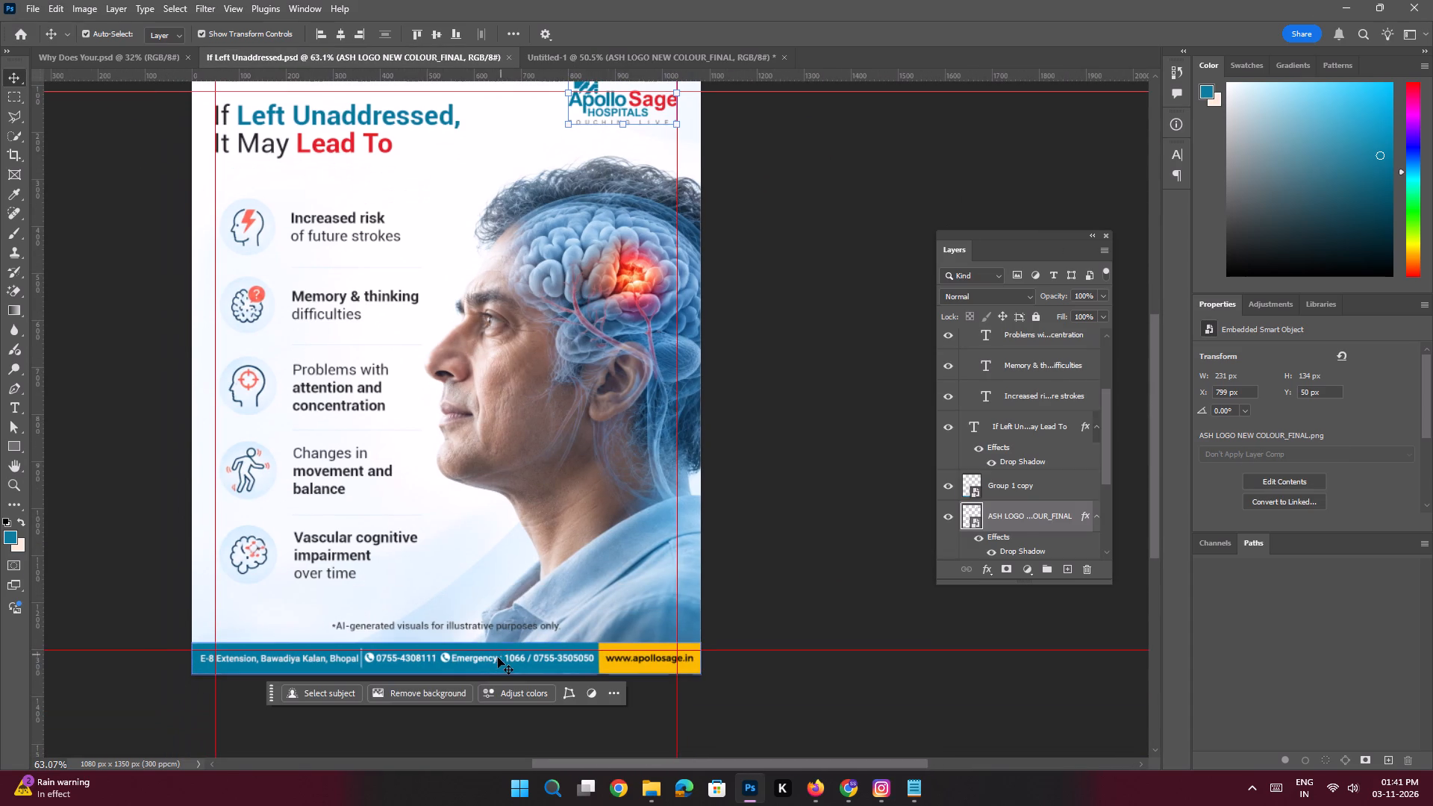
{"action": "left_click", "coordinate": [496, 658]}
{"action": "left_click_drag", "start_coordinate": [1025, 493], "coordinate": [696, 143]}
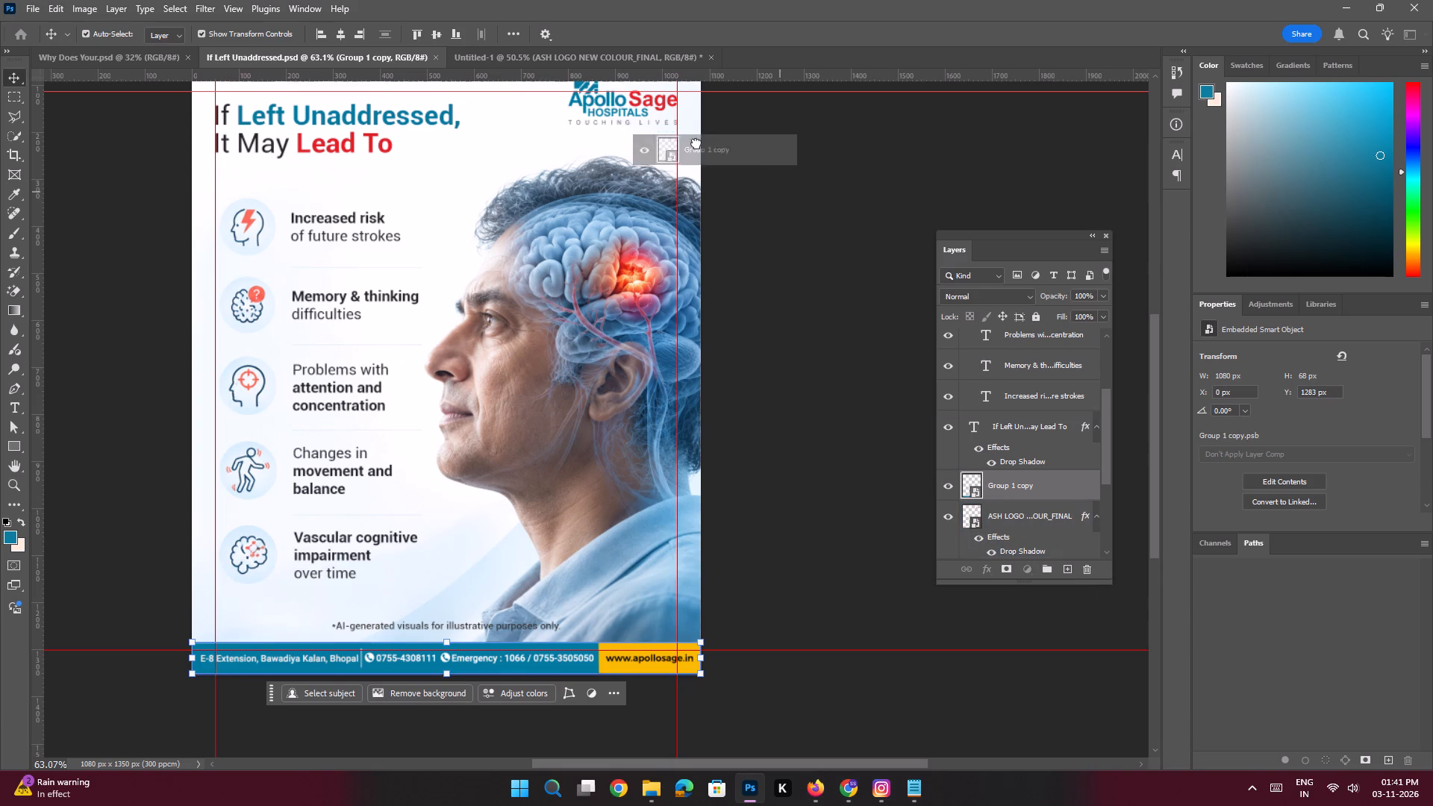
{"action": "left_click_drag", "start_coordinate": [696, 143], "coordinate": [519, 518]}
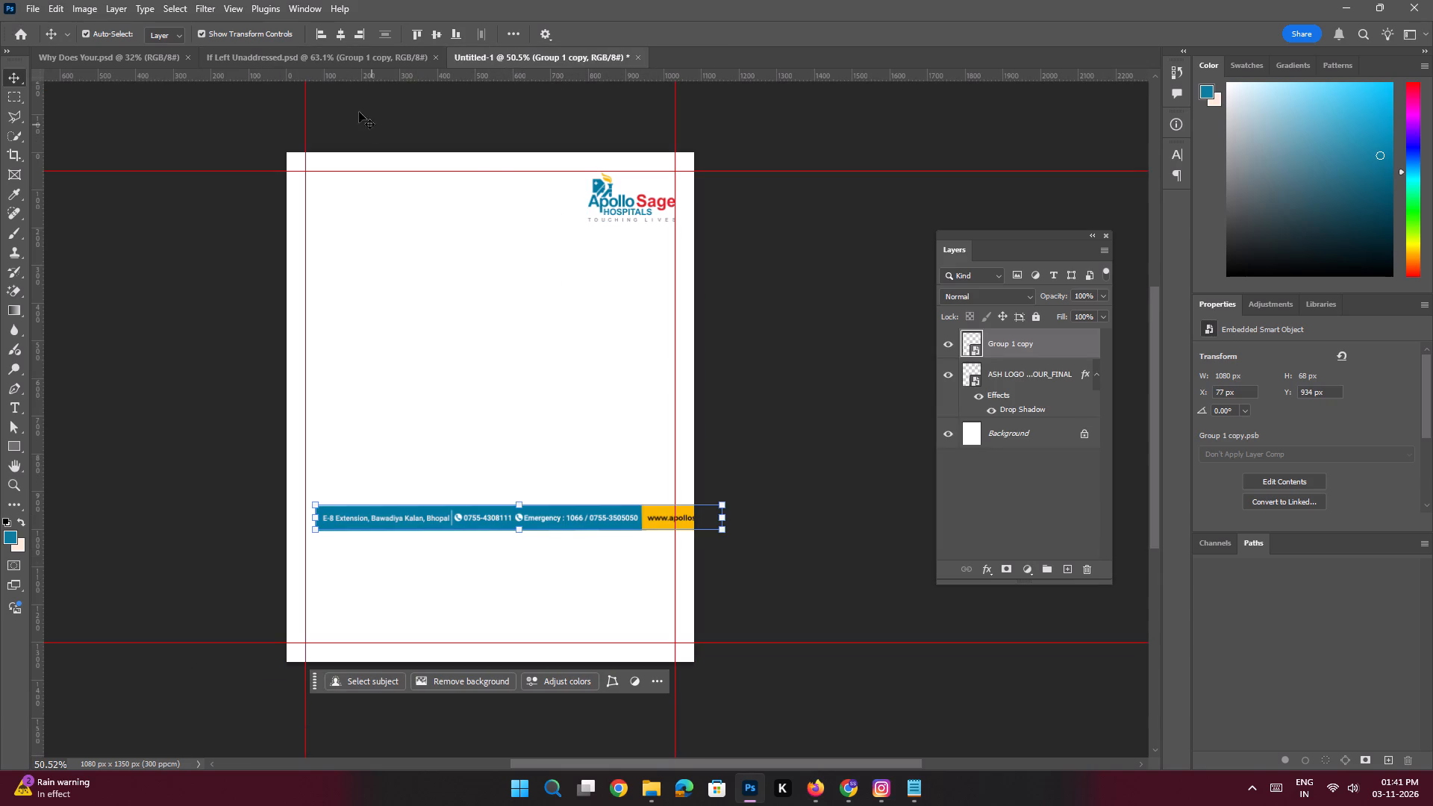
Centre the footer bar horizontally, align it to the canvas bottom, and nudge it down to Y 1283 px.
{"action": "double_click", "coordinate": [337, 37]}
{"action": "left_click", "coordinate": [456, 38]}
{"action": "left_click", "coordinate": [134, 457]}
{"action": "key", "text": "space"}
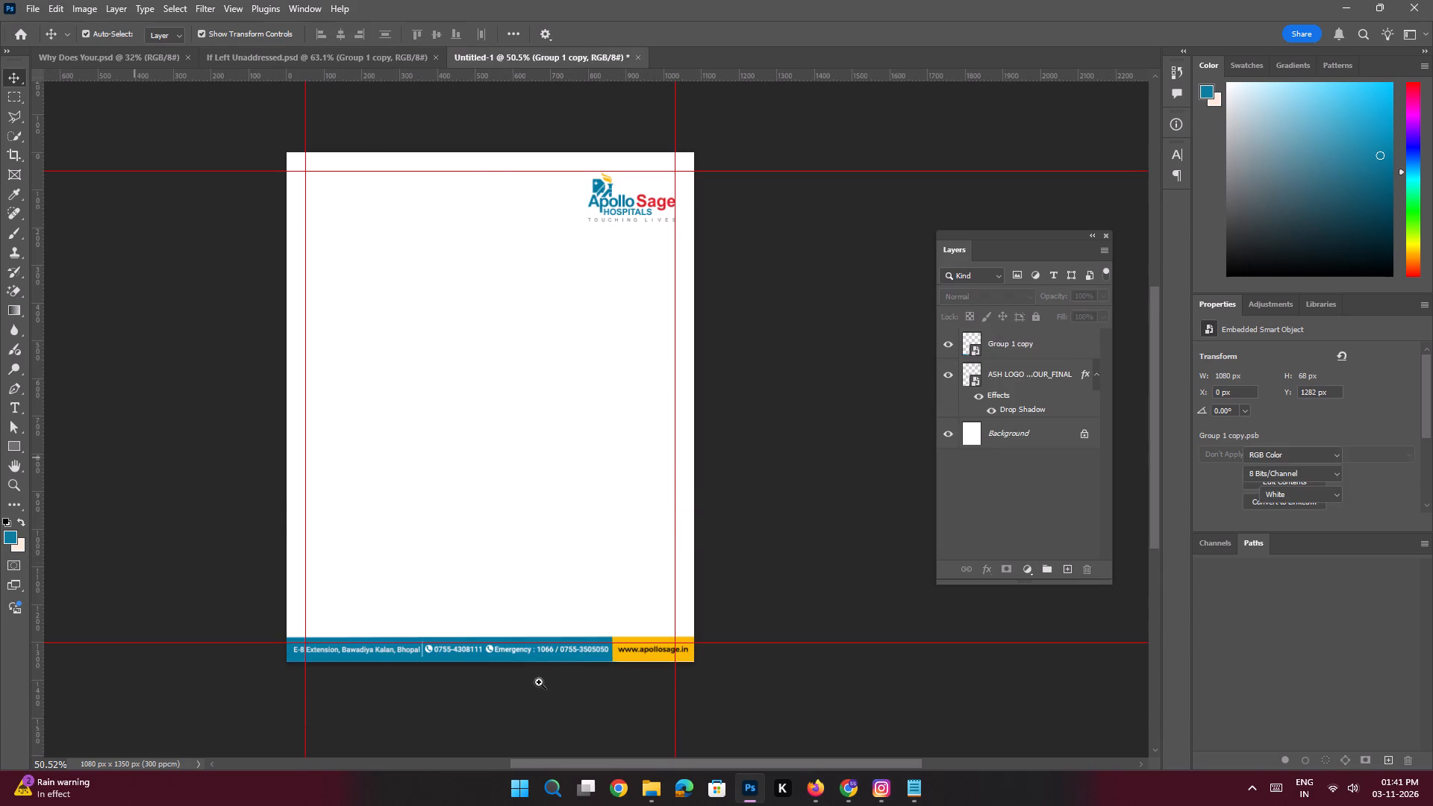
{"action": "left_click_drag", "start_coordinate": [458, 663], "coordinate": [516, 693], "text": "ctrl"}
{"action": "left_click", "coordinate": [490, 642]}
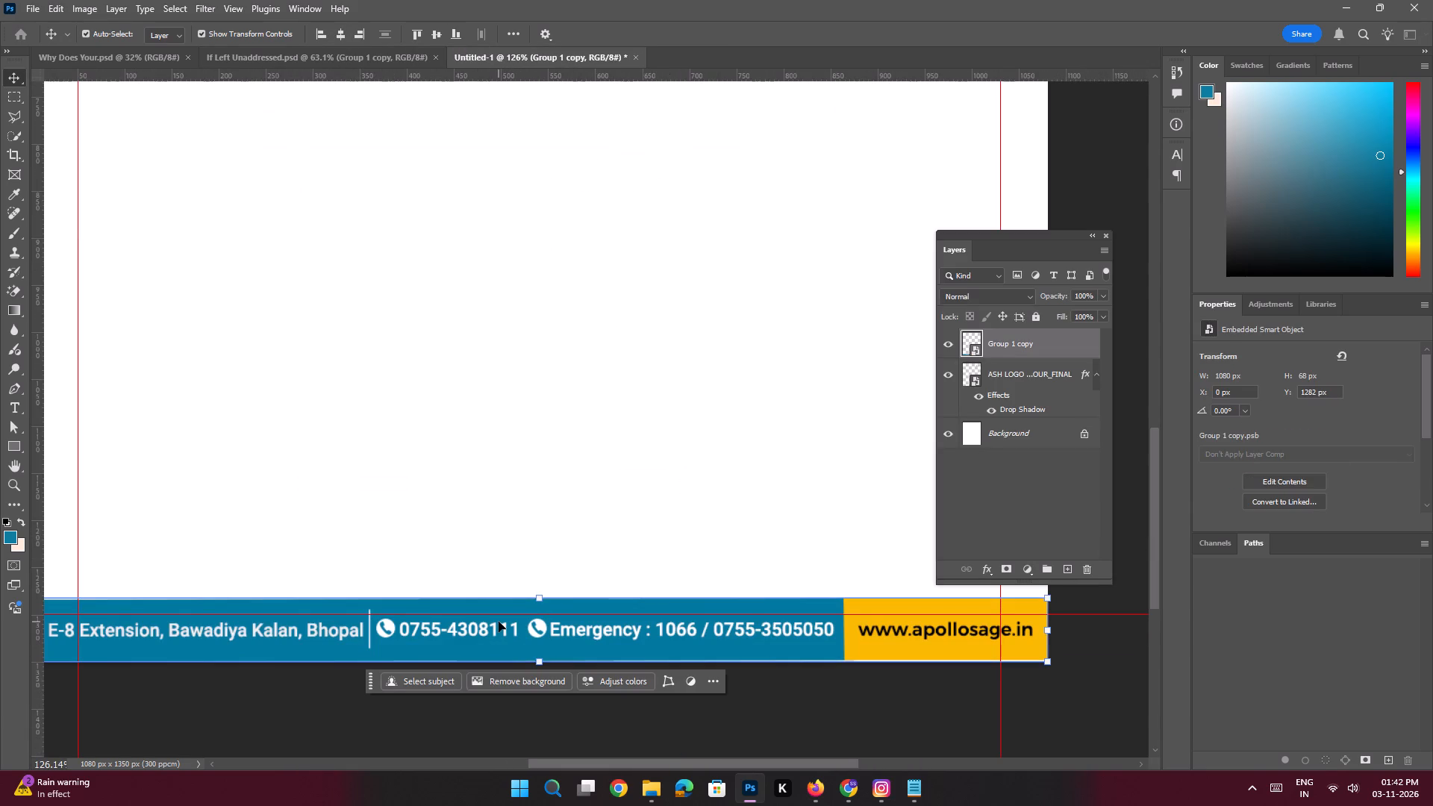
{"action": "key", "text": "Down"}
{"action": "key", "text": "Down"}
{"action": "key", "text": "Up"}
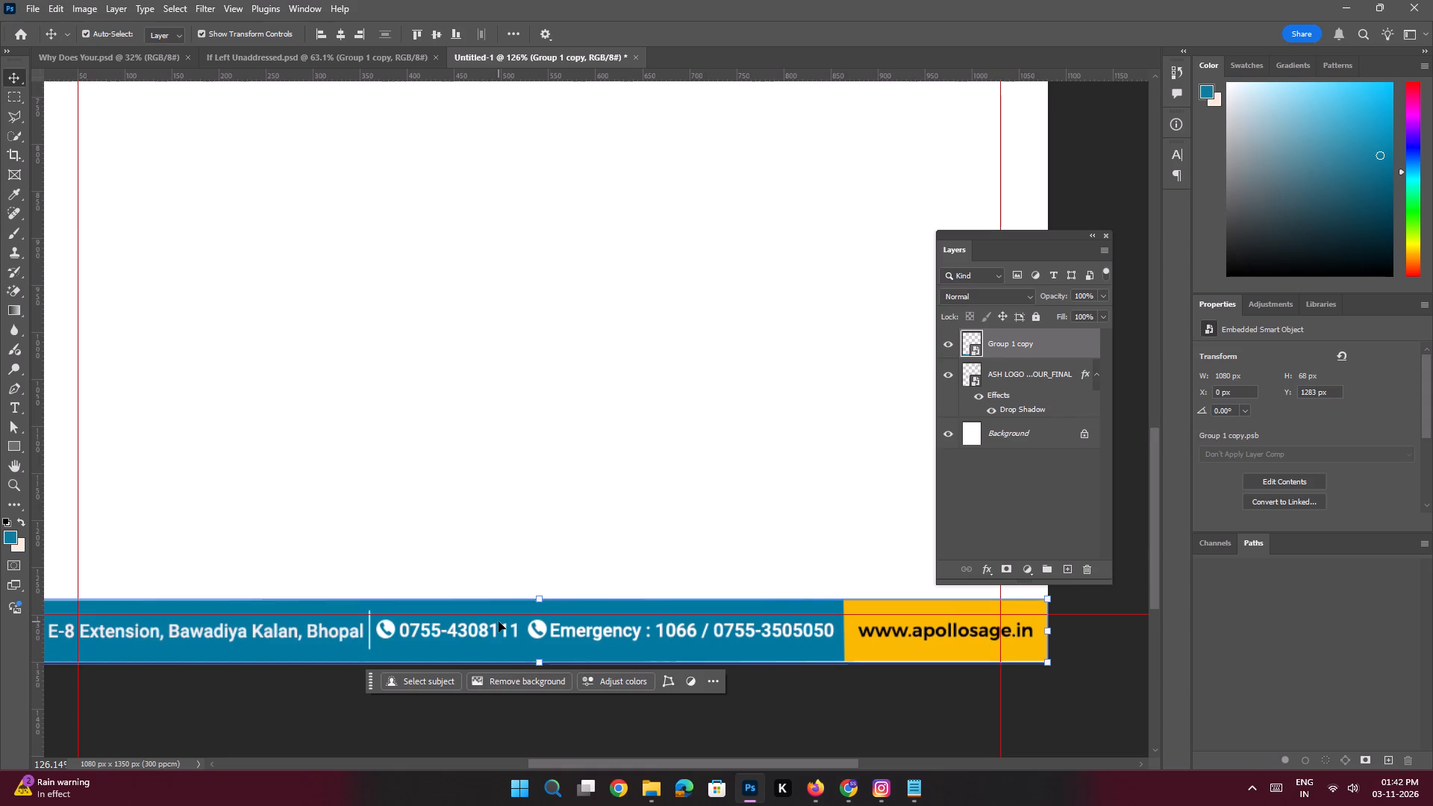
{"action": "key", "text": "ctrl+0"}
{"action": "left_click", "coordinate": [264, 278]}
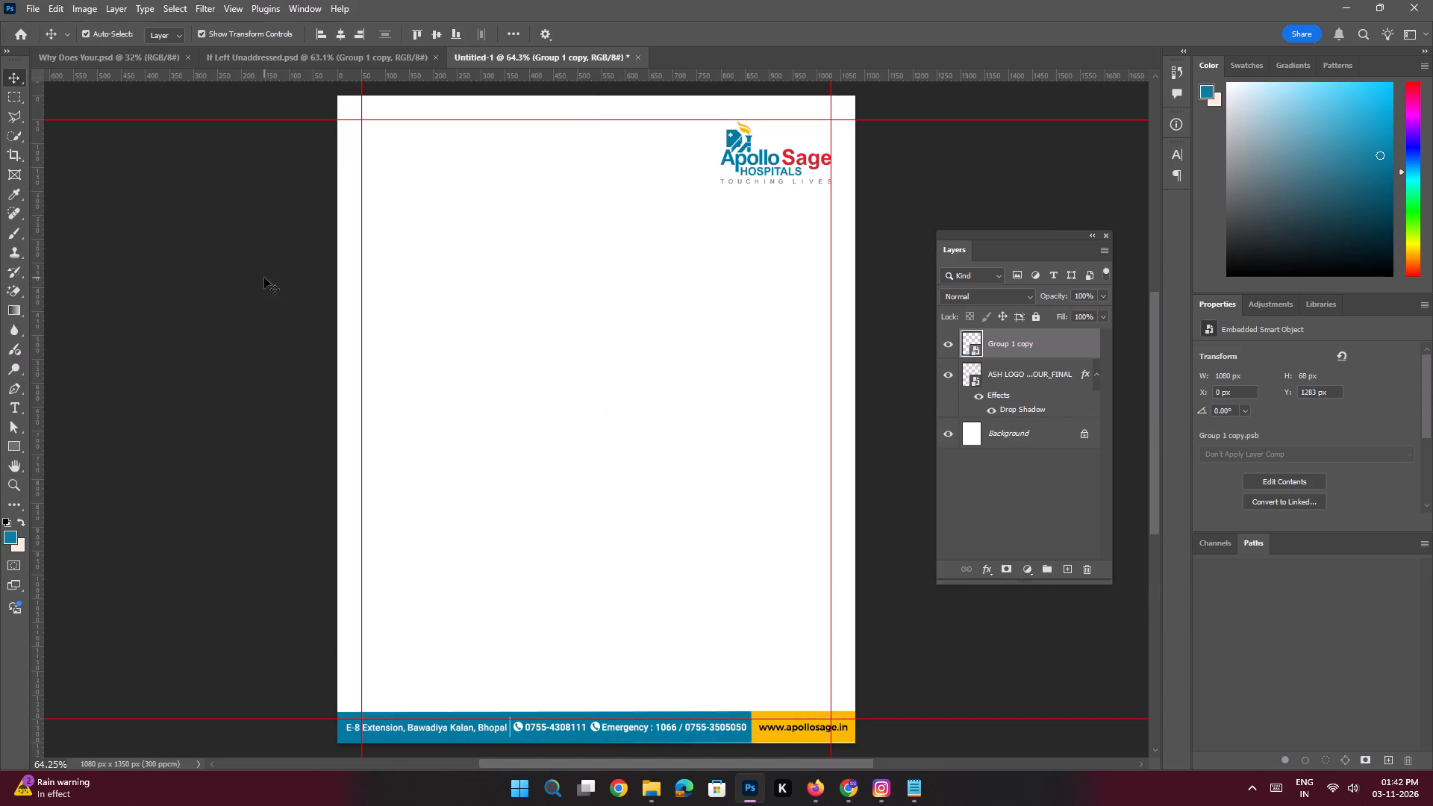
Place ChatGPT Image Nov 3, 2026, 01_39_28 PM-1 from the Downloads folder into Untitled-1 in Photoshop, filling the canvas.
{"action": "left_click", "coordinate": [640, 748]}
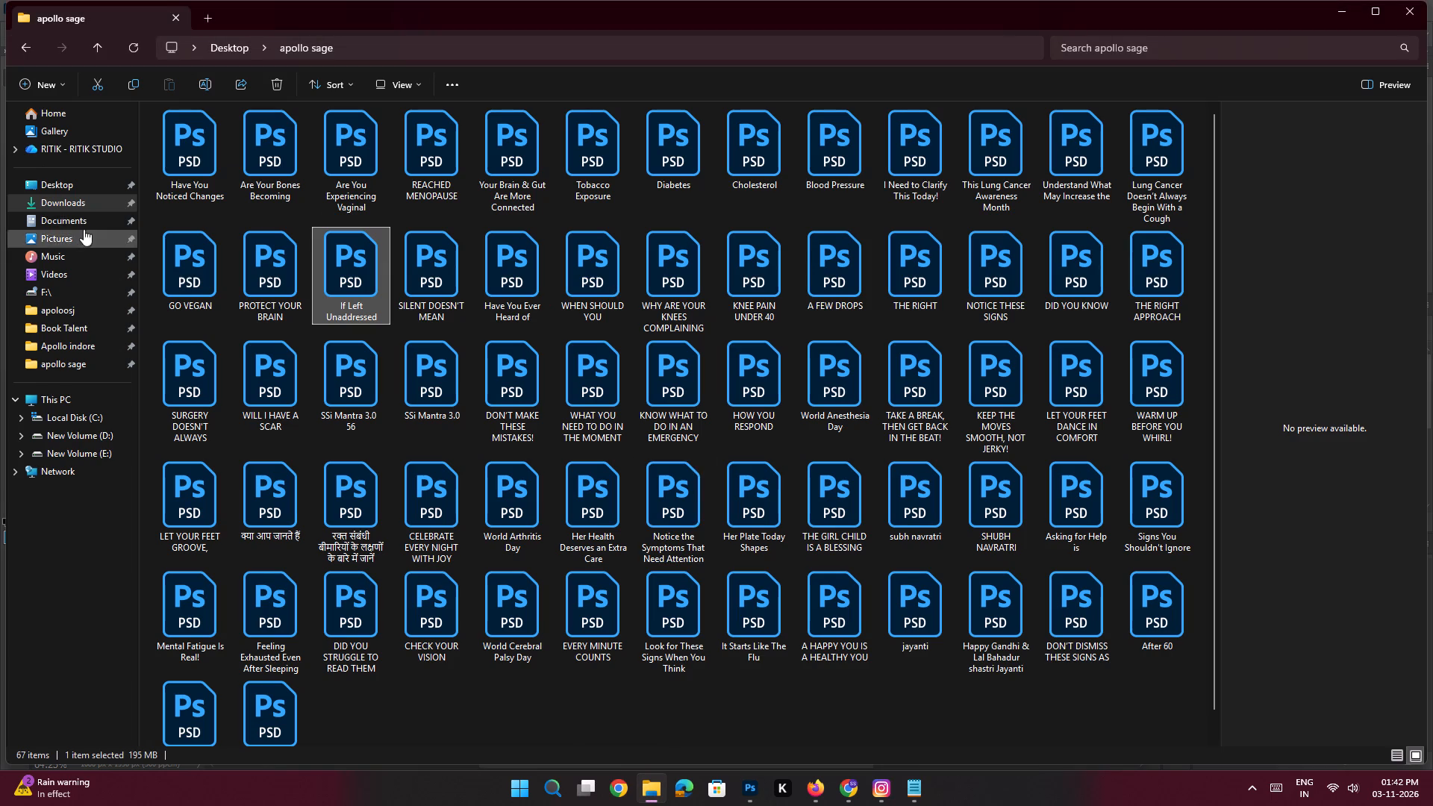
{"action": "left_click", "coordinate": [65, 206]}
{"action": "left_click", "coordinate": [337, 200]}
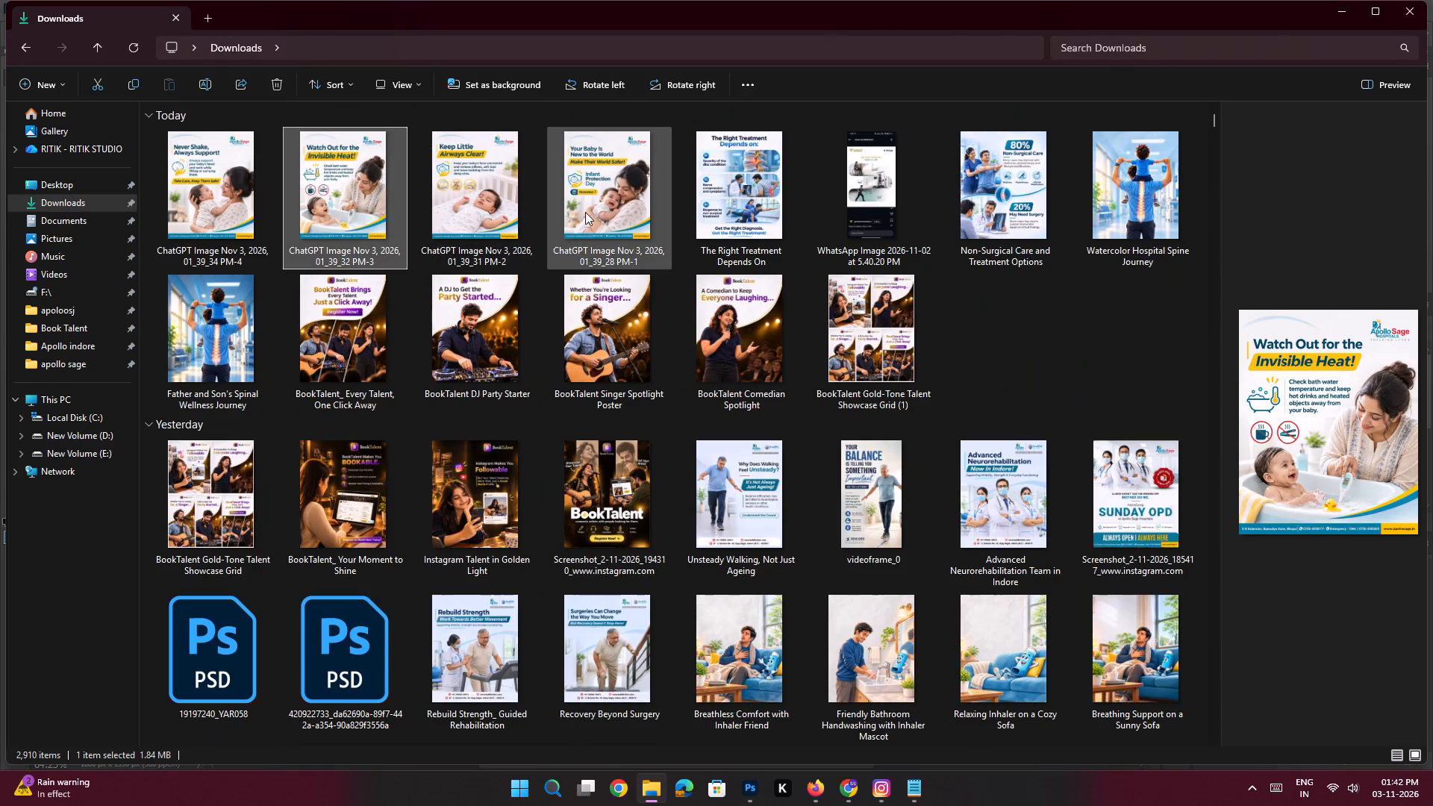
{"action": "left_click", "coordinate": [596, 204]}
{"action": "left_click_drag", "start_coordinate": [605, 214], "coordinate": [743, 770]}
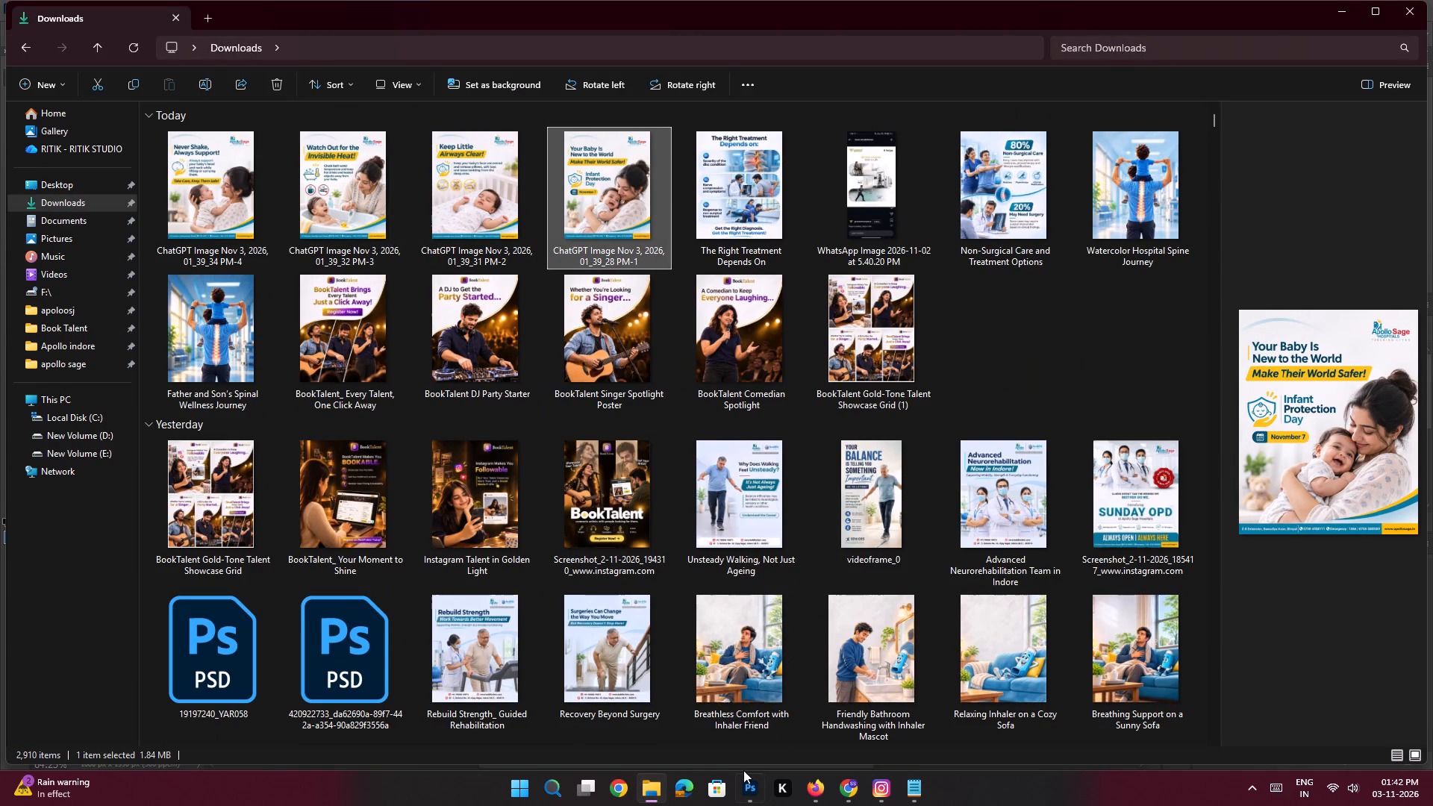
{"action": "left_click_drag", "start_coordinate": [743, 770], "coordinate": [625, 493]}
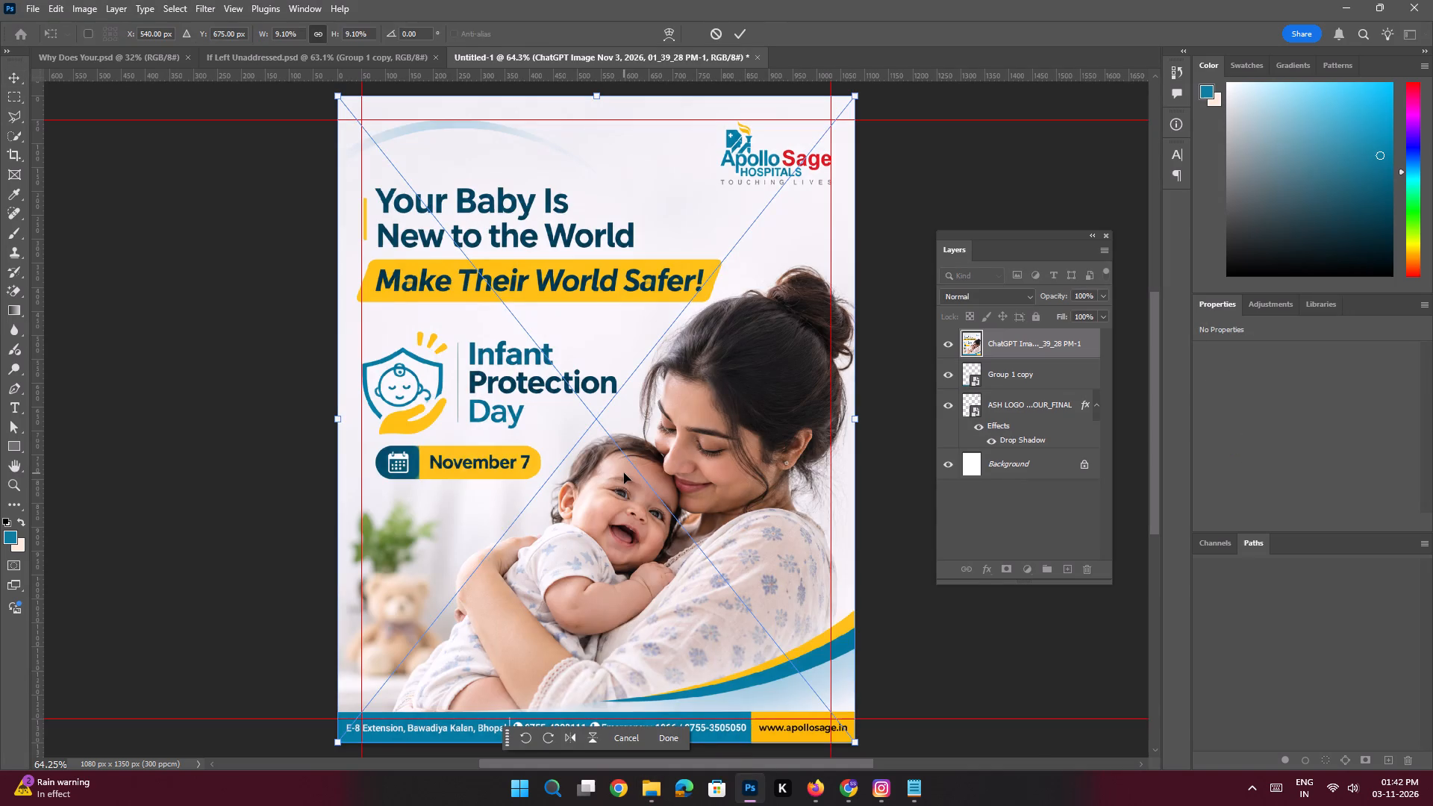
{"action": "key", "text": "Return"}
{"action": "key", "text": "Return"}
Rasterize the placed ChatGPT slide image so its pixels can be edited directly.
{"action": "key", "text": "space"}
{"action": "key", "text": "space"}
{"action": "key", "text": "space"}
{"action": "key", "text": "space"}
{"action": "key", "text": "space"}
{"action": "key", "text": "space"}
{"action": "key", "text": "space"}
{"action": "key", "text": "space"}
{"action": "key", "text": "space"}
{"action": "key", "text": "space"}
{"action": "key", "text": "space"}
{"action": "key", "text": "space"}
{"action": "key", "text": "space"}
{"action": "left_click_drag", "start_coordinate": [671, 257], "coordinate": [487, 375]}
{"action": "left_click_drag", "start_coordinate": [529, 284], "coordinate": [567, 365], "text": "ctrl"}
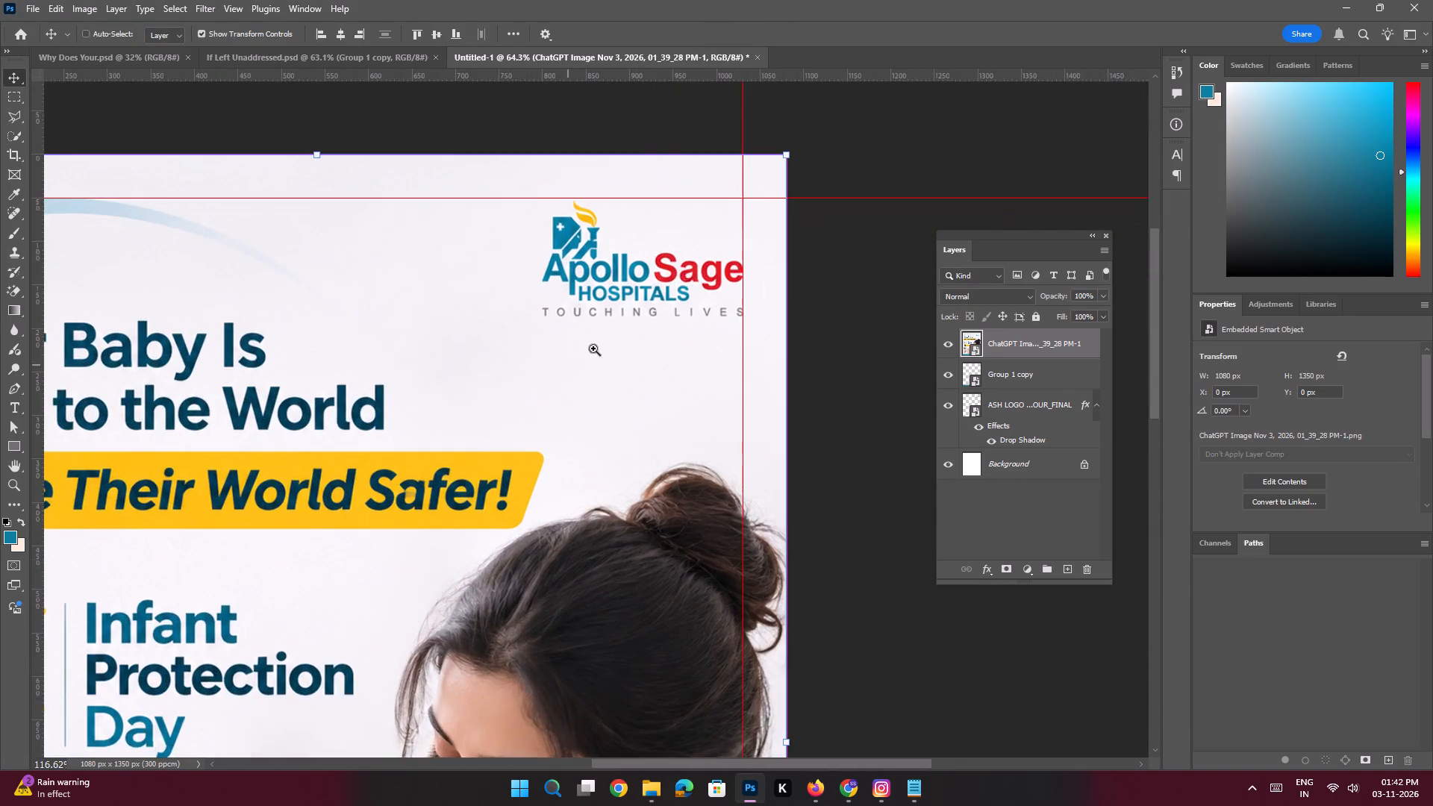
{"action": "left_click_drag", "start_coordinate": [686, 275], "coordinate": [670, 296]}
{"action": "left_click_drag", "start_coordinate": [644, 297], "coordinate": [669, 338], "text": "ctrl"}
{"action": "key", "text": "e"}
{"action": "left_click", "coordinate": [623, 426]}
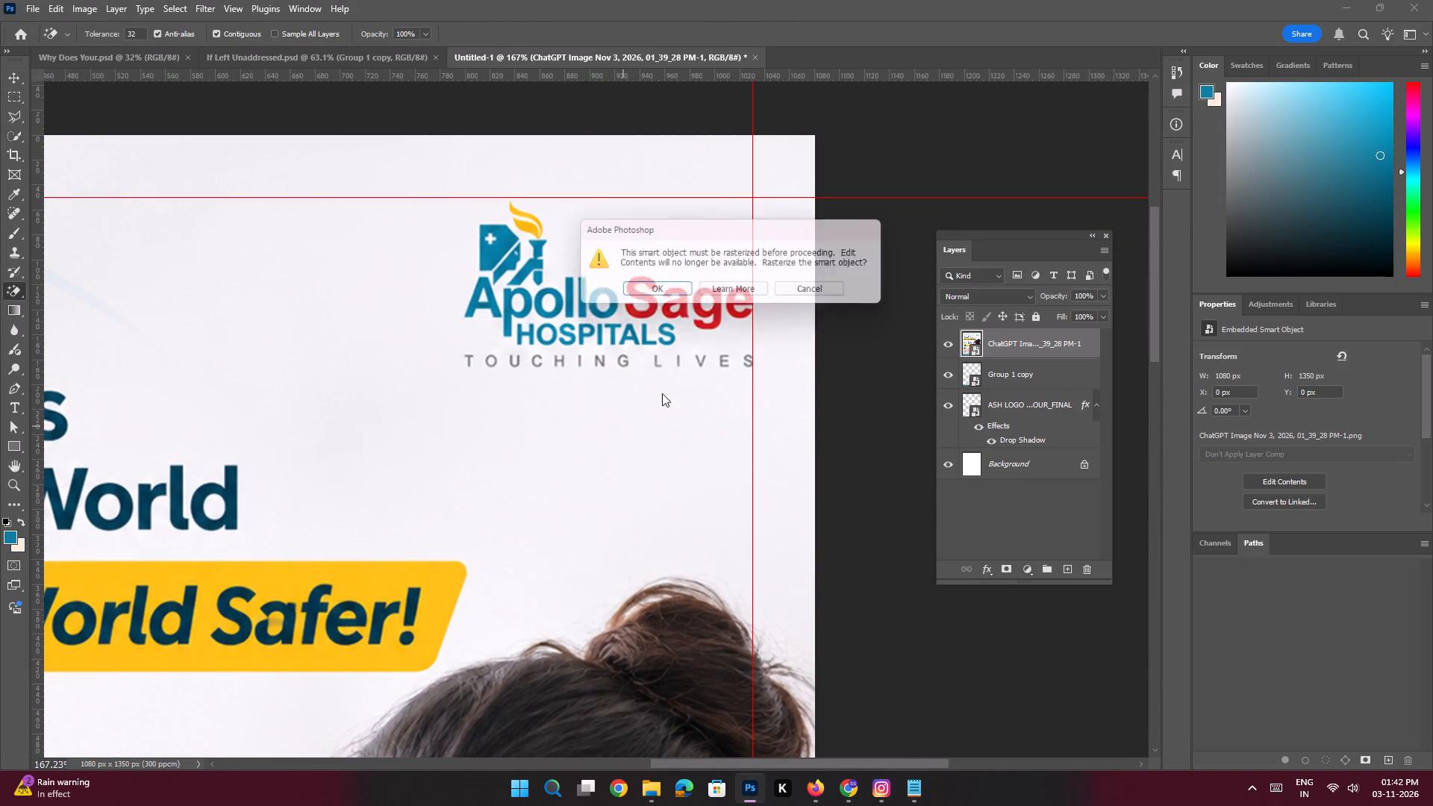
{"action": "left_click", "coordinate": [646, 296]}
Outline the slide image's Apollo Sage logo with the Polygonal Lasso, remove it with a Content-Aware fill, and deselect.
{"action": "left_click", "coordinate": [19, 114]}
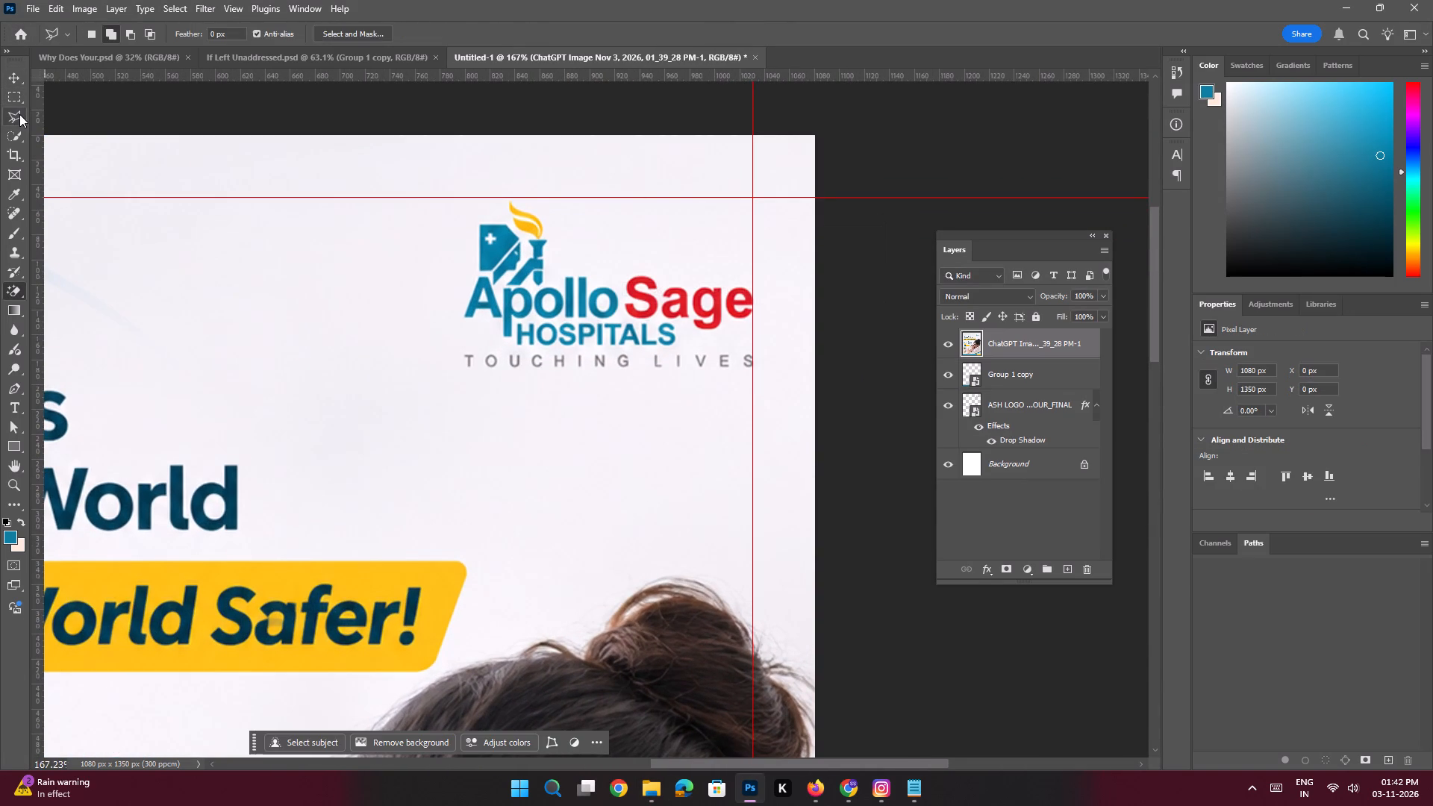
{"action": "left_click", "coordinate": [461, 252]}
{"action": "left_click", "coordinate": [502, 184]}
{"action": "left_click", "coordinate": [549, 201], "text": "shift"}
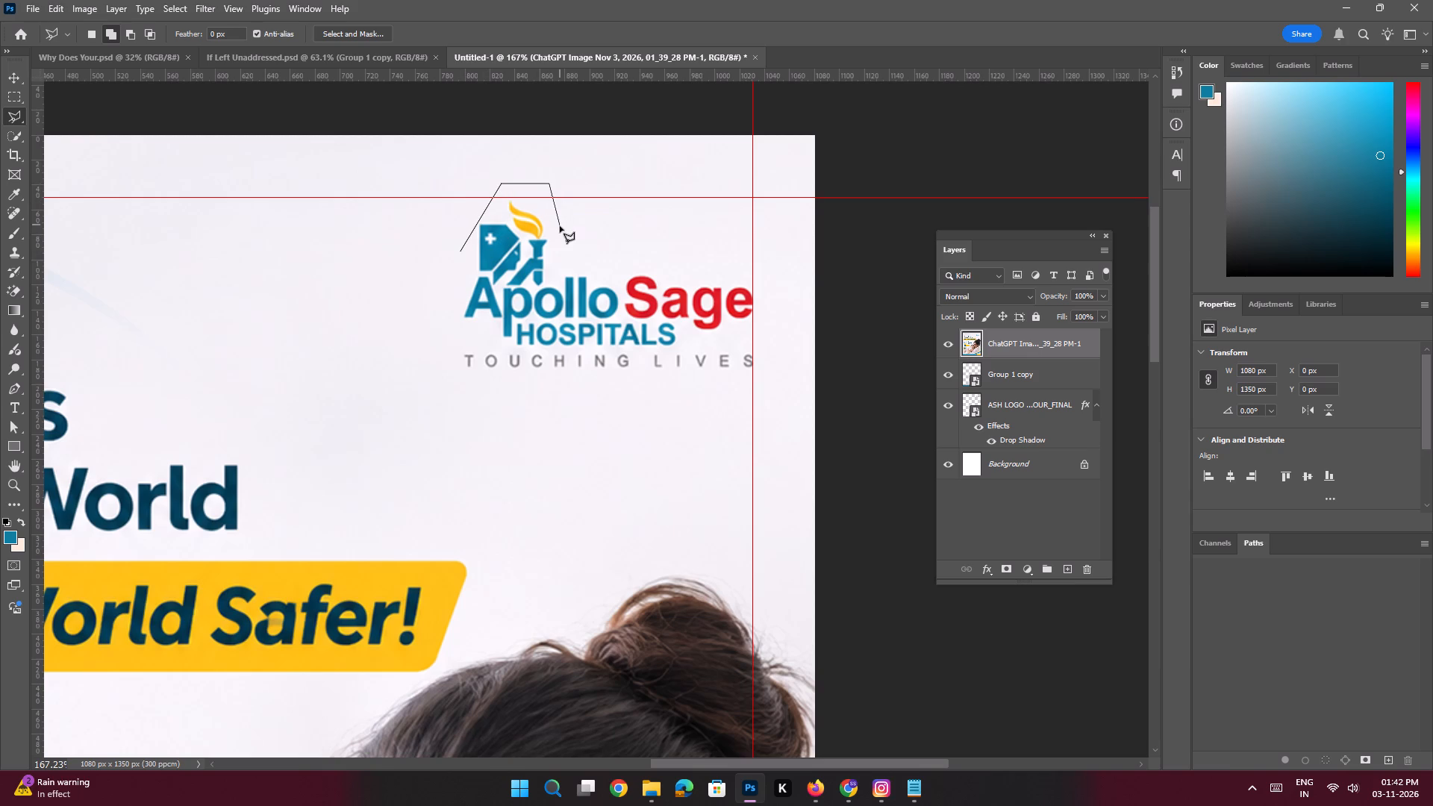
{"action": "left_click", "coordinate": [561, 265]}
{"action": "left_click", "coordinate": [765, 274], "text": "shift"}
{"action": "left_click", "coordinate": [760, 381], "text": "shift"}
{"action": "left_click", "coordinate": [465, 387], "text": "shift"}
{"action": "left_click", "coordinate": [441, 323]}
{"action": "left_click", "coordinate": [451, 279]}
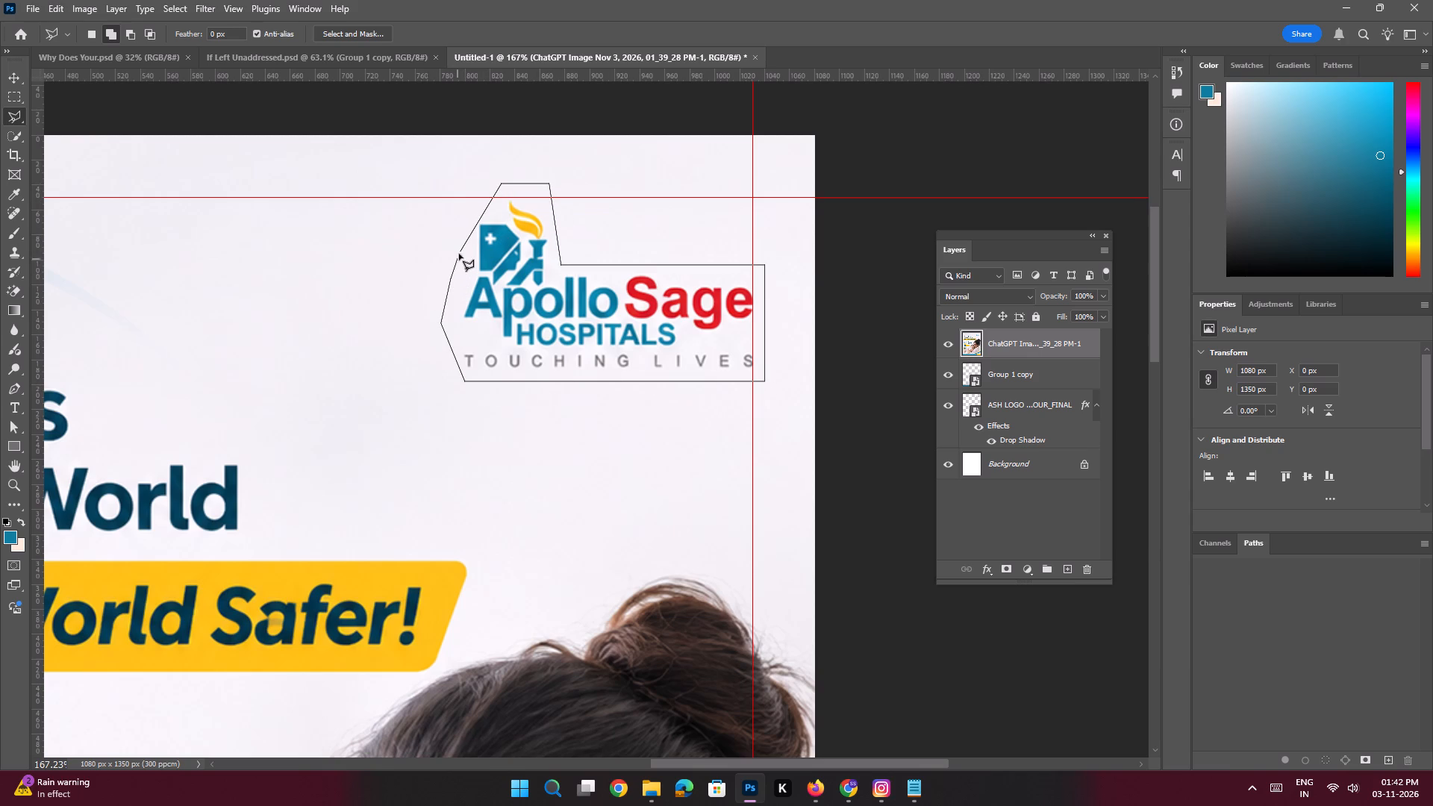
{"action": "double_click", "coordinate": [461, 247]}
{"action": "key", "text": "shift+BackSpace"}
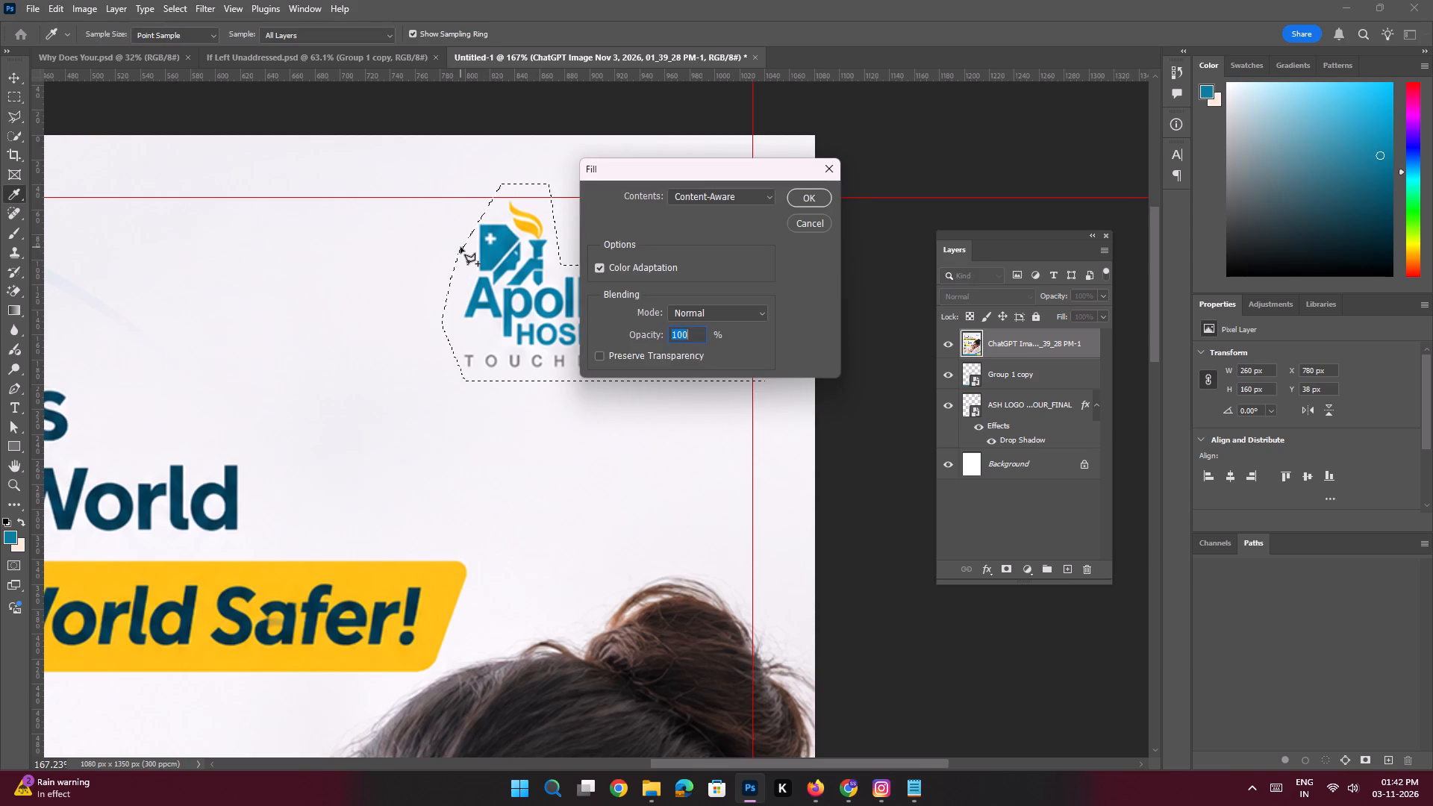
{"action": "key", "text": "Return"}
{"action": "key", "text": "ctrl+d"}
Outline the slide image's contact footer and yellow-blue curve with the Polygonal Lasso and run Generative Fill with the prompt "Remove this".
{"action": "key", "text": "ctrl+0"}
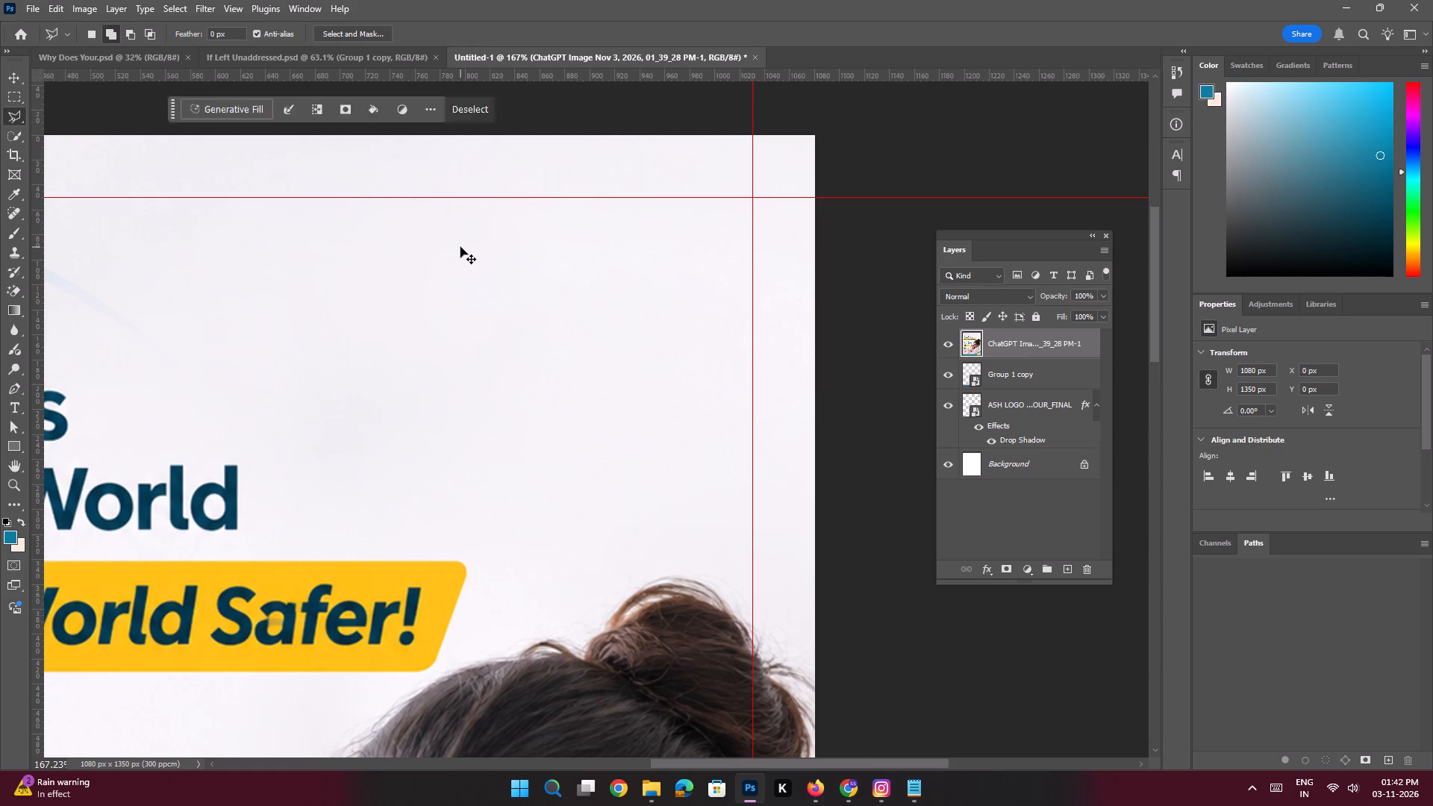
{"action": "key", "text": "space"}
{"action": "key", "text": "space"}
{"action": "key", "text": "space"}
{"action": "key", "text": "space"}
{"action": "key", "text": "space"}
{"action": "key", "text": "space"}
{"action": "key", "text": "space"}
{"action": "key", "text": "space"}
{"action": "key", "text": "space"}
{"action": "key", "text": "space"}
{"action": "key", "text": "space"}
{"action": "key", "text": "space"}
{"action": "key", "text": "space"}
{"action": "key", "text": "space"}
{"action": "key", "text": "space"}
{"action": "key", "text": "space"}
{"action": "key", "text": "space"}
{"action": "key", "text": "space"}
{"action": "key", "text": "space"}
{"action": "key", "text": "space"}
{"action": "left_click_drag", "start_coordinate": [519, 446], "coordinate": [502, 396]}
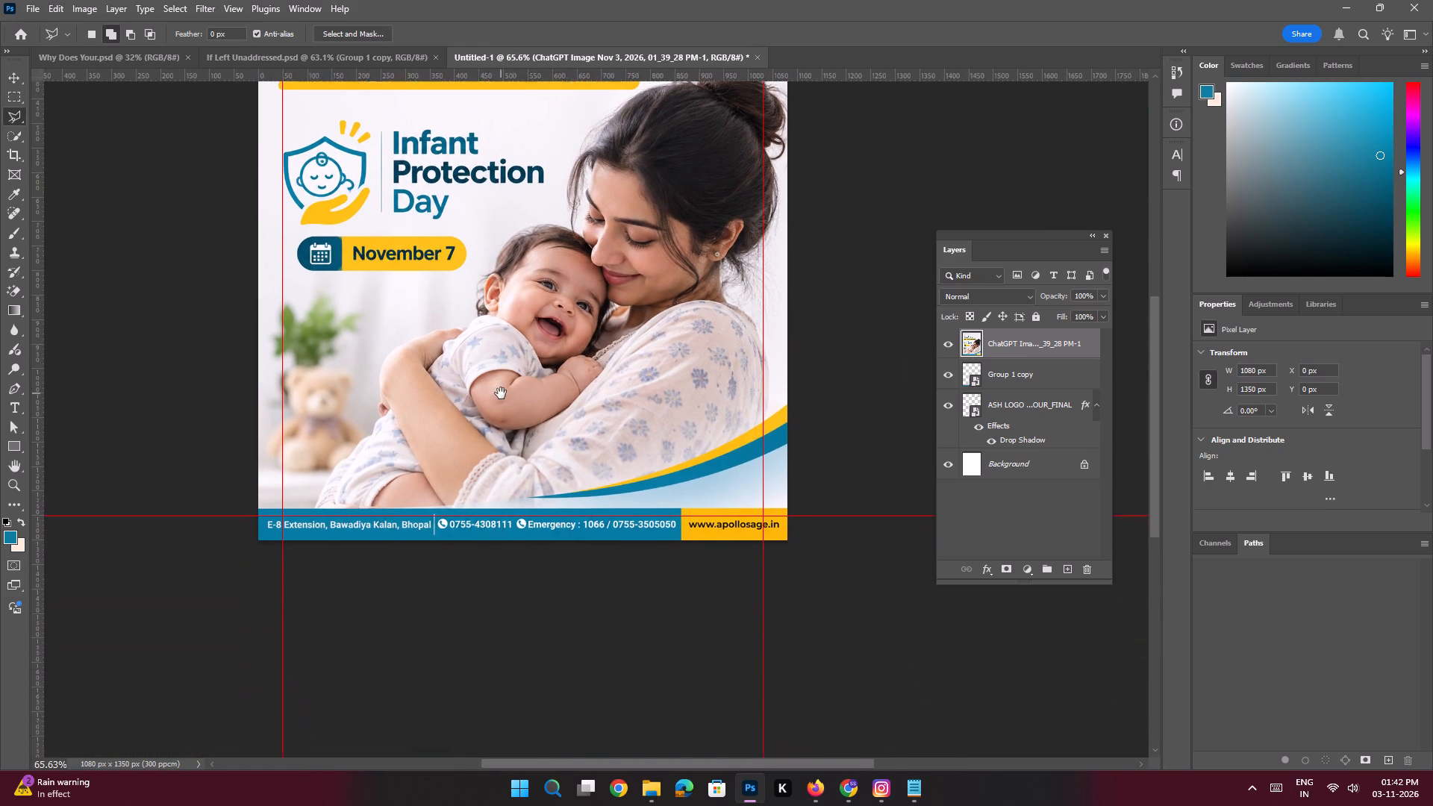
{"action": "key", "text": "ctrl+space"}
{"action": "key", "text": "ctrl+space"}
{"action": "key", "text": "ctrl+space"}
{"action": "key", "text": "ctrl+space"}
{"action": "key", "text": "ctrl+space"}
{"action": "key", "text": "ctrl+space"}
{"action": "key", "text": "ctrl+space"}
{"action": "key", "text": "ctrl+space"}
{"action": "key", "text": "ctrl+space"}
{"action": "key", "text": "ctrl+space"}
{"action": "left_click_drag", "start_coordinate": [527, 484], "coordinate": [560, 514], "text": "ctrl"}
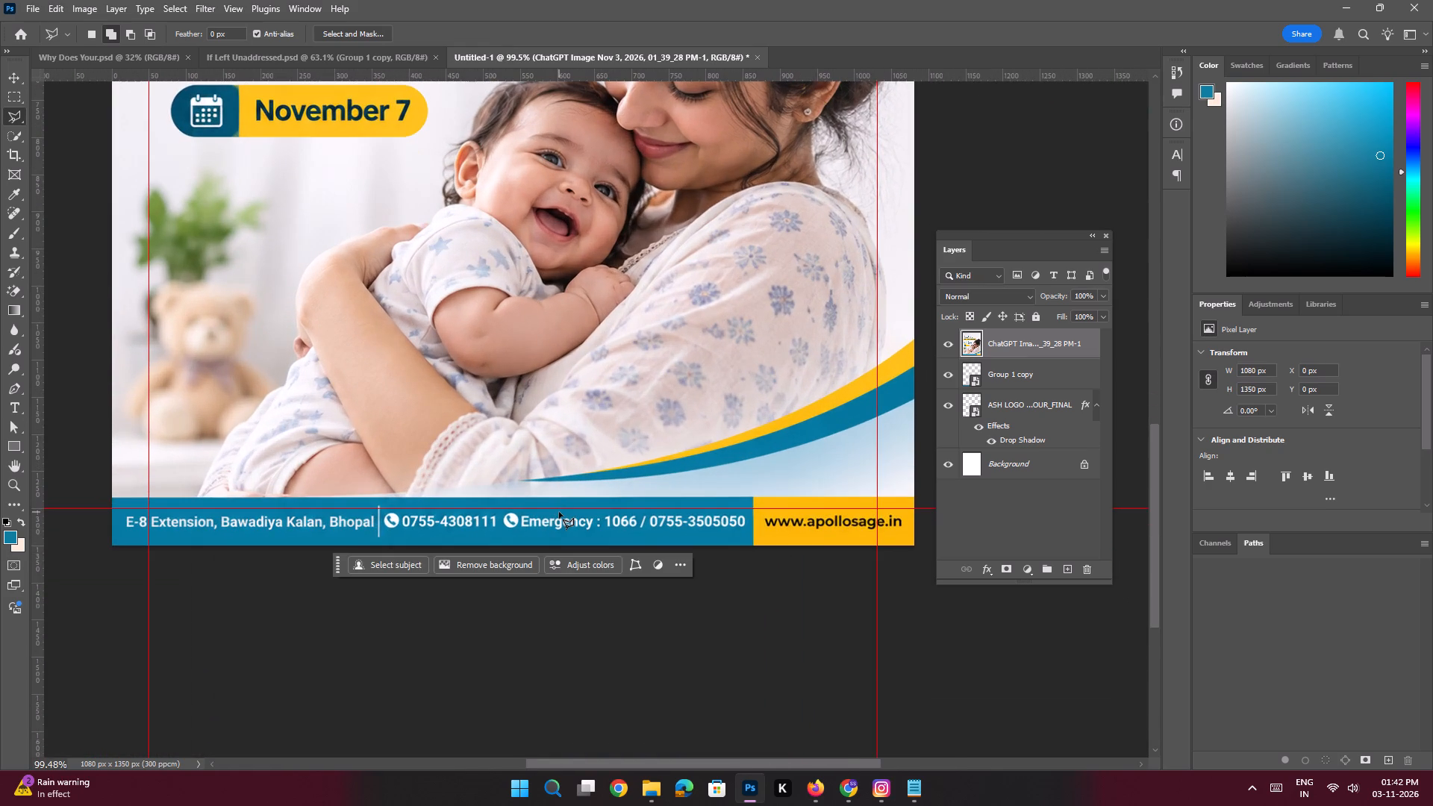
{"action": "left_click", "coordinate": [496, 479]}
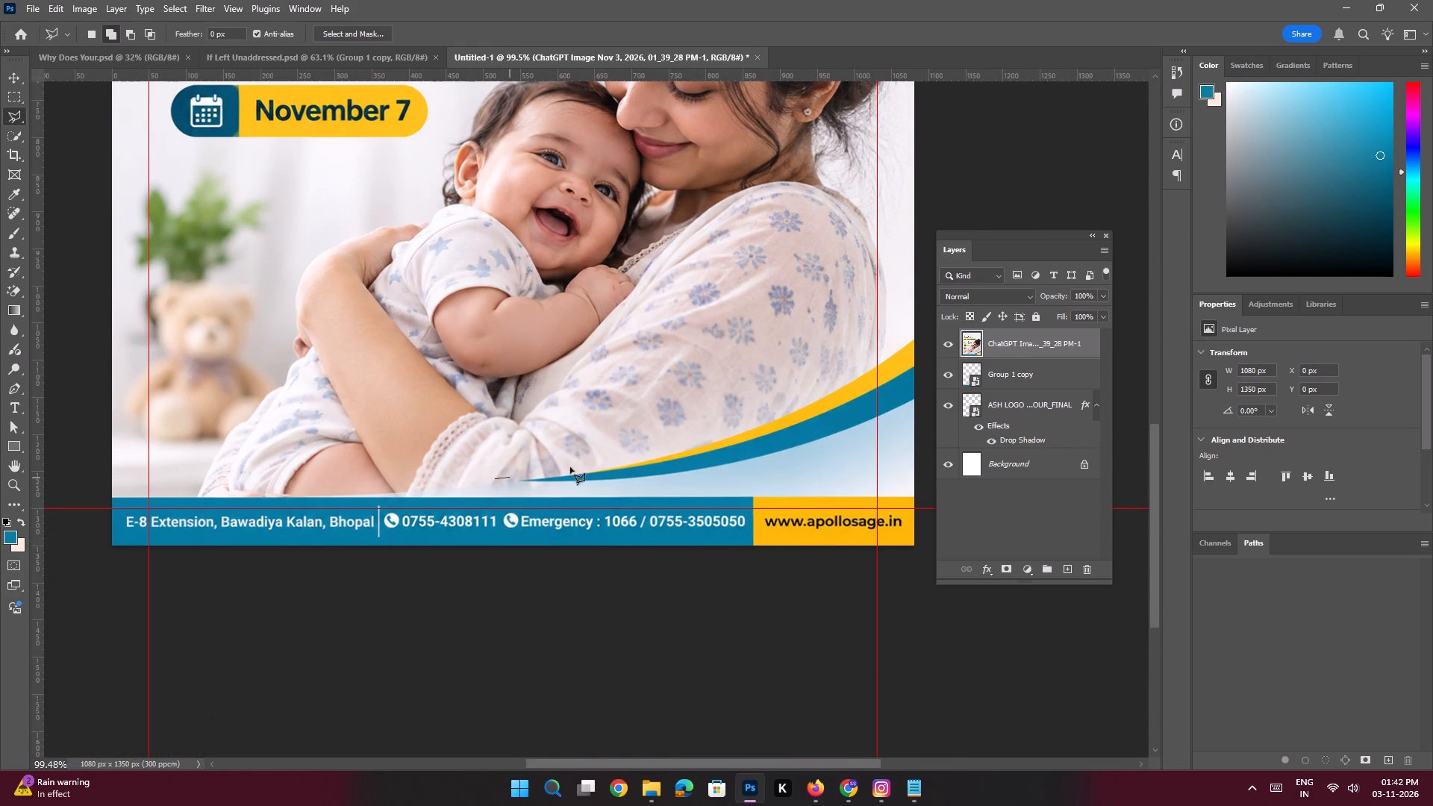
{"action": "left_click", "coordinate": [590, 466]}
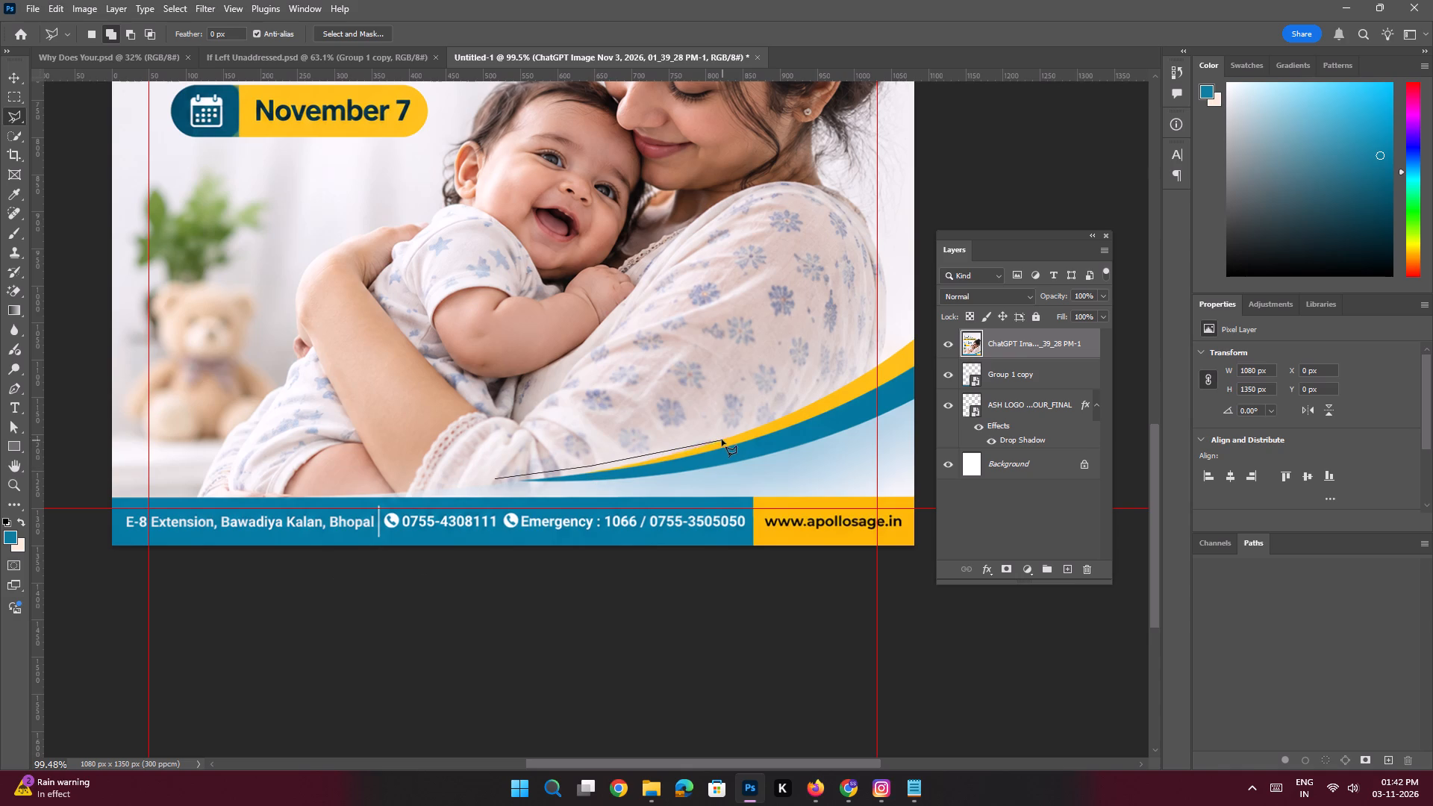
{"action": "left_click", "coordinate": [722, 434]}
{"action": "left_click", "coordinate": [840, 385]}
{"action": "left_click", "coordinate": [898, 345]}
{"action": "left_click", "coordinate": [922, 334]}
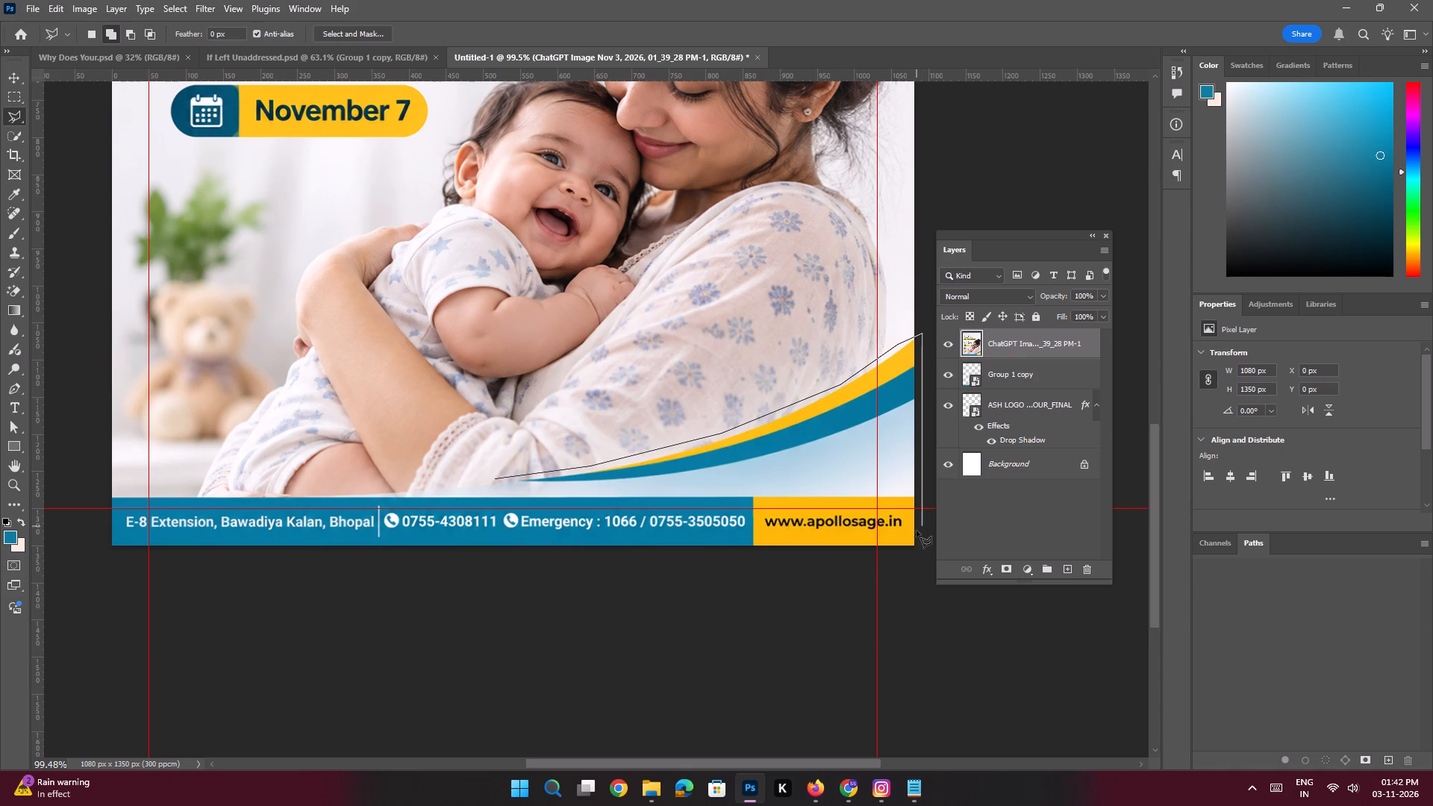
{"action": "left_click", "coordinate": [917, 557], "text": "shift"}
{"action": "left_click", "coordinate": [131, 562], "text": "shift"}
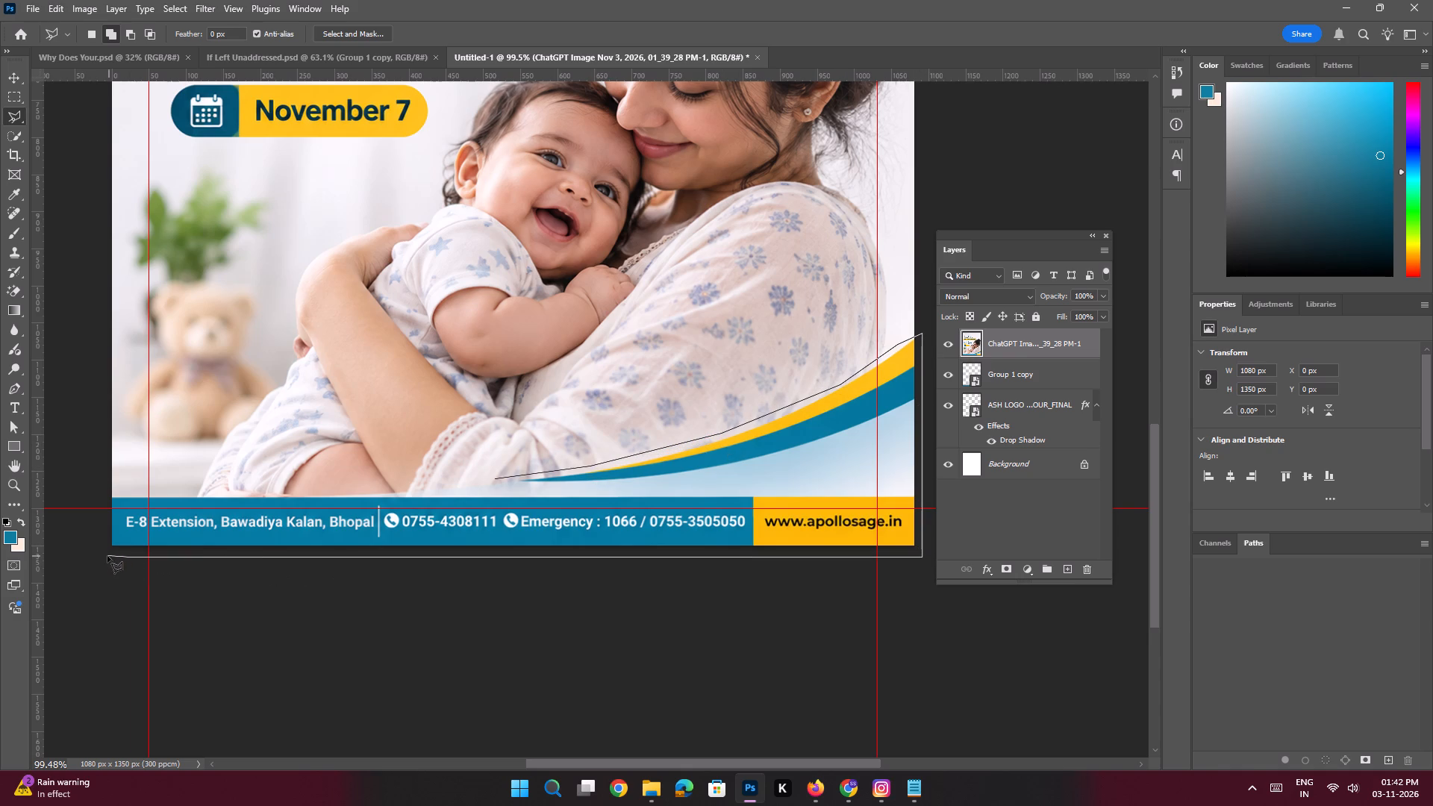
{"action": "left_click", "coordinate": [101, 556]}
{"action": "left_click", "coordinate": [99, 540]}
{"action": "left_click", "coordinate": [106, 495]}
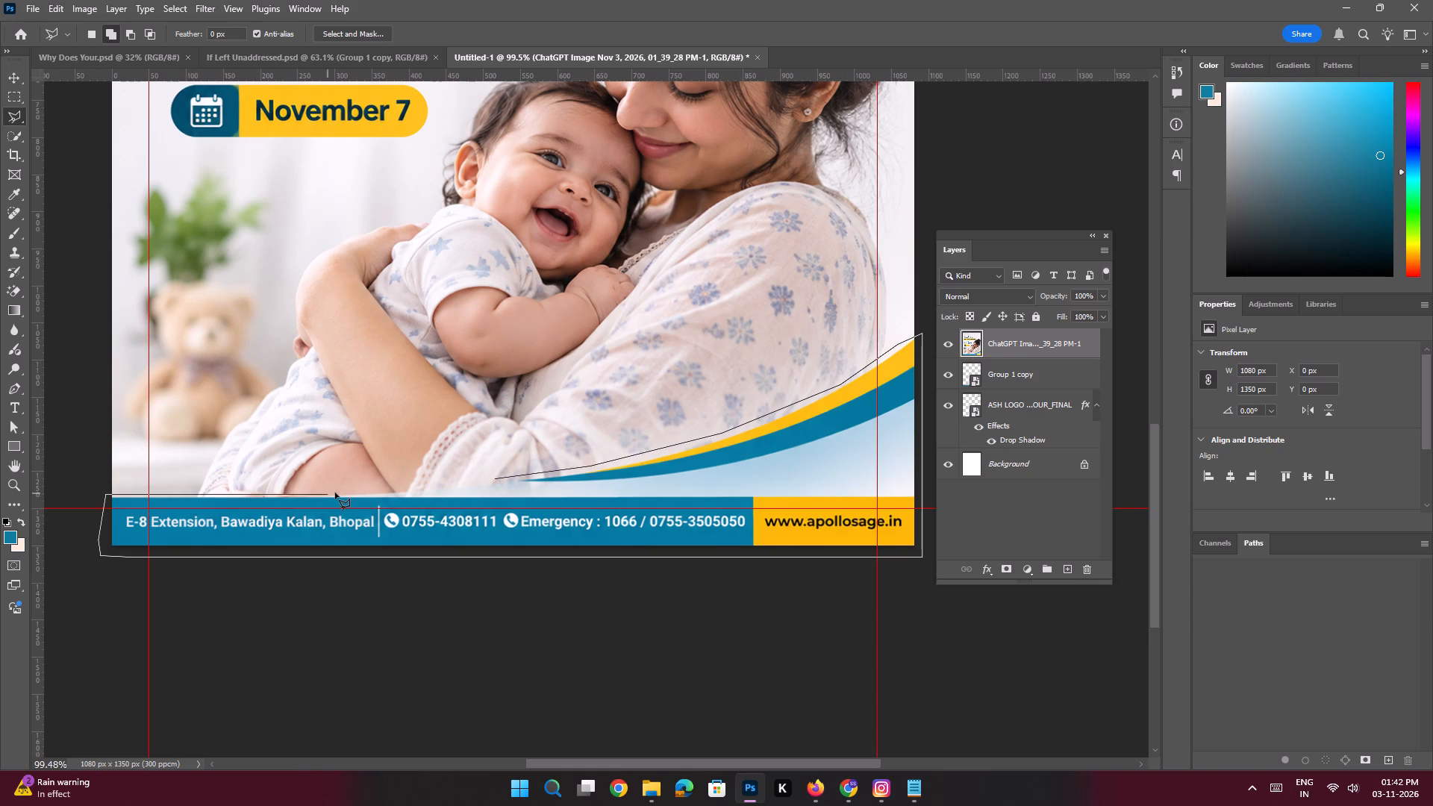
{"action": "left_click", "coordinate": [353, 491], "text": "shift"}
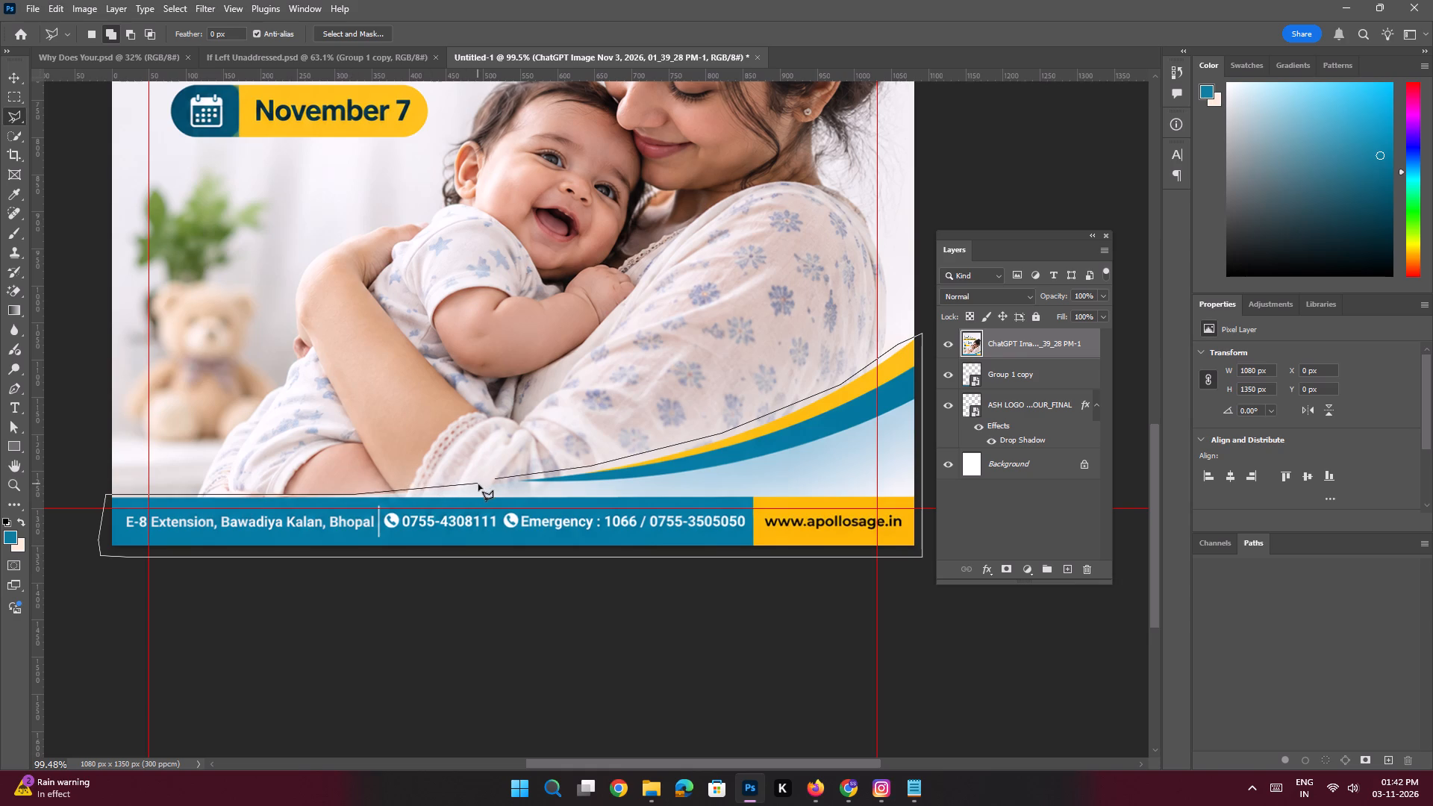
{"action": "left_click", "coordinate": [478, 484]}
{"action": "left_click", "coordinate": [496, 478]}
{"action": "left_click", "coordinate": [416, 581]}
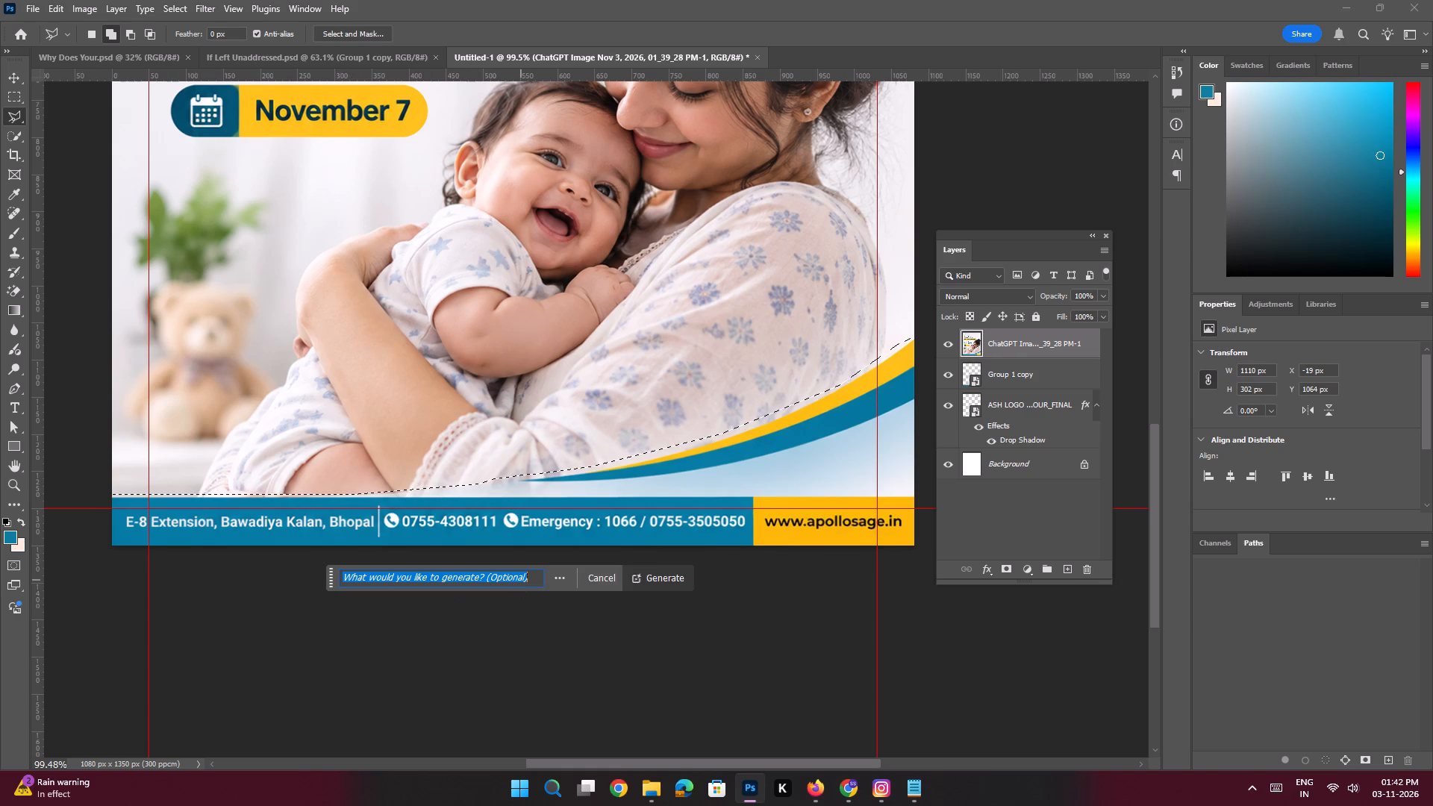
{"action": "type", "text": "Remove this"}
{"action": "key", "text": "space"}
{"action": "key", "text": "Return"}
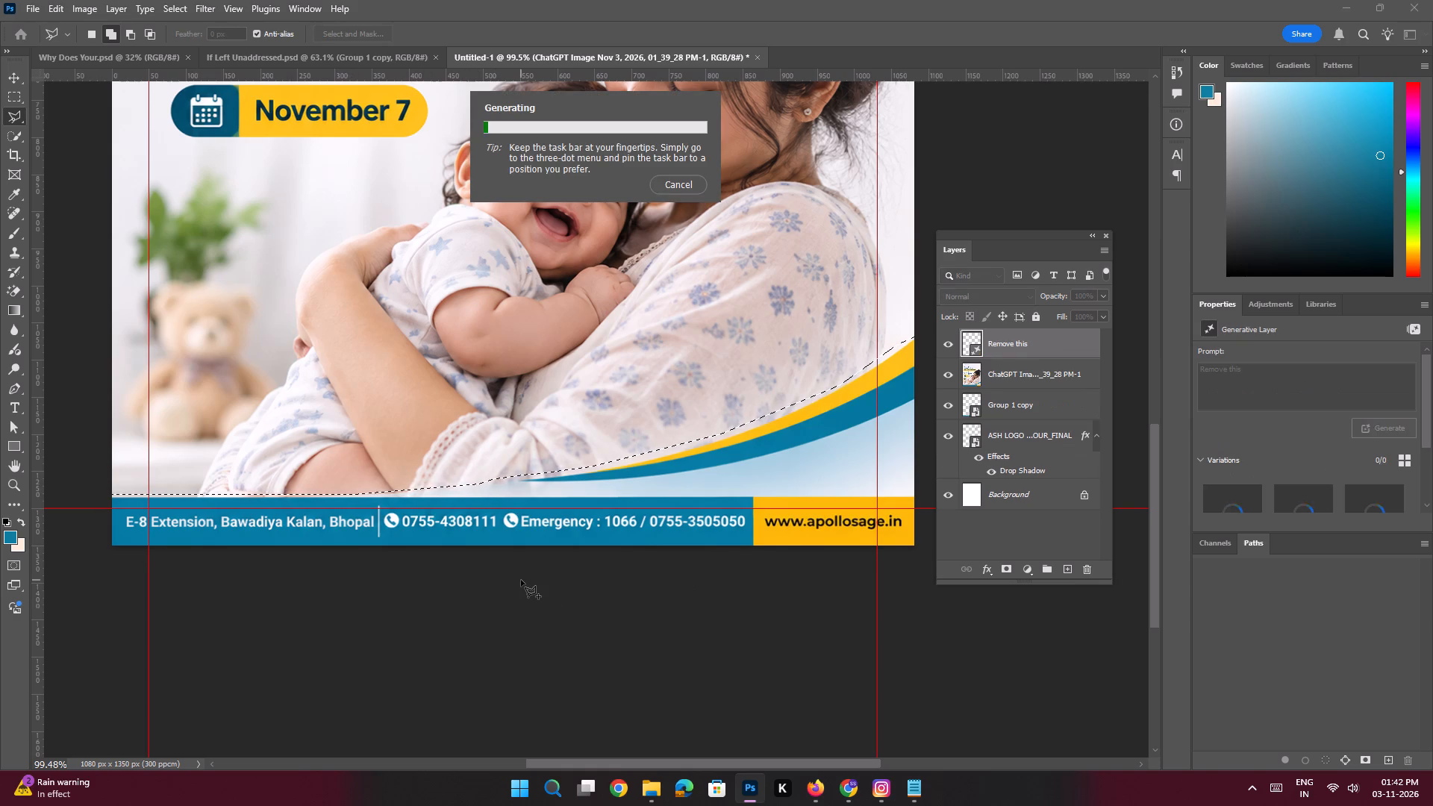
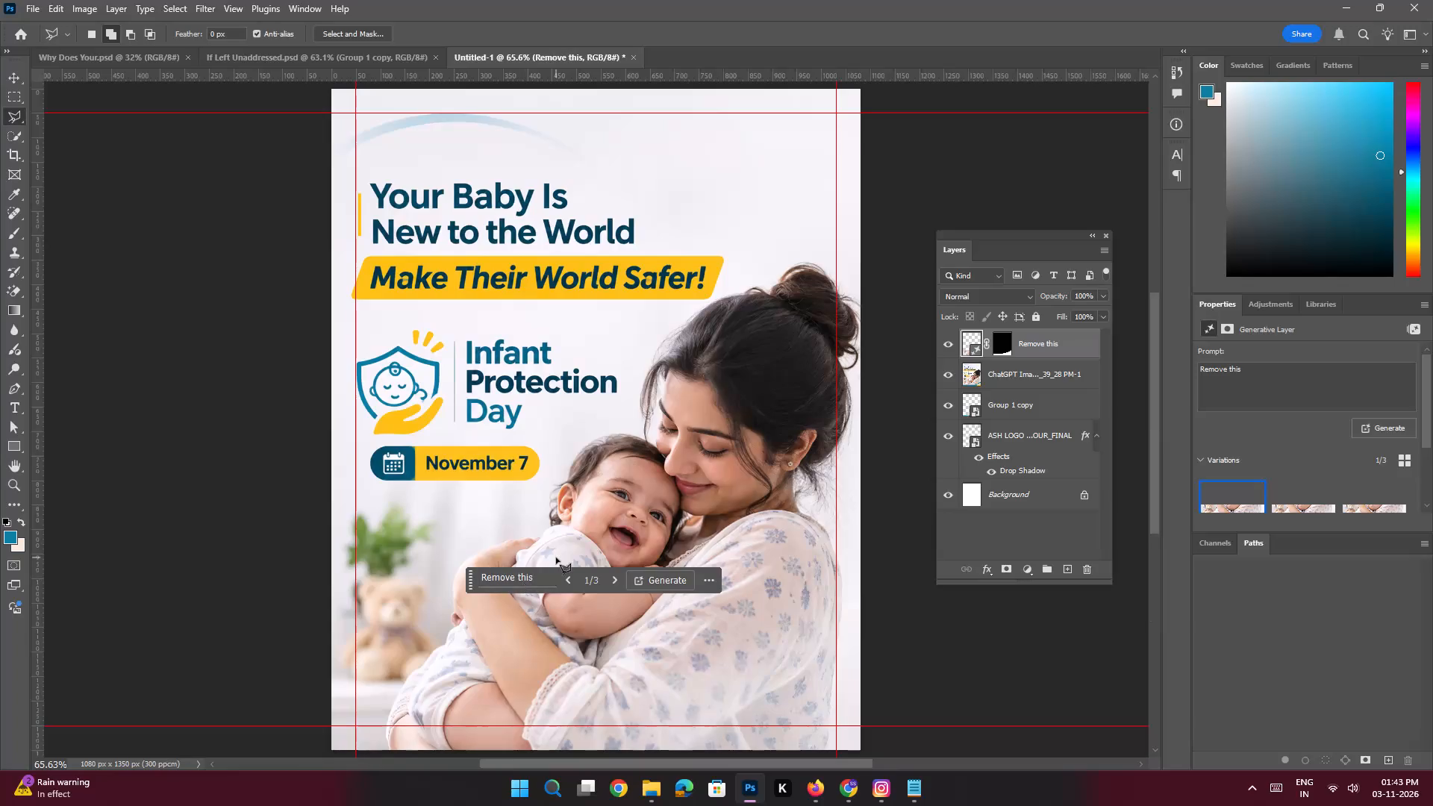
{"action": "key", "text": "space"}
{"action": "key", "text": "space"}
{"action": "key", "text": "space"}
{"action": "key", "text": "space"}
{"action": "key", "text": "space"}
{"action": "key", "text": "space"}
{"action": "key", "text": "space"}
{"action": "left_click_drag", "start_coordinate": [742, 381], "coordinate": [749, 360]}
Save the document as a PSD in the Desktop's apollo sage folder, named with the Slide 1 headline copied from Notepad, "Your Baby Is New to the World".
{"action": "left_click", "coordinate": [913, 784]}
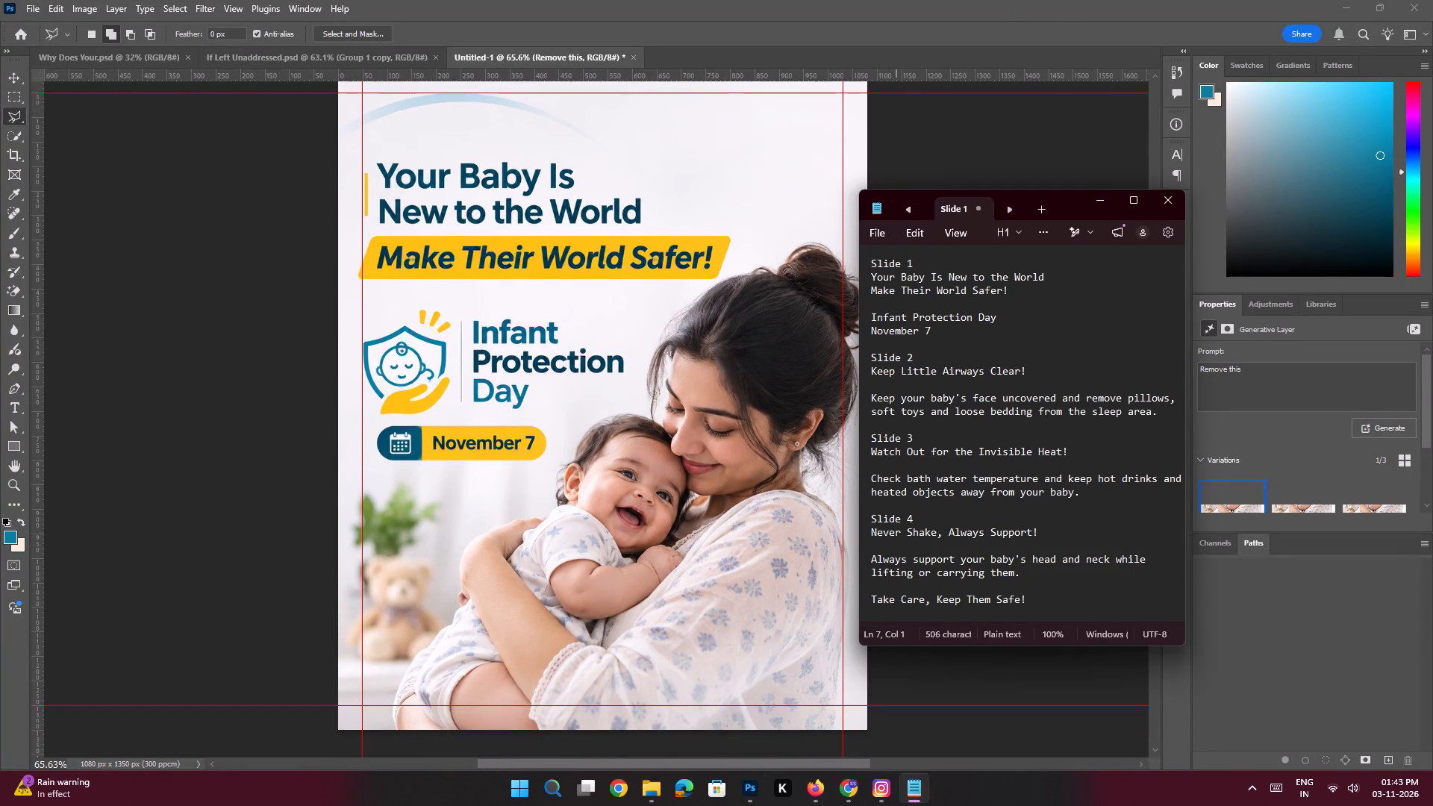
{"action": "left_click_drag", "start_coordinate": [1048, 276], "coordinate": [830, 276]}
{"action": "key", "text": "ctrl+c"}
{"action": "key", "text": "ctrl+c"}
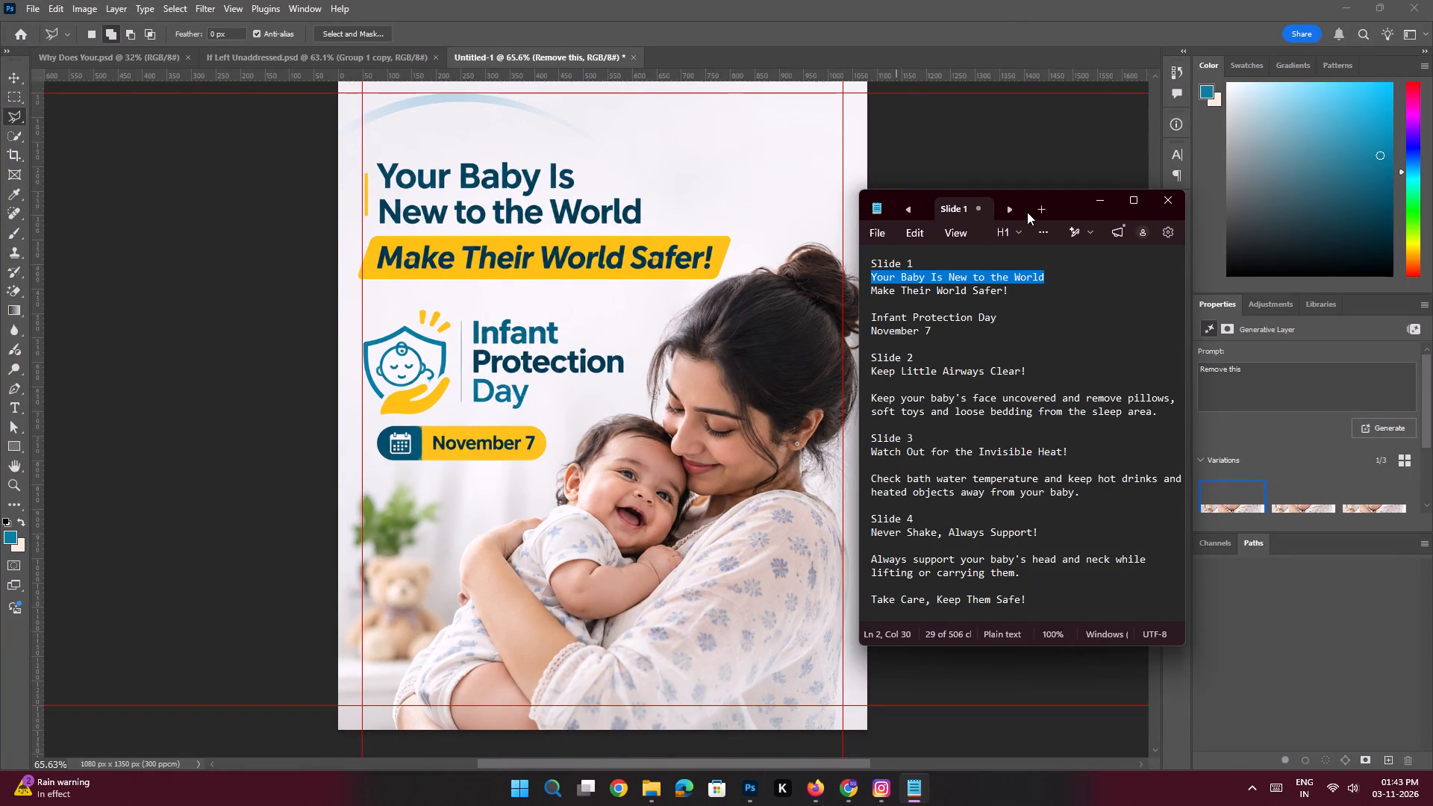
{"action": "left_click", "coordinate": [1102, 204]}
{"action": "key", "text": "ctrl+s"}
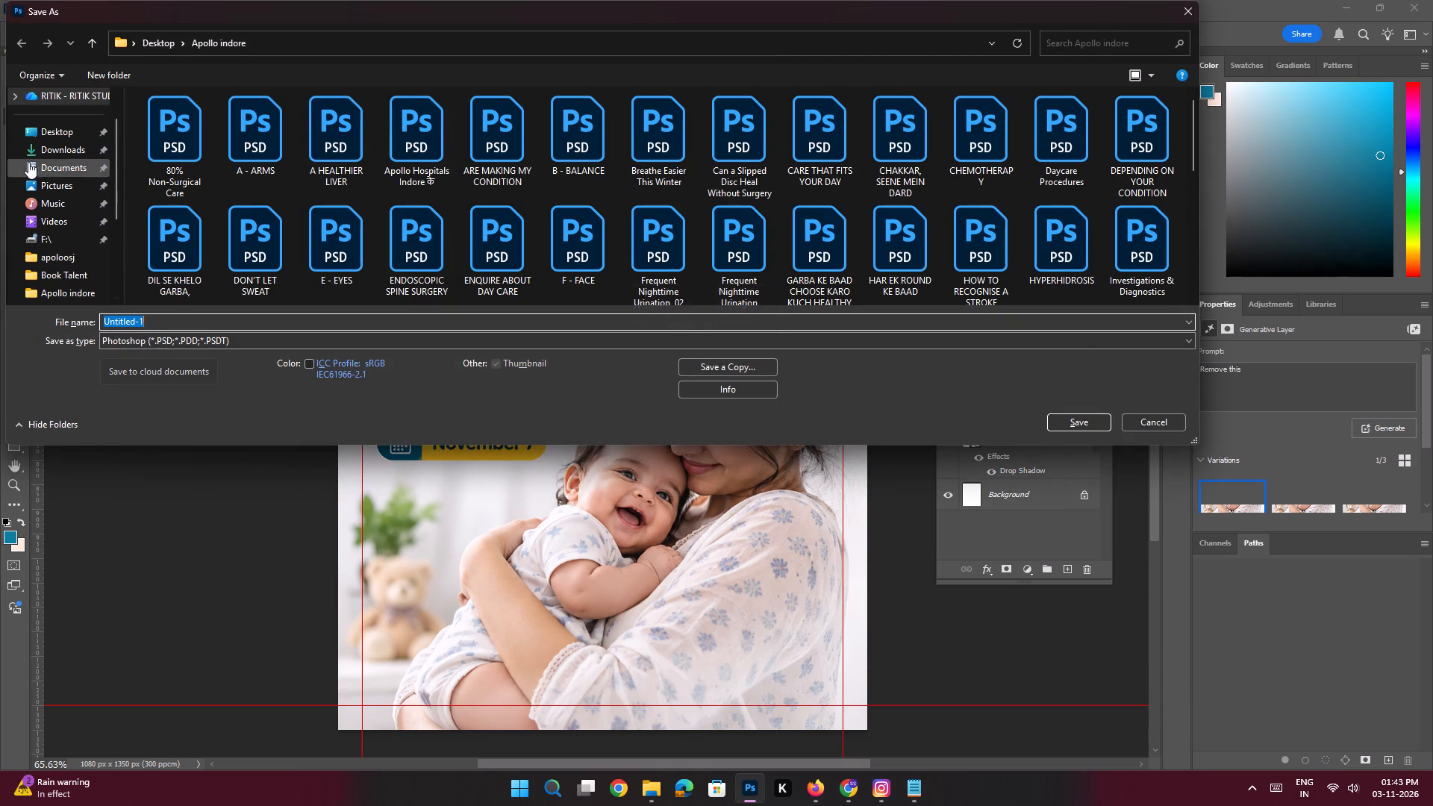
{"action": "left_click", "coordinate": [52, 131]}
{"action": "scroll", "coordinate": [469, 224], "scroll_direction": "down", "scroll_amount": 1}
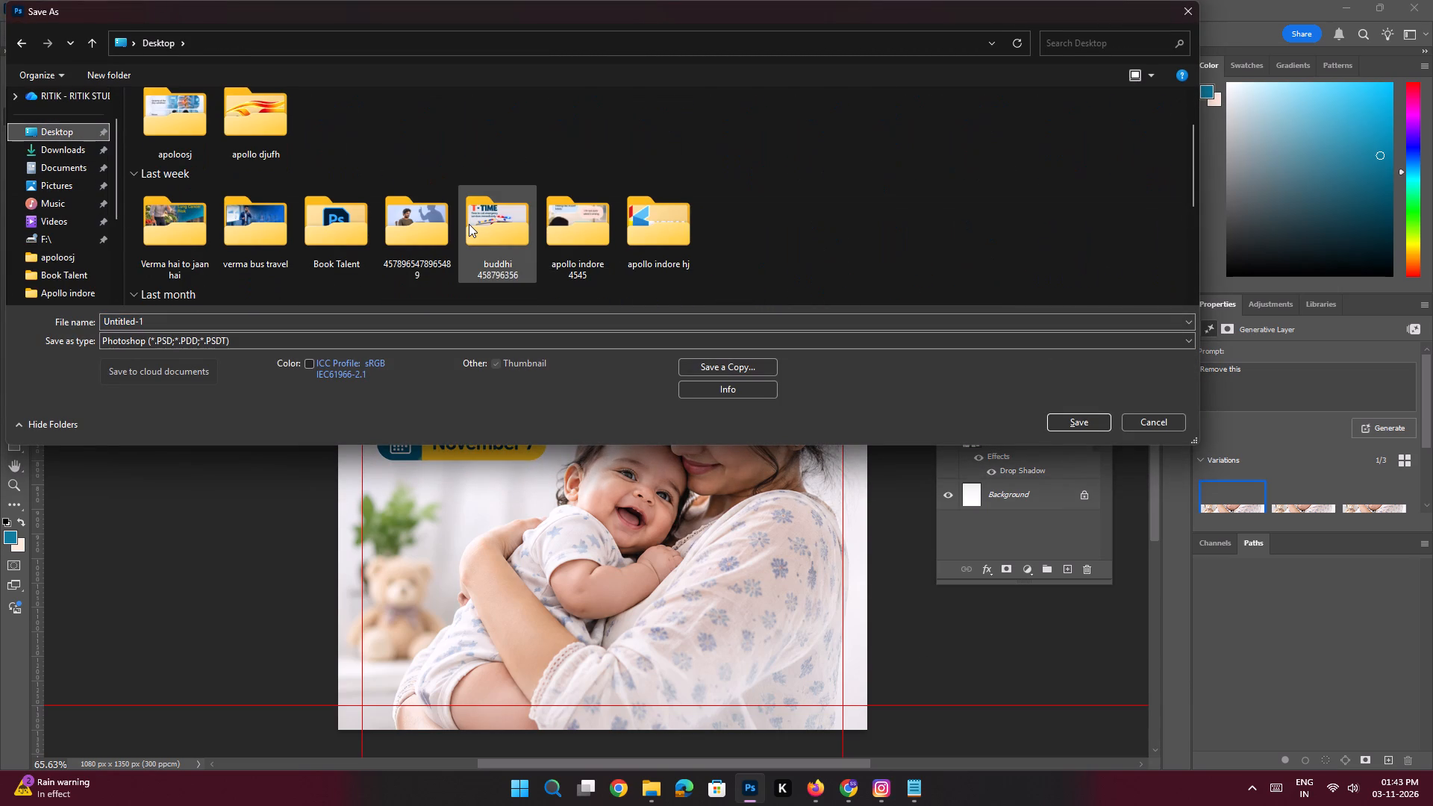
{"action": "scroll", "coordinate": [469, 224], "scroll_direction": "down", "scroll_amount": 1}
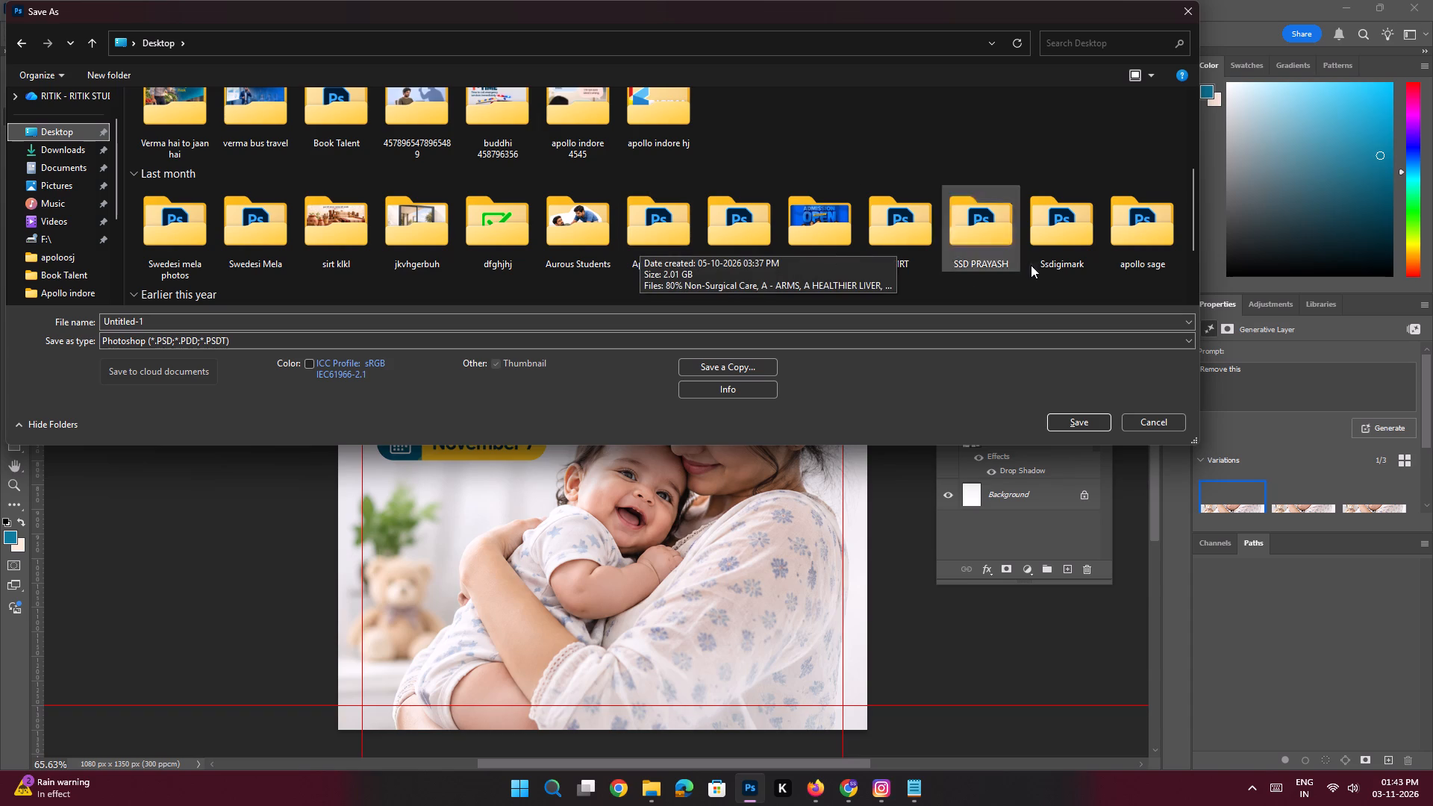
{"action": "double_click", "coordinate": [1147, 240]}
{"action": "left_click", "coordinate": [194, 326]}
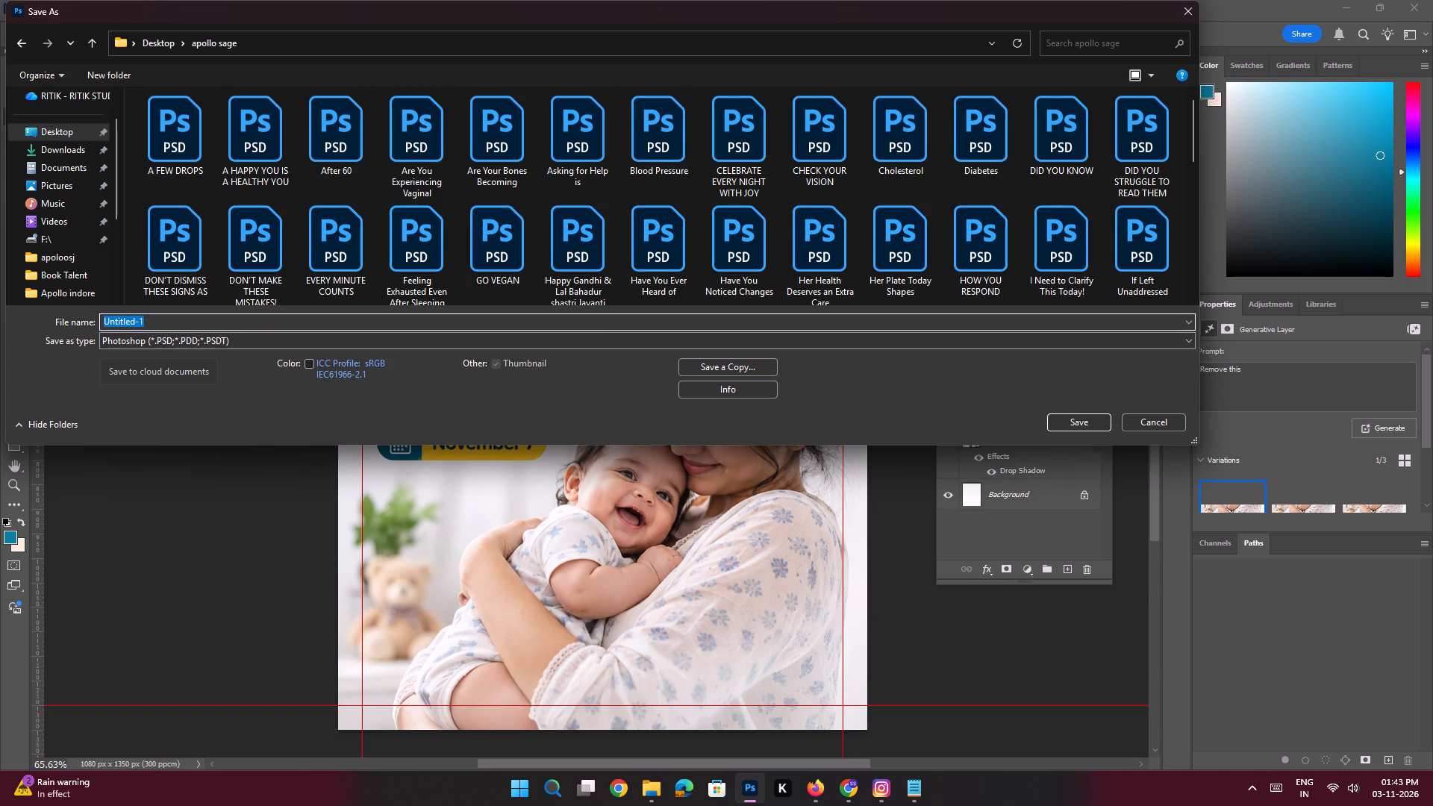
{"action": "key", "text": "ctrl+v"}
{"action": "key", "text": "Return"}
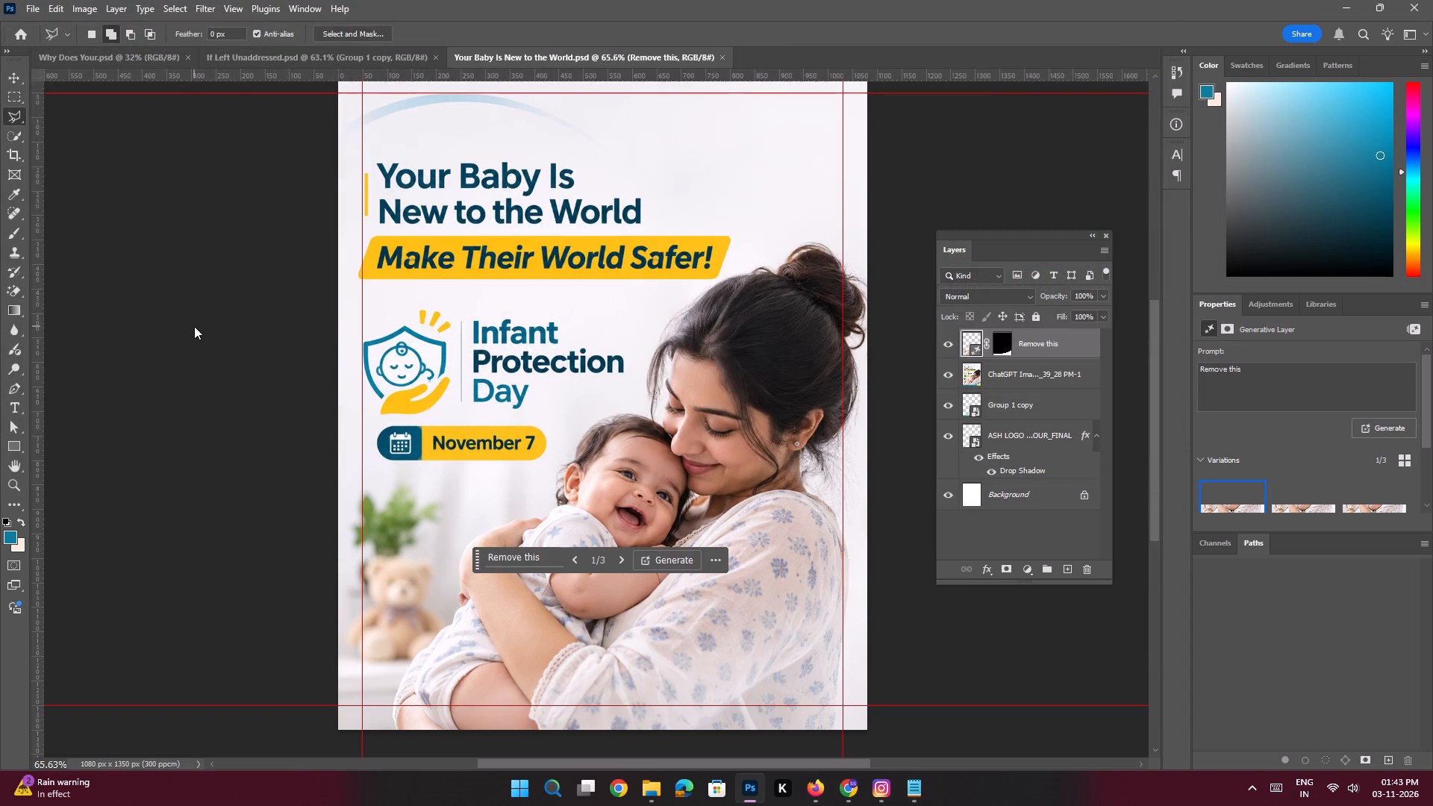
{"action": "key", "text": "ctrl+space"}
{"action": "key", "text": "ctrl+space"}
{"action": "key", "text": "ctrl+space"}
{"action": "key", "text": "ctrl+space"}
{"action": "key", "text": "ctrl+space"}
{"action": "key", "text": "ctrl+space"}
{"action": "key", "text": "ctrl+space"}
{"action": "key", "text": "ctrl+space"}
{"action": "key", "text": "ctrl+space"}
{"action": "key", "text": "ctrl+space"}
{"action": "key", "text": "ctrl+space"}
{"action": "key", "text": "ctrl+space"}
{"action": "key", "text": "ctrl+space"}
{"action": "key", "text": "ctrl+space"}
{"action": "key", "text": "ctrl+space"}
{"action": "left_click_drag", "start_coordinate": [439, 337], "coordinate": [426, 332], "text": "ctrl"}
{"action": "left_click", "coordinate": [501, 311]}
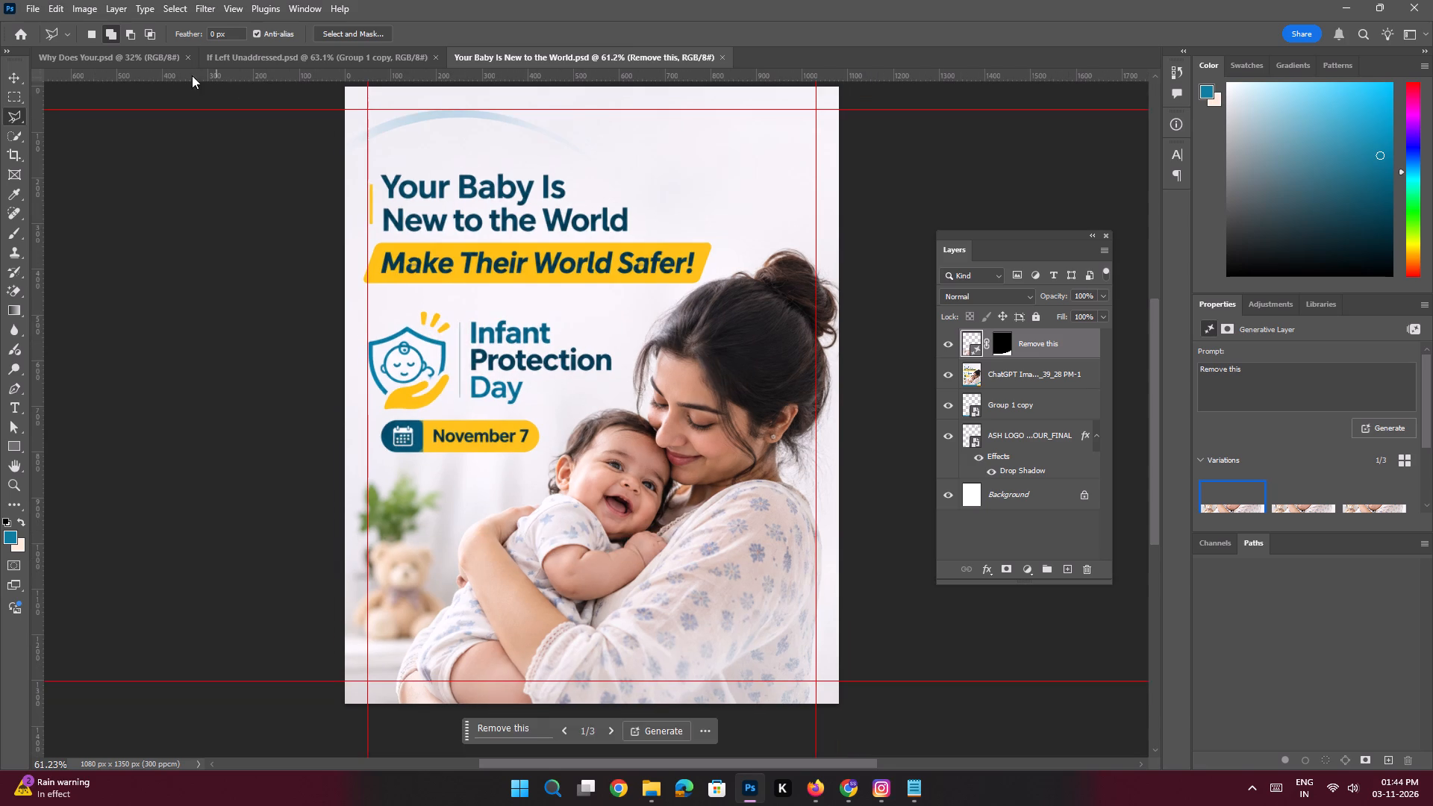
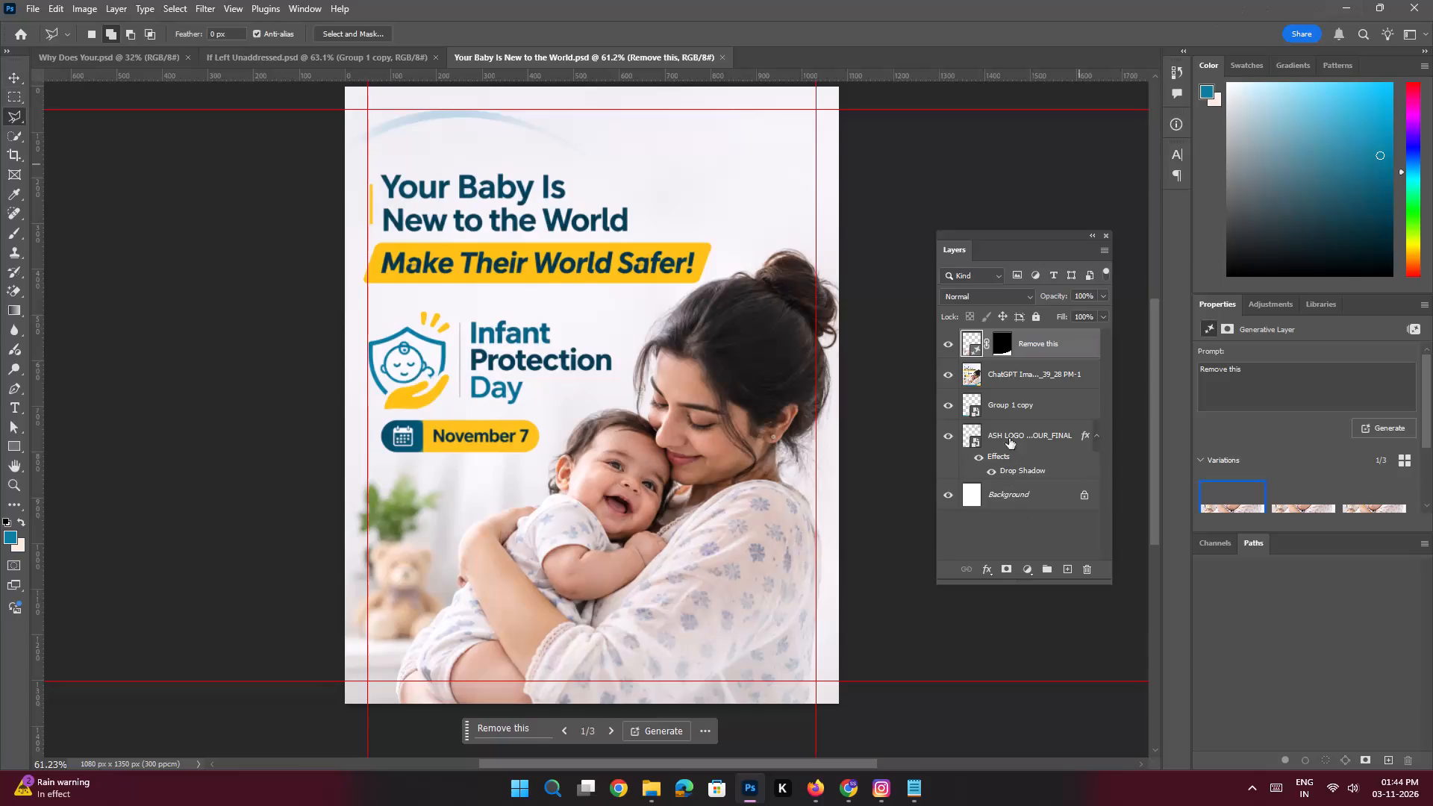
Convert the ChatGPT image layer and the Remove this layer together into one smart object.
{"action": "left_click", "coordinate": [1010, 375], "text": "shift"}
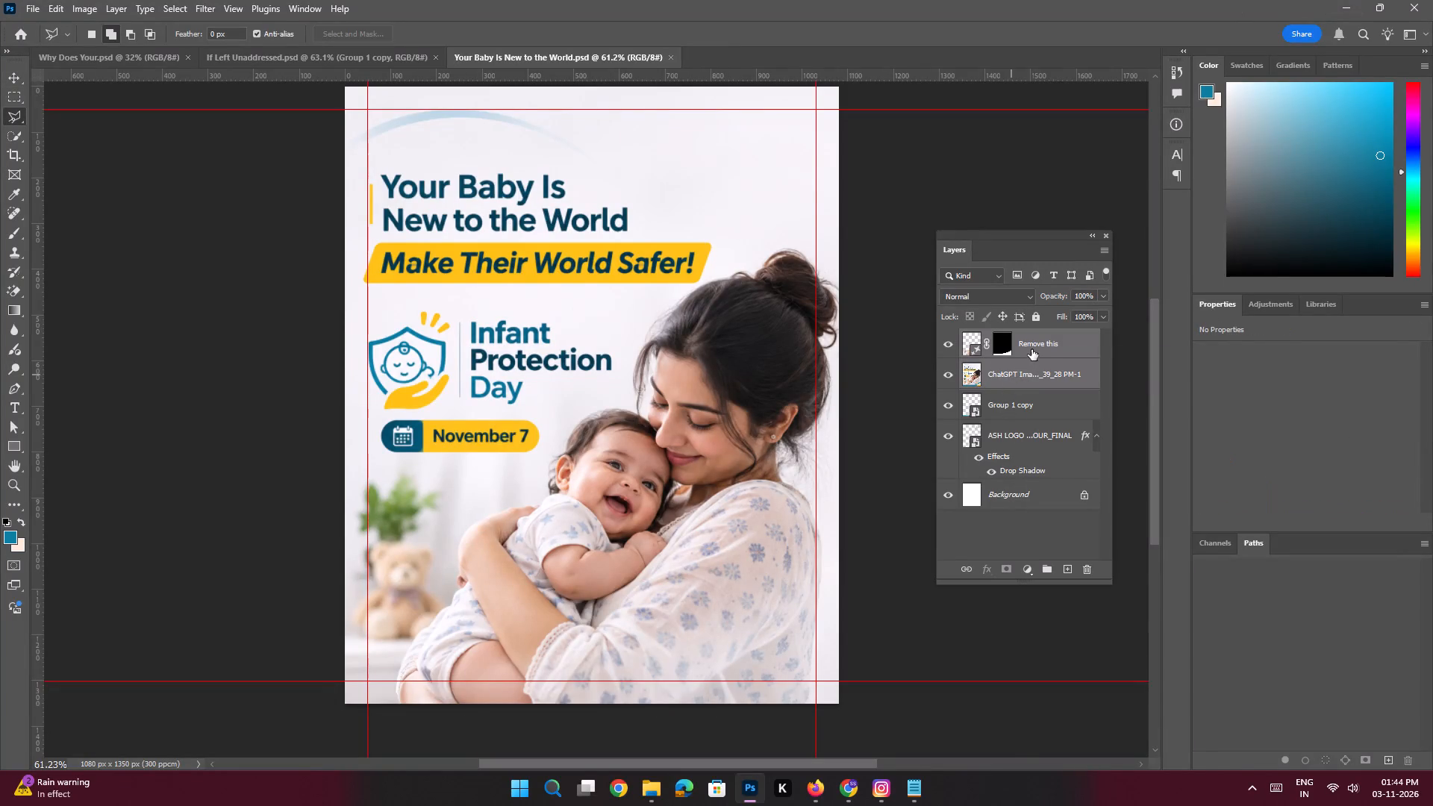
{"action": "right_click", "coordinate": [1031, 349]}
{"action": "left_click", "coordinate": [1087, 668]}
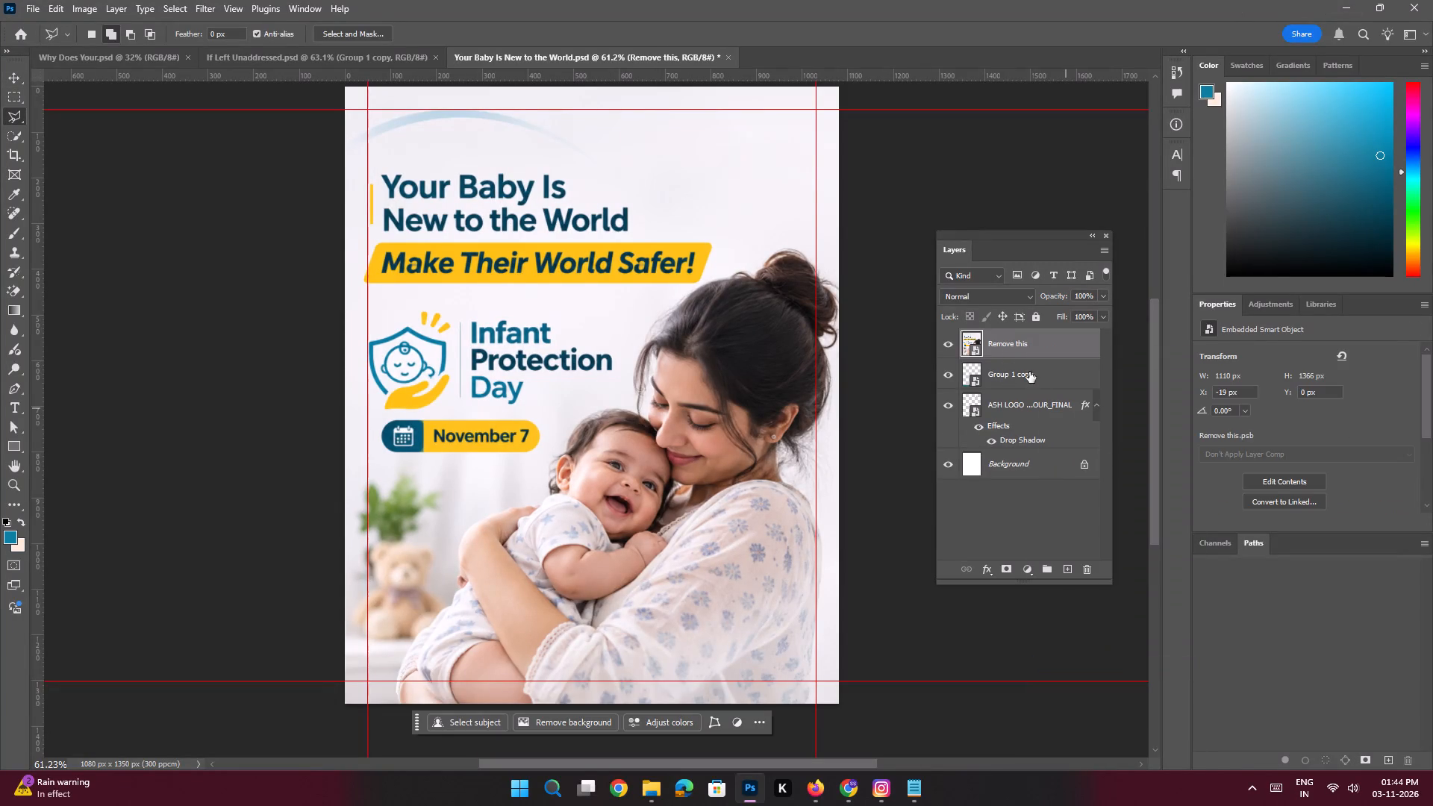
Move the combined Remove this layer beneath the hospital logo and contact-bar layers, directly above Background, and save the document.
{"action": "left_click_drag", "start_coordinate": [1025, 340], "coordinate": [1032, 454]}
{"action": "key", "text": "space"}
{"action": "key", "text": "space"}
{"action": "key", "text": "space"}
{"action": "key", "text": "space"}
{"action": "key", "text": "space"}
{"action": "key", "text": "space"}
{"action": "key", "text": "space"}
{"action": "key", "text": "space"}
{"action": "key", "text": "space"}
{"action": "key", "text": "space"}
{"action": "key", "text": "space"}
{"action": "key", "text": "space"}
{"action": "key", "text": "space"}
{"action": "key", "text": "space"}
{"action": "key", "text": "space"}
{"action": "key", "text": "space"}
{"action": "key", "text": "space"}
{"action": "key", "text": "space"}
{"action": "key", "text": "space"}
{"action": "key", "text": "space"}
{"action": "left_click_drag", "start_coordinate": [589, 278], "coordinate": [589, 333]}
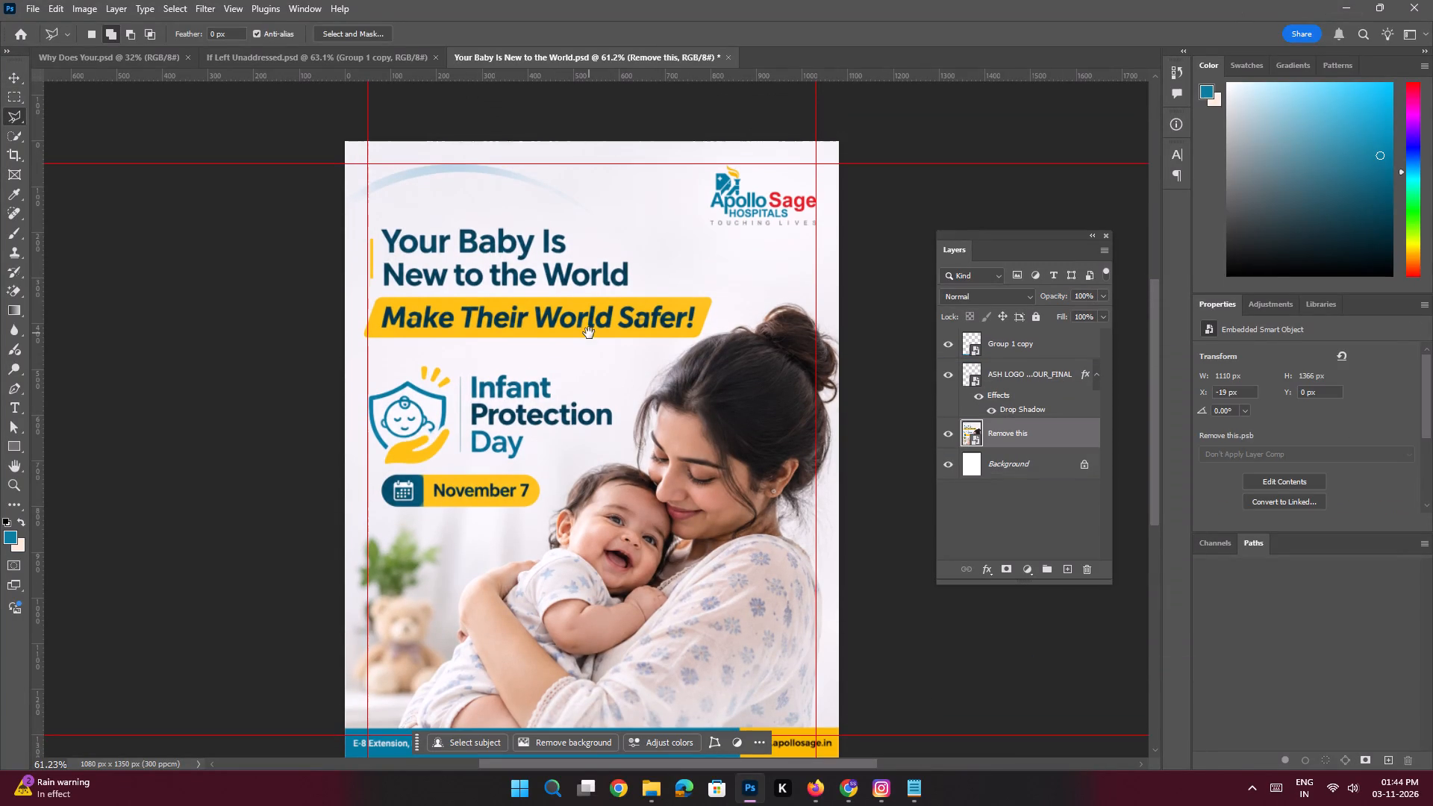
{"action": "key", "text": "ctrl+s"}
Rasterize the Remove this smart object into a pixel layer.
{"action": "key", "text": "space"}
{"action": "left_click_drag", "start_coordinate": [458, 191], "coordinate": [514, 315], "text": "ctrl"}
{"action": "left_click_drag", "start_coordinate": [563, 247], "coordinate": [564, 322]}
{"action": "key", "text": "e"}
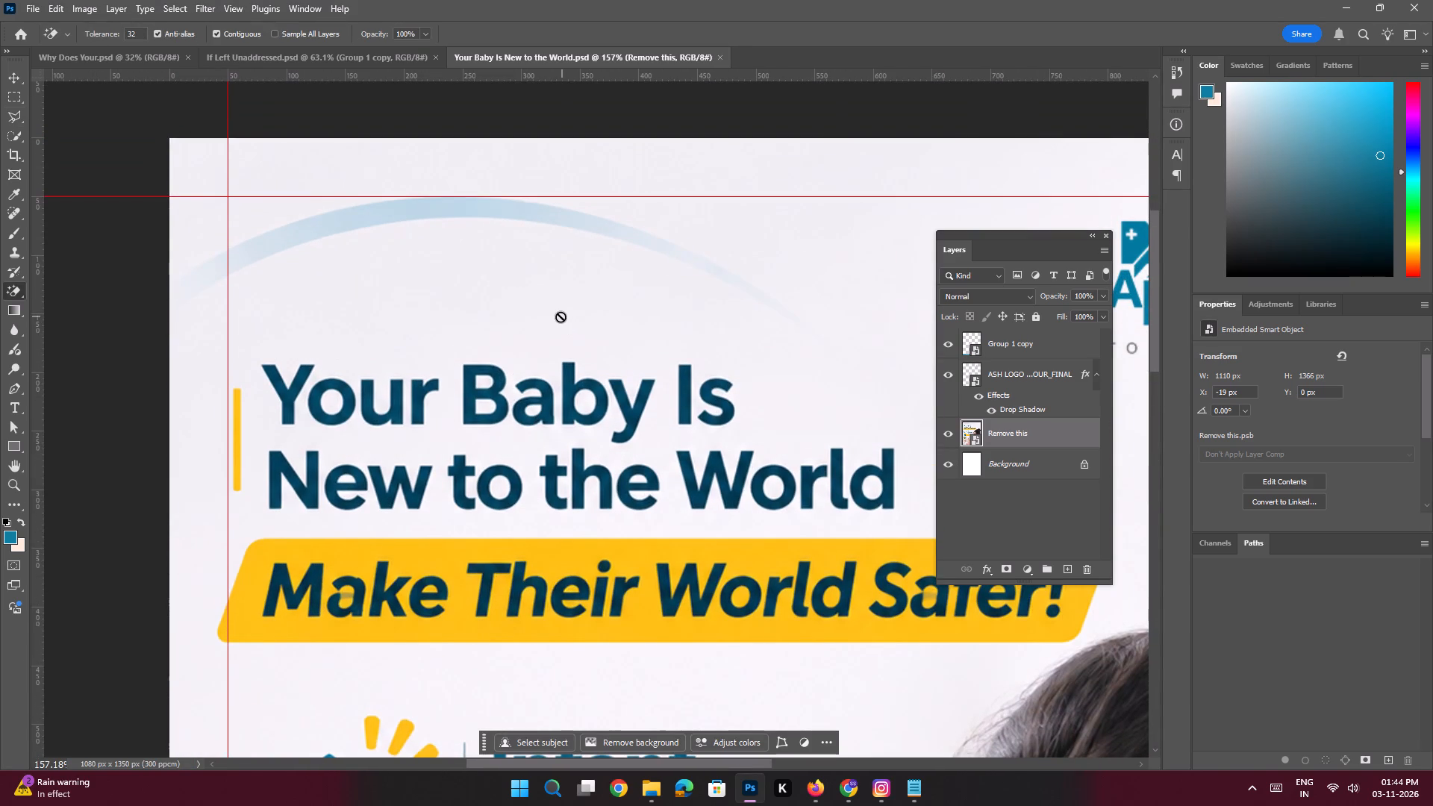
{"action": "left_click", "coordinate": [561, 316]}
{"action": "left_click", "coordinate": [646, 290]}
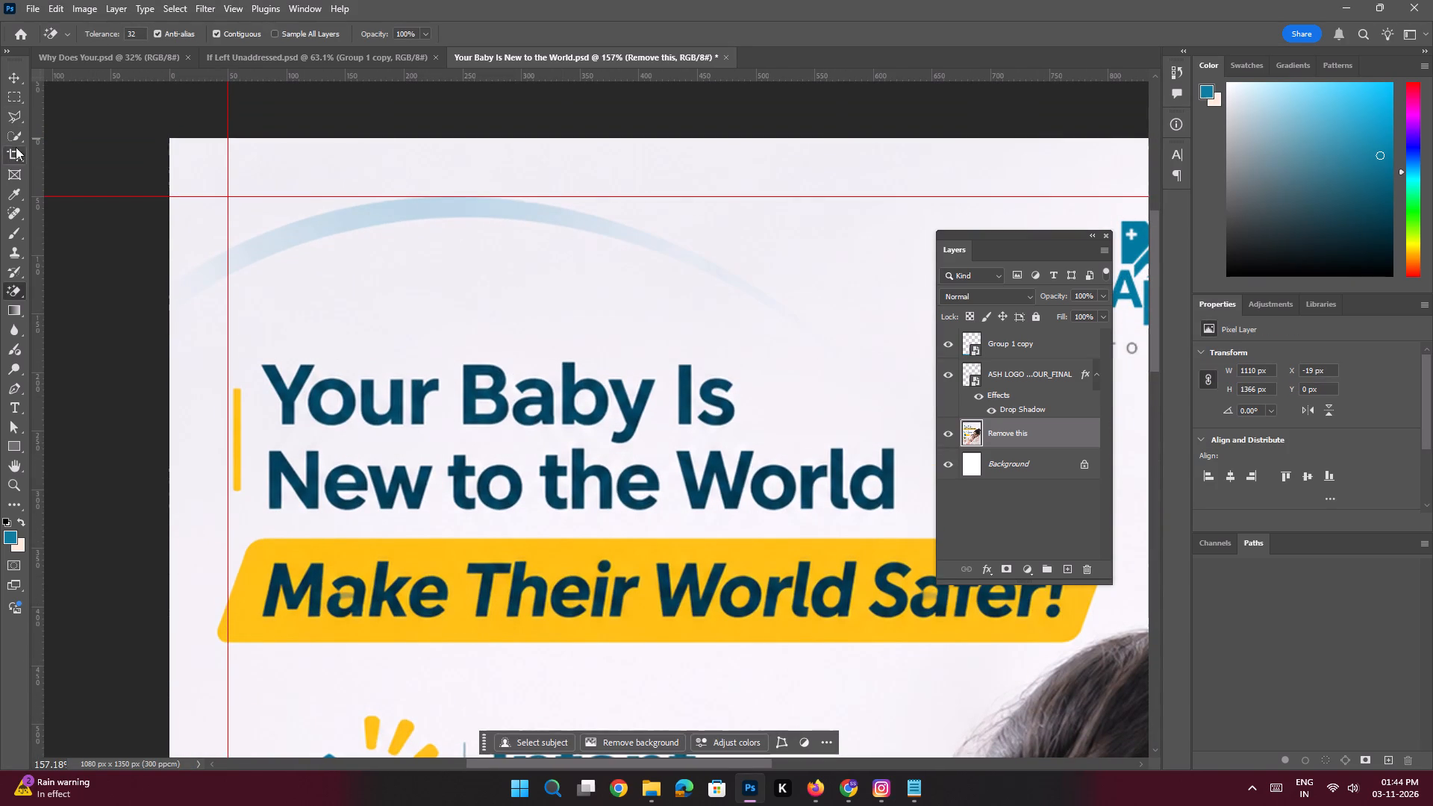
Outline the pale blue arc above the headline with the Polygonal Lasso and Fill the selection to remove it, clearing the selection at the end.
{"action": "left_click", "coordinate": [16, 122]}
{"action": "left_click", "coordinate": [160, 258]}
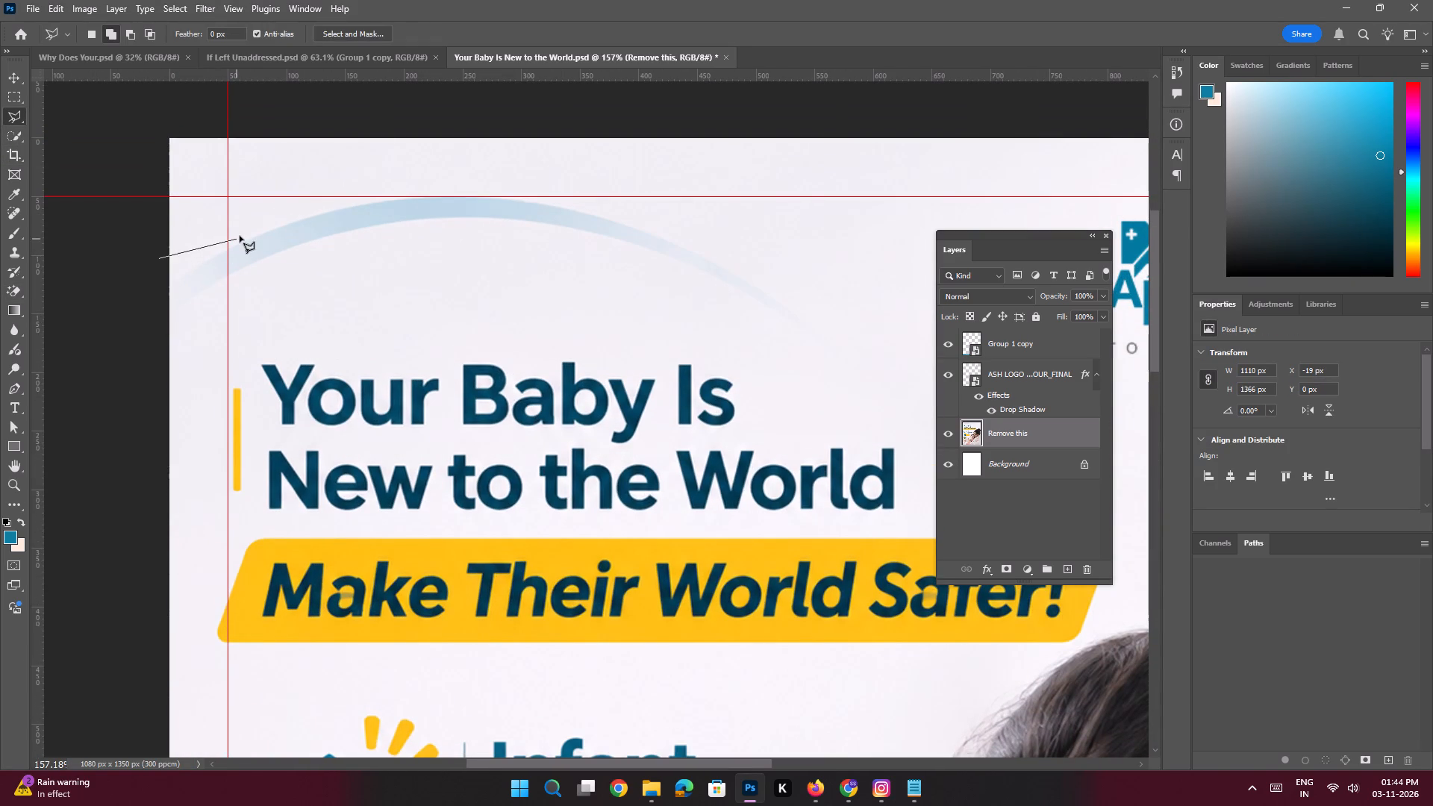
{"action": "left_click", "coordinate": [240, 236]}
{"action": "left_click", "coordinate": [281, 193]}
{"action": "left_click", "coordinate": [415, 181]}
{"action": "left_click", "coordinate": [571, 185]}
{"action": "left_click_drag", "start_coordinate": [710, 210], "coordinate": [721, 216]}
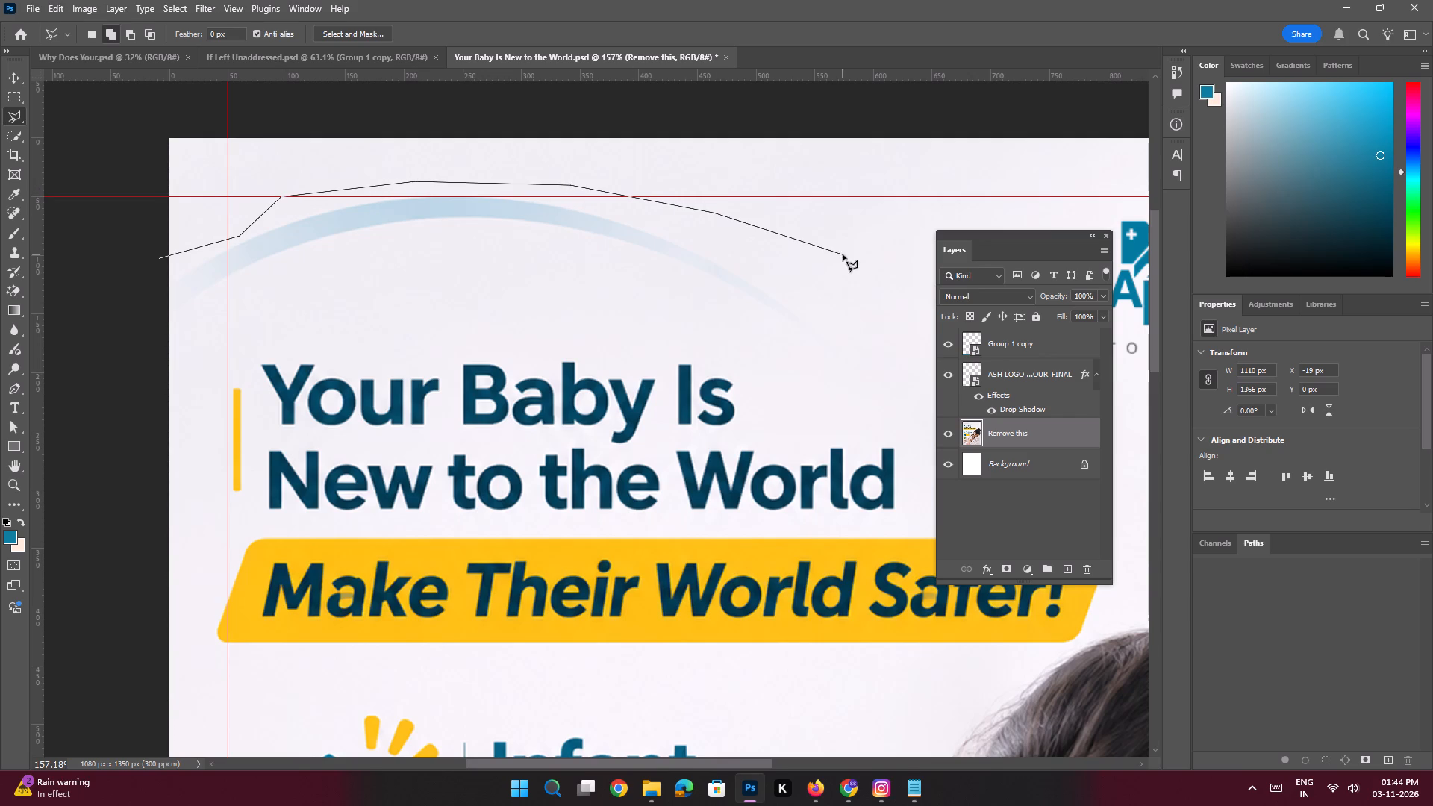
{"action": "left_click", "coordinate": [843, 254]}
{"action": "left_click_drag", "start_coordinate": [851, 306], "coordinate": [861, 321]}
{"action": "left_click", "coordinate": [879, 336]}
{"action": "left_click", "coordinate": [883, 359]}
{"action": "left_click", "coordinate": [869, 369]}
{"action": "left_click", "coordinate": [806, 367]}
{"action": "left_click", "coordinate": [593, 257]}
{"action": "left_click", "coordinate": [373, 280]}
{"action": "left_click", "coordinate": [182, 310]}
{"action": "left_click", "coordinate": [123, 323]}
{"action": "left_click", "coordinate": [133, 288]}
{"action": "left_click", "coordinate": [145, 272]}
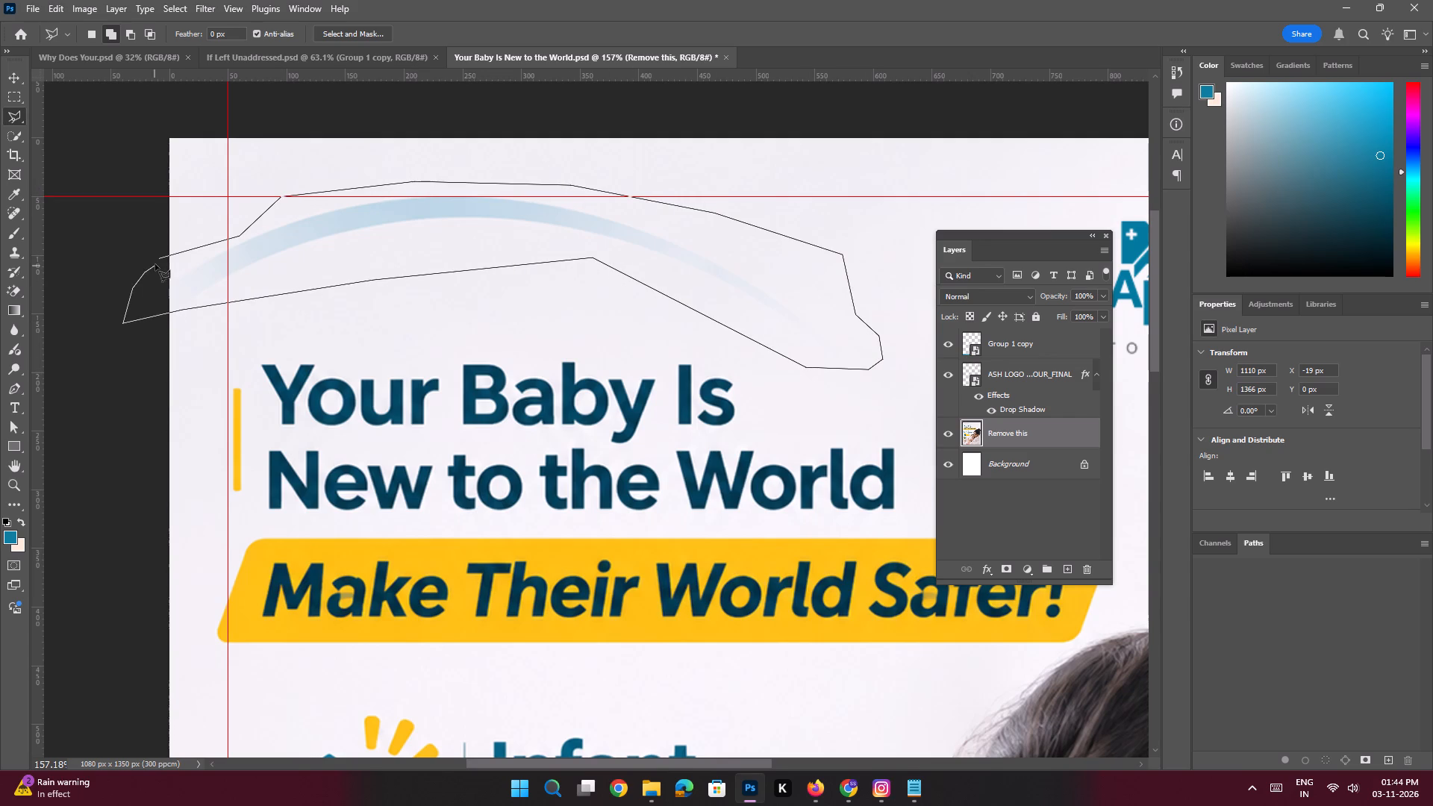
{"action": "left_click", "coordinate": [157, 258]}
{"action": "key", "text": "shift+BackSpace"}
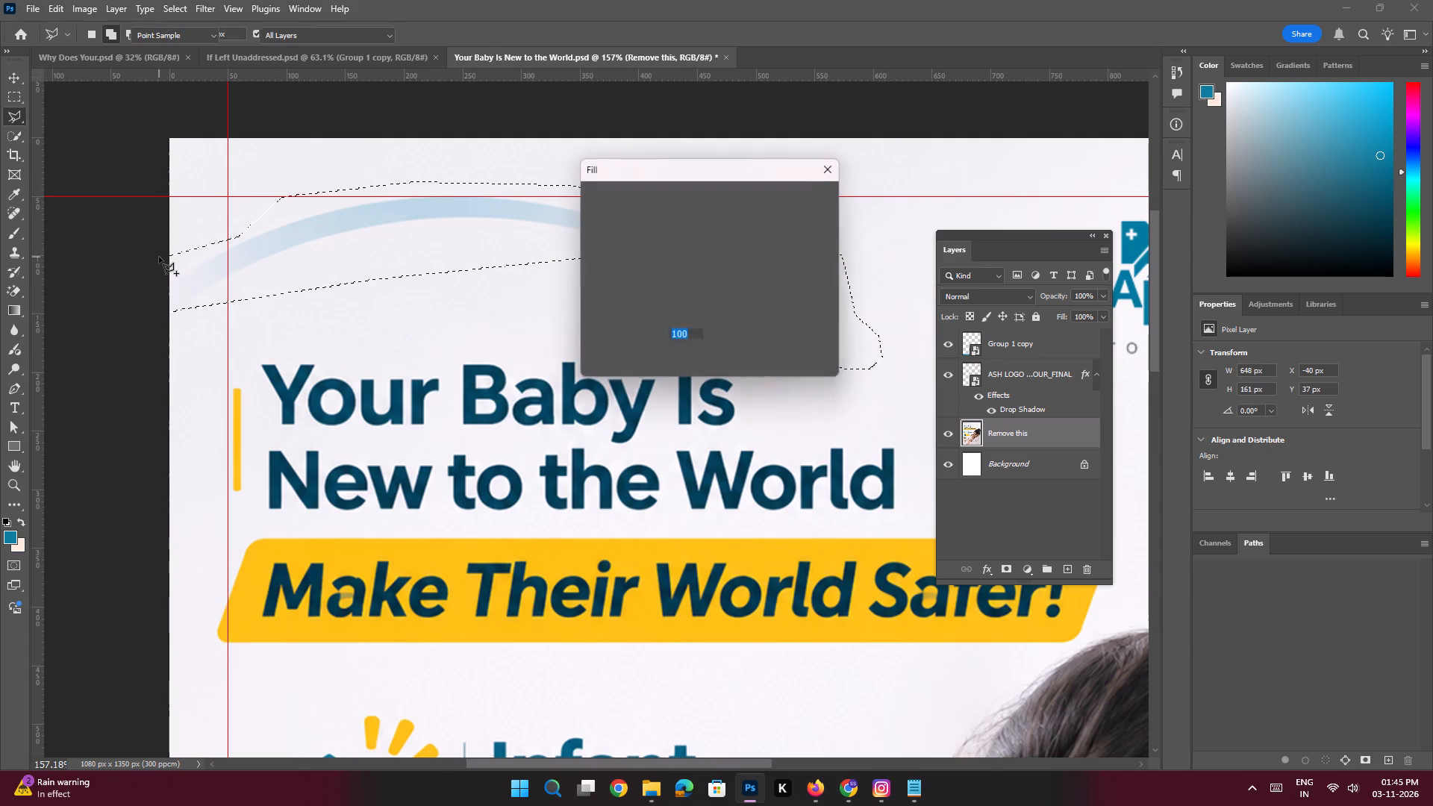
{"action": "key", "text": "Return"}
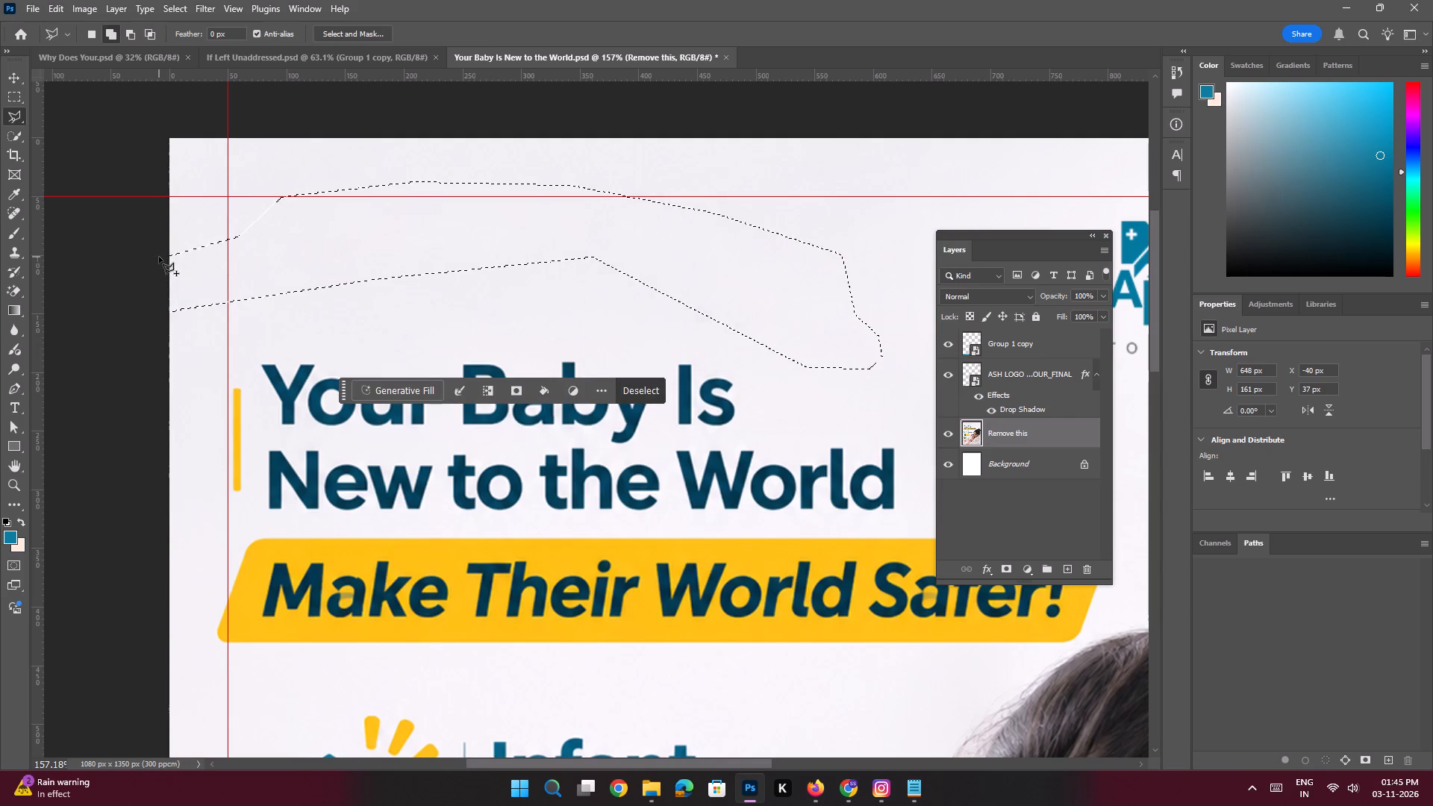
{"action": "key", "text": "ctrl+d"}
Check the whole slide and save the document.
{"action": "key", "text": "ctrl+0"}
{"action": "key", "text": "space"}
{"action": "key", "text": "space"}
{"action": "key", "text": "space"}
{"action": "key", "text": "space"}
{"action": "key", "text": "space"}
{"action": "key", "text": "space"}
{"action": "key", "text": "space"}
{"action": "key", "text": "space"}
{"action": "key", "text": "space"}
{"action": "key", "text": "space"}
{"action": "key", "text": "space"}
{"action": "key", "text": "space"}
{"action": "key", "text": "space"}
{"action": "key", "text": "space"}
{"action": "key", "text": "space"}
{"action": "key", "text": "space"}
{"action": "key", "text": "space"}
{"action": "key", "text": "space"}
{"action": "key", "text": "space"}
{"action": "key", "text": "space"}
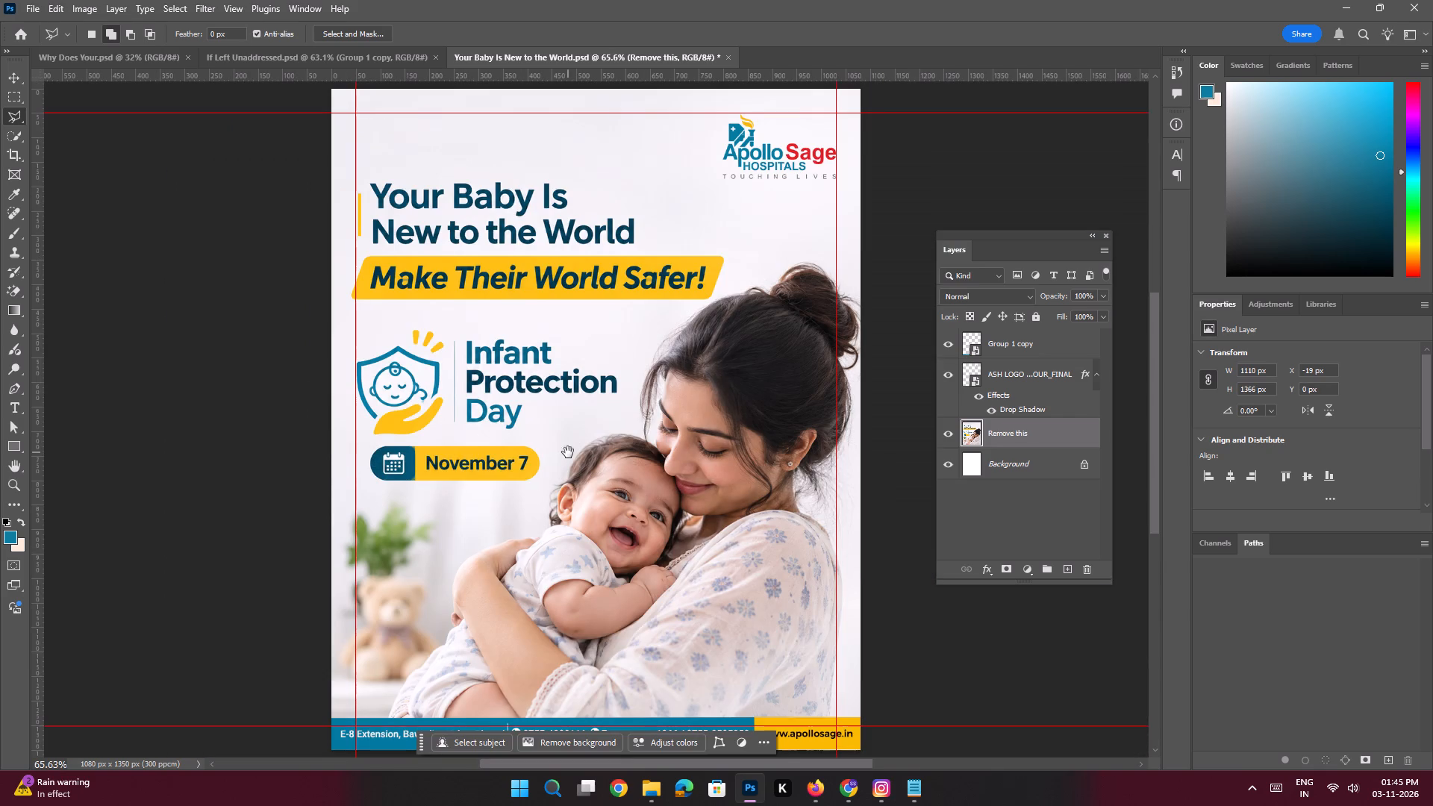
{"action": "left_click_drag", "start_coordinate": [568, 452], "coordinate": [566, 428]}
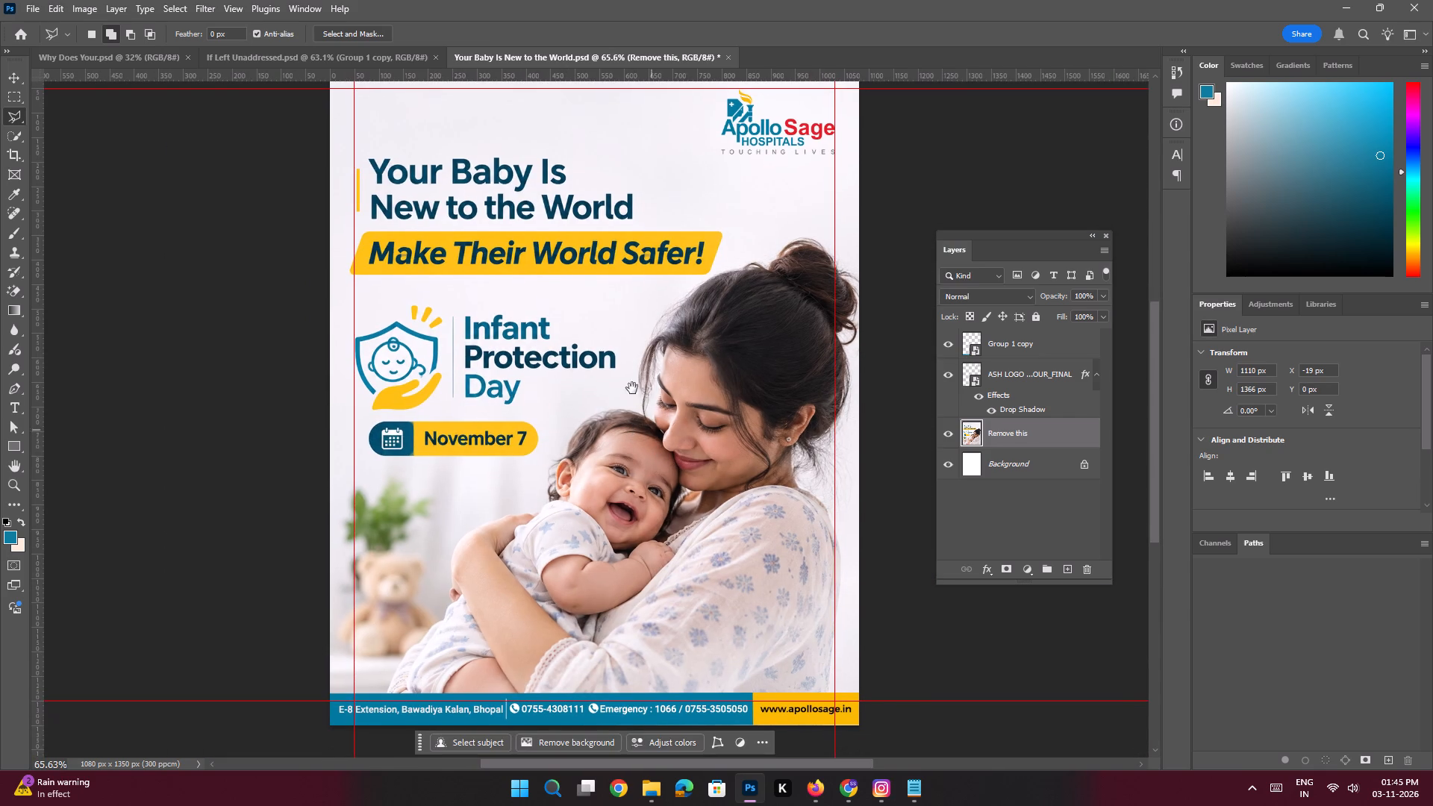
{"action": "left_click", "coordinate": [619, 349]}
{"action": "key", "text": "ctrl+s"}
{"action": "key", "text": "ctrl+s"}
{"action": "key", "text": "ctrl+s"}
{"action": "key", "text": "ctrl+s"}
{"action": "key", "text": "ctrl+s"}
{"action": "key", "text": "ctrl+s"}
{"action": "key", "text": "ctrl+s"}
{"action": "key", "text": "ctrl+s"}
{"action": "key", "text": "ctrl+s"}
{"action": "key", "text": "ctrl+s"}
{"action": "key", "text": "ctrl+s"}
{"action": "key", "text": "ctrl+s"}
{"action": "key", "text": "ctrl+s"}
{"action": "key", "text": "ctrl+s"}
{"action": "key", "text": "ctrl+s"}
{"action": "key", "text": "ctrl+s"}
{"action": "key", "text": "ctrl+s"}
{"action": "key", "text": "ctrl+s"}
{"action": "key", "text": "ctrl+s"}
{"action": "key", "text": "ctrl+s"}
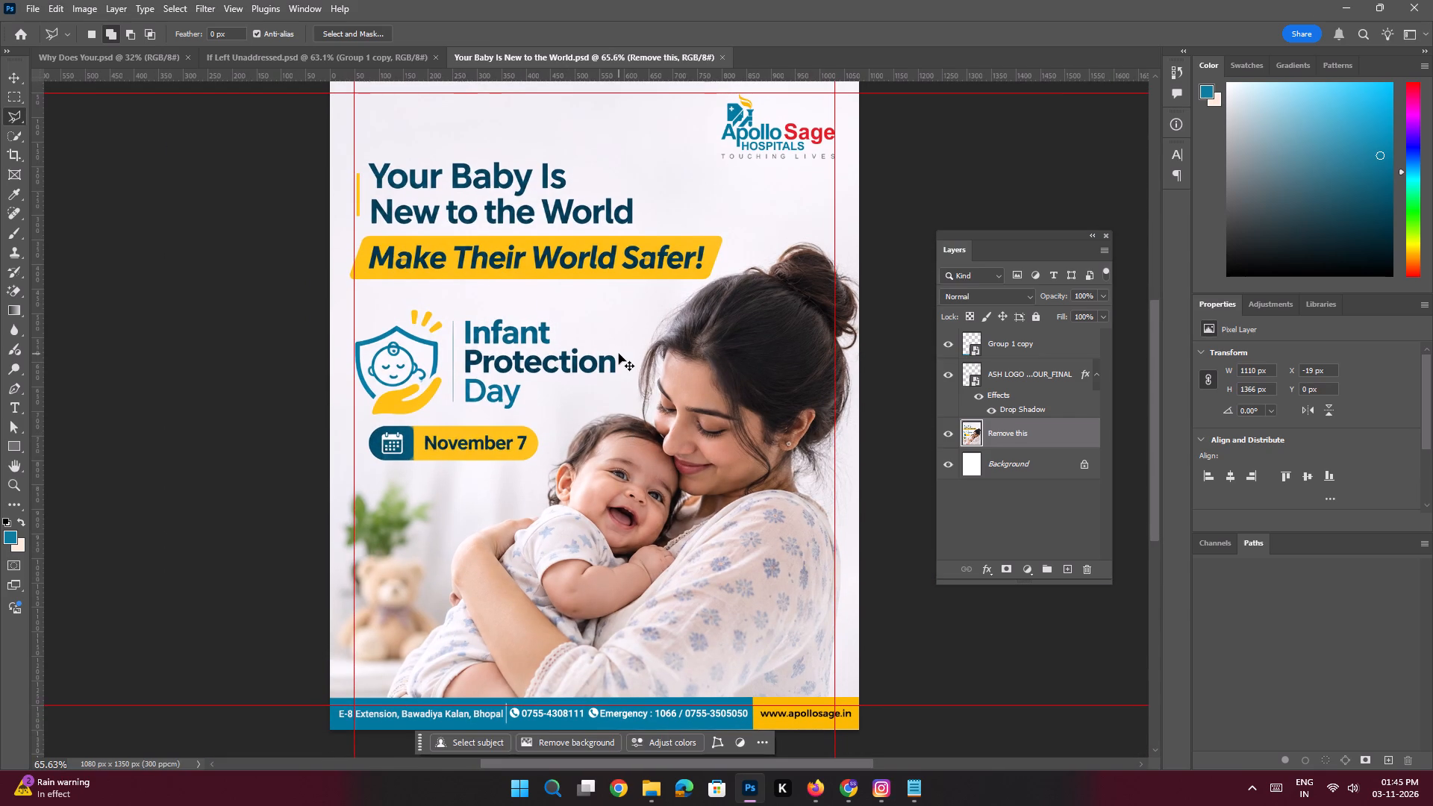
Examine the headline, yellow tagline banner and Infant Protection Day artwork up close with no layer selected.
{"action": "key", "text": "space"}
{"action": "key", "text": "space"}
{"action": "key", "text": "space"}
{"action": "key", "text": "space"}
{"action": "key", "text": "space"}
{"action": "key", "text": "space"}
{"action": "key", "text": "space"}
{"action": "key", "text": "space"}
{"action": "key", "text": "space"}
{"action": "key", "text": "space"}
{"action": "key", "text": "space"}
{"action": "key", "text": "space"}
{"action": "key", "text": "space"}
{"action": "left_click_drag", "start_coordinate": [592, 252], "coordinate": [594, 290]}
{"action": "left_click_drag", "start_coordinate": [487, 219], "coordinate": [515, 292], "text": "ctrl"}
{"action": "left_click_drag", "start_coordinate": [551, 249], "coordinate": [564, 296]}
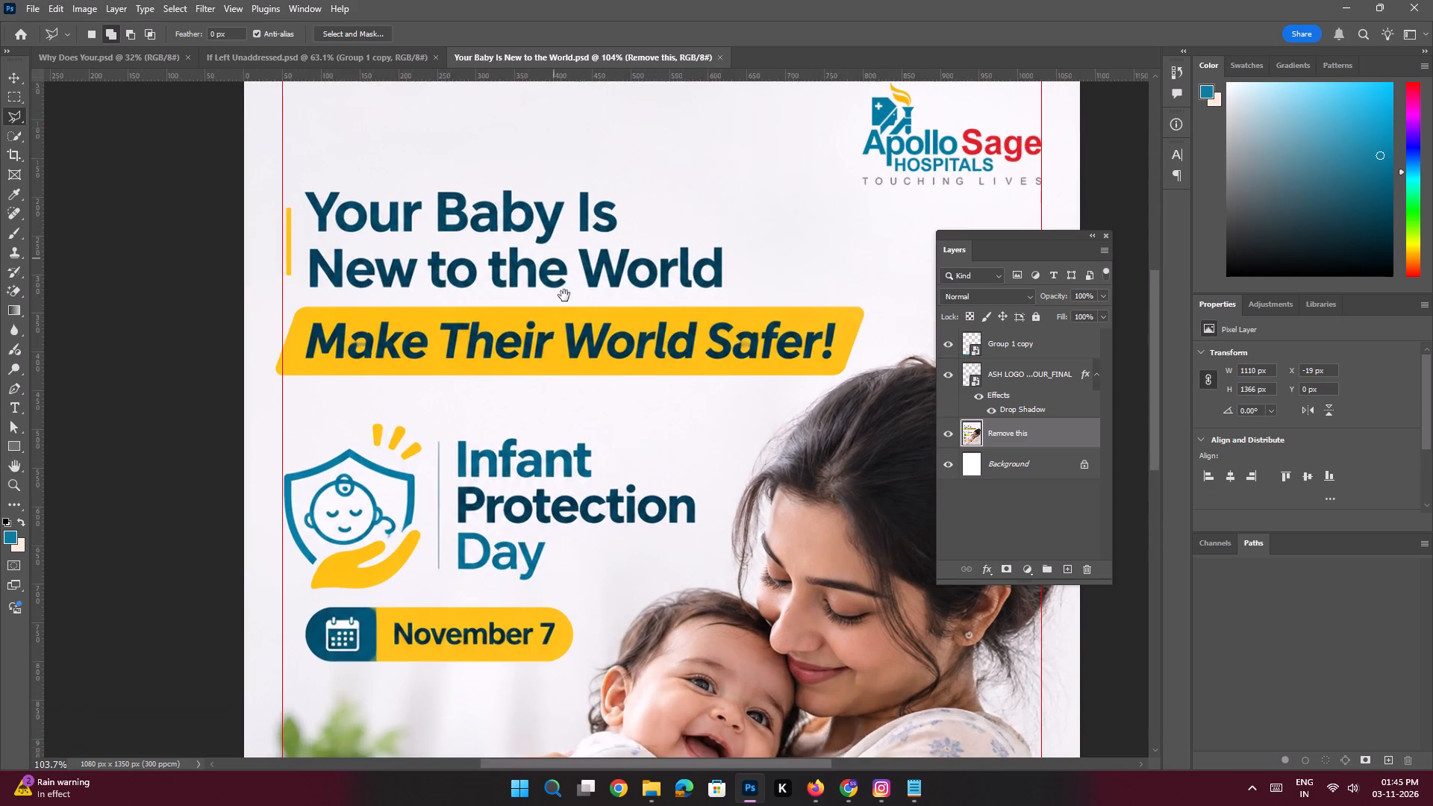
{"action": "left_click_drag", "start_coordinate": [564, 296], "coordinate": [565, 301]}
{"action": "left_click", "coordinate": [7, 78]}
{"action": "left_click", "coordinate": [87, 204]}
{"action": "key", "text": "ctrl+space"}
{"action": "key", "text": "ctrl+space"}
{"action": "key", "text": "ctrl+space"}
{"action": "key", "text": "ctrl+space"}
{"action": "key", "text": "ctrl+space"}
{"action": "key", "text": "ctrl+space"}
{"action": "key", "text": "ctrl+space"}
{"action": "key", "text": "ctrl+space"}
{"action": "key", "text": "ctrl+space"}
{"action": "key", "text": "ctrl+space"}
{"action": "key", "text": "ctrl+space"}
{"action": "key", "text": "ctrl+space"}
{"action": "key", "text": "ctrl+space"}
{"action": "key", "text": "ctrl+space"}
{"action": "key", "text": "ctrl+space"}
{"action": "key", "text": "ctrl+space"}
{"action": "key", "text": "ctrl+space"}
{"action": "key", "text": "ctrl+space"}
{"action": "key", "text": "ctrl+space"}
{"action": "key", "text": "ctrl+space"}
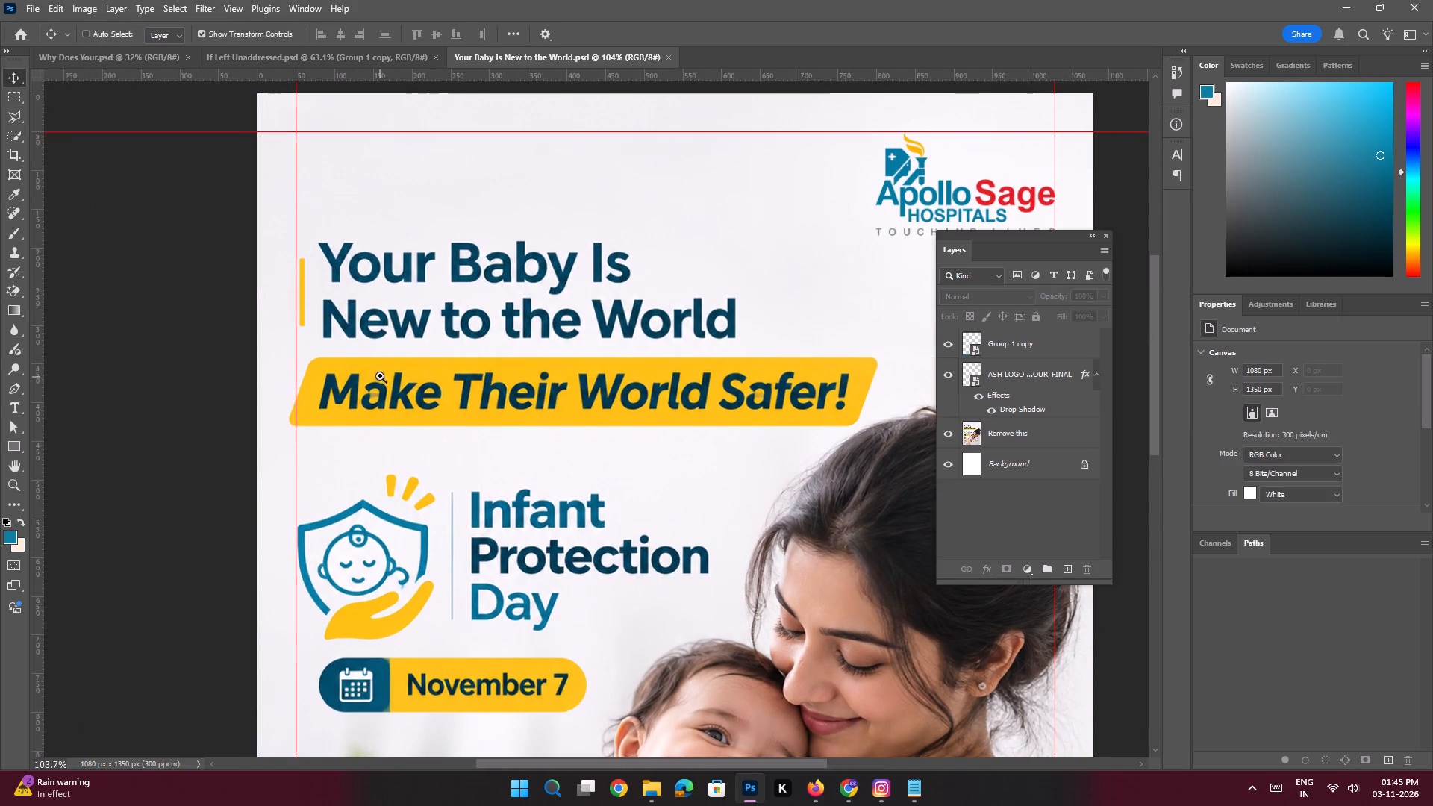
{"action": "left_click_drag", "start_coordinate": [380, 376], "coordinate": [352, 366], "text": "ctrl"}
{"action": "left_click_drag", "start_coordinate": [419, 456], "coordinate": [417, 395]}
{"action": "left_click_drag", "start_coordinate": [435, 285], "coordinate": [441, 330], "text": "ctrl"}
{"action": "left_click_drag", "start_coordinate": [502, 300], "coordinate": [501, 313]}
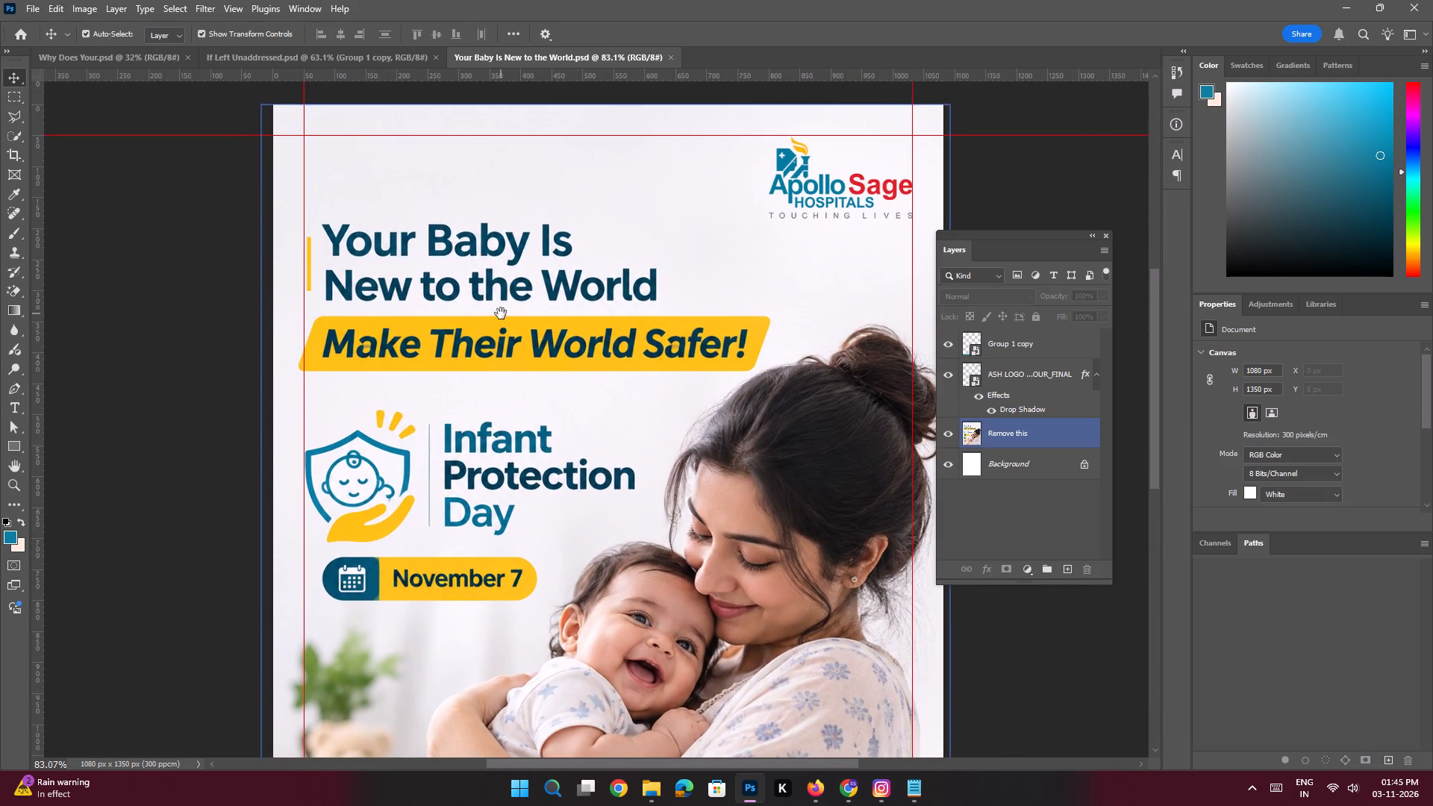
Copy the Slide 1 headline "Your Baby Is New to the World" from Notepad and return to Photoshop.
{"action": "left_click", "coordinate": [917, 787]}
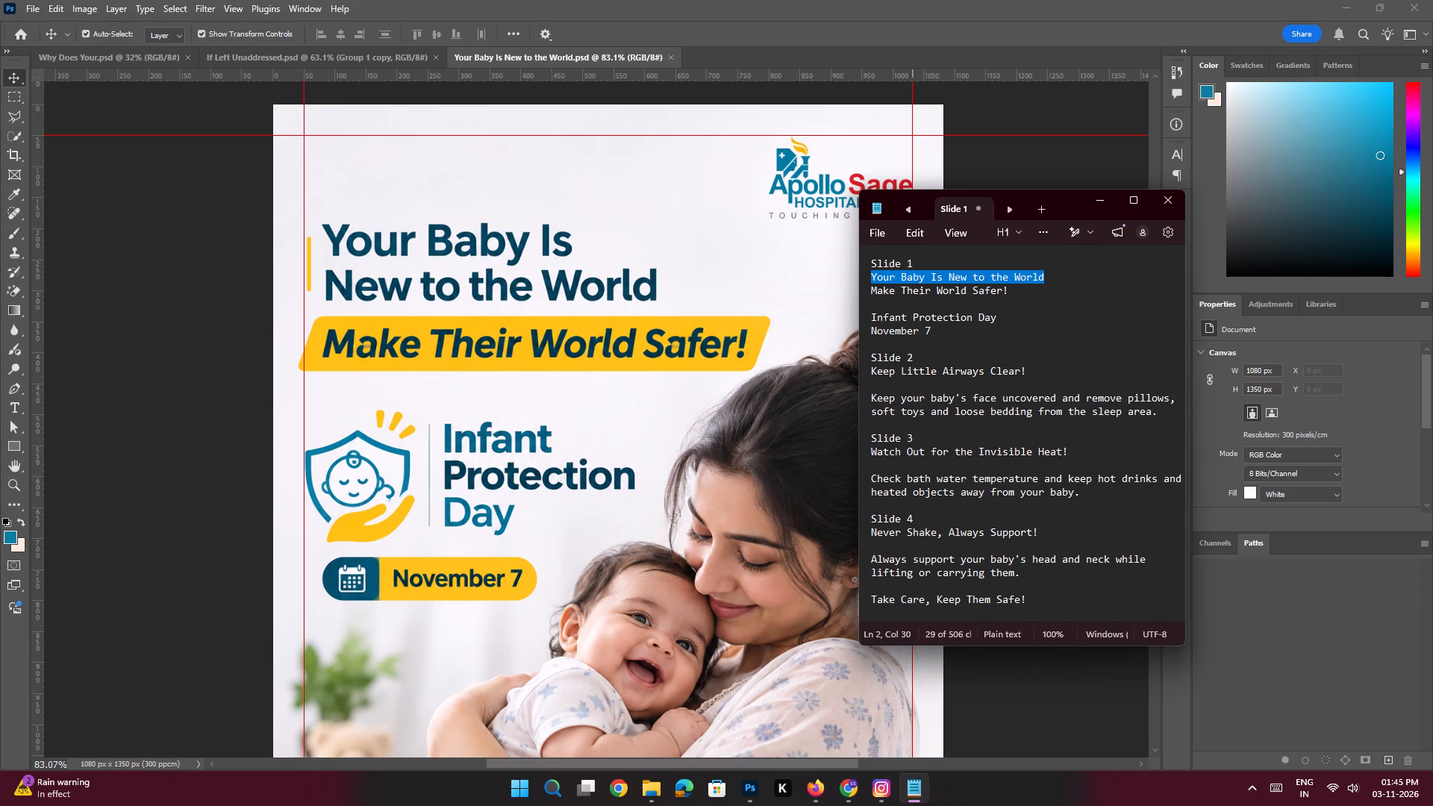
{"action": "key", "text": "ctrl+c"}
{"action": "key", "text": "ctrl+c"}
{"action": "key", "text": "ctrl+c"}
{"action": "left_click", "coordinate": [1100, 200]}
Paste the headline "Your Baby Is New to the World" as a new text layer above all others, starting at the left margin guide.
{"action": "key", "text": "space"}
{"action": "key", "text": "space"}
{"action": "key", "text": "space"}
{"action": "key", "text": "space"}
{"action": "key", "text": "space"}
{"action": "key", "text": "space"}
{"action": "key", "text": "space"}
{"action": "key", "text": "space"}
{"action": "key", "text": "space"}
{"action": "key", "text": "space"}
{"action": "key", "text": "space"}
{"action": "left_click_drag", "start_coordinate": [575, 276], "coordinate": [566, 288]}
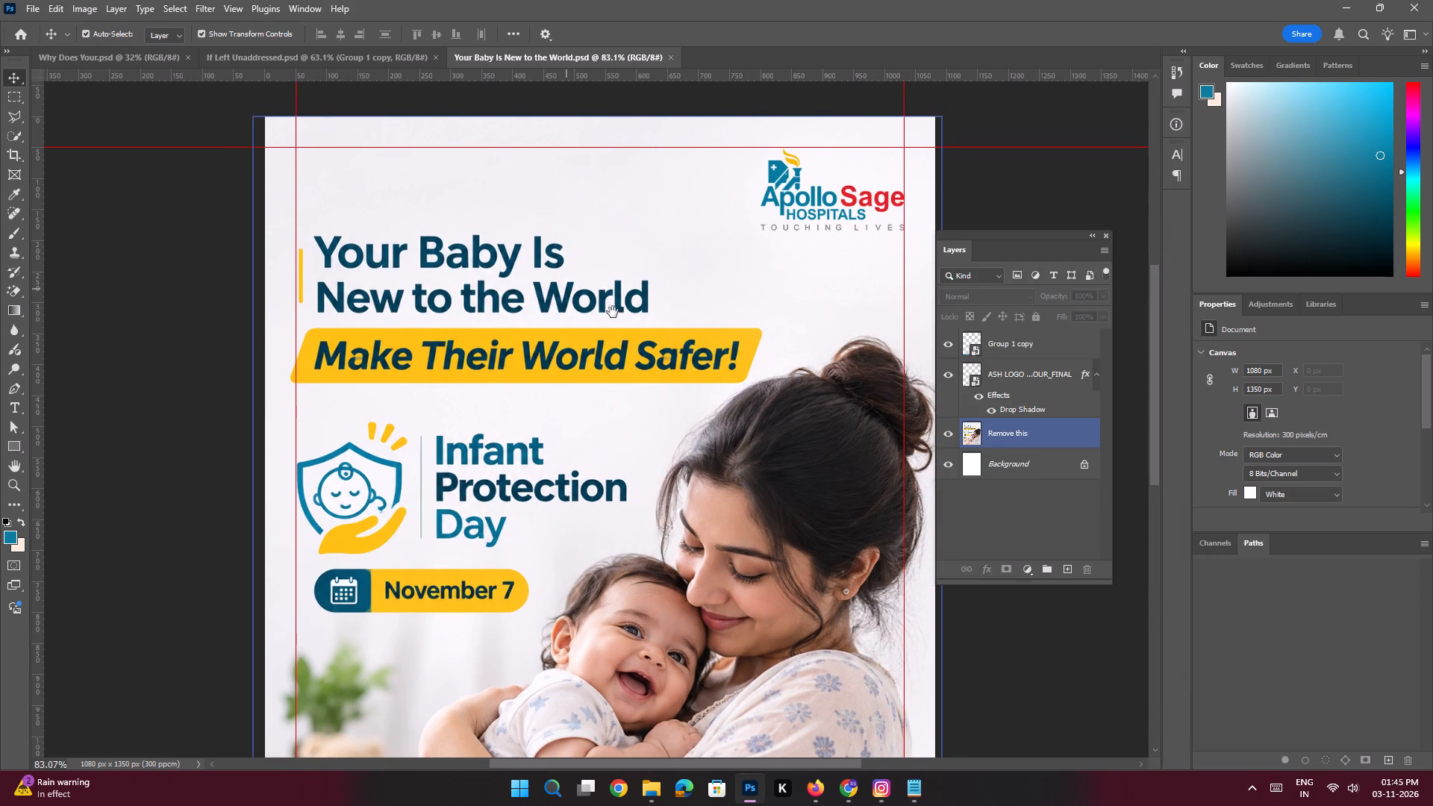
{"action": "left_click", "coordinate": [1020, 355]}
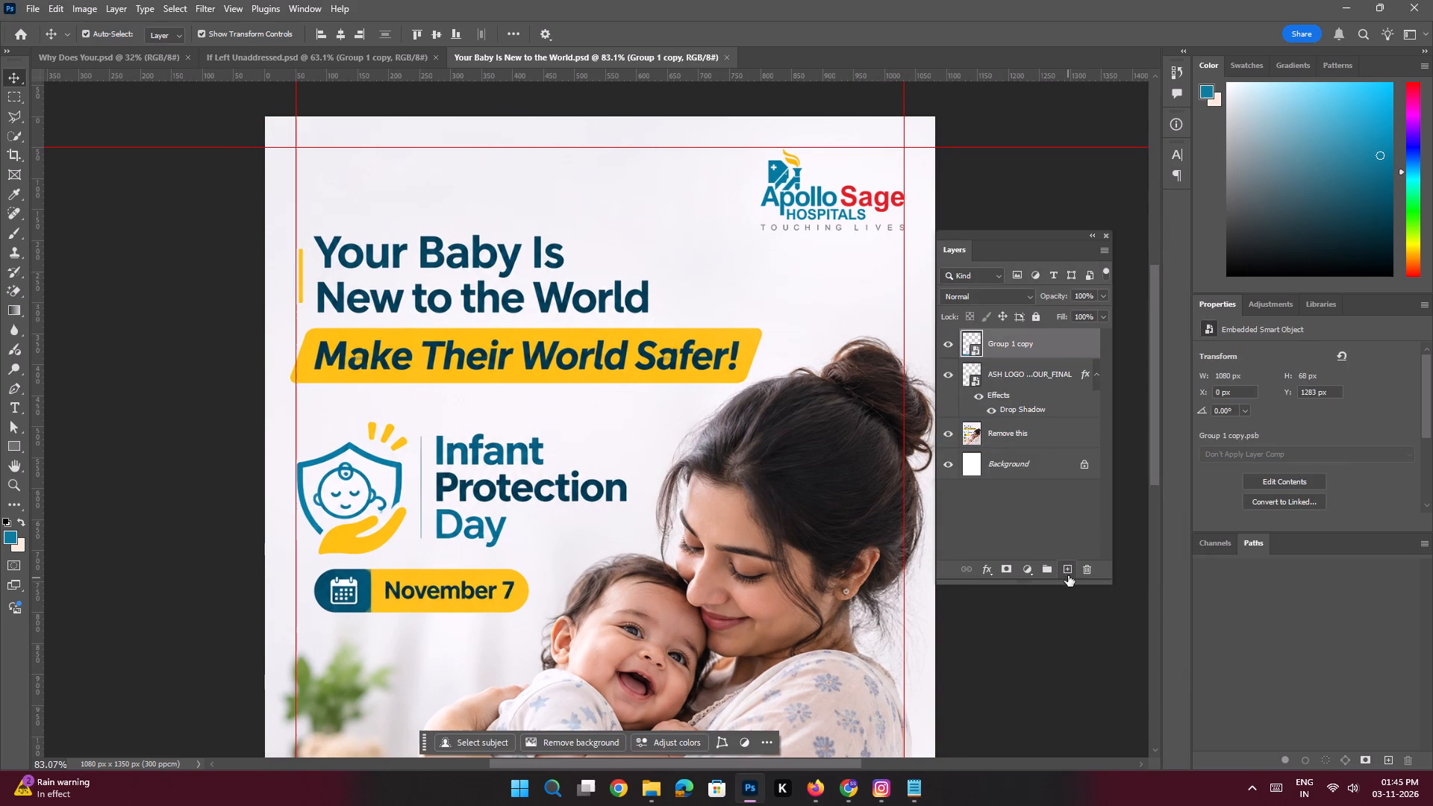
{"action": "left_click", "coordinate": [1067, 573]}
{"action": "key", "text": "space"}
{"action": "key", "text": "space"}
{"action": "key", "text": "space"}
{"action": "key", "text": "space"}
{"action": "key", "text": "space"}
{"action": "key", "text": "space"}
{"action": "key", "text": "space"}
{"action": "key", "text": "space"}
{"action": "left_click_drag", "start_coordinate": [466, 266], "coordinate": [468, 294]}
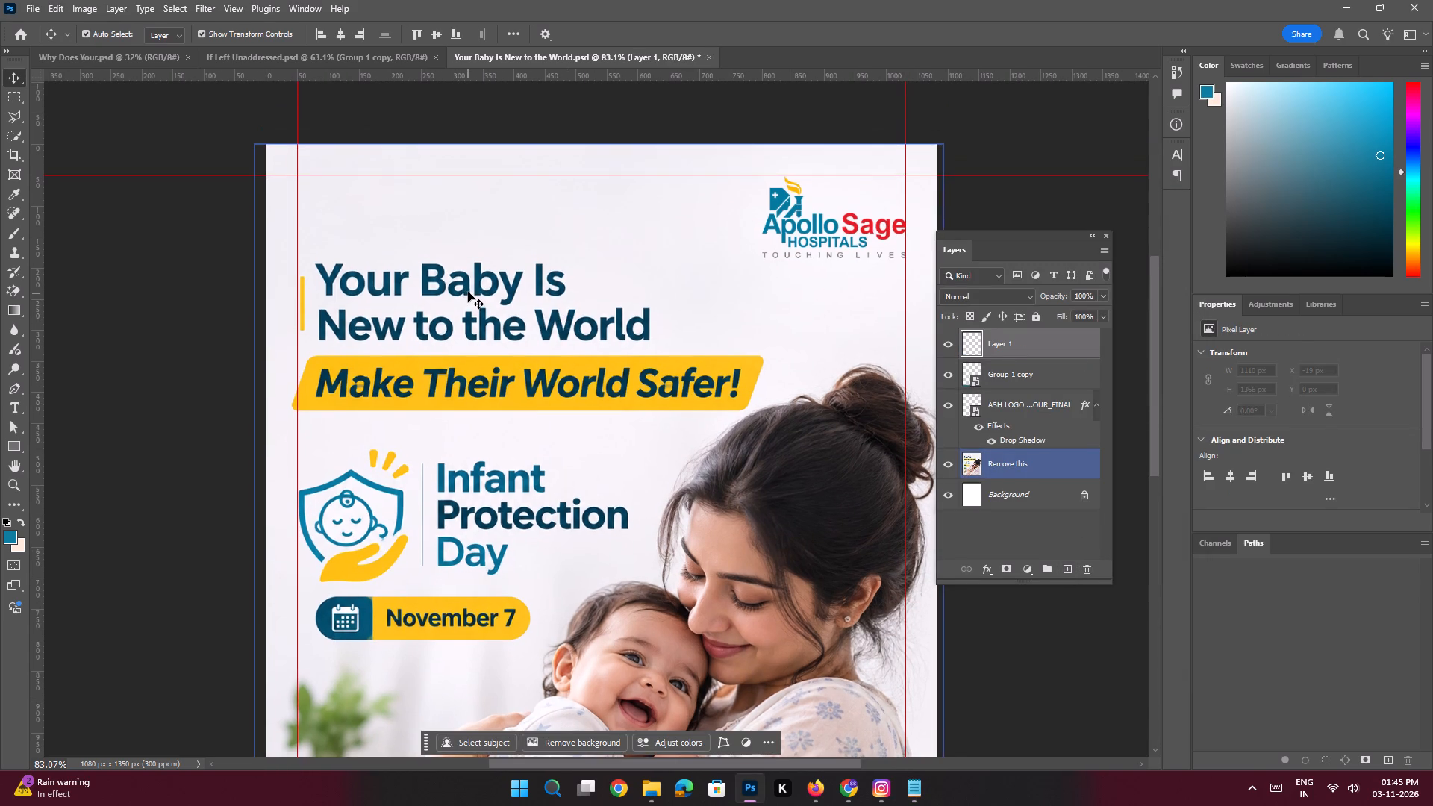
{"action": "key", "text": "t"}
{"action": "left_click", "coordinate": [352, 210]}
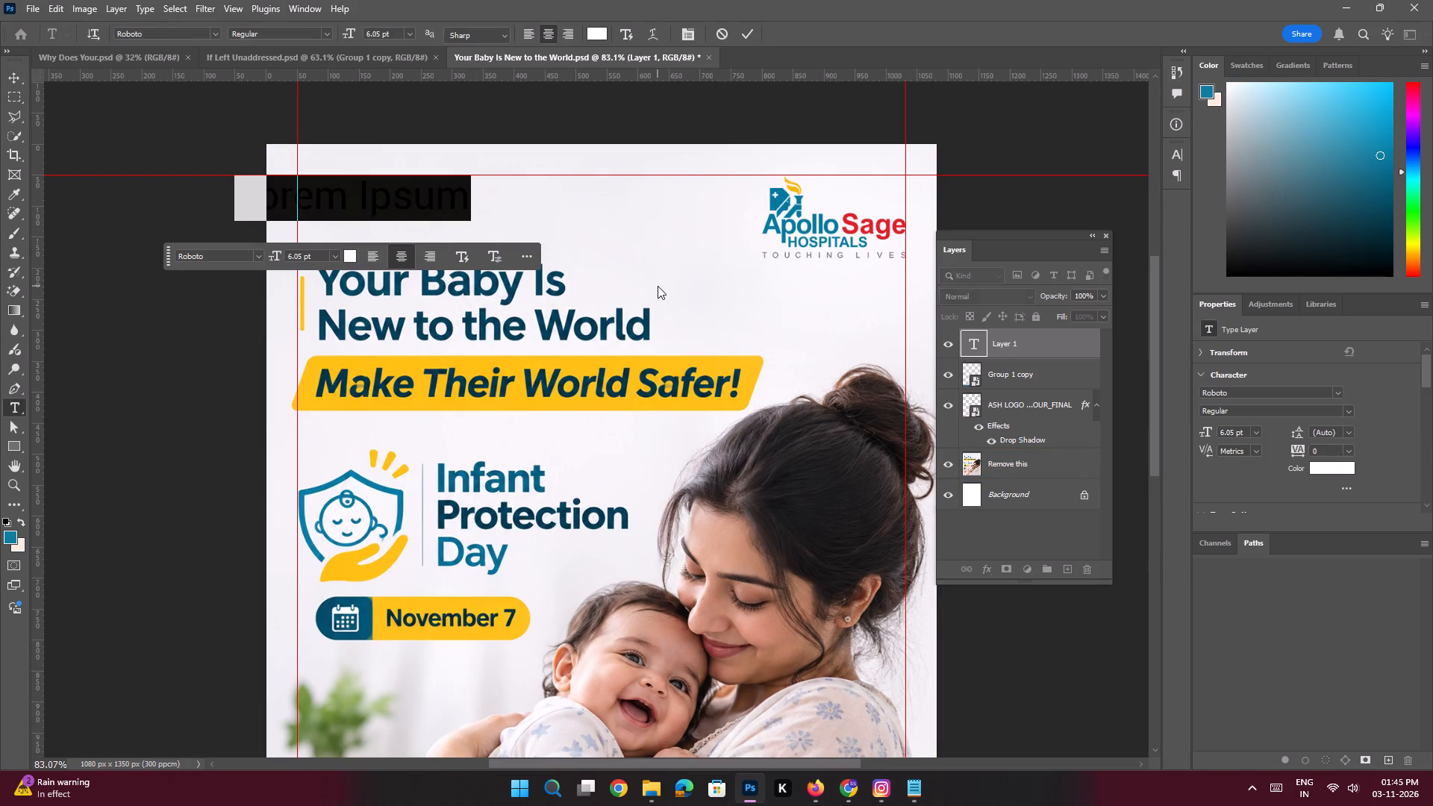
{"action": "key", "text": "ctrl+v"}
{"action": "left_click", "coordinate": [9, 81]}
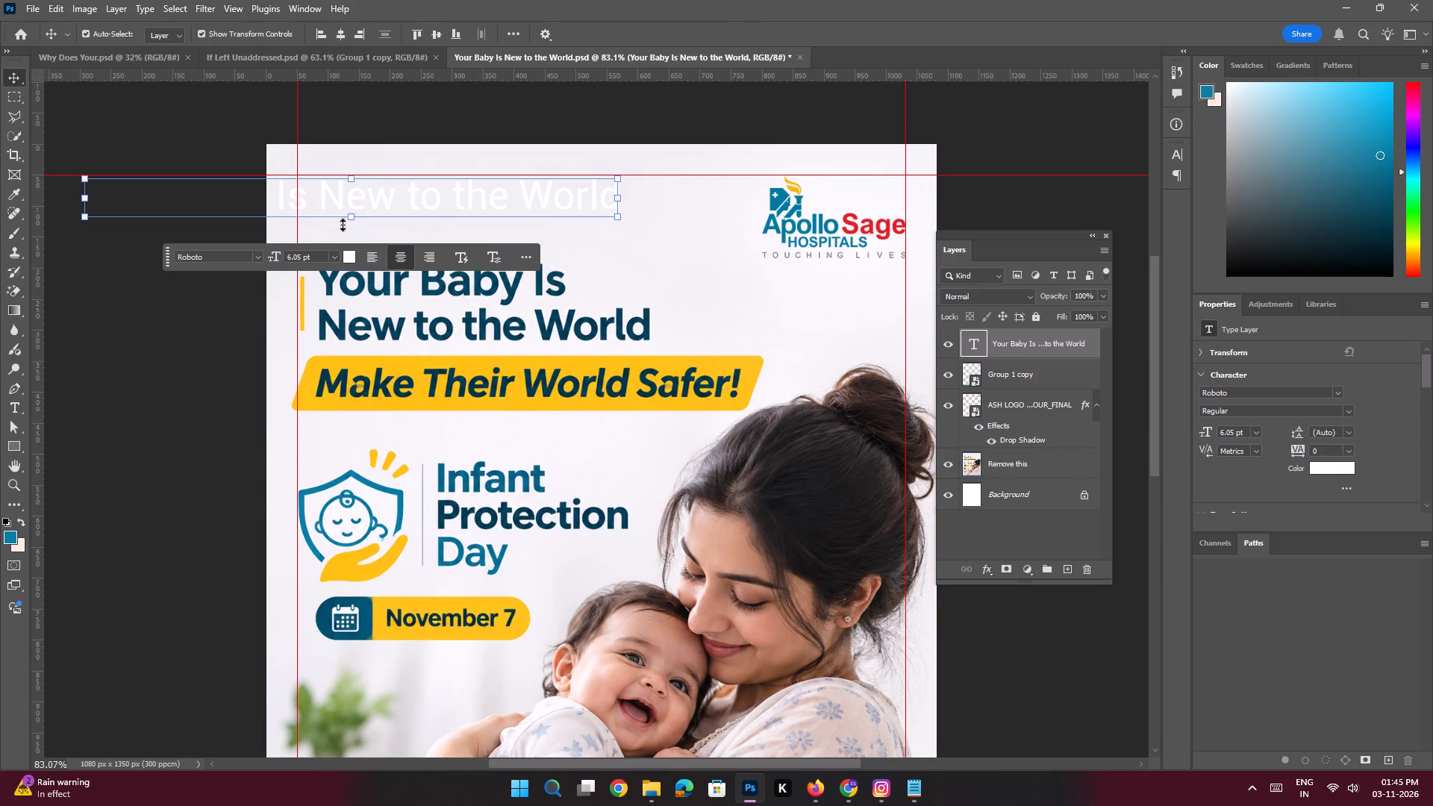
{"action": "left_click_drag", "start_coordinate": [352, 203], "coordinate": [555, 213]}
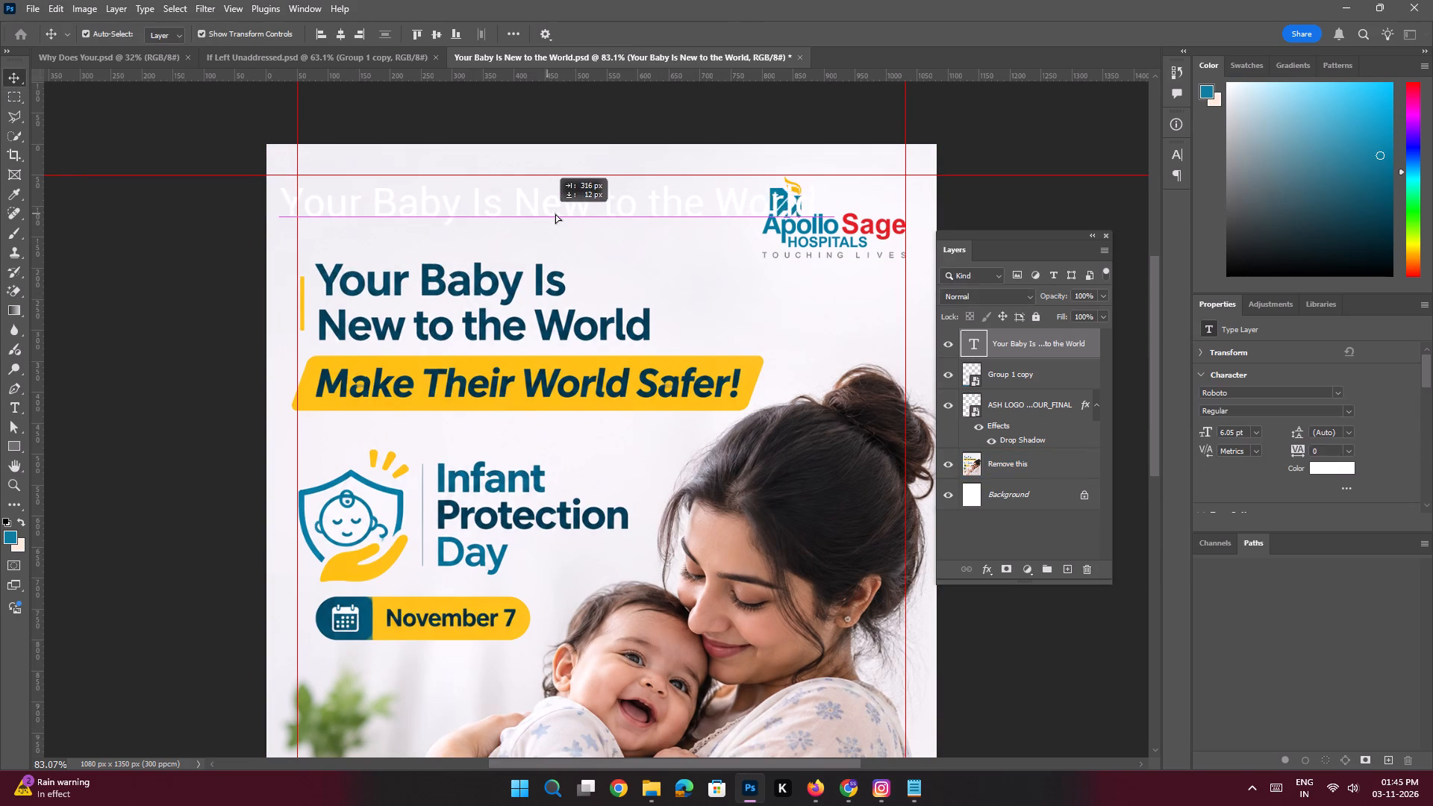
{"action": "left_click_drag", "start_coordinate": [555, 213], "coordinate": [572, 216]}
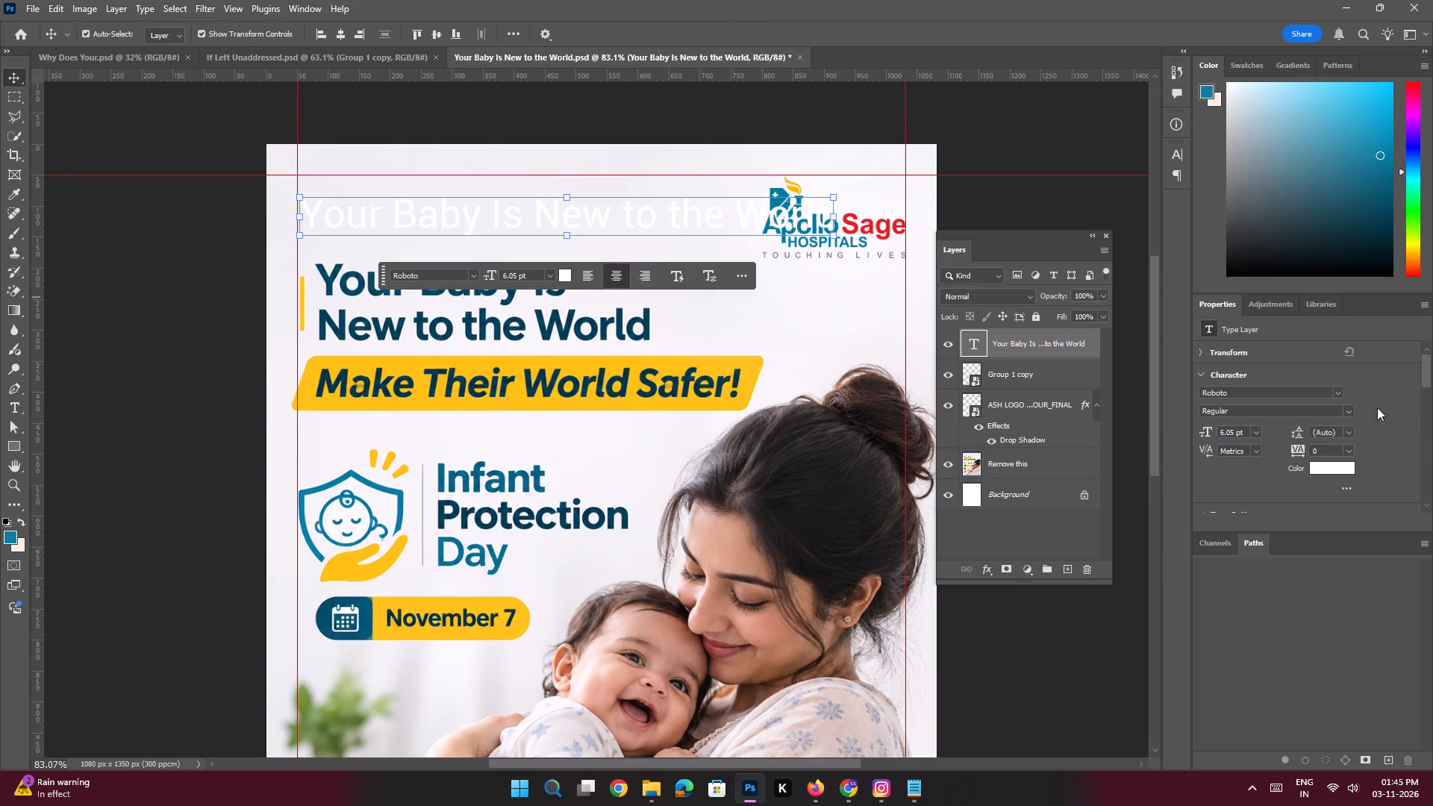
Set the new headline text to Roboto Bold and colour it with the logo's blue, #00799e.
{"action": "left_click", "coordinate": [1350, 410]}
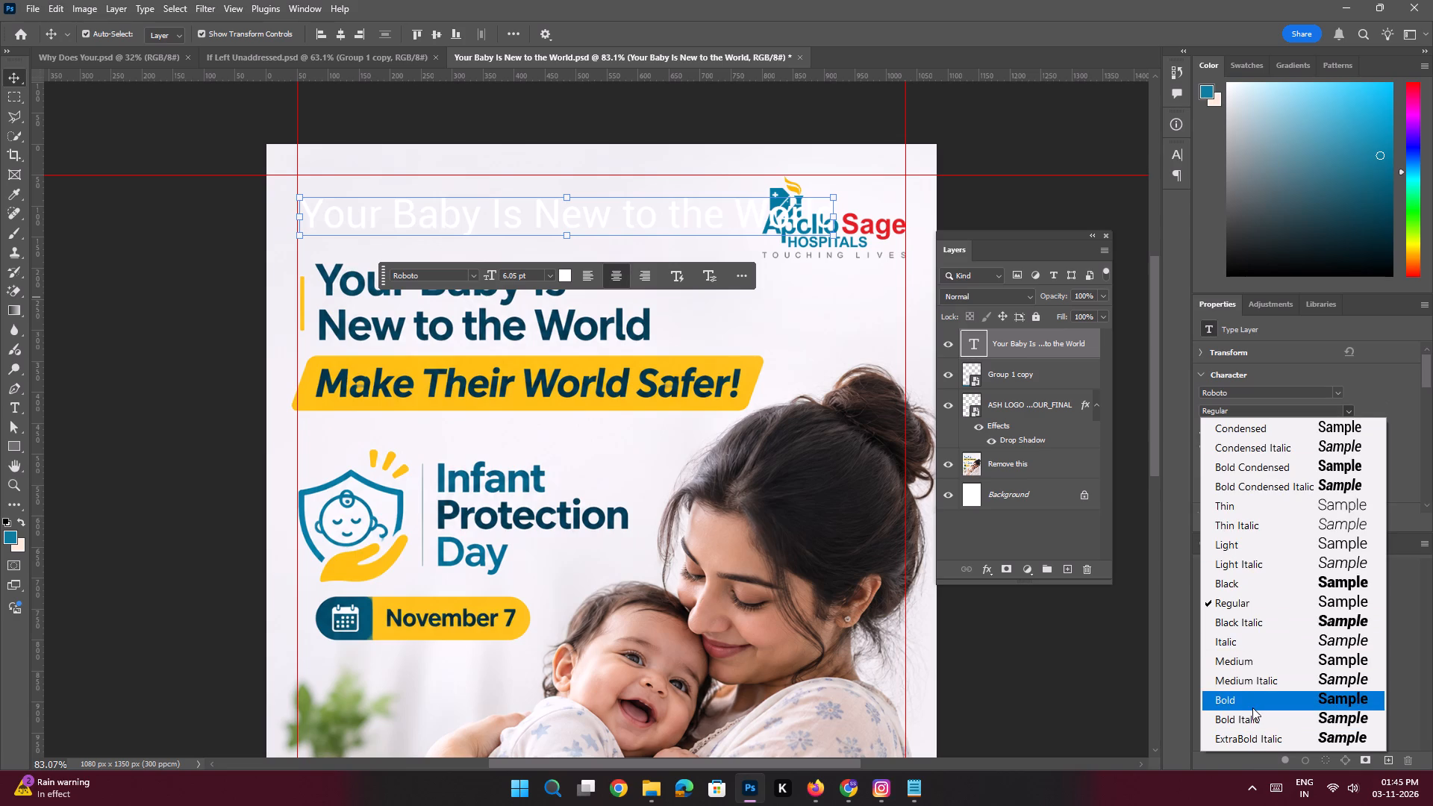
{"action": "left_click", "coordinate": [1252, 706]}
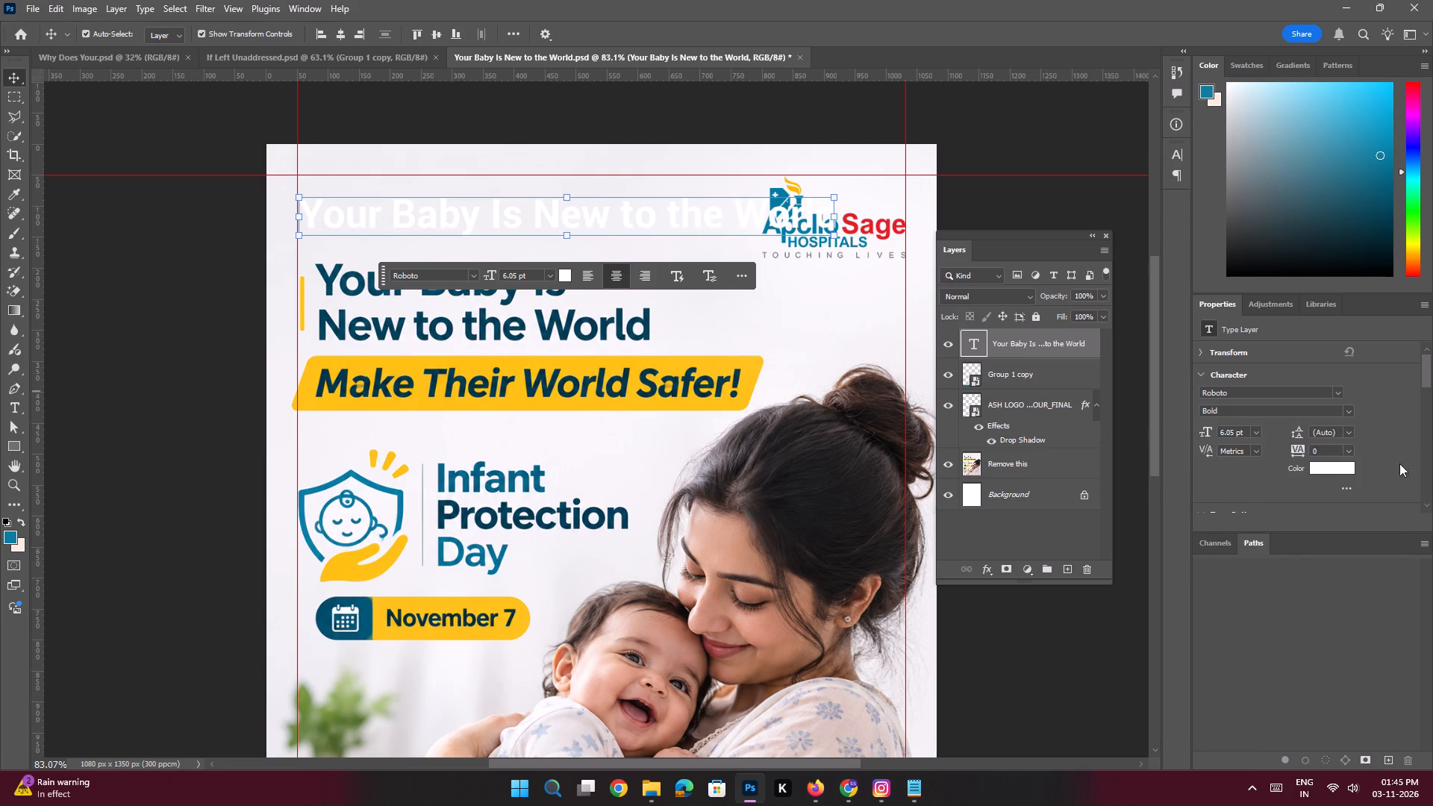
{"action": "left_click", "coordinate": [1331, 470]}
{"action": "left_click", "coordinate": [781, 193]}
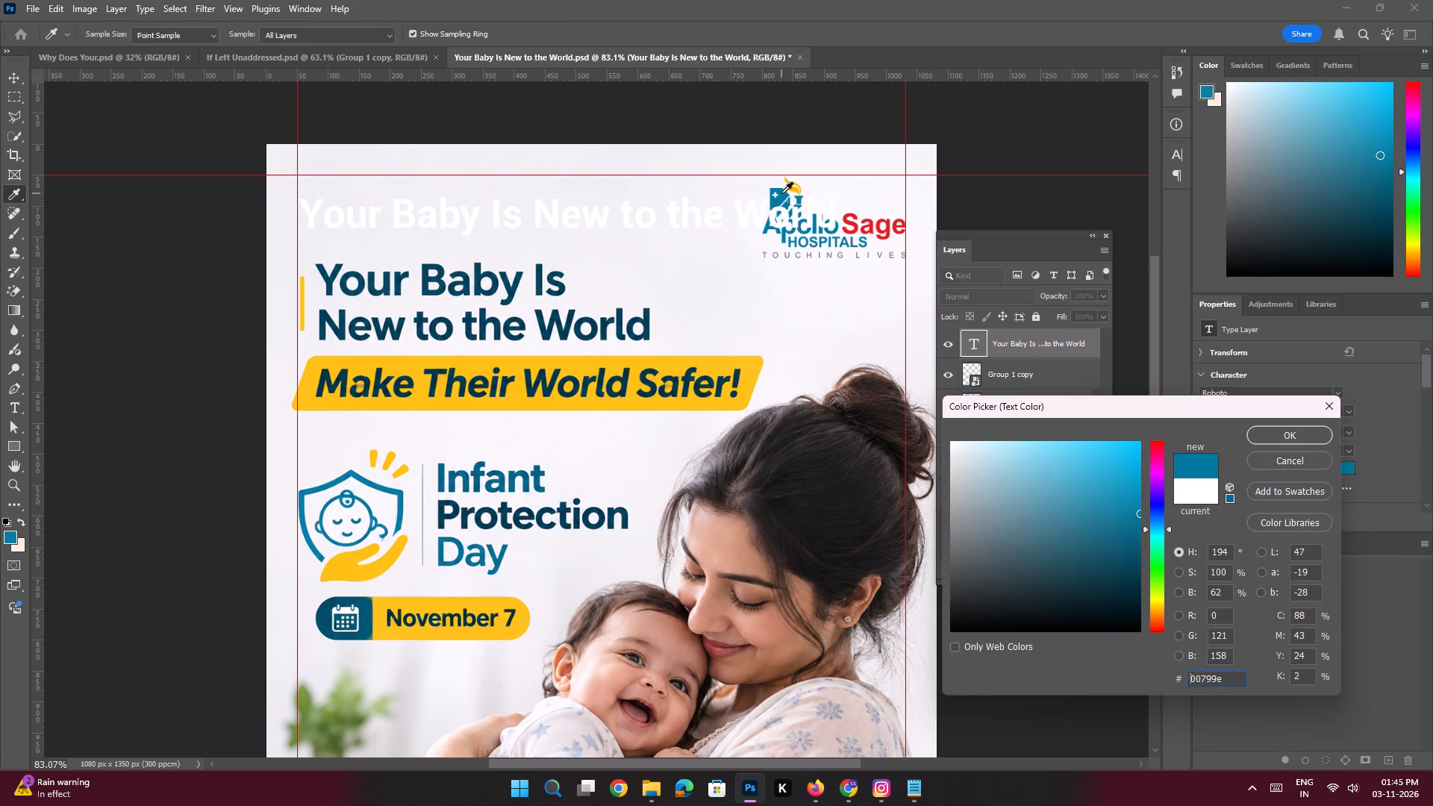
{"action": "key", "text": "Return"}
{"action": "key", "text": "Return"}
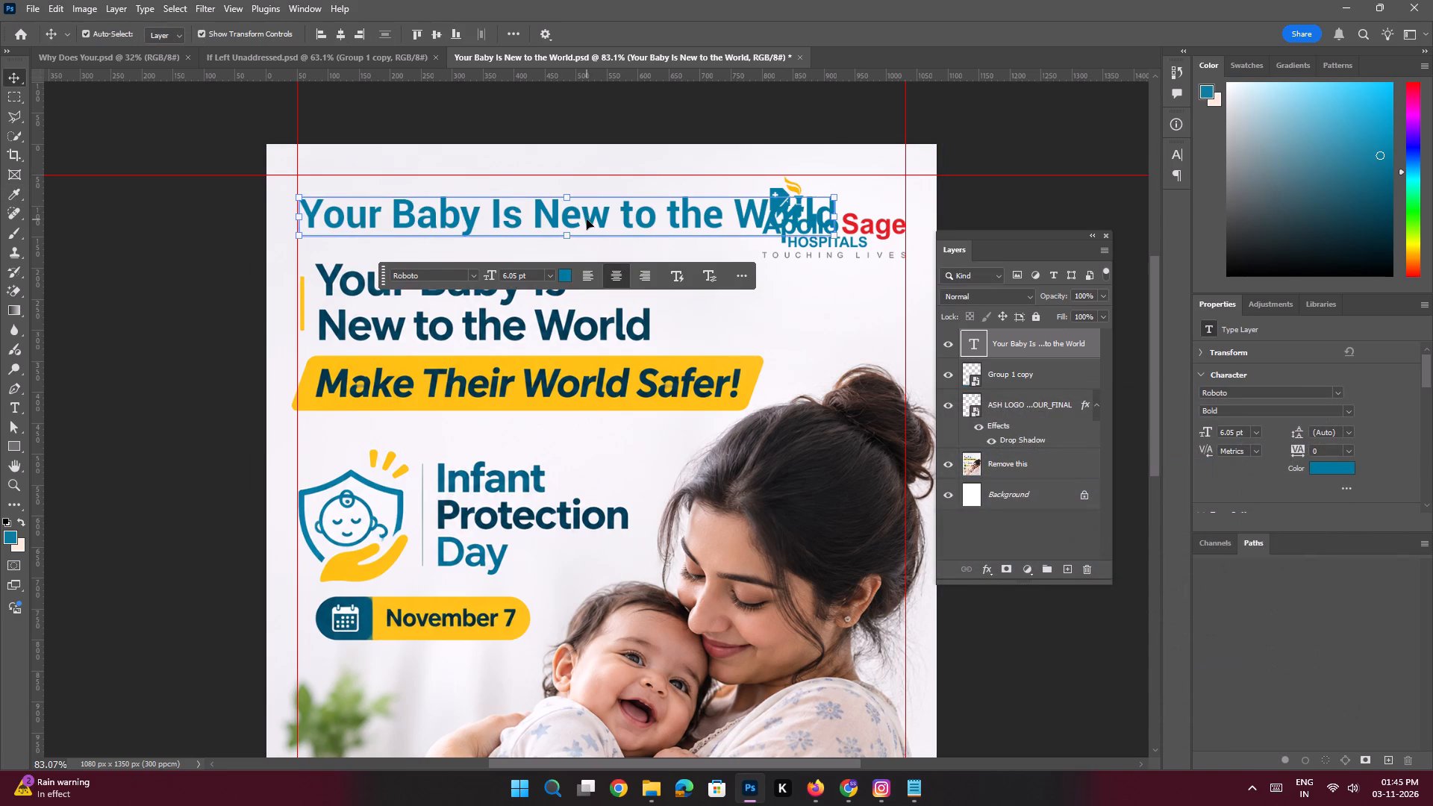
Break the new headline text into two lines after "Is" and left-align it.
{"action": "left_click_drag", "start_coordinate": [587, 219], "coordinate": [604, 220]}
{"action": "double_click", "coordinate": [587, 219]}
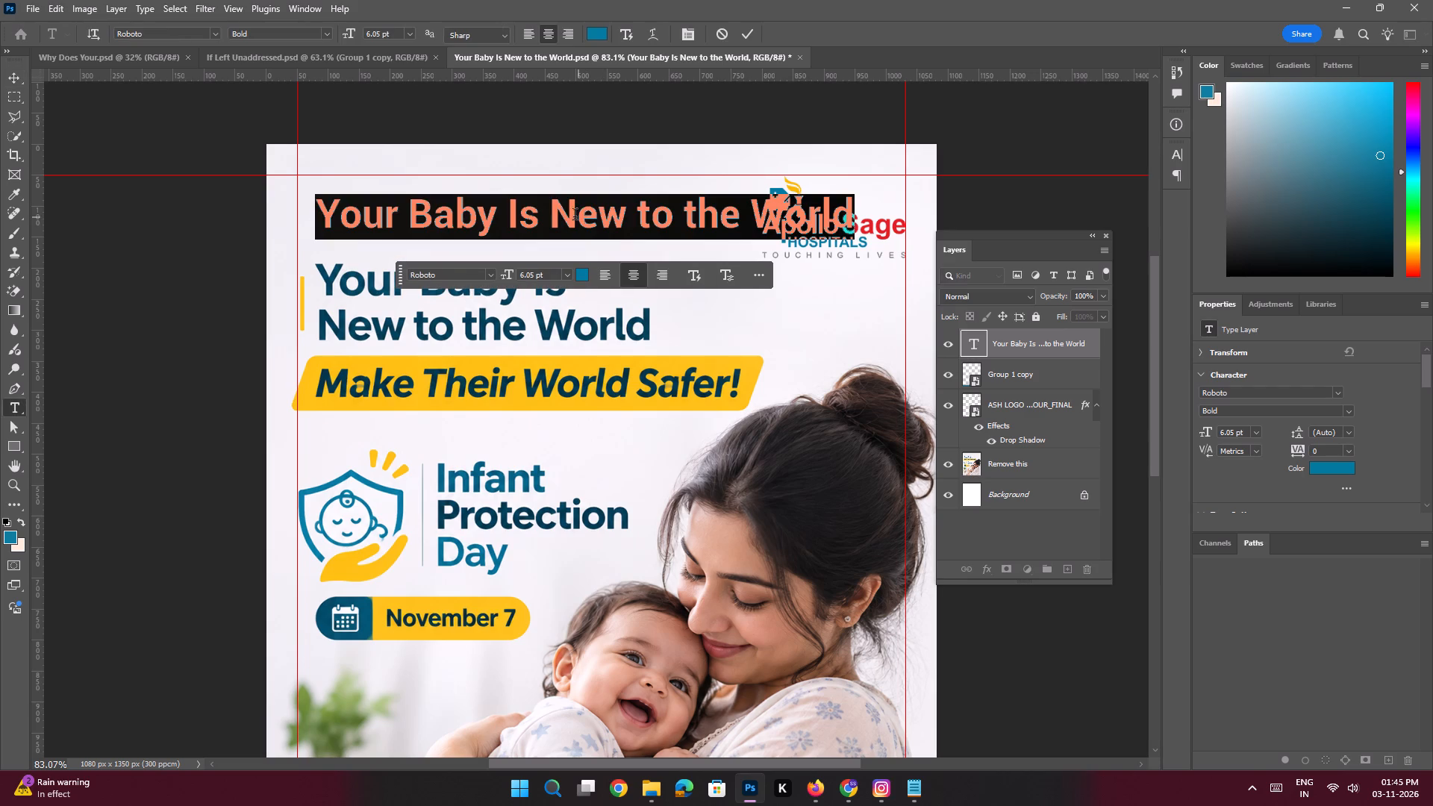
{"action": "left_click", "coordinate": [550, 208]}
{"action": "key", "text": "Return"}
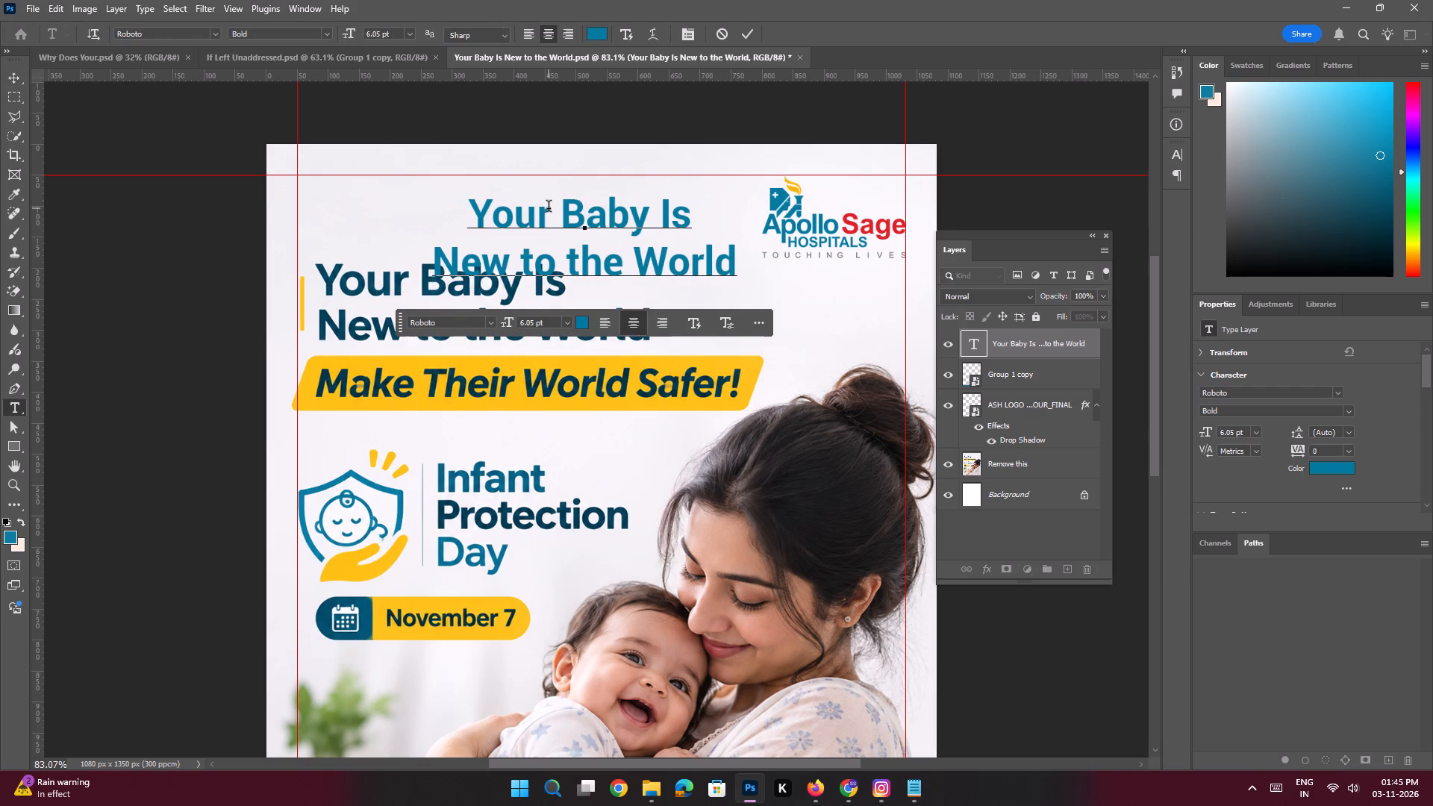
{"action": "key", "text": "Return"}
{"action": "left_click", "coordinate": [600, 328]}
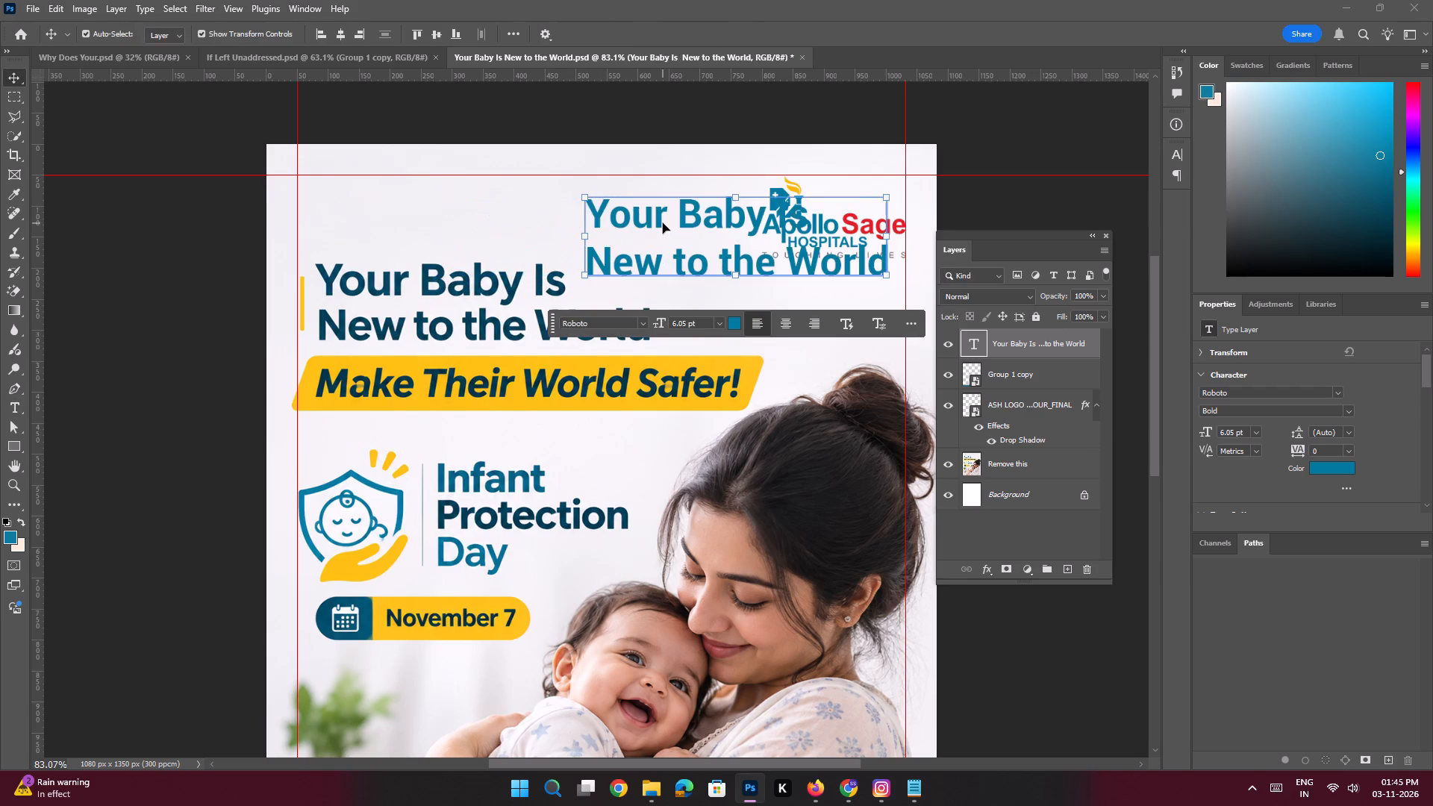
Move the two-line headline text over the original headline artwork, lining up their left edges.
{"action": "left_click_drag", "start_coordinate": [662, 223], "coordinate": [399, 288]}
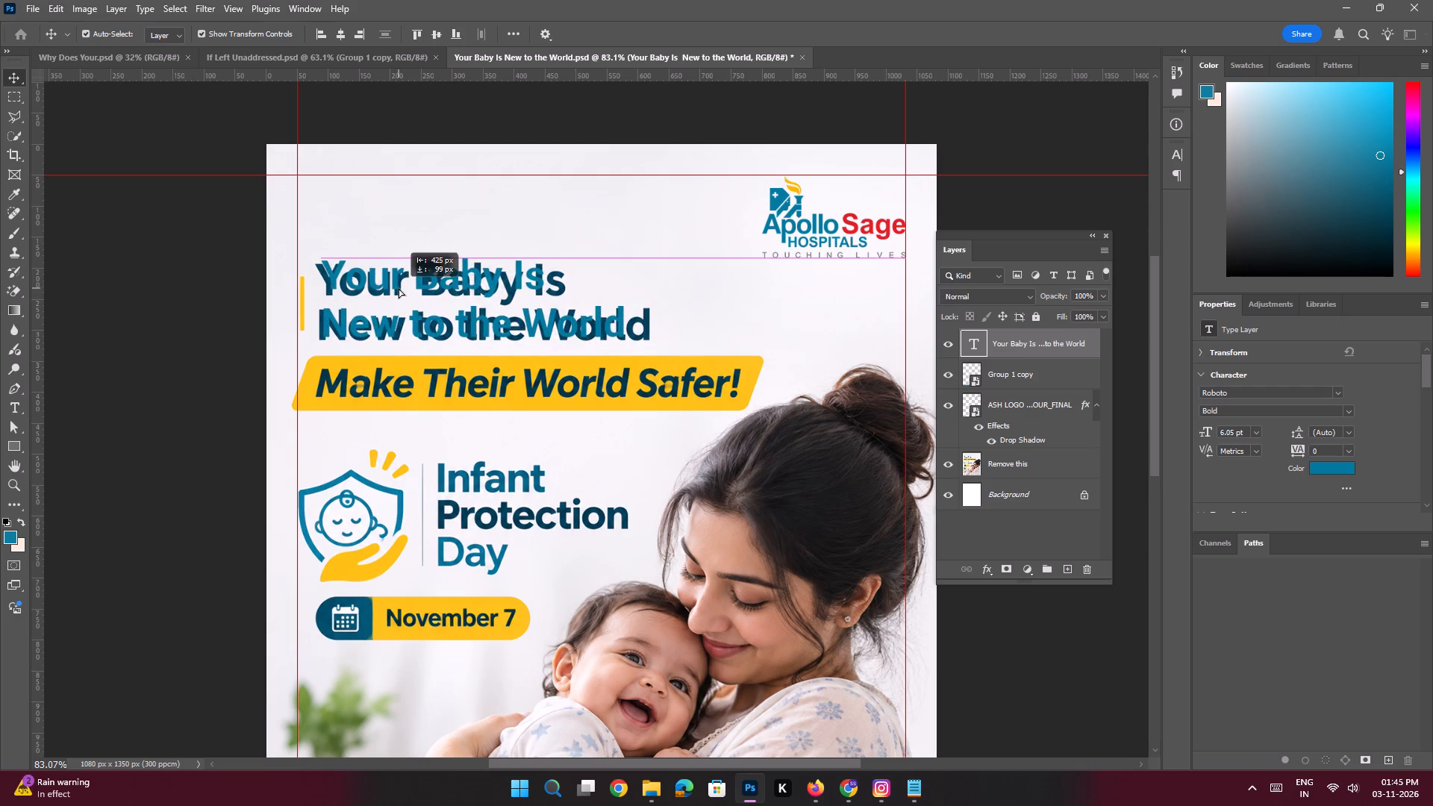
{"action": "left_click_drag", "start_coordinate": [399, 288], "coordinate": [395, 288]}
Outline the original headline, its yellow bar and the tagline banner on the image layer with the Polygonal Lasso, and run Generative Fill with "Remove this".
{"action": "key", "text": "space"}
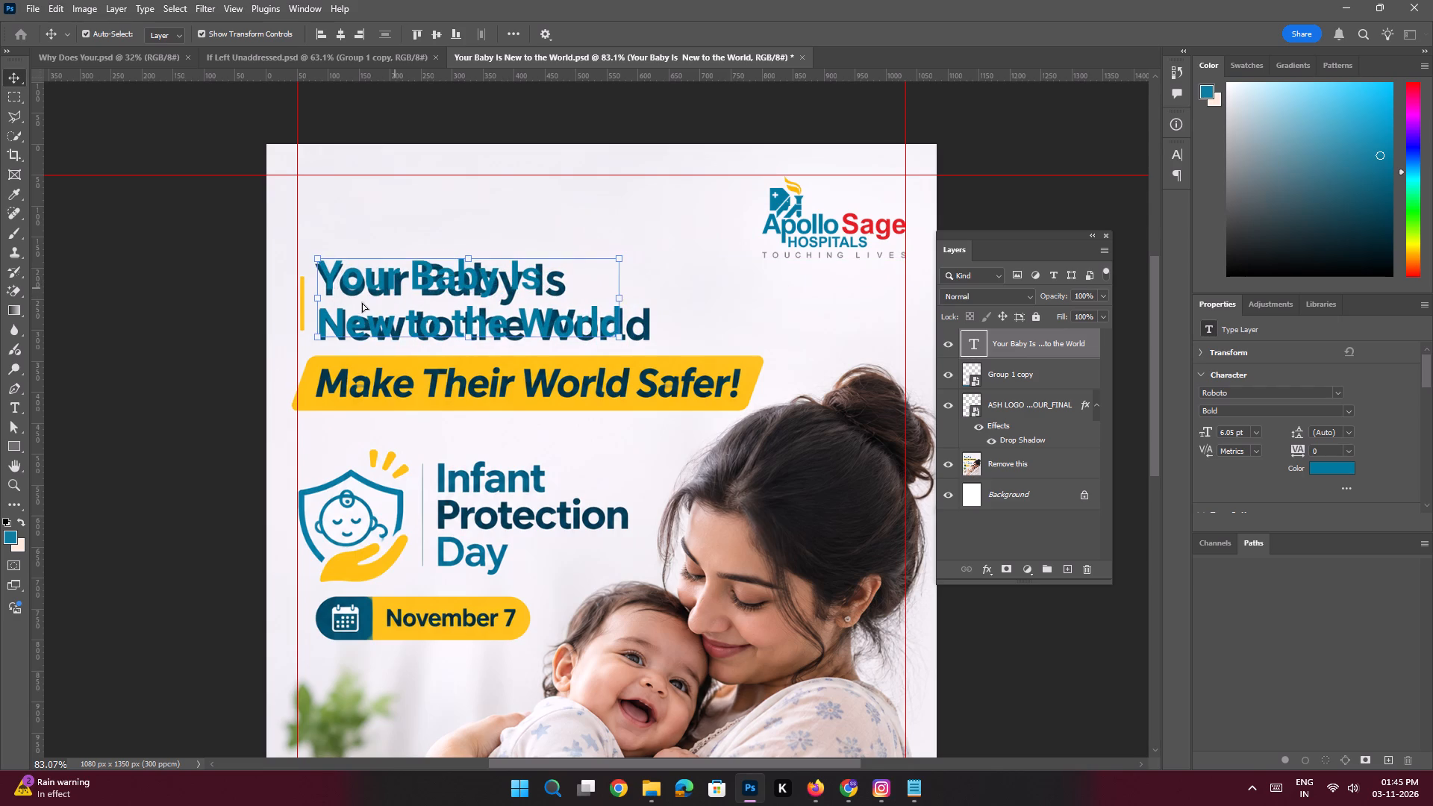
{"action": "left_click_drag", "start_coordinate": [349, 278], "coordinate": [422, 362], "text": "ctrl"}
{"action": "left_click_drag", "start_coordinate": [279, 294], "coordinate": [279, 303]}
{"action": "key", "text": "ctrl+space"}
{"action": "key", "text": "ctrl+space"}
{"action": "key", "text": "ctrl+space"}
{"action": "key", "text": "ctrl+space"}
{"action": "left_click_drag", "start_coordinate": [410, 253], "coordinate": [338, 237], "text": "ctrl"}
{"action": "left_click", "coordinate": [140, 287]}
{"action": "key", "text": "space"}
{"action": "key", "text": "space"}
{"action": "key", "text": "space"}
{"action": "key", "text": "space"}
{"action": "key", "text": "space"}
{"action": "key", "text": "space"}
{"action": "key", "text": "space"}
{"action": "key", "text": "space"}
{"action": "key", "text": "space"}
{"action": "key", "text": "space"}
{"action": "key", "text": "space"}
{"action": "key", "text": "space"}
{"action": "key", "text": "space"}
{"action": "key", "text": "space"}
{"action": "key", "text": "space"}
{"action": "key", "text": "space"}
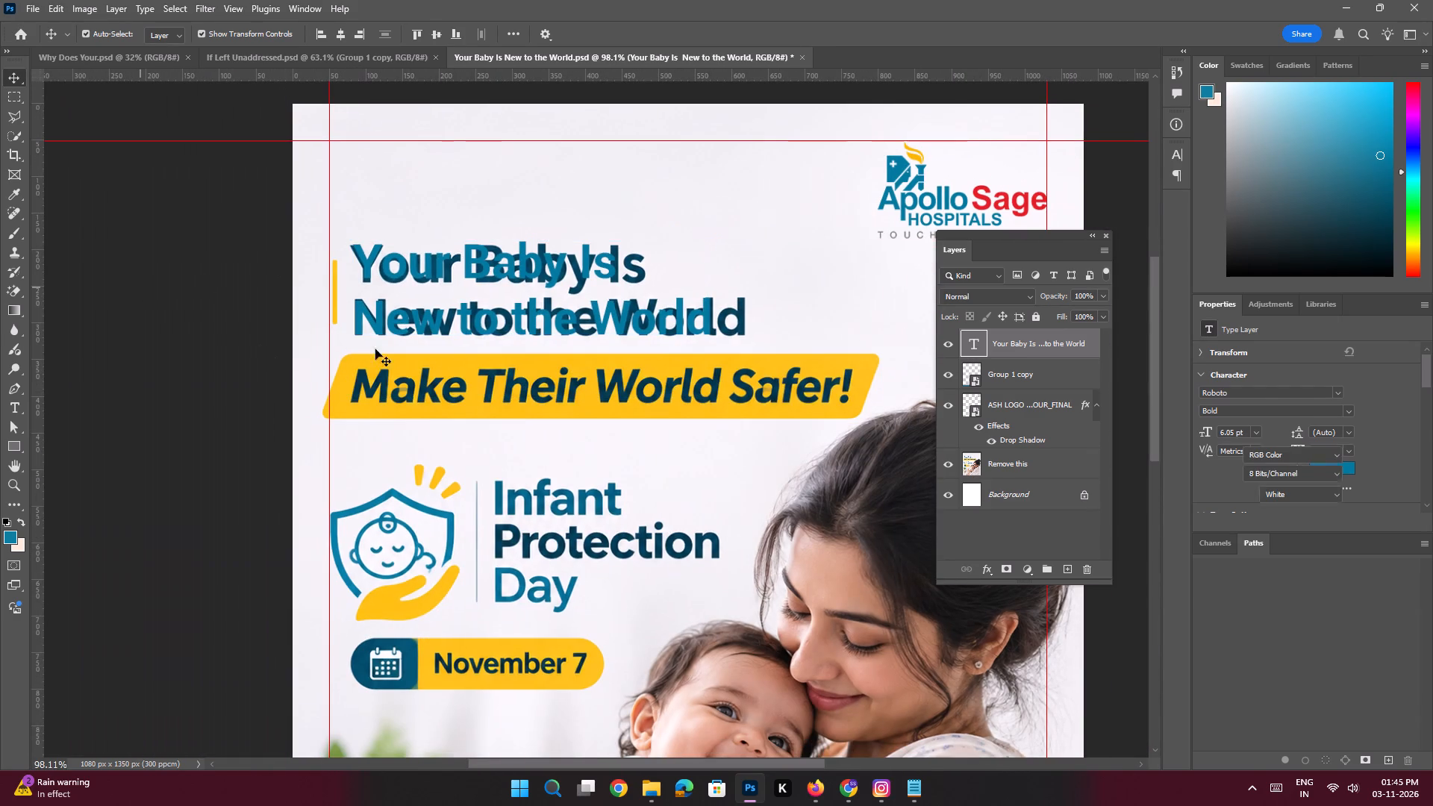
{"action": "left_click_drag", "start_coordinate": [502, 322], "coordinate": [406, 324]}
{"action": "left_click_drag", "start_coordinate": [540, 325], "coordinate": [546, 348], "text": "ctrl"}
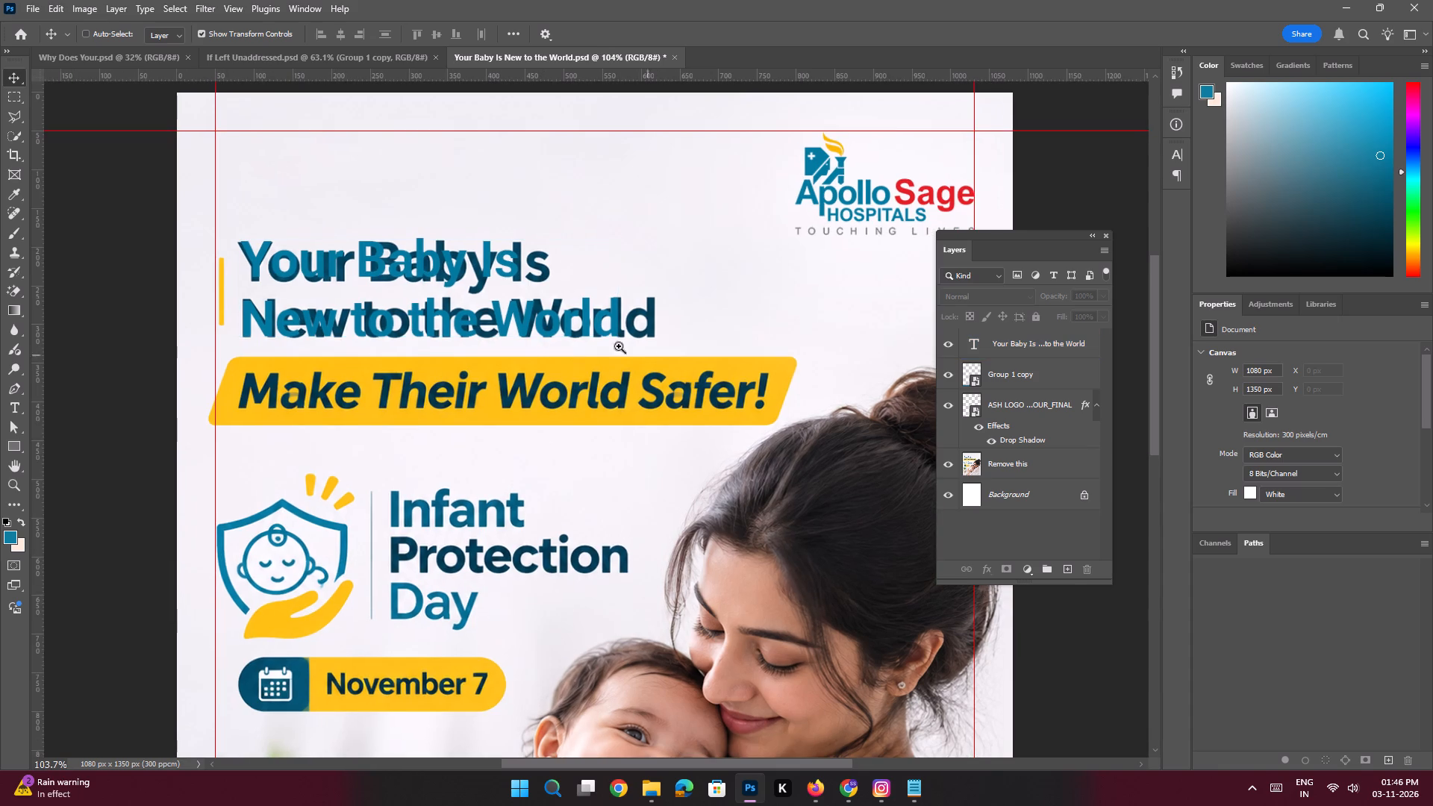
{"action": "left_click_drag", "start_coordinate": [540, 314], "coordinate": [549, 336], "text": "ctrl"}
{"action": "left_click_drag", "start_coordinate": [628, 300], "coordinate": [628, 318]}
{"action": "left_click", "coordinate": [710, 293]}
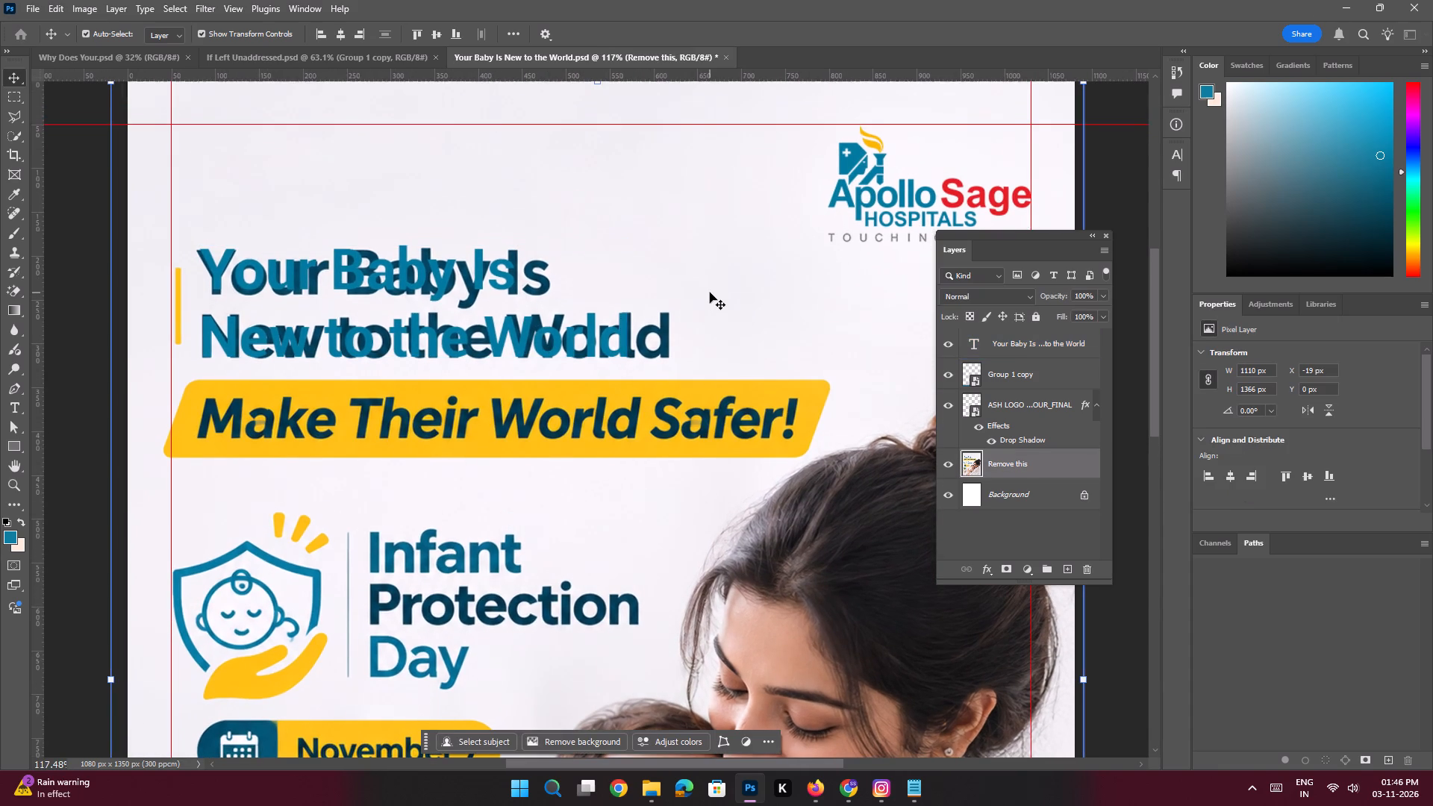
{"action": "left_click", "coordinate": [20, 125]}
{"action": "left_click", "coordinate": [181, 237]}
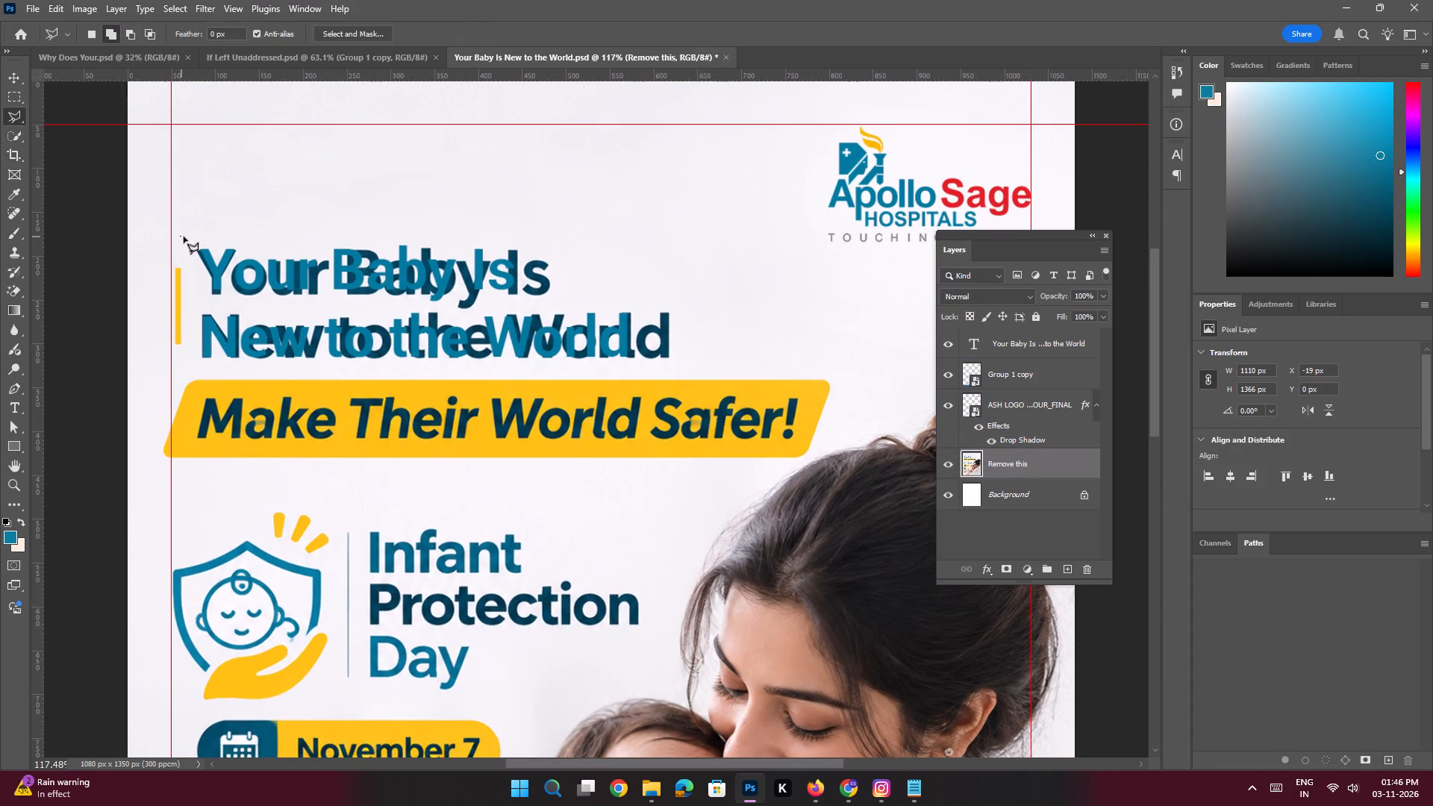
{"action": "left_click", "coordinate": [557, 251], "text": "shift"}
{"action": "left_click", "coordinate": [562, 299]}
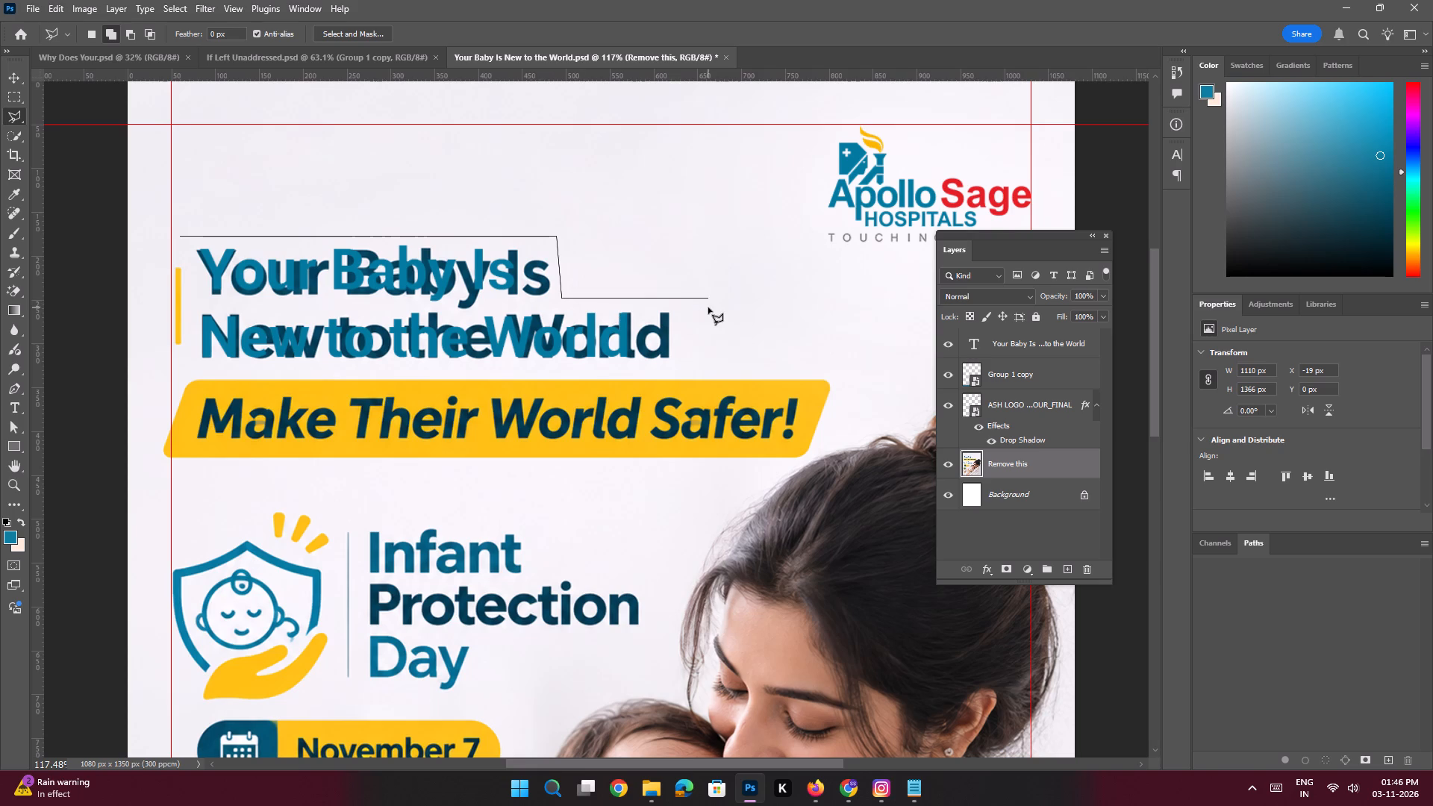
{"action": "left_click", "coordinate": [690, 305], "text": "shift"}
{"action": "left_click", "coordinate": [679, 366]}
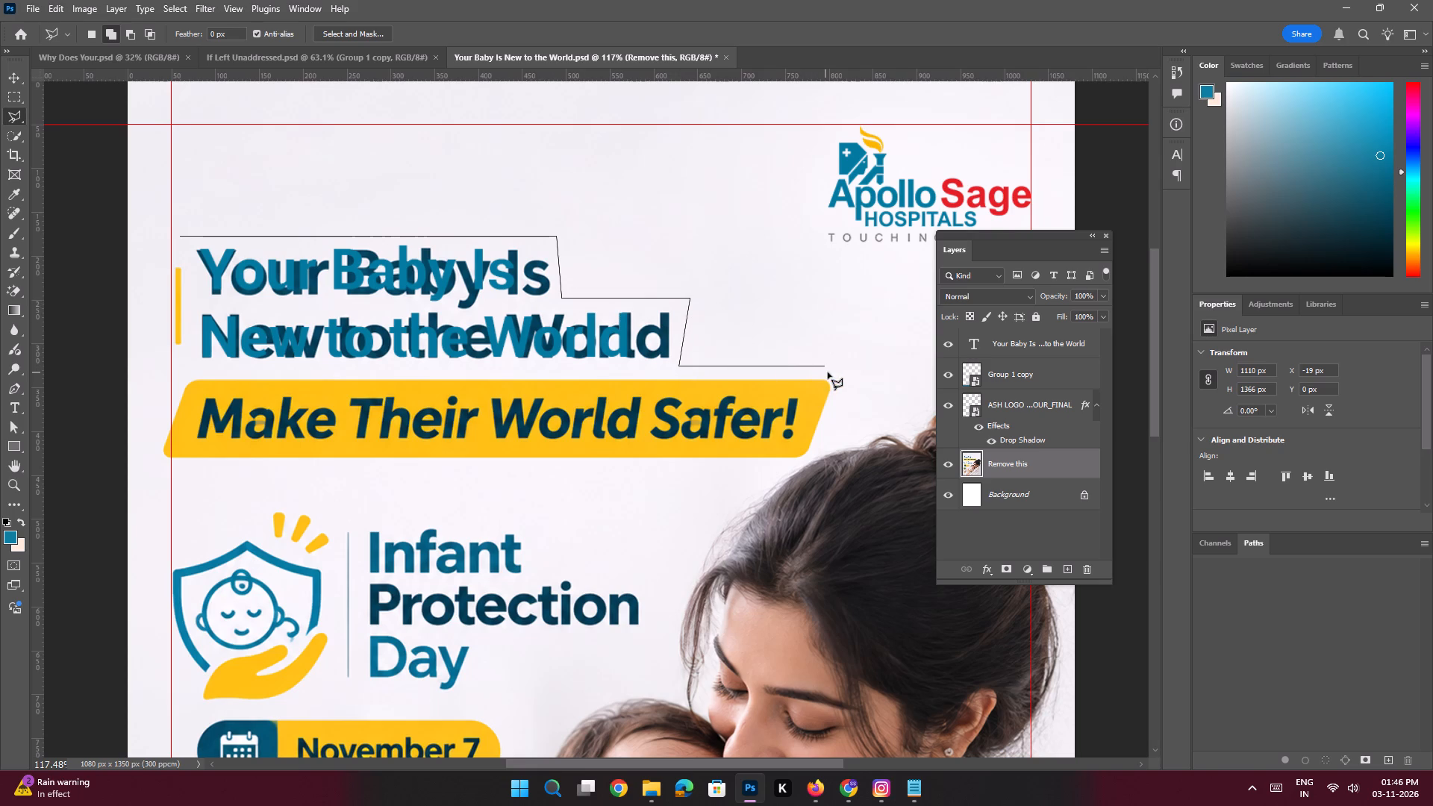
{"action": "left_click", "coordinate": [828, 372], "text": "shift"}
{"action": "left_click", "coordinate": [838, 392]}
{"action": "left_click", "coordinate": [830, 428]}
{"action": "left_click", "coordinate": [815, 448]}
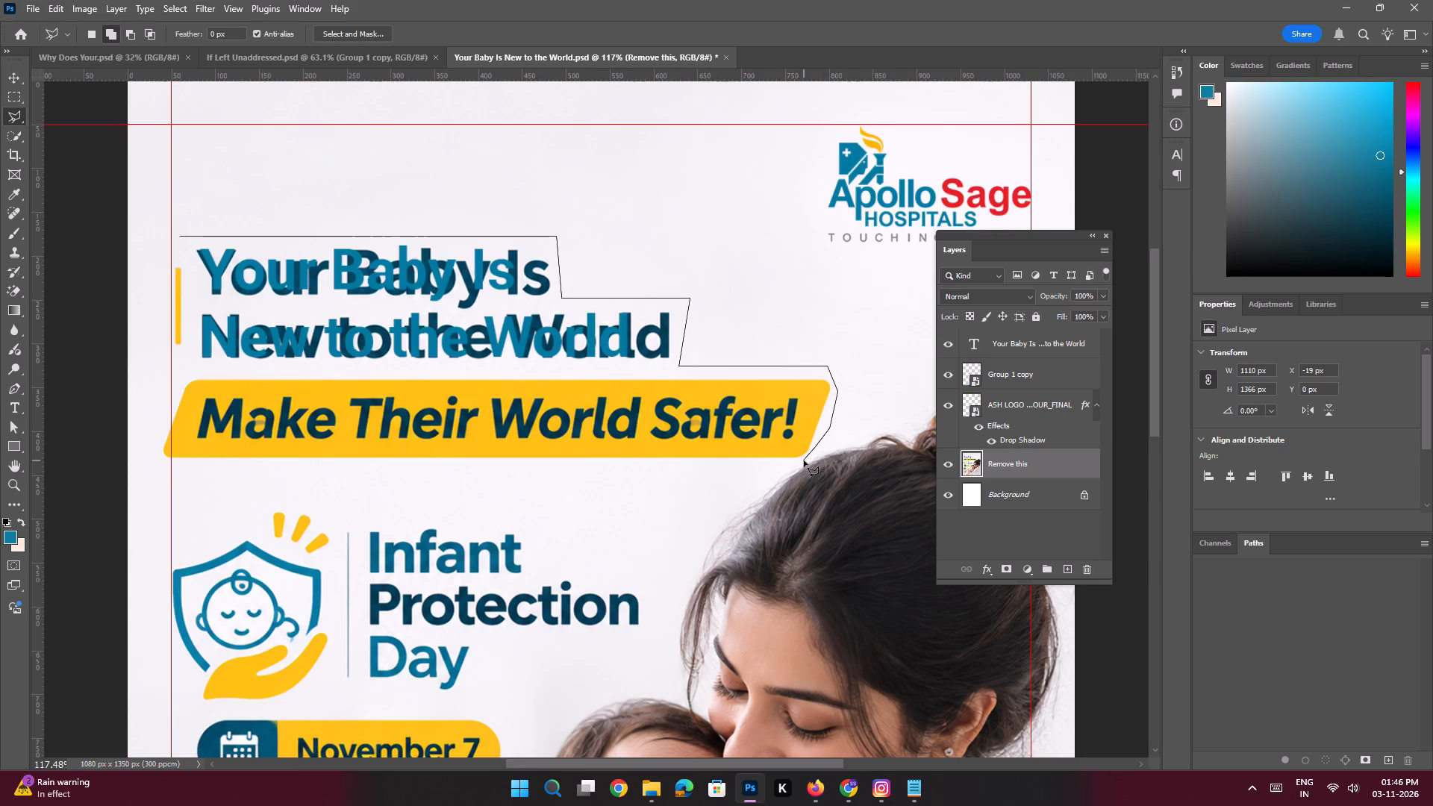
{"action": "left_click", "coordinate": [804, 460]}
{"action": "left_click", "coordinate": [786, 461]}
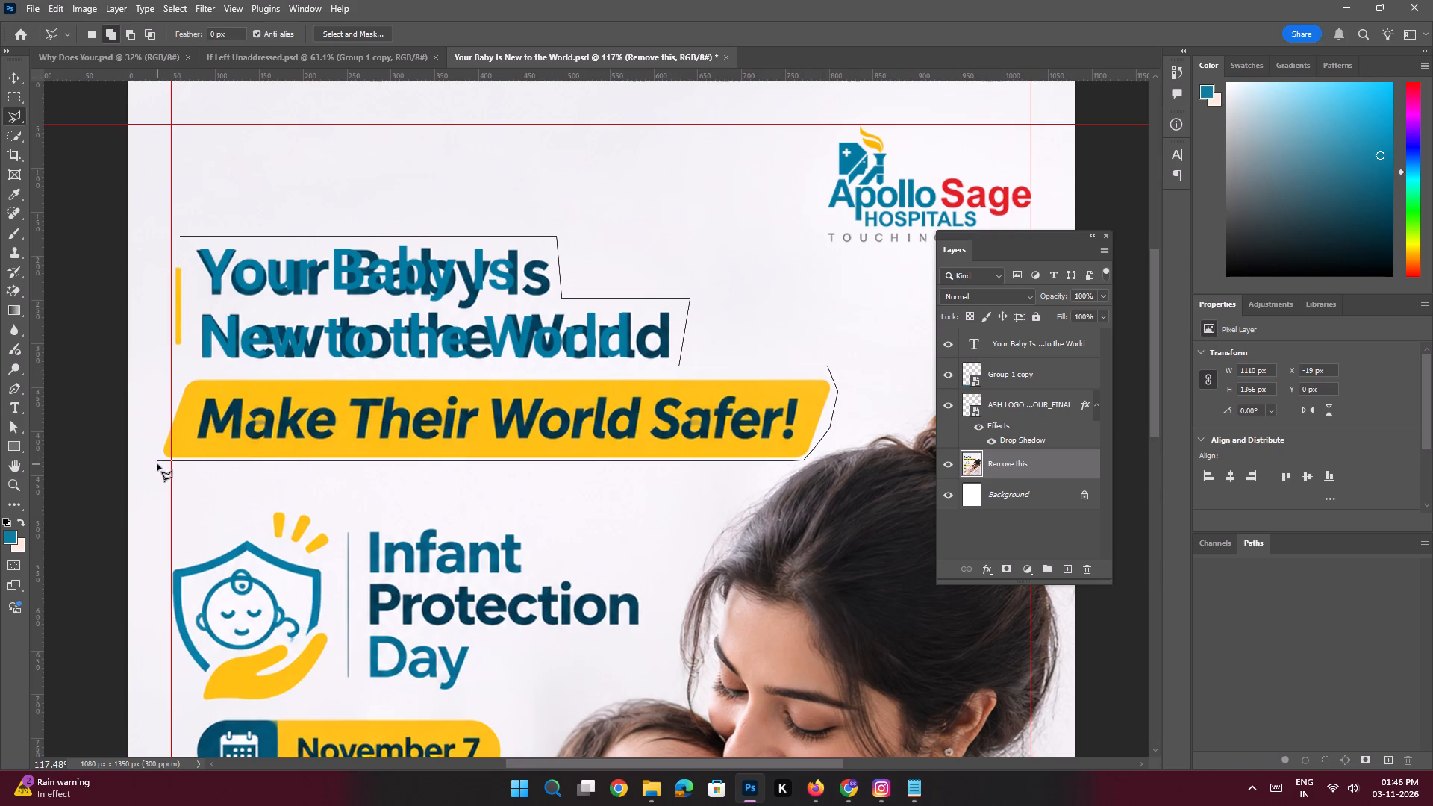
{"action": "left_click", "coordinate": [157, 464], "text": "shift"}
{"action": "left_click", "coordinate": [151, 439]}
{"action": "left_click", "coordinate": [154, 275]}
{"action": "left_click", "coordinate": [166, 252]}
{"action": "double_click", "coordinate": [175, 236]}
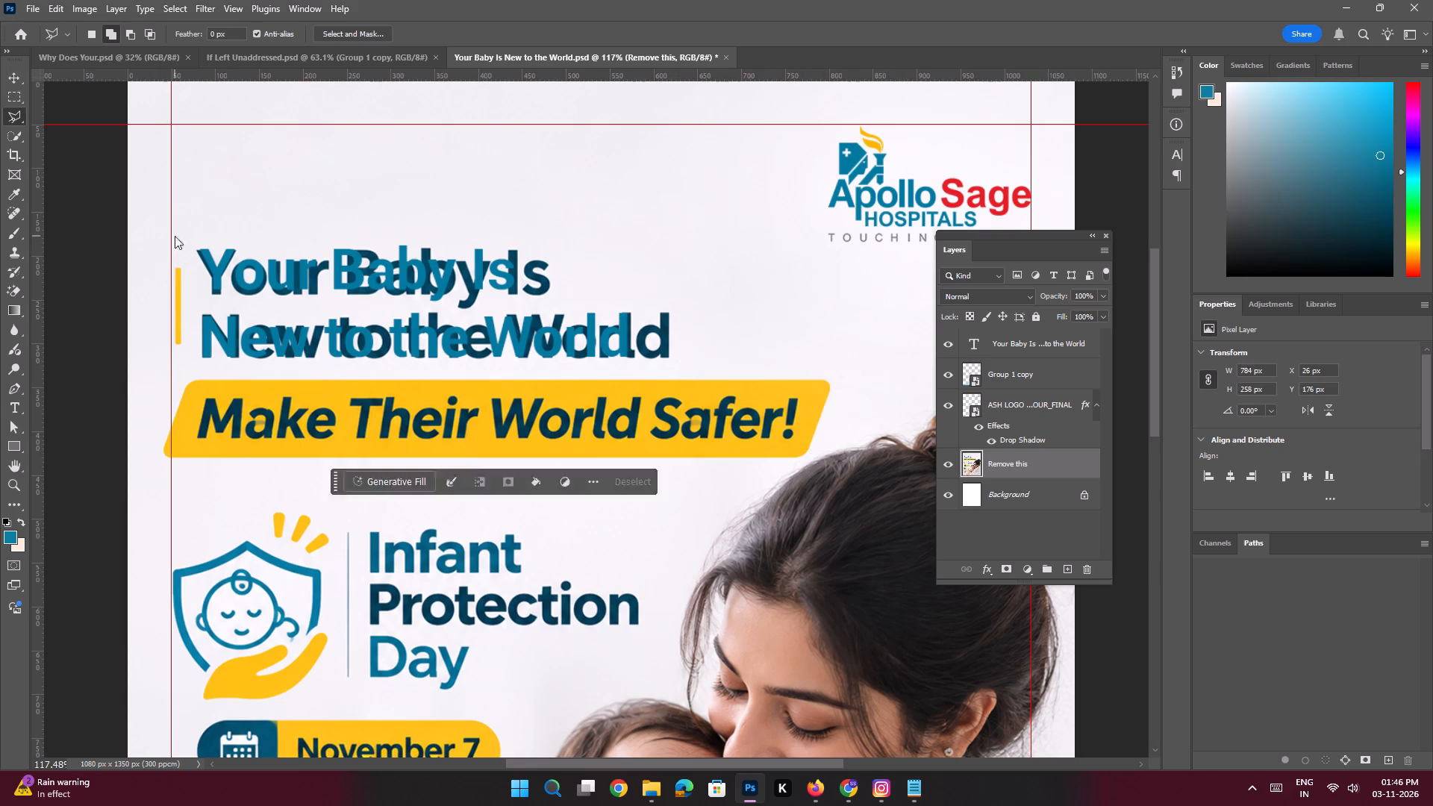
{"action": "left_click", "coordinate": [399, 478]}
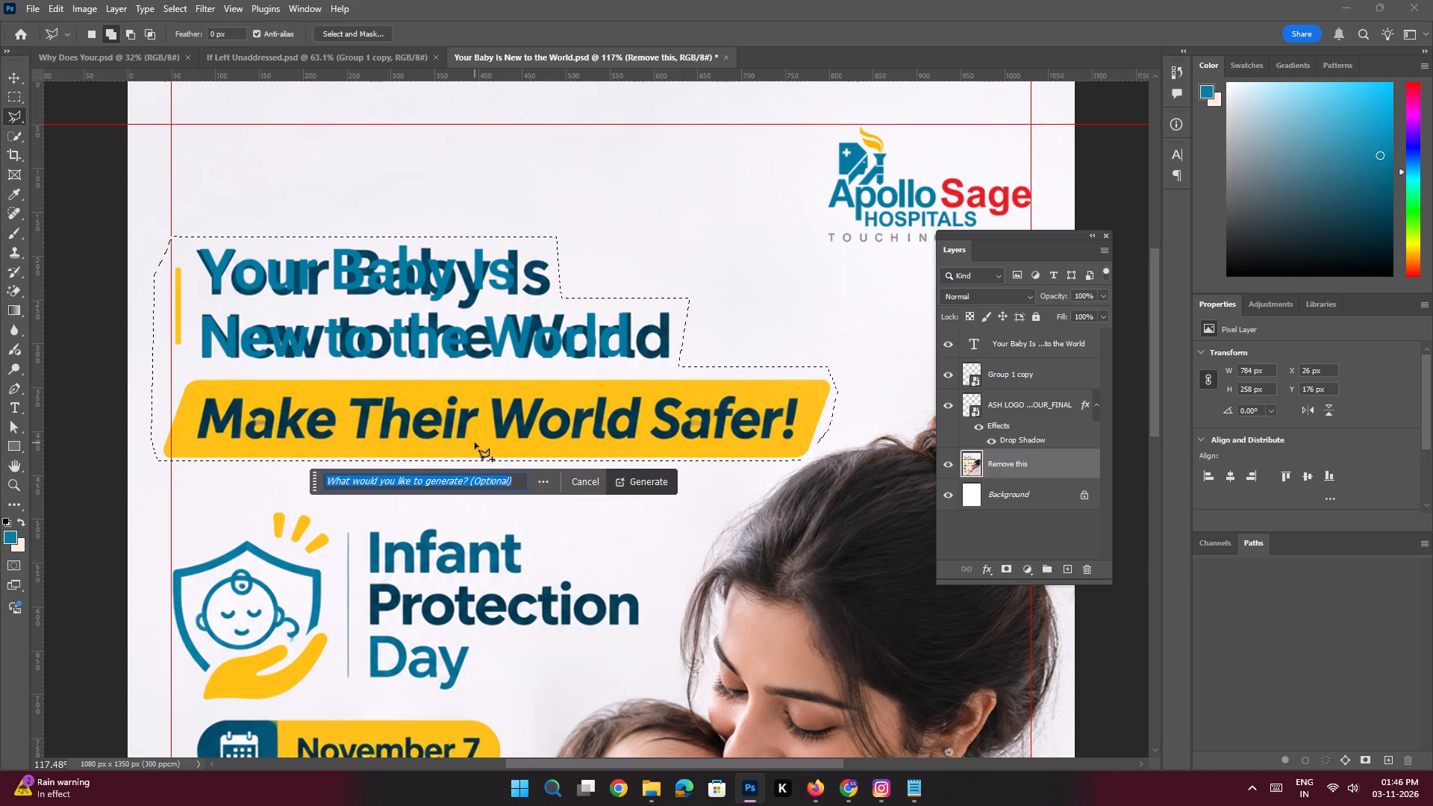
{"action": "type", "text": "Remove this"}
{"action": "key", "text": "space"}
{"action": "key", "text": "Return"}
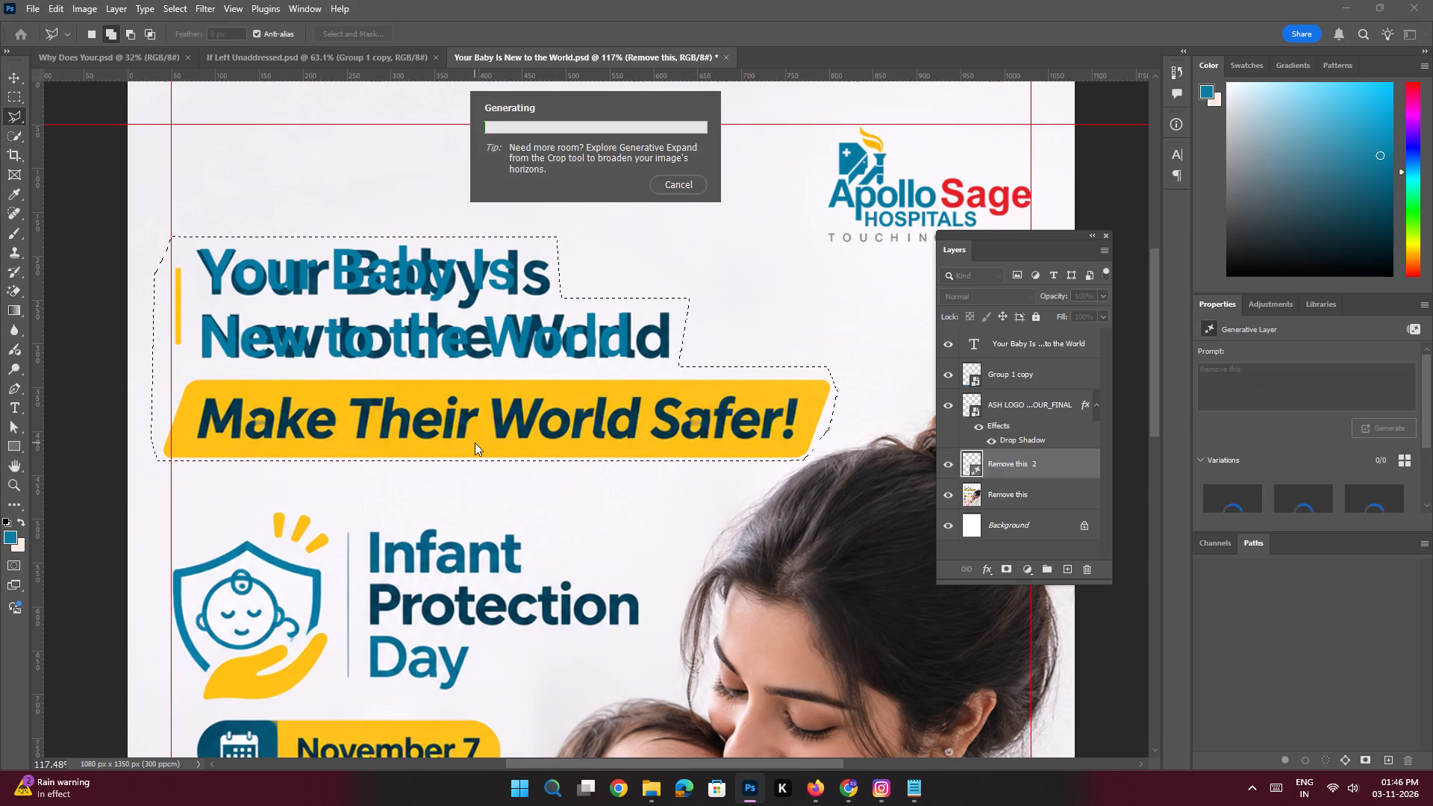
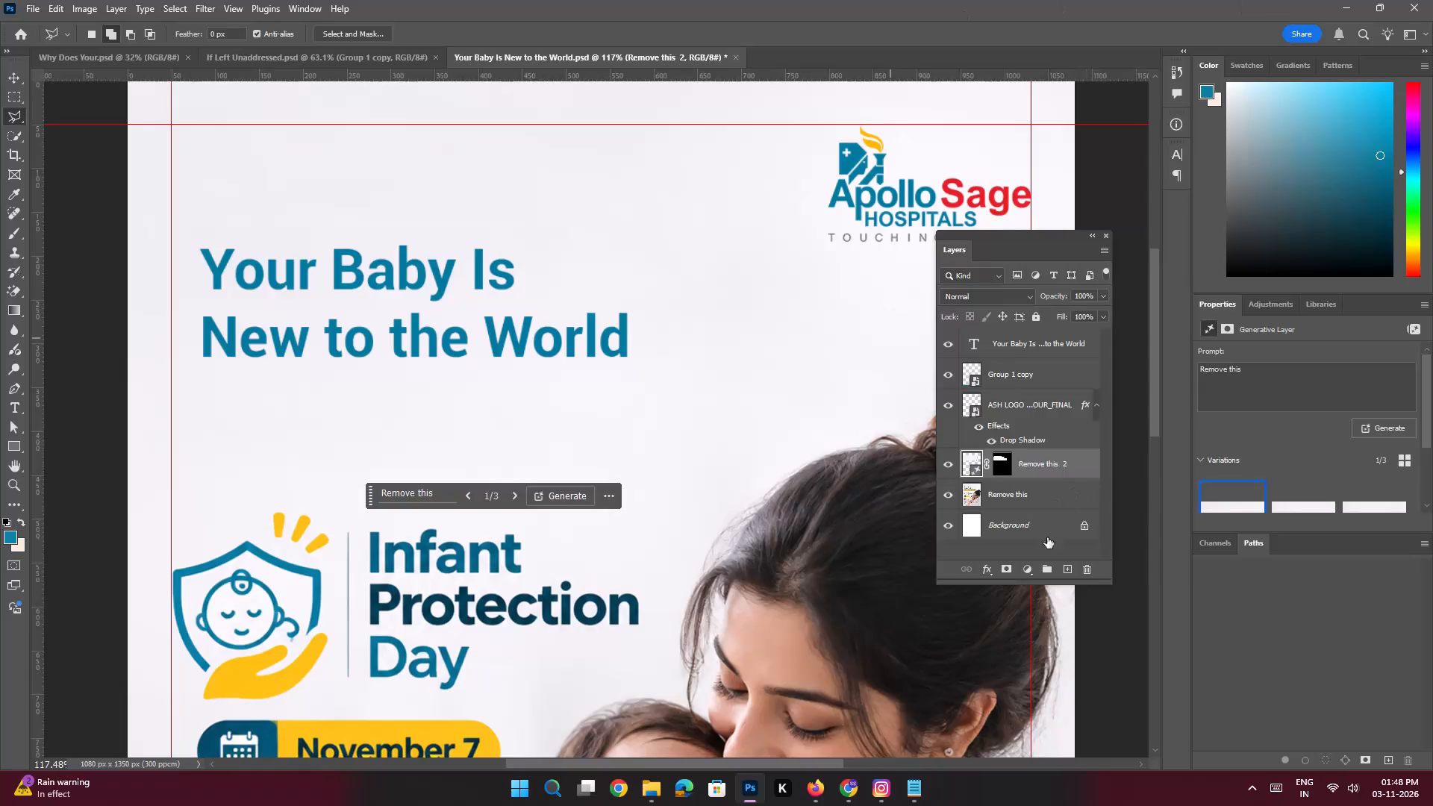
Switch to ChatGPT in Chrome and review the four generated slides in the Professional Carousel Design chat.
{"action": "left_click", "coordinate": [840, 787]}
{"action": "left_click", "coordinate": [889, 314]}
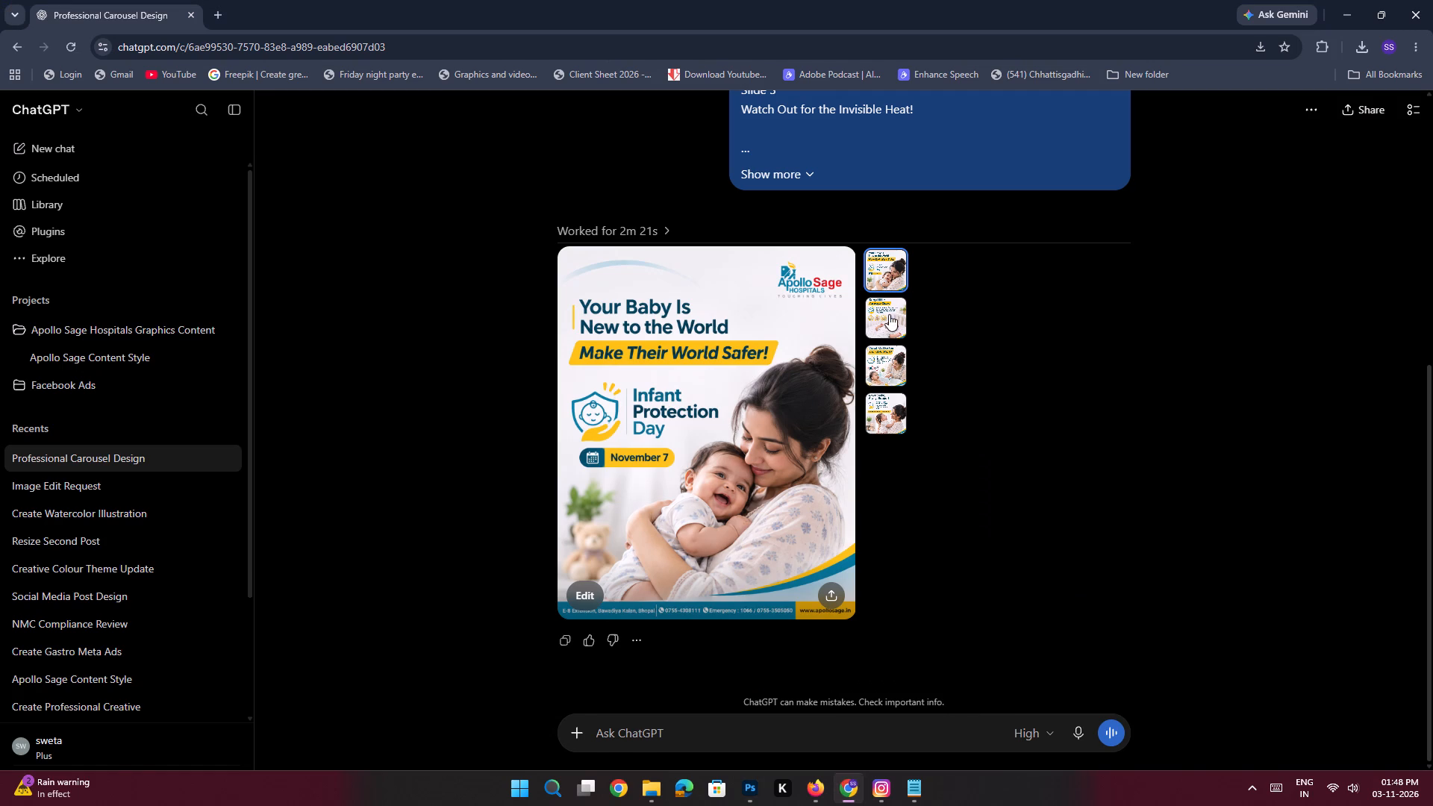
{"action": "left_click", "coordinate": [888, 363]}
{"action": "left_click", "coordinate": [889, 404]}
{"action": "left_click", "coordinate": [884, 362]}
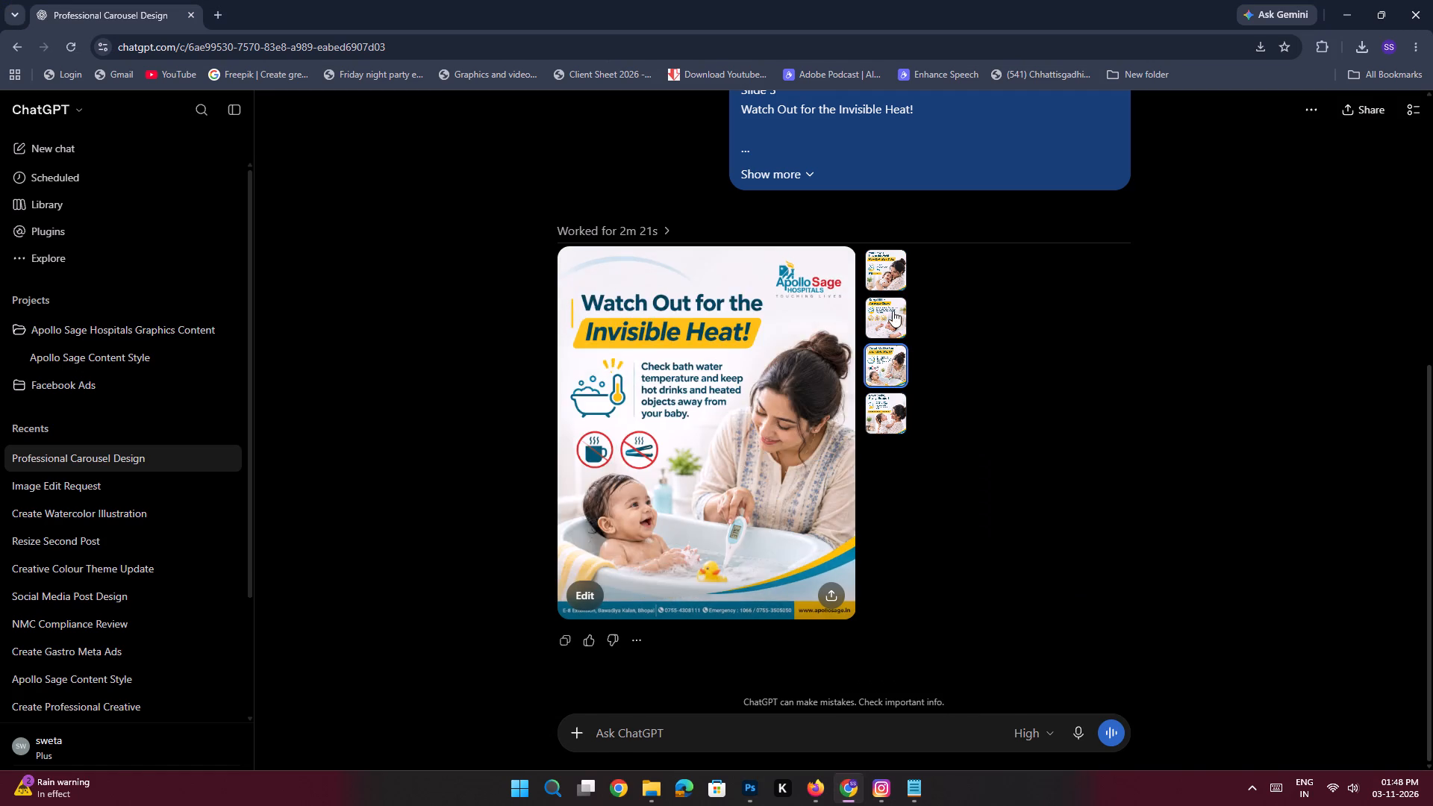
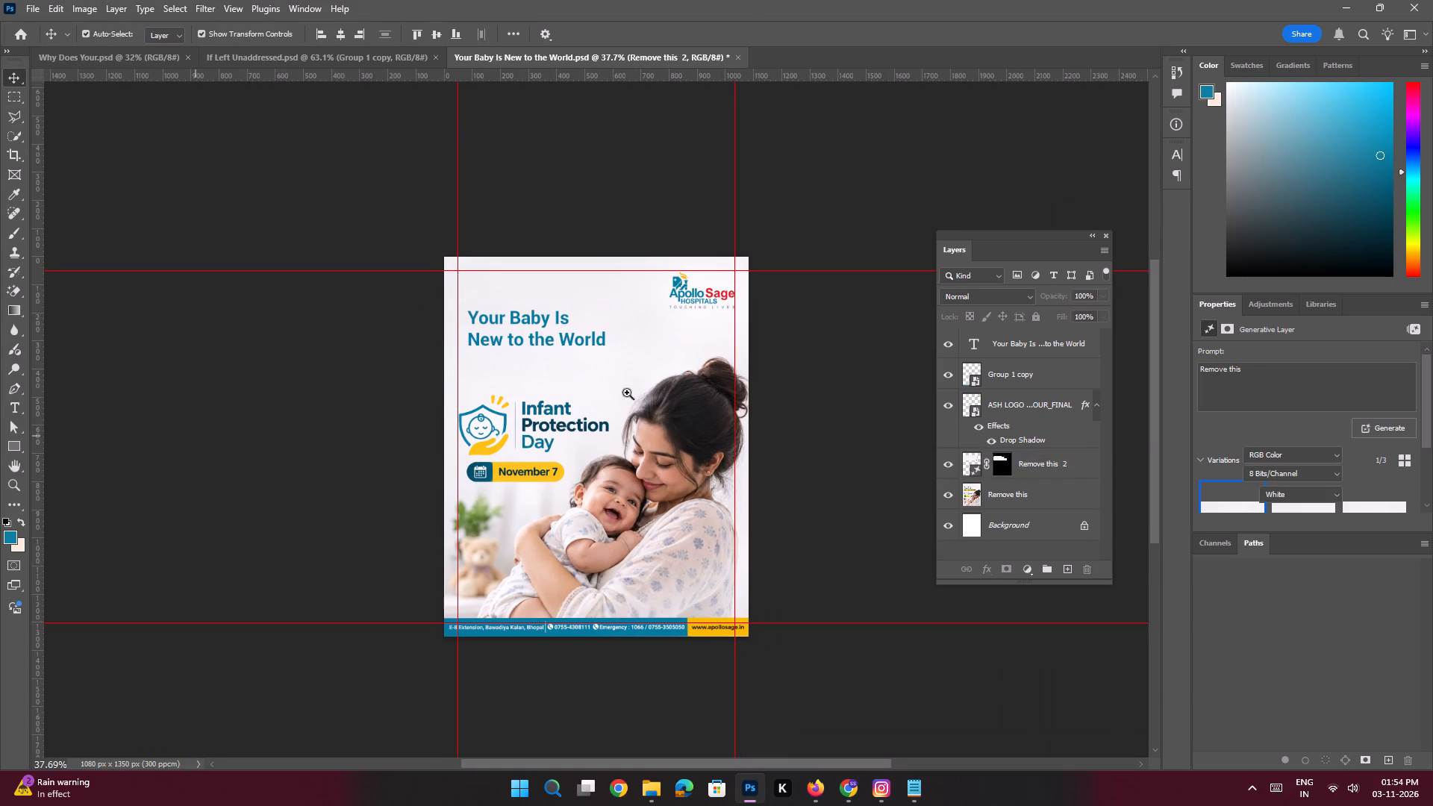
{"action": "left_click_drag", "start_coordinate": [531, 326], "coordinate": [574, 408], "text": "ctrl"}
{"action": "left_click", "coordinate": [562, 386]}
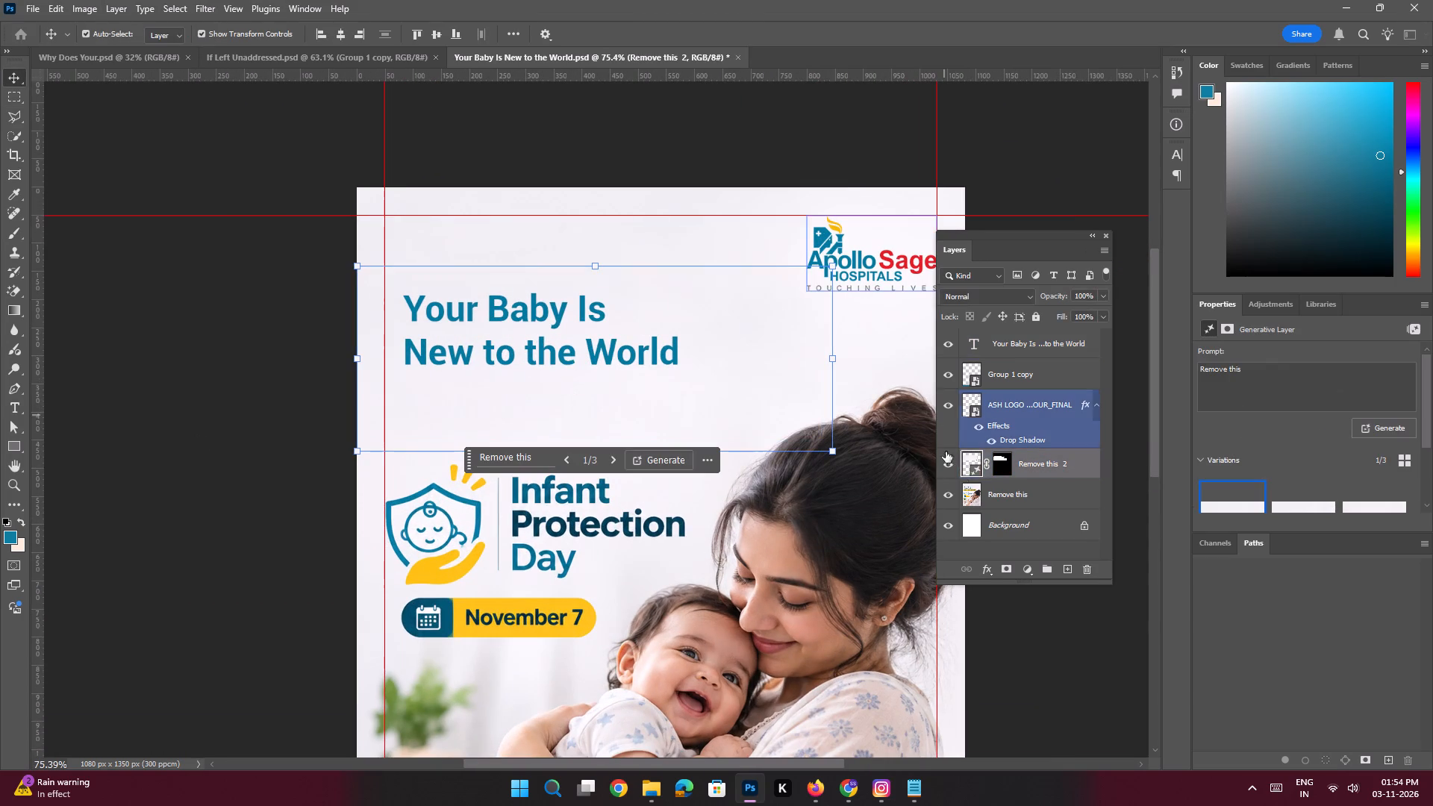
{"action": "left_click", "coordinate": [952, 463]}
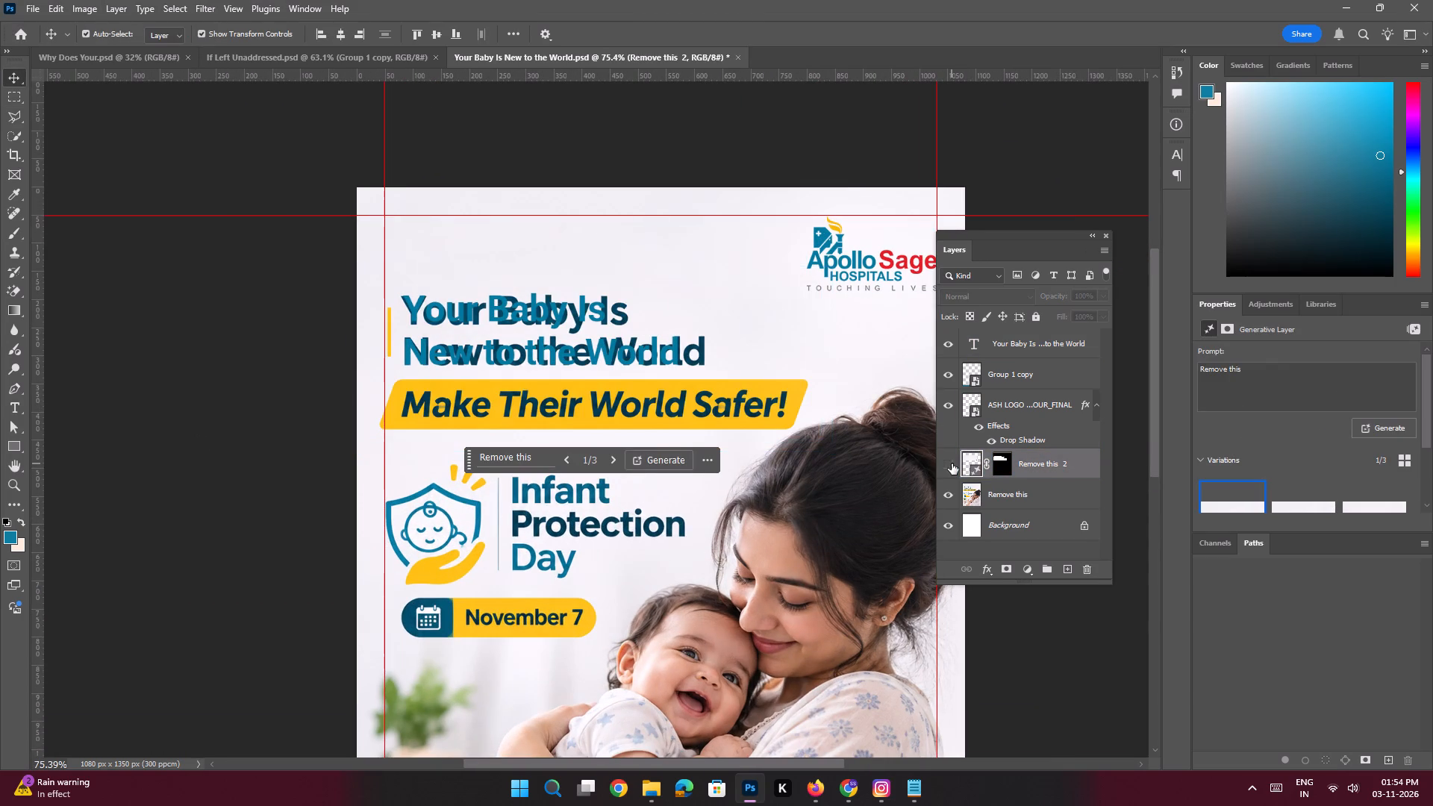
{"action": "left_click", "coordinate": [952, 463]}
Set the leading of the "Your Baby Is New to the World" heading to 6 pt.
{"action": "key", "text": "space"}
{"action": "left_click_drag", "start_coordinate": [534, 301], "coordinate": [547, 336], "text": "ctrl"}
{"action": "left_click", "coordinate": [546, 357]}
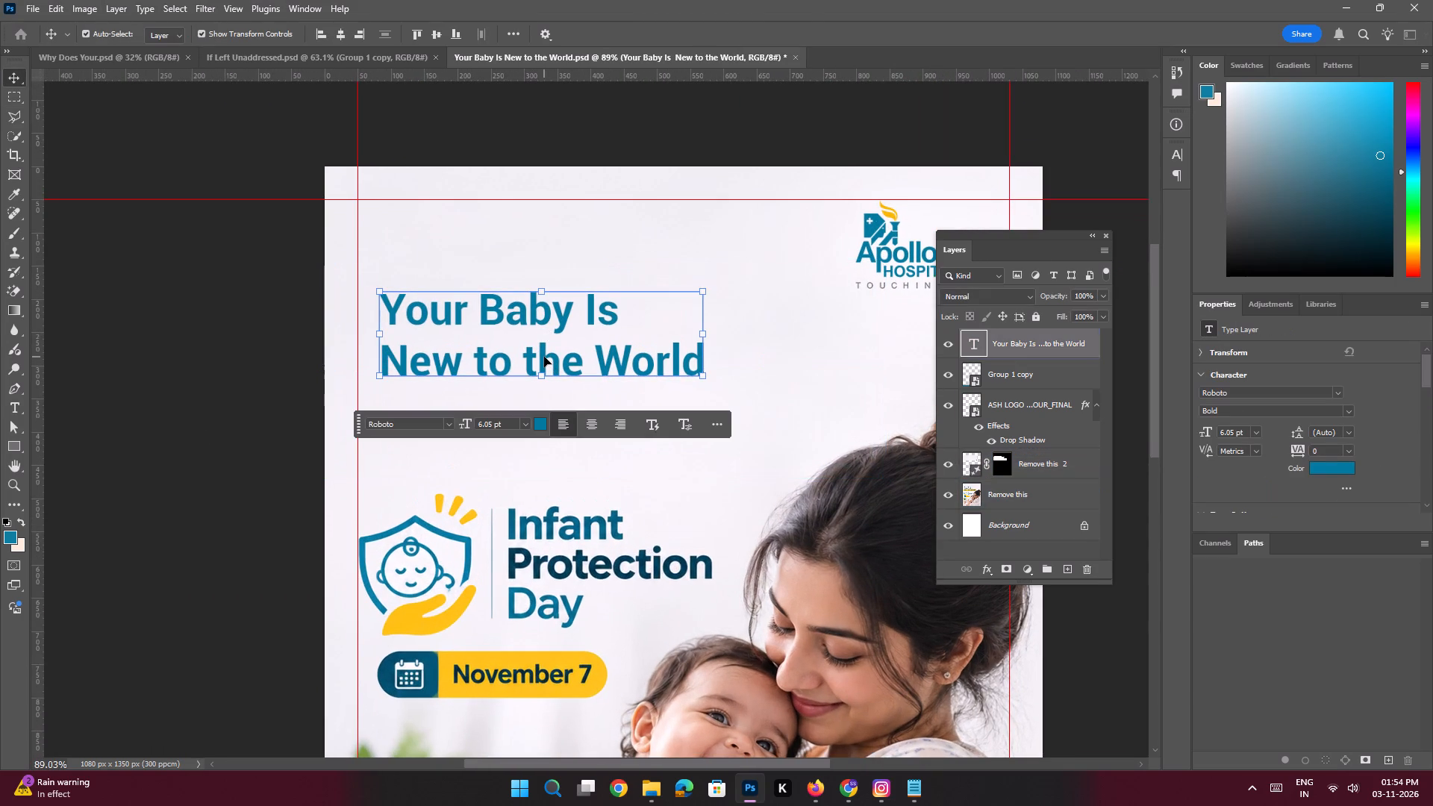
{"action": "left_click", "coordinate": [1296, 431]}
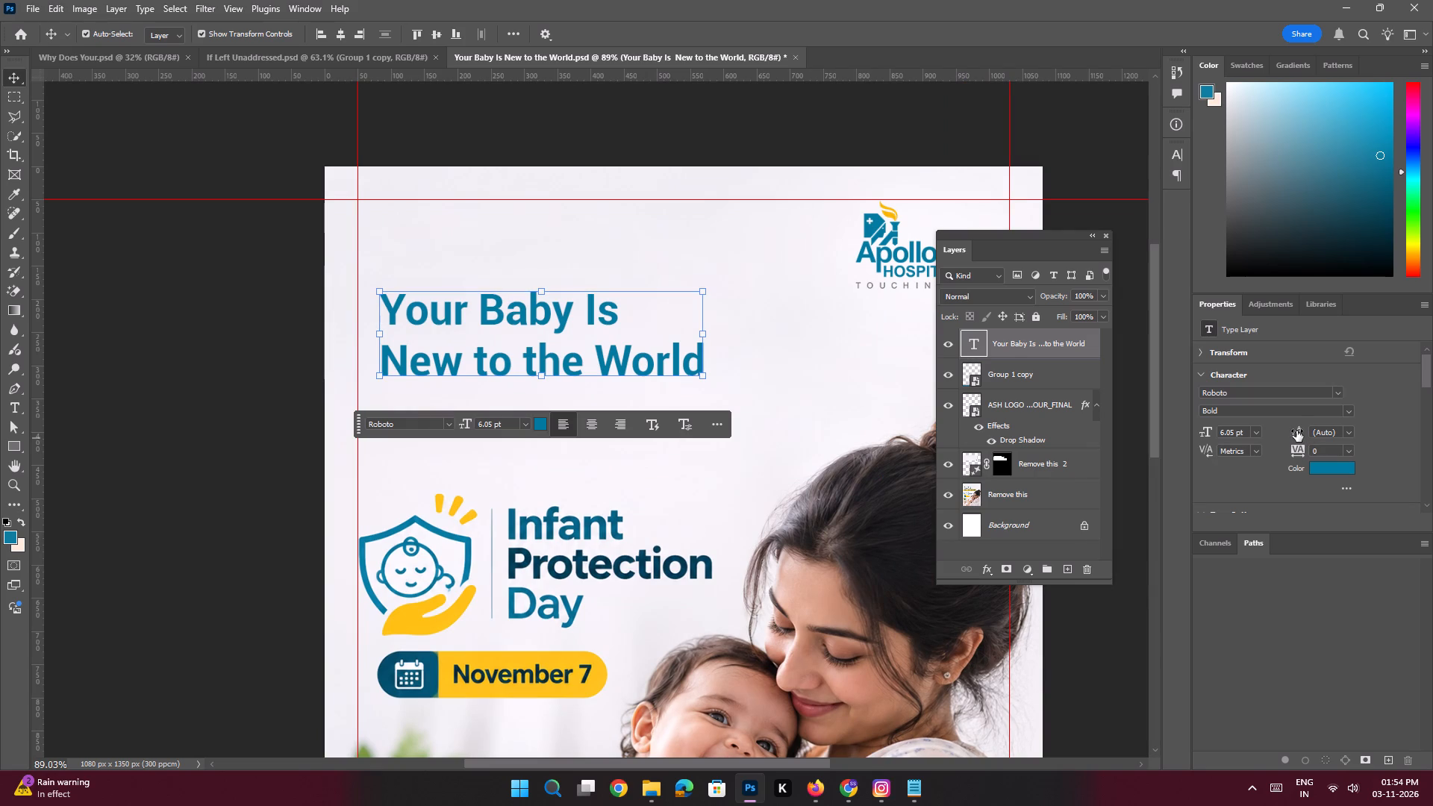
{"action": "left_click_drag", "start_coordinate": [1337, 433], "coordinate": [1264, 410]}
{"action": "key", "text": "6"}
{"action": "key", "text": "Return"}
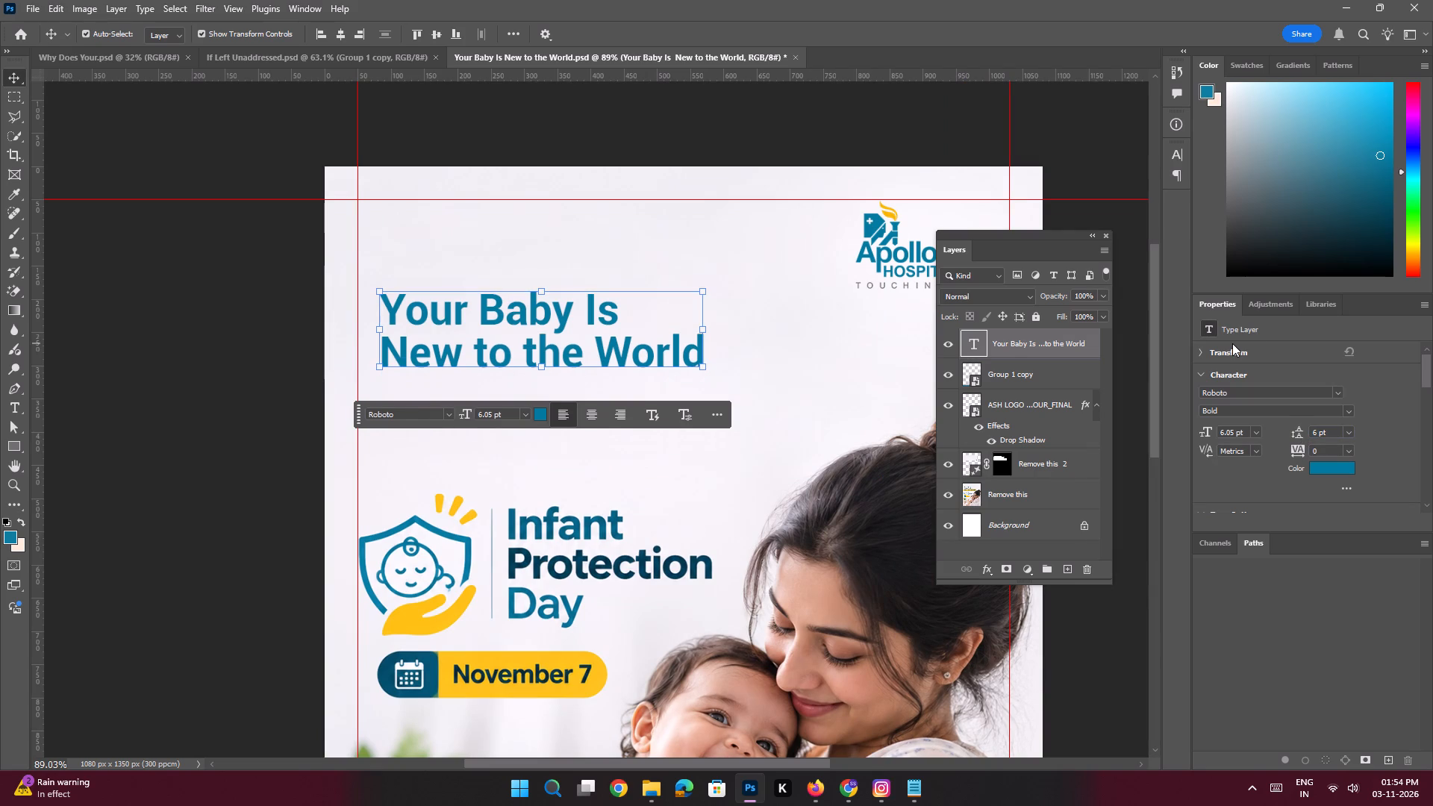
Enlarge the "Your Baby Is New to the World" heading proportionally to about 6.35 pt and compare it with the Remove this 2 layer.
{"action": "key", "text": "ctrl+t"}
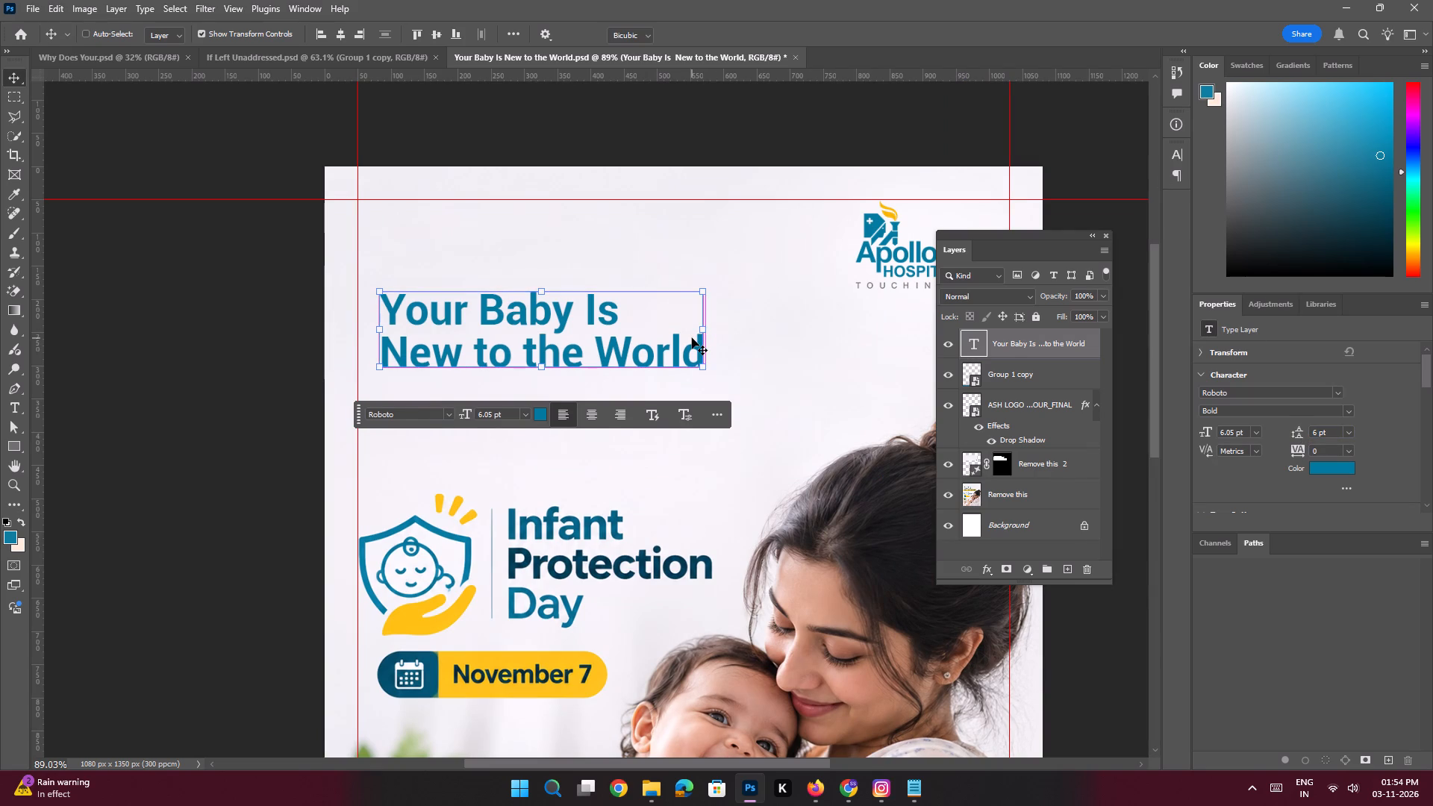
{"action": "left_click_drag", "start_coordinate": [705, 381], "coordinate": [719, 389], "text": "shift"}
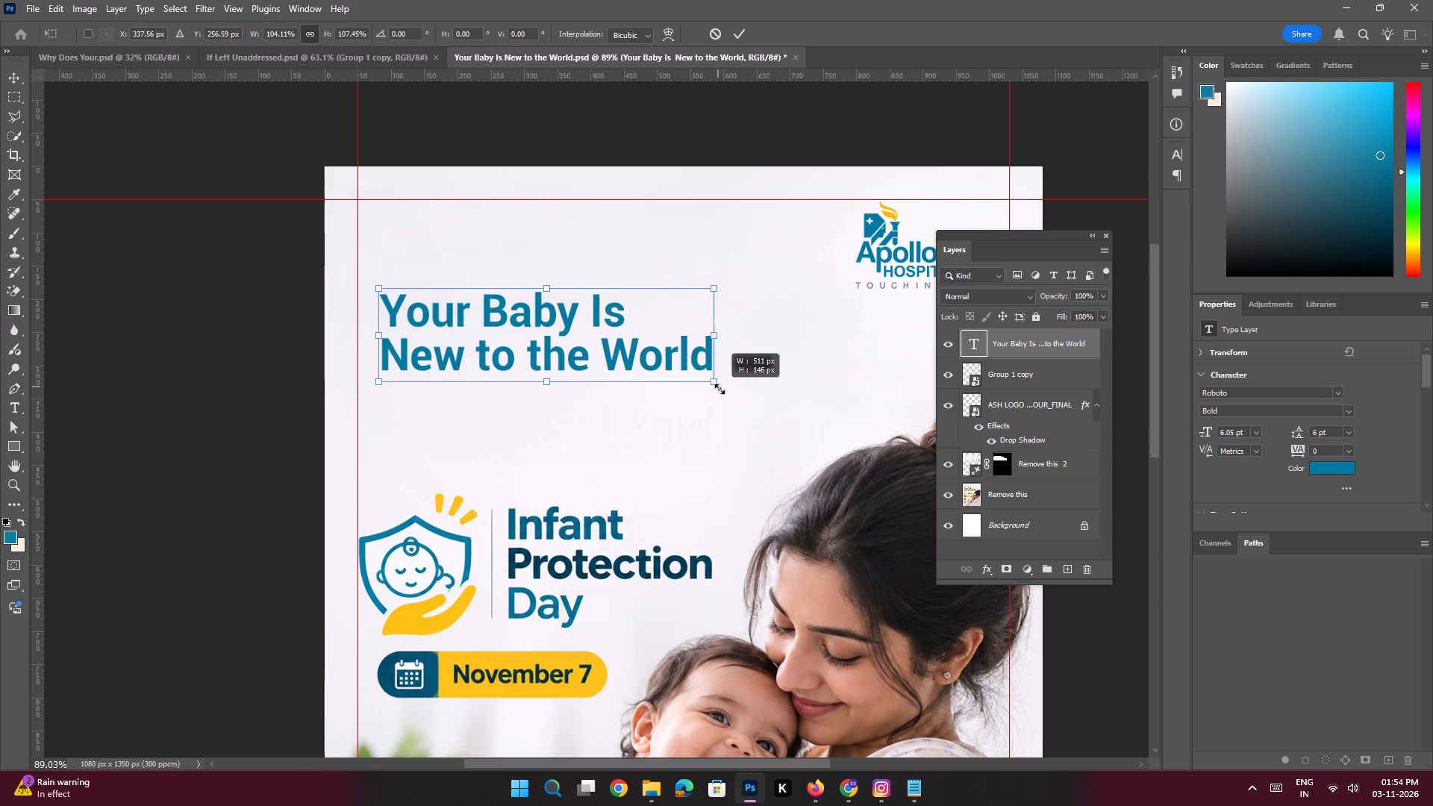
{"action": "left_click_drag", "start_coordinate": [719, 389], "coordinate": [722, 390], "text": "shift"}
{"action": "key", "text": "ctrl+z"}
{"action": "left_click_drag", "start_coordinate": [709, 378], "coordinate": [715, 380]}
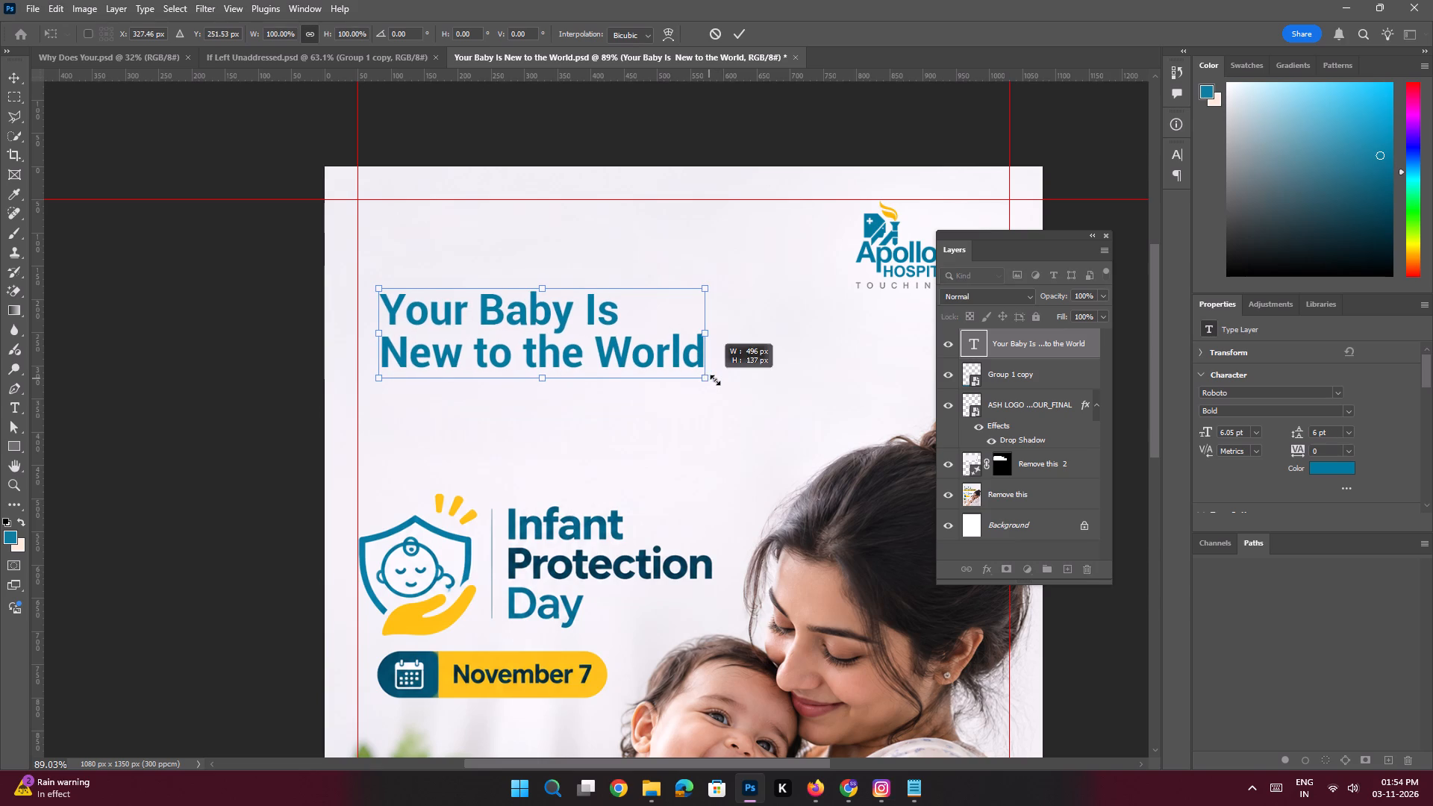
{"action": "left_click_drag", "start_coordinate": [715, 380], "coordinate": [725, 386]}
{"action": "key", "text": "Return"}
{"action": "key", "text": "Return"}
{"action": "key", "text": "Return"}
{"action": "key", "text": "Return"}
{"action": "key", "text": "Return"}
{"action": "key", "text": "Return"}
{"action": "key", "text": "Return"}
{"action": "key", "text": "Return"}
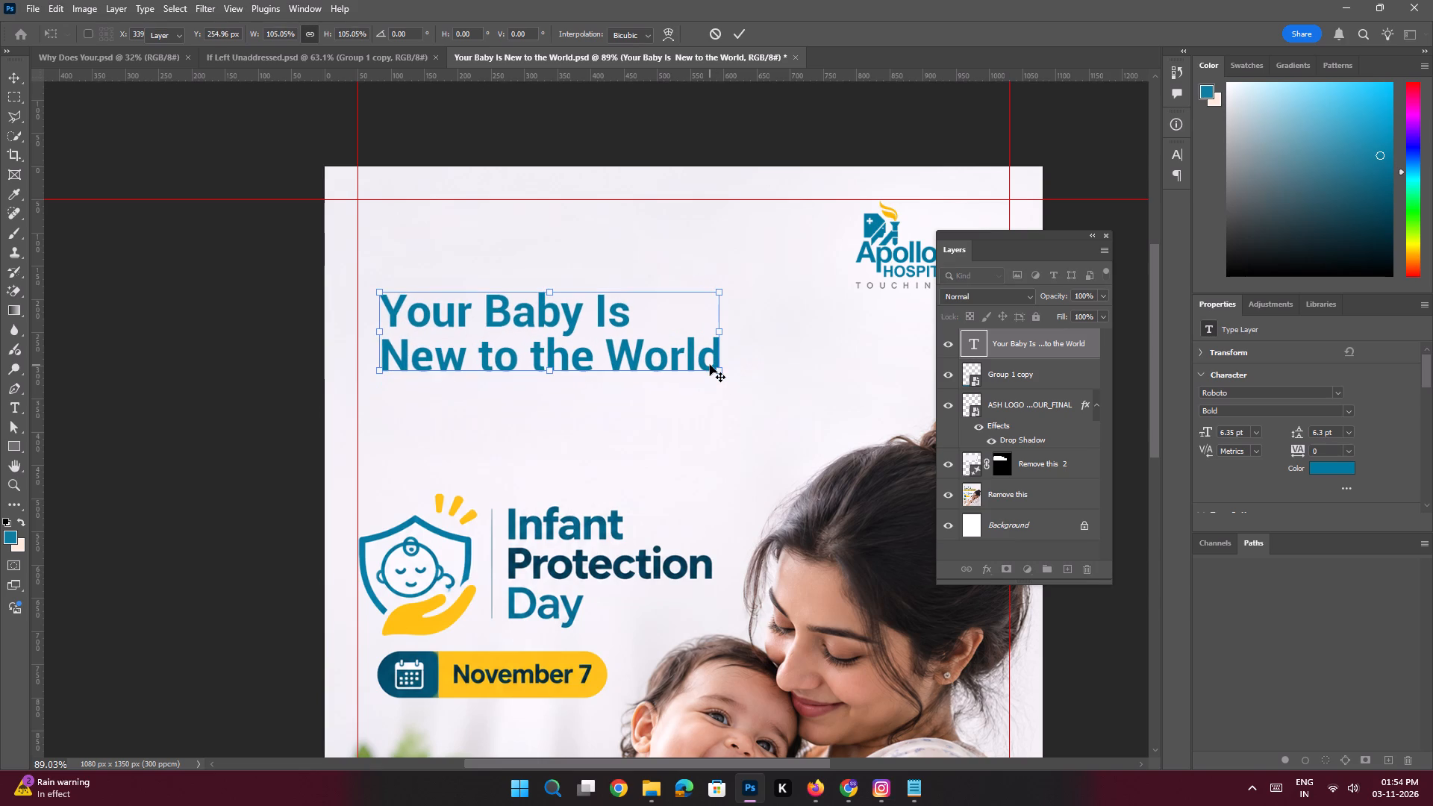
{"action": "left_click", "coordinate": [952, 466]}
{"action": "left_click", "coordinate": [952, 466]}
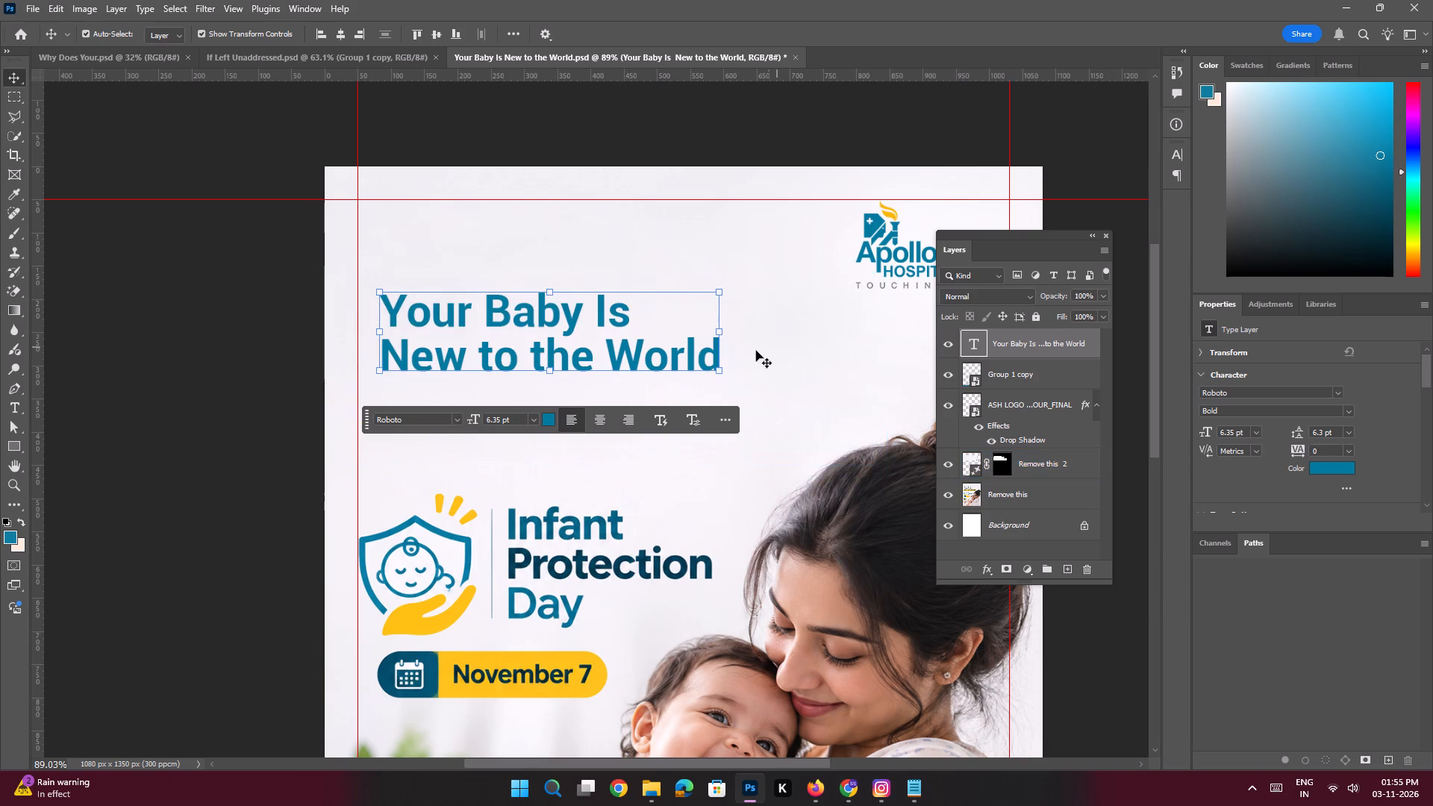
Scale the heading up again to about 6.55 pt and check its size against the Remove this 2 layer.
{"action": "key", "text": "ctrl+t"}
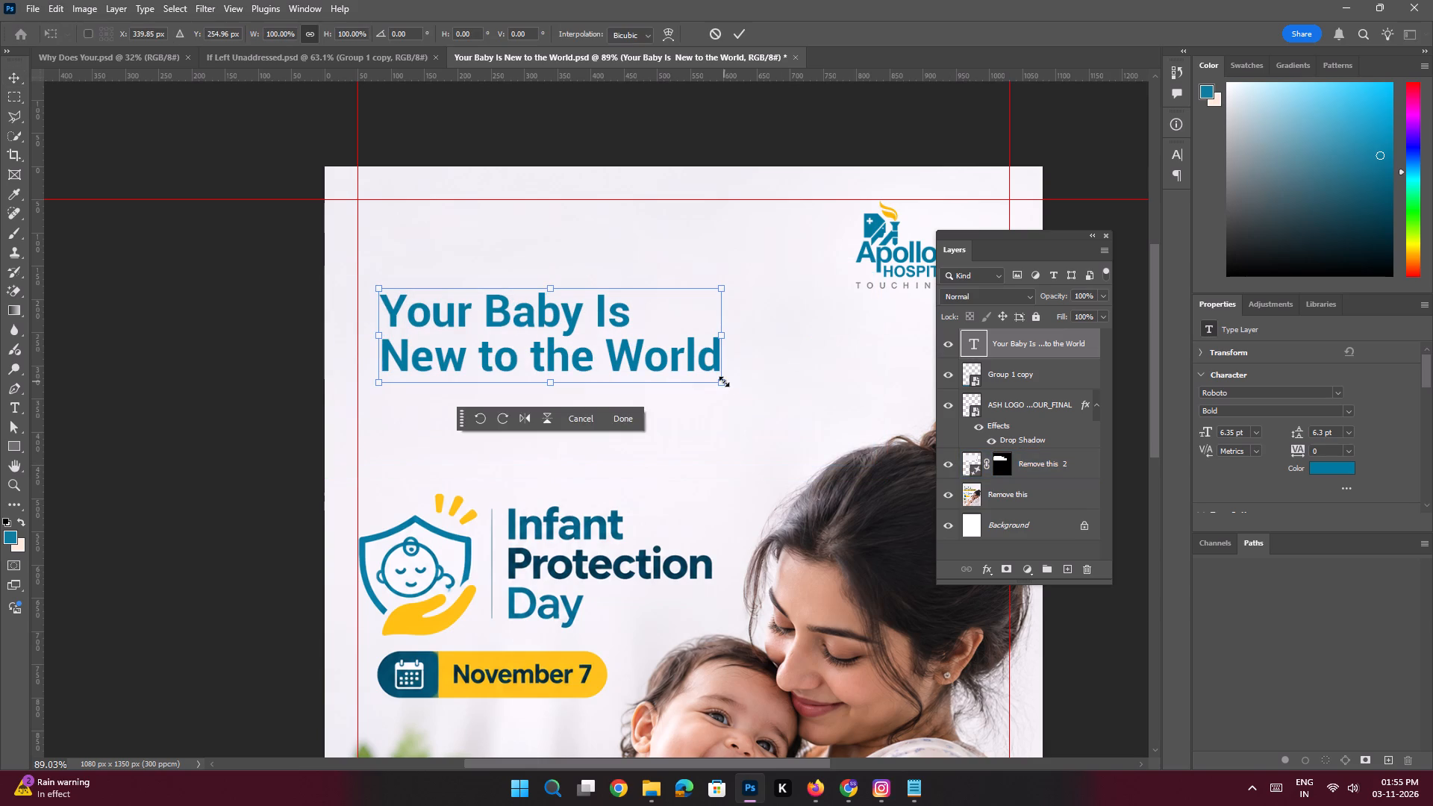
{"action": "left_click_drag", "start_coordinate": [724, 381], "coordinate": [733, 390]}
{"action": "key", "text": "Return"}
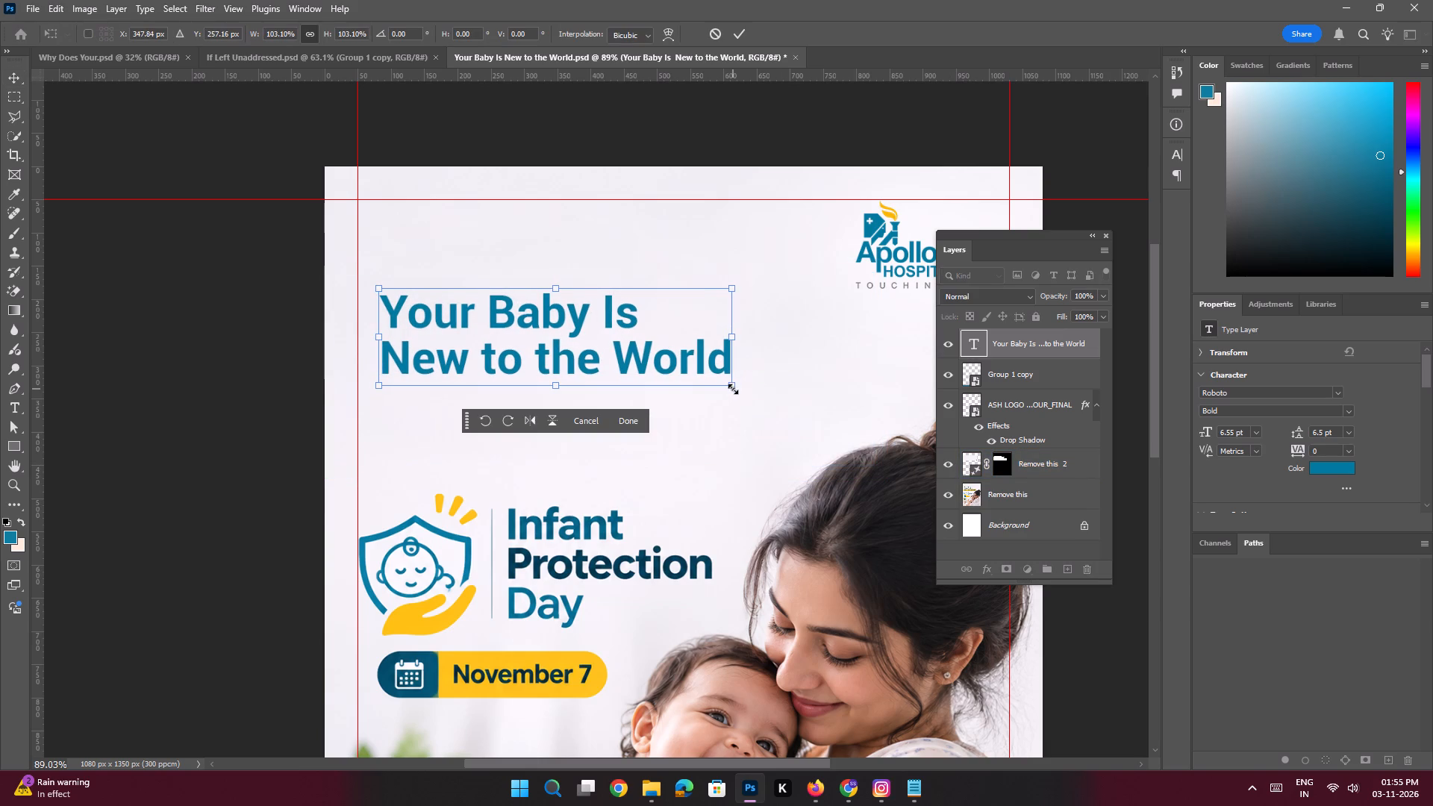
{"action": "key", "text": "space"}
{"action": "left_click_drag", "start_coordinate": [631, 319], "coordinate": [605, 313], "text": "ctrl"}
{"action": "left_click", "coordinate": [340, 329]}
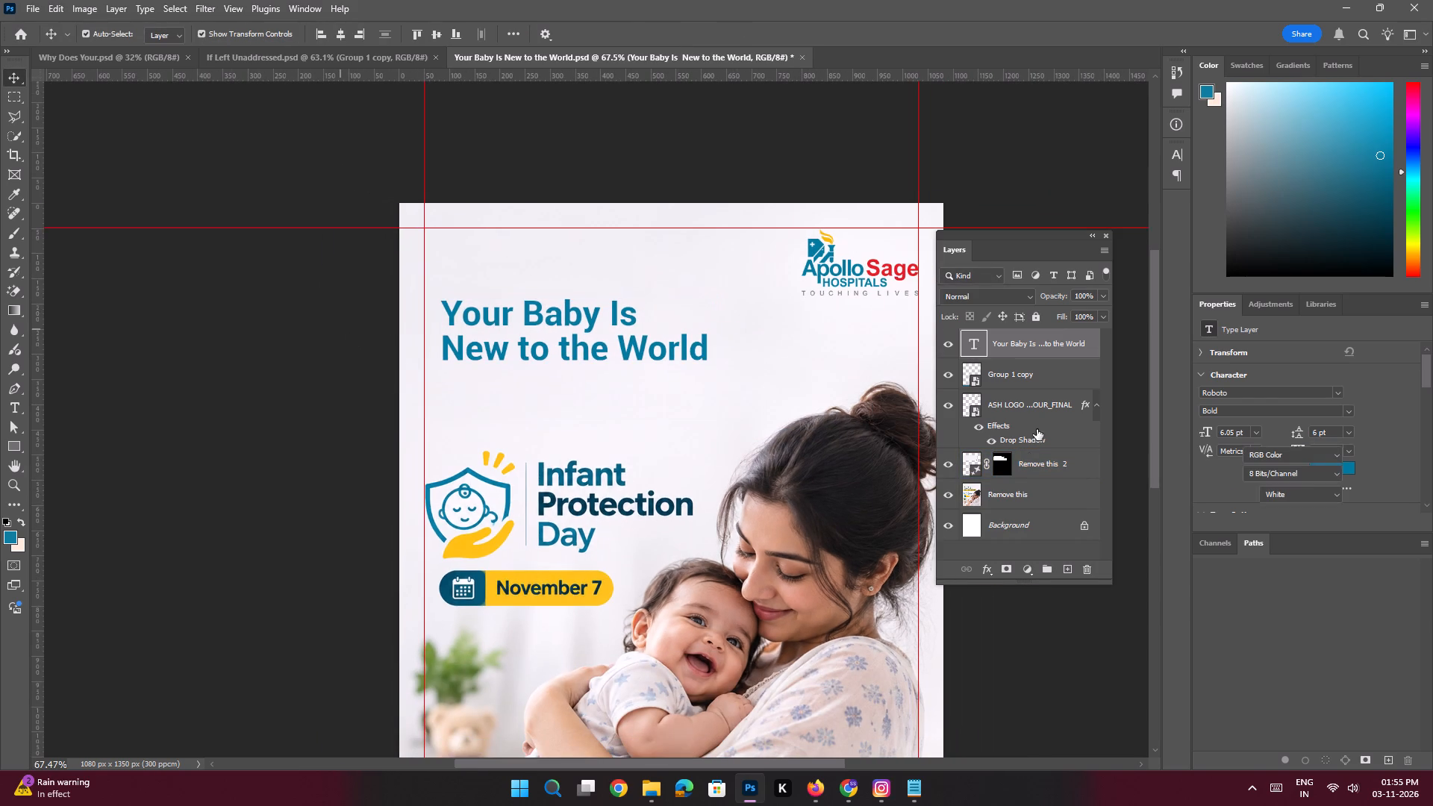
{"action": "left_click", "coordinate": [949, 460]}
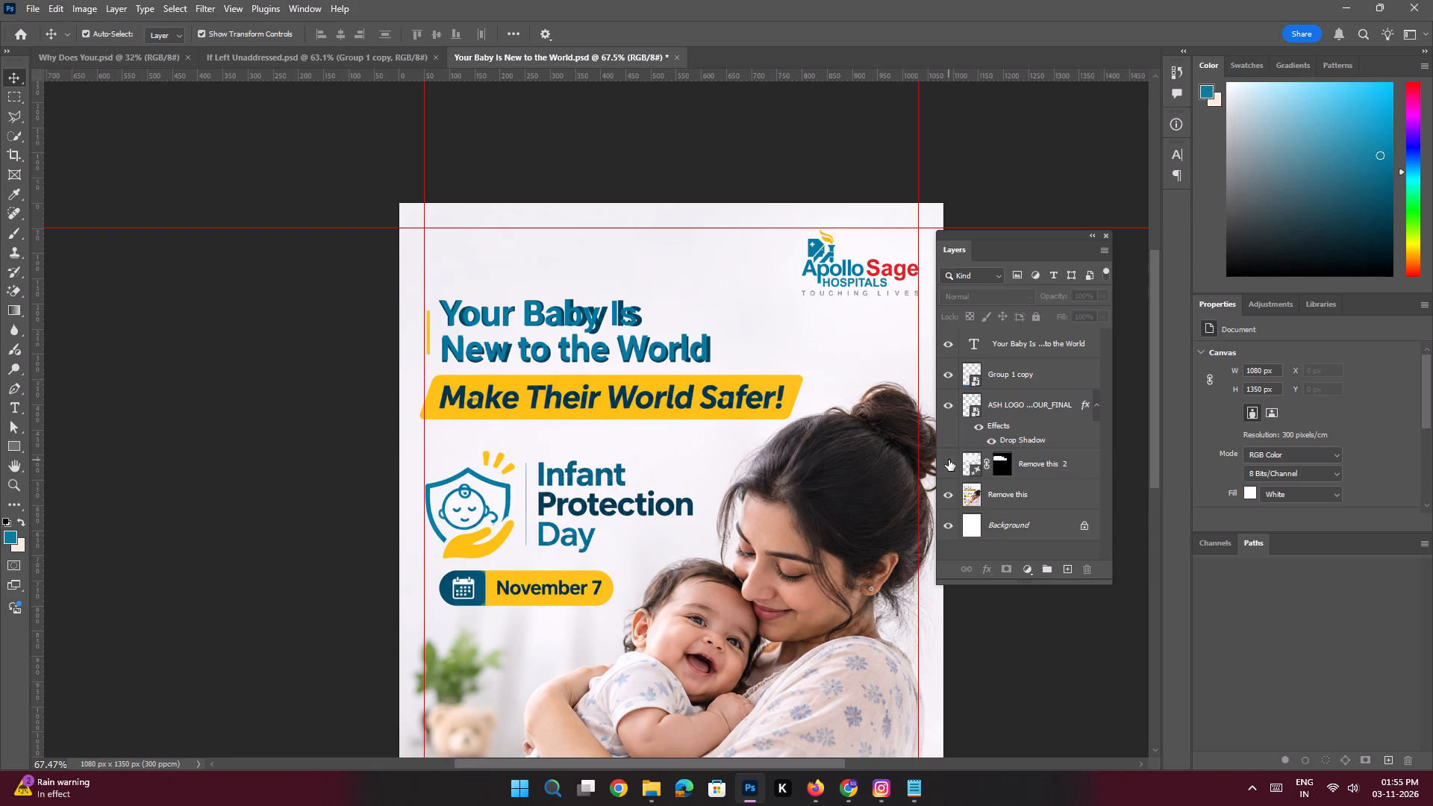
{"action": "left_click", "coordinate": [949, 460]}
Move the "Your Baby Is New to the World" heading slightly straight up on the slide.
{"action": "key", "text": "space"}
{"action": "left_click_drag", "start_coordinate": [564, 298], "coordinate": [580, 339], "text": "ctrl"}
{"action": "left_click", "coordinate": [581, 340]}
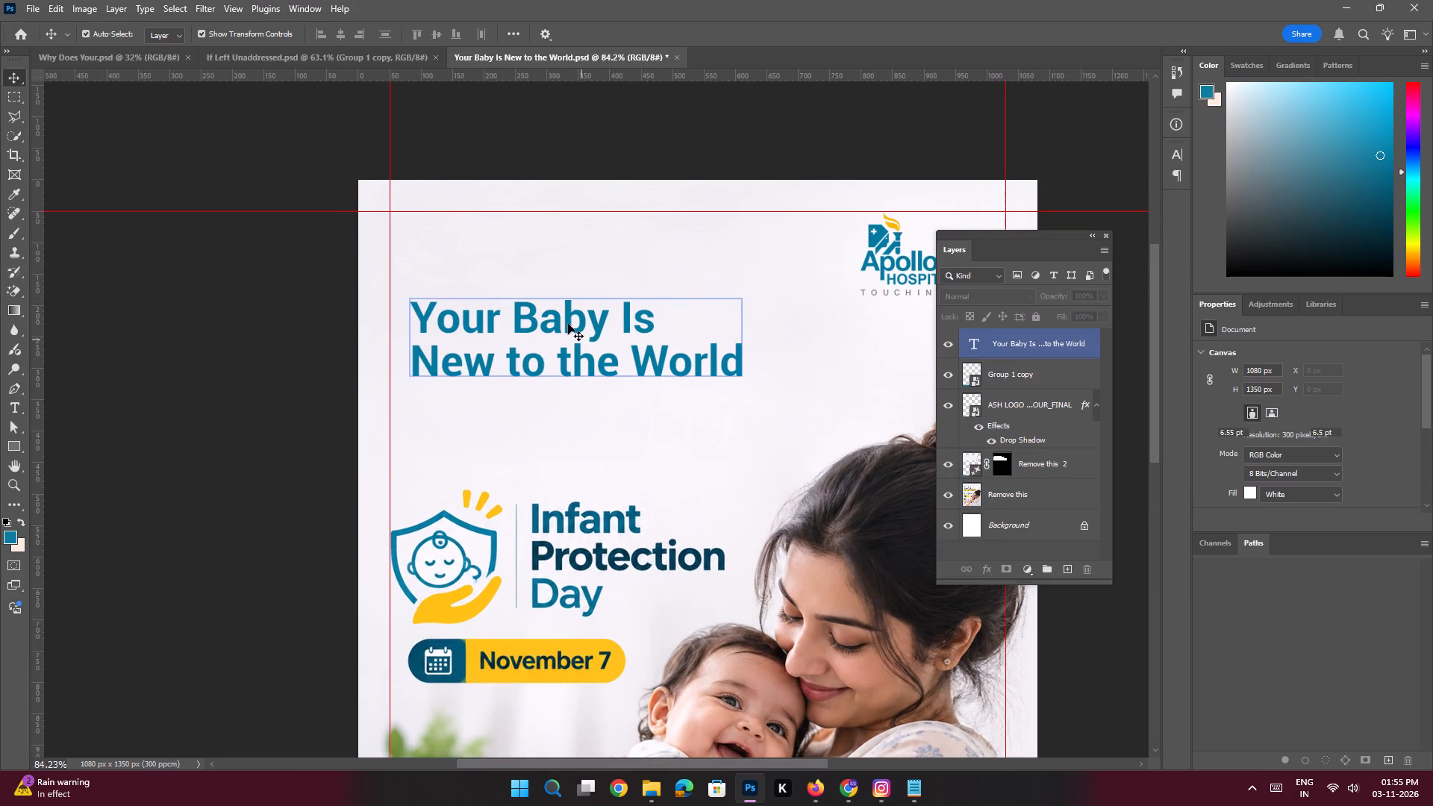
{"action": "left_click_drag", "start_coordinate": [568, 324], "coordinate": [567, 318], "text": "shift"}
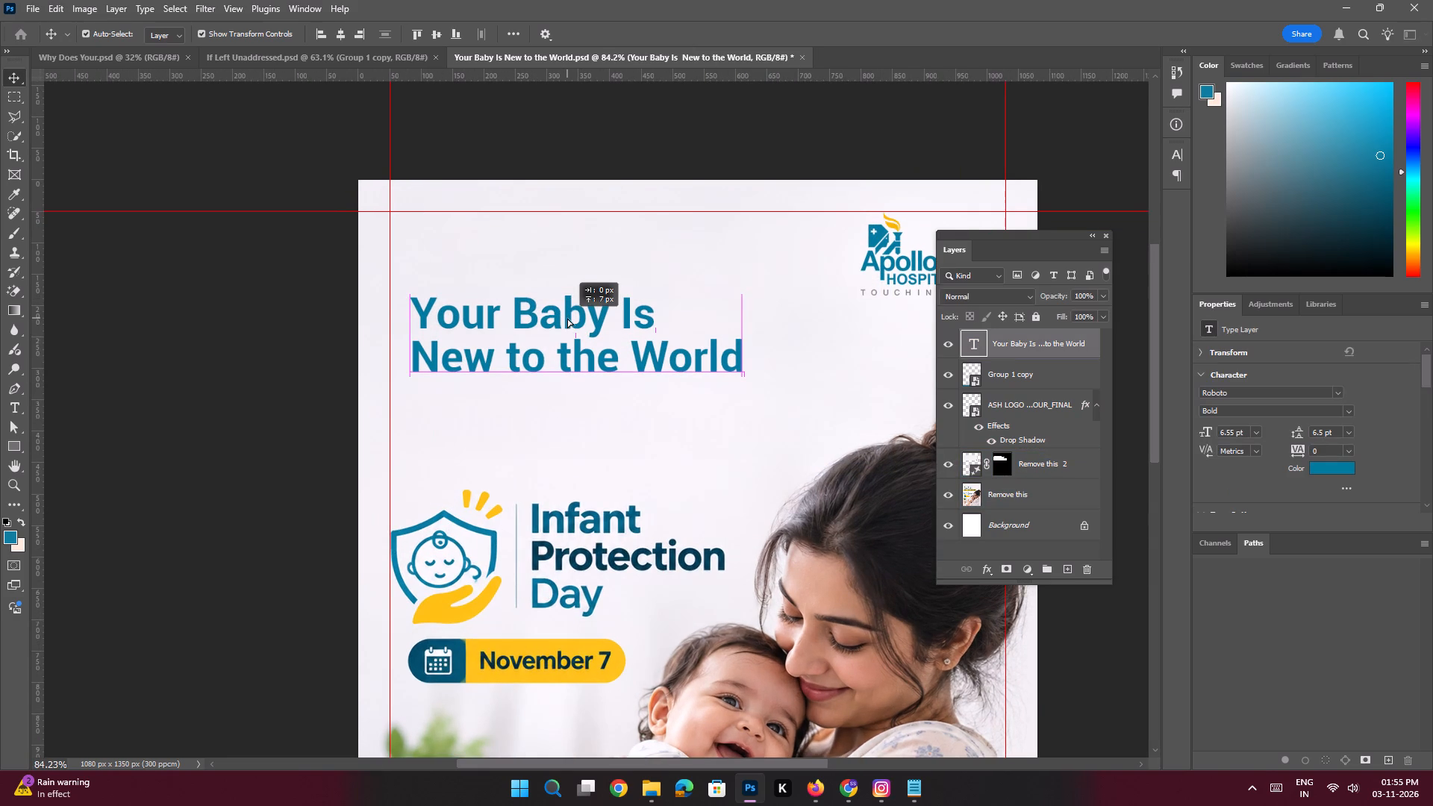
{"action": "left_click_drag", "start_coordinate": [567, 318], "coordinate": [567, 311], "text": "shift"}
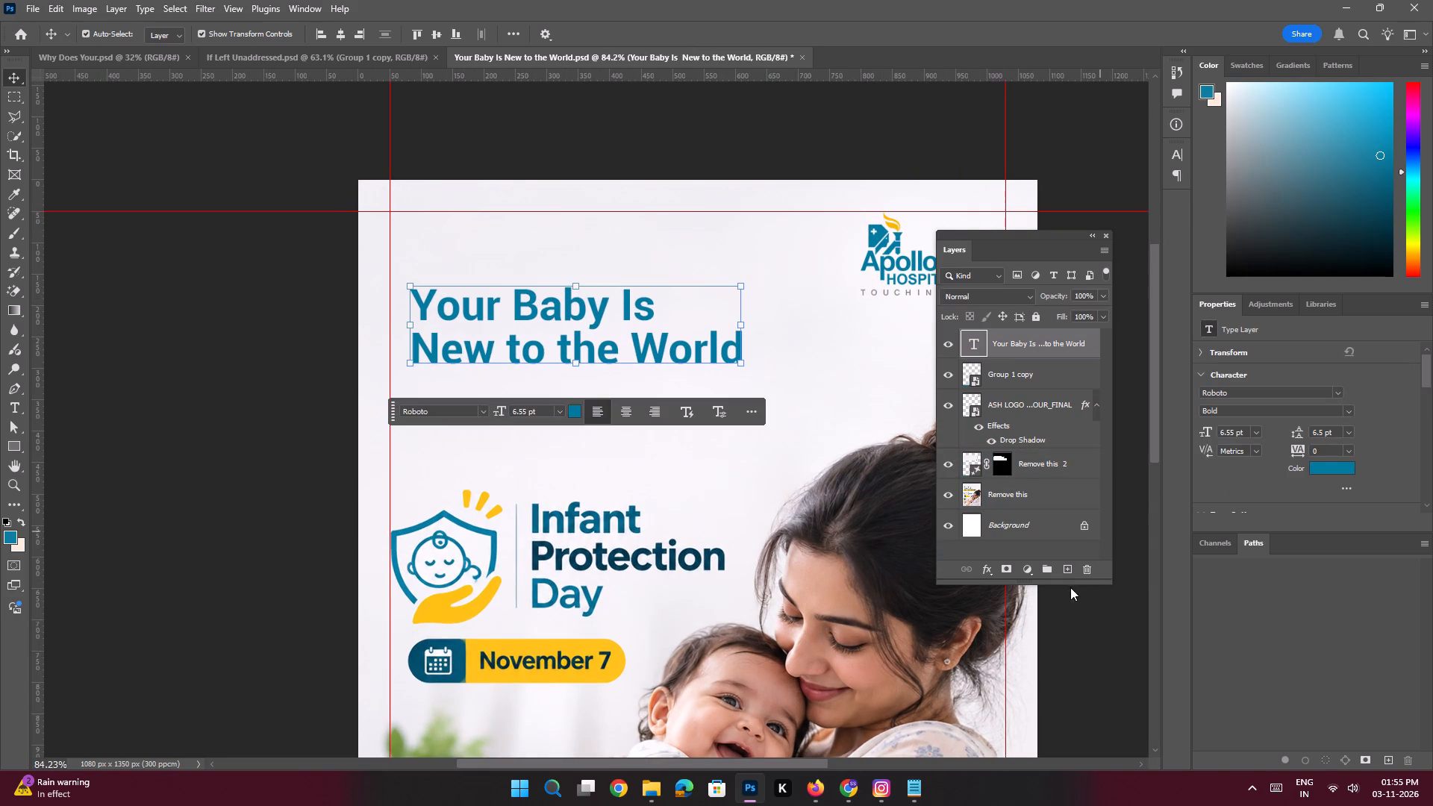
Add a new layer above the heading and sample the red of the logo's word Sage as the rectangle fill colour.
{"action": "left_click", "coordinate": [1068, 574]}
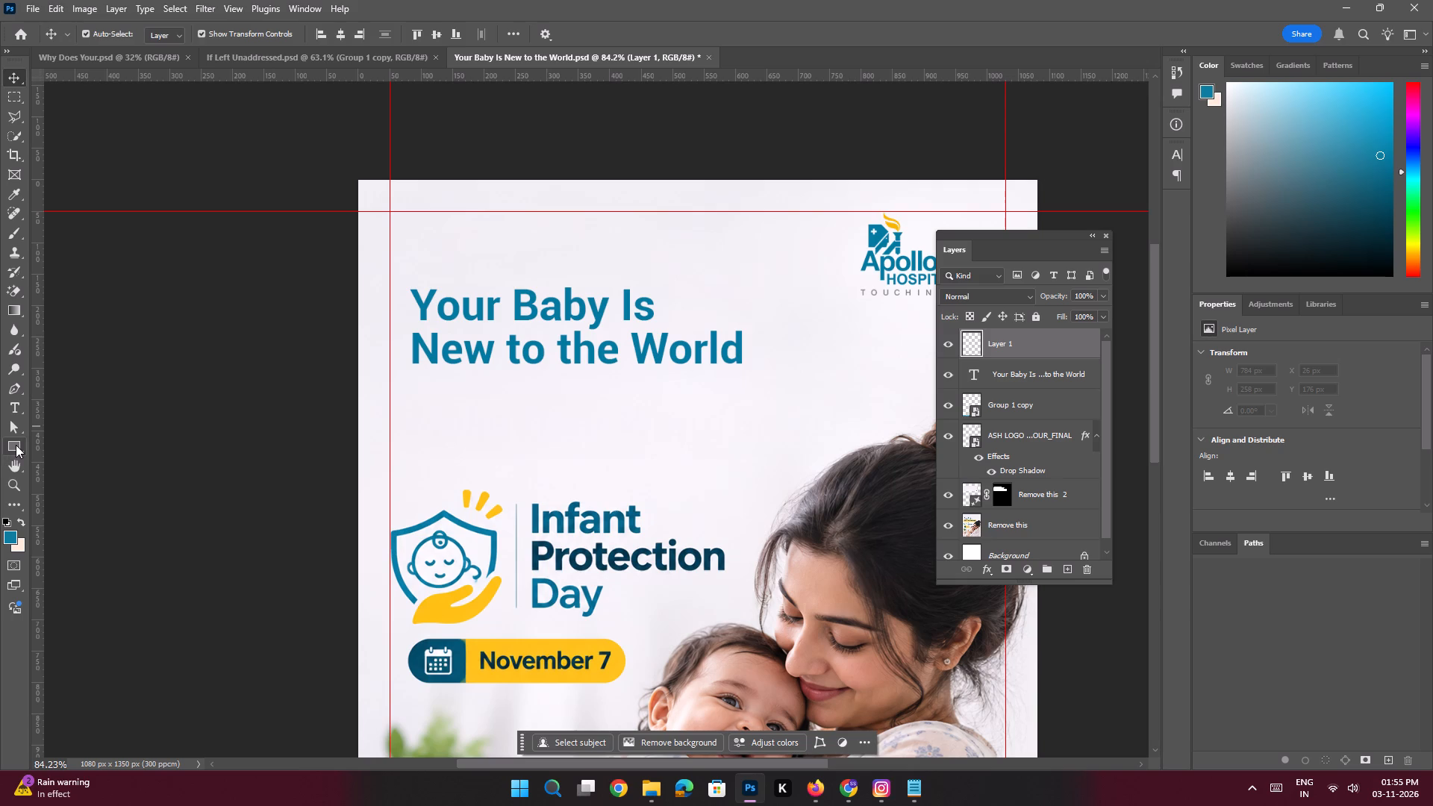
{"action": "left_click", "coordinate": [16, 445]}
{"action": "key", "text": "space"}
{"action": "left_click_drag", "start_coordinate": [399, 299], "coordinate": [422, 349], "text": "ctrl"}
{"action": "left_click_drag", "start_coordinate": [523, 332], "coordinate": [122, 354]}
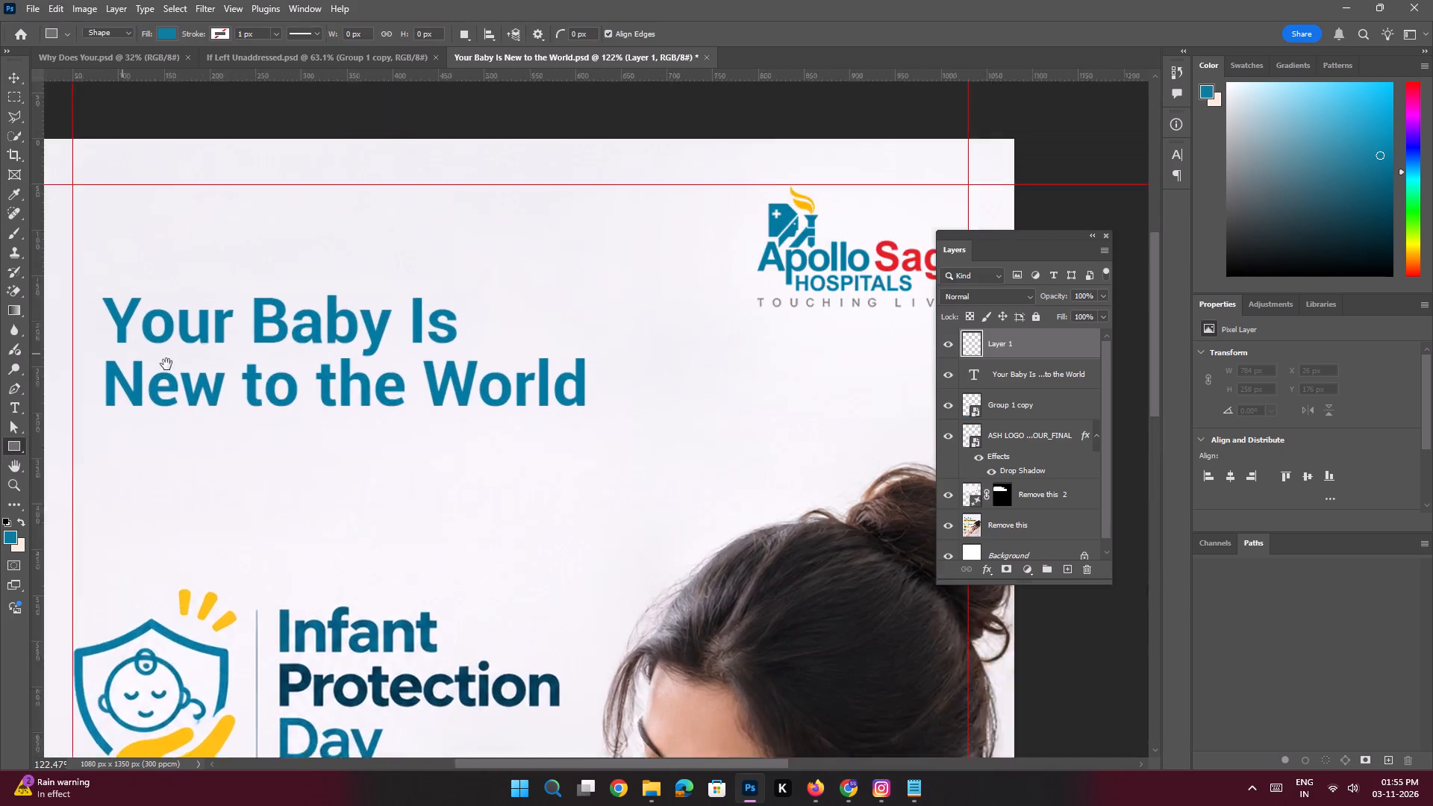
{"action": "left_click", "coordinate": [292, 354]}
{"action": "left_click_drag", "start_coordinate": [231, 302], "coordinate": [340, 447], "text": "ctrl"}
{"action": "left_click", "coordinate": [275, 304], "text": "alt"}
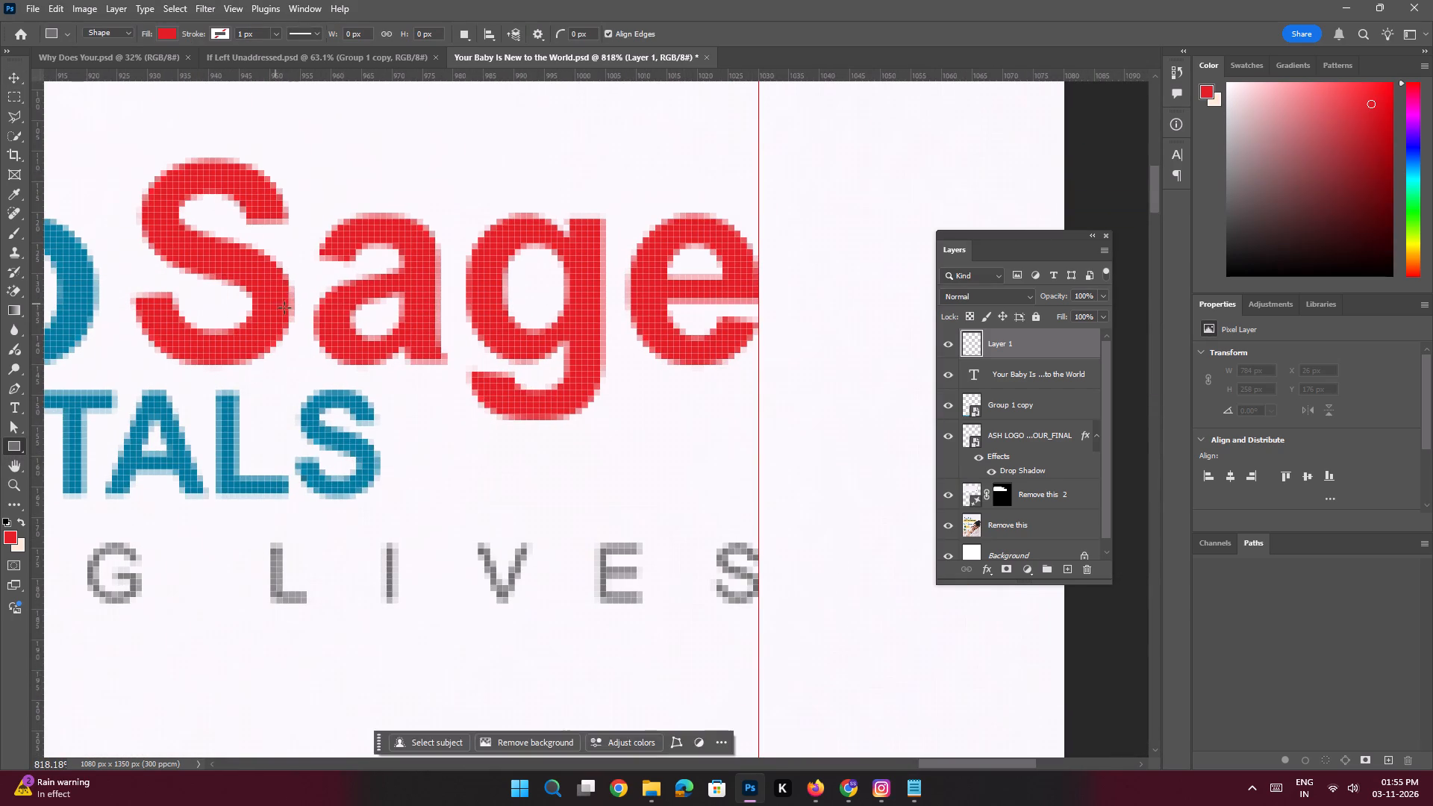
Draw a narrow vertical red rectangle about 5 x 138 px just left of the two-line heading.
{"action": "key", "text": "ctrl+space"}
{"action": "key", "text": "ctrl+space"}
{"action": "key", "text": "ctrl+space"}
{"action": "key", "text": "ctrl+space"}
{"action": "key", "text": "ctrl+space"}
{"action": "key", "text": "ctrl+space"}
{"action": "key", "text": "ctrl+space"}
{"action": "key", "text": "ctrl+space"}
{"action": "key", "text": "ctrl+space"}
{"action": "key", "text": "ctrl+space"}
{"action": "key", "text": "ctrl+space"}
{"action": "key", "text": "ctrl+space"}
{"action": "key", "text": "ctrl+space"}
{"action": "key", "text": "ctrl+space"}
{"action": "key", "text": "ctrl+space"}
{"action": "key", "text": "ctrl+space"}
{"action": "key", "text": "ctrl+space"}
{"action": "key", "text": "ctrl+space"}
{"action": "key", "text": "ctrl+space"}
{"action": "key", "text": "ctrl+space"}
{"action": "left_click_drag", "start_coordinate": [411, 358], "coordinate": [325, 337], "text": "ctrl"}
{"action": "left_click_drag", "start_coordinate": [324, 353], "coordinate": [475, 341]}
{"action": "left_click_drag", "start_coordinate": [316, 366], "coordinate": [505, 354]}
{"action": "left_click", "coordinate": [458, 371]}
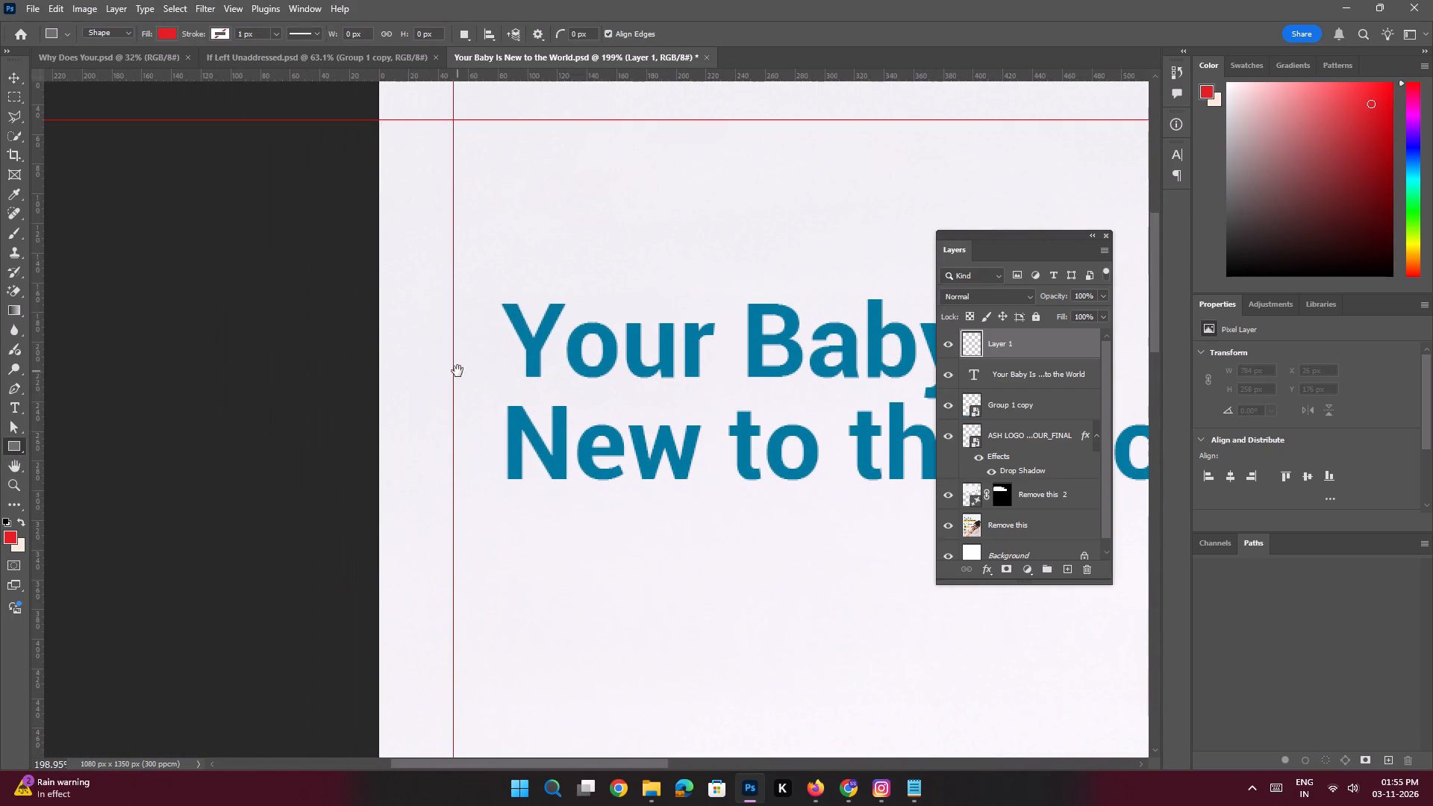
{"action": "left_click_drag", "start_coordinate": [475, 290], "coordinate": [483, 487]}
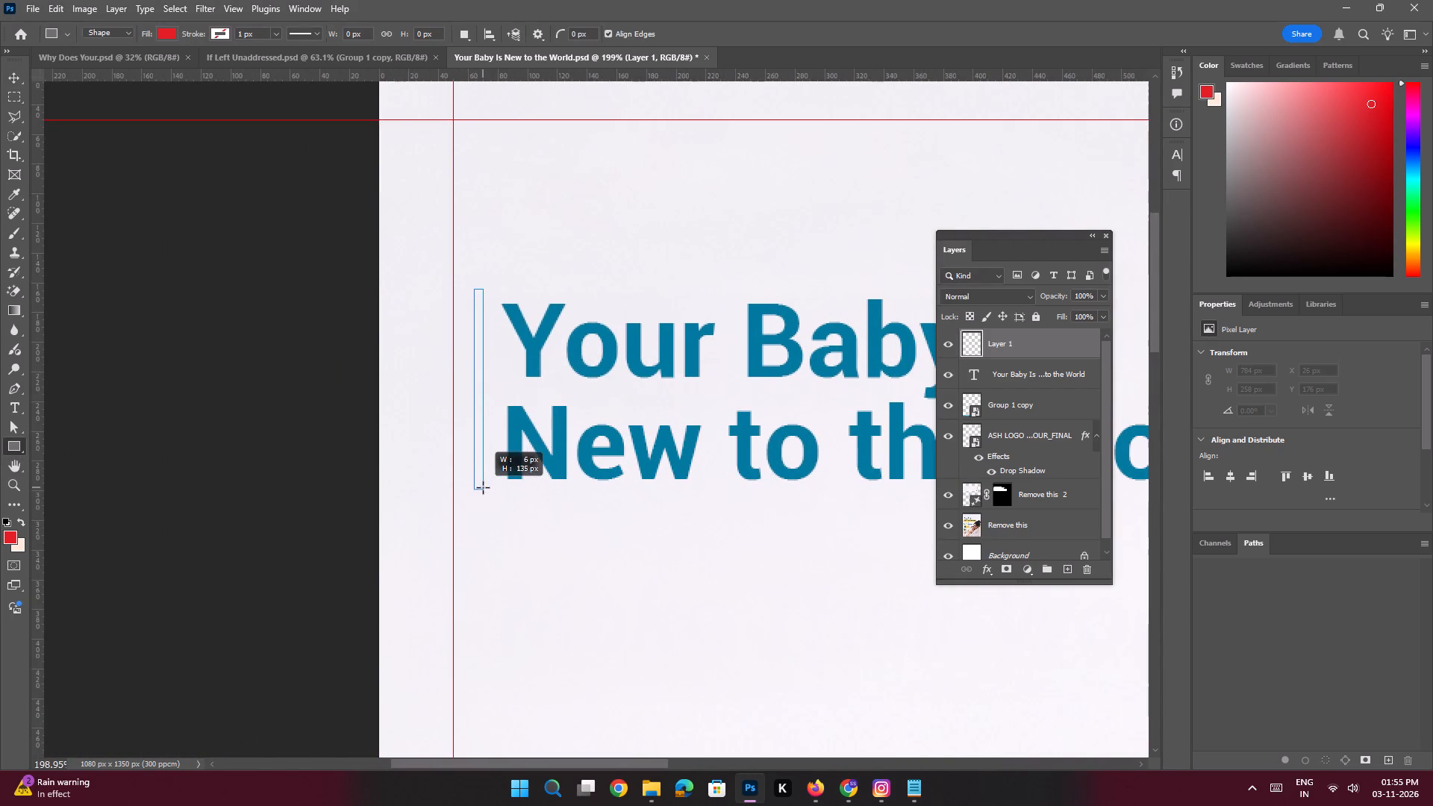
{"action": "left_click_drag", "start_coordinate": [483, 487], "coordinate": [481, 493]}
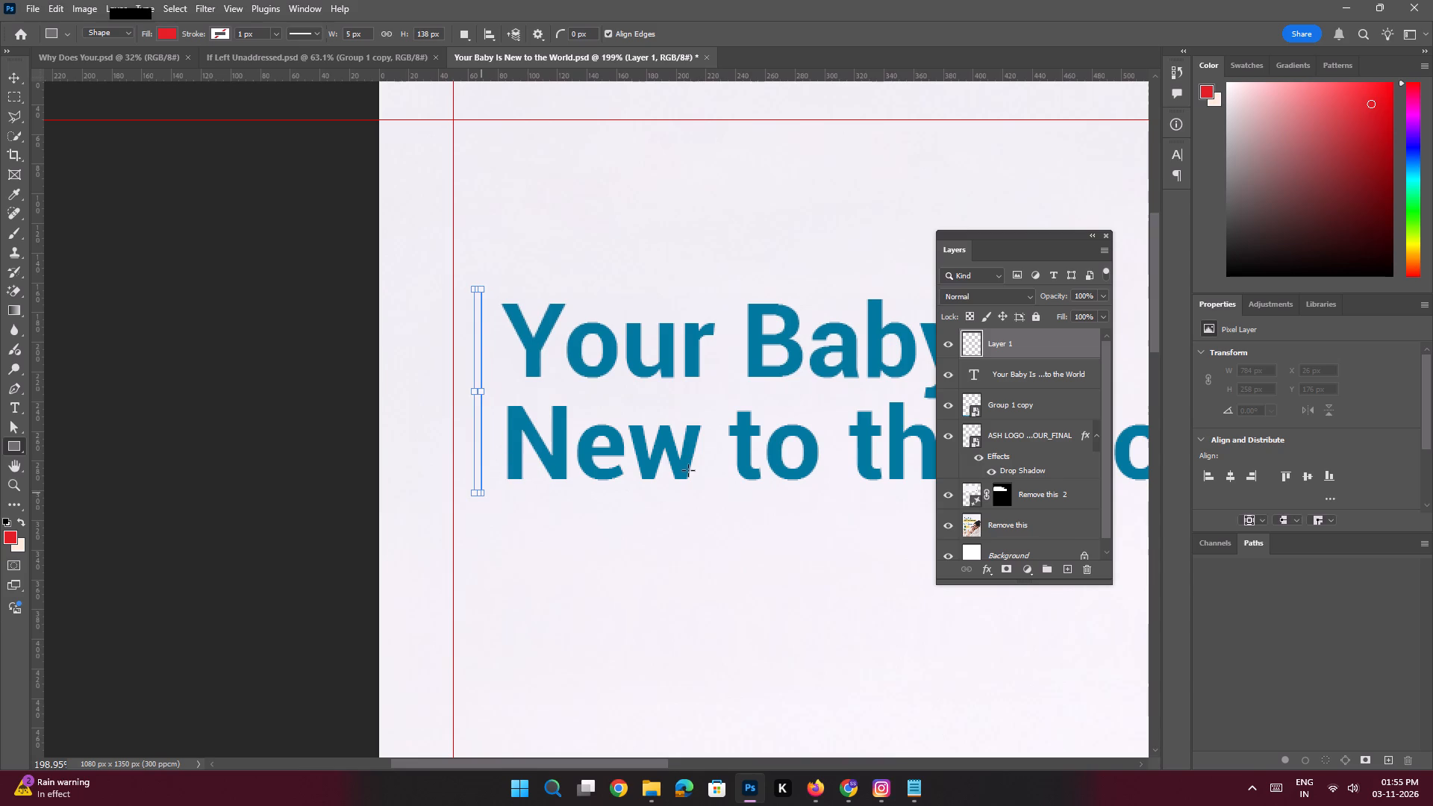
Round all corners of the red vertical bar to a 2.5 px radius and deselect it.
{"action": "scroll", "coordinate": [1302, 451], "scroll_direction": "down", "scroll_amount": 10}
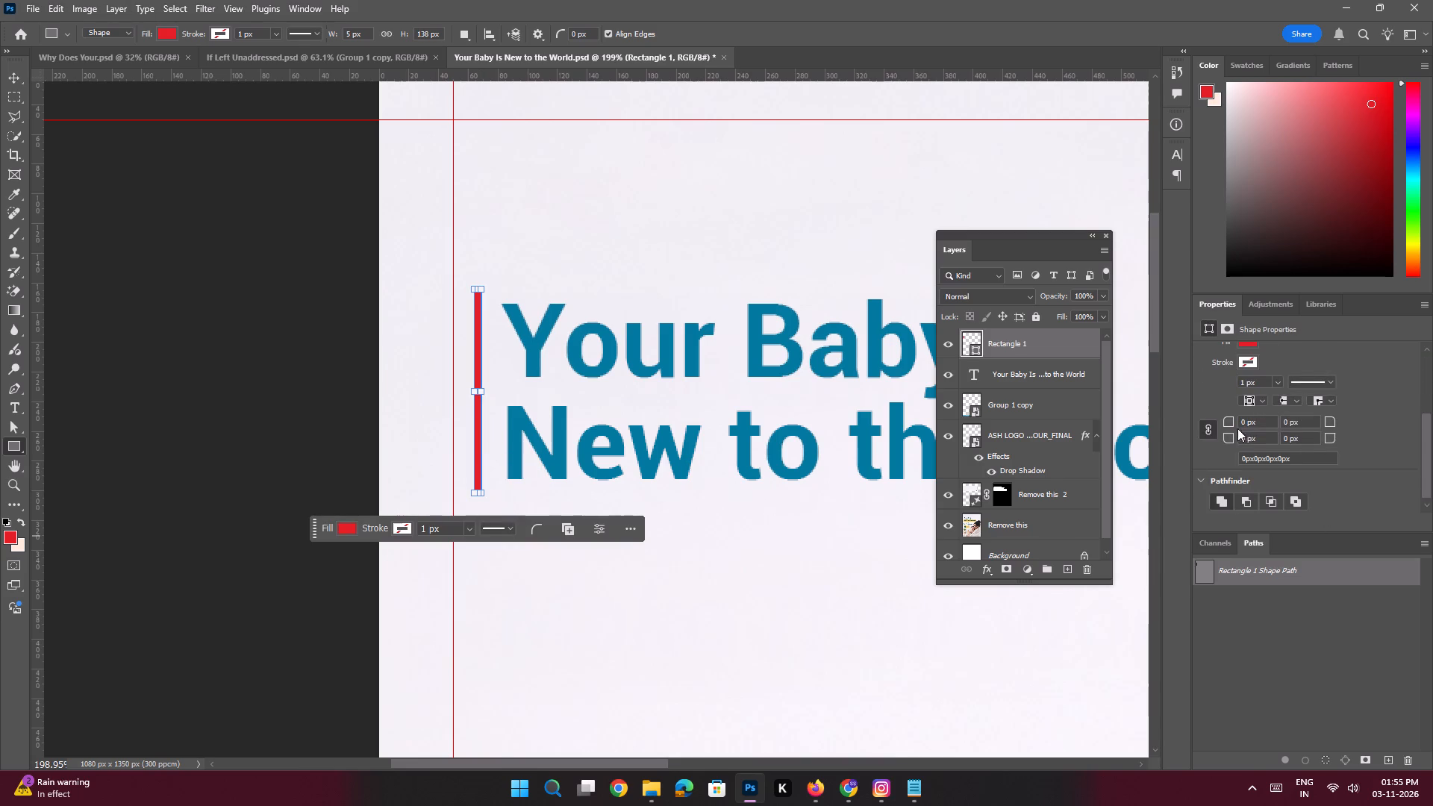
{"action": "left_click_drag", "start_coordinate": [1231, 422], "coordinate": [1432, 410]}
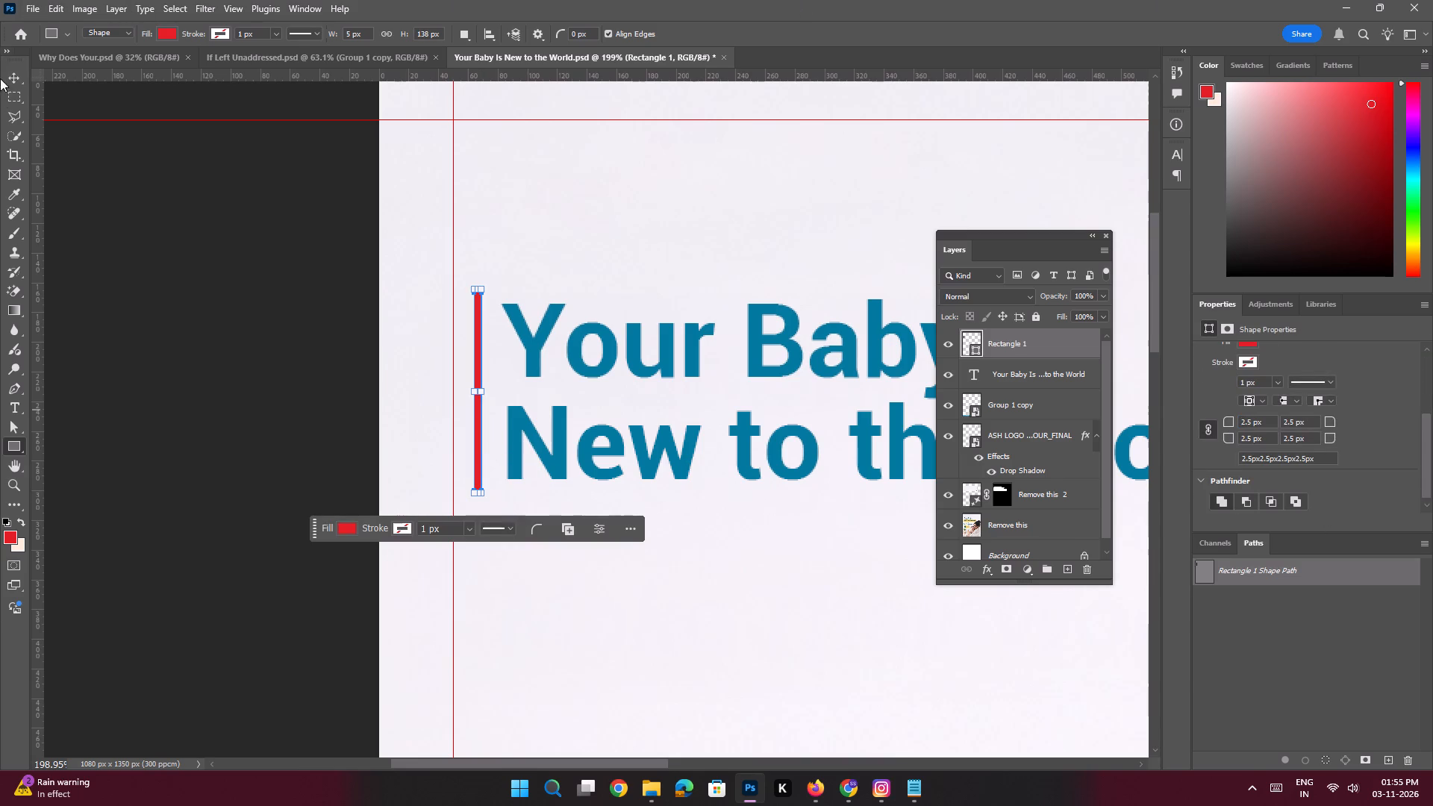
{"action": "left_click", "coordinate": [16, 75]}
{"action": "left_click", "coordinate": [125, 275]}
Switch to Notepad, copy the Slide 1 line "Make Their World Safer!", and return to Photoshop.
{"action": "key", "text": "ctrl+space"}
{"action": "key", "text": "ctrl+space"}
{"action": "key", "text": "ctrl+space"}
{"action": "key", "text": "ctrl+space"}
{"action": "key", "text": "ctrl+space"}
{"action": "left_click_drag", "start_coordinate": [497, 390], "coordinate": [423, 368], "text": "ctrl"}
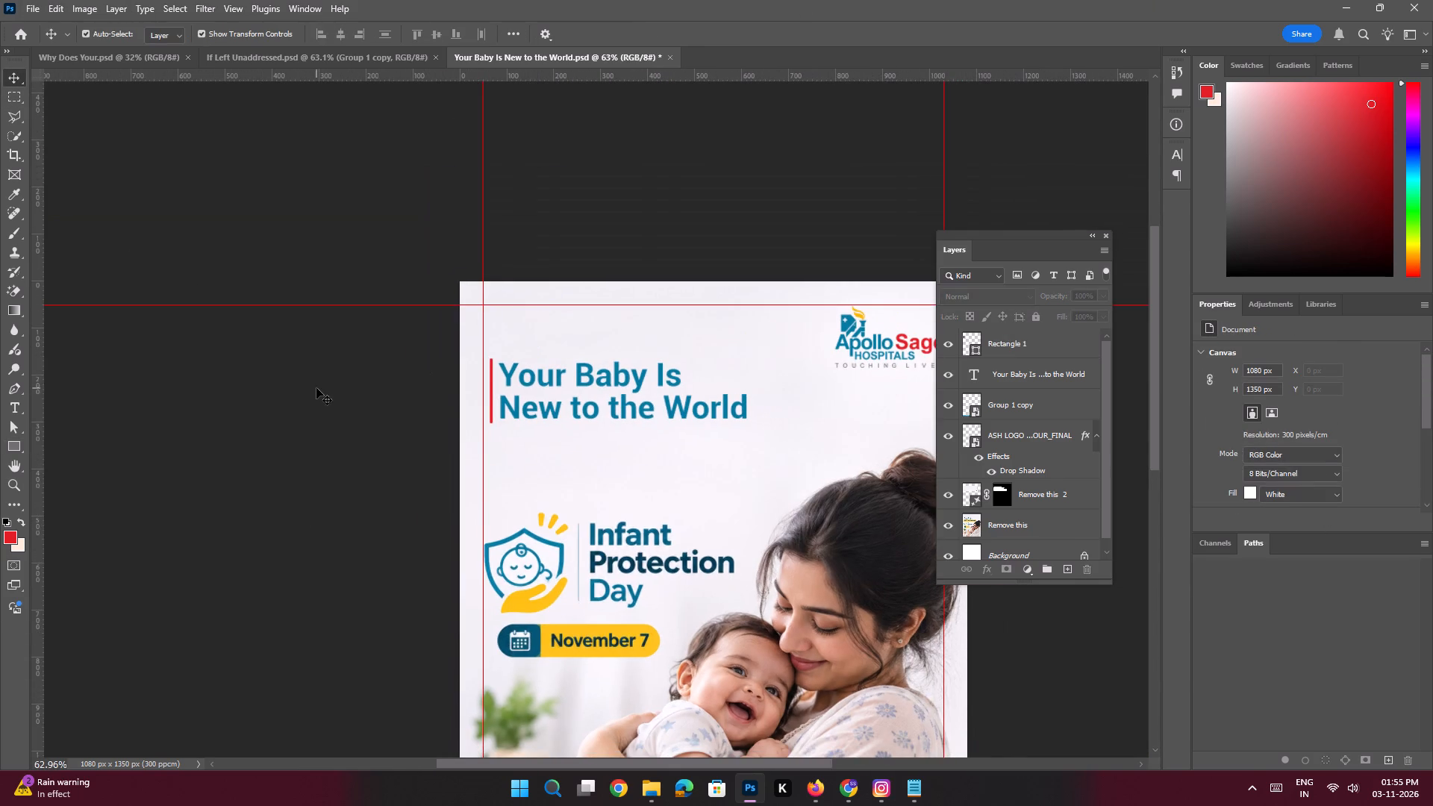
{"action": "left_click", "coordinate": [316, 388]}
{"action": "key", "text": "space"}
{"action": "left_click_drag", "start_coordinate": [538, 380], "coordinate": [549, 419], "text": "ctrl"}
{"action": "key", "text": "alt+Tab"}
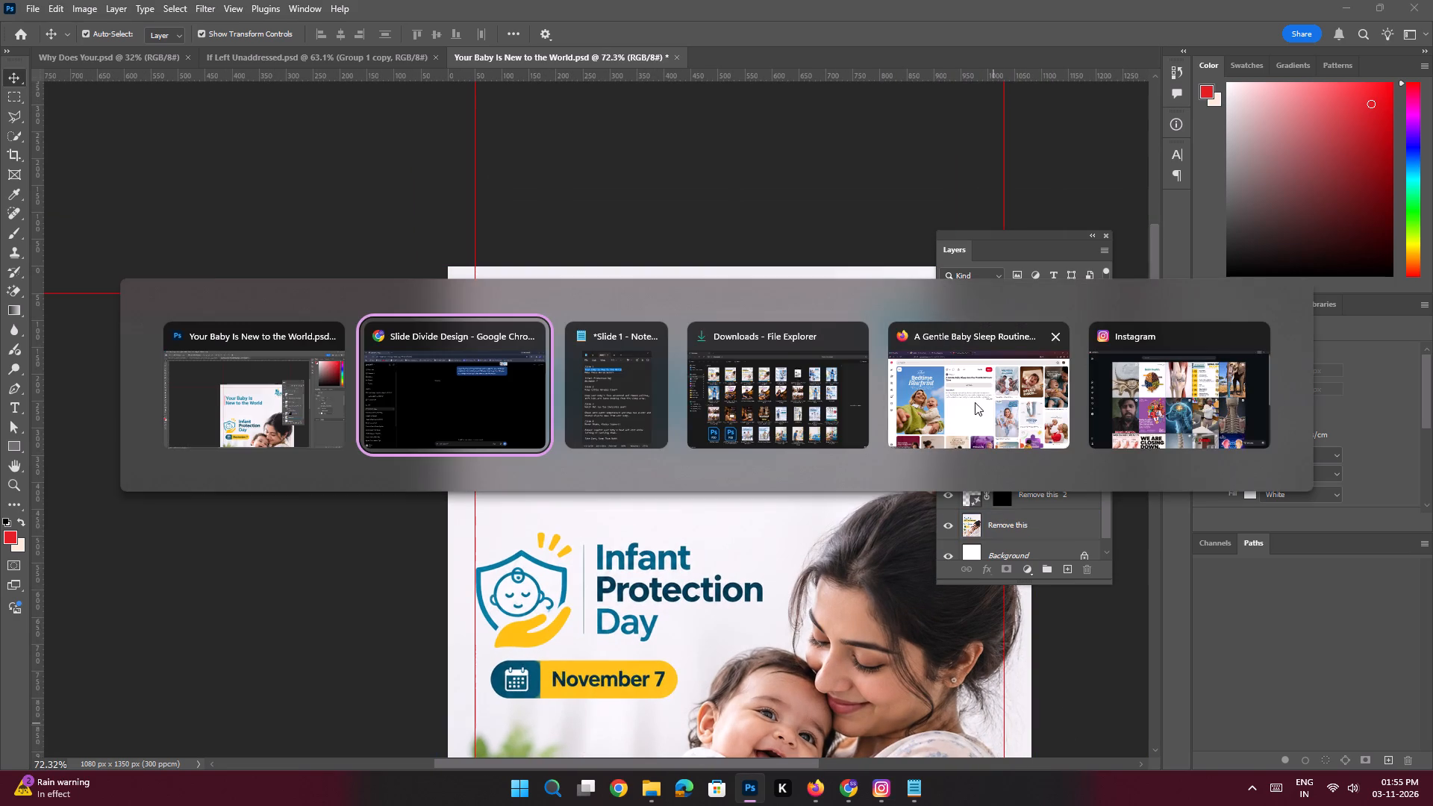
{"action": "left_click", "coordinate": [297, 404], "text": "alt"}
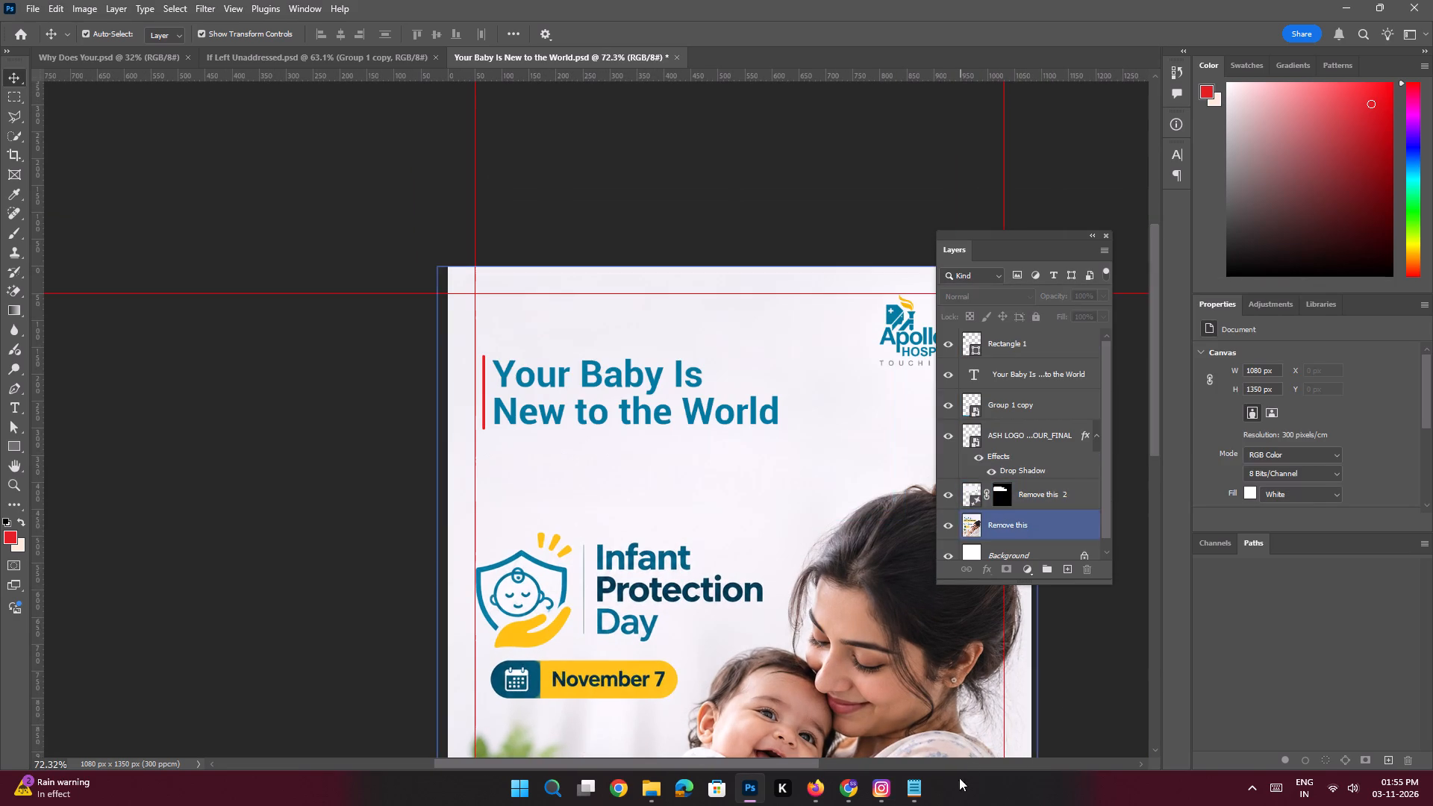
{"action": "left_click", "coordinate": [911, 786]}
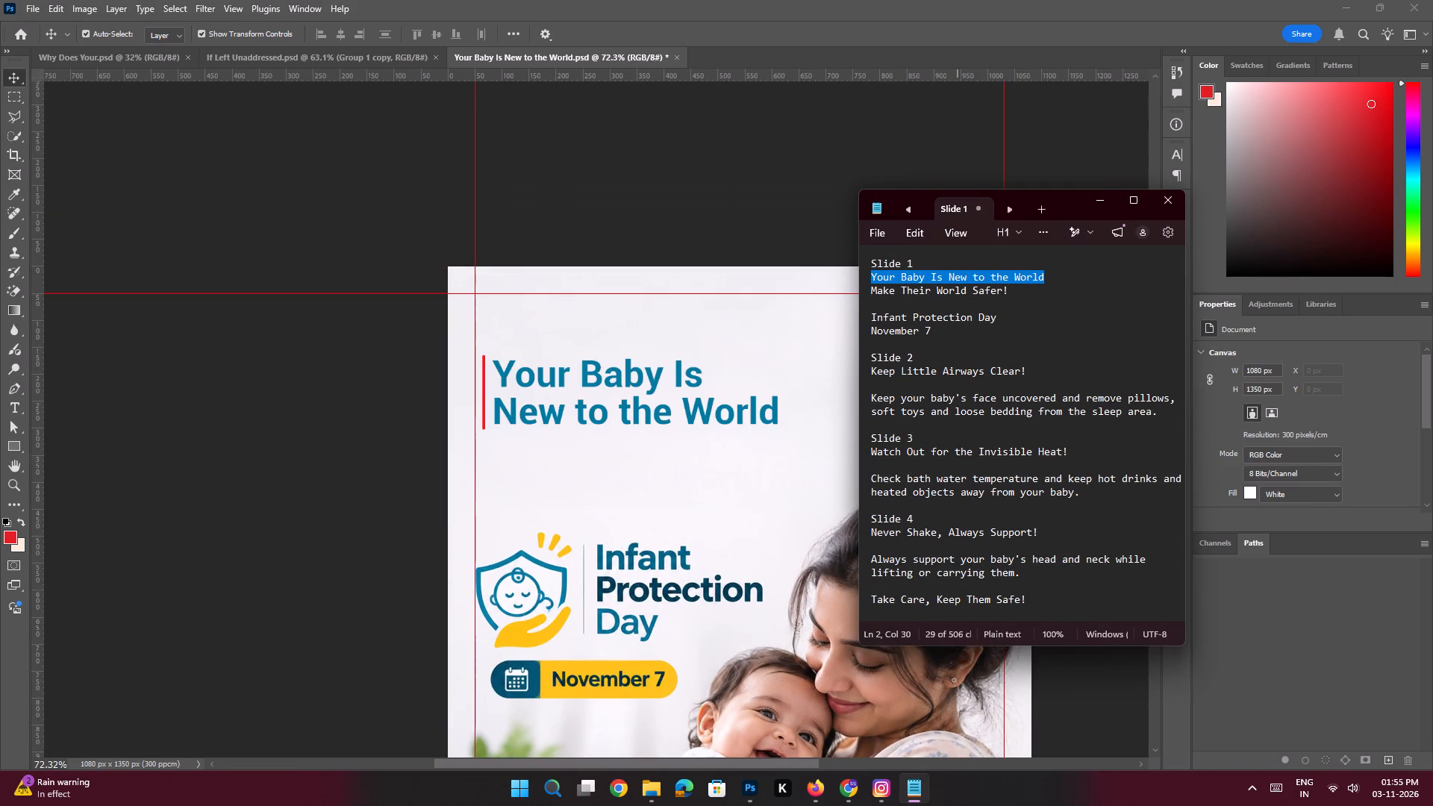
{"action": "left_click_drag", "start_coordinate": [1011, 290], "coordinate": [802, 290]}
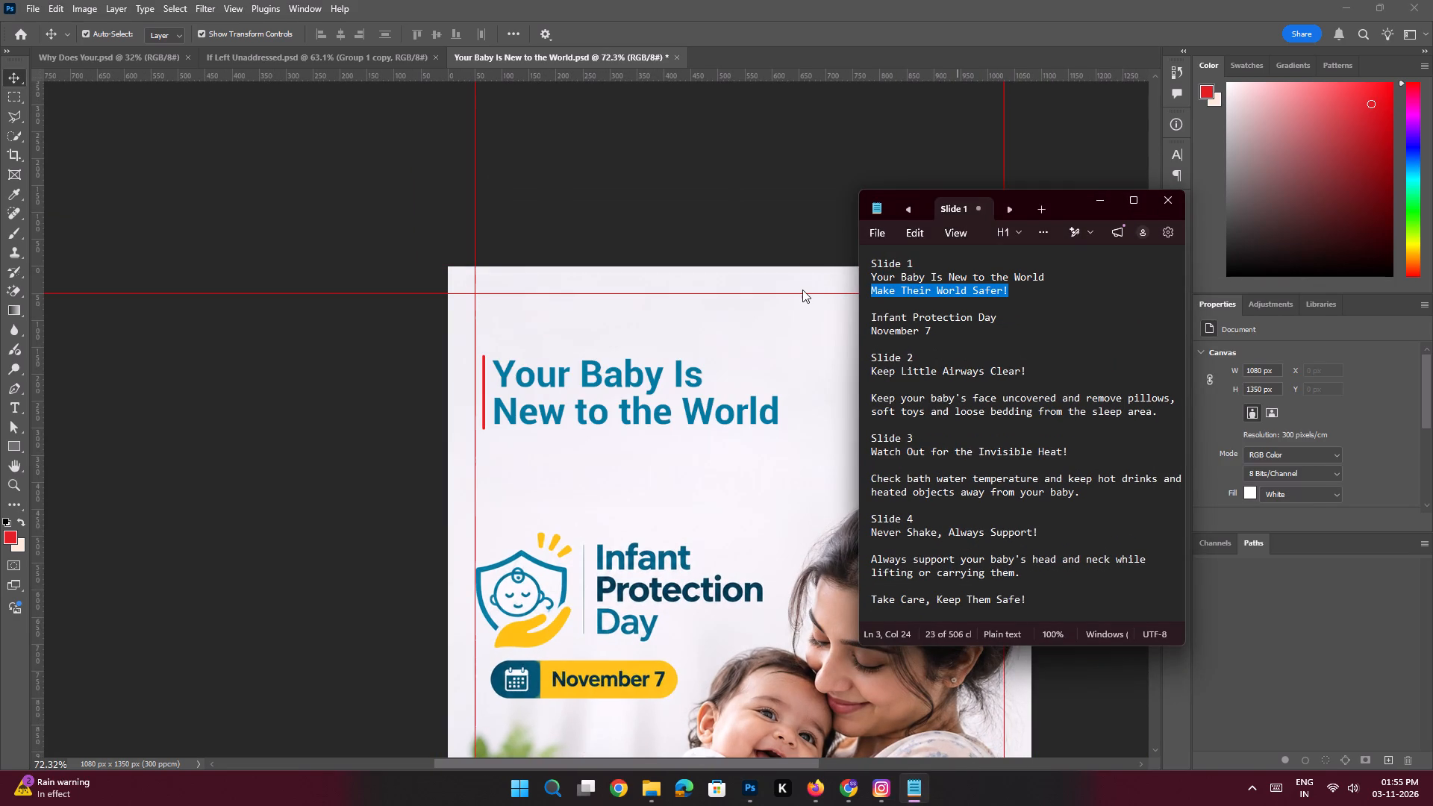
{"action": "key", "text": "ctrl+c"}
{"action": "key", "text": "ctrl+c"}
{"action": "key", "text": "ctrl+c"}
{"action": "left_click", "coordinate": [1102, 195]}
After checking the Remove this 2 reference, draw a red rectangle about 530 x 66 px below the heading on a new layer.
{"action": "left_click", "coordinate": [948, 498]}
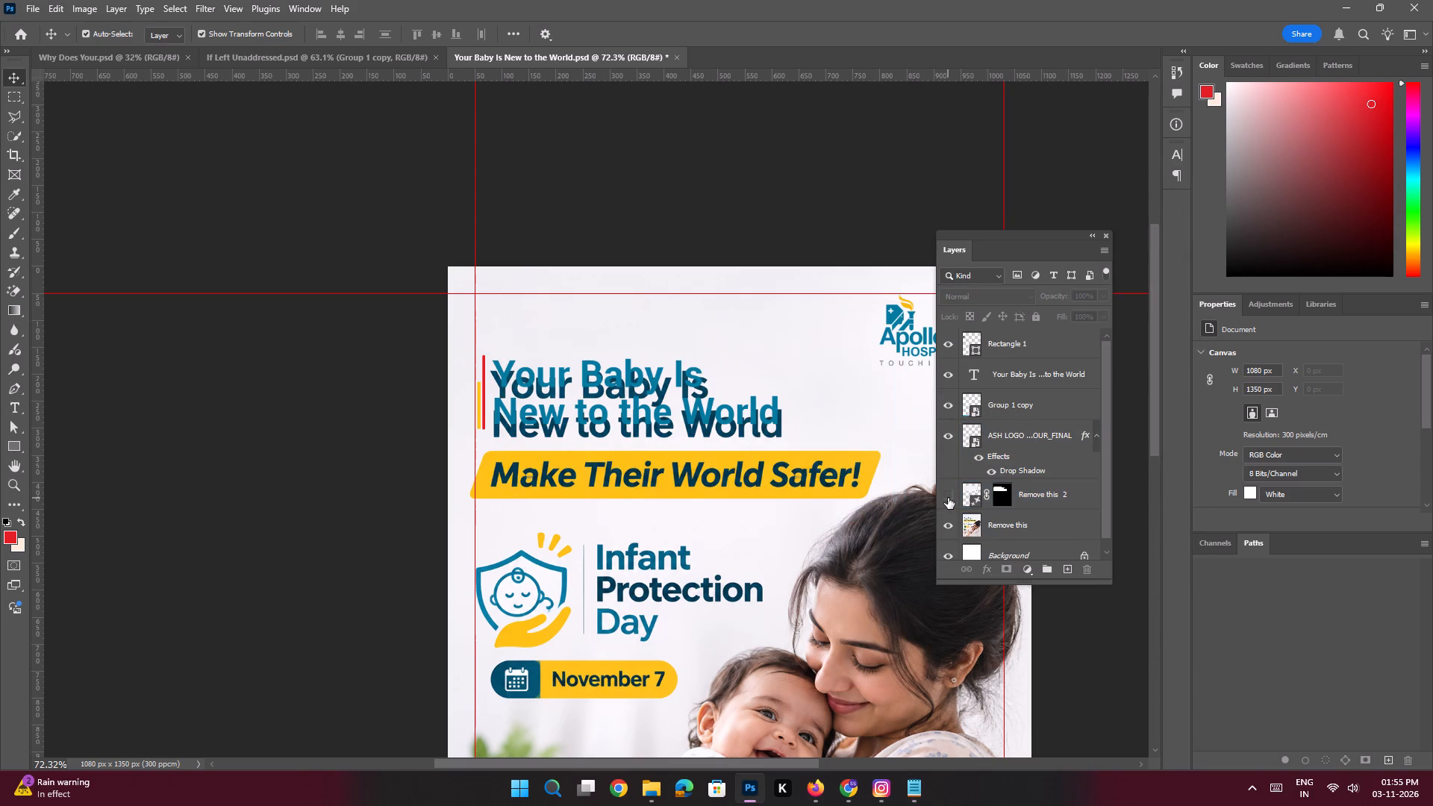
{"action": "left_click", "coordinate": [948, 498]}
{"action": "key", "text": "ctrl+space"}
{"action": "key", "text": "ctrl+space"}
{"action": "key", "text": "ctrl+space"}
{"action": "key", "text": "ctrl+space"}
{"action": "key", "text": "ctrl+space"}
{"action": "key", "text": "ctrl+space"}
{"action": "key", "text": "ctrl+space"}
{"action": "key", "text": "ctrl+space"}
{"action": "key", "text": "ctrl+space"}
{"action": "key", "text": "ctrl+space"}
{"action": "key", "text": "ctrl+space"}
{"action": "left_click_drag", "start_coordinate": [614, 417], "coordinate": [631, 451], "text": "ctrl"}
{"action": "left_click_drag", "start_coordinate": [672, 399], "coordinate": [663, 413]}
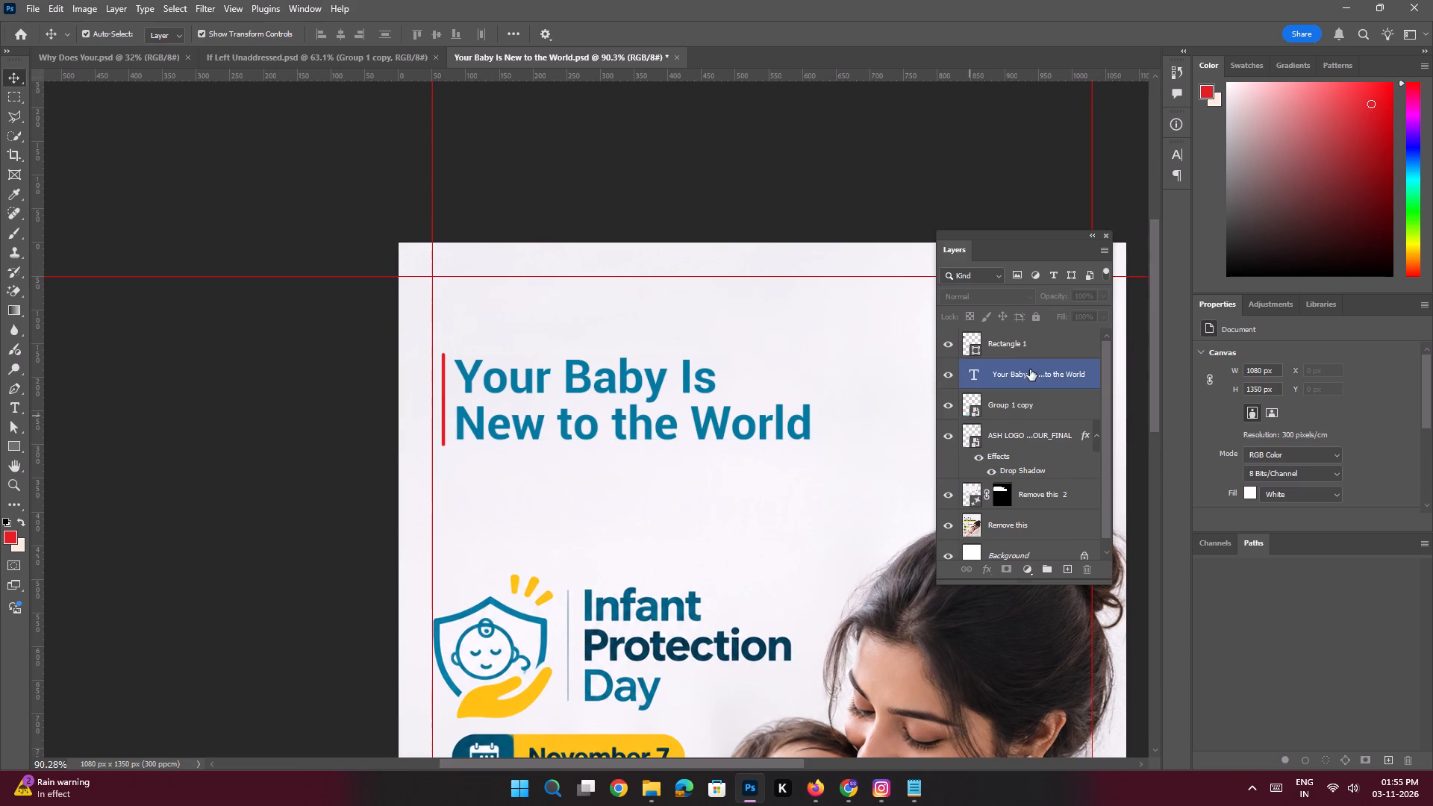
{"action": "left_click", "coordinate": [1021, 352]}
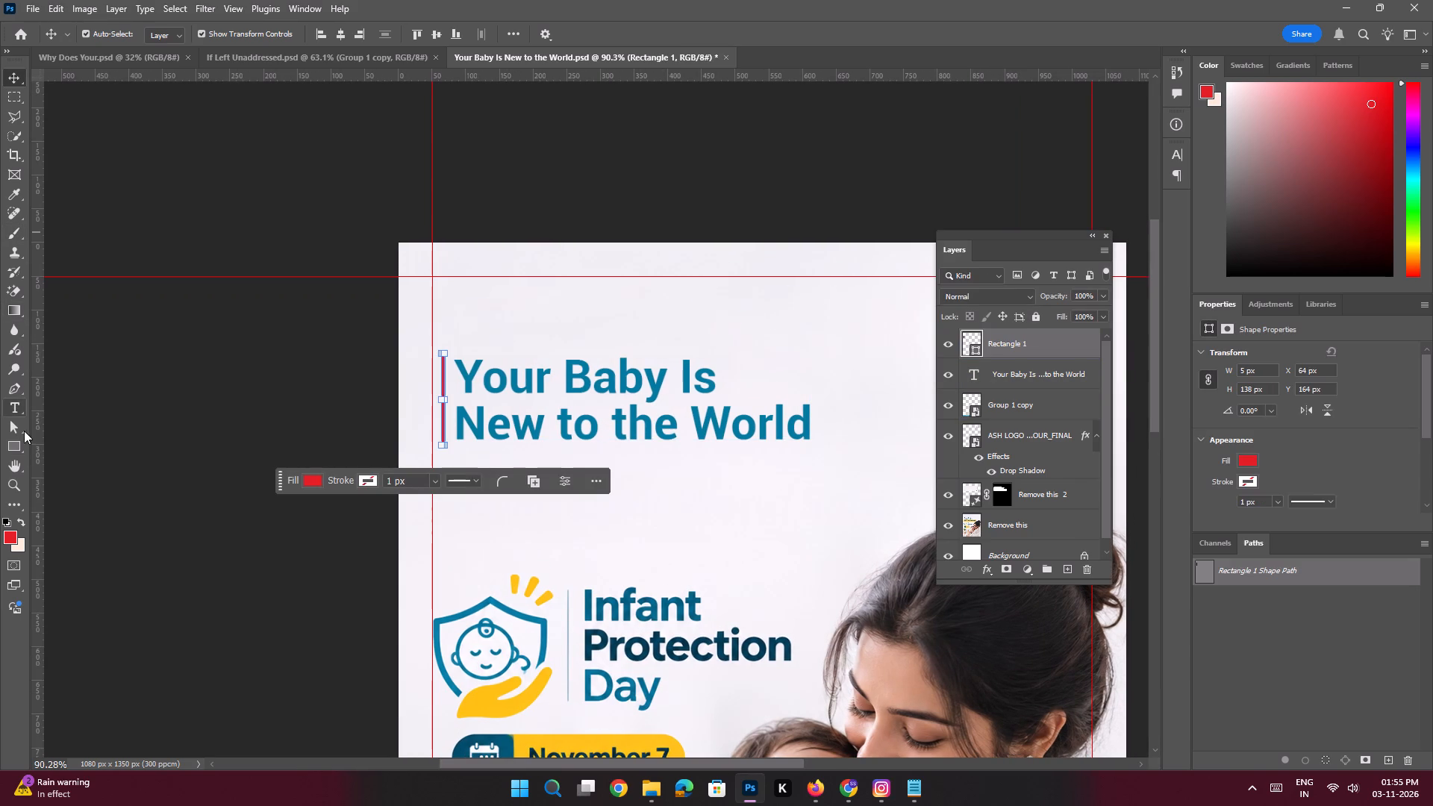
{"action": "left_click", "coordinate": [21, 447]}
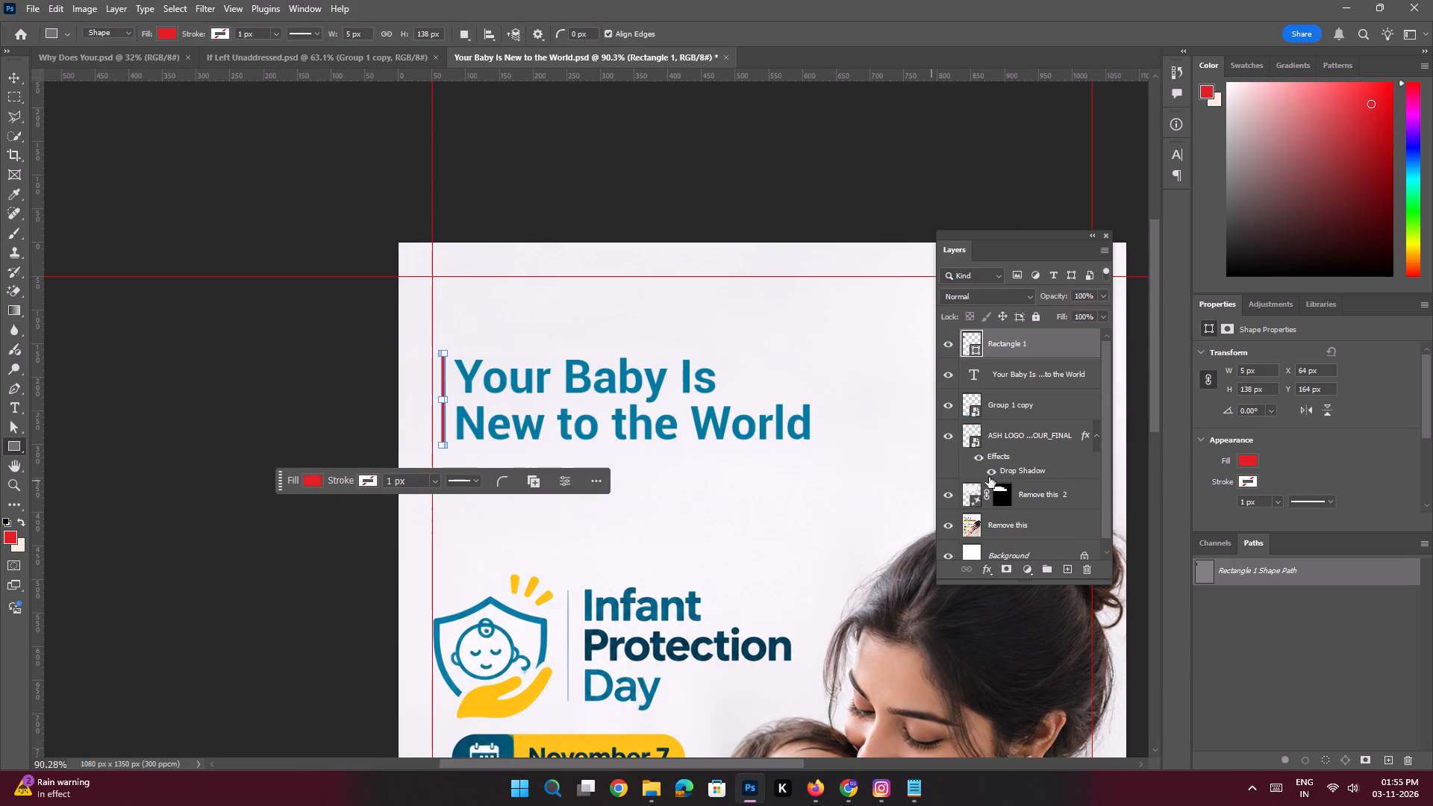
{"action": "left_click", "coordinate": [1068, 571]}
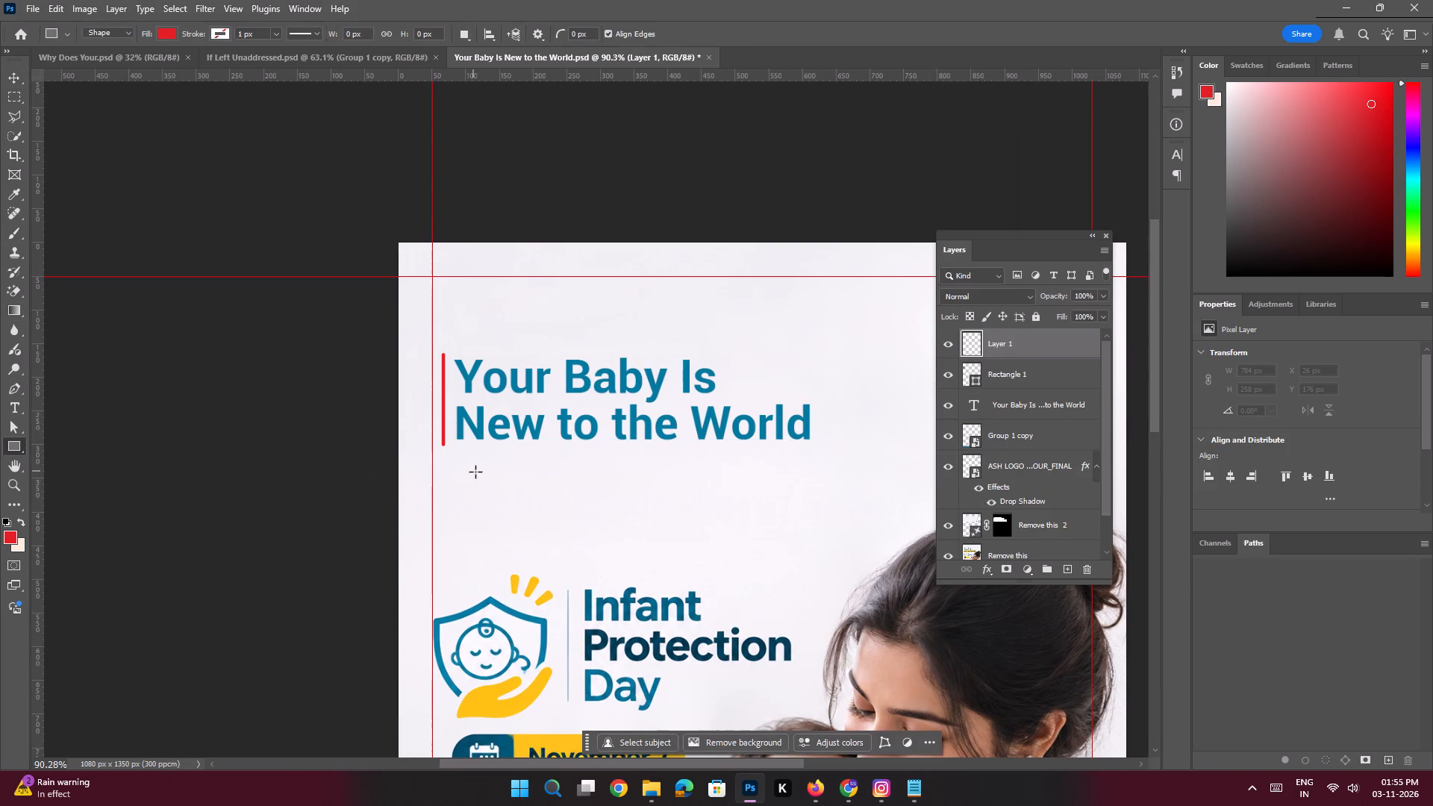
{"action": "left_click_drag", "start_coordinate": [458, 468], "coordinate": [781, 503]}
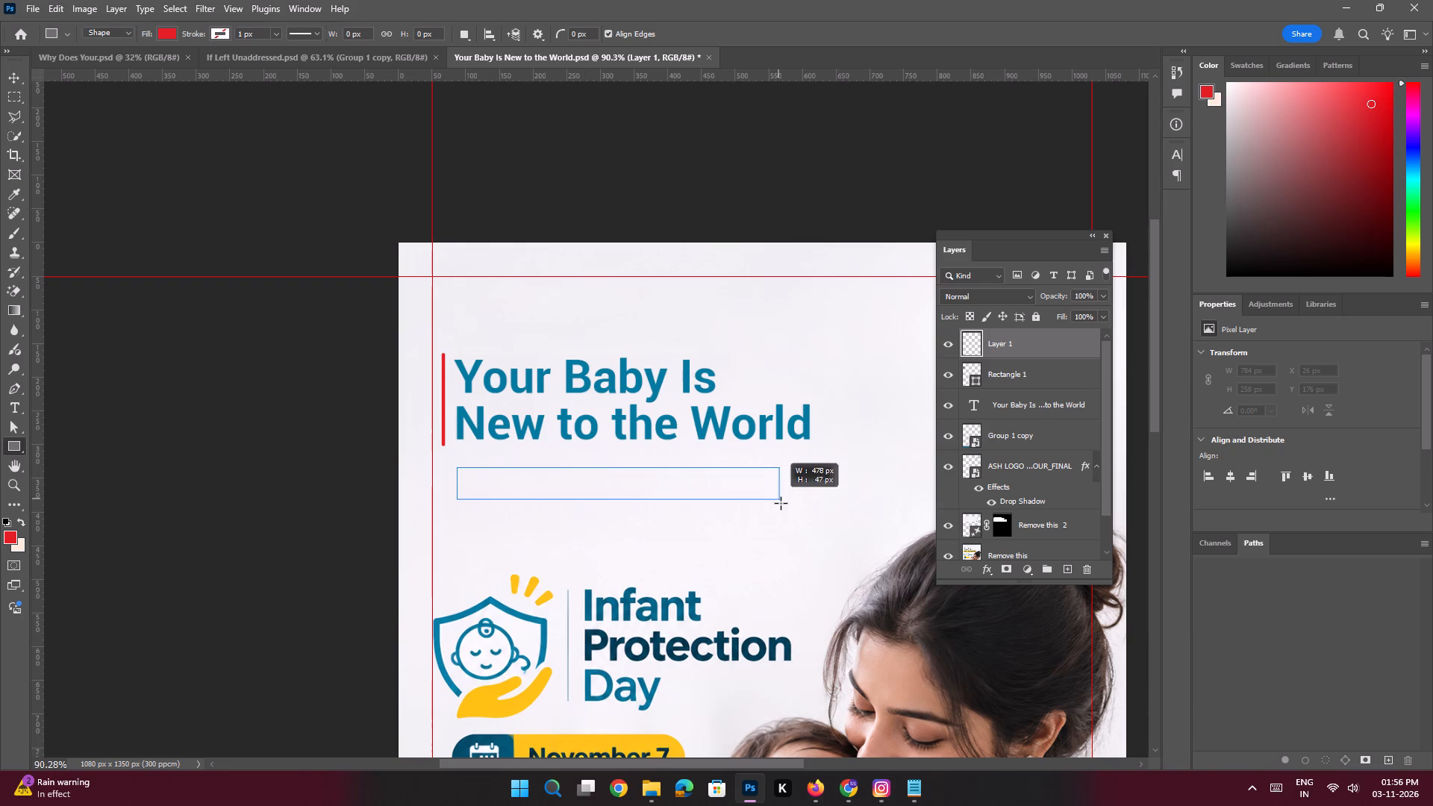
{"action": "left_click_drag", "start_coordinate": [781, 503], "coordinate": [814, 513]}
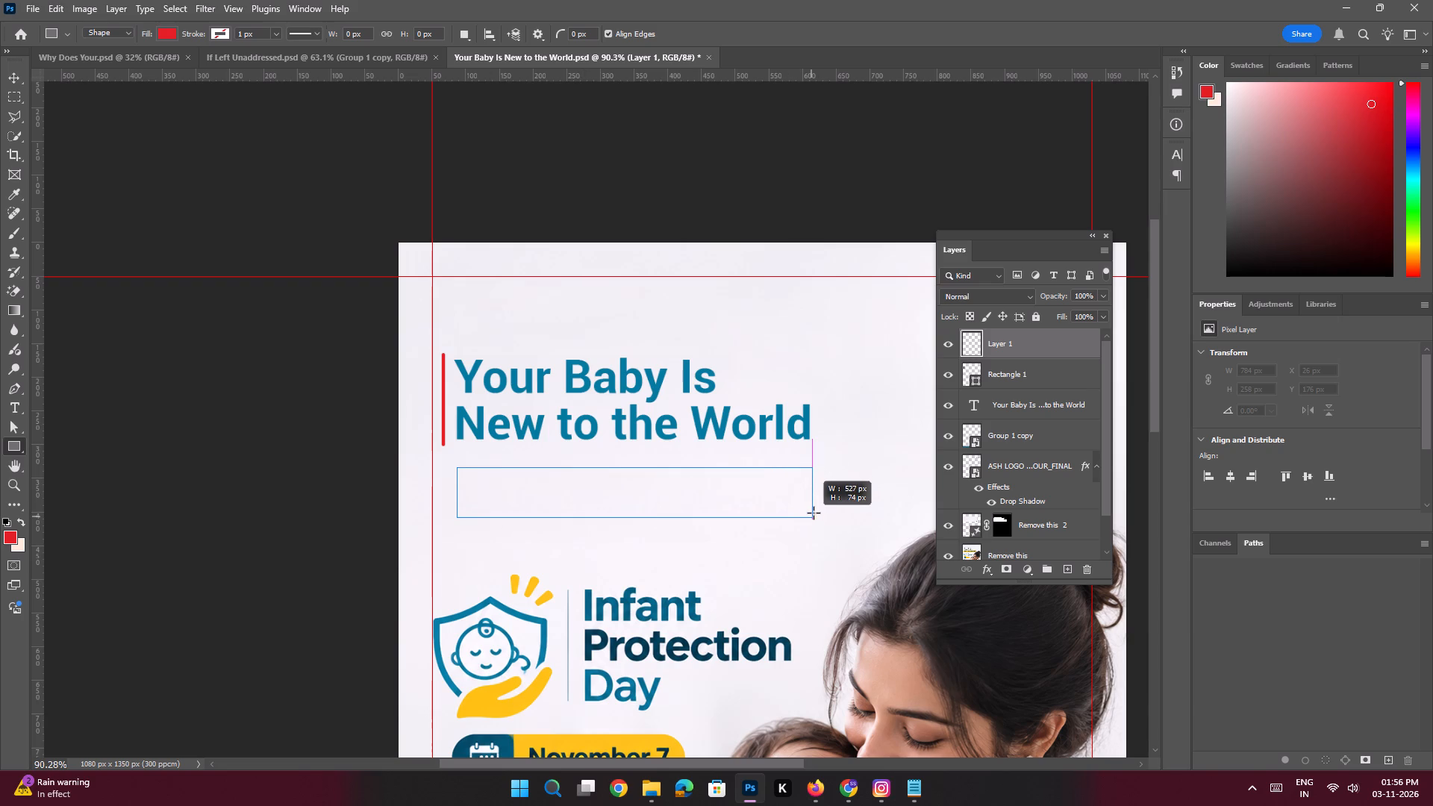
{"action": "left_click_drag", "start_coordinate": [814, 513], "coordinate": [814, 511]}
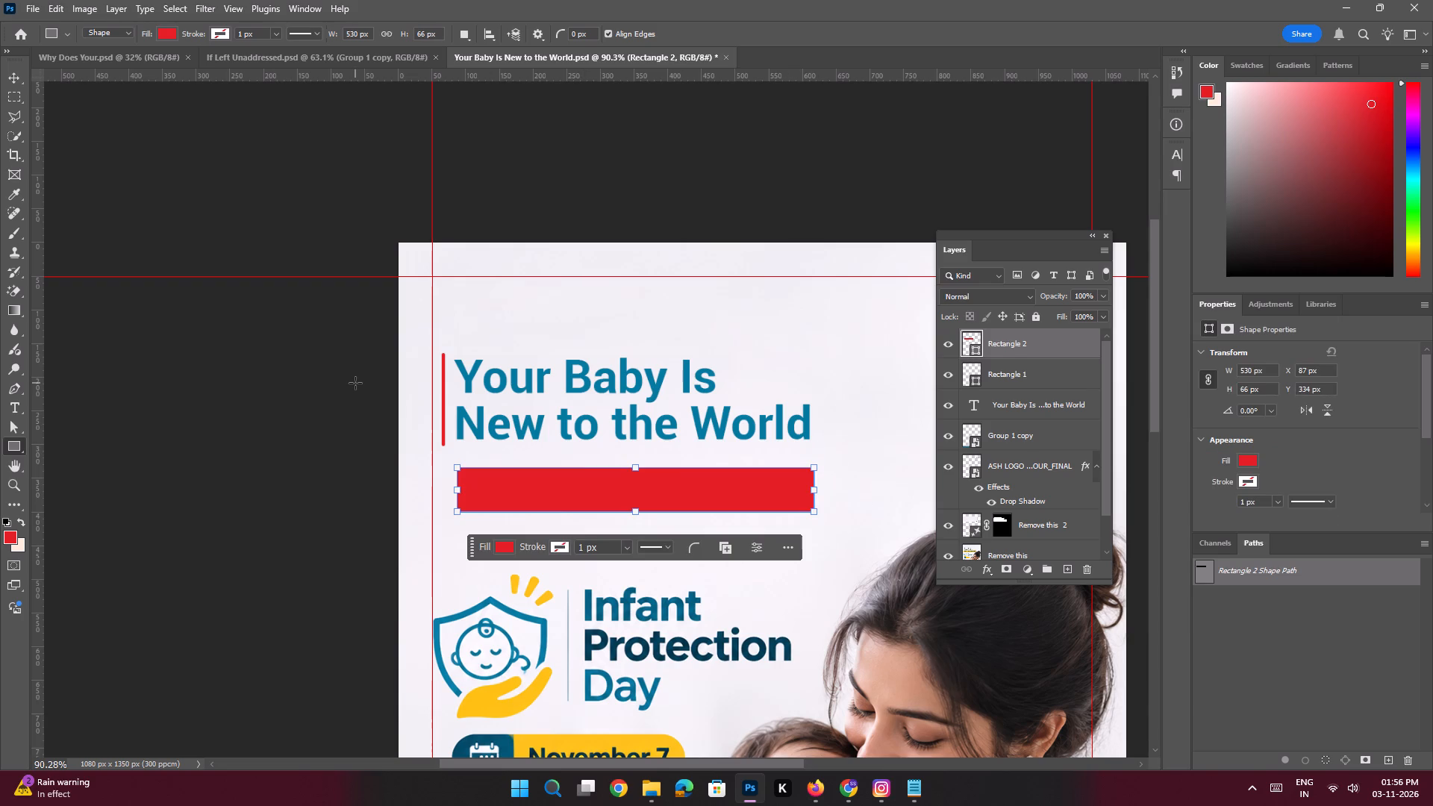
Change the fill of the rectangle below the heading to the heading's blue from the recently used colours.
{"action": "left_click", "coordinate": [1238, 460]}
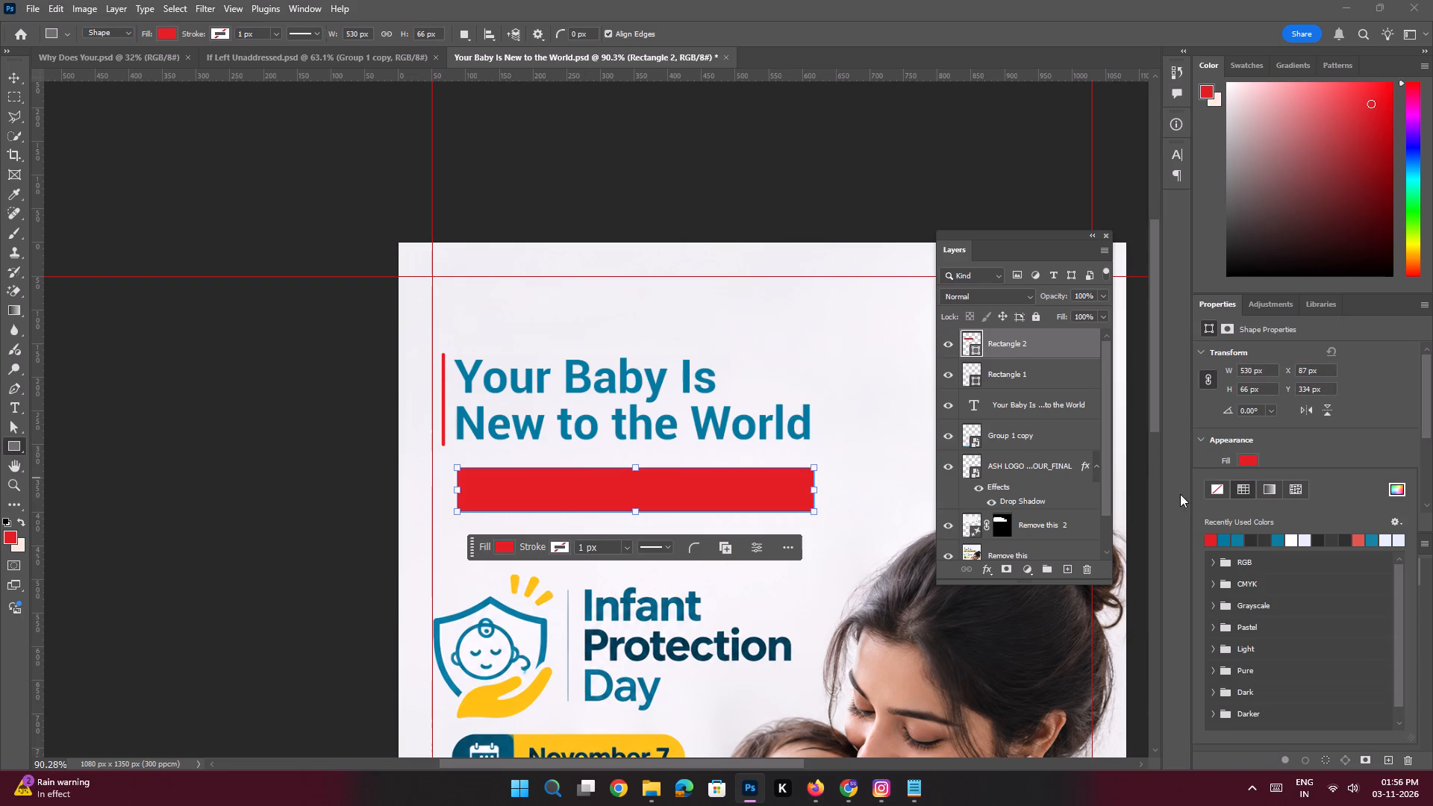
{"action": "left_click", "coordinate": [1223, 540]}
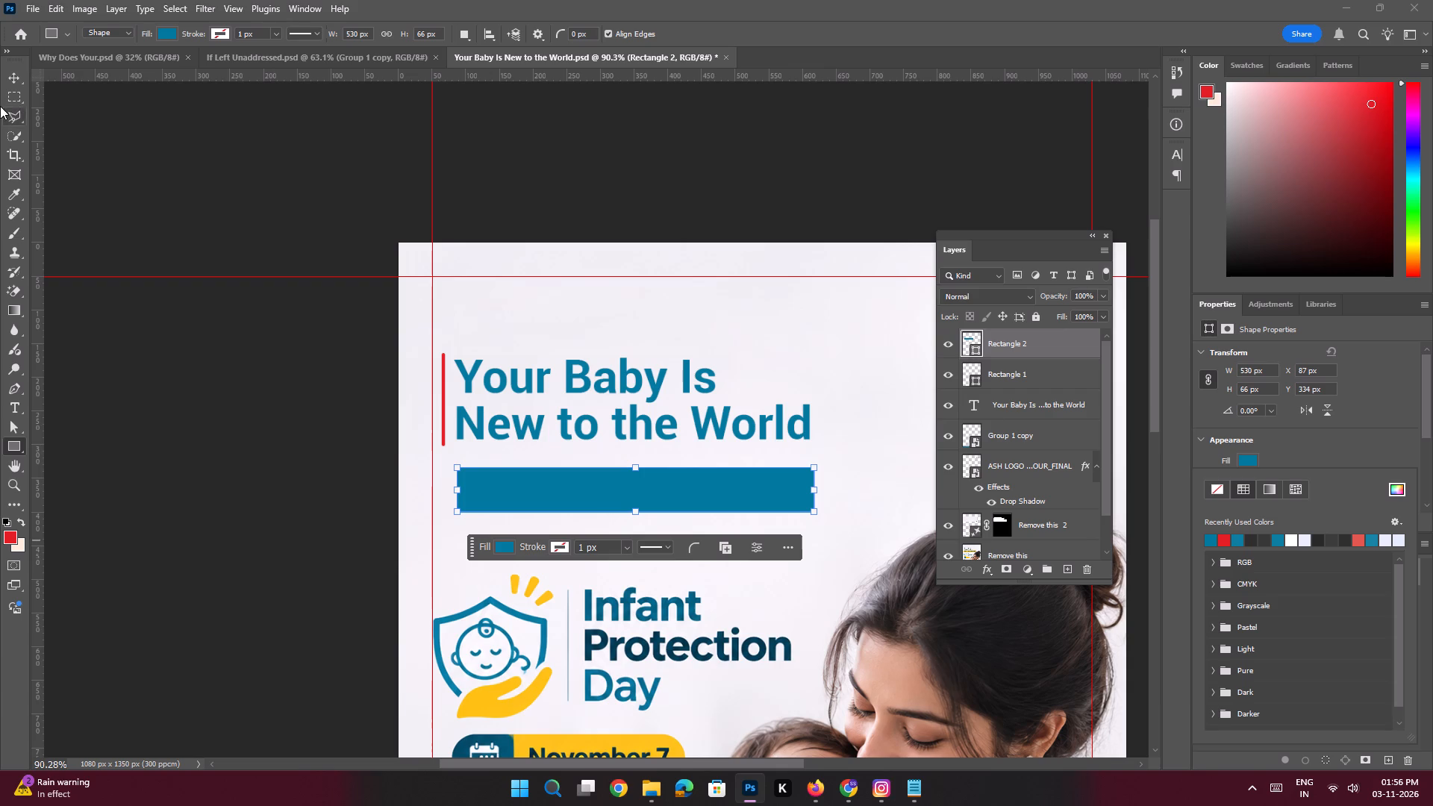
{"action": "left_click", "coordinate": [17, 81]}
{"action": "left_click", "coordinate": [161, 405]}
Add a new layer above the blue rectangle and paste the copied line "Make Their World Safer!" as text over it.
{"action": "key", "text": "space"}
{"action": "left_click_drag", "start_coordinate": [561, 458], "coordinate": [570, 489], "text": "ctrl"}
{"action": "left_click", "coordinate": [570, 492]}
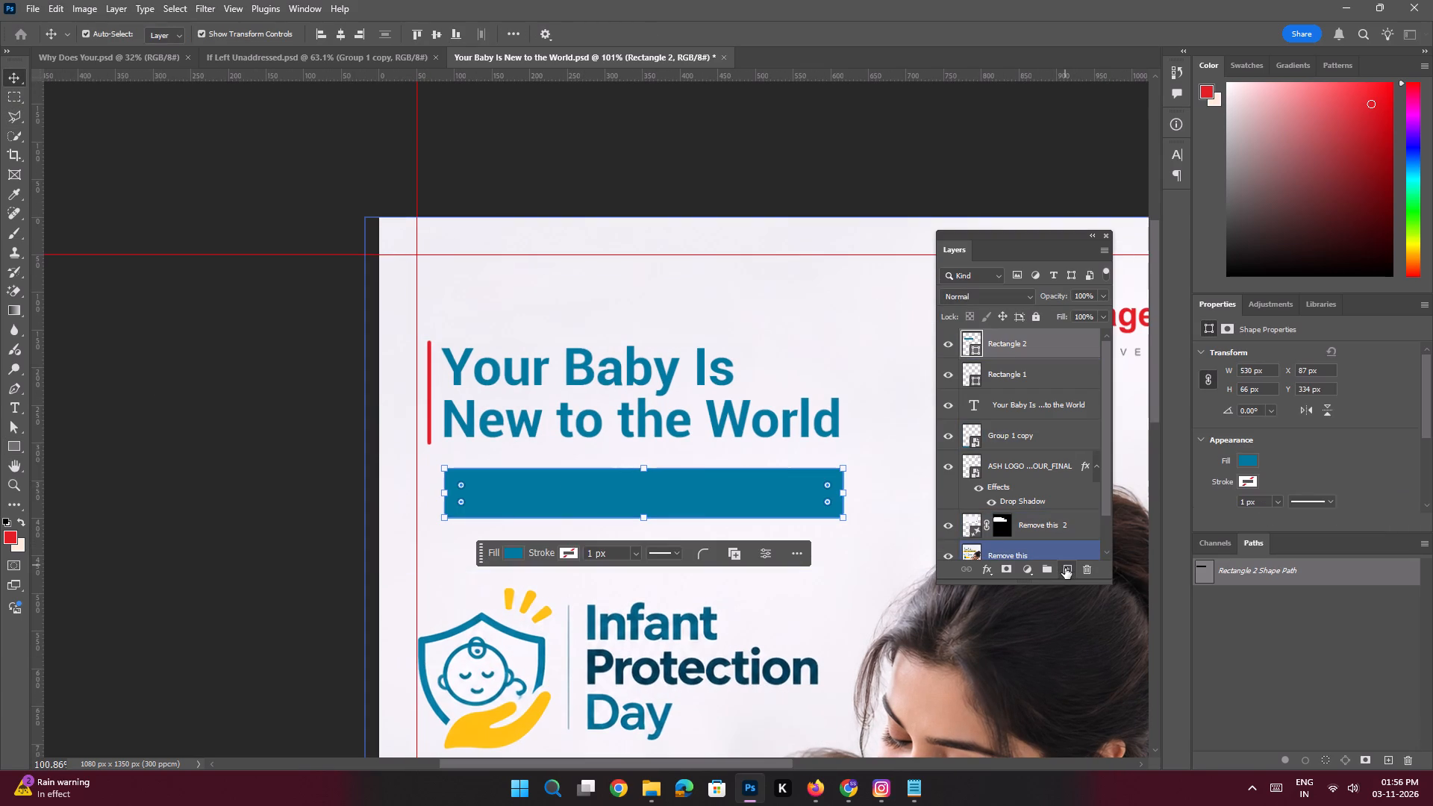
{"action": "left_click", "coordinate": [1065, 568]}
{"action": "key", "text": "t"}
{"action": "left_click", "coordinate": [471, 500]}
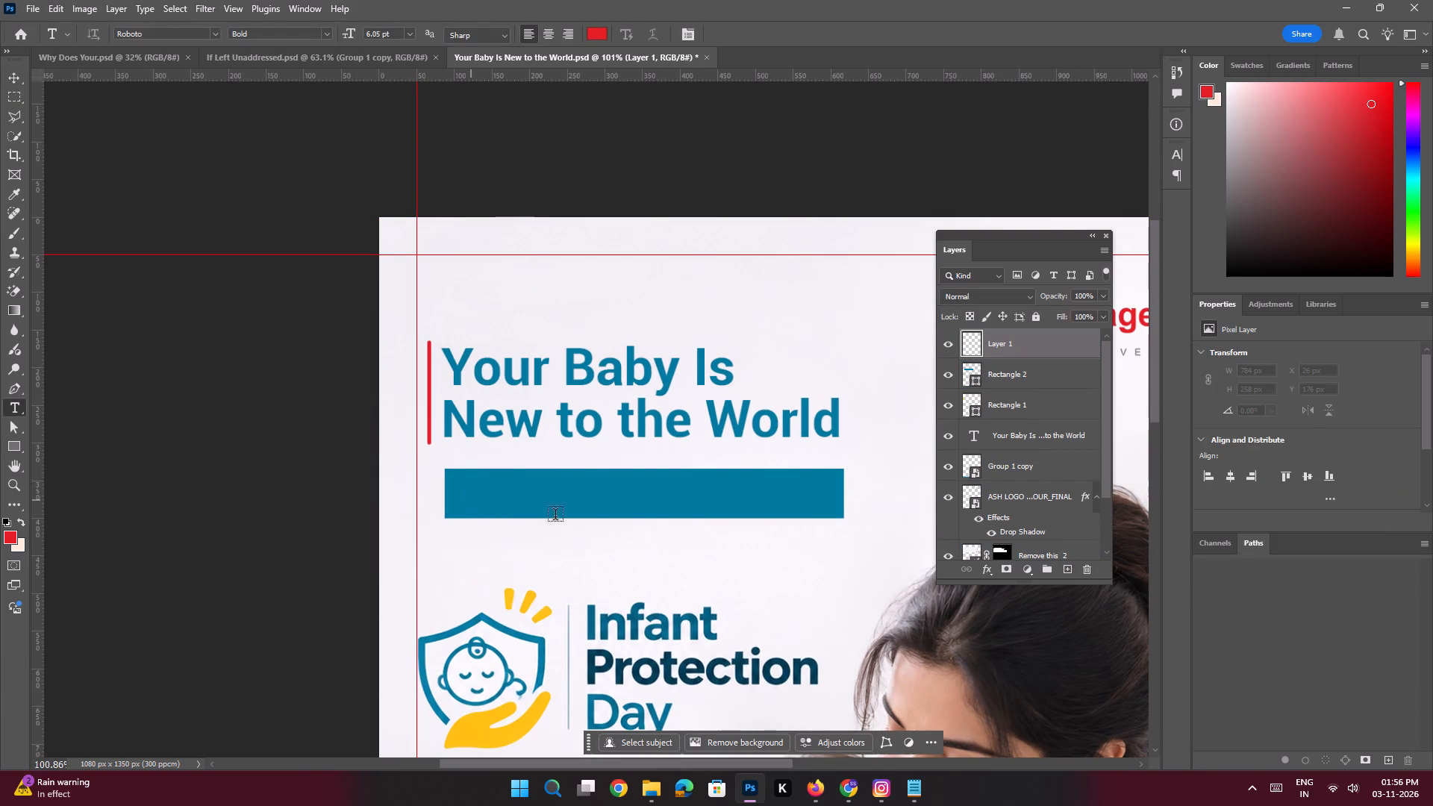
{"action": "key", "text": "ctrl+v"}
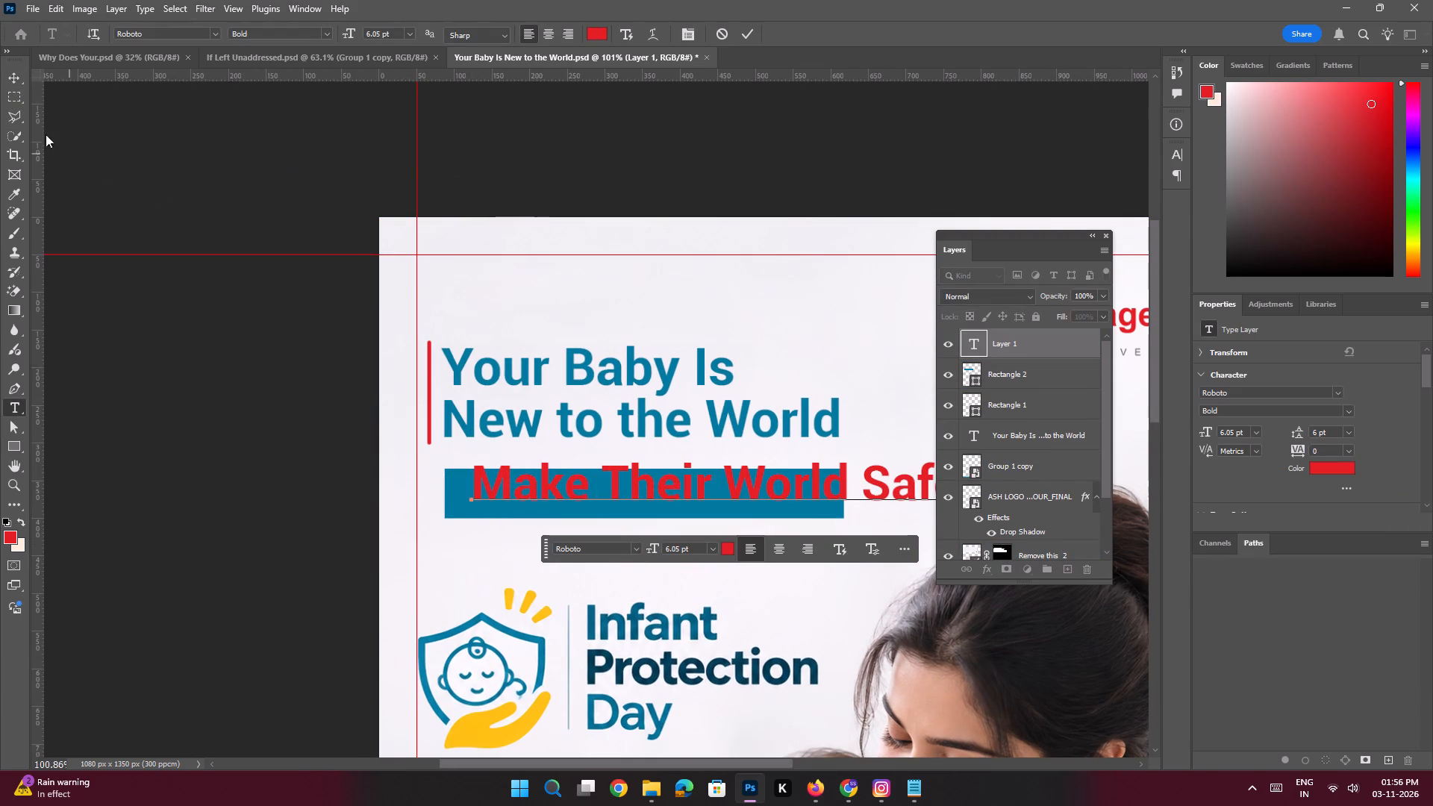
{"action": "left_click", "coordinate": [16, 83]}
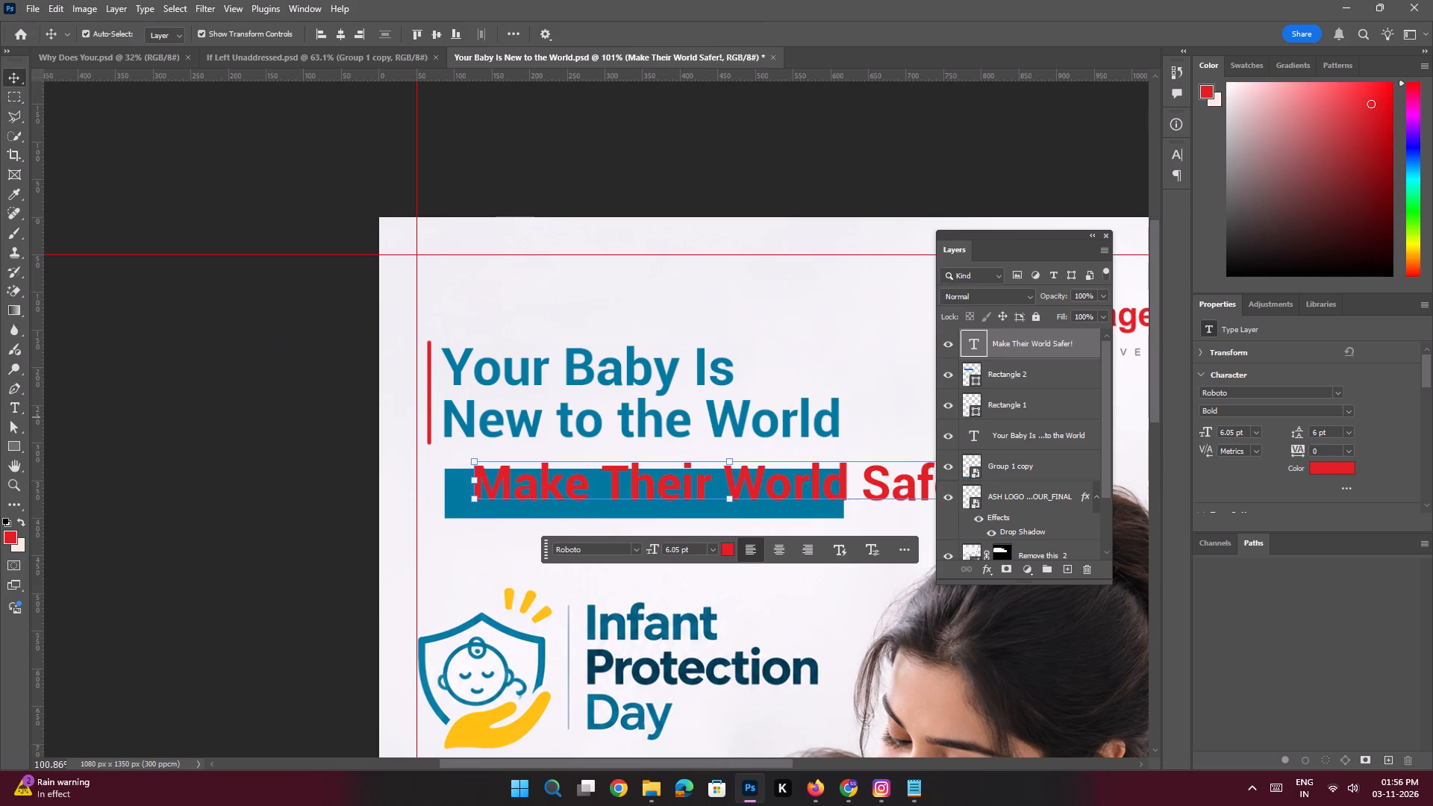
Set the "Make Their World Safer!" text to 4 pt and position it inside the blue banner.
{"action": "left_click_drag", "start_coordinate": [1236, 433], "coordinate": [1134, 387]}
{"action": "key", "text": "4"}
{"action": "key", "text": "Return"}
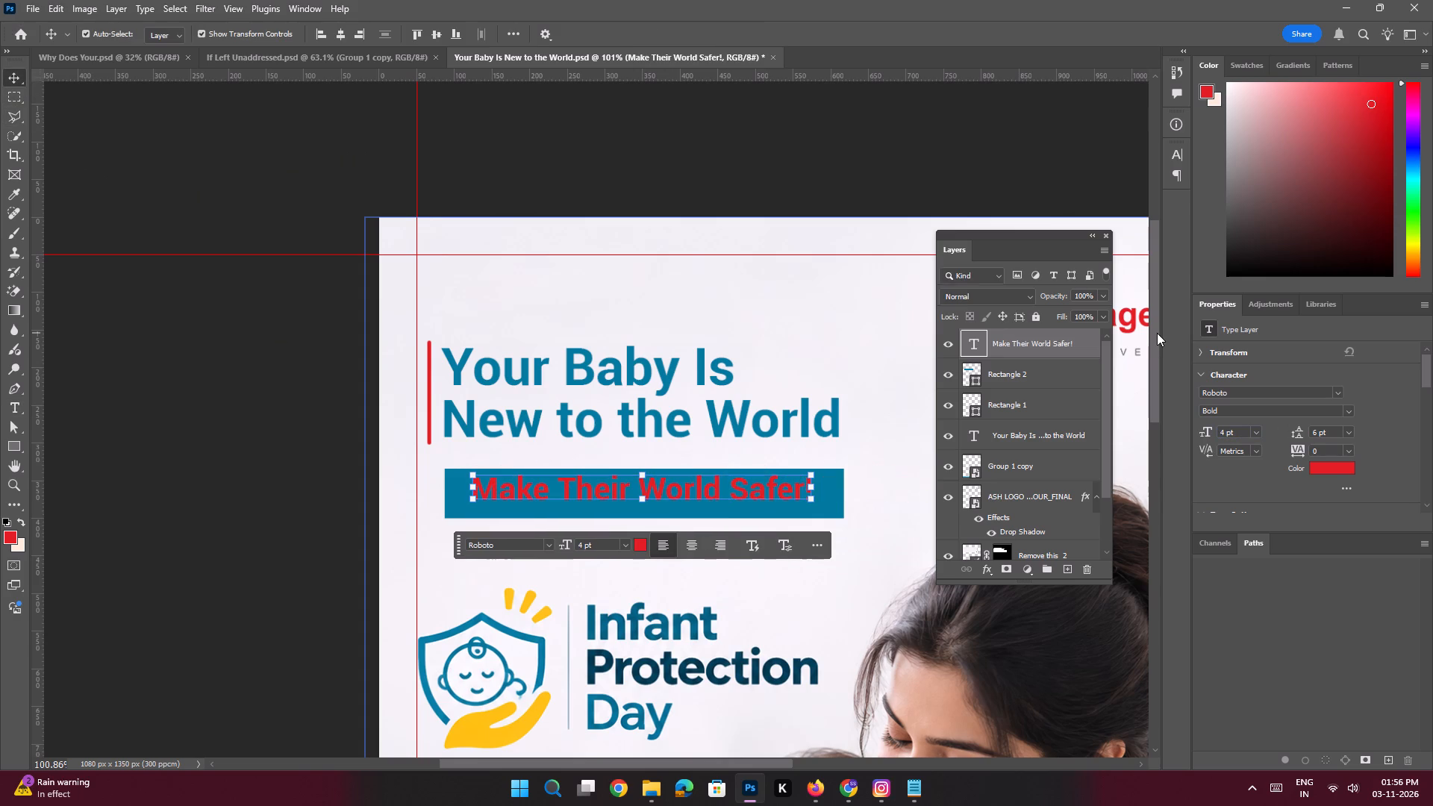
{"action": "left_click_drag", "start_coordinate": [598, 498], "coordinate": [590, 507]}
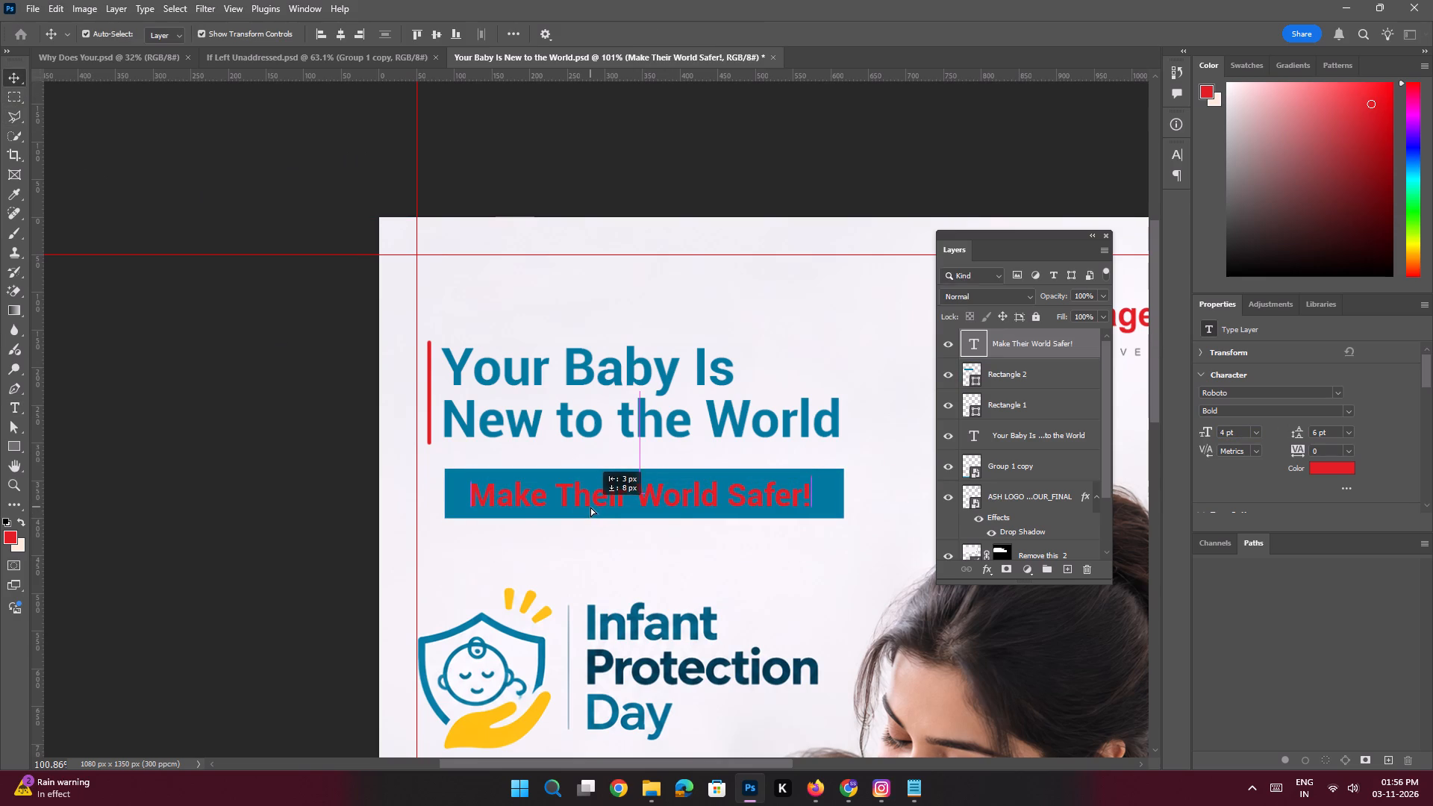
{"action": "left_click_drag", "start_coordinate": [590, 507], "coordinate": [586, 506]}
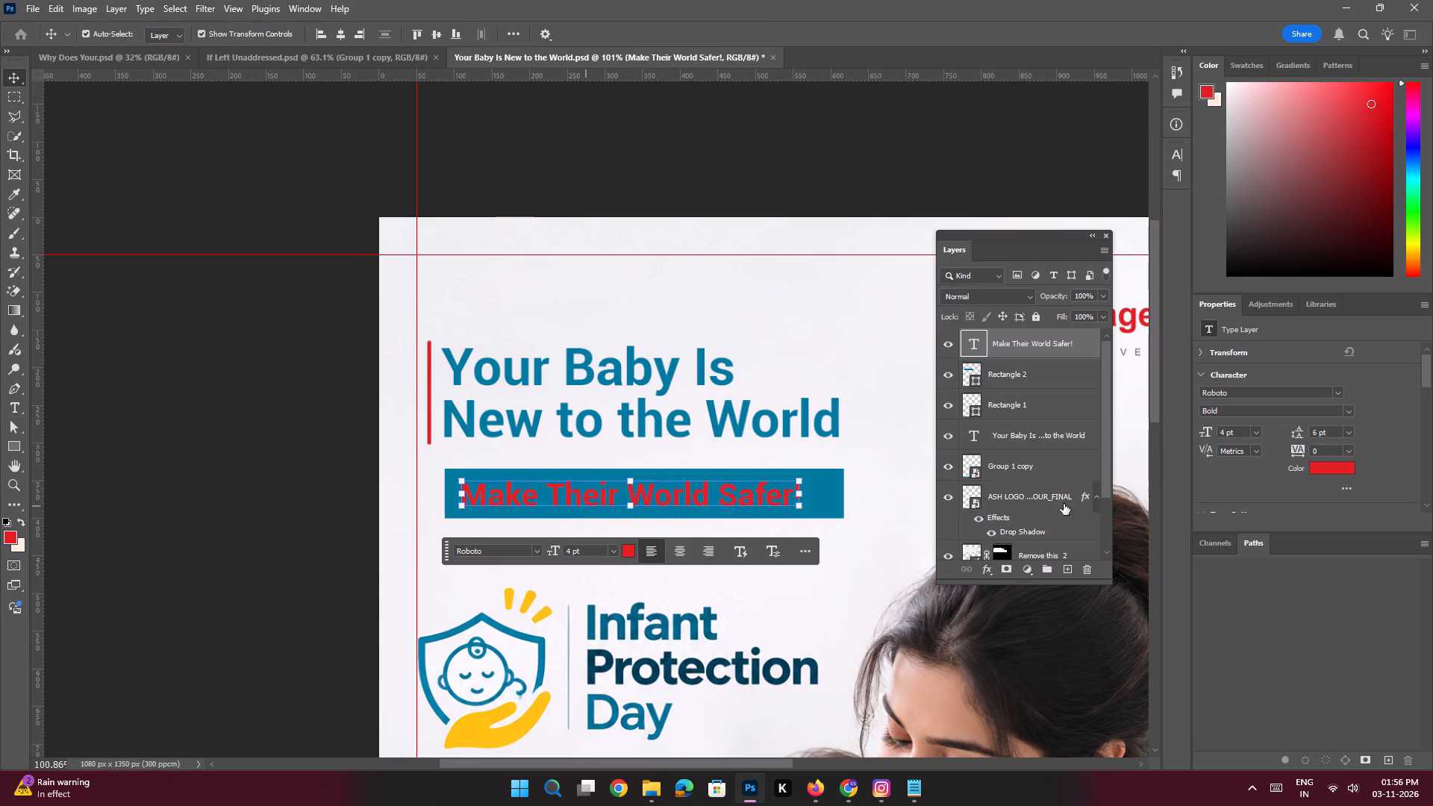
Change the banner text colour to white (ffffff).
{"action": "left_click", "coordinate": [1329, 467]}
{"action": "left_click_drag", "start_coordinate": [1081, 567], "coordinate": [669, 250]}
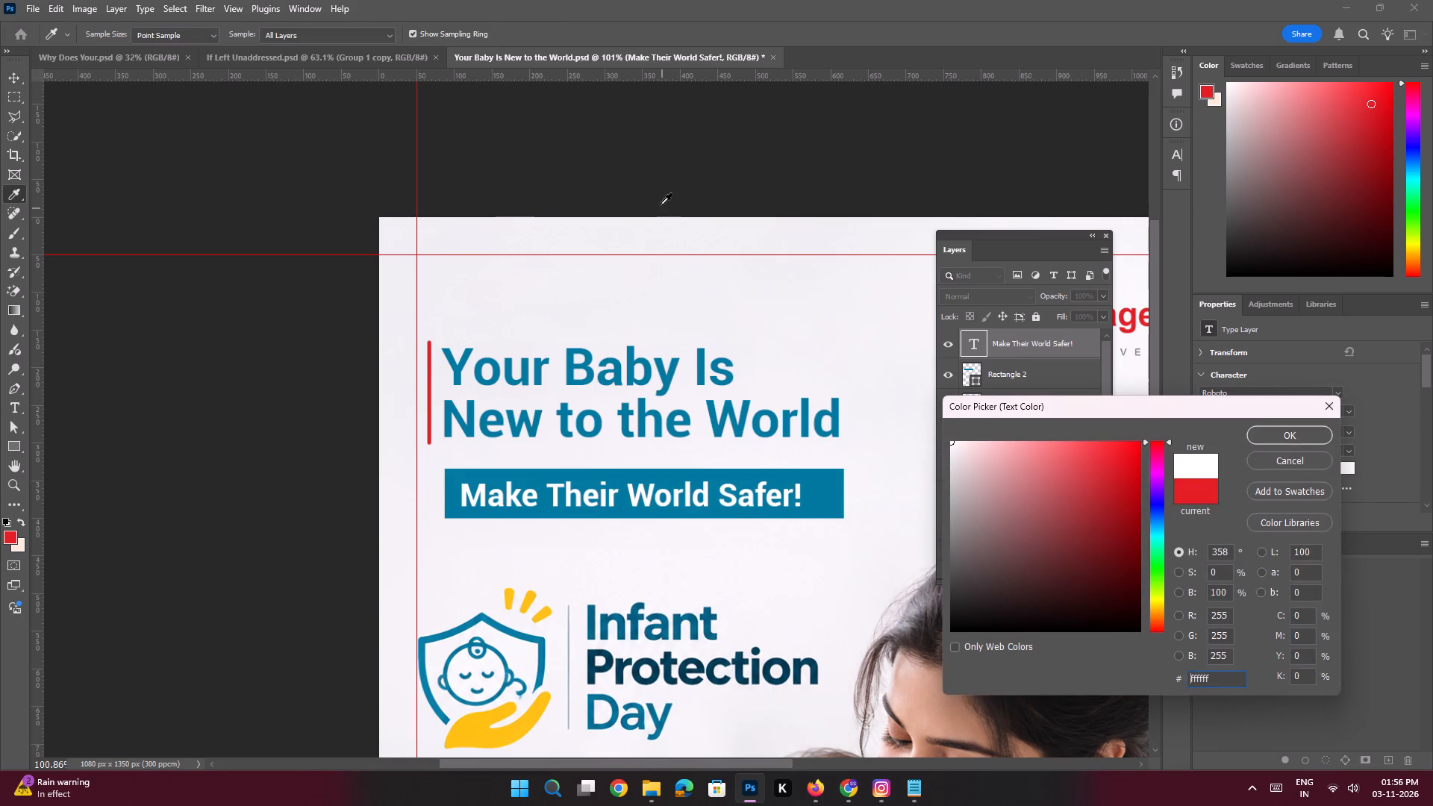
{"action": "key", "text": "Return"}
Set the banner text to Roboto Medium at 4.5 pt and shift it slightly to centre it in the blue rectangle.
{"action": "key", "text": "space"}
{"action": "left_click_drag", "start_coordinate": [769, 419], "coordinate": [787, 452], "text": "ctrl"}
{"action": "left_click_drag", "start_coordinate": [810, 477], "coordinate": [781, 468]}
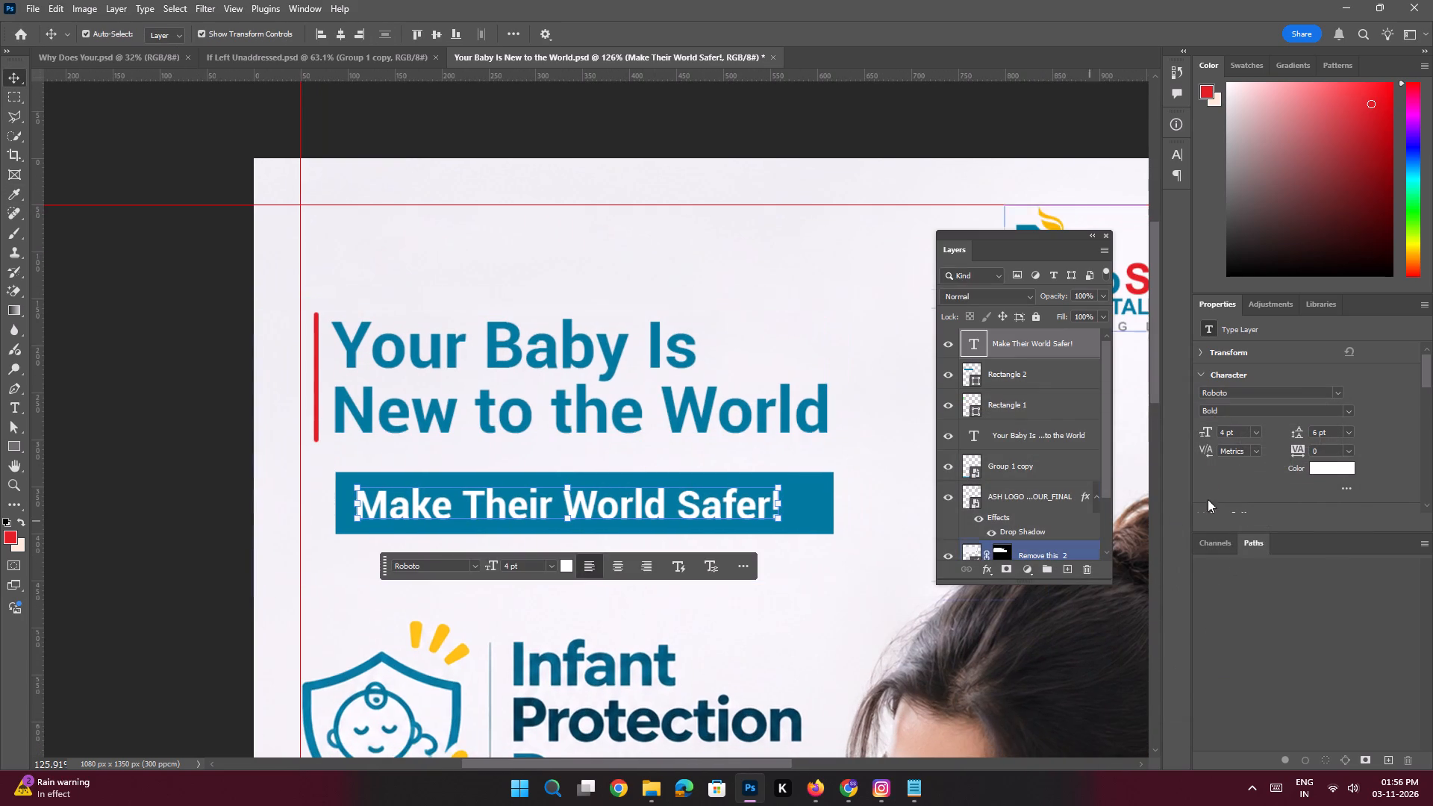
{"action": "left_click", "coordinate": [1345, 412]}
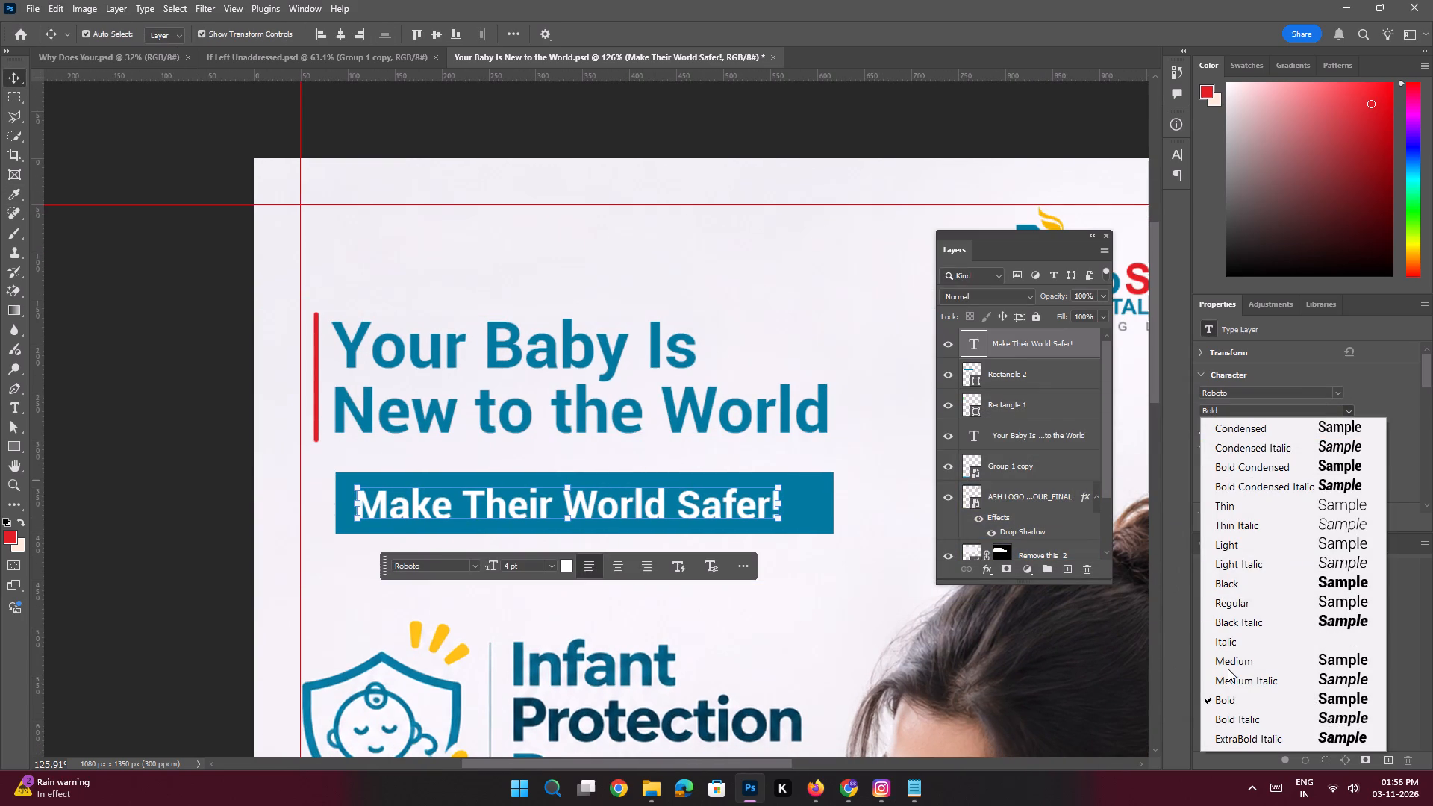
{"action": "left_click", "coordinate": [1228, 668]}
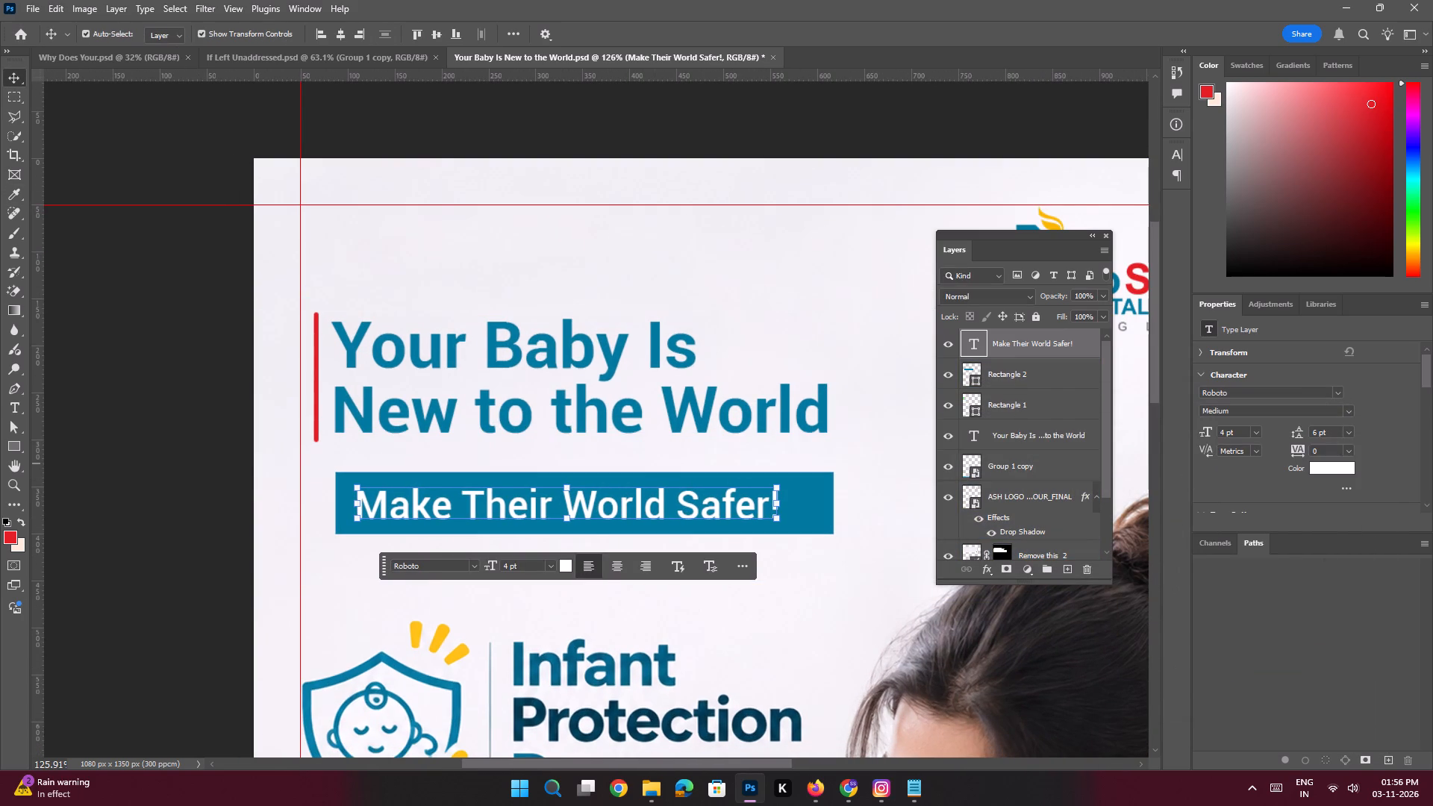
{"action": "left_click_drag", "start_coordinate": [1226, 434], "coordinate": [1182, 406]}
{"action": "type", "text": "4.5"}
{"action": "key", "text": "Return"}
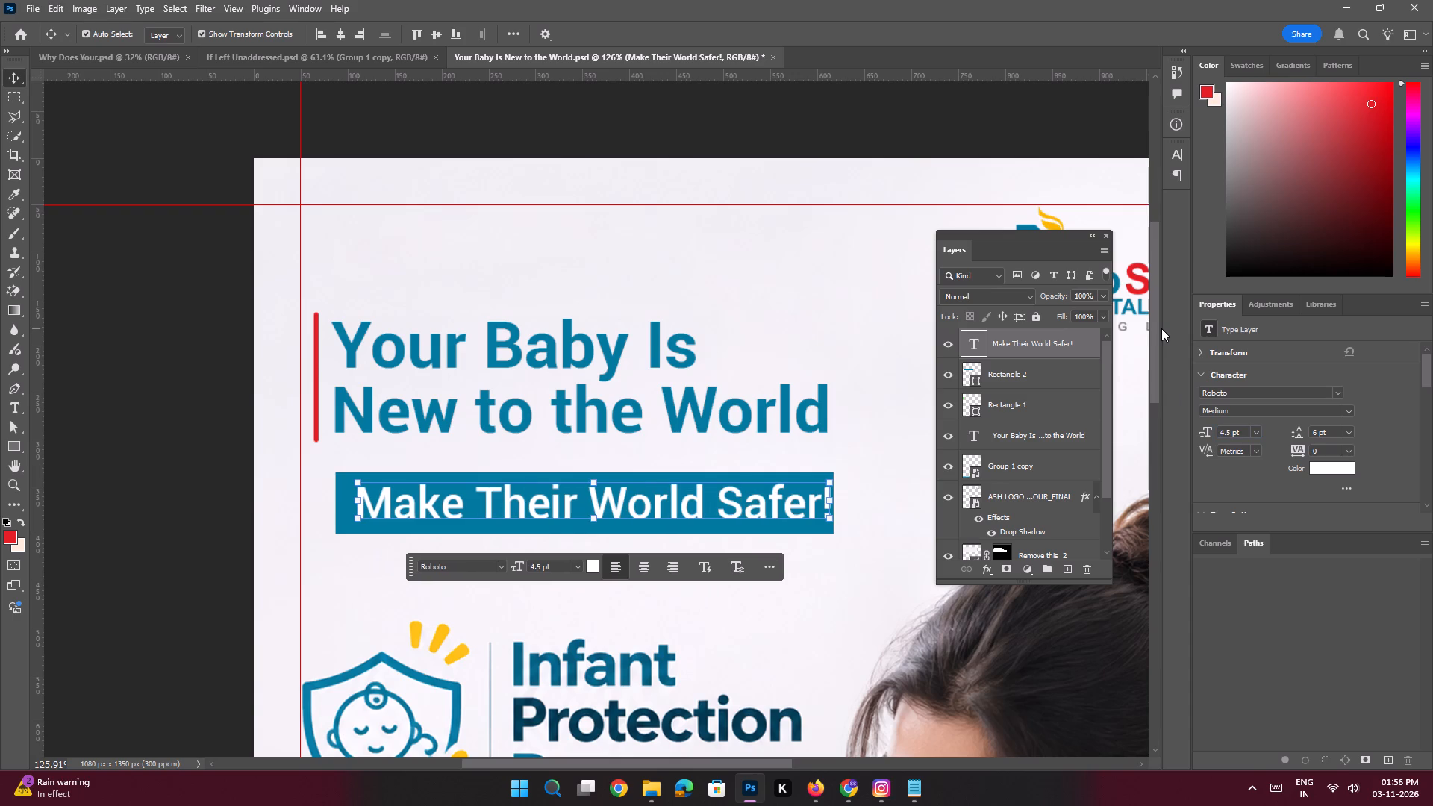
{"action": "left_click_drag", "start_coordinate": [675, 510], "coordinate": [666, 510], "text": "shift"}
Deselect the banner text and examine the heading, red bar and banner against the rest of the slide.
{"action": "key", "text": "space"}
{"action": "left_click_drag", "start_coordinate": [596, 457], "coordinate": [543, 441], "text": "ctrl"}
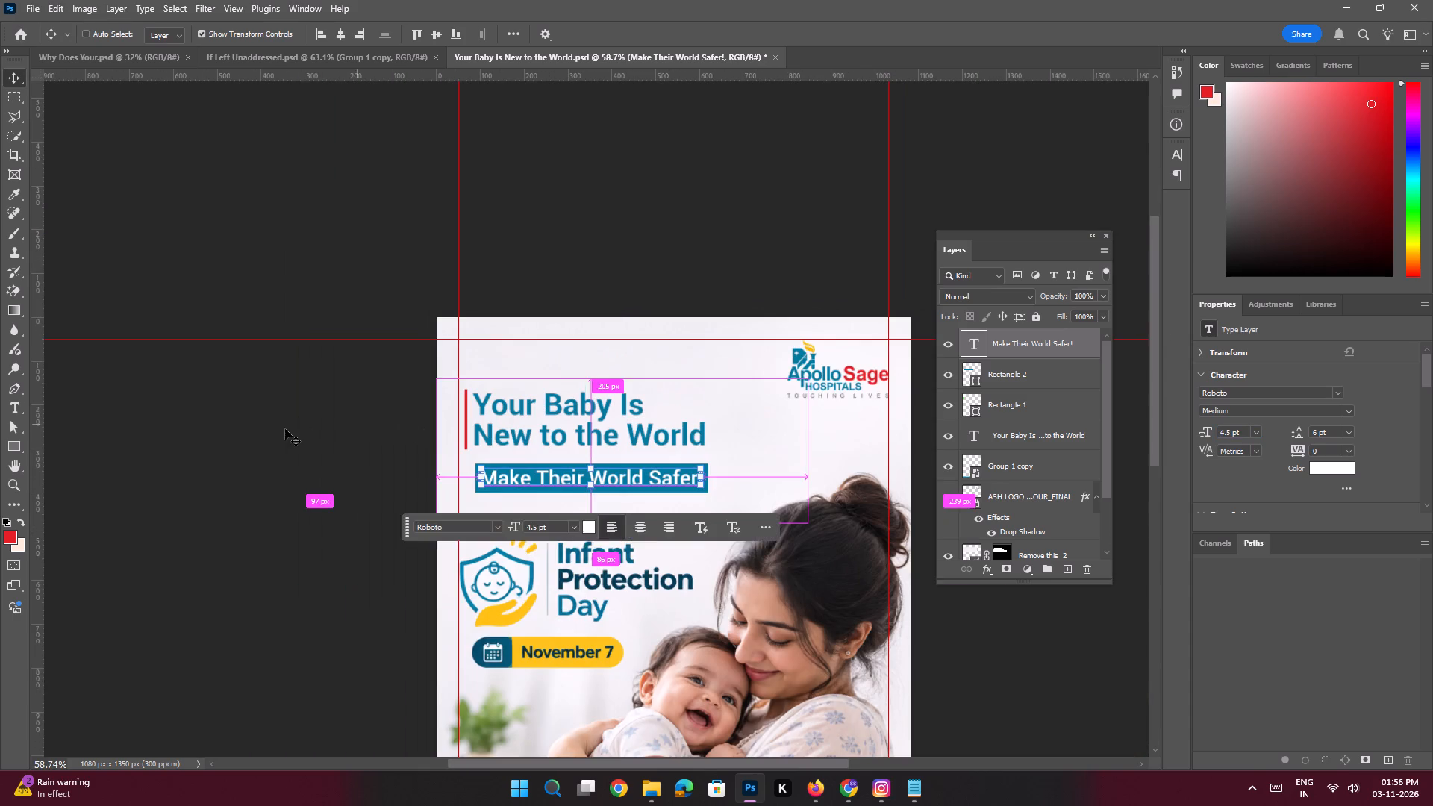
{"action": "left_click", "coordinate": [284, 429]}
{"action": "key", "text": "space"}
{"action": "left_click_drag", "start_coordinate": [743, 460], "coordinate": [790, 623], "text": "ctrl"}
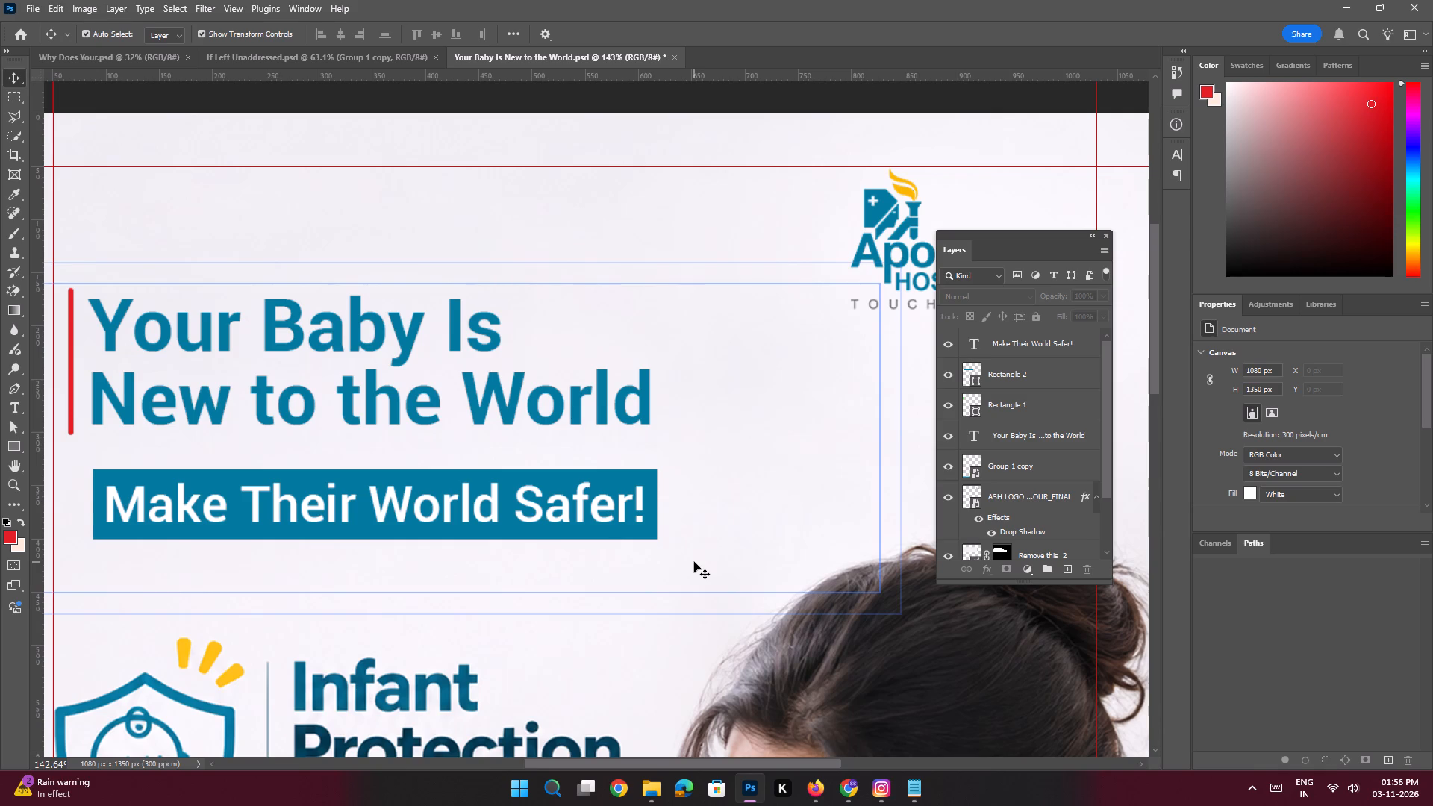
{"action": "key", "text": "space"}
{"action": "key", "text": "space"}
{"action": "key", "text": "space"}
{"action": "key", "text": "space"}
{"action": "key", "text": "space"}
{"action": "key", "text": "space"}
{"action": "key", "text": "space"}
{"action": "key", "text": "space"}
{"action": "key", "text": "space"}
{"action": "key", "text": "space"}
{"action": "key", "text": "space"}
{"action": "key", "text": "space"}
{"action": "key", "text": "space"}
{"action": "key", "text": "space"}
{"action": "key", "text": "space"}
{"action": "key", "text": "space"}
{"action": "key", "text": "space"}
{"action": "key", "text": "space"}
{"action": "key", "text": "space"}
{"action": "key", "text": "space"}
{"action": "left_click_drag", "start_coordinate": [429, 474], "coordinate": [752, 446]}
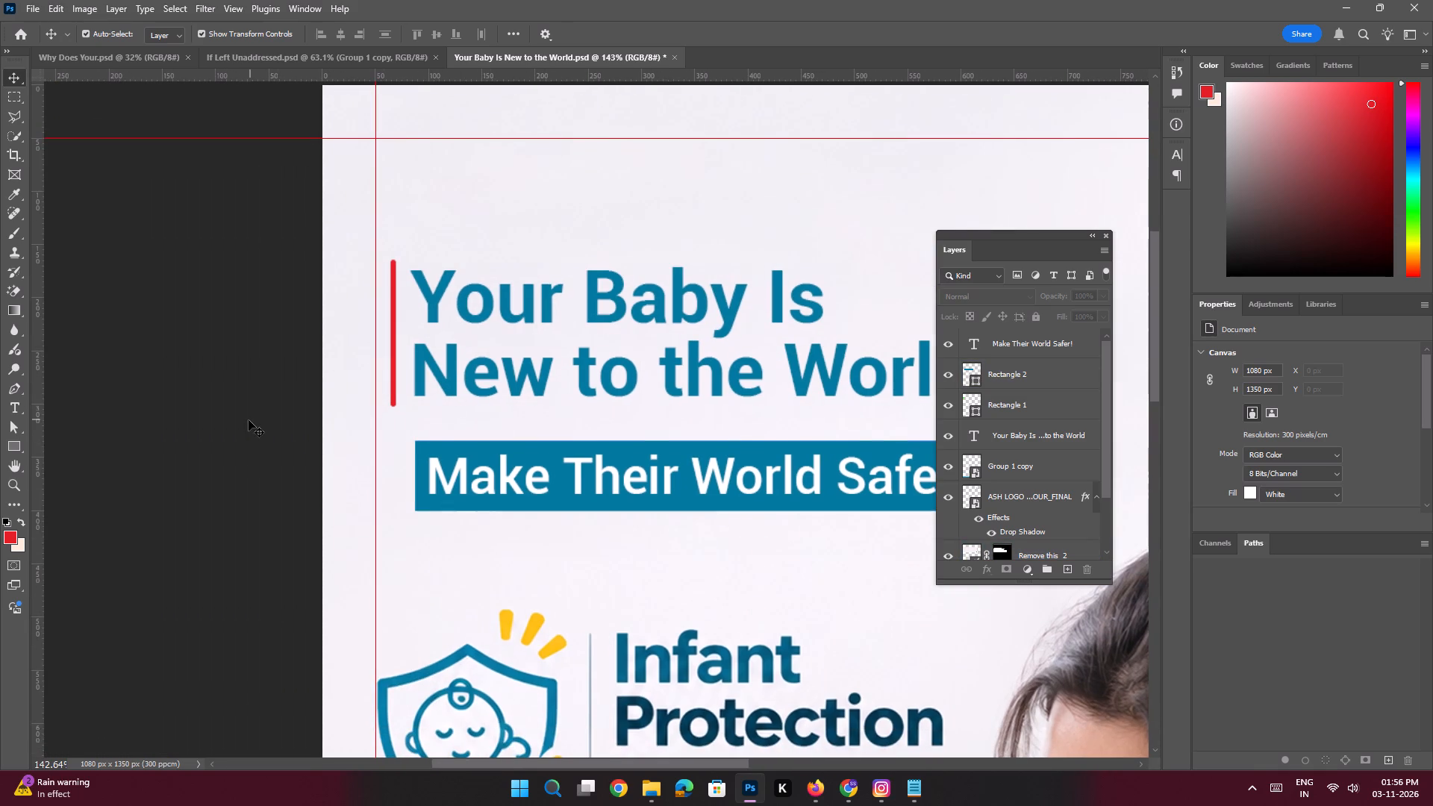
{"action": "left_click", "coordinate": [249, 421]}
{"action": "key", "text": "space"}
{"action": "key", "text": "space"}
{"action": "key", "text": "space"}
{"action": "key", "text": "space"}
{"action": "key", "text": "space"}
{"action": "key", "text": "space"}
{"action": "key", "text": "space"}
{"action": "key", "text": "space"}
{"action": "left_click_drag", "start_coordinate": [534, 422], "coordinate": [181, 489]}
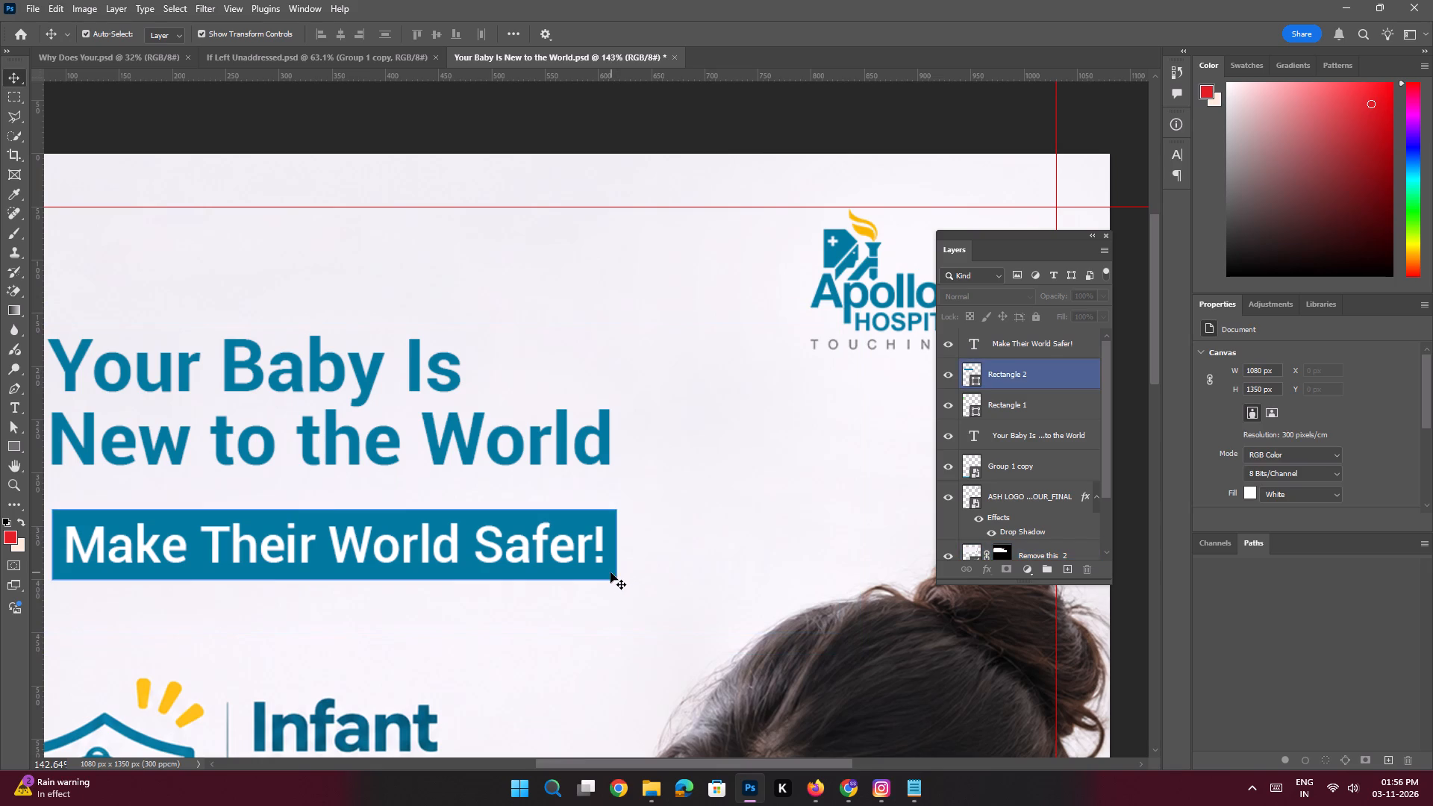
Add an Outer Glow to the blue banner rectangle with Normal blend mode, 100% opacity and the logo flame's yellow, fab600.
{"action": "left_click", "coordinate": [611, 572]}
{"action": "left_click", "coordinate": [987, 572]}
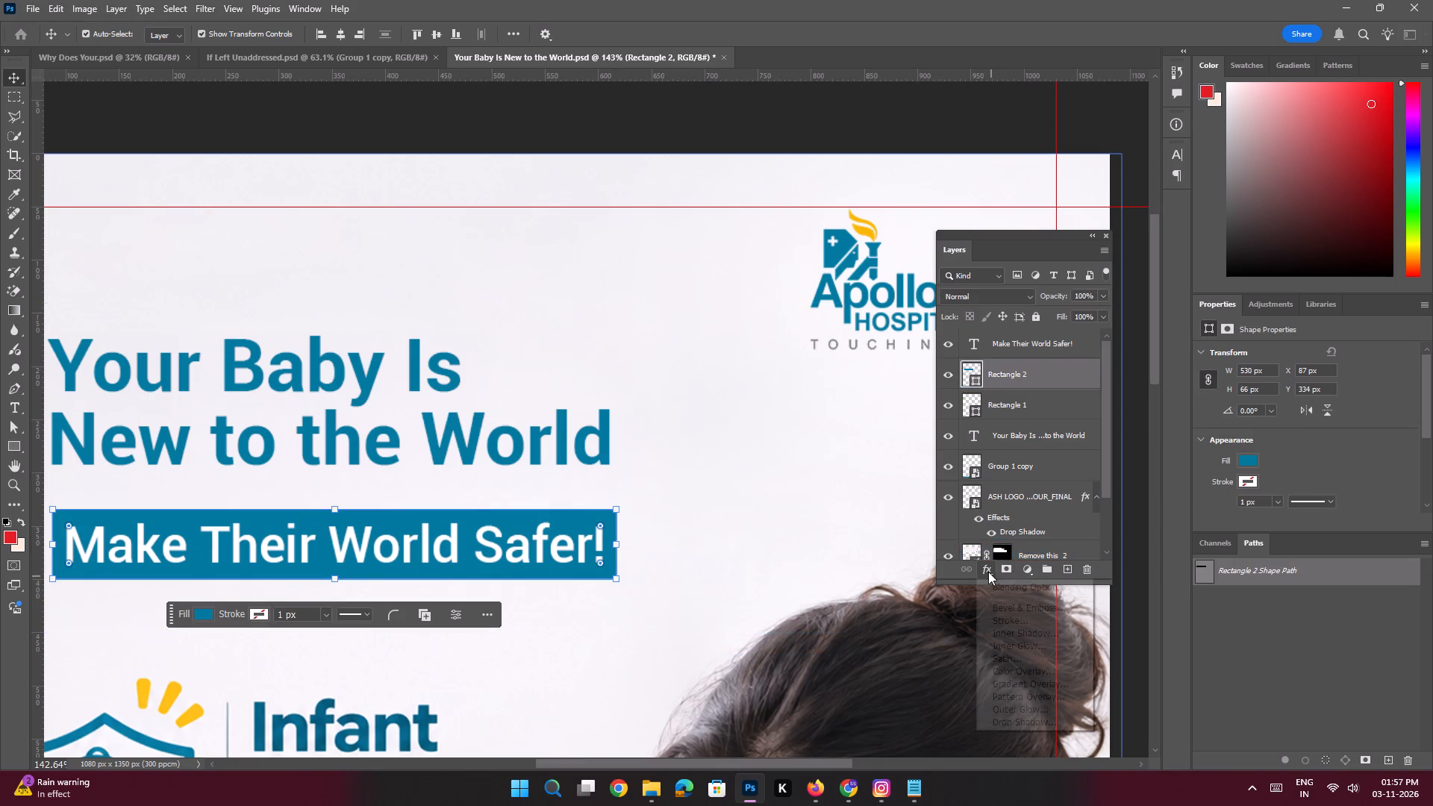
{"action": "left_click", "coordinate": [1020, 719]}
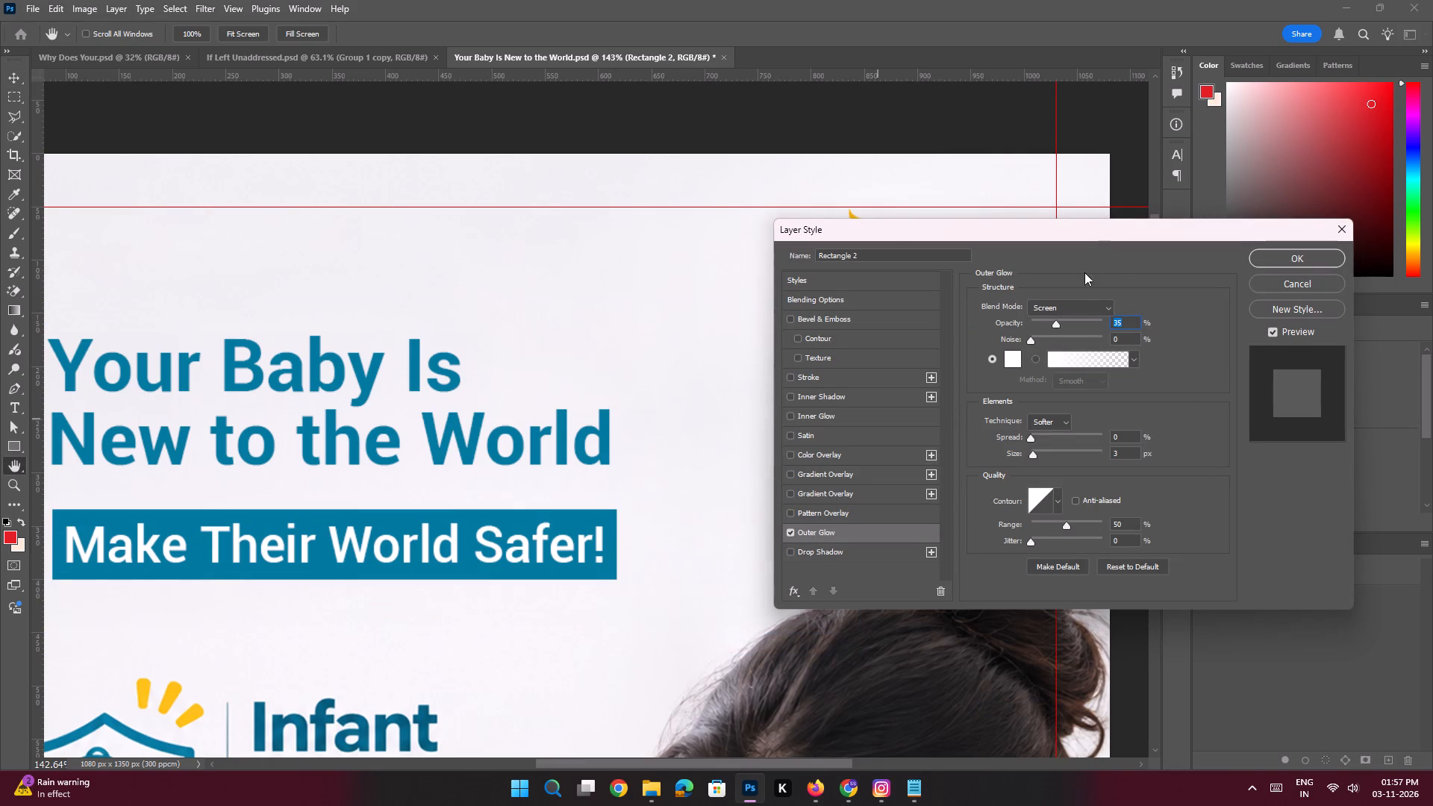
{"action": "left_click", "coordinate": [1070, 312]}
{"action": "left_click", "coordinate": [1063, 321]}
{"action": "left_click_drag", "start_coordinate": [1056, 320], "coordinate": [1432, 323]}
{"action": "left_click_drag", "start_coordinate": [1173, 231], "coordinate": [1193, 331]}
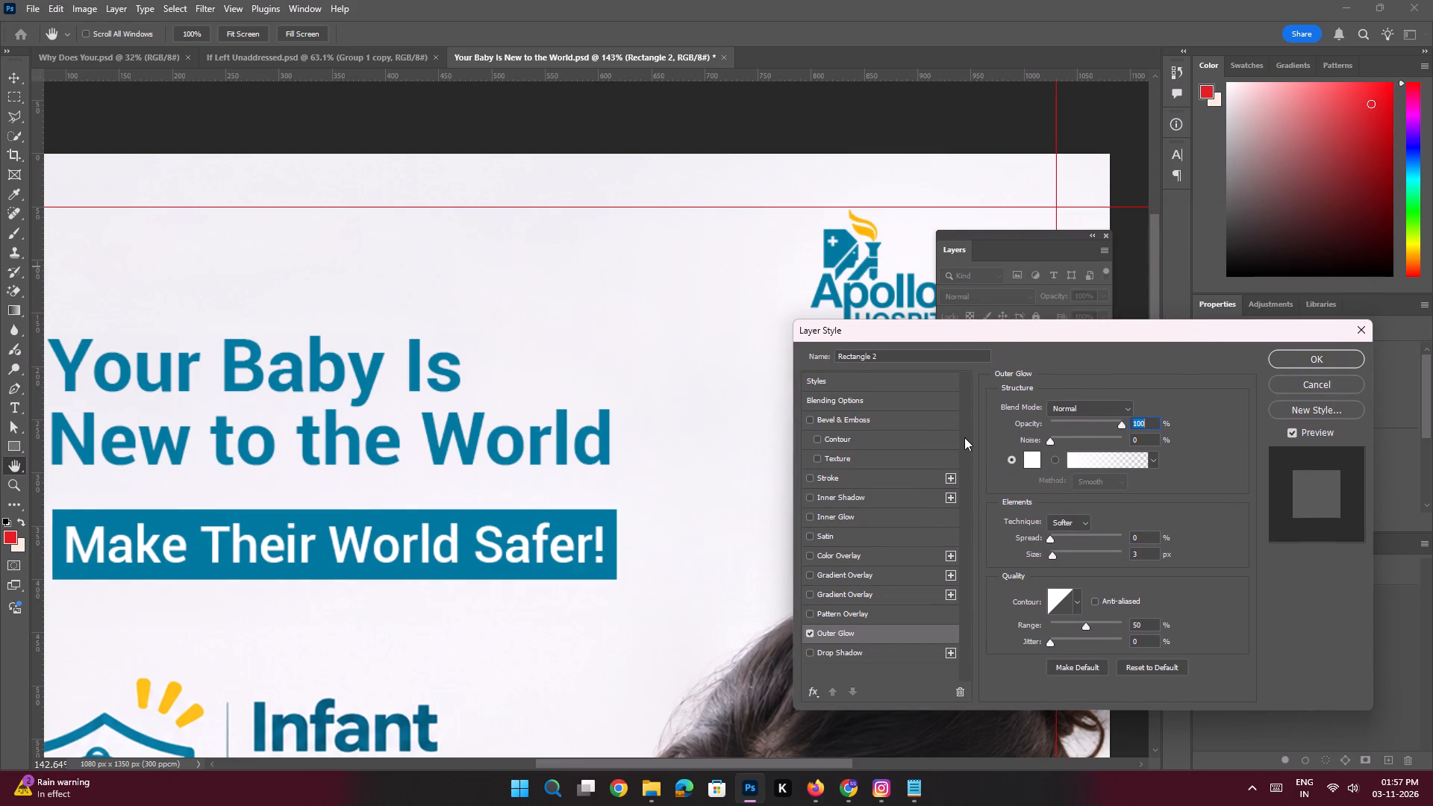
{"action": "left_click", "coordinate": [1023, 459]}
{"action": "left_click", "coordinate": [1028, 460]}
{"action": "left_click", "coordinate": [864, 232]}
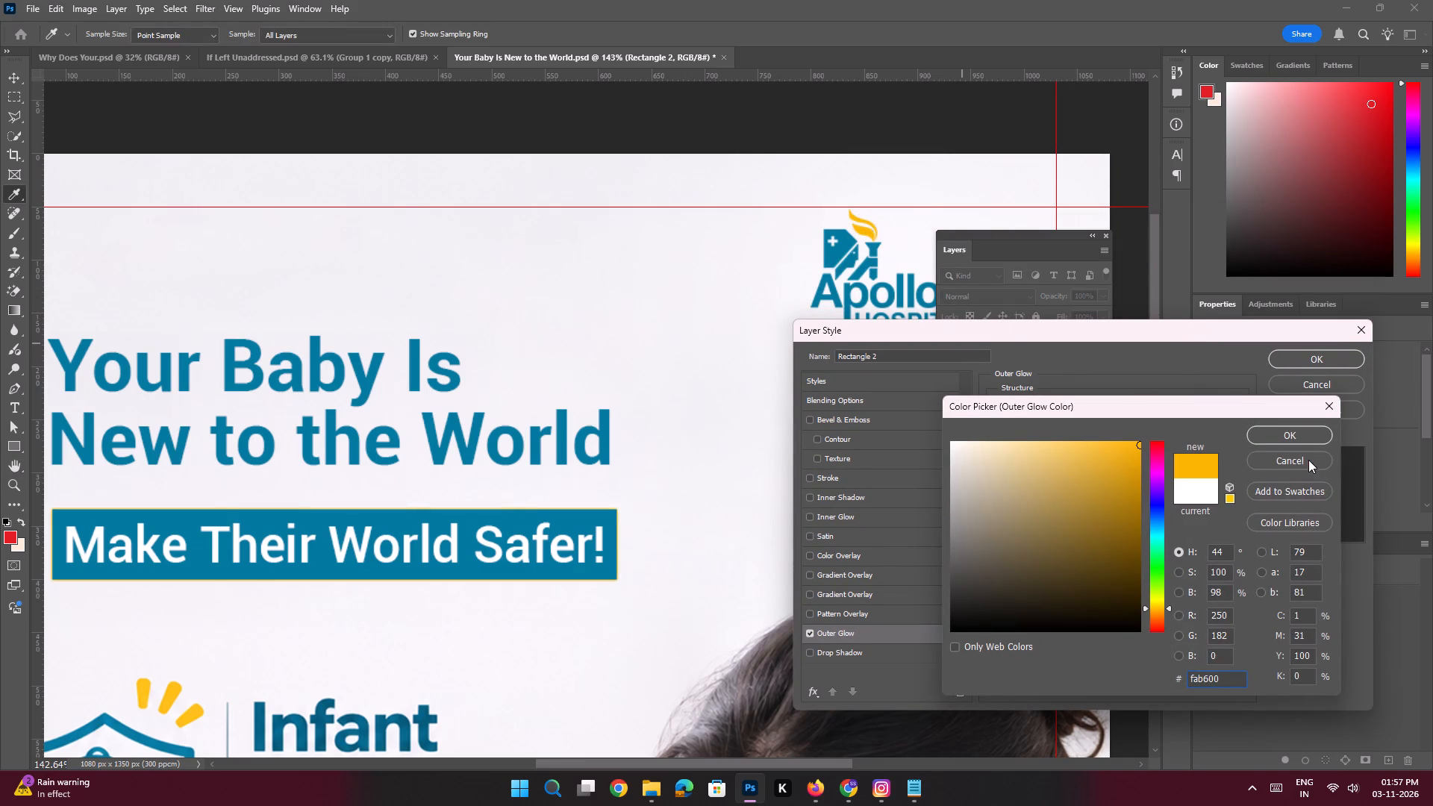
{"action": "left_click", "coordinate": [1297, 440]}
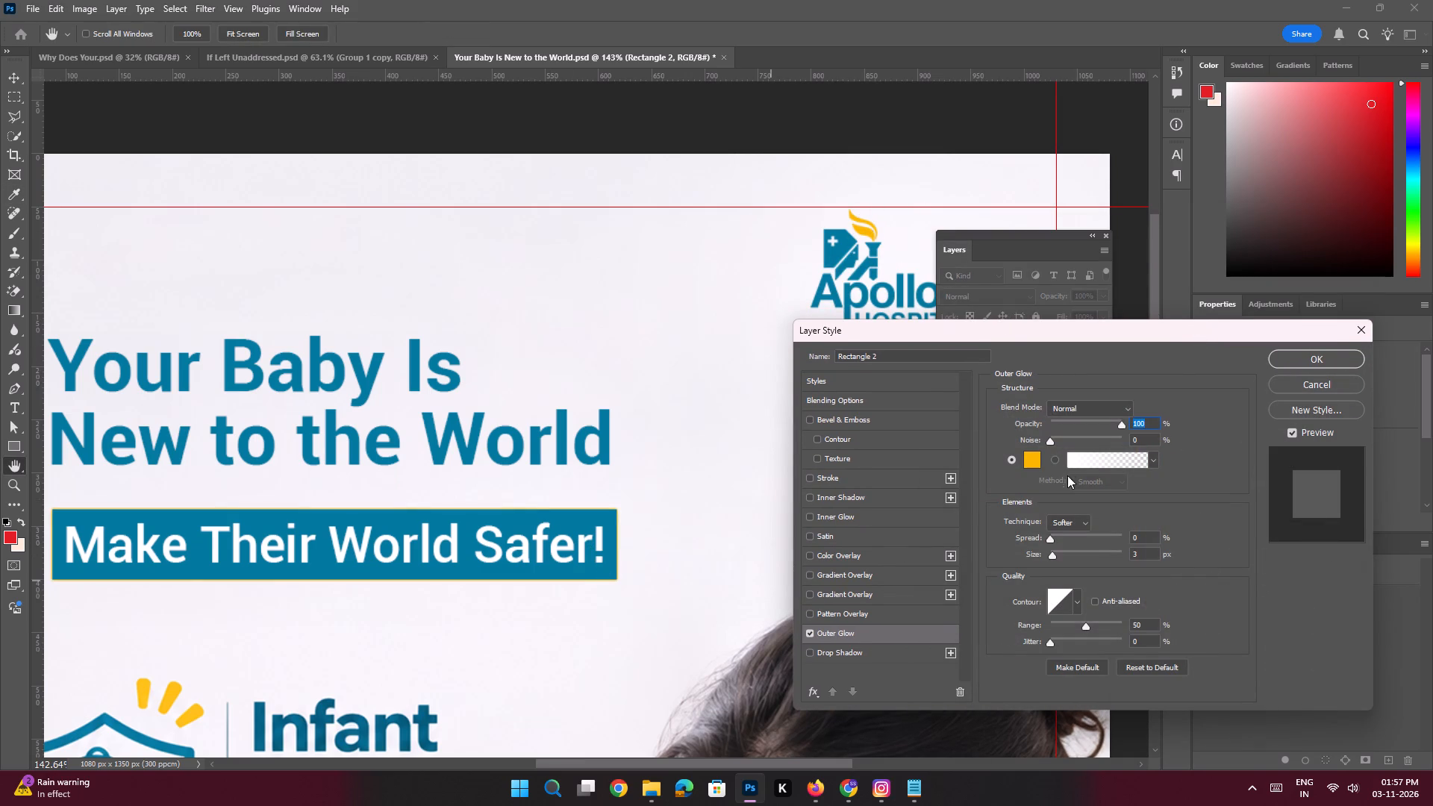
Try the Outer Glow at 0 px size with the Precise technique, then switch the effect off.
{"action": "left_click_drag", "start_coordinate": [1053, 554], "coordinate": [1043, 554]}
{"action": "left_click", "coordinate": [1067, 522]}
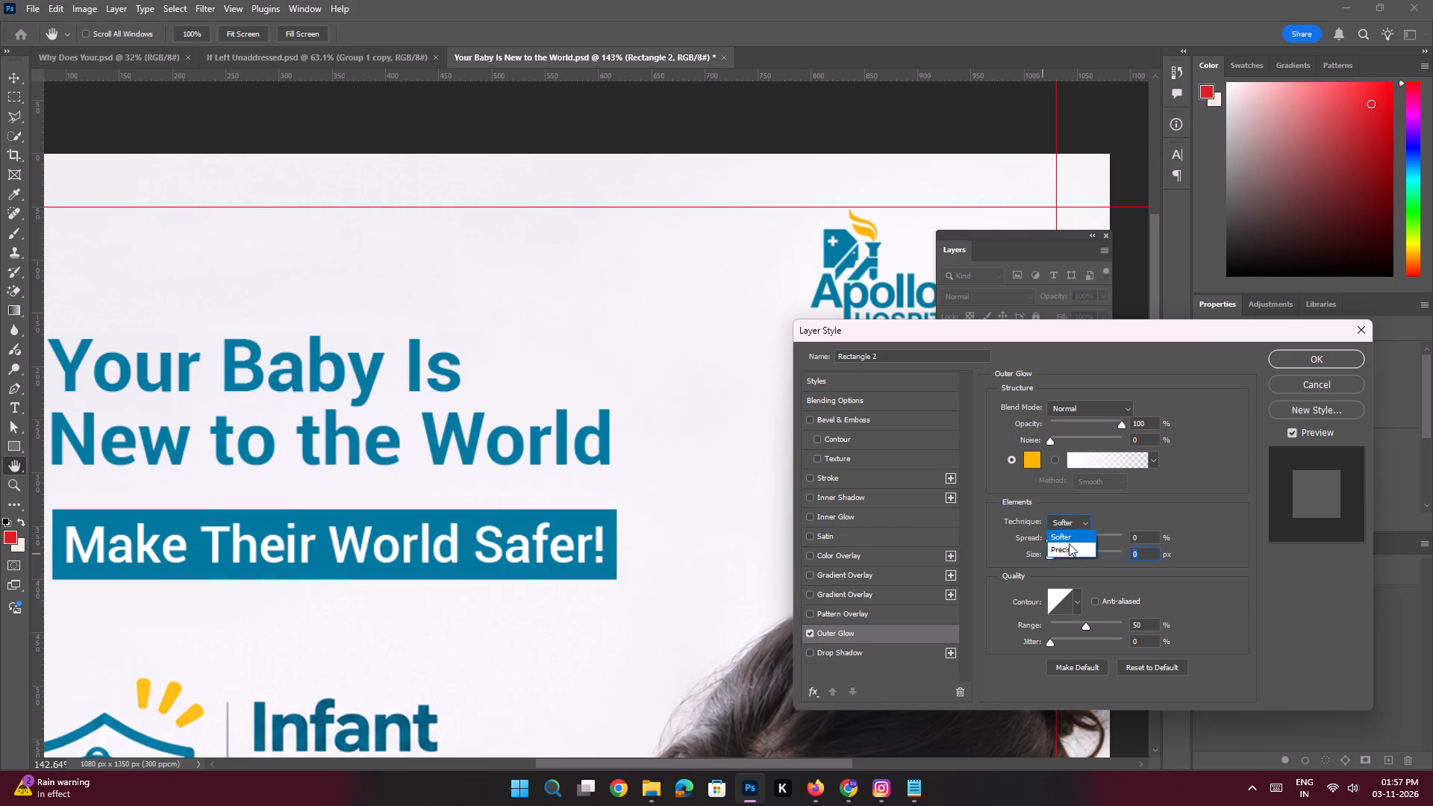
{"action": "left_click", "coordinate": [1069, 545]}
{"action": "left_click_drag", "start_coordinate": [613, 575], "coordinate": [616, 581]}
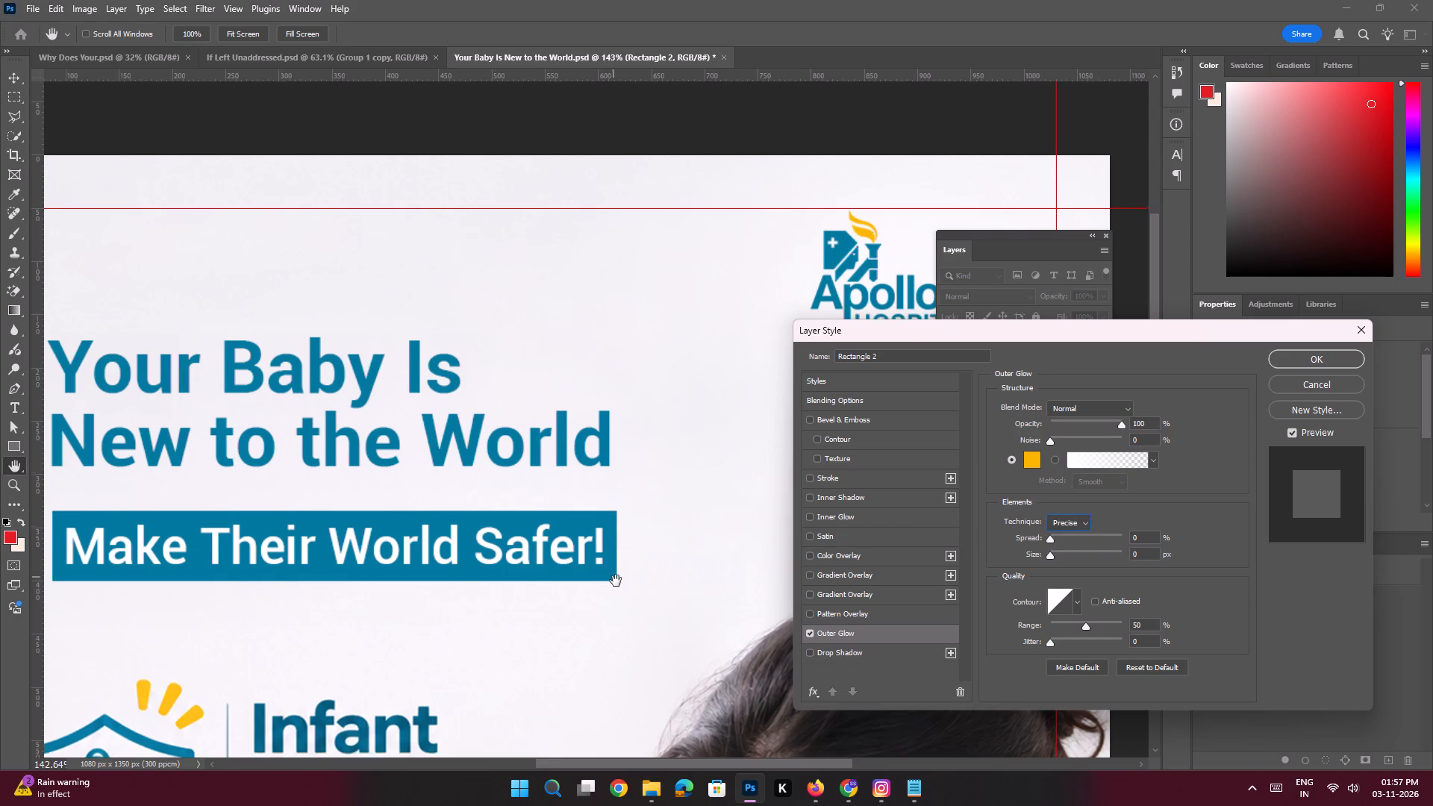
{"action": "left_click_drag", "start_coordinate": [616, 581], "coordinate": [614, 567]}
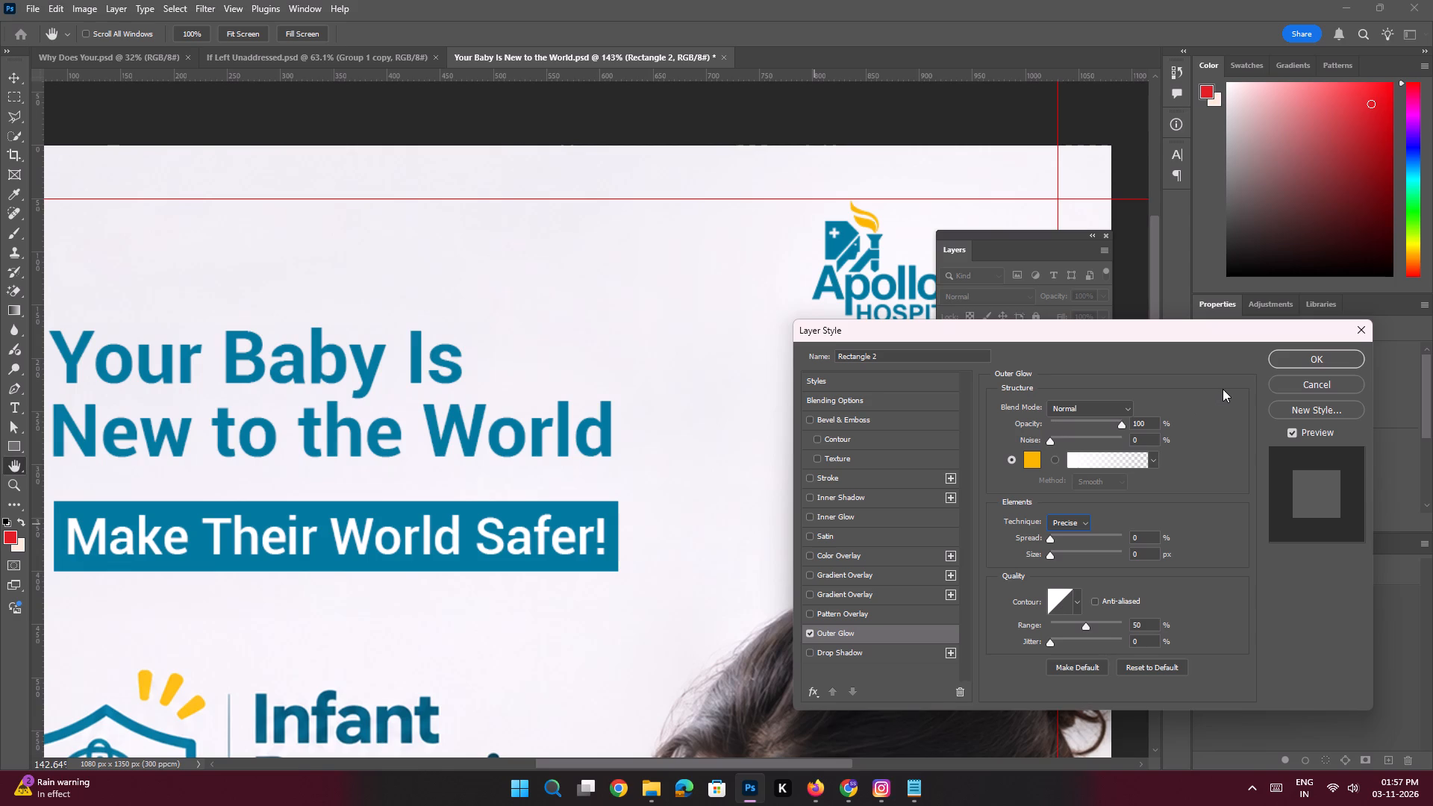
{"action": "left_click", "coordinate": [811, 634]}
Add a Drop Shadow to the blue banner rectangle in the logo flame's yellow, fab600.
{"action": "left_click", "coordinate": [831, 653]}
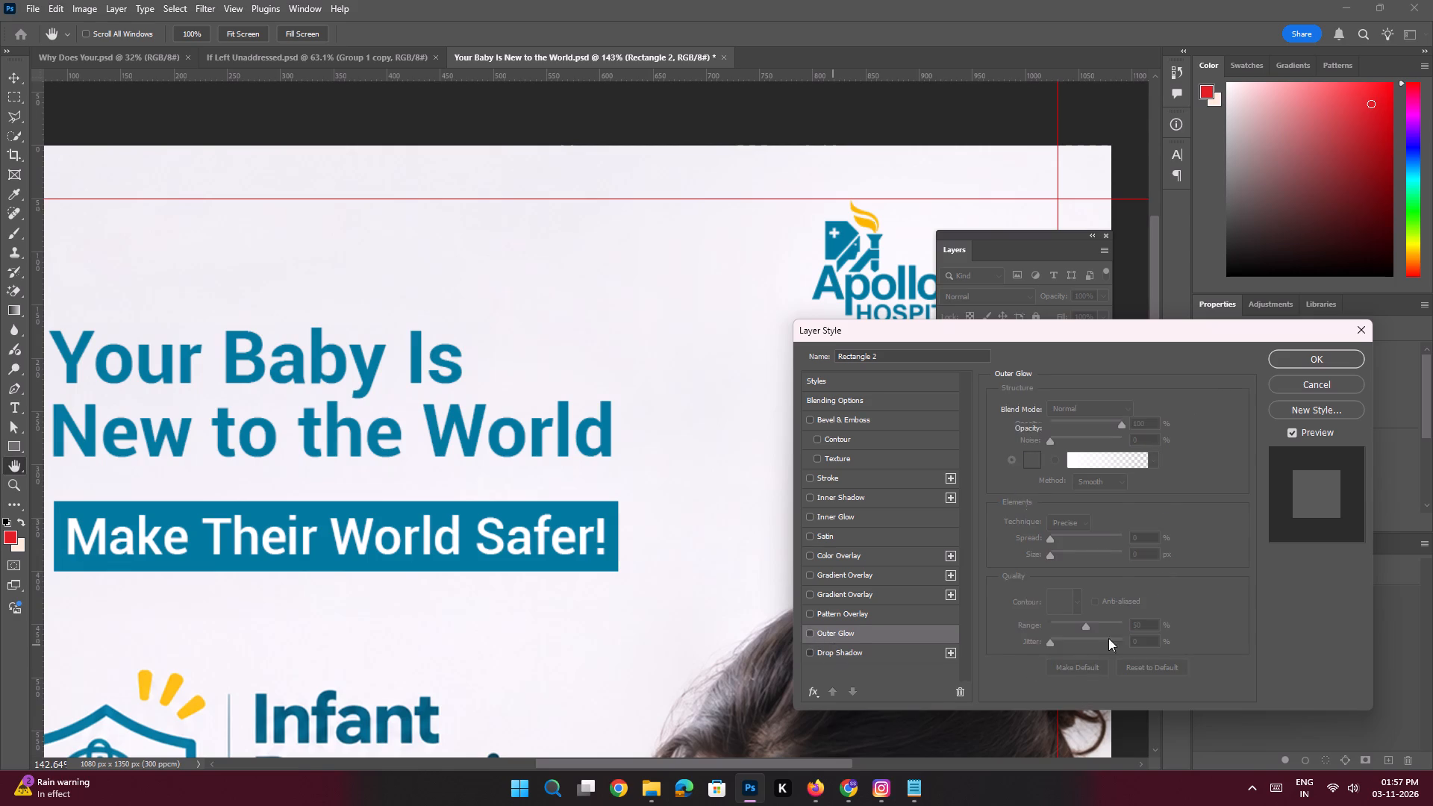
{"action": "left_click", "coordinate": [1146, 415]}
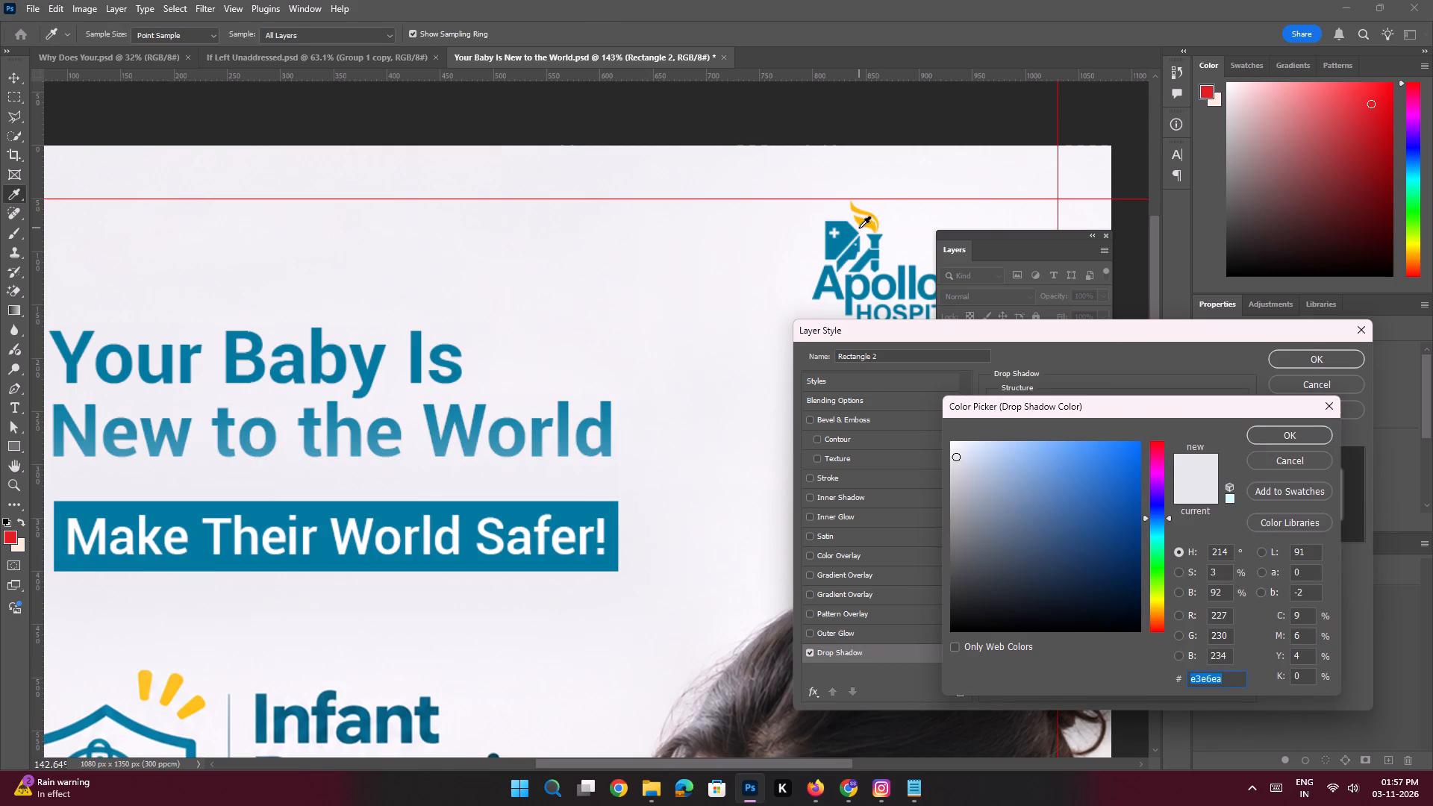
{"action": "left_click", "coordinate": [864, 224]}
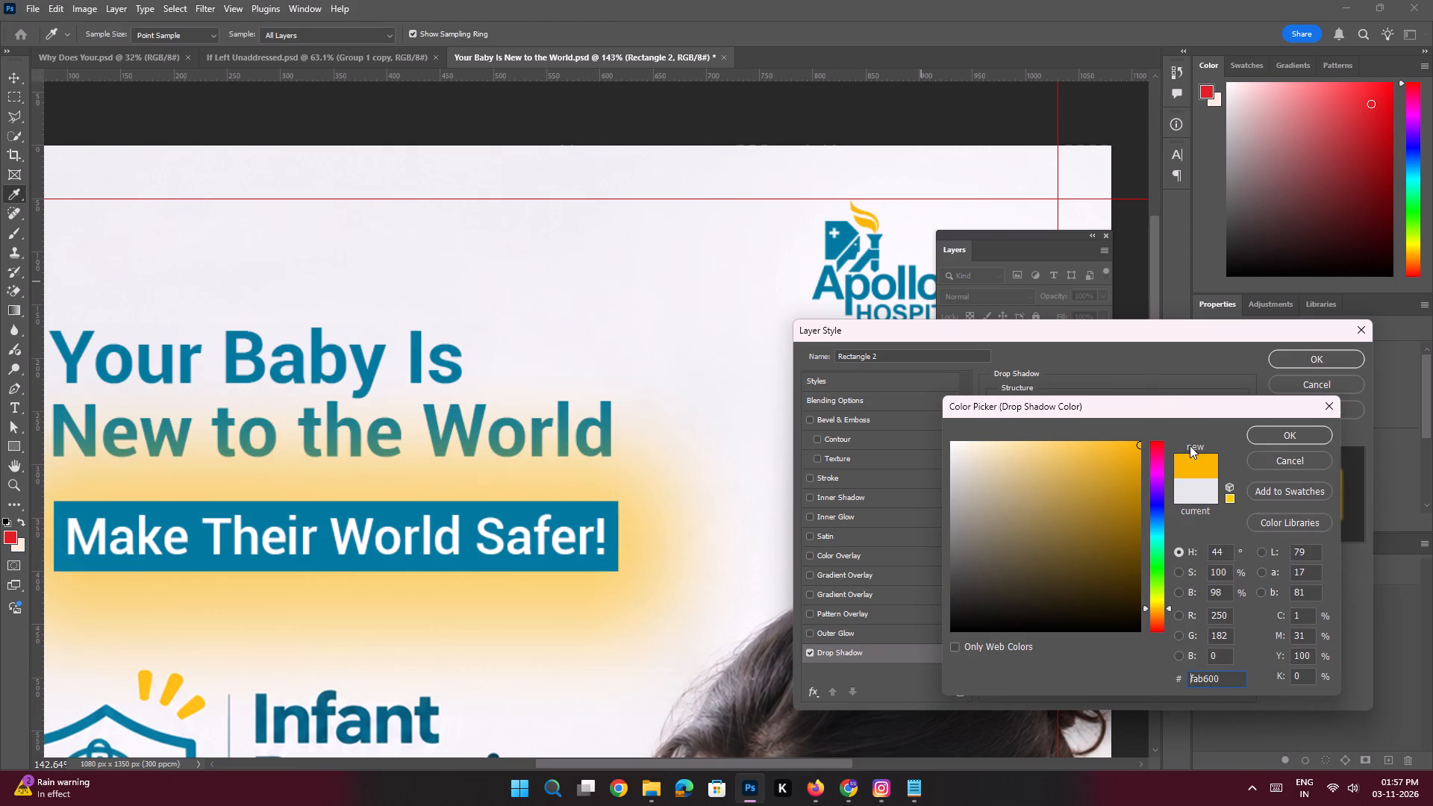
{"action": "left_click", "coordinate": [1265, 437]}
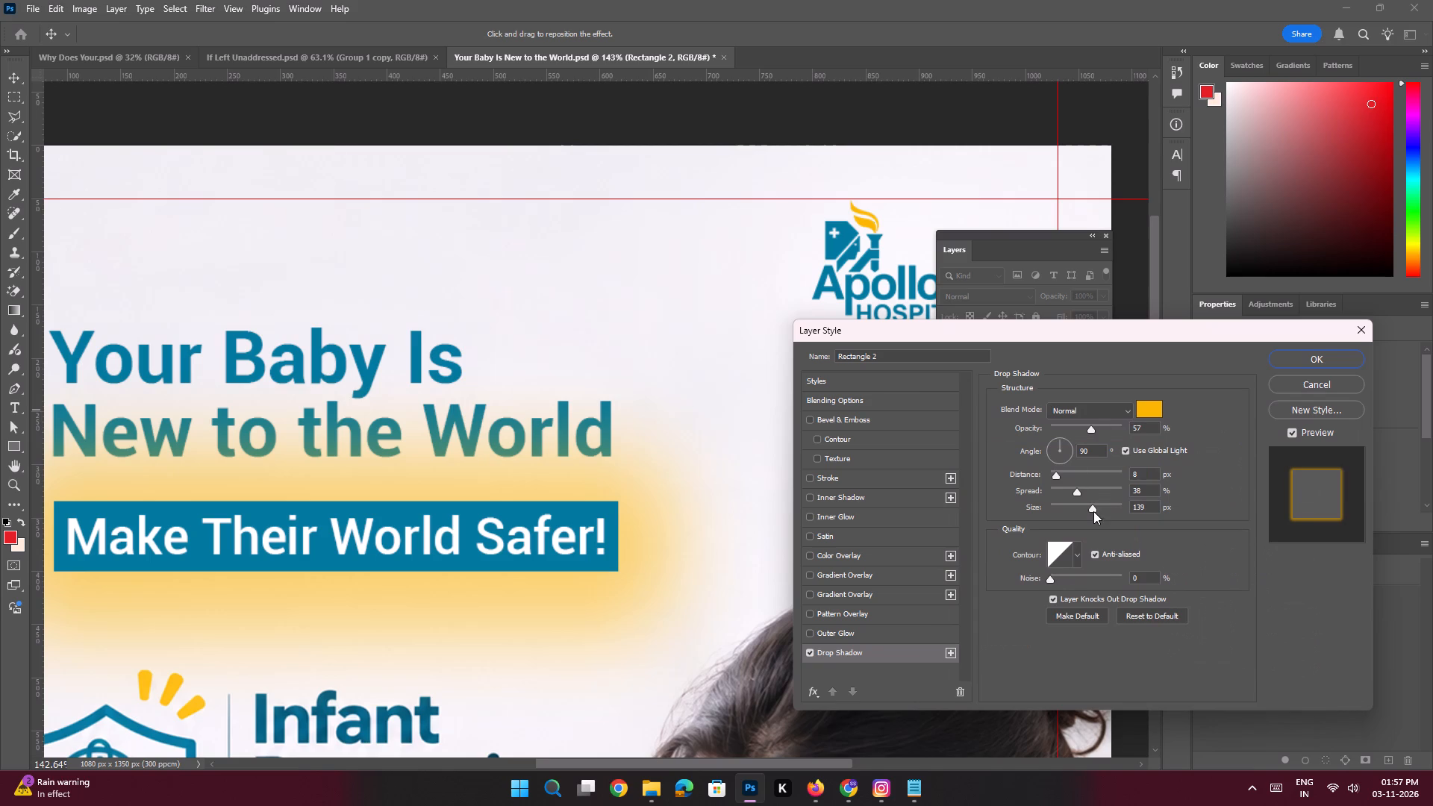
Set the banner's Drop Shadow to 0 px size, 0% spread and 100% opacity, offset 7 px at a 140° angle.
{"action": "left_click_drag", "start_coordinate": [1093, 511], "coordinate": [977, 502]}
{"action": "left_click_drag", "start_coordinate": [1078, 490], "coordinate": [968, 470]}
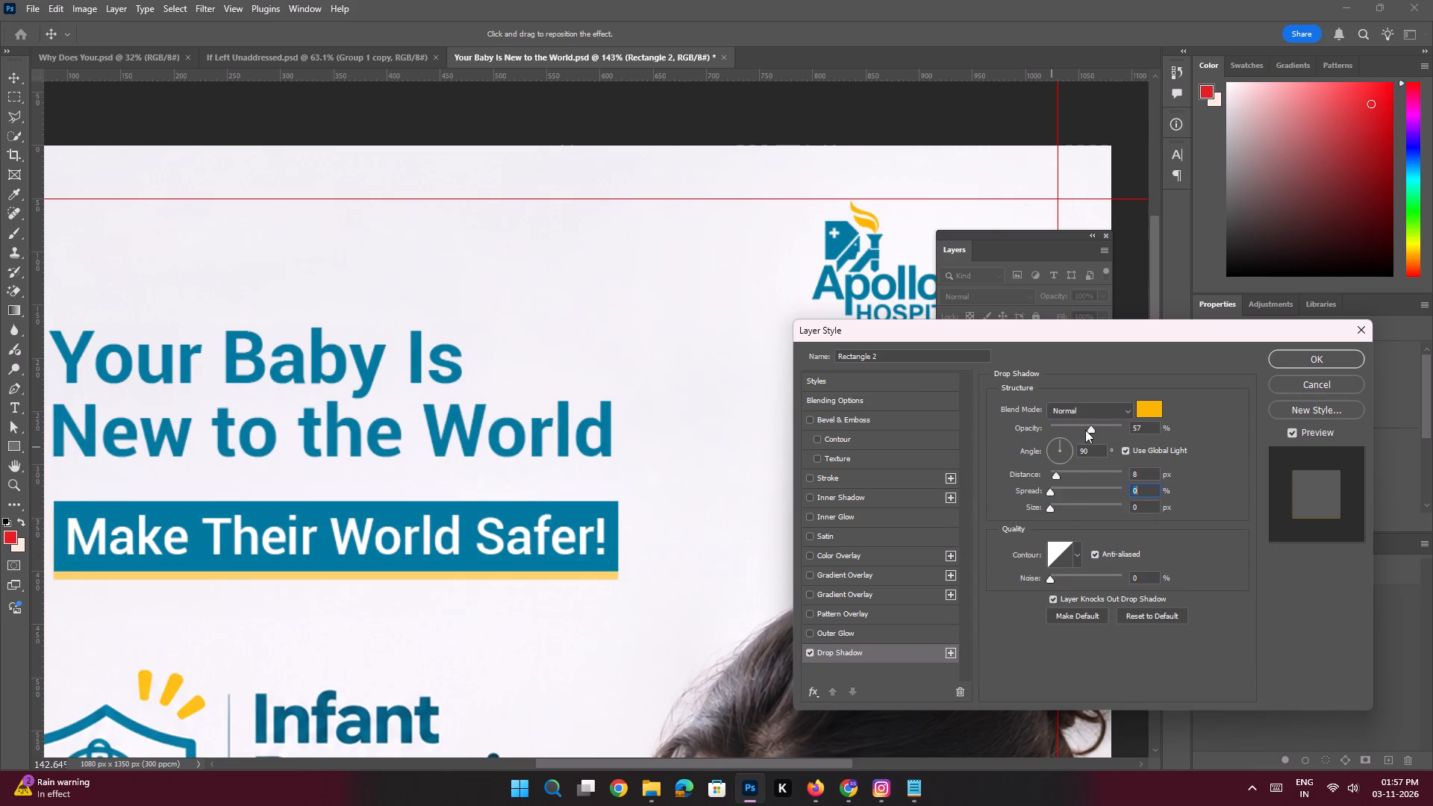
{"action": "left_click_drag", "start_coordinate": [1085, 430], "coordinate": [1348, 419]}
{"action": "left_click_drag", "start_coordinate": [605, 556], "coordinate": [612, 552]}
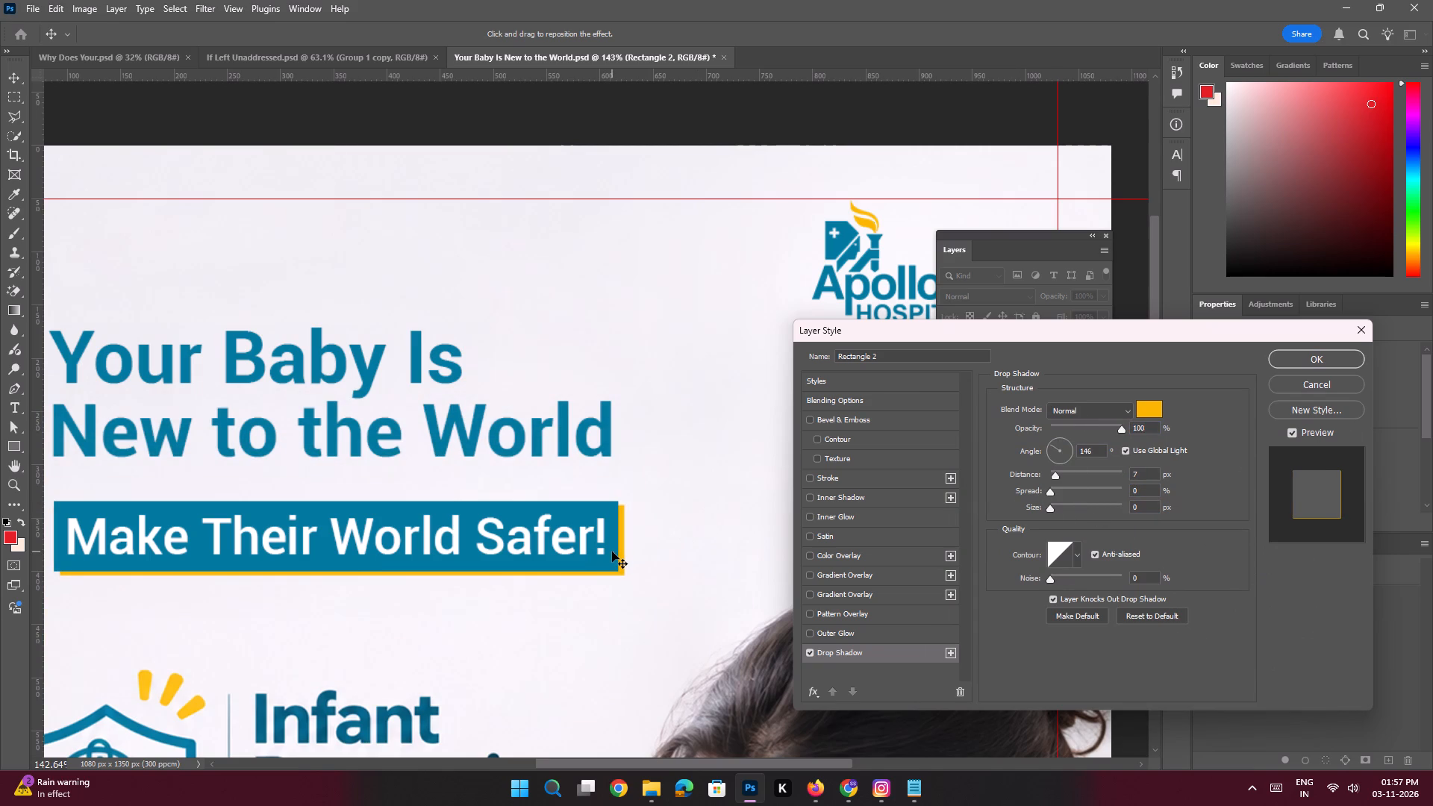
{"action": "left_click_drag", "start_coordinate": [612, 552], "coordinate": [612, 553]}
{"action": "key", "text": "Return"}
{"action": "key", "text": "Return"}
Deselect the banner and examine it and the Infant Protection Day lettering against the whole slide.
{"action": "key", "text": "ctrl+0"}
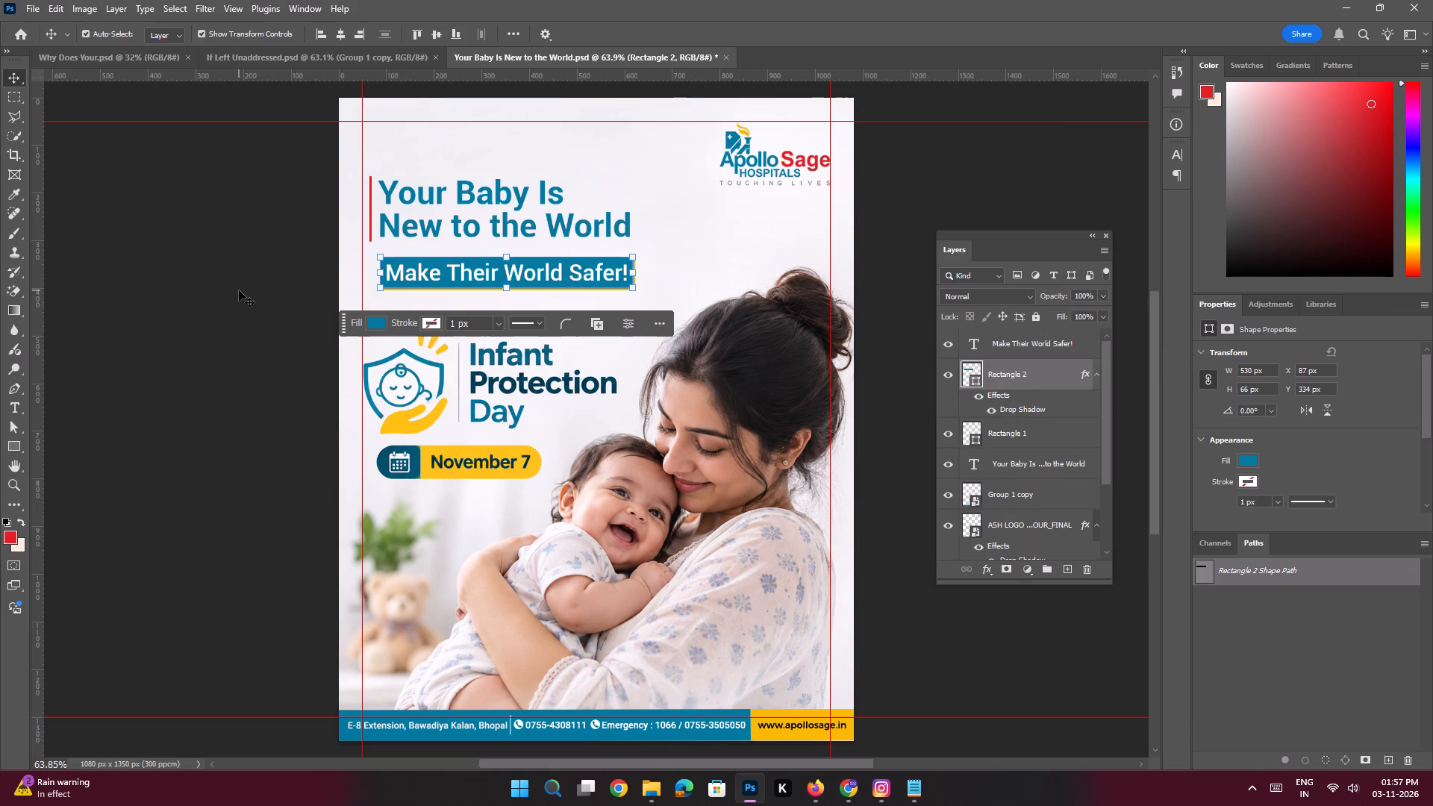
{"action": "left_click", "coordinate": [239, 290]}
{"action": "key", "text": "space"}
{"action": "key", "text": "space"}
{"action": "key", "text": "space"}
{"action": "key", "text": "space"}
{"action": "key", "text": "space"}
{"action": "key", "text": "space"}
{"action": "key", "text": "space"}
{"action": "key", "text": "space"}
{"action": "key", "text": "space"}
{"action": "key", "text": "space"}
{"action": "key", "text": "space"}
{"action": "left_click_drag", "start_coordinate": [613, 288], "coordinate": [608, 303]}
{"action": "left_click_drag", "start_coordinate": [455, 223], "coordinate": [484, 339], "text": "ctrl"}
{"action": "left_click_drag", "start_coordinate": [563, 473], "coordinate": [549, 452]}
{"action": "left_click", "coordinate": [549, 449]}
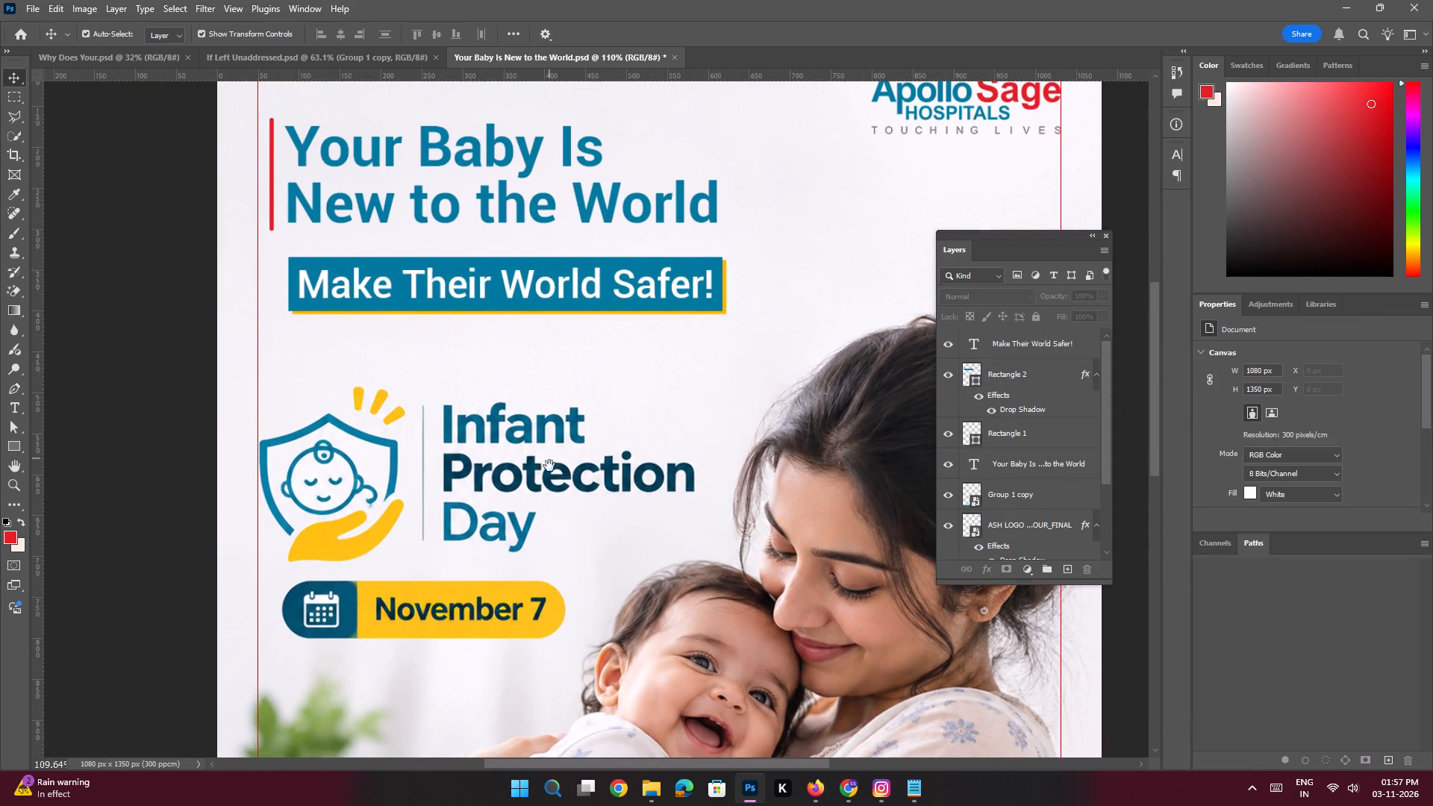
{"action": "left_click_drag", "start_coordinate": [490, 465], "coordinate": [526, 531], "text": "ctrl"}
{"action": "left_click", "coordinate": [587, 475]}
{"action": "left_click", "coordinate": [667, 302]}
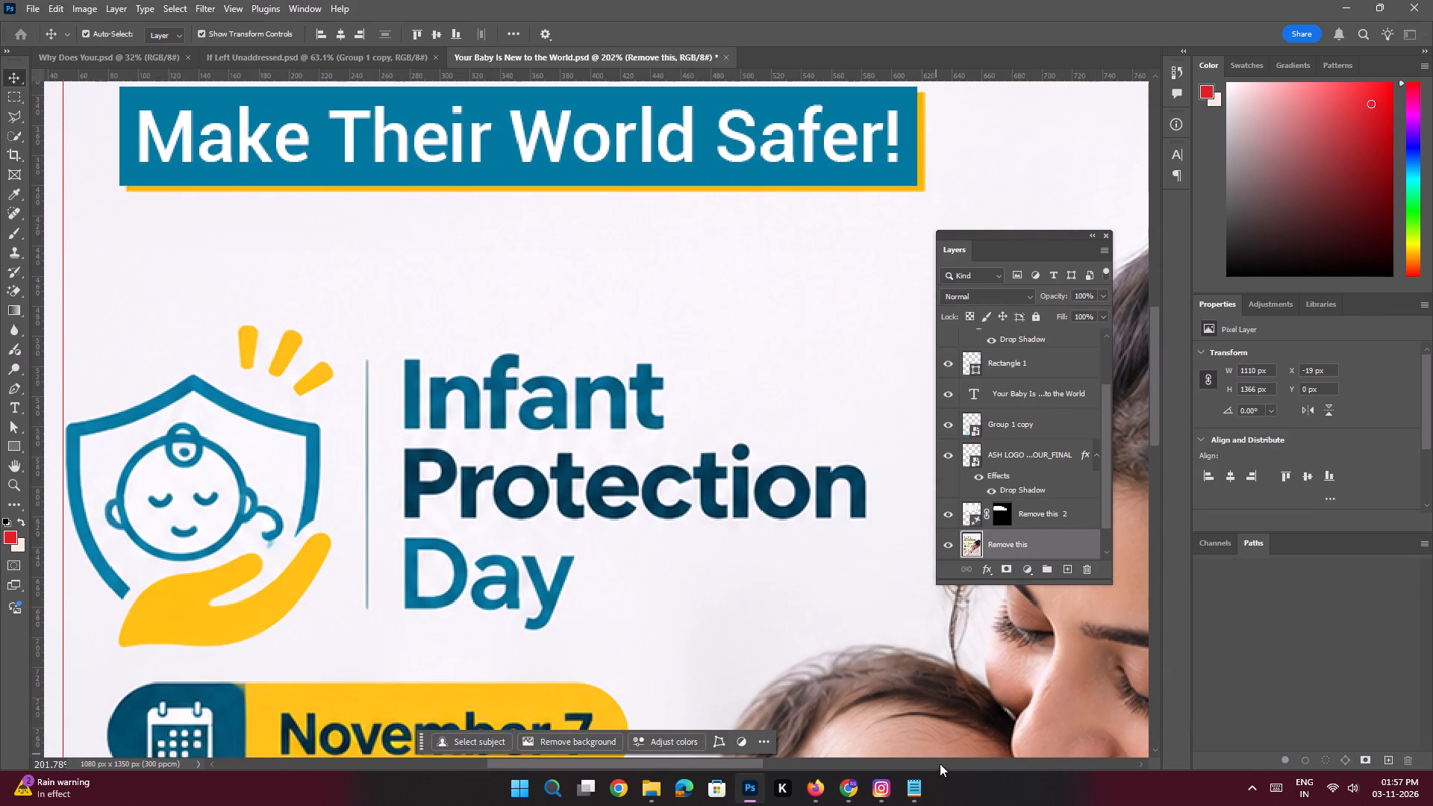
Copy "Infant Protection Day" from the slide 1 copy in Notepad and return to Photoshop.
{"action": "left_click", "coordinate": [906, 801]}
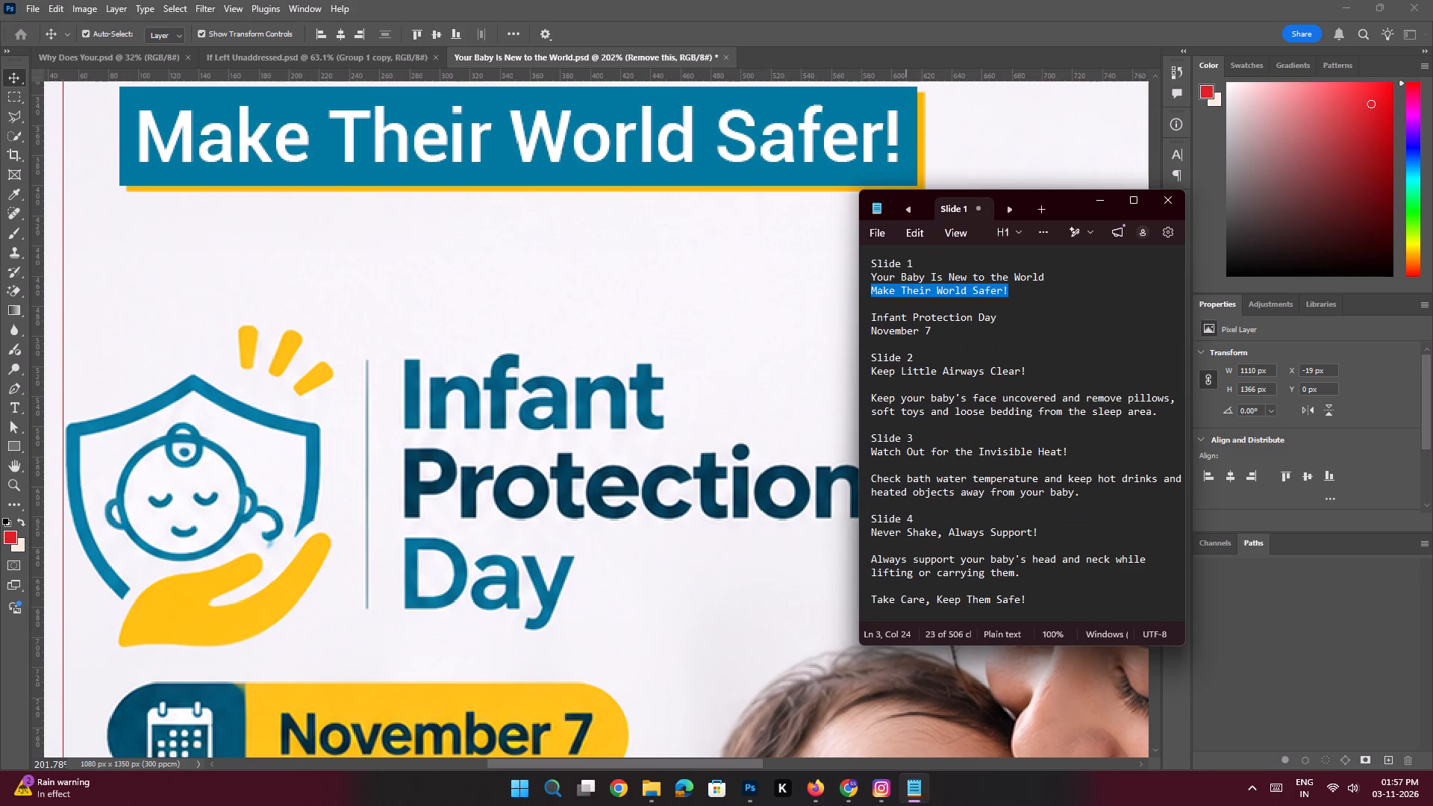
{"action": "left_click_drag", "start_coordinate": [1005, 316], "coordinate": [791, 313]}
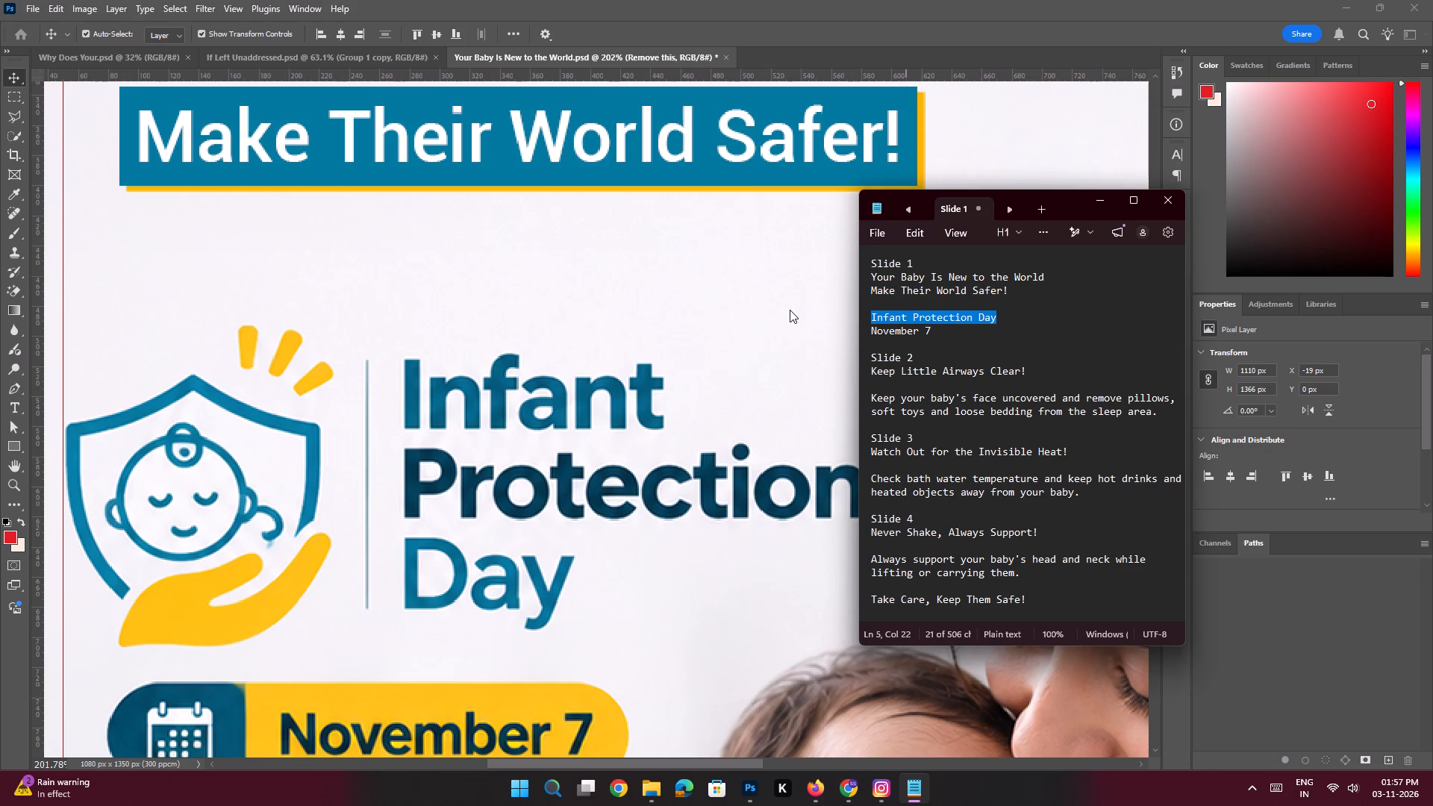
{"action": "key", "text": "ctrl+c"}
{"action": "key", "text": "ctrl+c"}
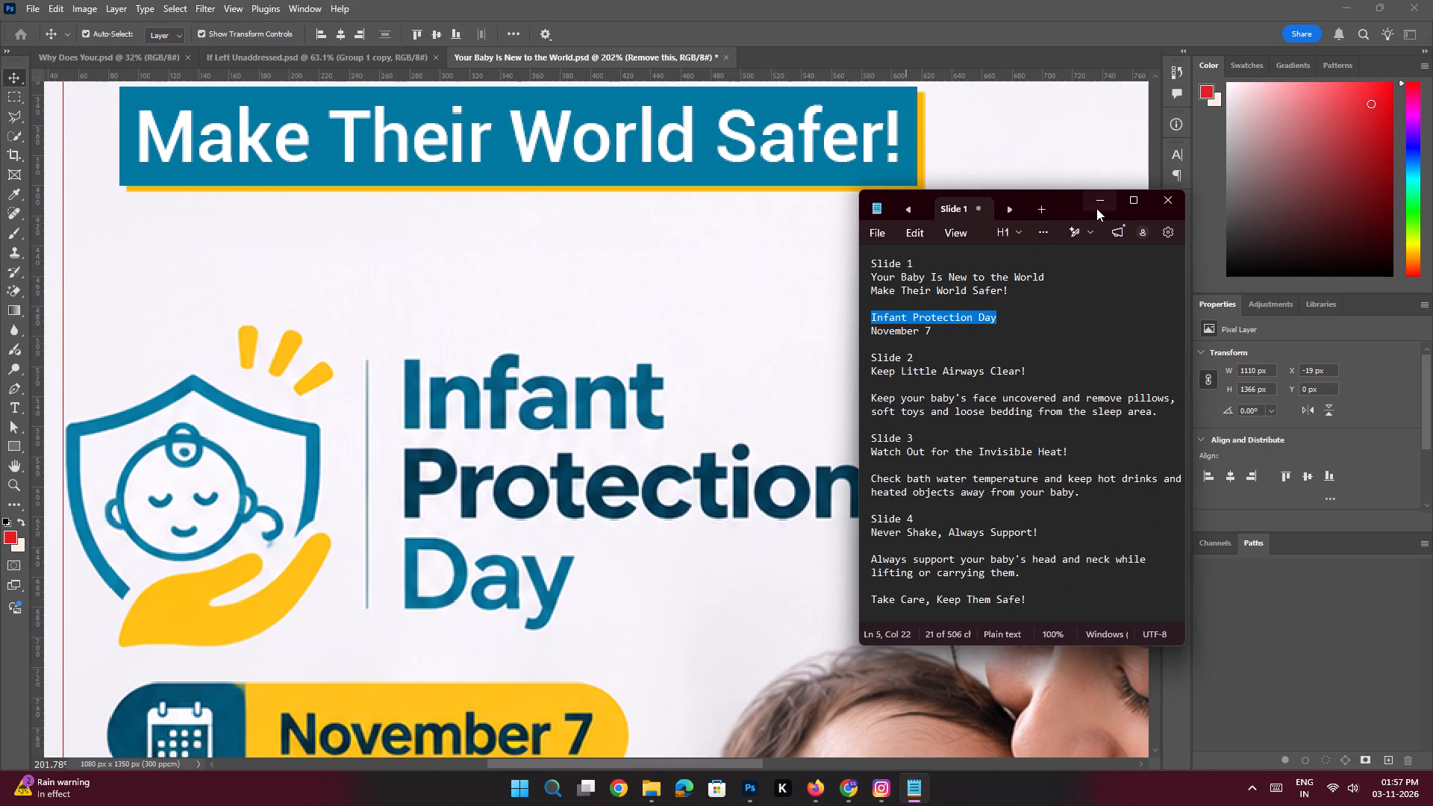
{"action": "left_click", "coordinate": [1096, 208]}
Add a new layer above the banner text, paste "Infant Protection Day" as white text on it, and move it just above the existing lettering.
{"action": "key", "text": "space"}
{"action": "key", "text": "space"}
{"action": "key", "text": "space"}
{"action": "key", "text": "space"}
{"action": "key", "text": "space"}
{"action": "key", "text": "space"}
{"action": "key", "text": "space"}
{"action": "key", "text": "space"}
{"action": "key", "text": "space"}
{"action": "left_click", "coordinate": [588, 375]}
{"action": "scroll", "coordinate": [1005, 406], "scroll_direction": "up", "scroll_amount": 7}
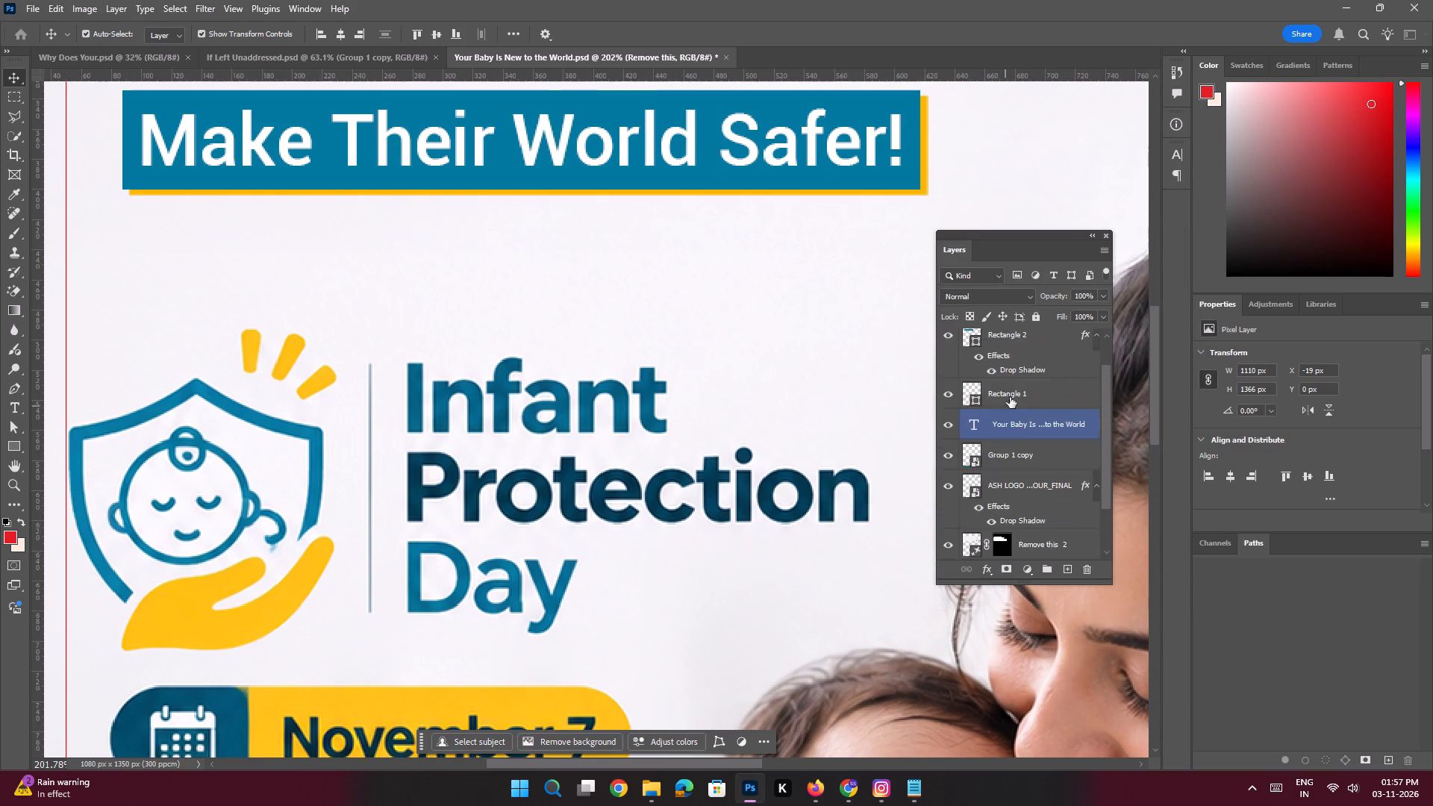
{"action": "left_click", "coordinate": [1014, 340]}
{"action": "left_click", "coordinate": [1069, 566]}
{"action": "key", "text": "space"}
{"action": "key", "text": "space"}
{"action": "key", "text": "space"}
{"action": "key", "text": "space"}
{"action": "key", "text": "space"}
{"action": "key", "text": "space"}
{"action": "key", "text": "space"}
{"action": "key", "text": "space"}
{"action": "key", "text": "space"}
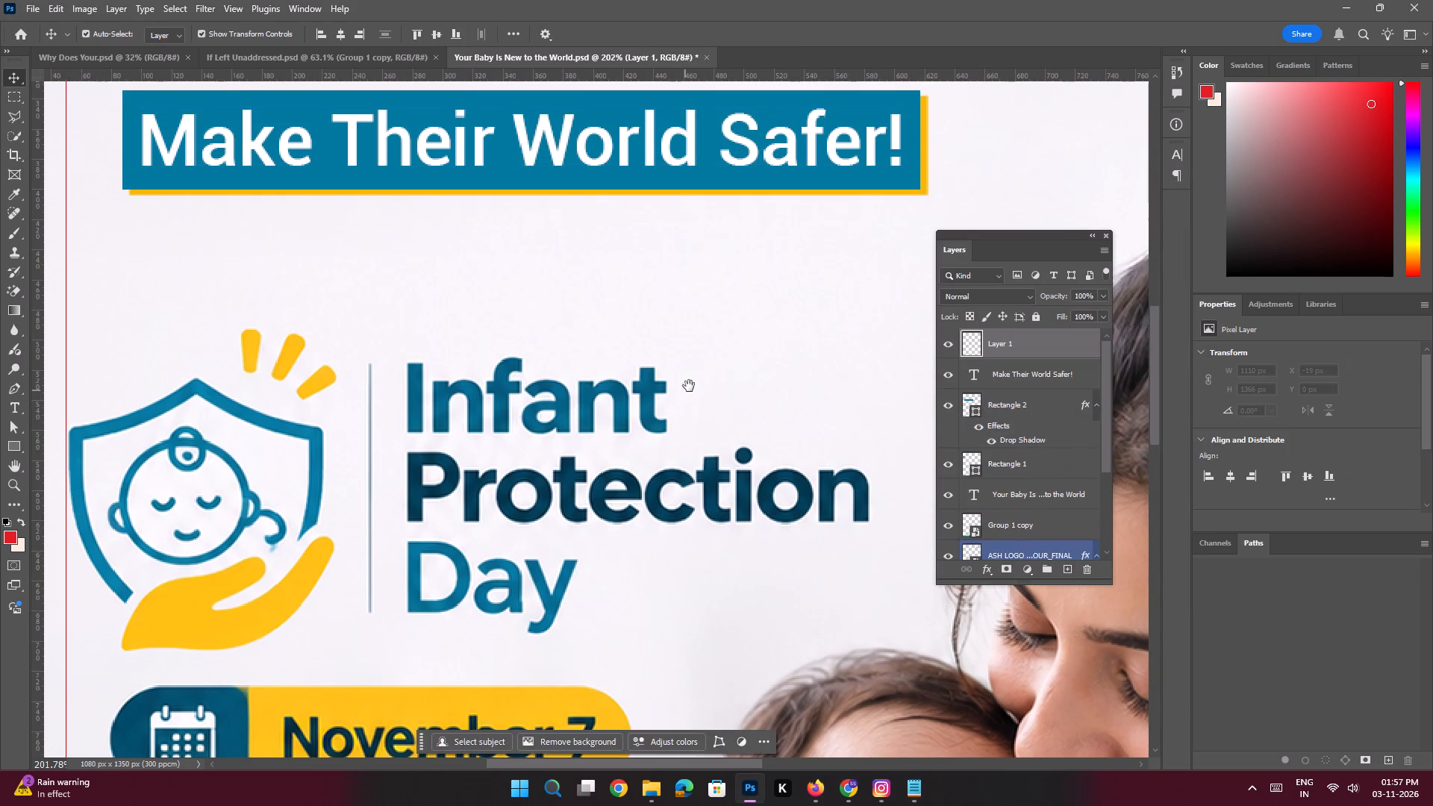
{"action": "left_click_drag", "start_coordinate": [690, 385], "coordinate": [628, 381]}
{"action": "key", "text": "t"}
{"action": "left_click", "coordinate": [708, 354]}
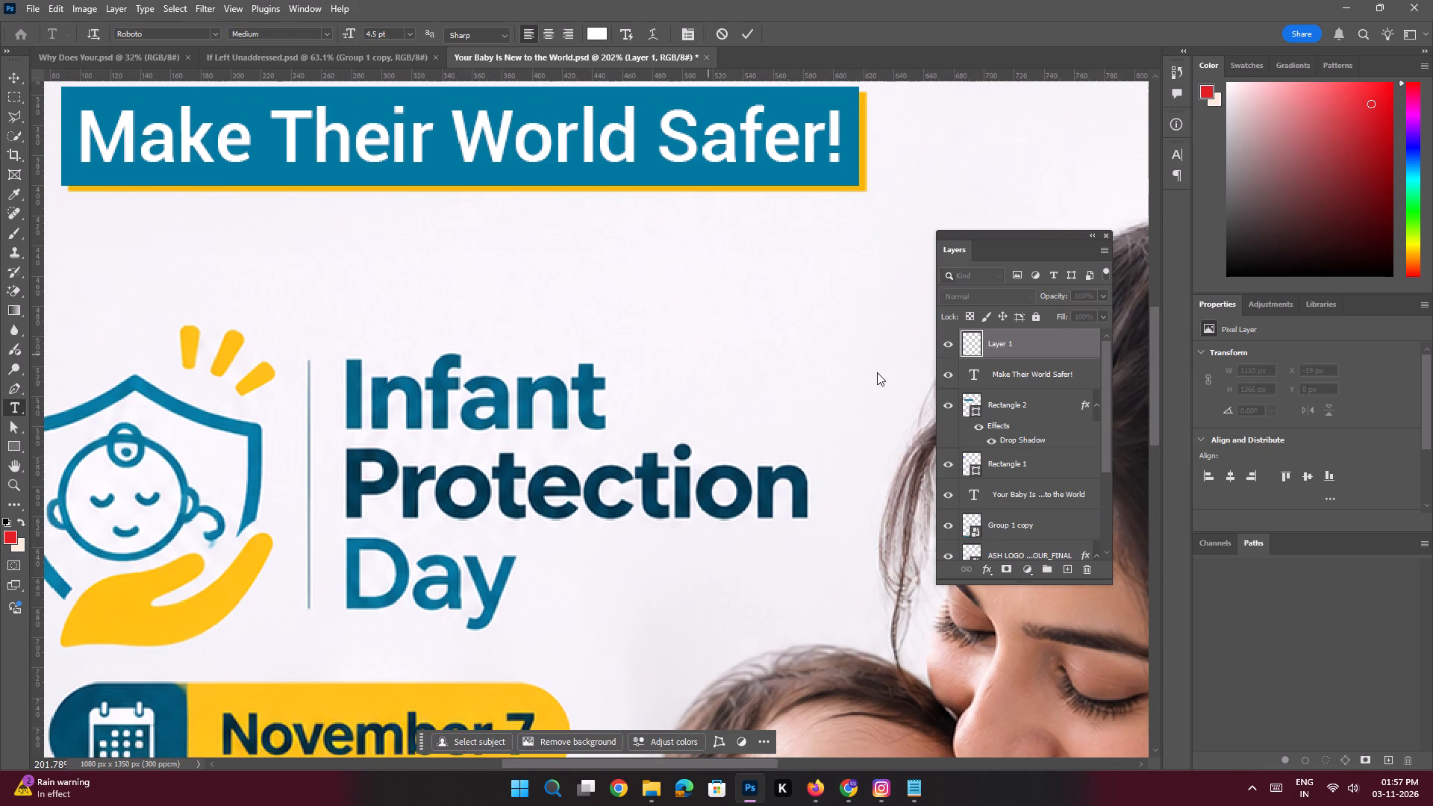
{"action": "key", "text": "ctrl+v"}
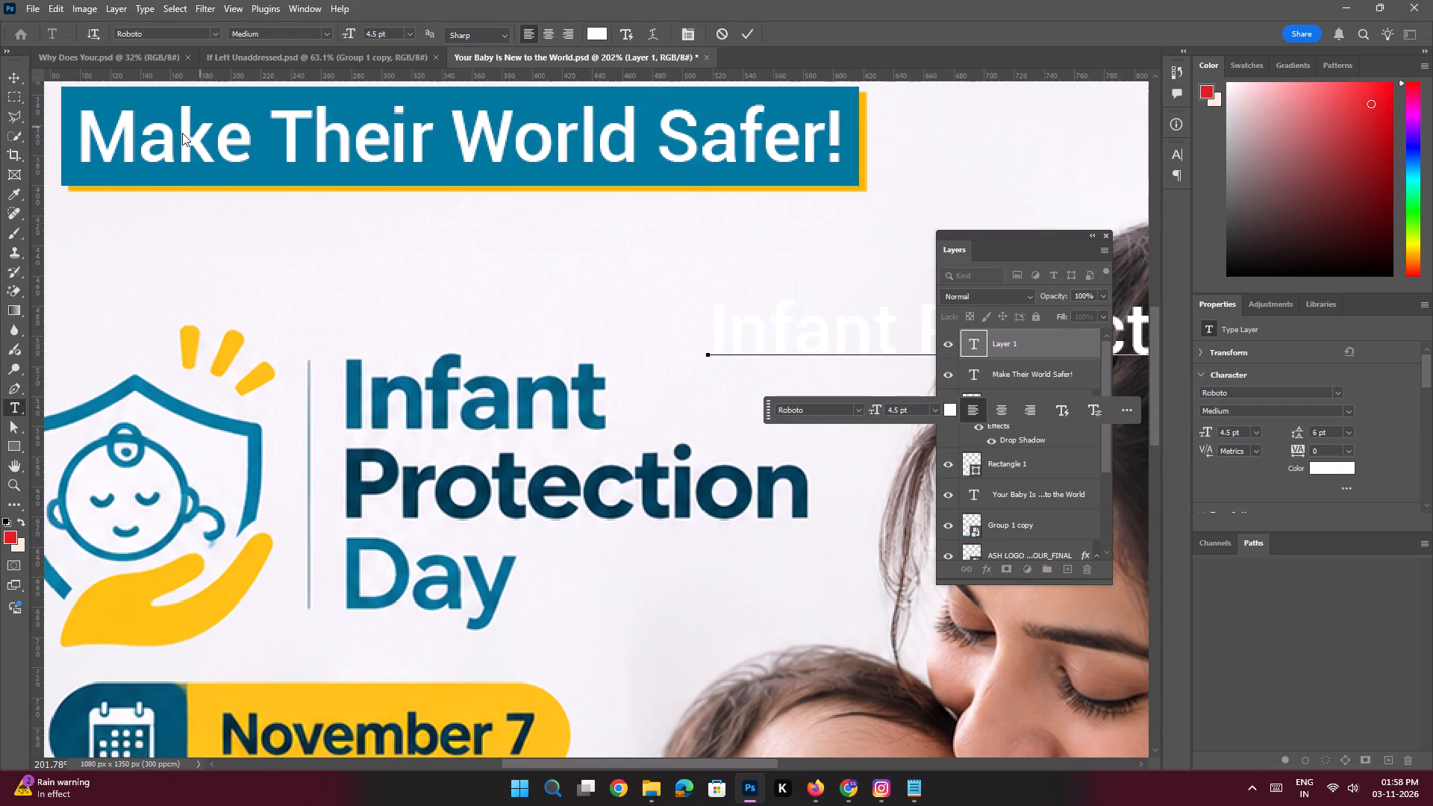
{"action": "left_click", "coordinate": [10, 77]}
{"action": "left_click_drag", "start_coordinate": [819, 334], "coordinate": [463, 301]}
Break the pasted text into three lines: Infant, Protection and Day.
{"action": "double_click", "coordinate": [725, 308]}
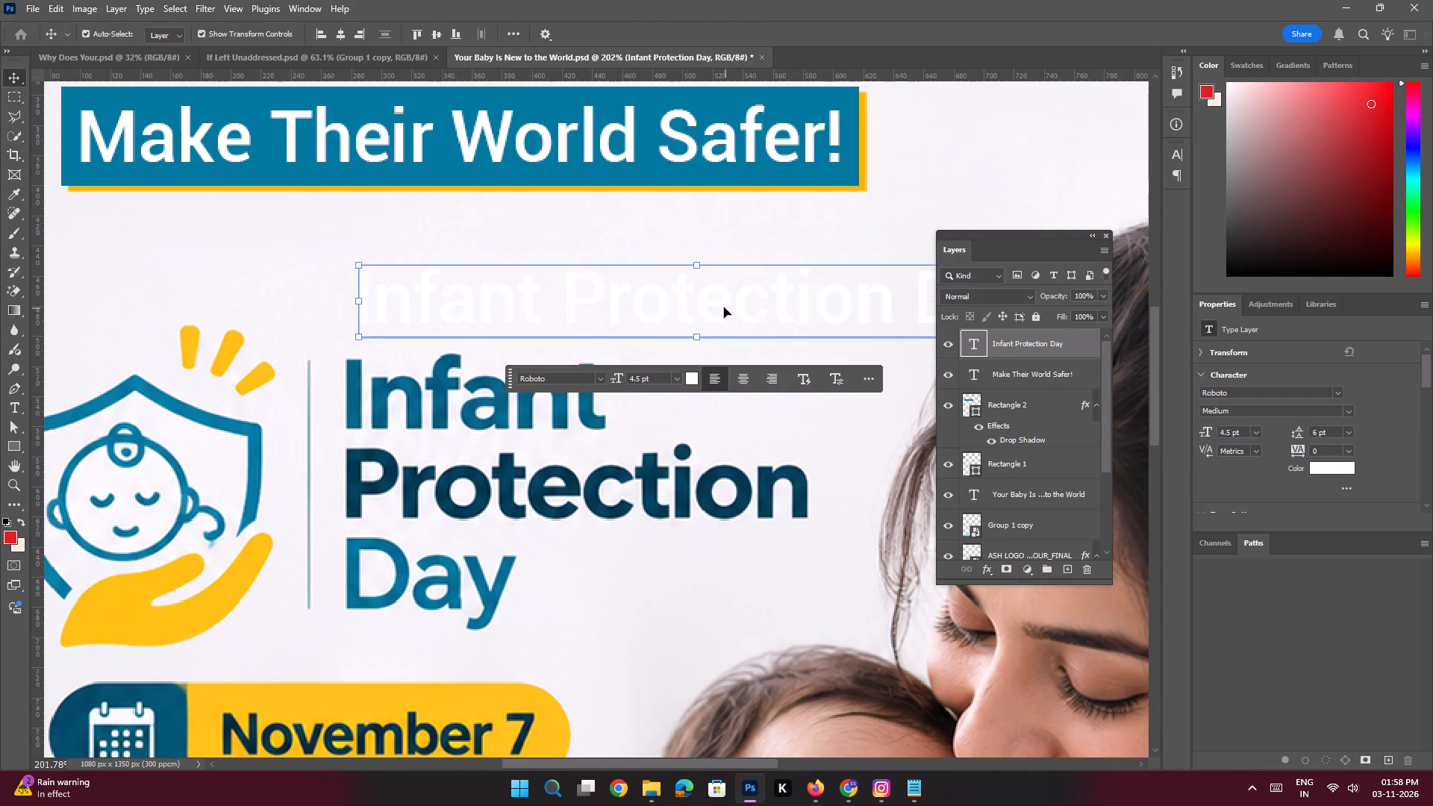
{"action": "left_click", "coordinate": [561, 288]}
{"action": "key", "text": "Return"}
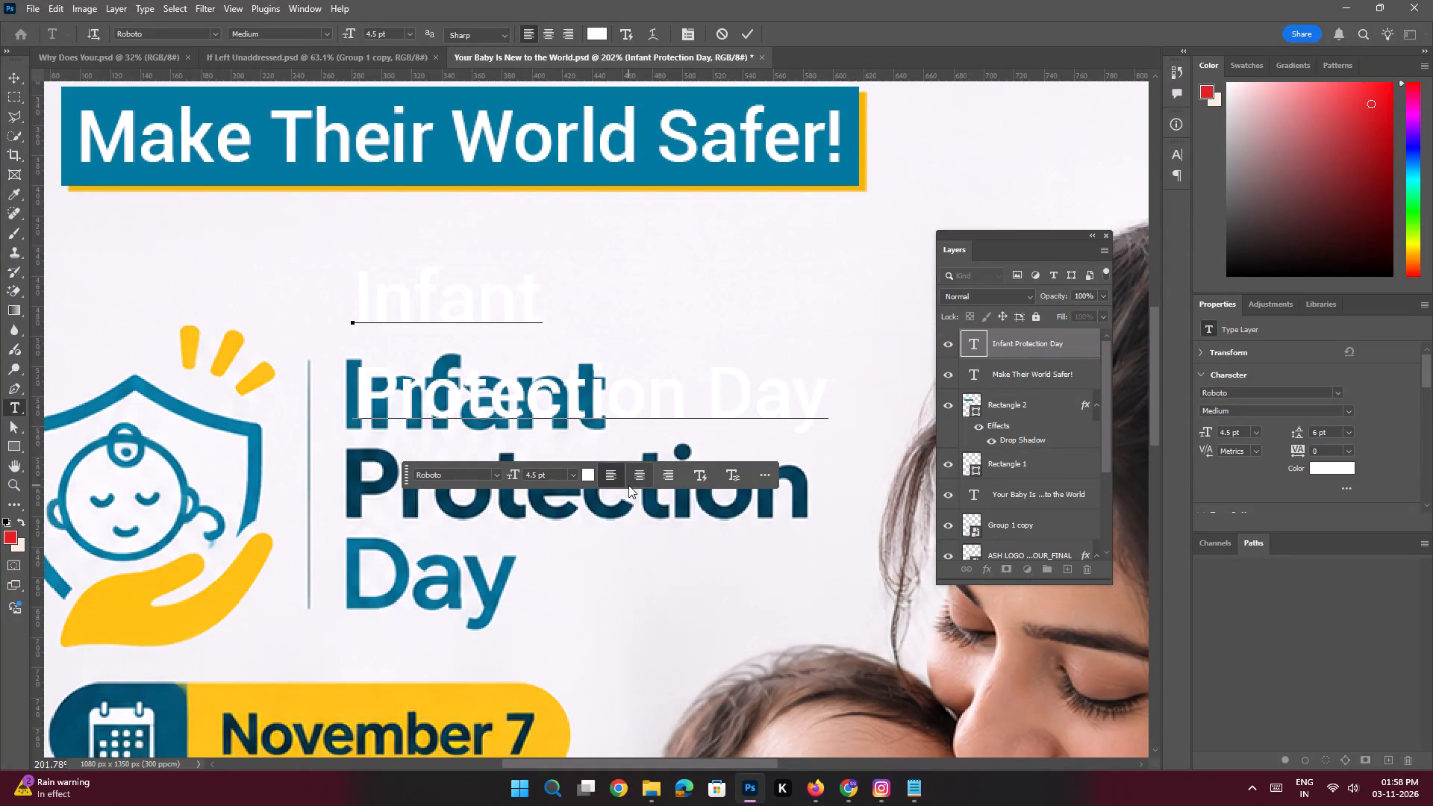
{"action": "left_click", "coordinate": [714, 386]}
{"action": "key", "text": "Return"}
{"action": "key", "text": "Return"}
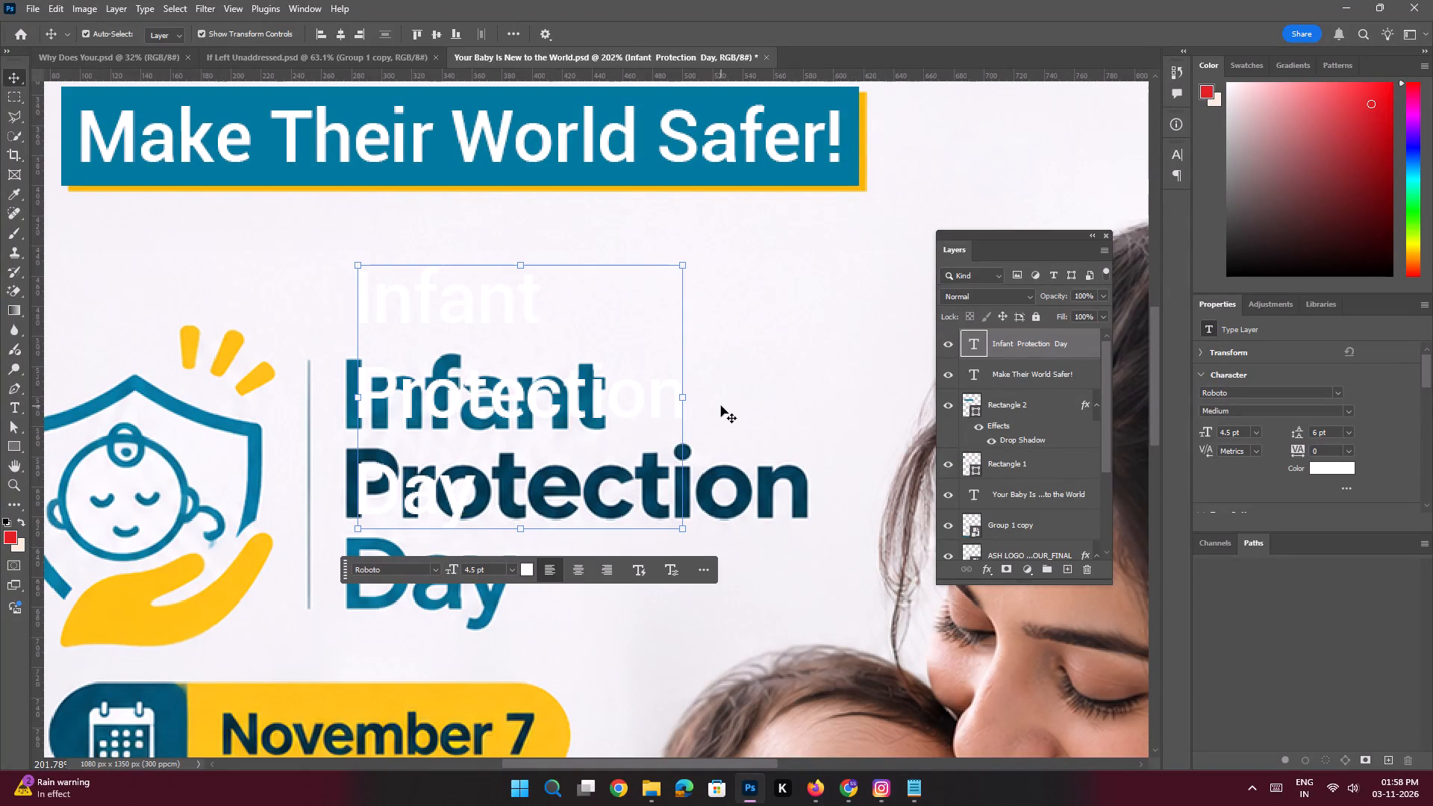
Set the leading of the Infant Protection Day text to 4 pt.
{"action": "left_click_drag", "start_coordinate": [1319, 434], "coordinate": [1263, 412]}
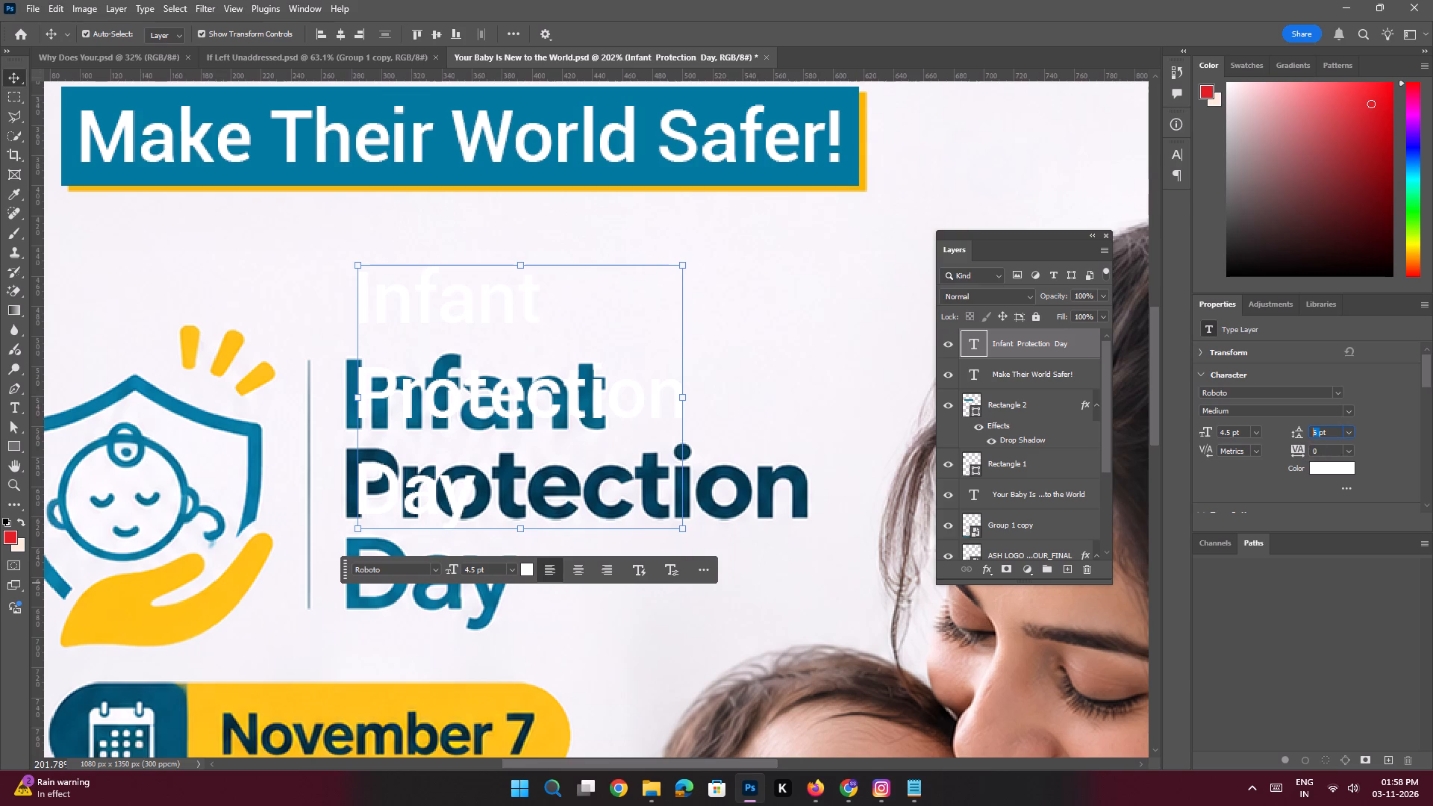
{"action": "key", "text": "4"}
{"action": "key", "text": "Return"}
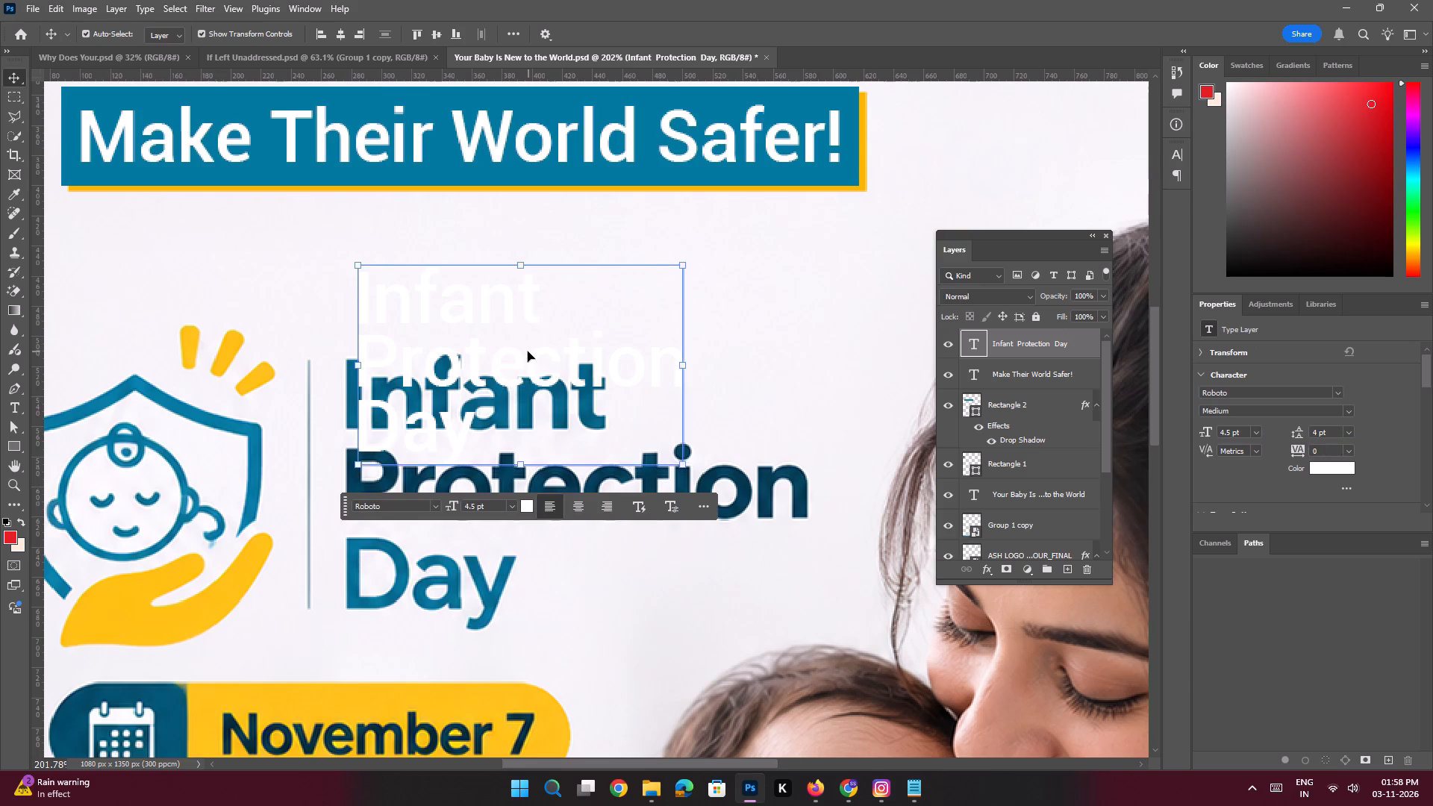
Move the three-line text over the existing Infant Protection Day lettering and scale it to about 135% to match.
{"action": "left_click_drag", "start_coordinate": [528, 352], "coordinate": [516, 446]}
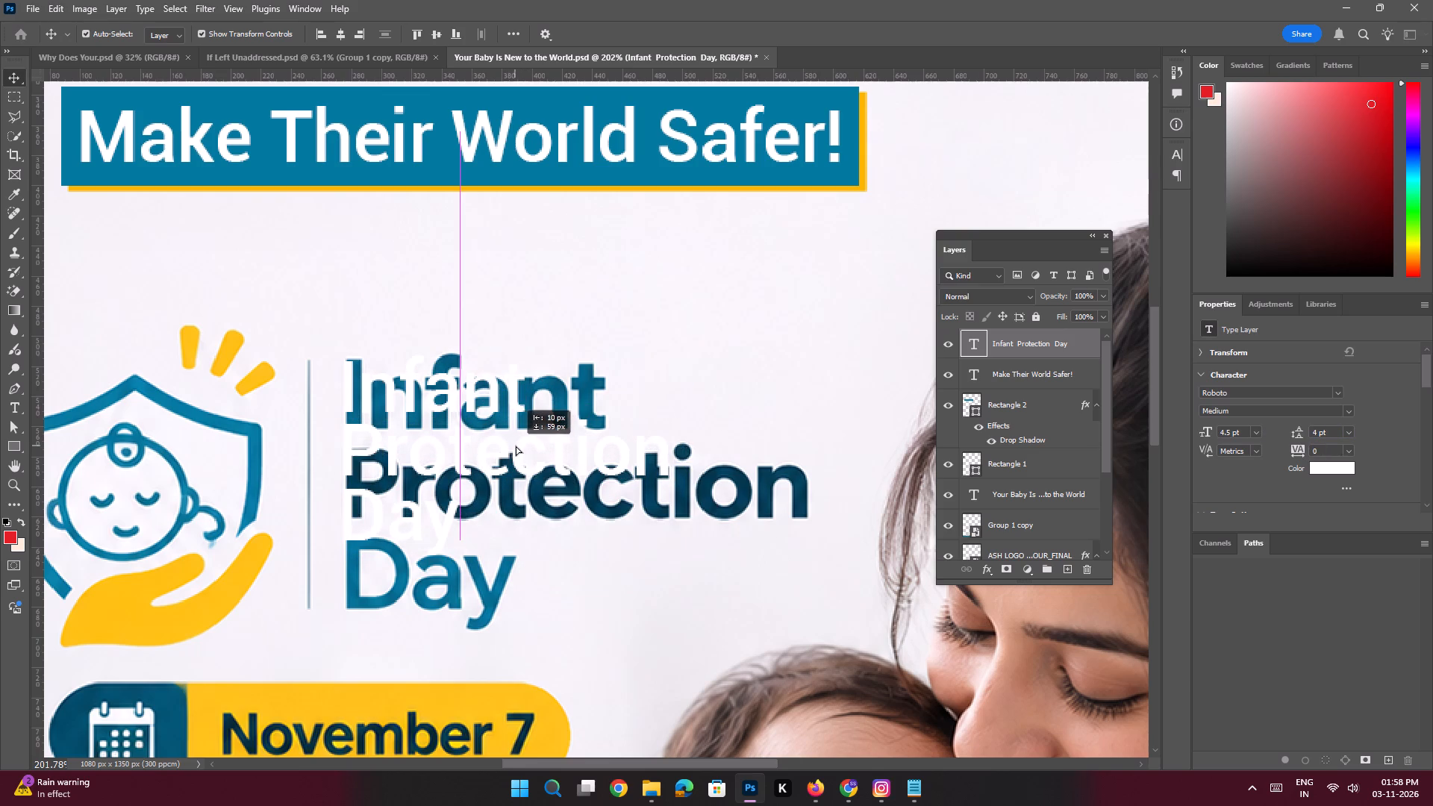
{"action": "left_click_drag", "start_coordinate": [516, 446], "coordinate": [519, 446]}
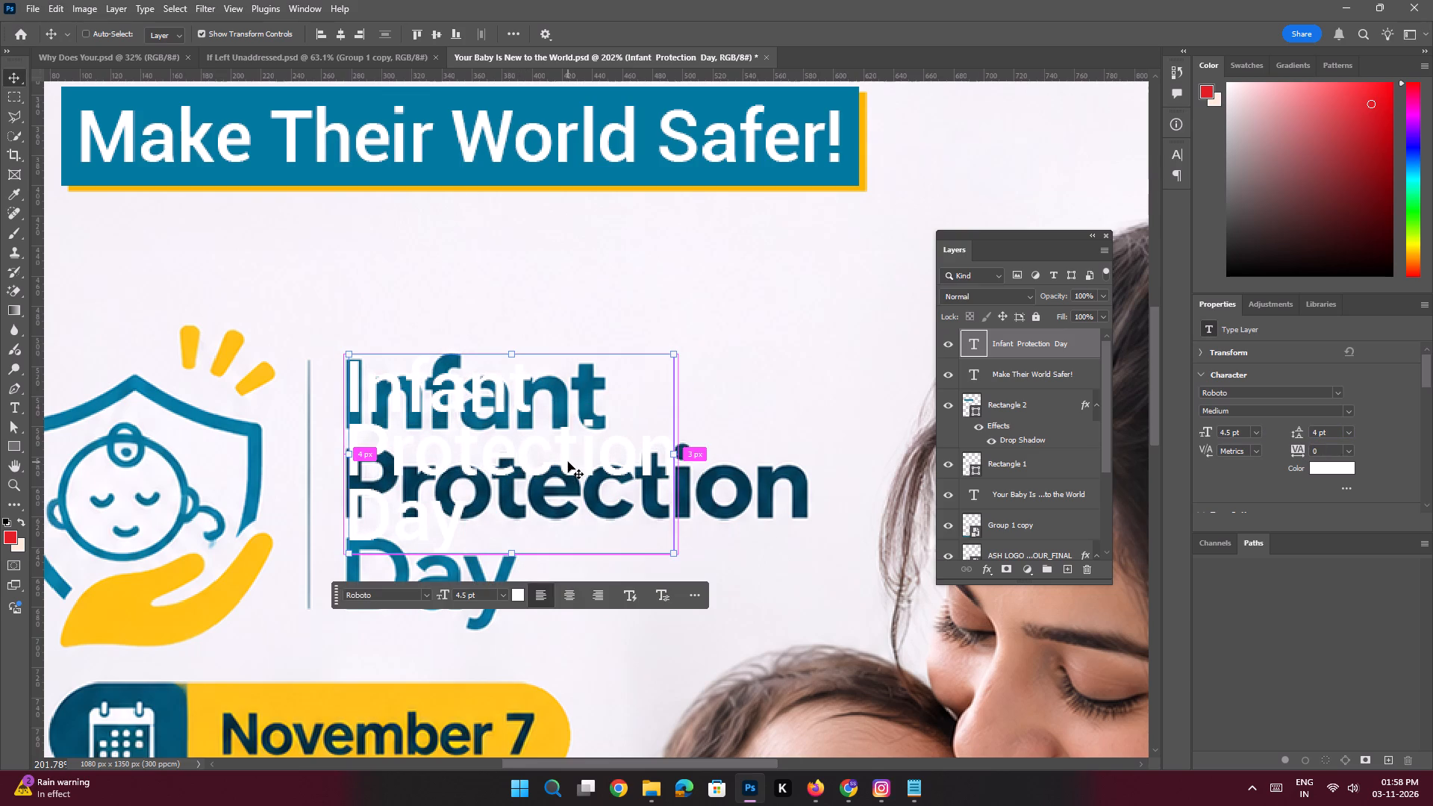
{"action": "key", "text": "ctrl+t"}
{"action": "left_click_drag", "start_coordinate": [696, 563], "coordinate": [736, 596]}
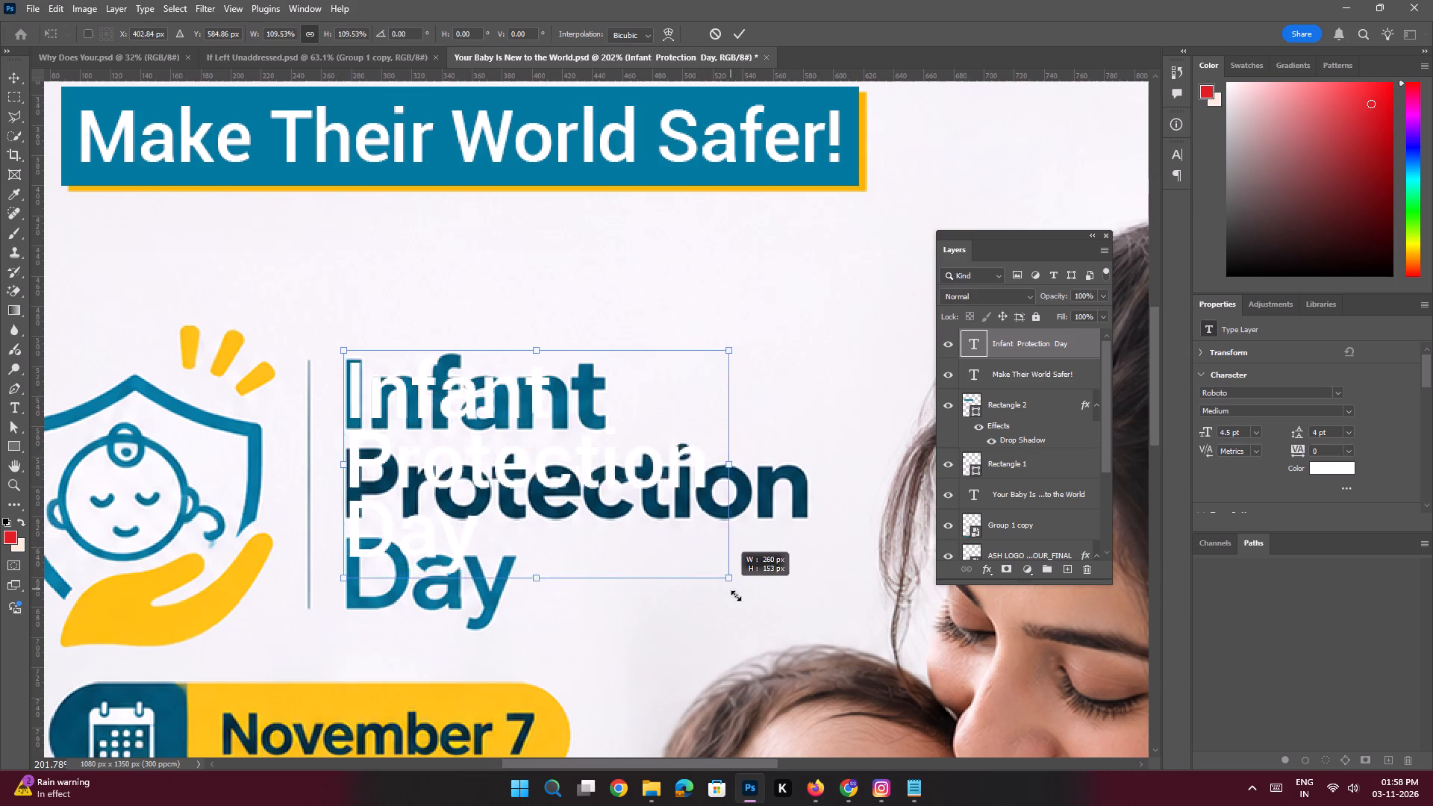
{"action": "left_click_drag", "start_coordinate": [736, 596], "coordinate": [805, 674]}
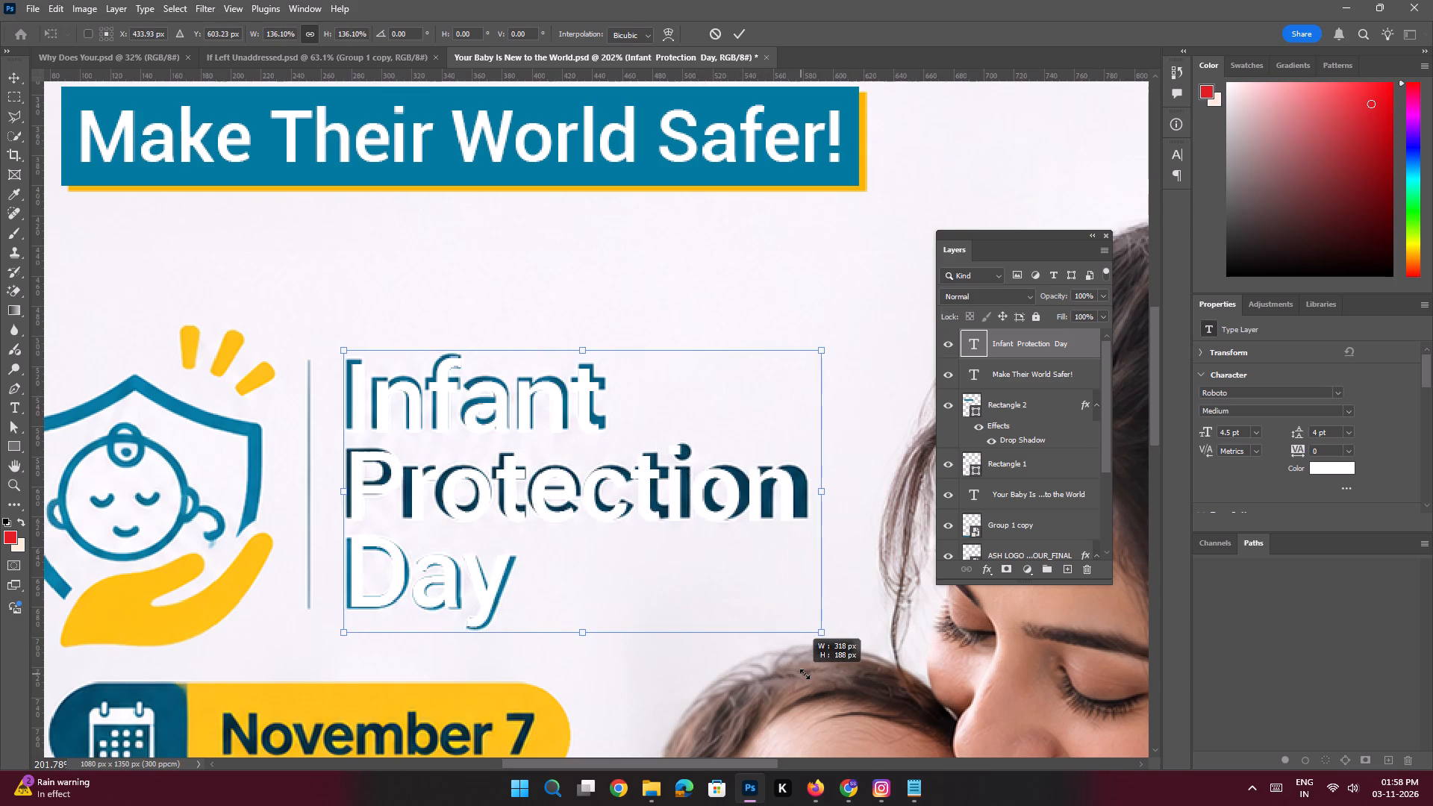
{"action": "left_click_drag", "start_coordinate": [805, 674], "coordinate": [797, 673]}
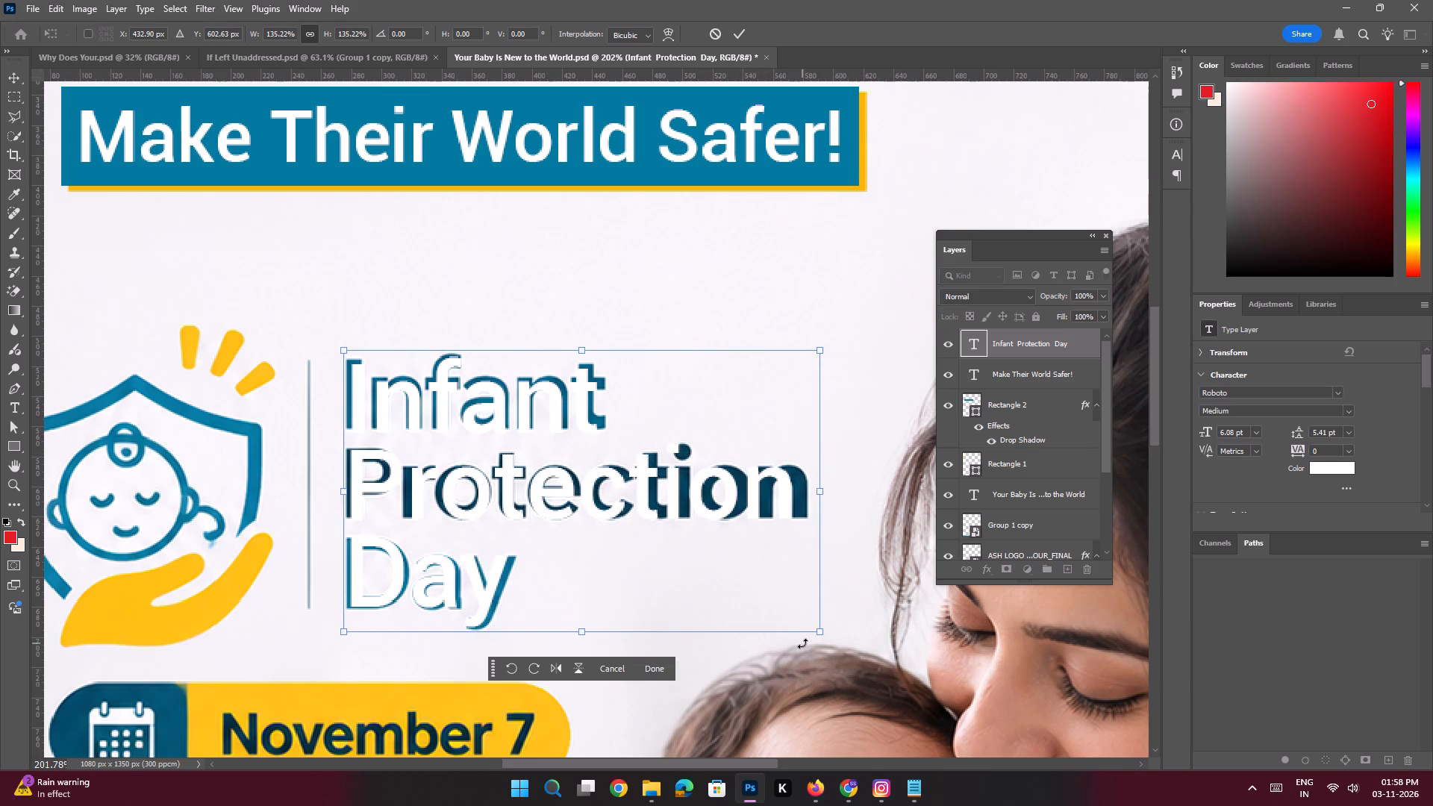
{"action": "key", "text": "Return"}
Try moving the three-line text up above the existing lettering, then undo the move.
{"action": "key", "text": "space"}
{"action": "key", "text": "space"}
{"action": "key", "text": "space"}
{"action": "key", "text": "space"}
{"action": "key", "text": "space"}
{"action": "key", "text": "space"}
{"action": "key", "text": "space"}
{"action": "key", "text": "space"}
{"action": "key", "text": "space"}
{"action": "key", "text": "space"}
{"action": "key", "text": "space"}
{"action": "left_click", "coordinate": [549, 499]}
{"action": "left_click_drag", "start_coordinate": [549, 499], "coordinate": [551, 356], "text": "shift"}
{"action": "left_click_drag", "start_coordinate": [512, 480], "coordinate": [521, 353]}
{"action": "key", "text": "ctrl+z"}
Recolour the word "Infant" in the three-line text to a dark grey.
{"action": "key", "text": "space"}
{"action": "key", "text": "space"}
{"action": "key", "text": "space"}
{"action": "key", "text": "space"}
{"action": "key", "text": "space"}
{"action": "key", "text": "space"}
{"action": "key", "text": "space"}
{"action": "key", "text": "space"}
{"action": "key", "text": "space"}
{"action": "key", "text": "space"}
{"action": "key", "text": "space"}
{"action": "key", "text": "space"}
{"action": "key", "text": "space"}
{"action": "key", "text": "space"}
{"action": "key", "text": "space"}
{"action": "key", "text": "space"}
{"action": "key", "text": "space"}
{"action": "key", "text": "space"}
{"action": "key", "text": "space"}
{"action": "key", "text": "space"}
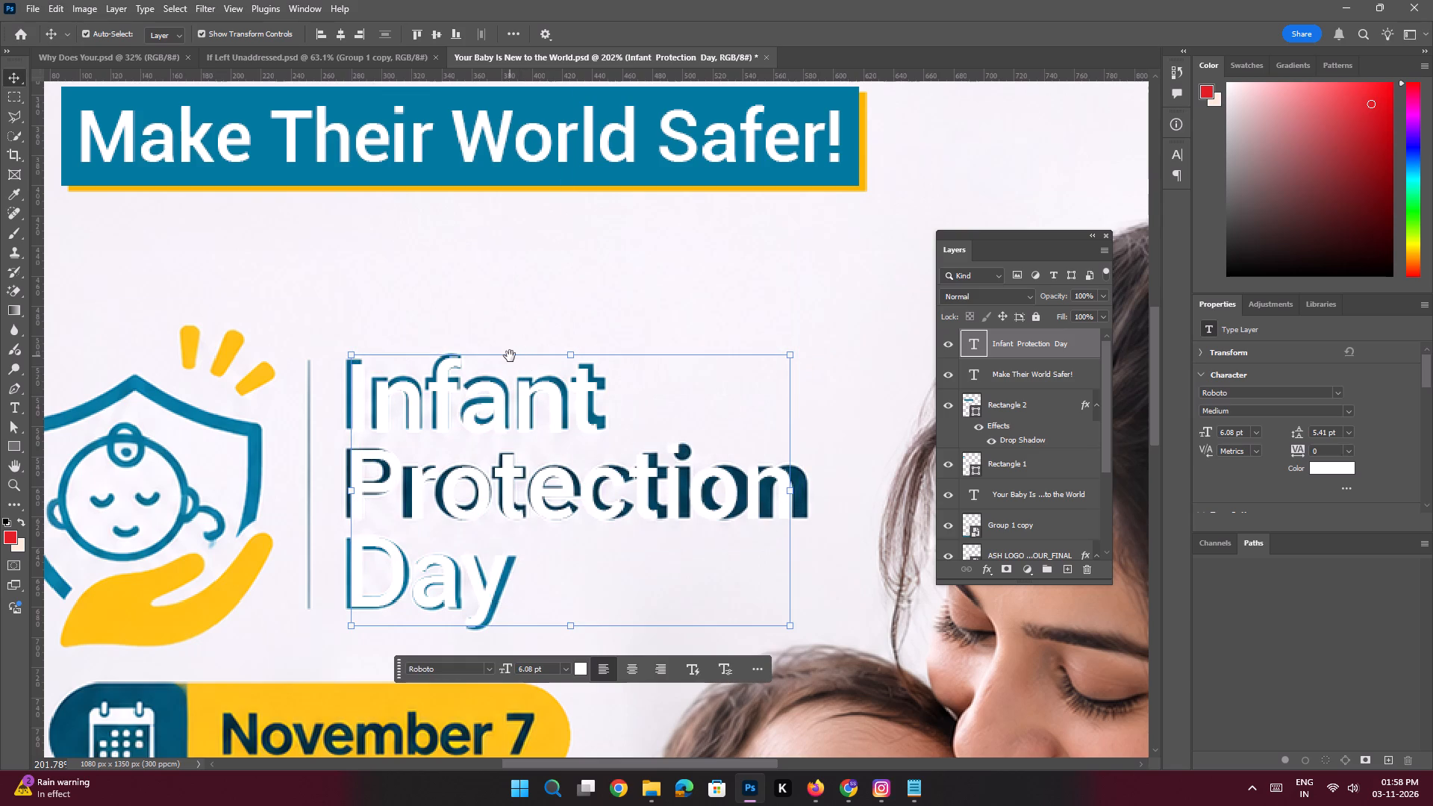
{"action": "left_click_drag", "start_coordinate": [500, 431], "coordinate": [521, 438]}
{"action": "double_click", "coordinate": [521, 419]}
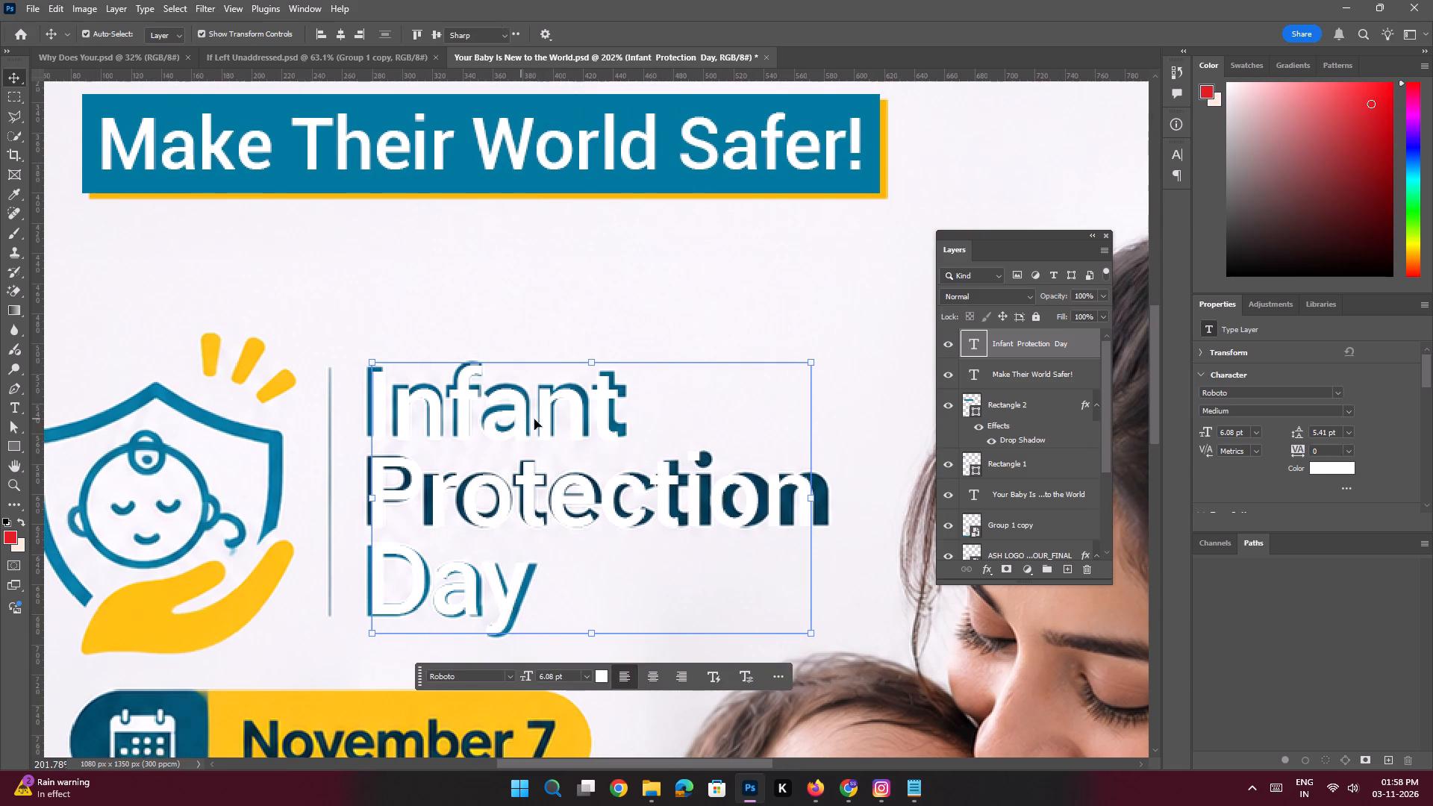
{"action": "left_click", "coordinate": [592, 401]}
{"action": "left_click_drag", "start_coordinate": [628, 404], "coordinate": [90, 395]}
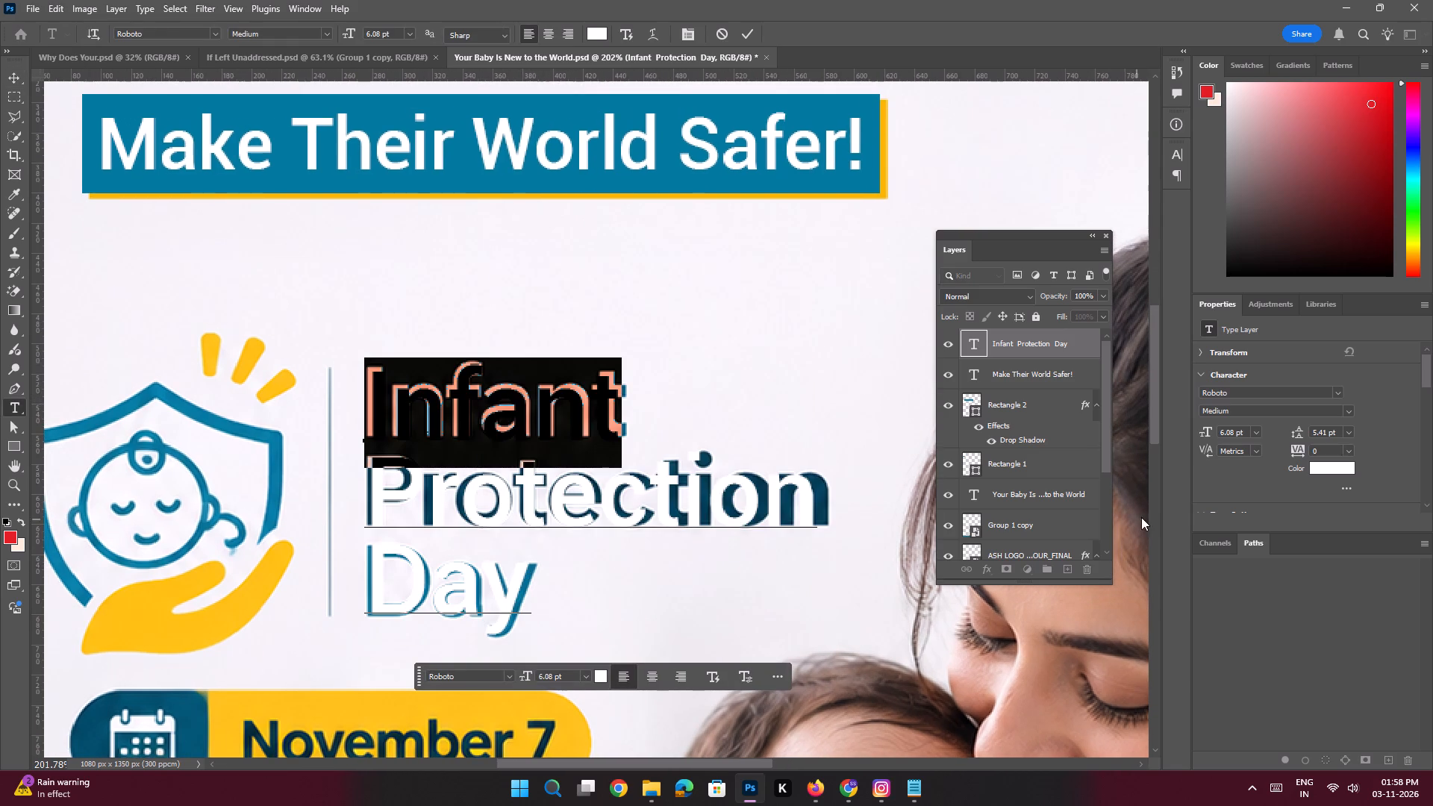
{"action": "left_click", "coordinate": [1320, 470]}
{"action": "left_click_drag", "start_coordinate": [970, 596], "coordinate": [916, 597]}
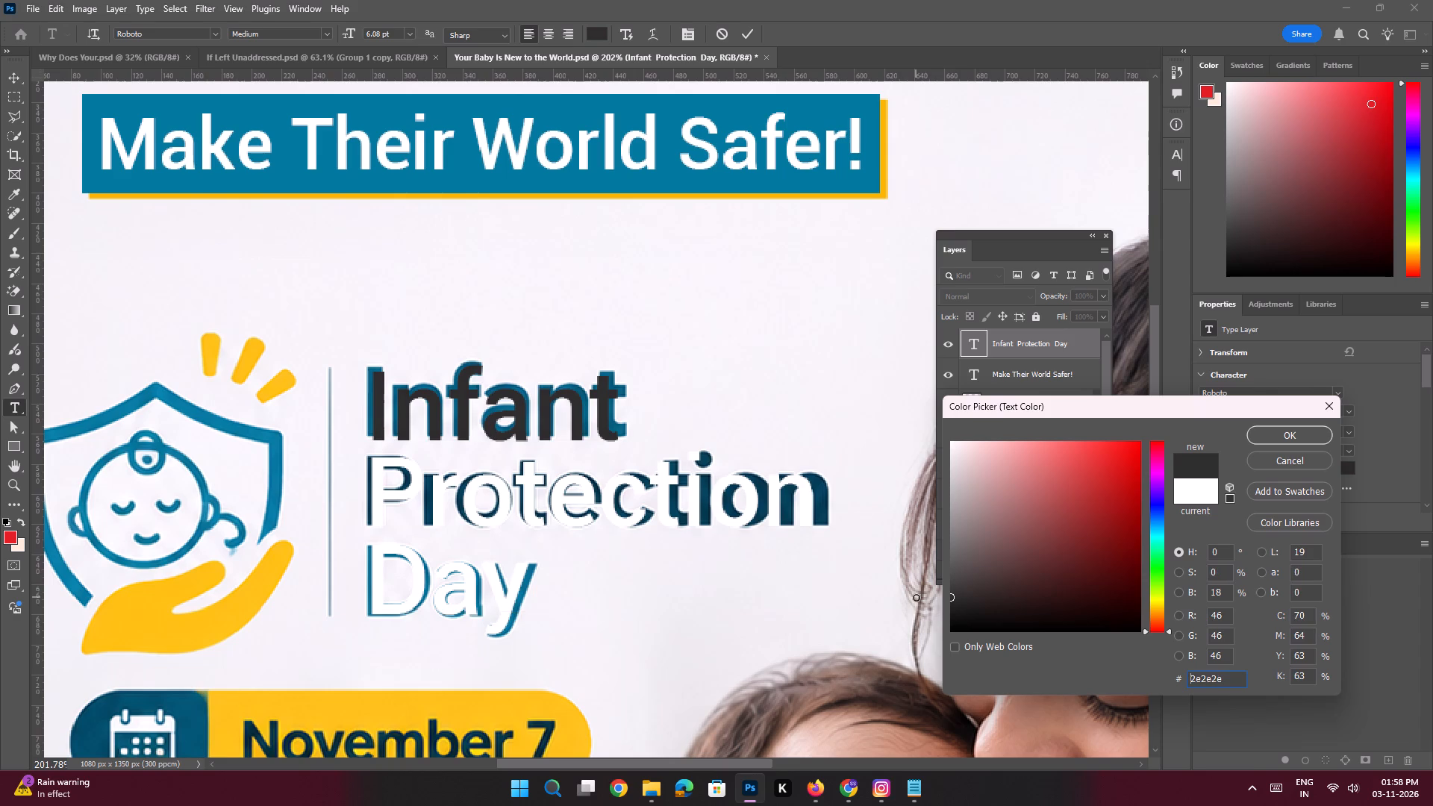
{"action": "left_click_drag", "start_coordinate": [916, 597], "coordinate": [908, 586]}
{"action": "key", "text": "Return"}
{"action": "key", "text": "Return"}
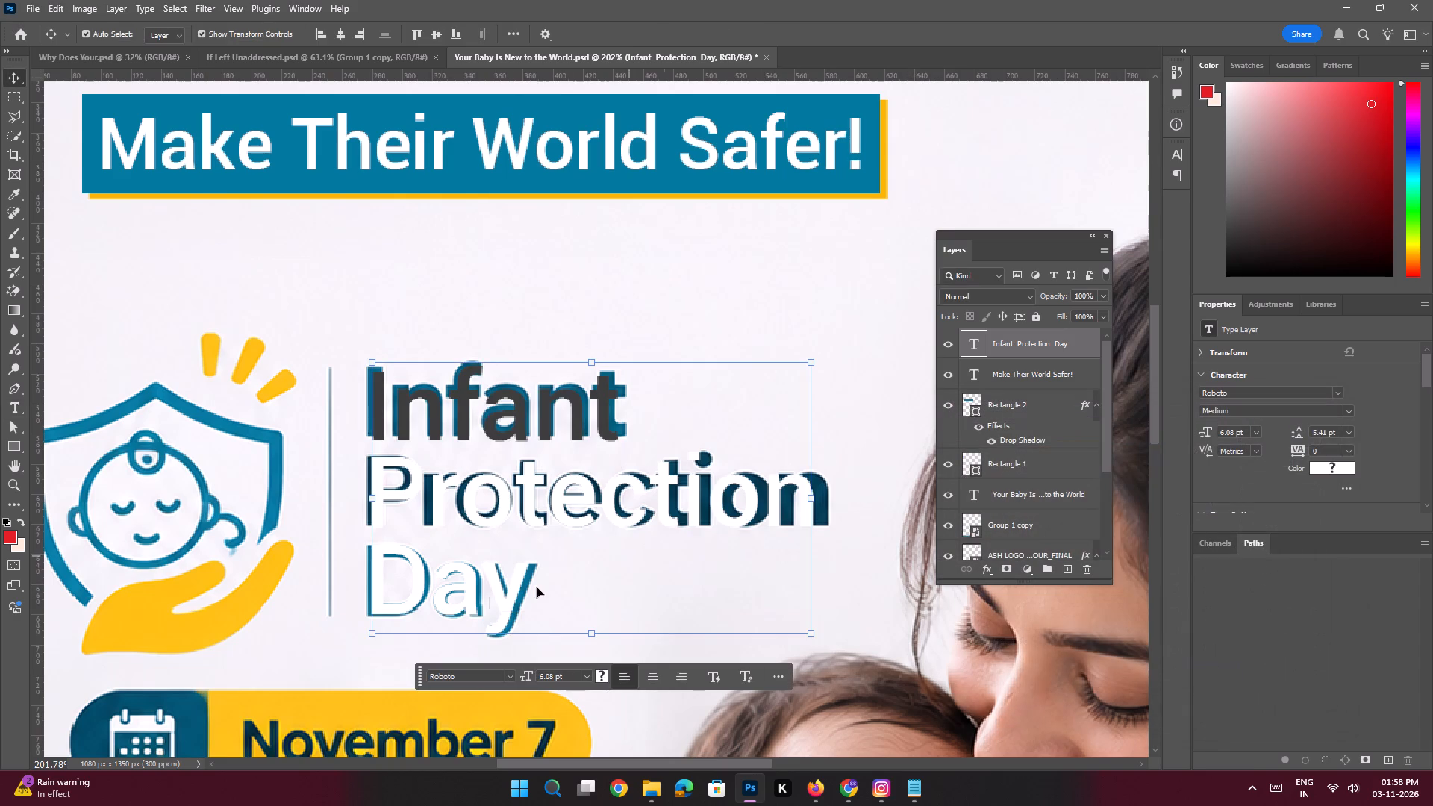
Recolour the word "Day" with the dark grey sampled from "Infant".
{"action": "double_click", "coordinate": [463, 604]}
{"action": "left_click", "coordinate": [530, 584]}
{"action": "left_click_drag", "start_coordinate": [540, 578], "coordinate": [176, 575]}
{"action": "left_click", "coordinate": [597, 678]}
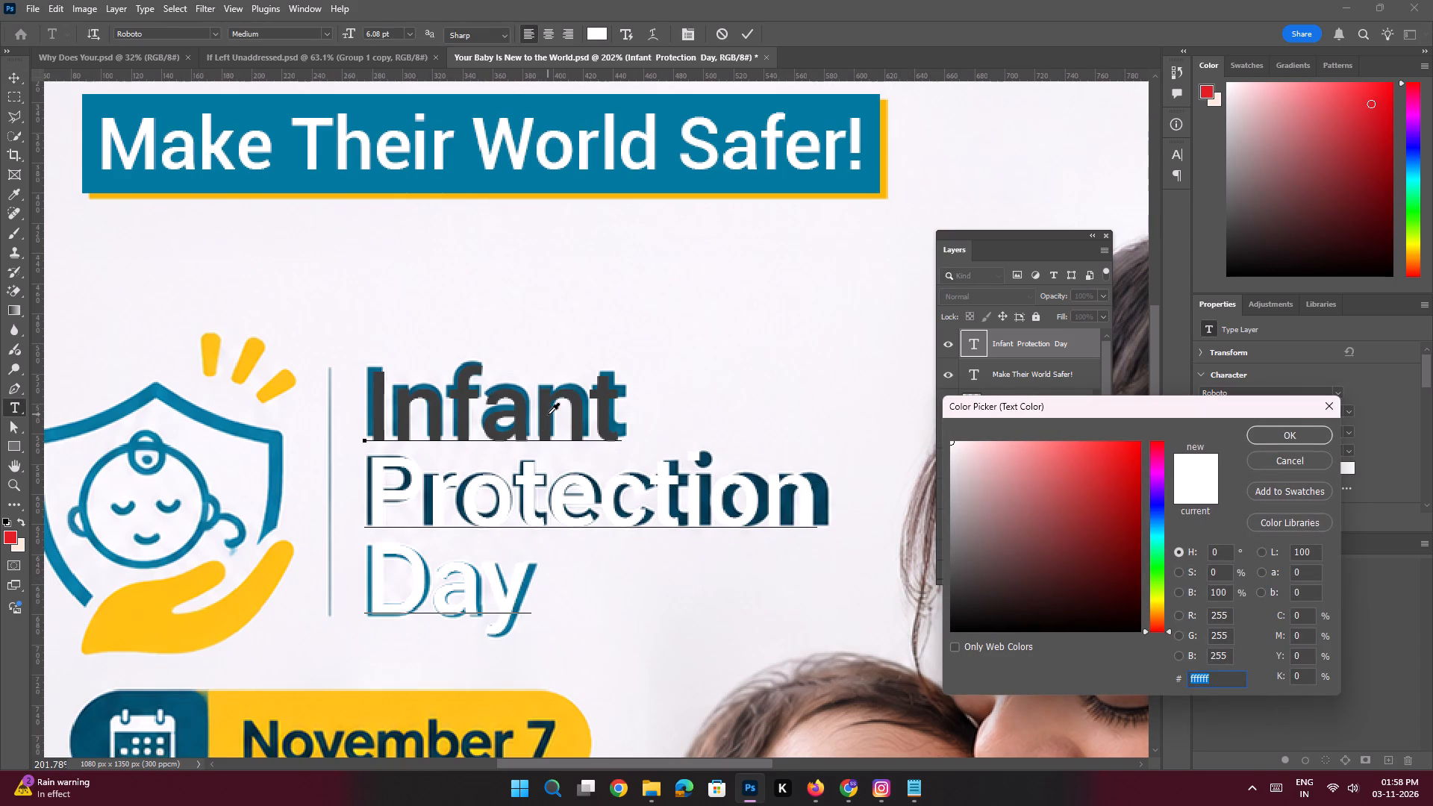
{"action": "left_click", "coordinate": [547, 413]}
{"action": "key", "text": "Return"}
{"action": "key", "text": "Return"}
{"action": "key", "text": "Return"}
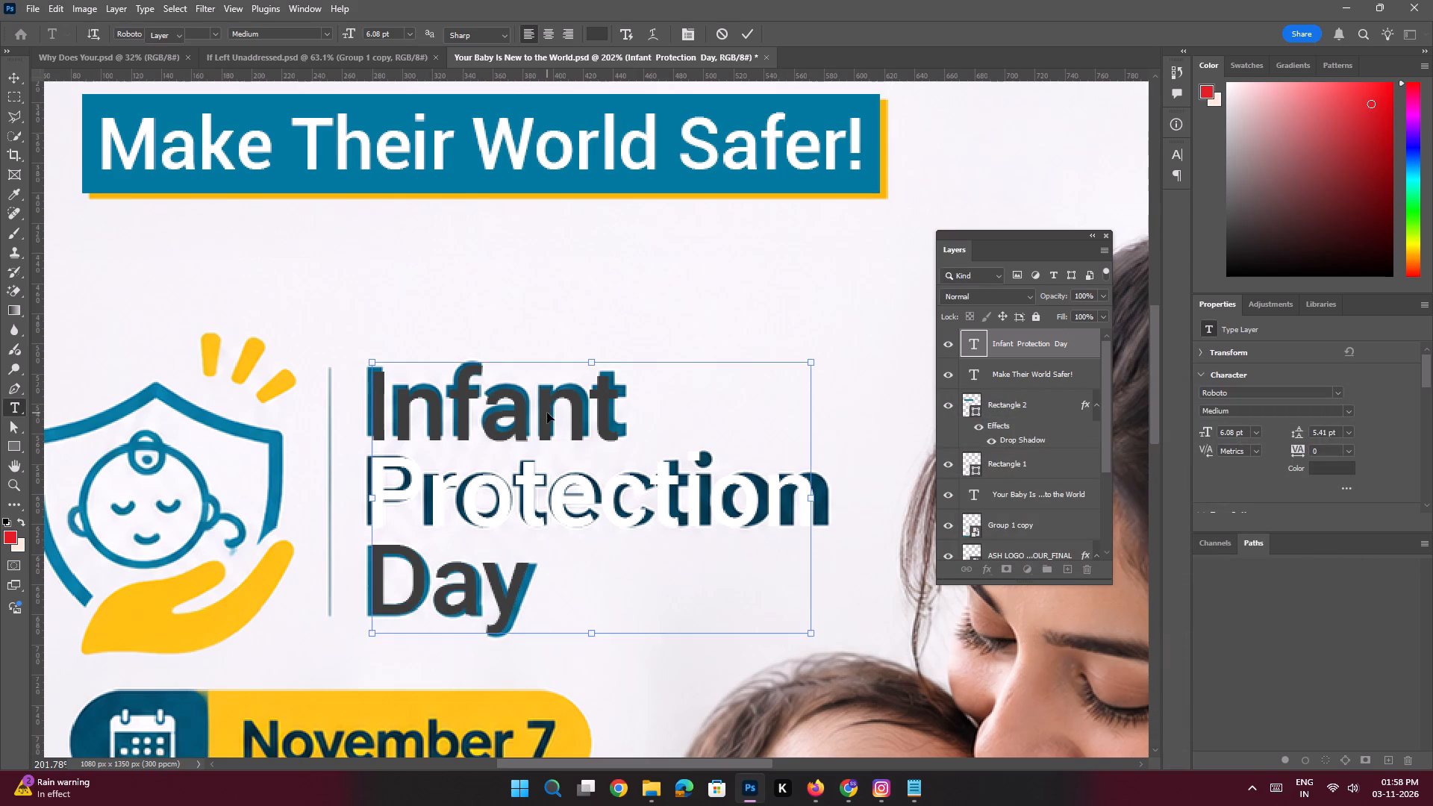
Recolour the word "Protection" in the three-line text with the blue (00799e) sampled from the "Make Their World Safer!" banner.
{"action": "double_click", "coordinate": [550, 496]}
{"action": "left_click", "coordinate": [682, 482]}
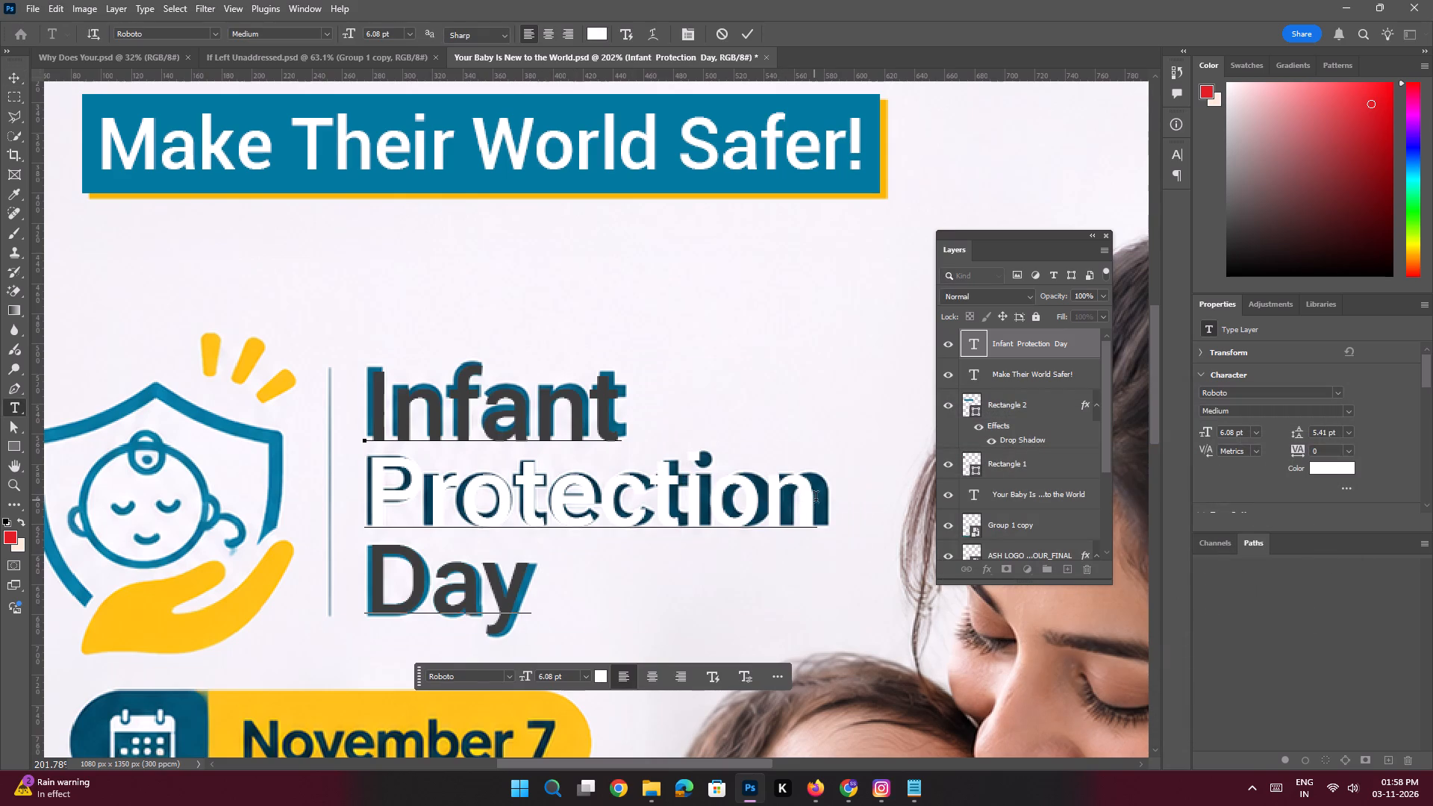
{"action": "left_click_drag", "start_coordinate": [821, 497], "coordinate": [142, 519]}
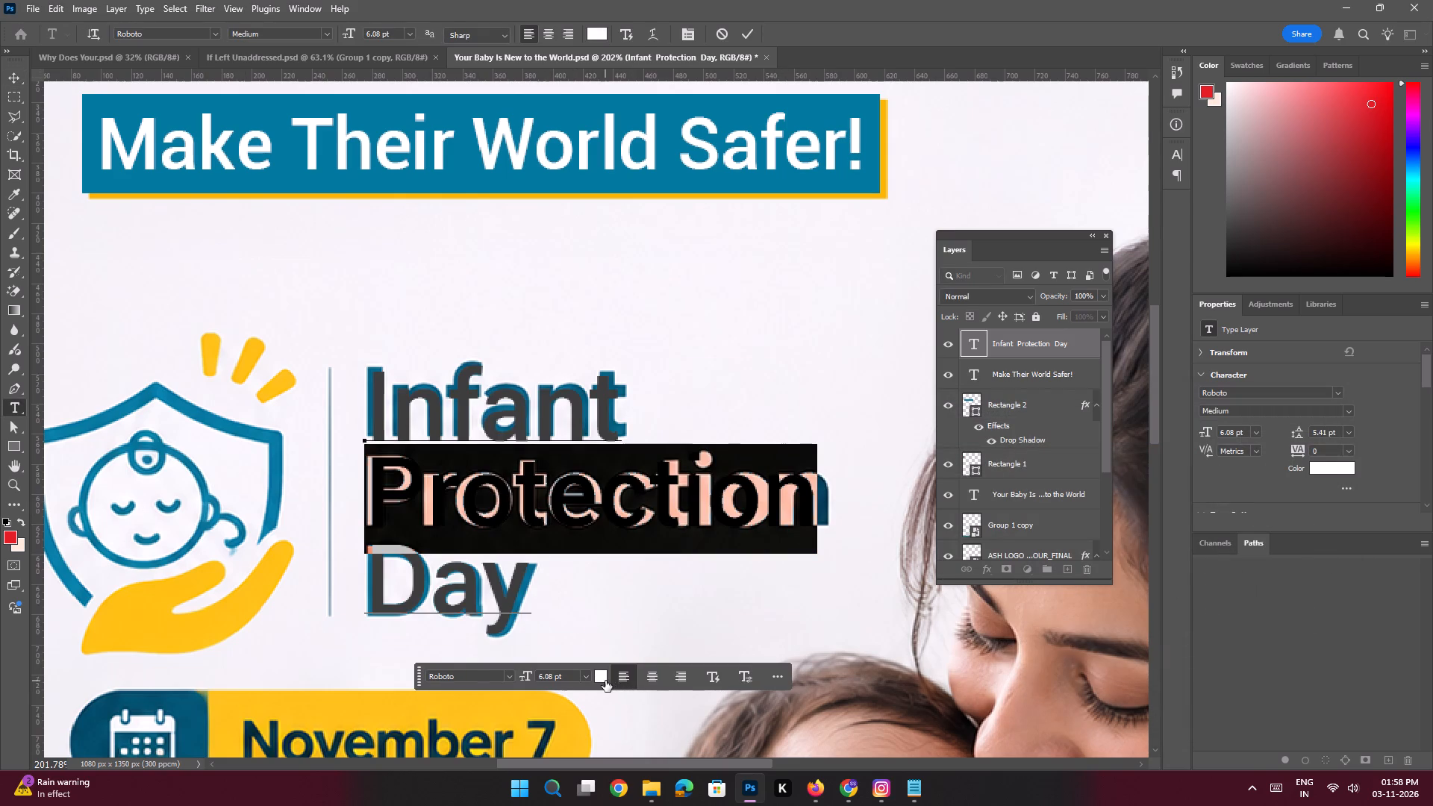
{"action": "left_click", "coordinate": [605, 681]}
{"action": "left_click", "coordinate": [543, 175]}
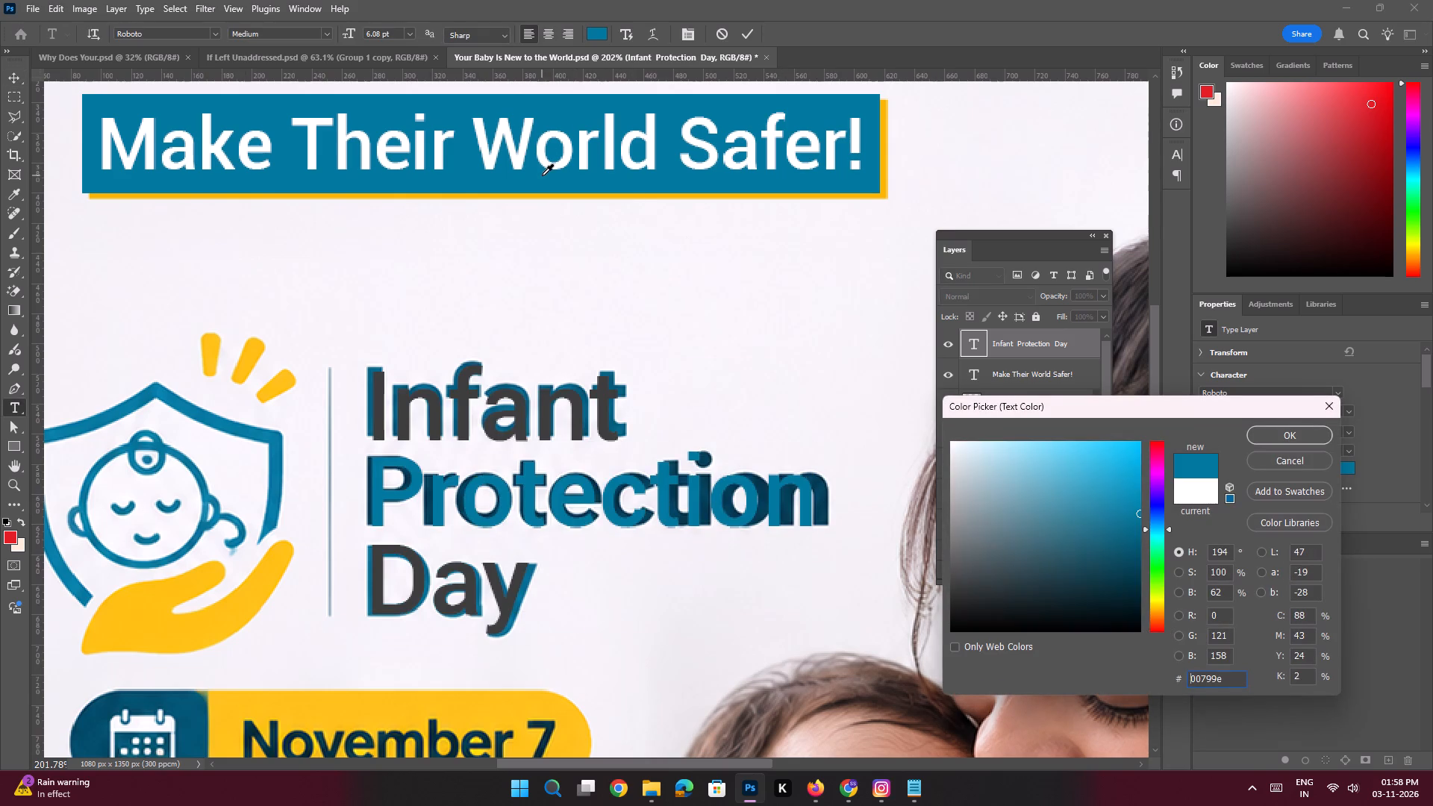
{"action": "key", "text": "Return"}
{"action": "key", "text": "Return"}
On the "Remove this" image layer, lasso around the old Infant Protection Day lettering and fill the area to match the surrounding background, then deselect.
{"action": "left_click", "coordinate": [509, 305]}
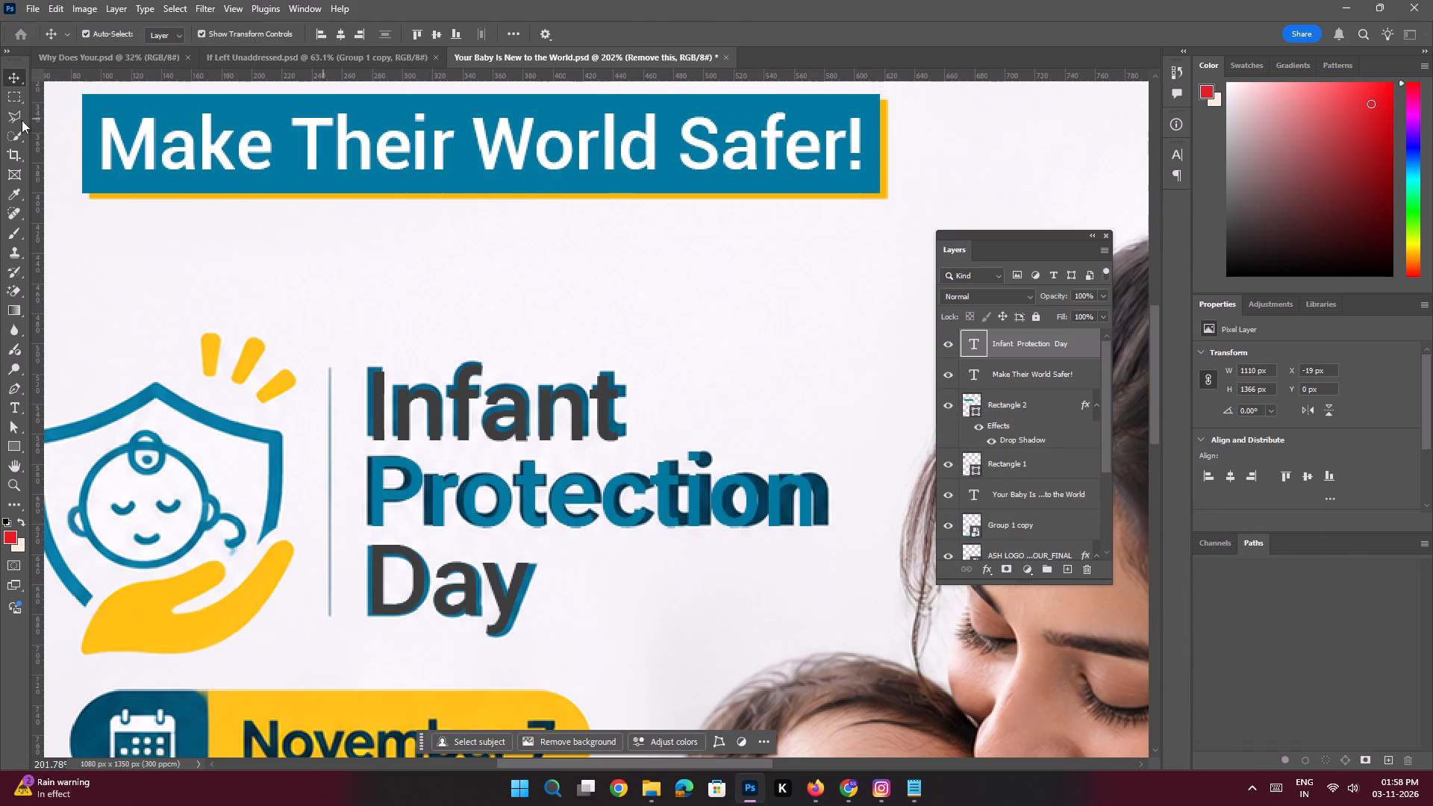
{"action": "left_click", "coordinate": [16, 122]}
{"action": "left_click", "coordinate": [356, 375]}
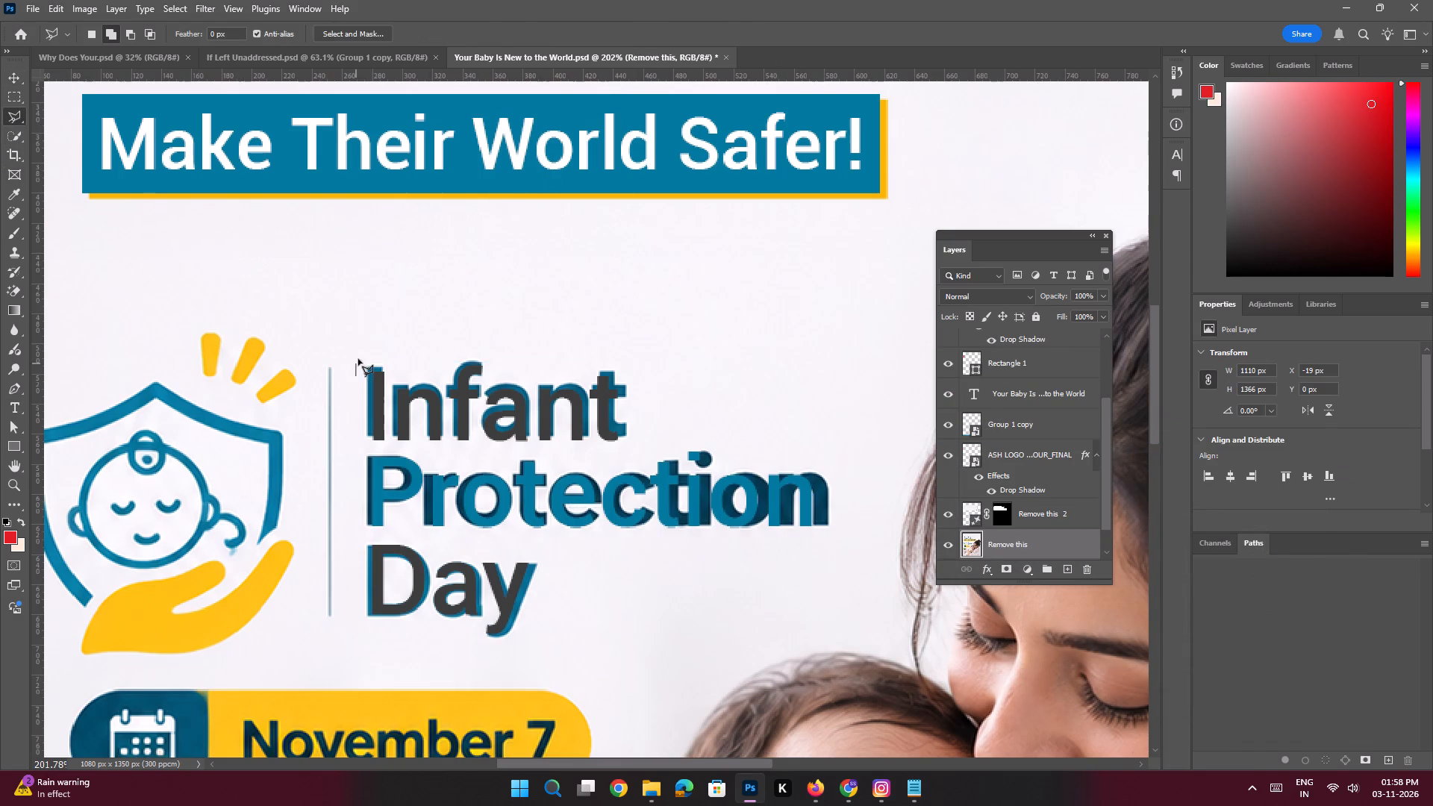
{"action": "left_click", "coordinate": [359, 359]}
{"action": "left_click", "coordinate": [370, 348]}
{"action": "left_click", "coordinate": [634, 351], "text": "shift"}
{"action": "left_click", "coordinate": [675, 397]}
{"action": "left_click", "coordinate": [746, 437]}
{"action": "left_click", "coordinate": [822, 457]}
{"action": "left_click_drag", "start_coordinate": [878, 481], "coordinate": [878, 490]}
{"action": "left_click", "coordinate": [856, 542]}
{"action": "left_click_drag", "start_coordinate": [833, 557], "coordinate": [811, 557]}
{"action": "left_click", "coordinate": [568, 558]}
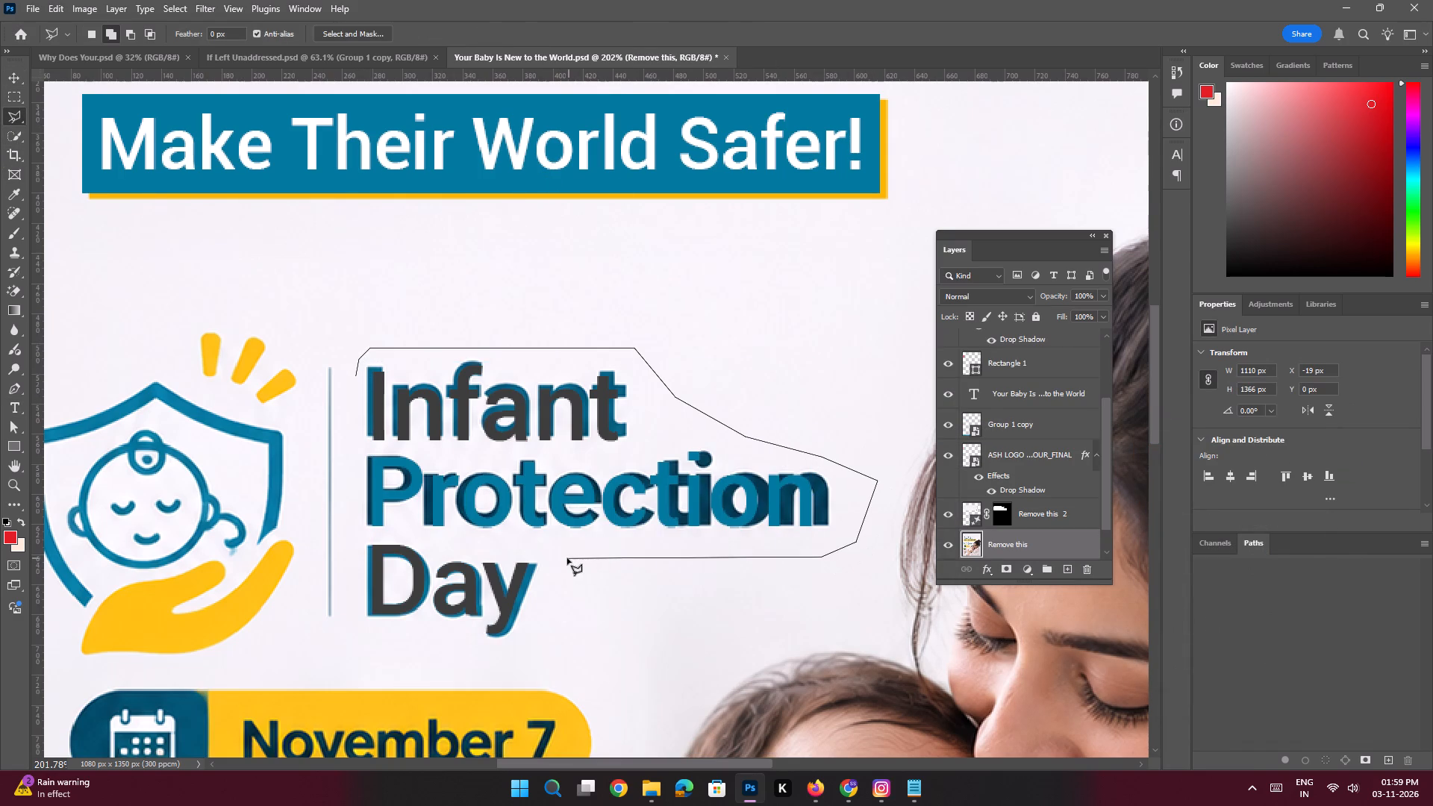
{"action": "left_click", "coordinate": [539, 626]}
{"action": "left_click", "coordinate": [507, 648]}
{"action": "left_click_drag", "start_coordinate": [422, 638], "coordinate": [405, 634]}
{"action": "left_click", "coordinate": [349, 627]}
{"action": "left_click", "coordinate": [364, 396], "text": "shift"}
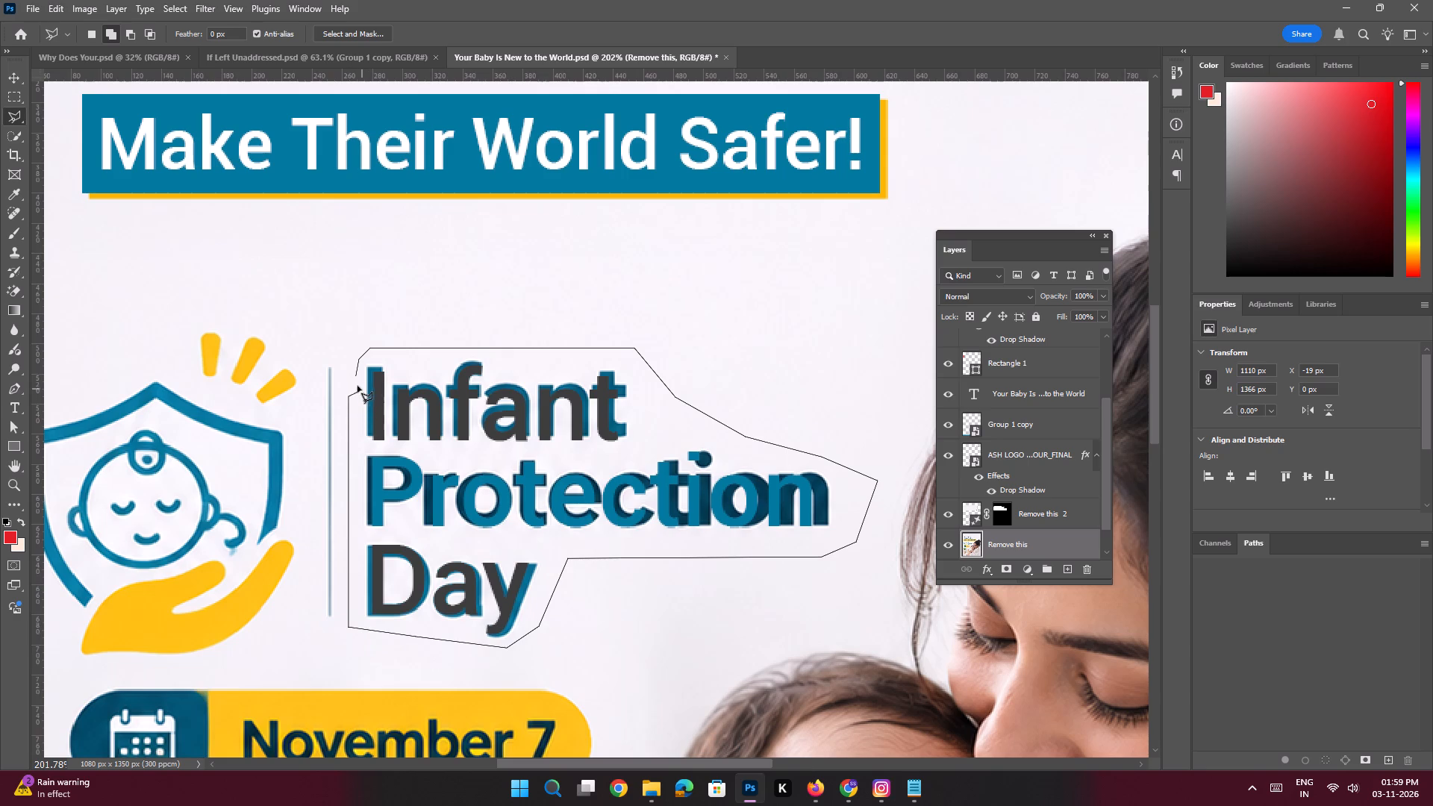
{"action": "left_click", "coordinate": [356, 375]}
{"action": "key", "text": "shift+Return"}
{"action": "key", "text": "shift+BackSpace"}
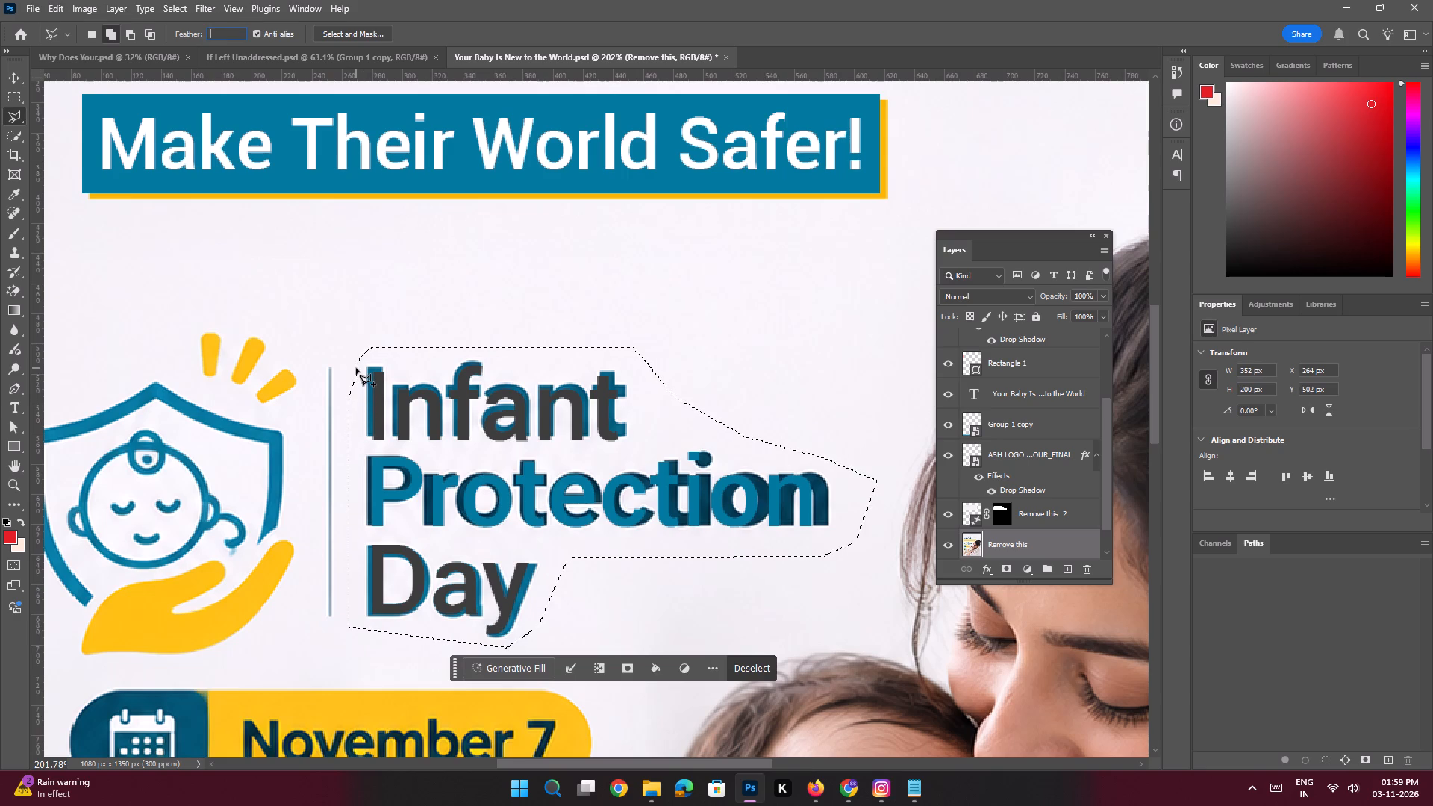
{"action": "key", "text": "shift+BackSpace"}
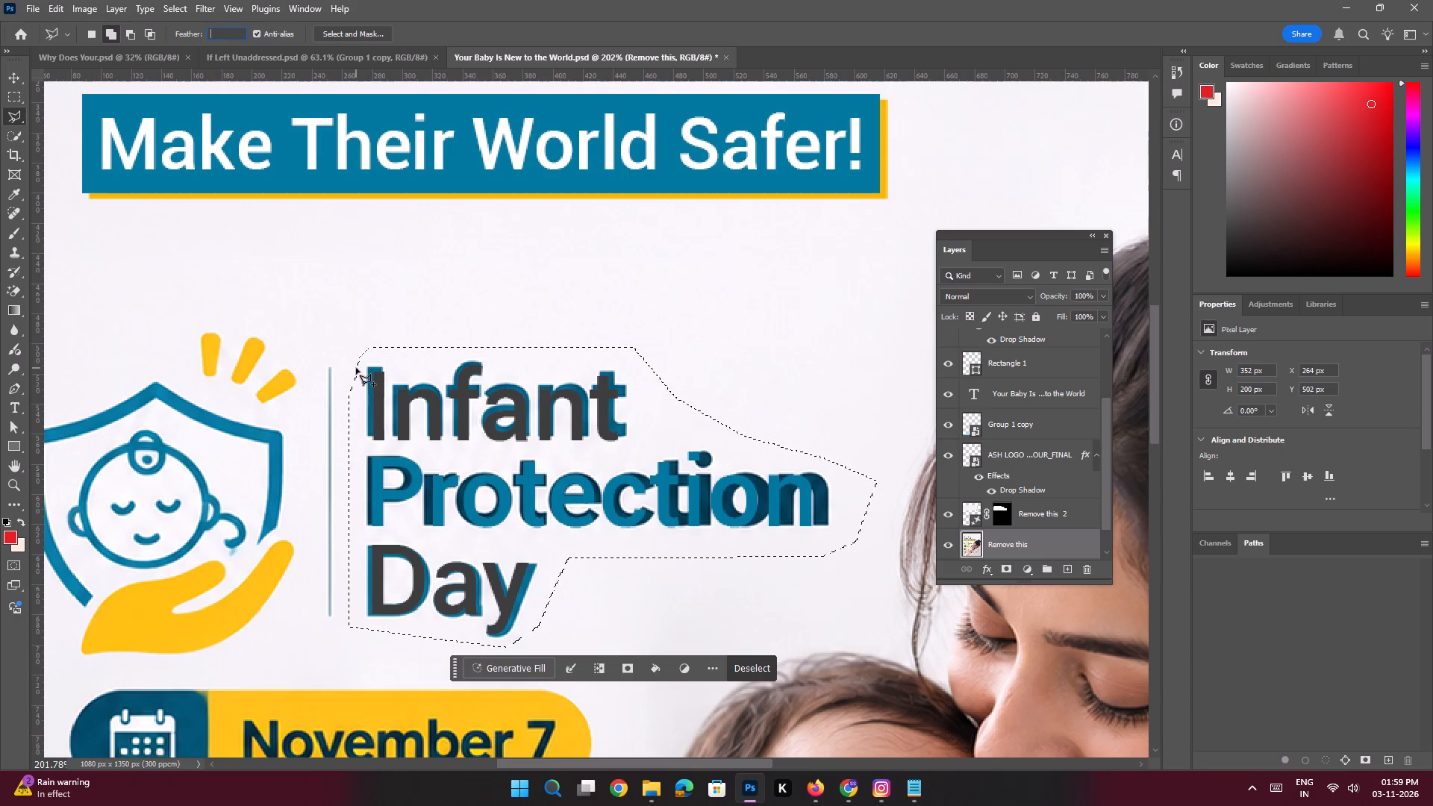
{"action": "key", "text": "Return"}
{"action": "key", "text": "Return"}
{"action": "key", "text": "shift+BackSpace"}
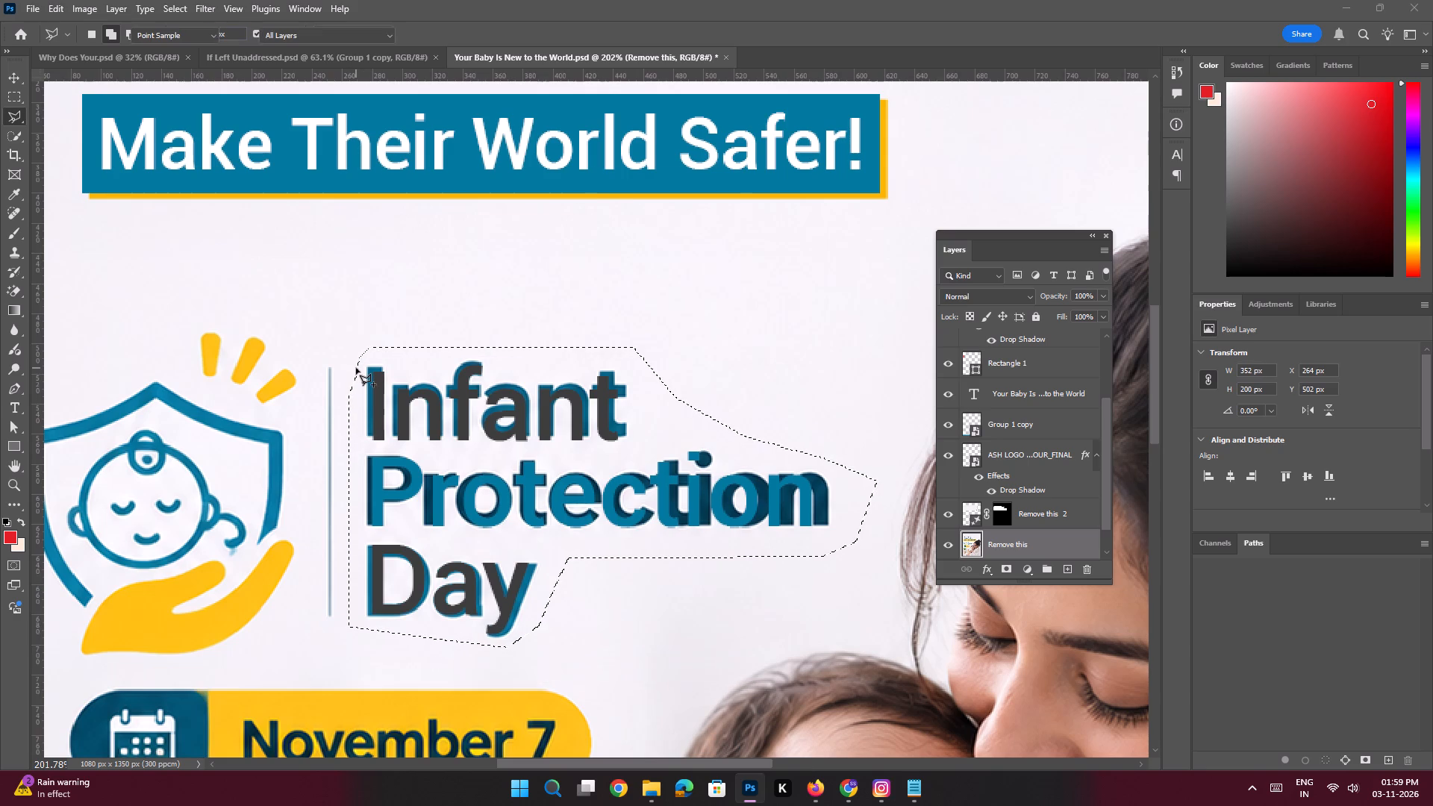
{"action": "key", "text": "Return"}
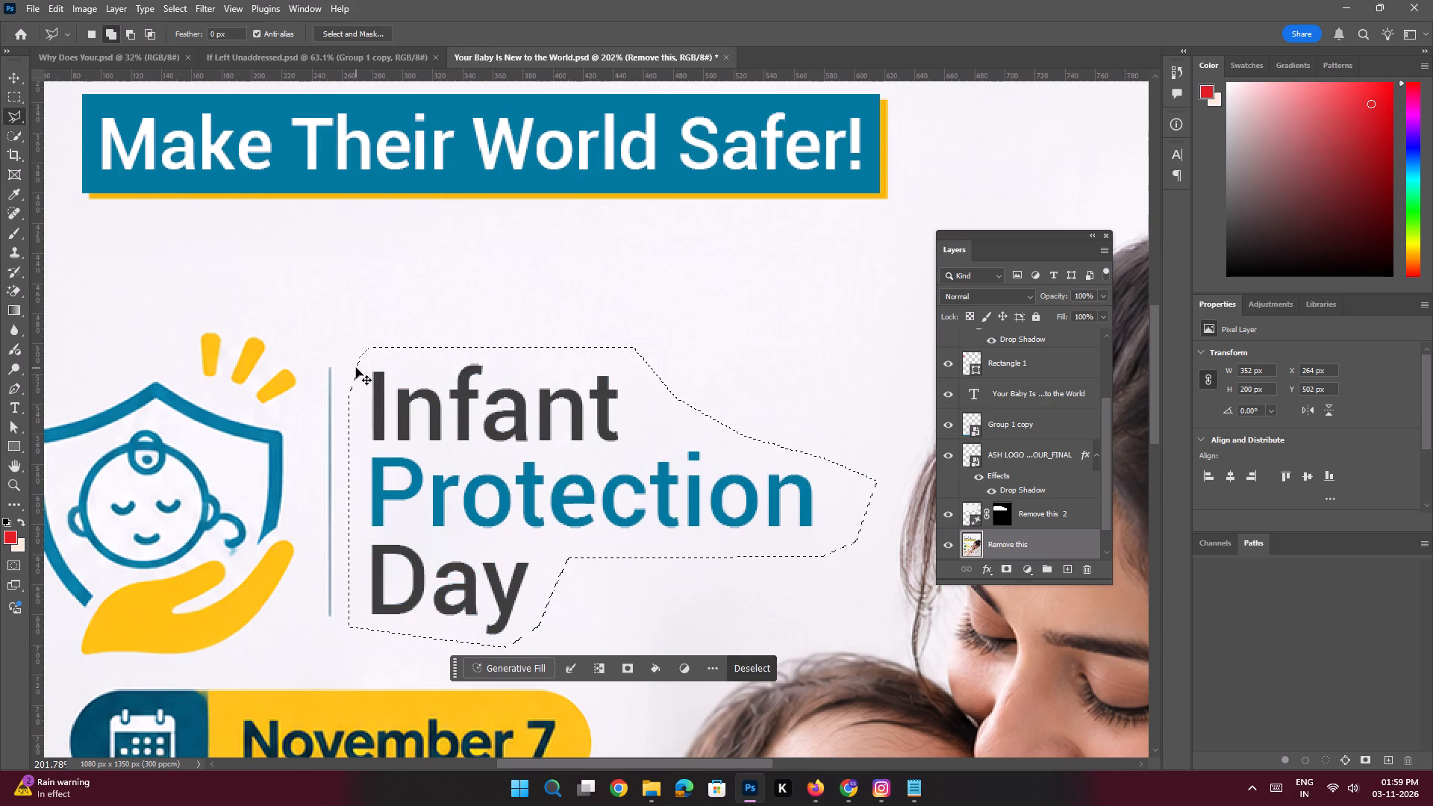
{"action": "key", "text": "ctrl+d"}
Save the first slide's document with the rebuilt Infant Protection Day text.
{"action": "key", "text": "ctrl+0"}
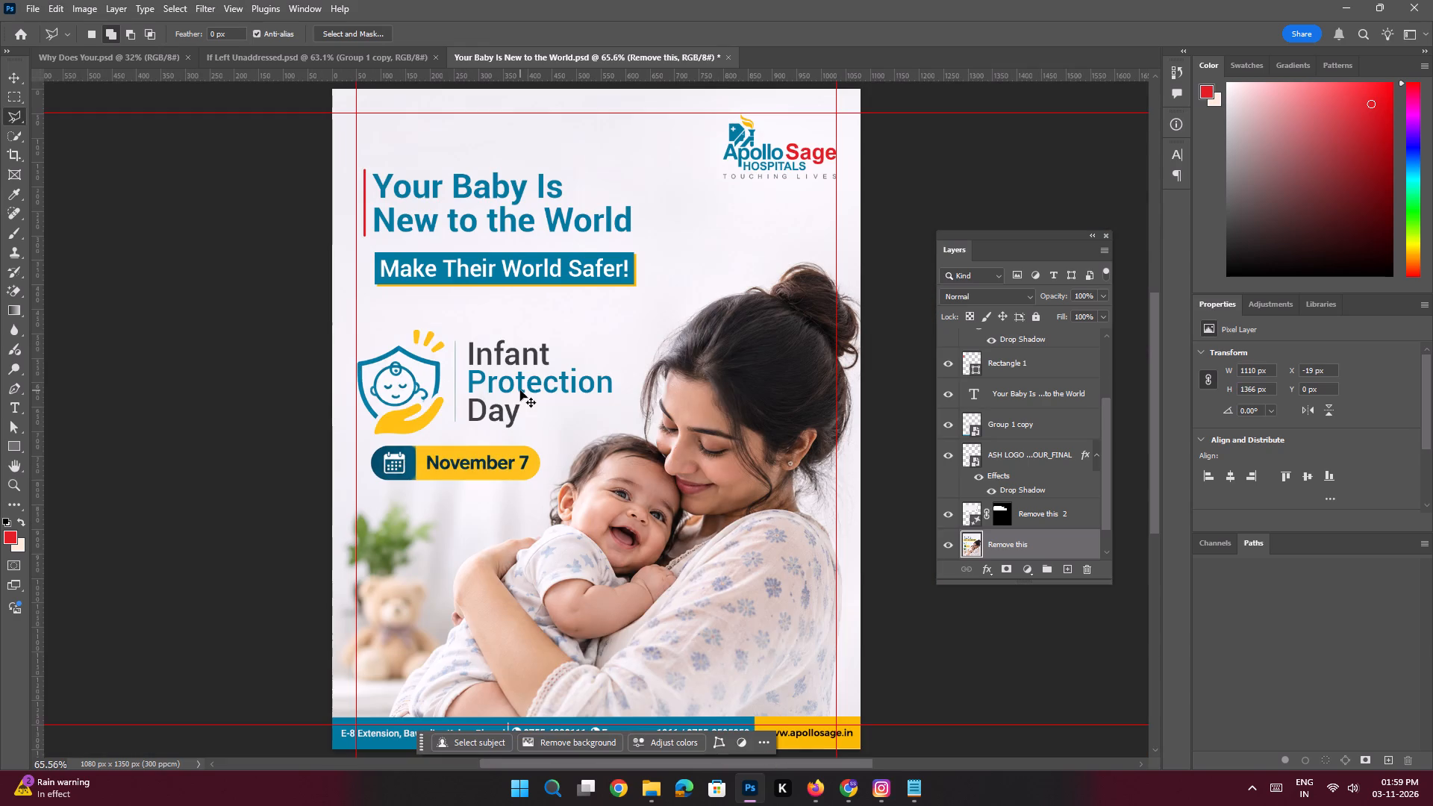
{"action": "key", "text": "ctrl+space"}
{"action": "key", "text": "ctrl+space"}
{"action": "key", "text": "ctrl+space"}
{"action": "key", "text": "ctrl+space"}
{"action": "key", "text": "ctrl+space"}
{"action": "key", "text": "ctrl+space"}
{"action": "key", "text": "ctrl+space"}
{"action": "key", "text": "ctrl+space"}
{"action": "key", "text": "ctrl+space"}
{"action": "key", "text": "ctrl+space"}
{"action": "key", "text": "ctrl+space"}
{"action": "key", "text": "ctrl+space"}
{"action": "key", "text": "ctrl+space"}
{"action": "key", "text": "ctrl+space"}
{"action": "key", "text": "ctrl+space"}
{"action": "key", "text": "ctrl+space"}
{"action": "key", "text": "ctrl+space"}
{"action": "key", "text": "ctrl+space"}
{"action": "key", "text": "ctrl+space"}
{"action": "key", "text": "ctrl+space"}
{"action": "left_click_drag", "start_coordinate": [594, 325], "coordinate": [566, 367]}
{"action": "left_click_drag", "start_coordinate": [600, 369], "coordinate": [572, 361], "text": "ctrl"}
{"action": "left_click_drag", "start_coordinate": [646, 376], "coordinate": [630, 373]}
{"action": "key", "text": "ctrl+s"}
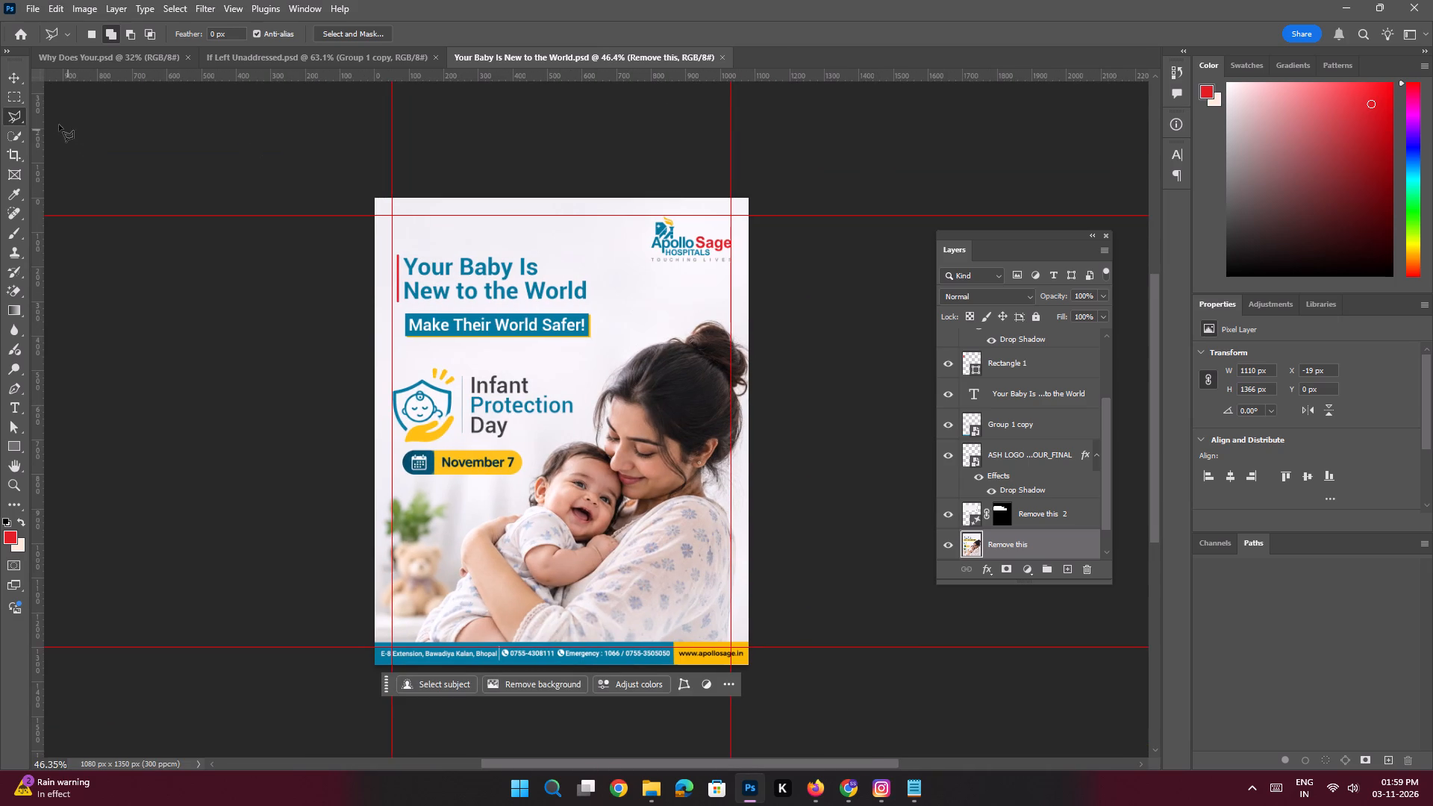
Copy the swipe-left hand icon layer from Why Does Your.psd into Your Baby is New to the World.psd.
{"action": "left_click", "coordinate": [10, 78]}
{"action": "left_click", "coordinate": [153, 391]}
{"action": "left_click", "coordinate": [249, 62]}
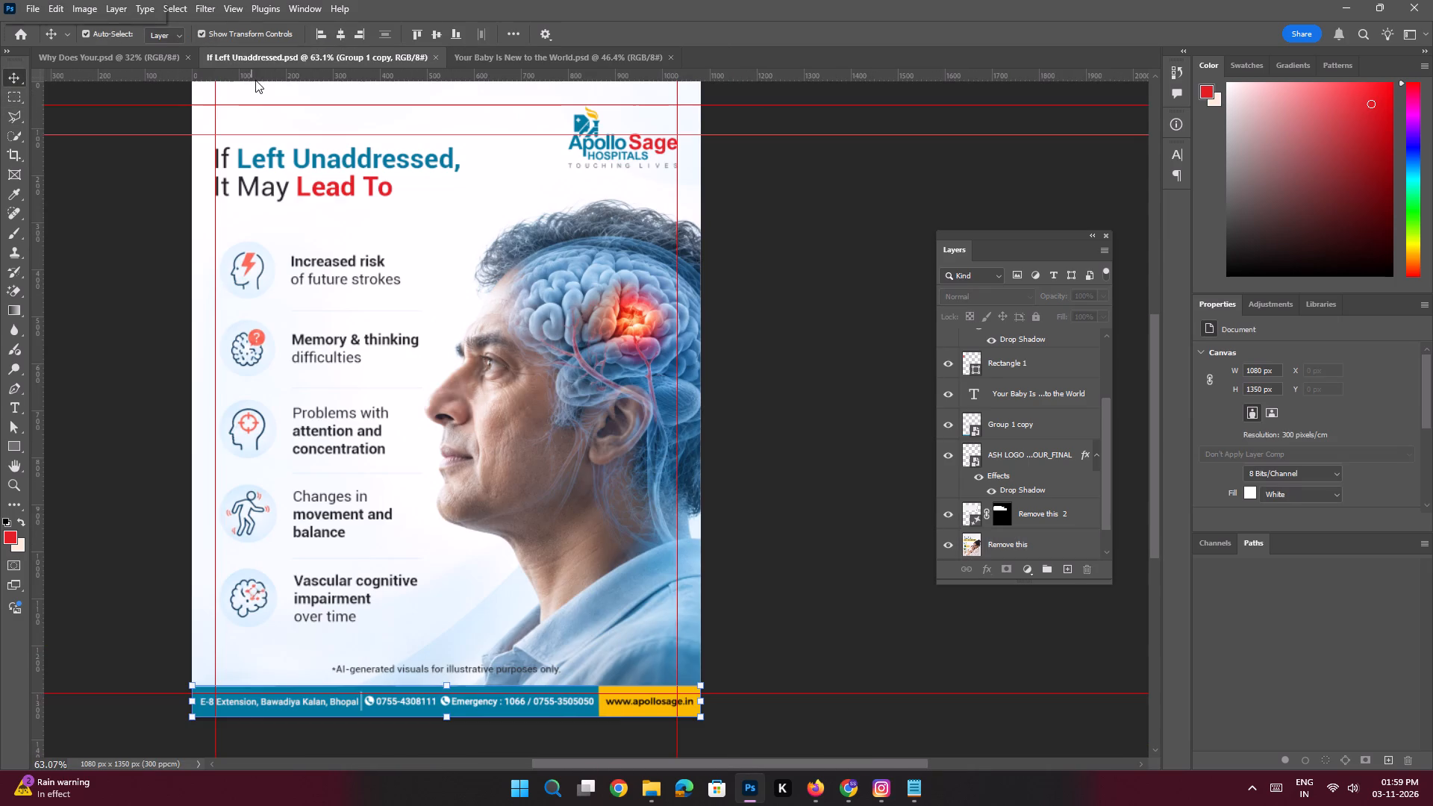
{"action": "left_click", "coordinate": [140, 53]}
{"action": "key", "text": "space"}
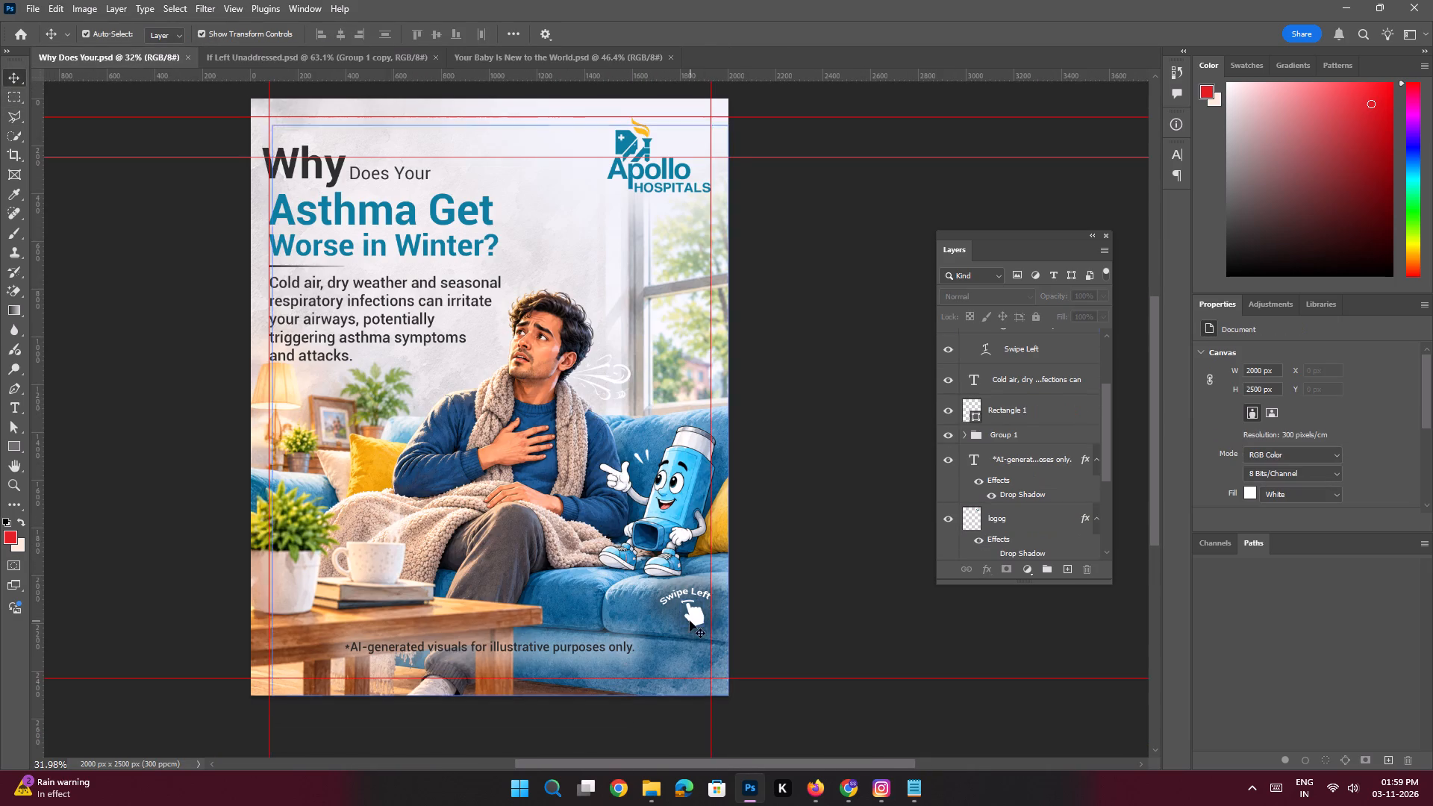
{"action": "left_click", "coordinate": [692, 619]}
{"action": "left_click_drag", "start_coordinate": [1032, 346], "coordinate": [663, 90]}
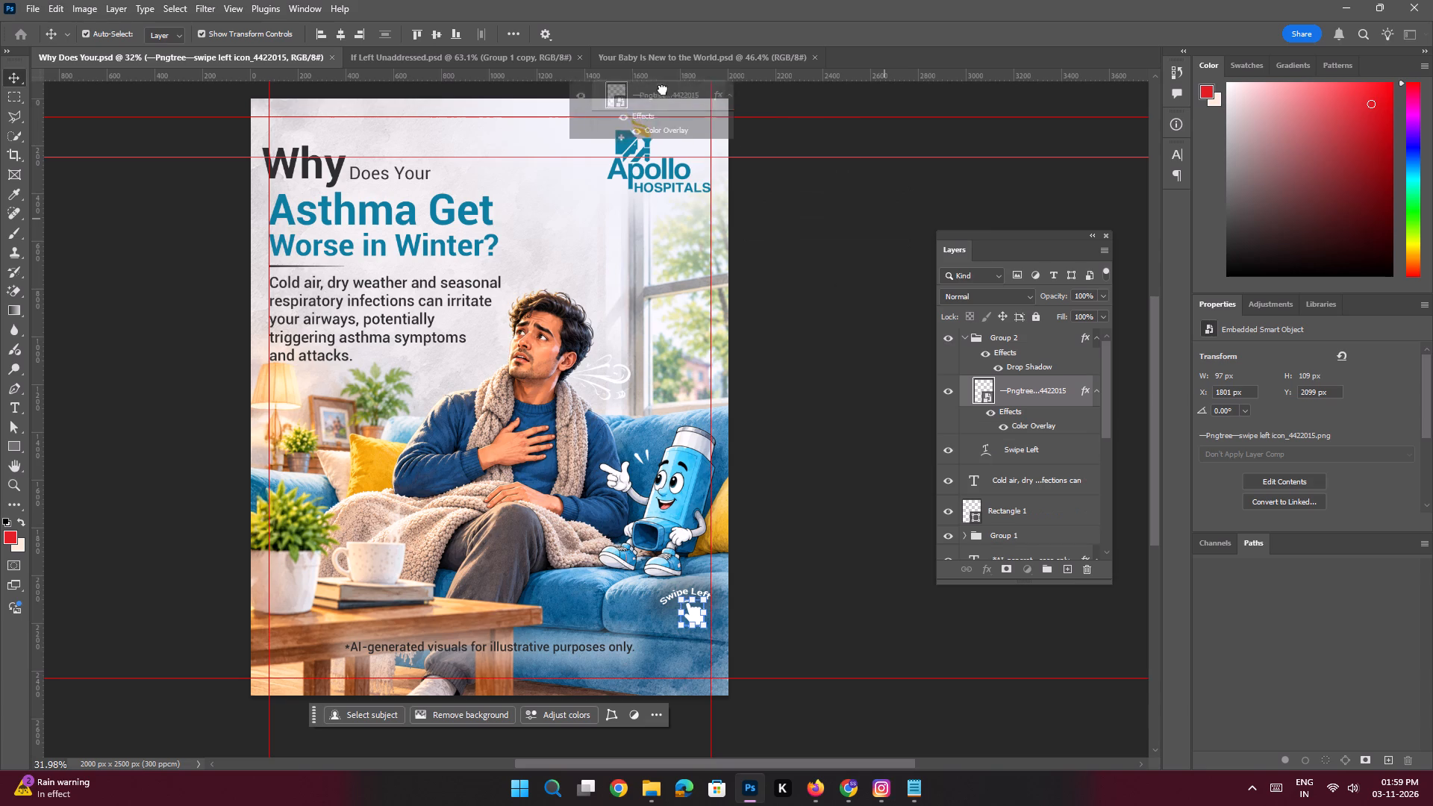
{"action": "left_click_drag", "start_coordinate": [663, 90], "coordinate": [704, 591]}
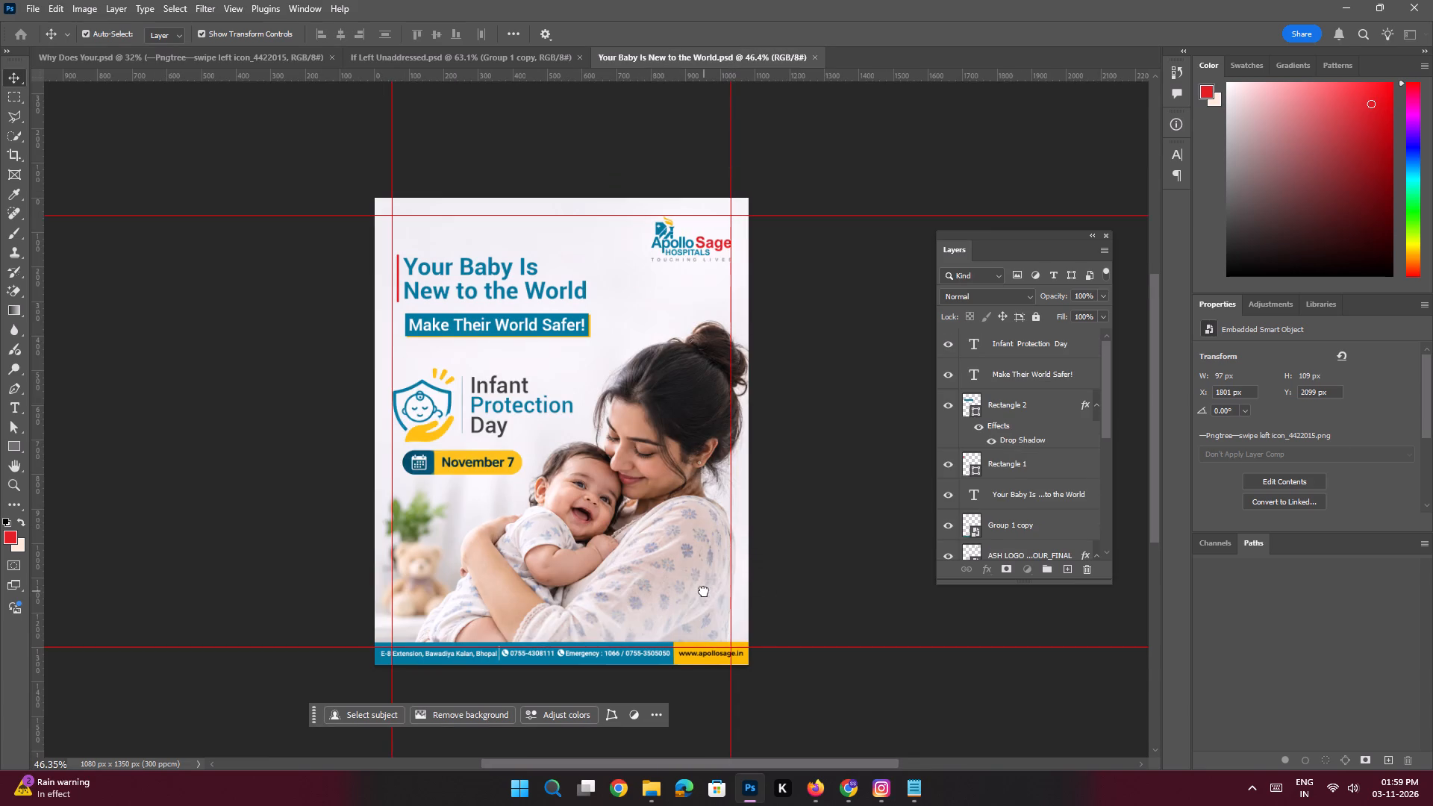
Scale the hand icon to about 5.3% and place it just above the yellow website strip, inside the right margin guide.
{"action": "key", "text": "ctrl+space"}
{"action": "key", "text": "ctrl+space"}
{"action": "key", "text": "ctrl+space"}
{"action": "key", "text": "ctrl+space"}
{"action": "key", "text": "ctrl+space"}
{"action": "key", "text": "ctrl+space"}
{"action": "key", "text": "ctrl+space"}
{"action": "key", "text": "ctrl+space"}
{"action": "key", "text": "ctrl+space"}
{"action": "key", "text": "ctrl+space"}
{"action": "key", "text": "ctrl+space"}
{"action": "key", "text": "ctrl+space"}
{"action": "key", "text": "ctrl+space"}
{"action": "left_click_drag", "start_coordinate": [699, 599], "coordinate": [757, 639], "text": "ctrl"}
{"action": "left_click_drag", "start_coordinate": [742, 626], "coordinate": [670, 502]}
{"action": "left_click_drag", "start_coordinate": [655, 484], "coordinate": [656, 484]}
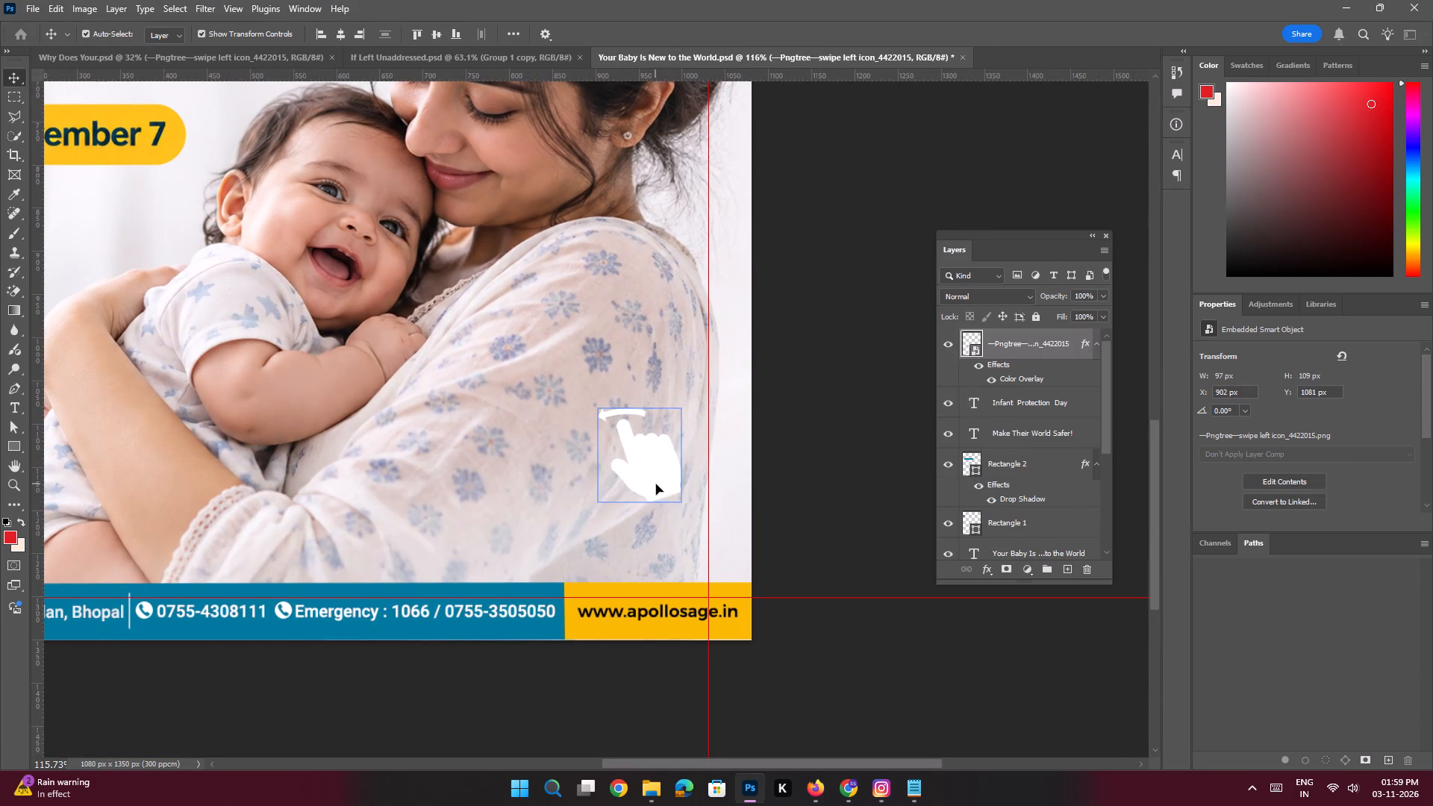
{"action": "left_click_drag", "start_coordinate": [656, 484], "coordinate": [679, 526]}
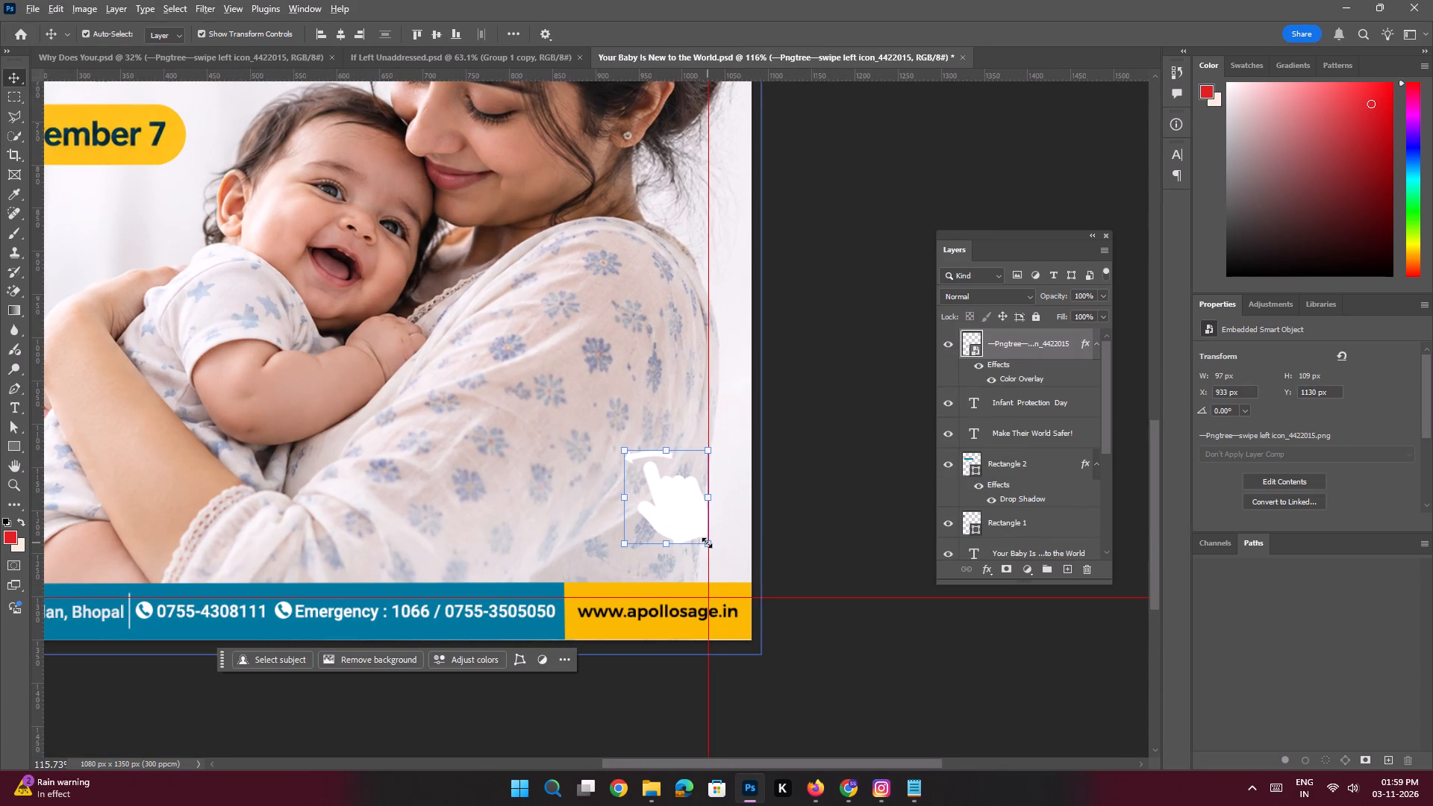
{"action": "left_click_drag", "start_coordinate": [707, 543], "coordinate": [699, 533], "text": "alt"}
{"action": "left_click_drag", "start_coordinate": [739, 570], "coordinate": [740, 570], "text": "alt"}
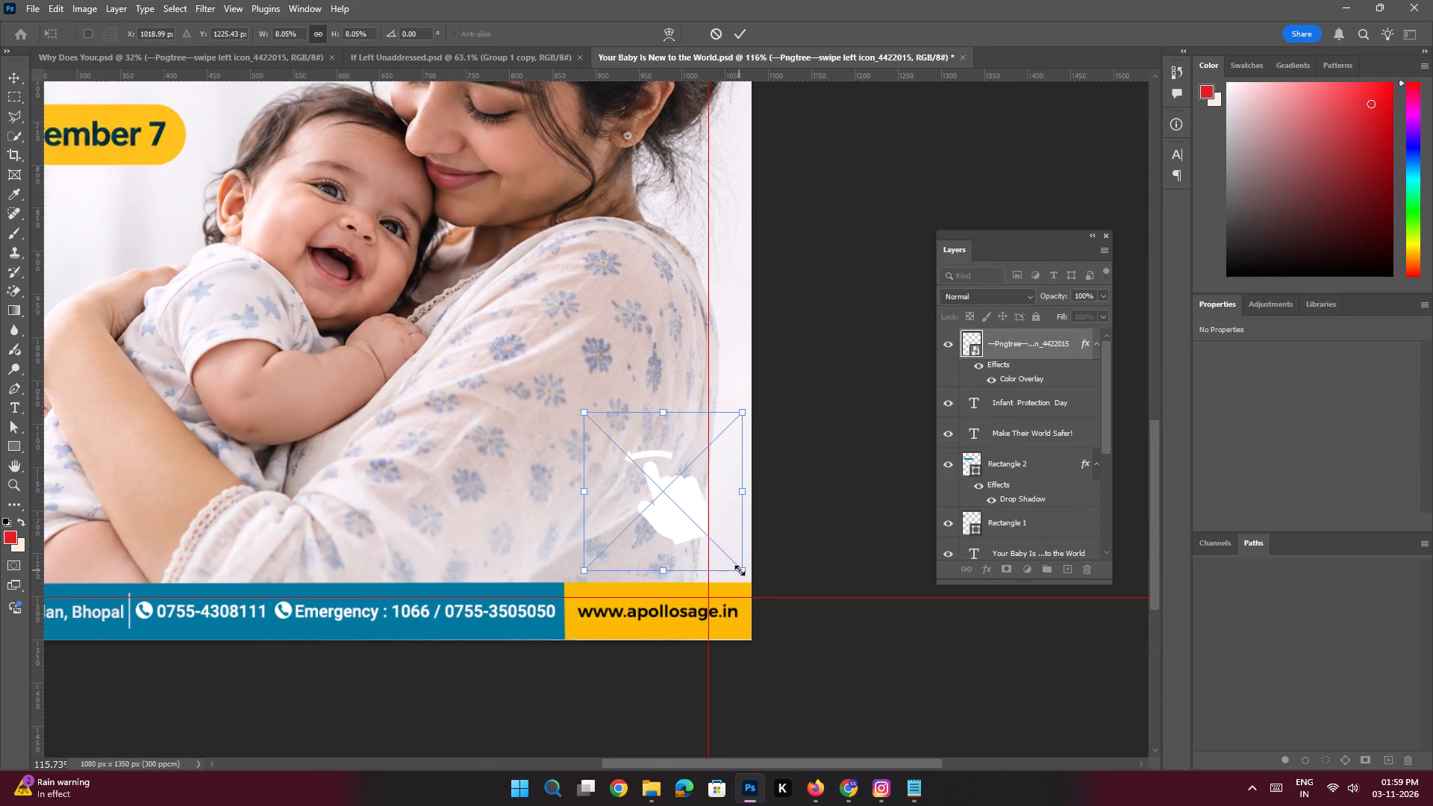
{"action": "left_click_drag", "start_coordinate": [740, 570], "coordinate": [723, 557], "text": "alt"}
{"action": "left_click", "coordinate": [692, 525]}
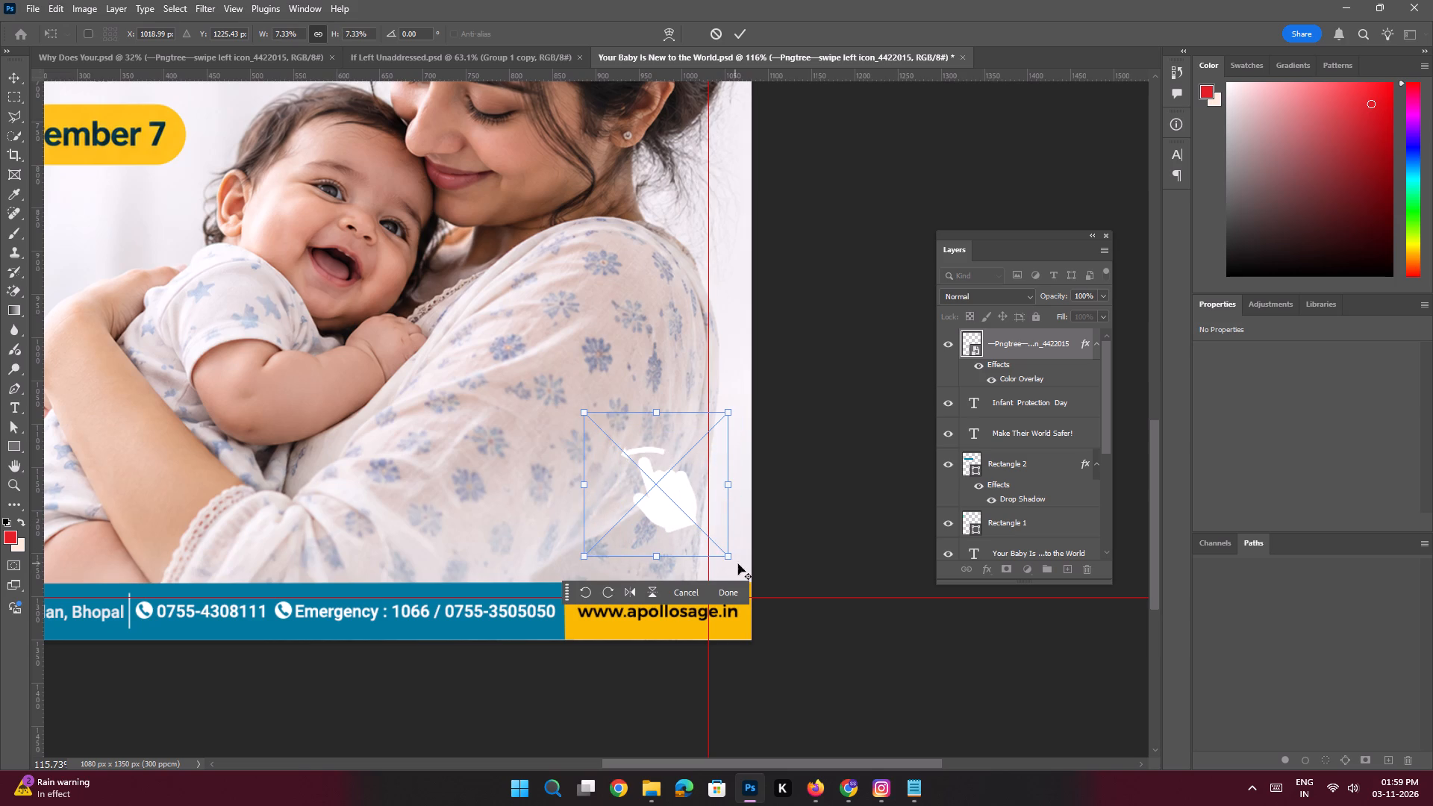
{"action": "left_click_drag", "start_coordinate": [729, 560], "coordinate": [719, 554], "text": "alt"}
{"action": "left_click_drag", "start_coordinate": [686, 521], "coordinate": [690, 538]}
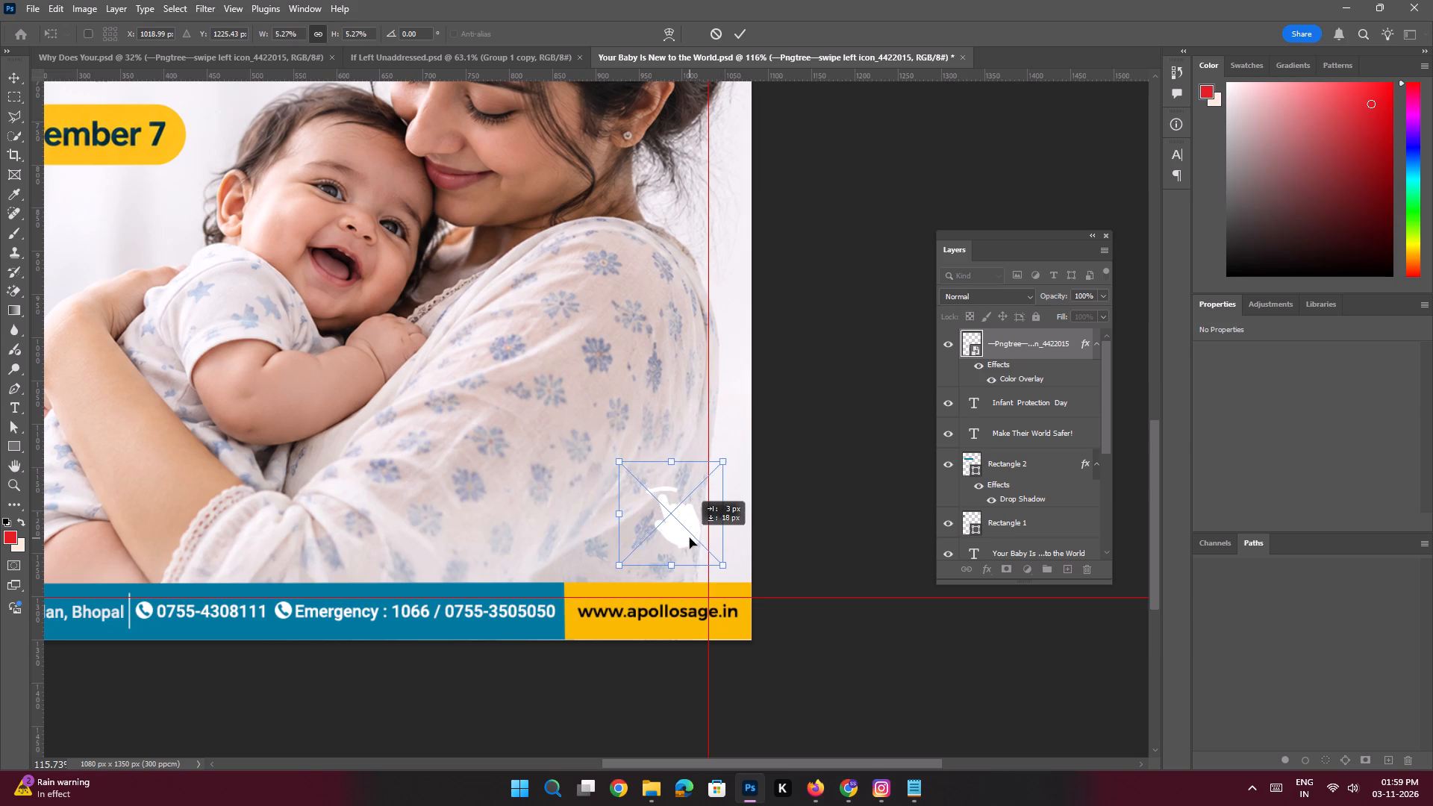
{"action": "left_click_drag", "start_coordinate": [690, 538], "coordinate": [693, 539]}
{"action": "key", "text": "Return"}
Change the hand icon's Color Overlay to the red sampled from "Sage" in the Apollo Sage logo.
{"action": "key", "text": "ctrl+space"}
{"action": "key", "text": "ctrl+space"}
{"action": "key", "text": "ctrl+space"}
{"action": "key", "text": "ctrl+space"}
{"action": "key", "text": "ctrl+space"}
{"action": "key", "text": "ctrl+space"}
{"action": "key", "text": "ctrl+space"}
{"action": "key", "text": "ctrl+space"}
{"action": "key", "text": "ctrl+space"}
{"action": "key", "text": "ctrl+space"}
{"action": "key", "text": "ctrl+space"}
{"action": "key", "text": "ctrl+space"}
{"action": "key", "text": "ctrl+space"}
{"action": "key", "text": "ctrl+space"}
{"action": "key", "text": "ctrl+space"}
{"action": "key", "text": "ctrl+space"}
{"action": "key", "text": "ctrl+space"}
{"action": "key", "text": "ctrl+space"}
{"action": "key", "text": "ctrl+space"}
{"action": "key", "text": "ctrl+space"}
{"action": "left_click_drag", "start_coordinate": [741, 422], "coordinate": [707, 410], "text": "ctrl"}
{"action": "left_click_drag", "start_coordinate": [725, 284], "coordinate": [710, 341]}
{"action": "left_click_drag", "start_coordinate": [710, 341], "coordinate": [708, 436]}
{"action": "left_click", "coordinate": [689, 393]}
{"action": "left_click_drag", "start_coordinate": [653, 243], "coordinate": [699, 374], "text": "ctrl"}
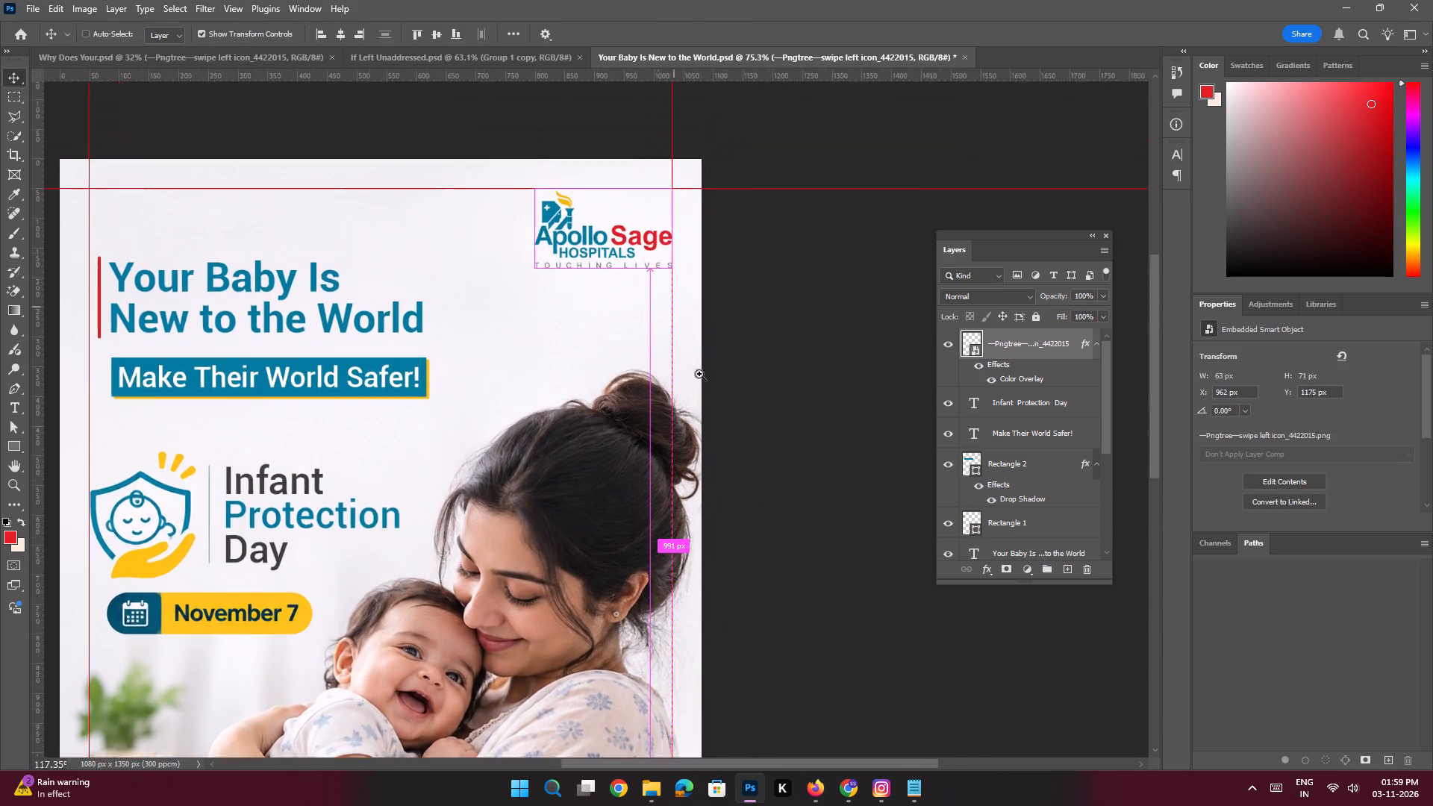
{"action": "left_click_drag", "start_coordinate": [699, 374], "coordinate": [743, 448], "text": "ctrl"}
{"action": "double_click", "coordinate": [1020, 378]}
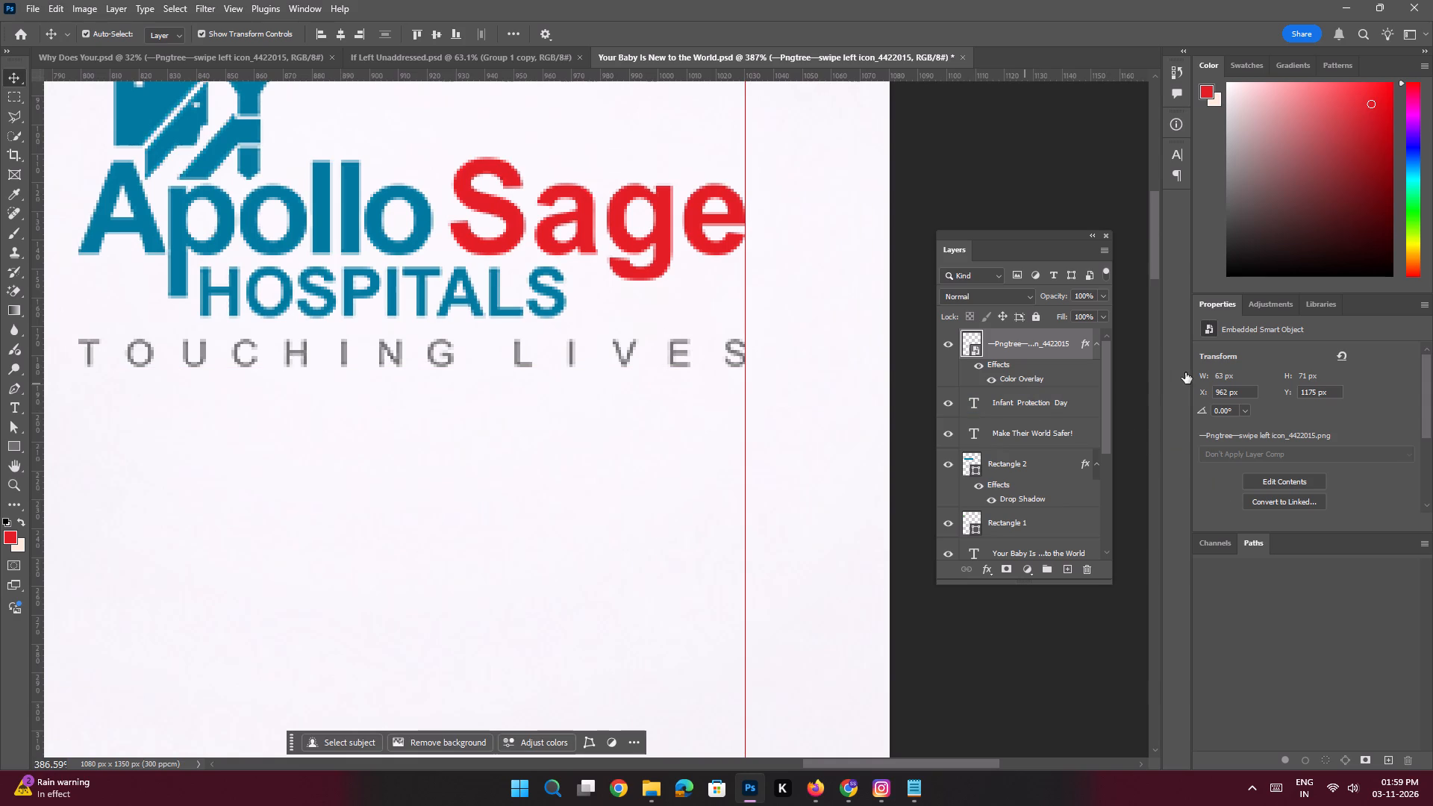
{"action": "left_click", "coordinate": [1147, 406]}
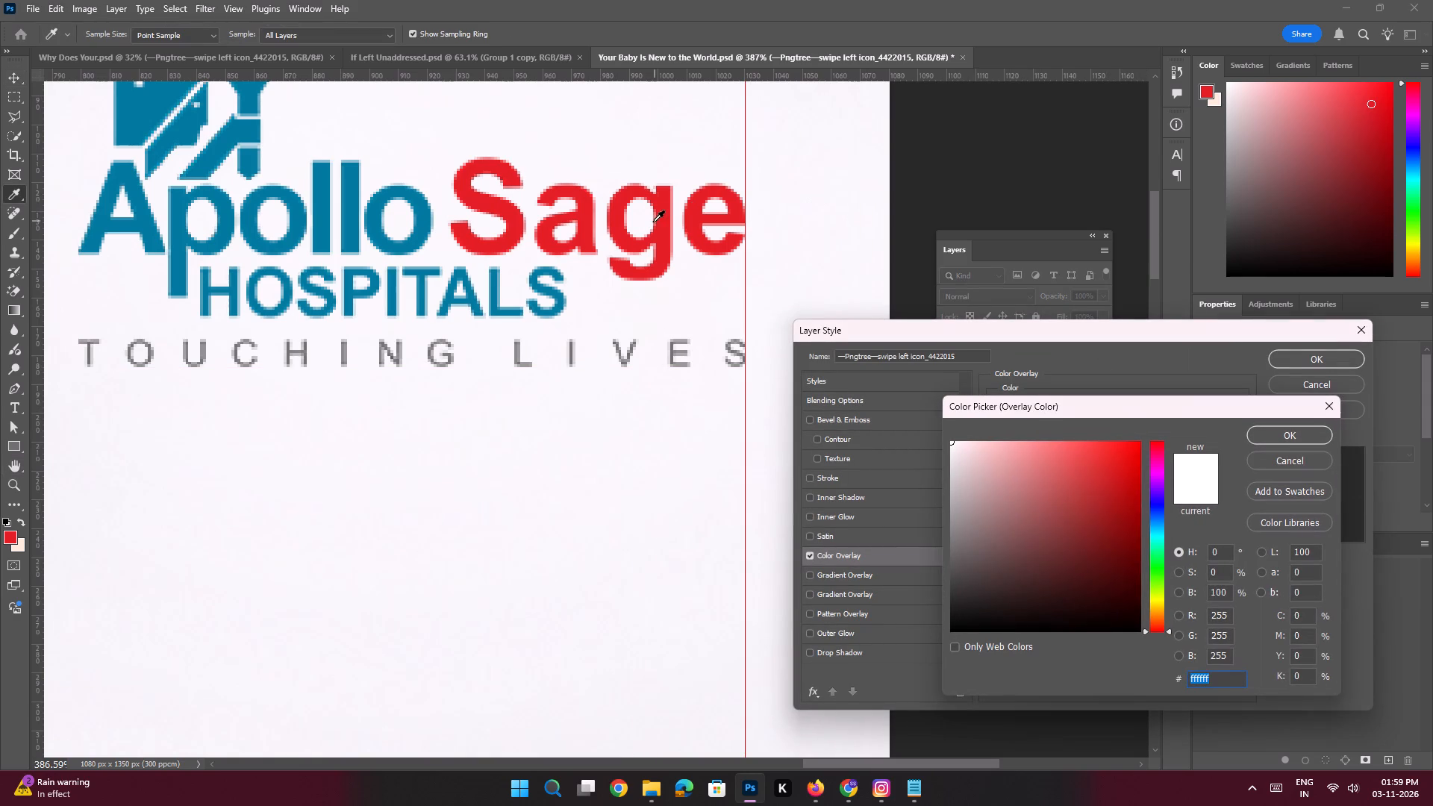
{"action": "left_click", "coordinate": [662, 224]}
{"action": "key", "text": "Return"}
{"action": "key", "text": "Return"}
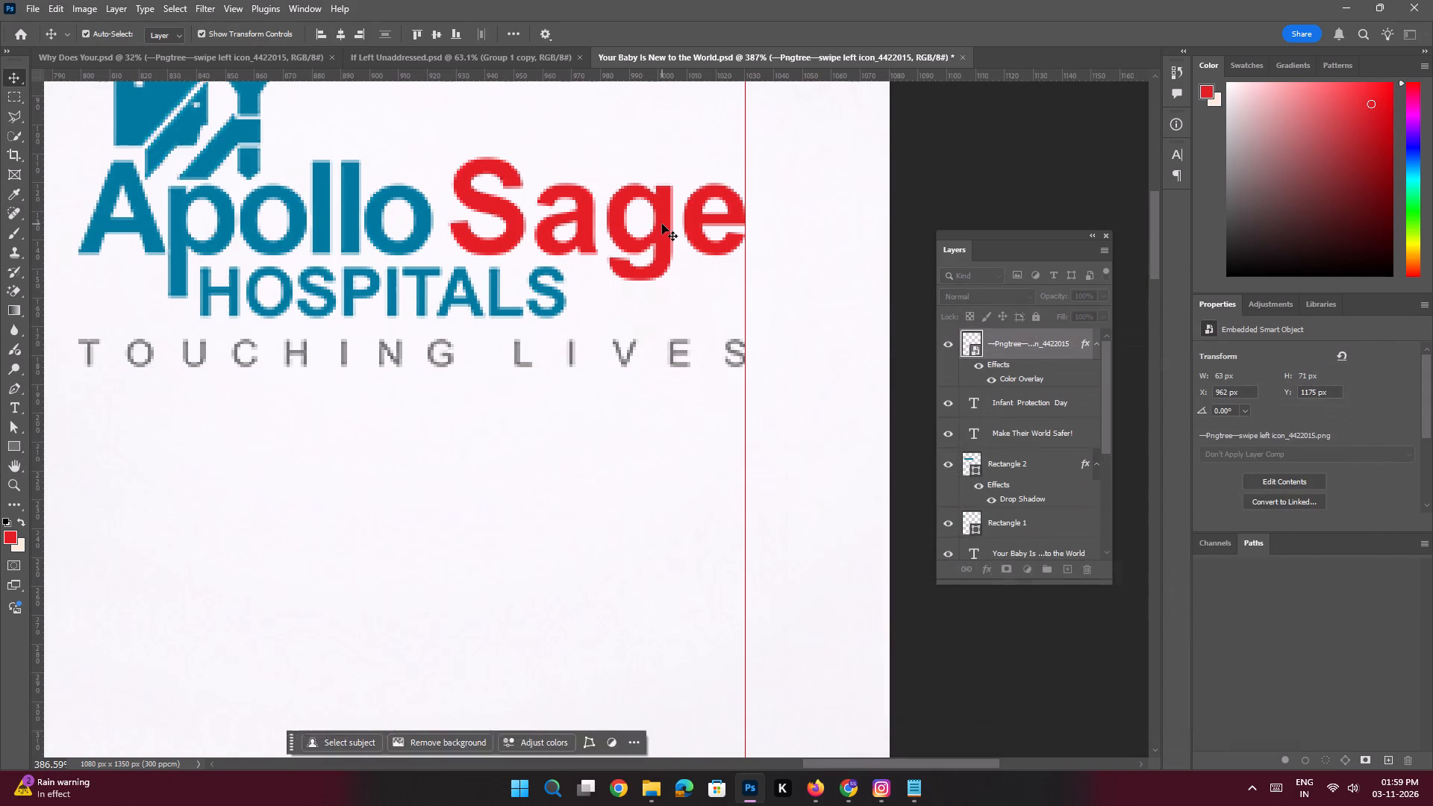
Deselect the icon layer and save the first slide's document with the red hand icon.
{"action": "key", "text": "ctrl+0"}
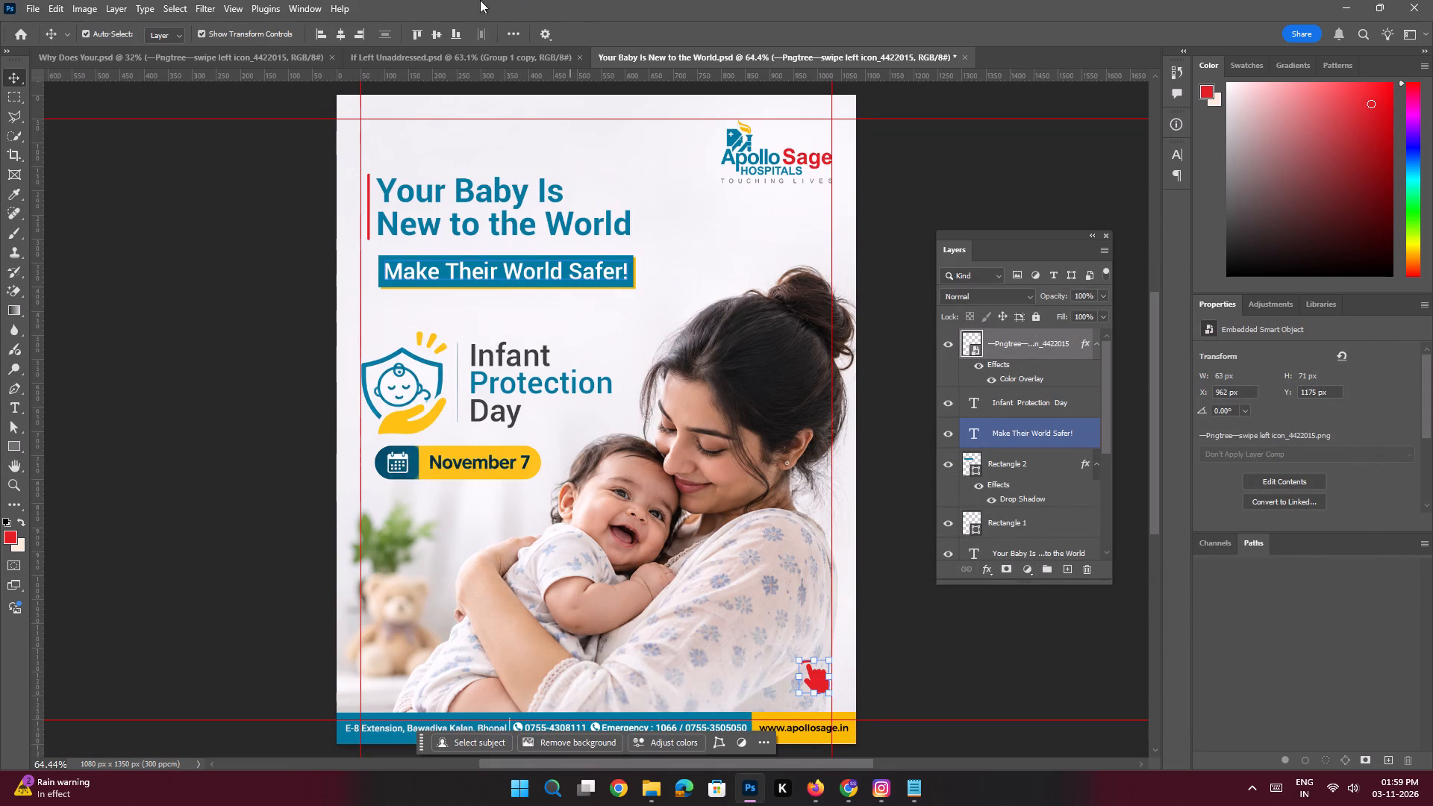
{"action": "left_click", "coordinate": [267, 360]}
{"action": "key", "text": "space"}
{"action": "left_click_drag", "start_coordinate": [429, 441], "coordinate": [403, 435], "text": "ctrl"}
{"action": "left_click_drag", "start_coordinate": [786, 360], "coordinate": [778, 367]}
{"action": "key", "text": "ctrl+s"}
{"action": "left_click", "coordinate": [823, 316]}
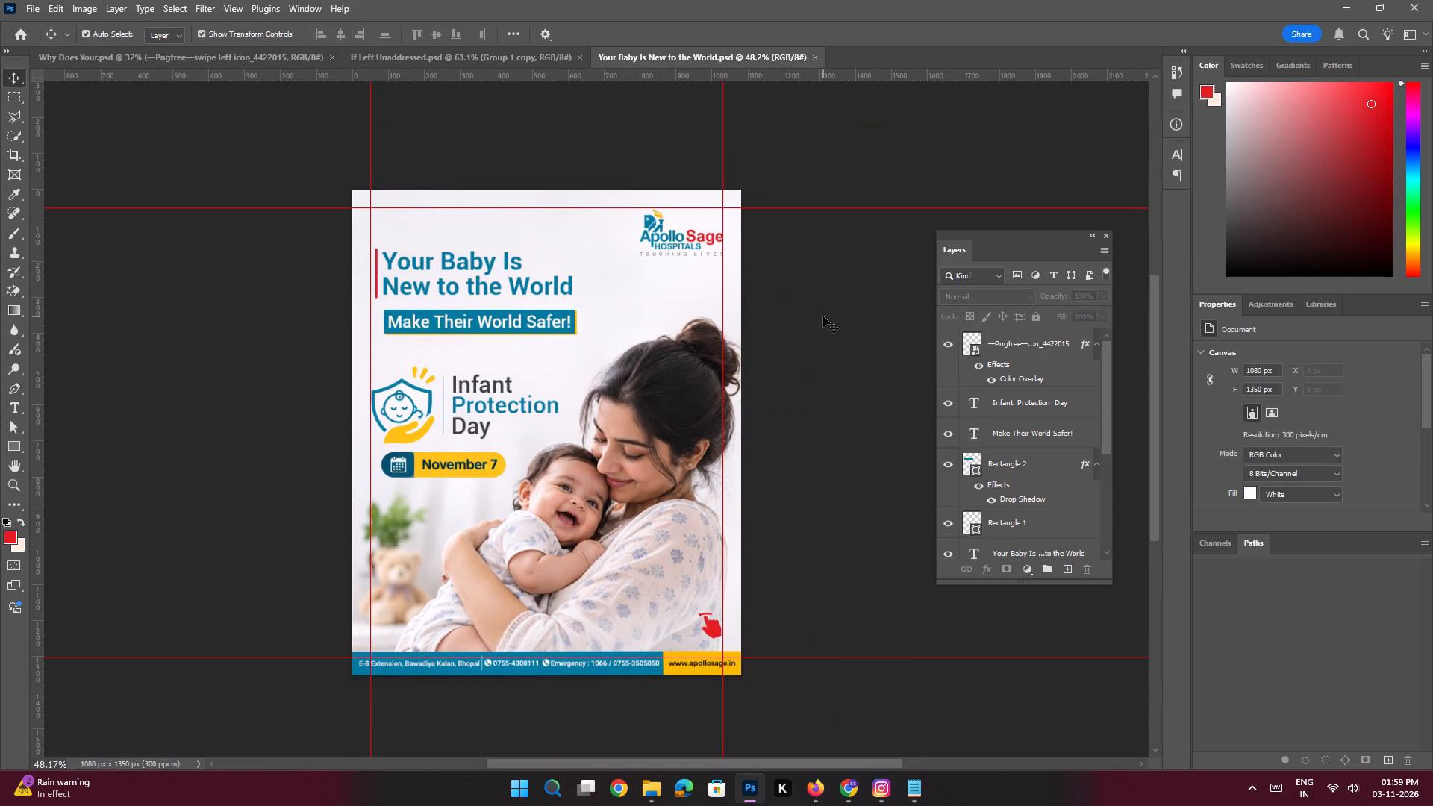
Create a new blank white document of 1080 x 1350 px at 300 pixels/centimeter for the second slide.
{"action": "key", "text": "ctrl+n"}
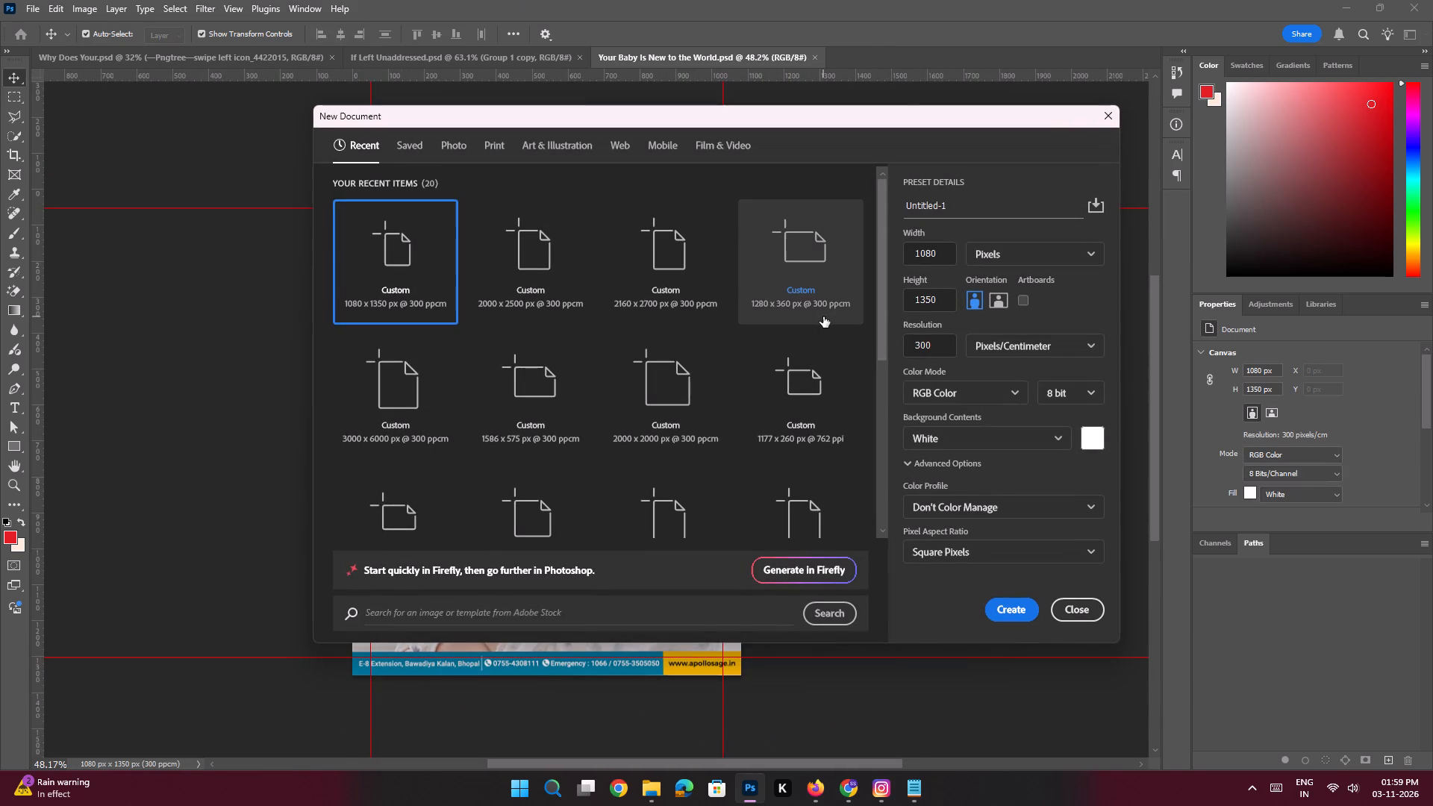
{"action": "key", "text": "Return"}
{"action": "key", "text": "space"}
{"action": "left_click_drag", "start_coordinate": [725, 405], "coordinate": [702, 402], "text": "ctrl"}
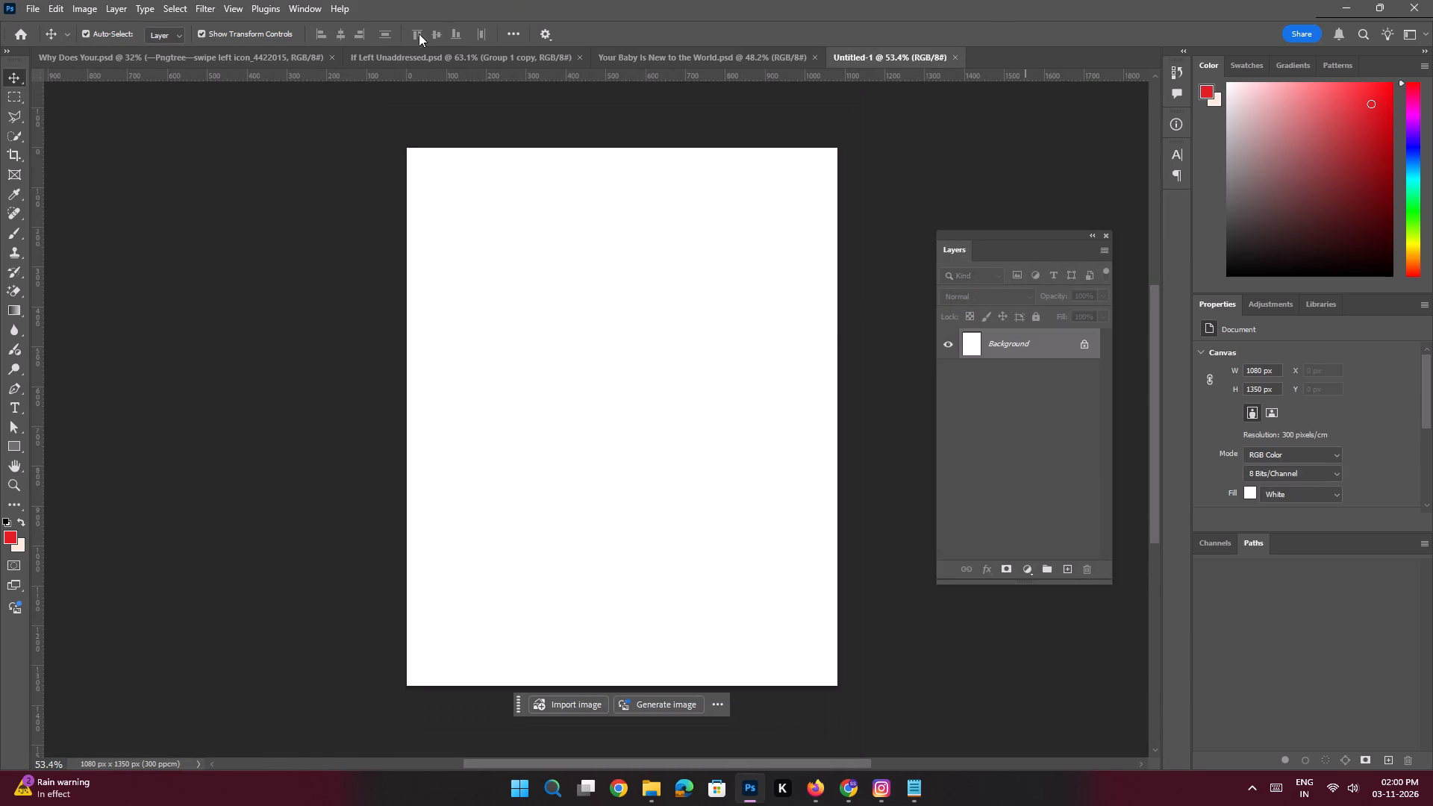
Add a guide layout with margin guides along all four edges of the new document.
{"action": "left_click", "coordinate": [233, 9]}
{"action": "left_click", "coordinate": [260, 400]}
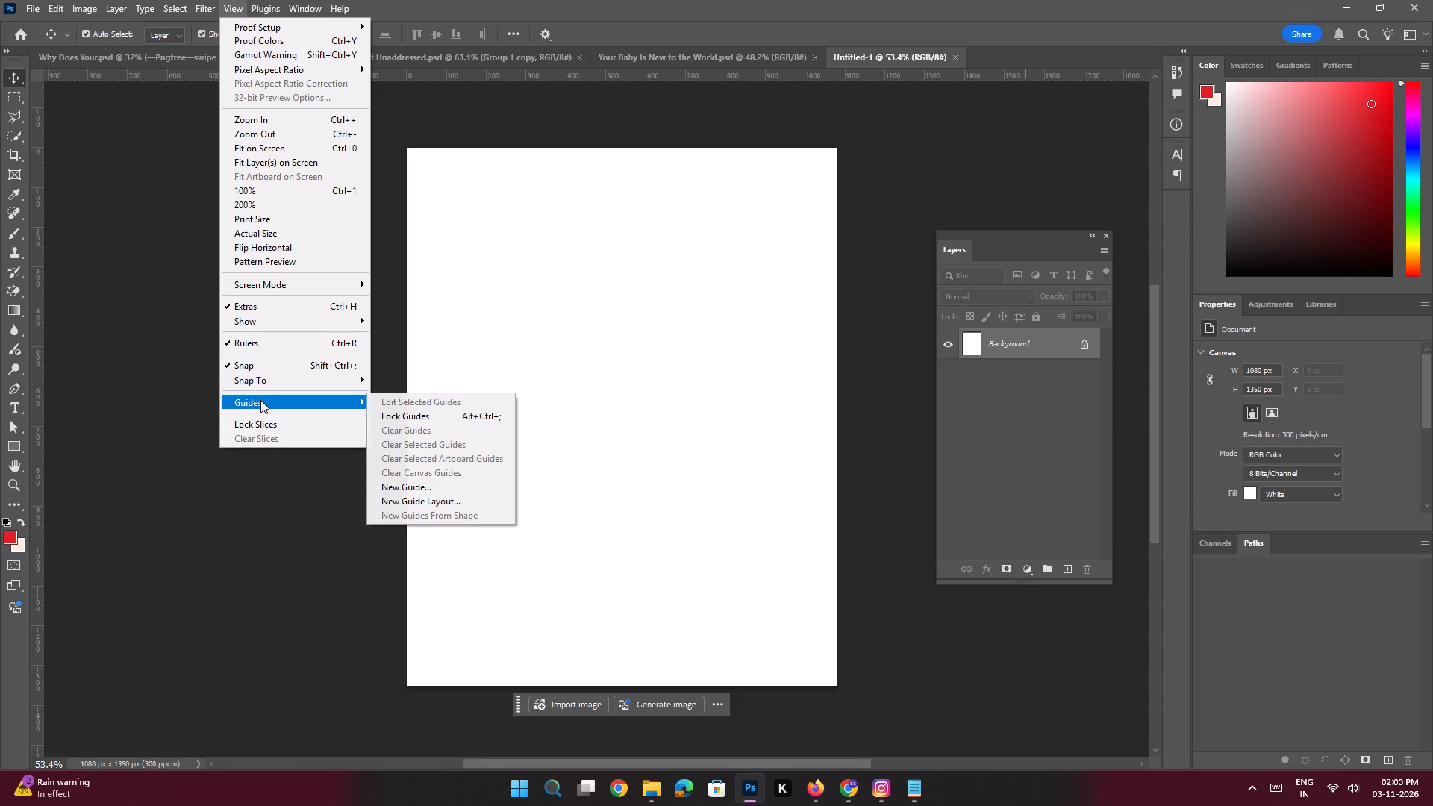
{"action": "left_click", "coordinate": [412, 497]}
{"action": "key", "text": "Return"}
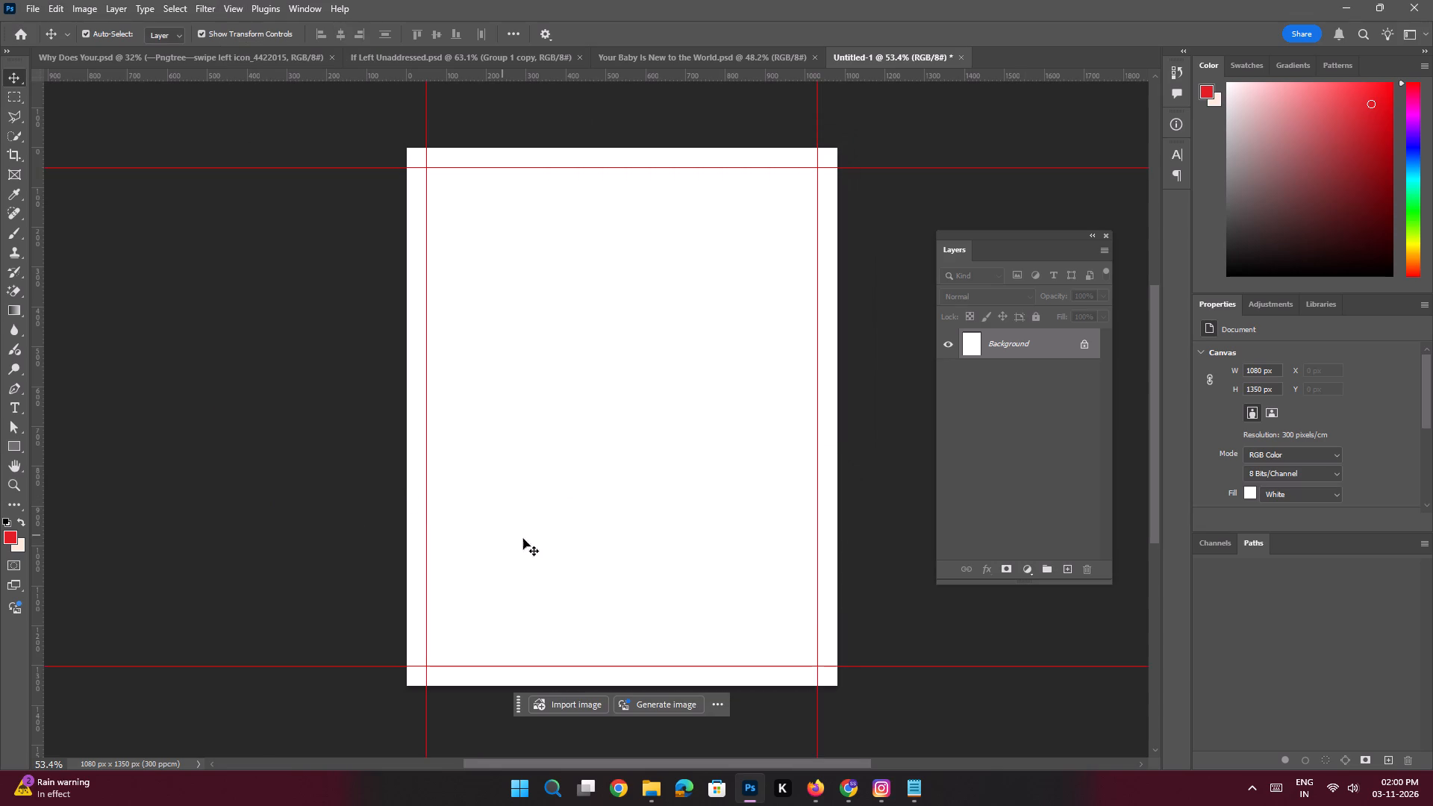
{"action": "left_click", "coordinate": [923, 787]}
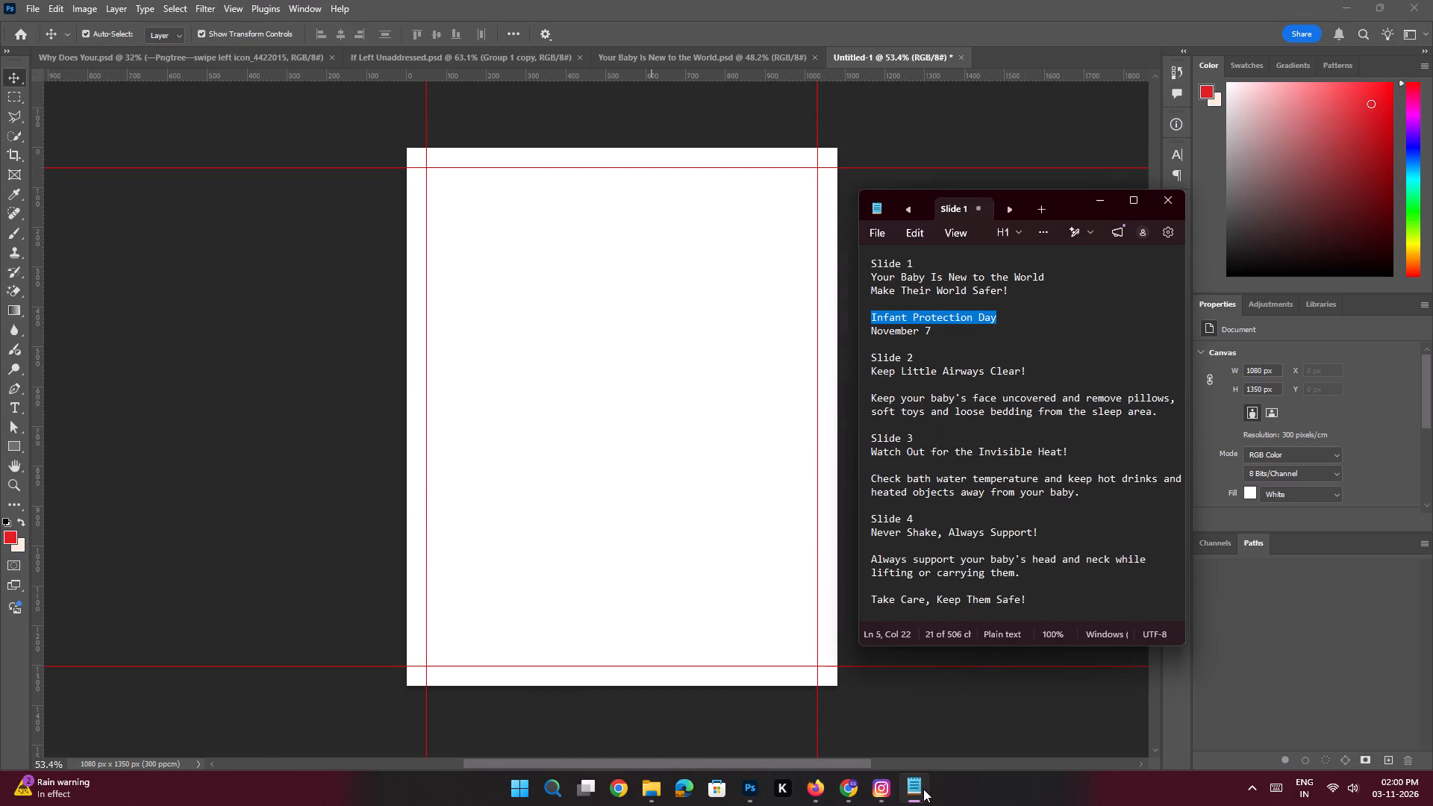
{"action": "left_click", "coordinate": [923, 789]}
Place the "Keep Little Airways Clear!" reference image from the Downloads folder into the second slide's document at full canvas size.
{"action": "left_click", "coordinate": [635, 740]}
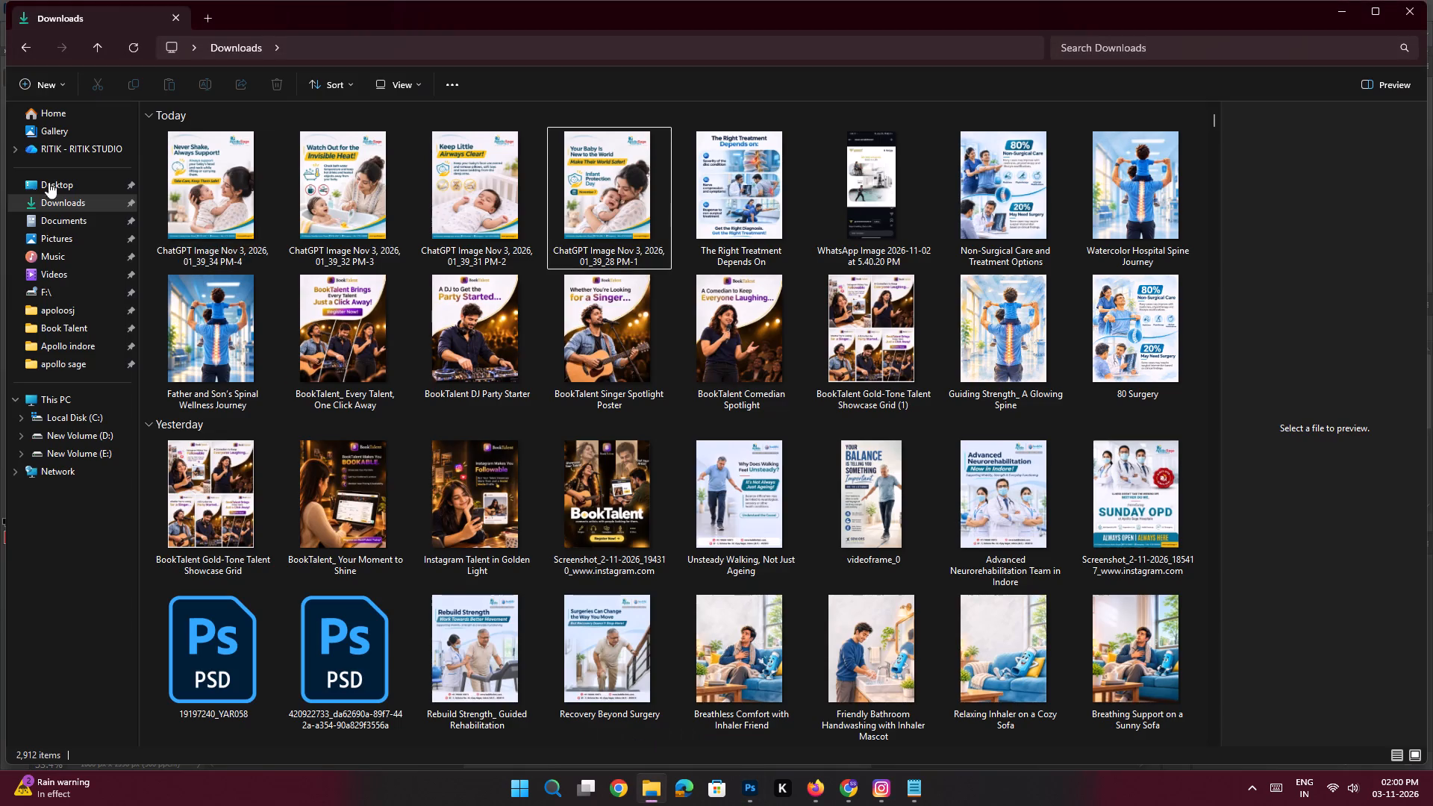
{"action": "left_click", "coordinate": [476, 201]}
{"action": "left_click_drag", "start_coordinate": [470, 202], "coordinate": [815, 625]}
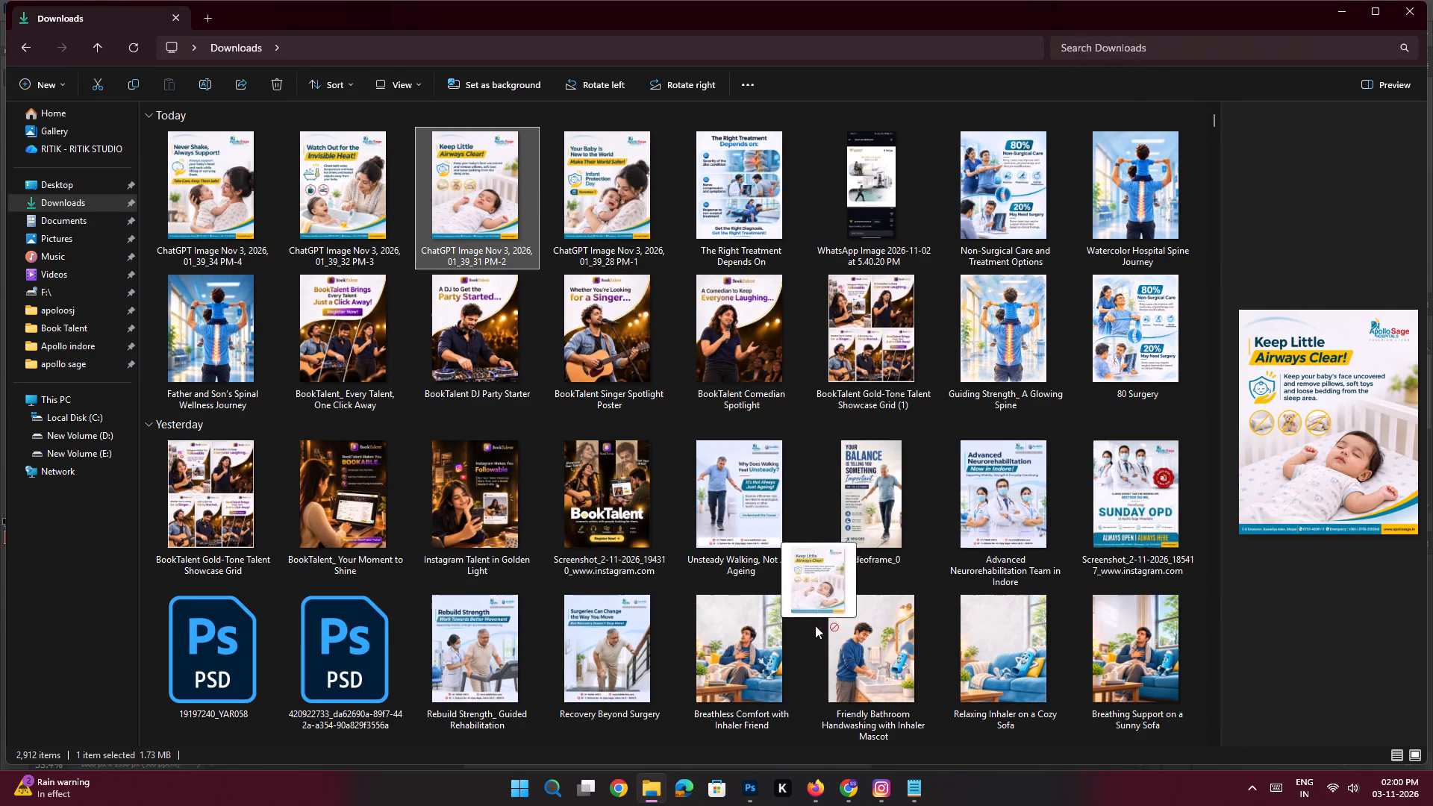
{"action": "left_click_drag", "start_coordinate": [815, 625], "coordinate": [634, 569]}
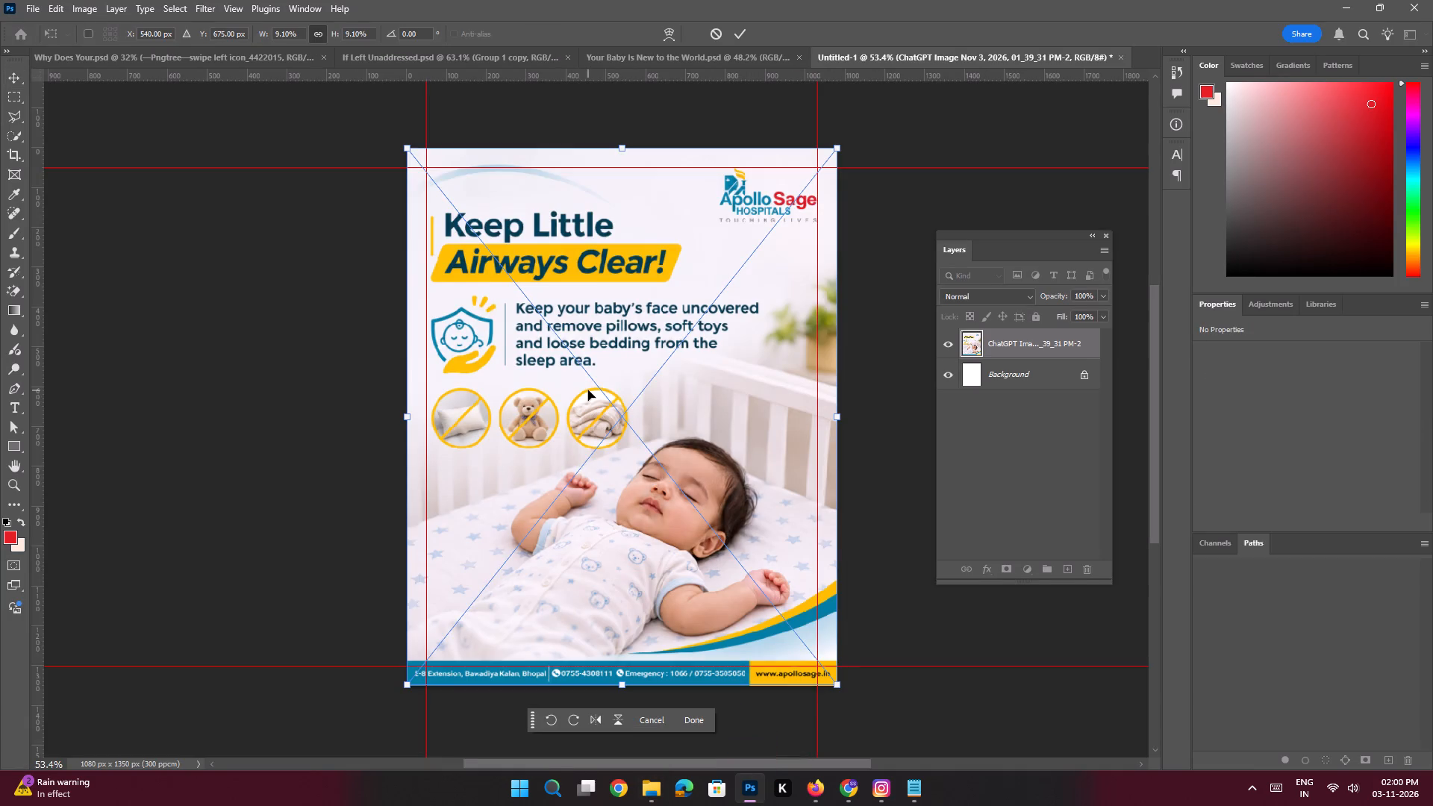
{"action": "key", "text": "Return"}
{"action": "key", "text": "Return"}
Rasterize the placed "Keep Little Airways Clear!" smart object into an editable pixel layer.
{"action": "key", "text": "ctrl+space"}
{"action": "key", "text": "ctrl+space"}
{"action": "key", "text": "ctrl+space"}
{"action": "key", "text": "ctrl+space"}
{"action": "key", "text": "ctrl+space"}
{"action": "key", "text": "ctrl+space"}
{"action": "key", "text": "ctrl+space"}
{"action": "key", "text": "ctrl+space"}
{"action": "key", "text": "ctrl+space"}
{"action": "left_click_drag", "start_coordinate": [704, 216], "coordinate": [751, 297], "text": "ctrl"}
{"action": "left_click_drag", "start_coordinate": [807, 219], "coordinate": [506, 422]}
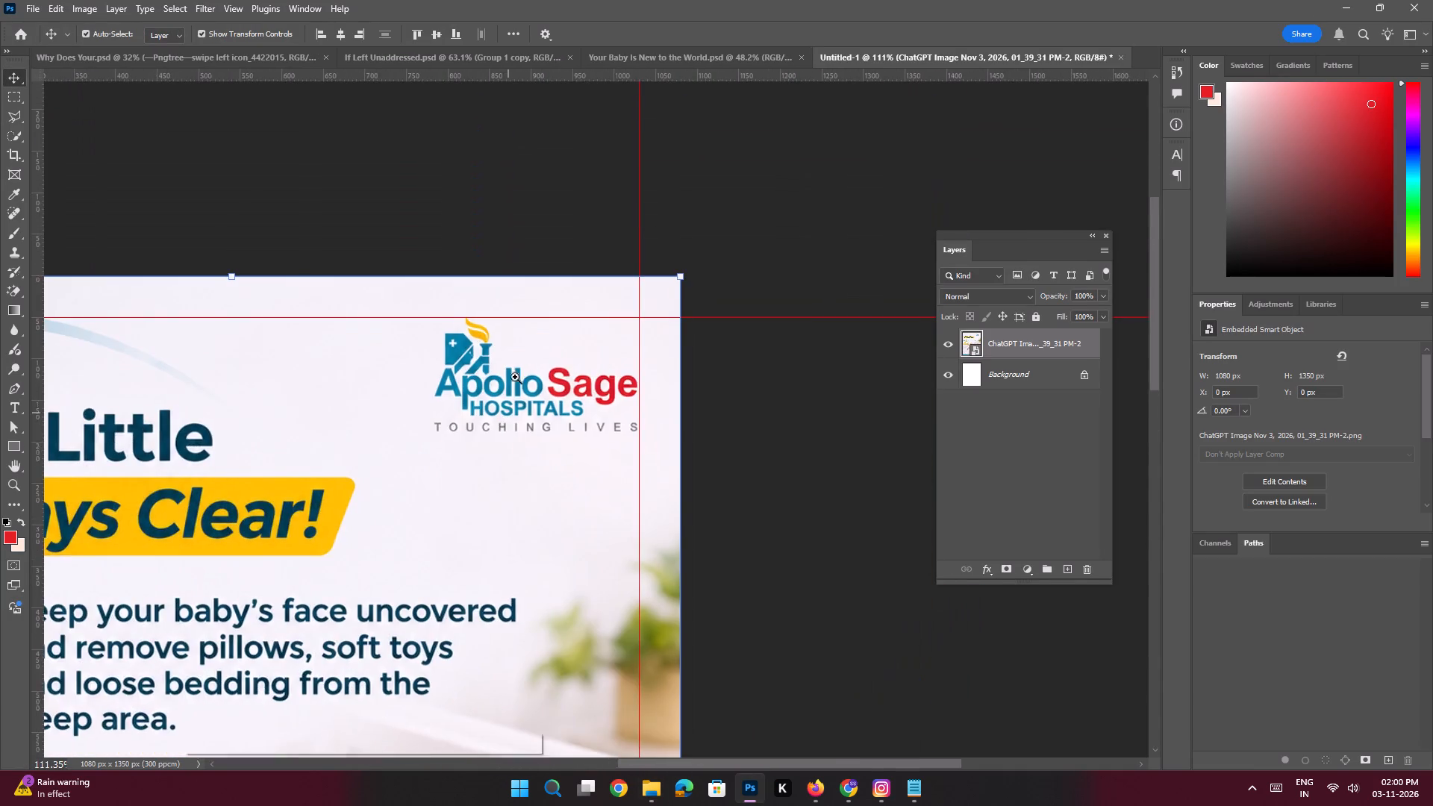
{"action": "left_click_drag", "start_coordinate": [515, 340], "coordinate": [555, 428], "text": "ctrl"}
{"action": "left_click_drag", "start_coordinate": [630, 382], "coordinate": [629, 399]}
{"action": "key", "text": "e"}
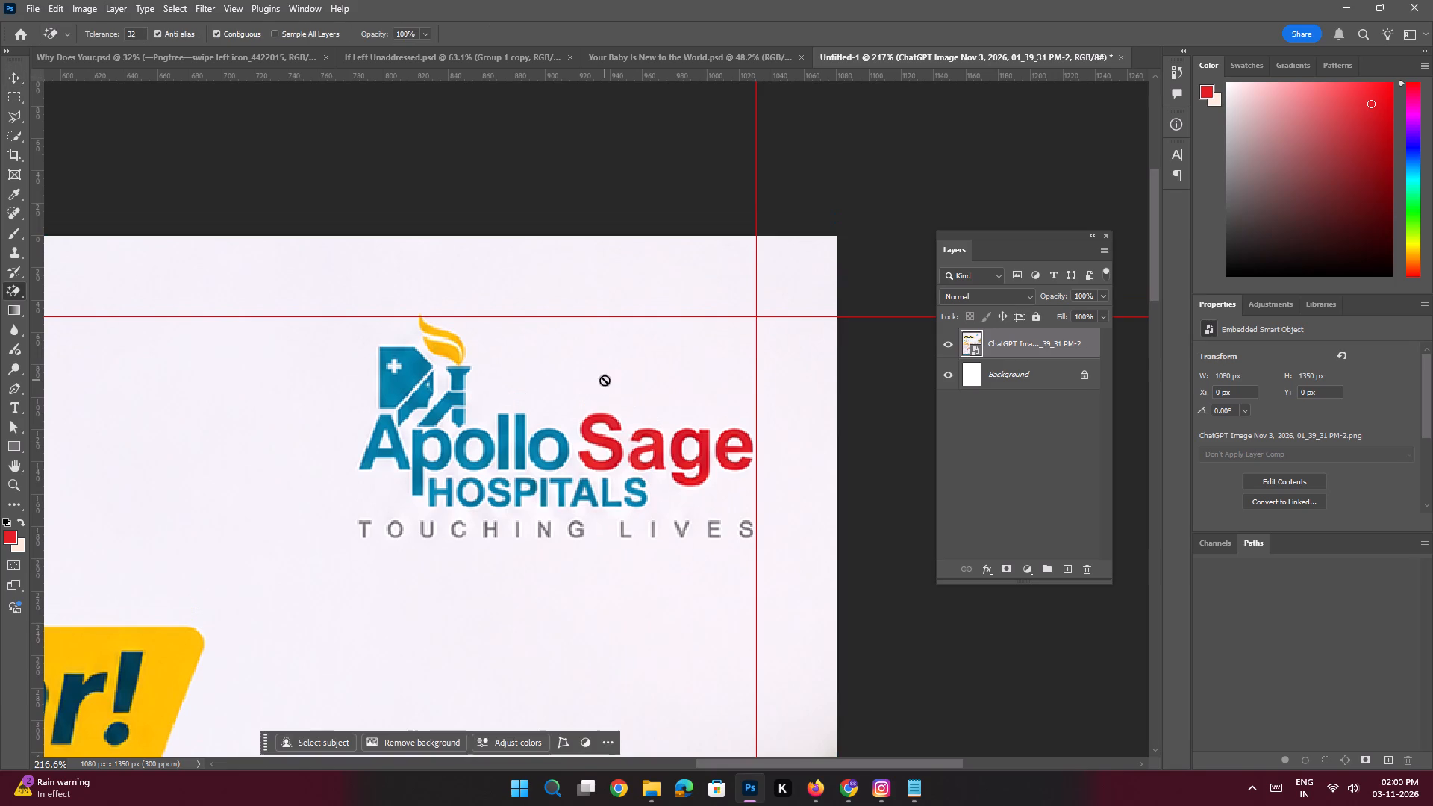
{"action": "left_click", "coordinate": [605, 380]}
{"action": "left_click", "coordinate": [643, 296]}
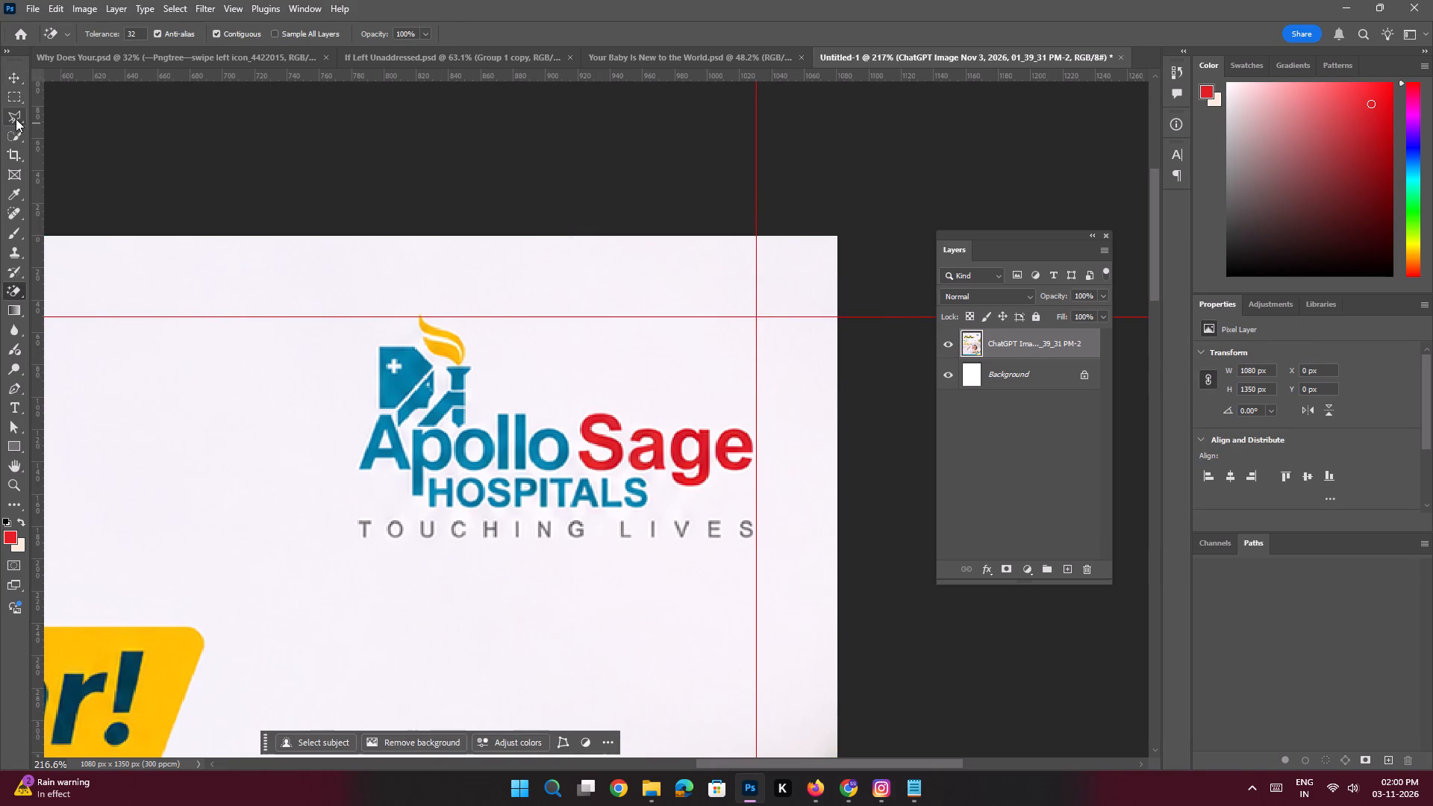
Outline the Apollo Sage Hospitals logo with the Polygonal Lasso, fill it with the surrounding background, and deselect.
{"action": "left_click", "coordinate": [16, 119]}
{"action": "left_click", "coordinate": [350, 372]}
{"action": "left_click", "coordinate": [387, 299]}
{"action": "left_click", "coordinate": [461, 294]}
{"action": "left_click", "coordinate": [491, 337]}
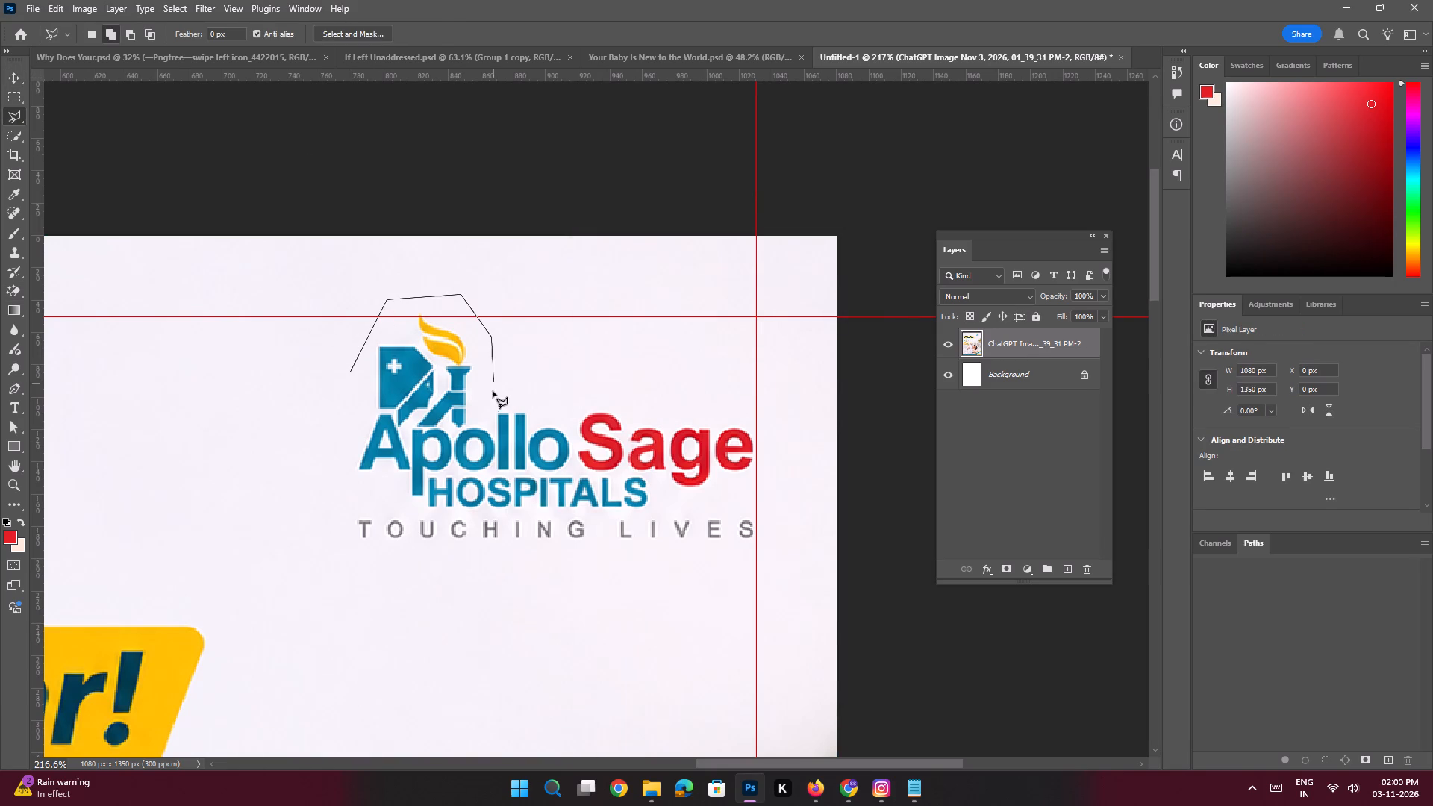
{"action": "left_click", "coordinate": [491, 399]}
{"action": "left_click", "coordinate": [754, 408], "text": "shift"}
{"action": "left_click", "coordinate": [760, 554], "text": "shift"}
{"action": "left_click", "coordinate": [315, 543], "text": "shift"}
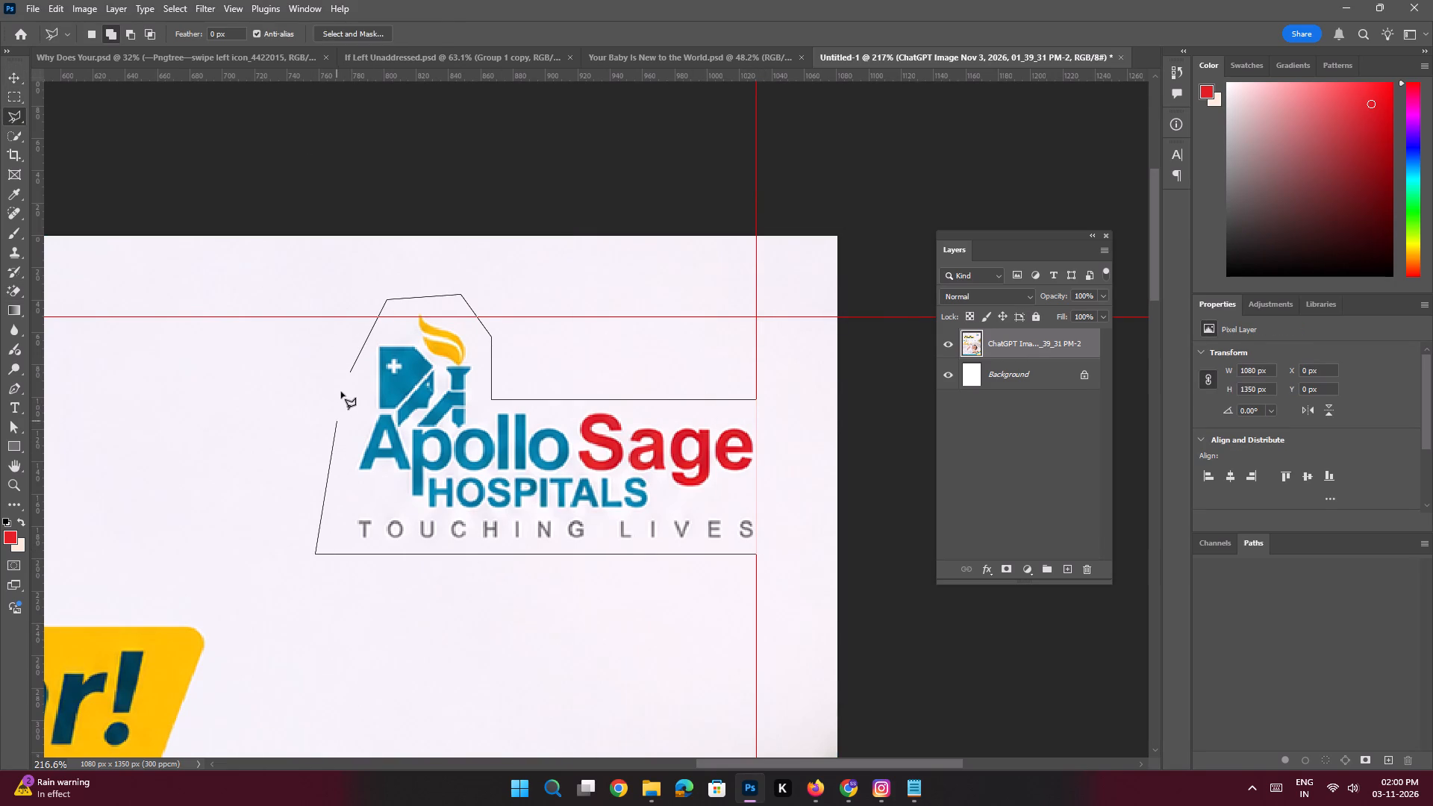
{"action": "double_click", "coordinate": [351, 372]}
{"action": "key", "text": "shift+BackSpace"}
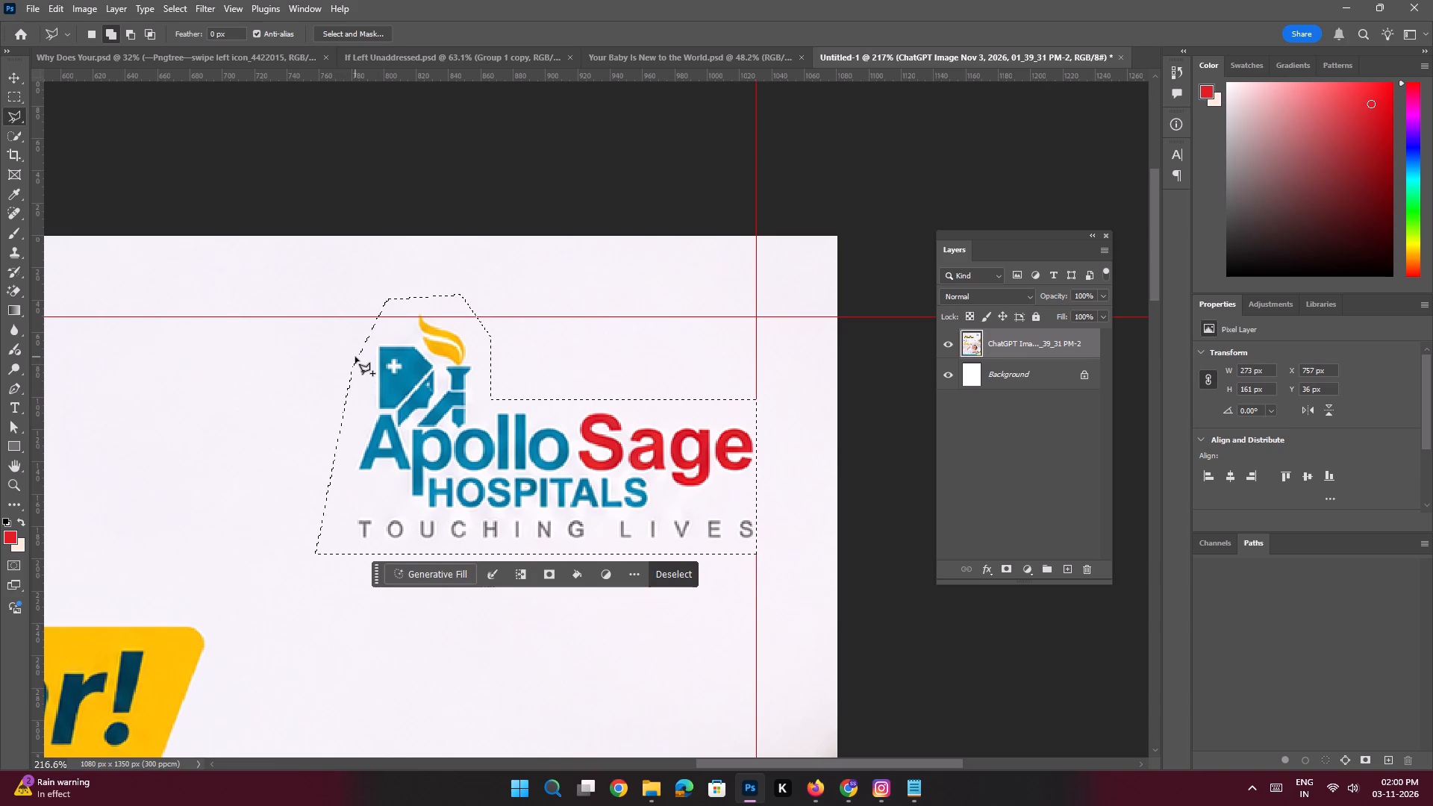
{"action": "key", "text": "Return"}
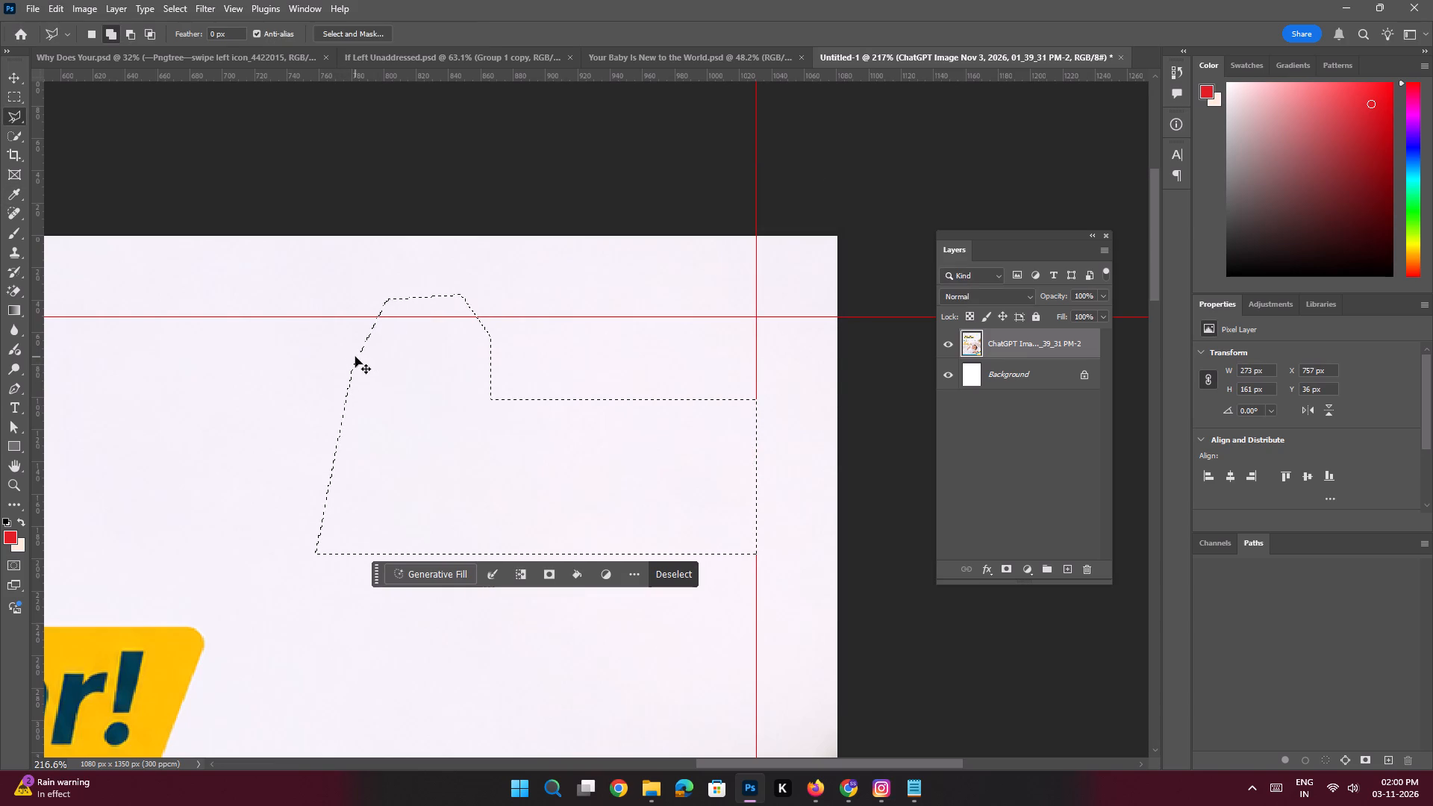
{"action": "key", "text": "ctrl+d"}
Outline the pale blue arc above the "Keep Little" headline with the Polygonal Lasso, fill it with the surrounding background, and deselect.
{"action": "key", "text": "ctrl+0"}
{"action": "key", "text": "space"}
{"action": "key", "text": "space"}
{"action": "key", "text": "space"}
{"action": "key", "text": "space"}
{"action": "key", "text": "space"}
{"action": "key", "text": "space"}
{"action": "key", "text": "space"}
{"action": "key", "text": "space"}
{"action": "key", "text": "space"}
{"action": "key", "text": "space"}
{"action": "key", "text": "space"}
{"action": "key", "text": "space"}
{"action": "key", "text": "space"}
{"action": "key", "text": "space"}
{"action": "key", "text": "space"}
{"action": "key", "text": "space"}
{"action": "key", "text": "space"}
{"action": "key", "text": "space"}
{"action": "key", "text": "space"}
{"action": "key", "text": "space"}
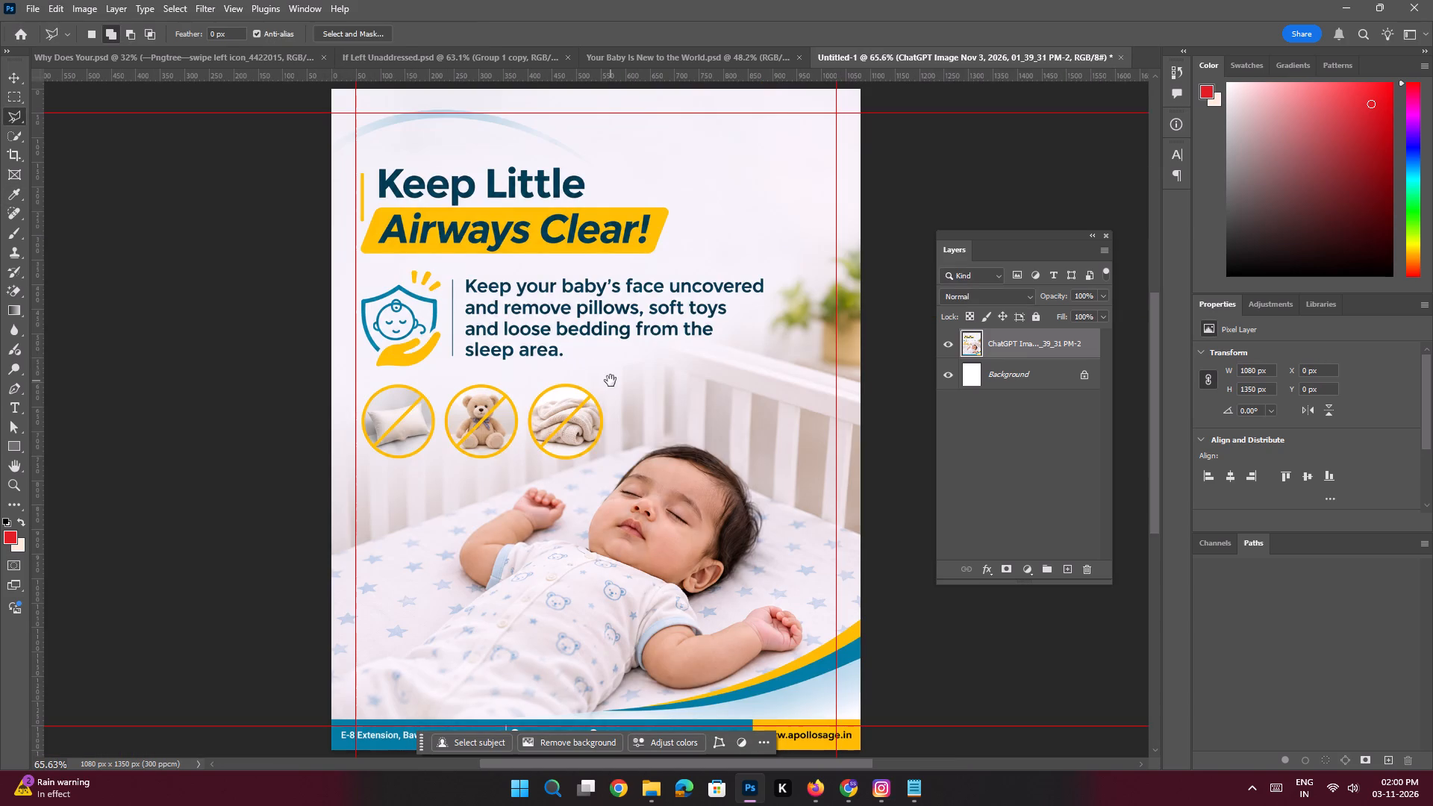
{"action": "left_click_drag", "start_coordinate": [522, 238], "coordinate": [505, 329]}
{"action": "left_click_drag", "start_coordinate": [428, 219], "coordinate": [470, 326], "text": "ctrl"}
{"action": "left_click_drag", "start_coordinate": [497, 257], "coordinate": [499, 290]}
{"action": "left_click", "coordinate": [393, 281]}
{"action": "left_click", "coordinate": [204, 338]}
{"action": "left_click_drag", "start_coordinate": [146, 331], "coordinate": [148, 313]}
{"action": "left_click", "coordinate": [163, 257]}
{"action": "left_click", "coordinate": [185, 218]}
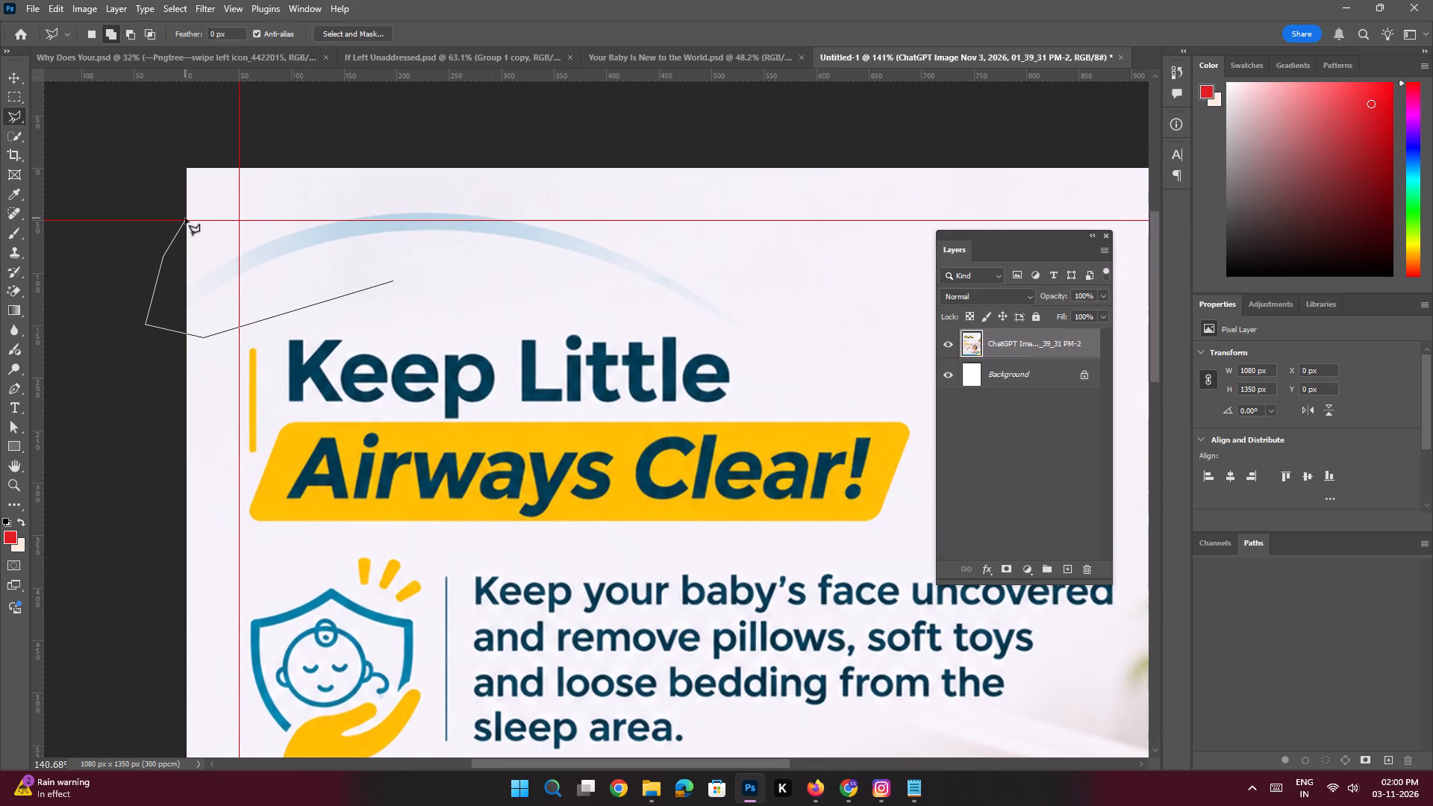
{"action": "left_click", "coordinate": [302, 193]}
{"action": "left_click", "coordinate": [524, 202]}
{"action": "left_click", "coordinate": [638, 227]}
{"action": "left_click", "coordinate": [740, 266]}
{"action": "left_click", "coordinate": [784, 310]}
{"action": "left_click", "coordinate": [786, 335]}
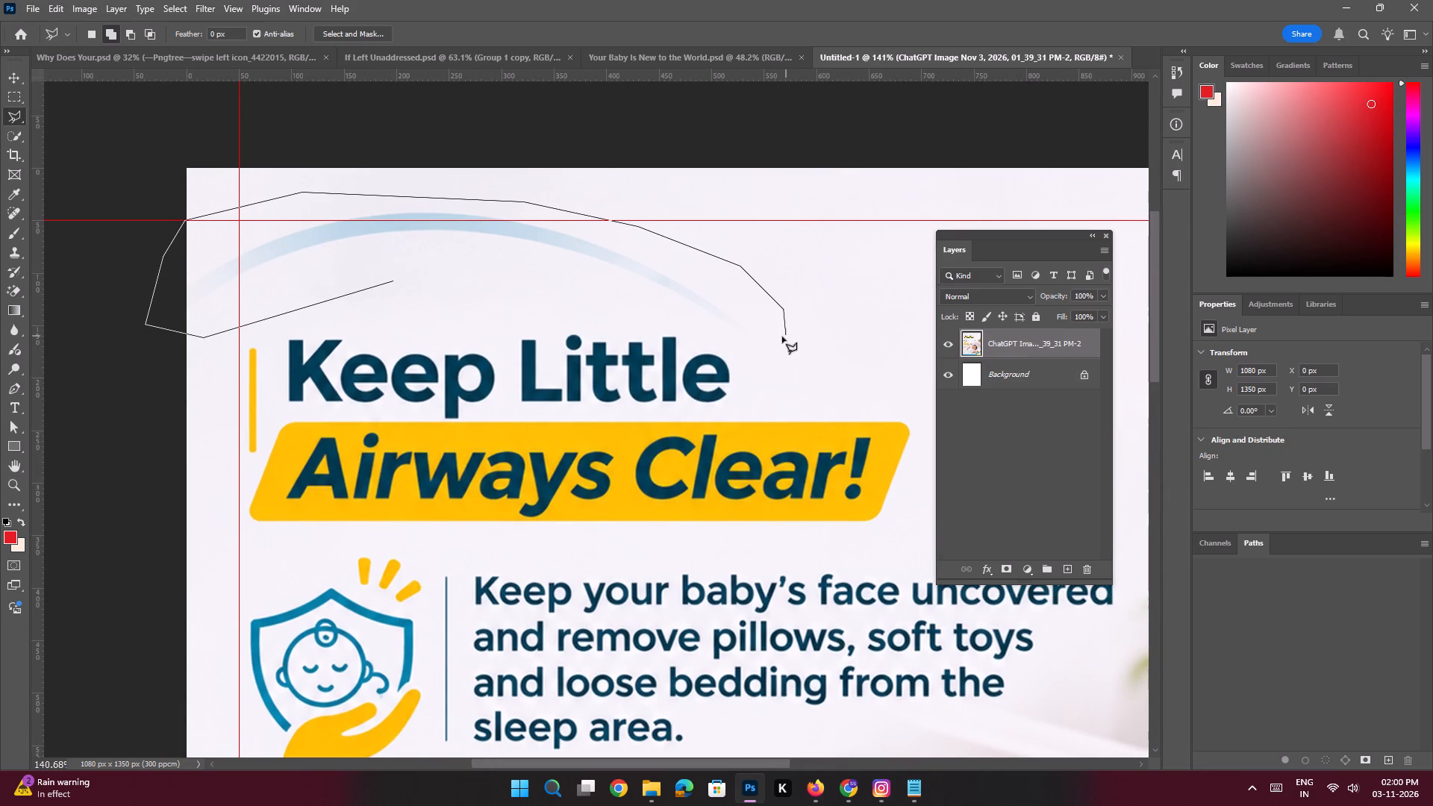
{"action": "left_click", "coordinate": [758, 351]}
{"action": "left_click", "coordinate": [706, 336]}
{"action": "left_click", "coordinate": [491, 270]}
{"action": "left_click", "coordinate": [391, 279]}
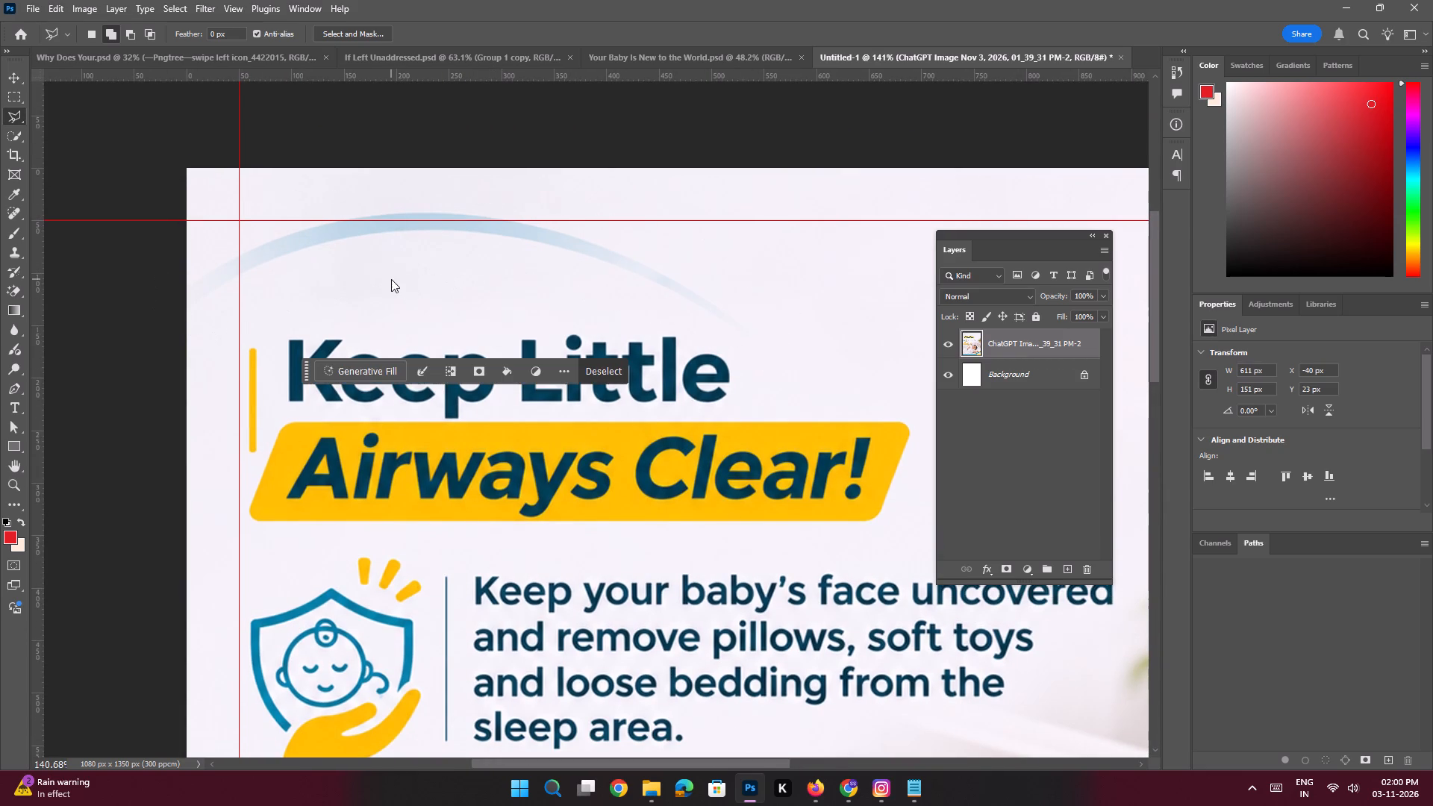
{"action": "key", "text": "shift+BackSpace"}
{"action": "key", "text": "Return"}
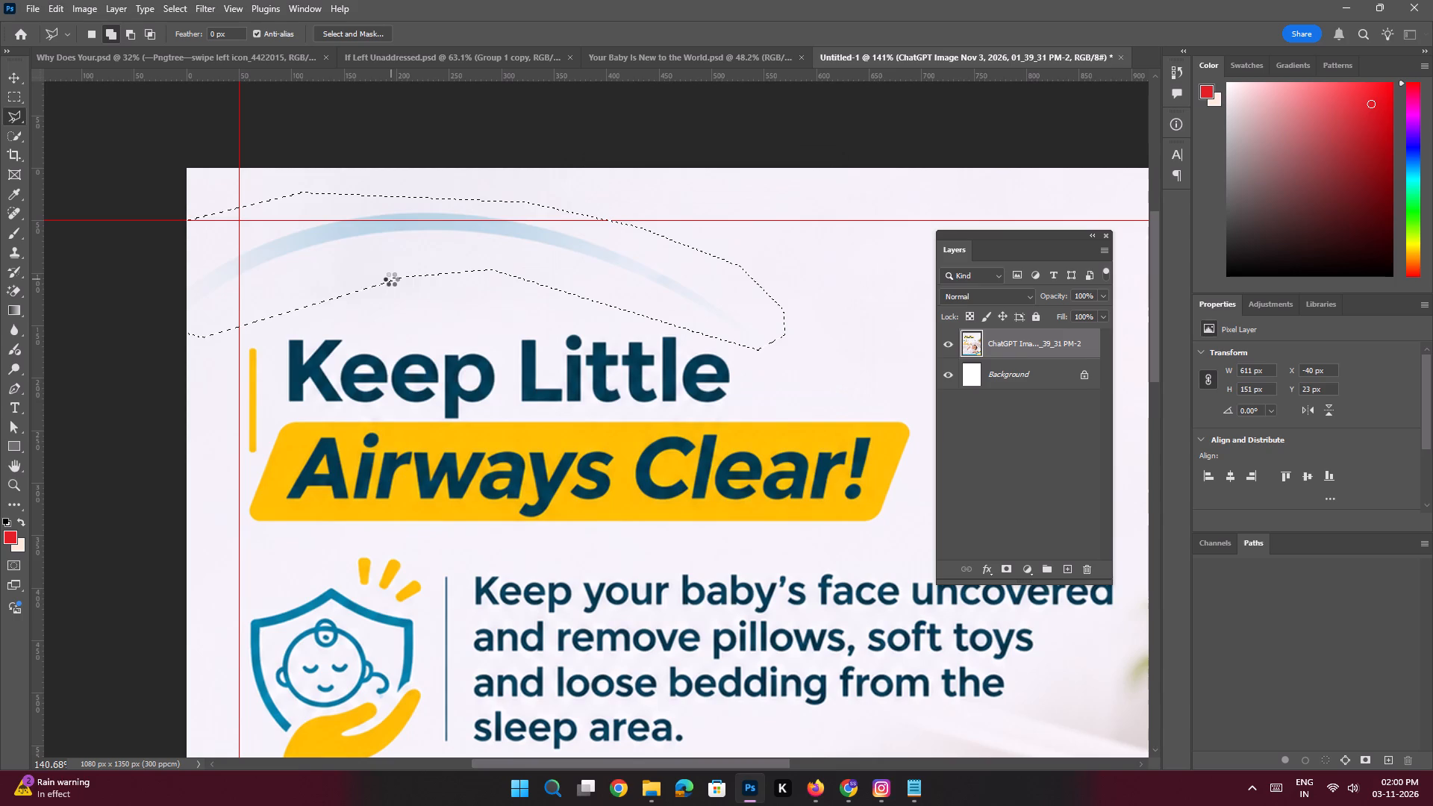
{"action": "key", "text": "ctrl+d"}
Outline the contact footer and the yellow-and-blue swoosh with the Polygonal Lasso and run Generative Fill with the prompt "Remove this".
{"action": "key", "text": "ctrl+0"}
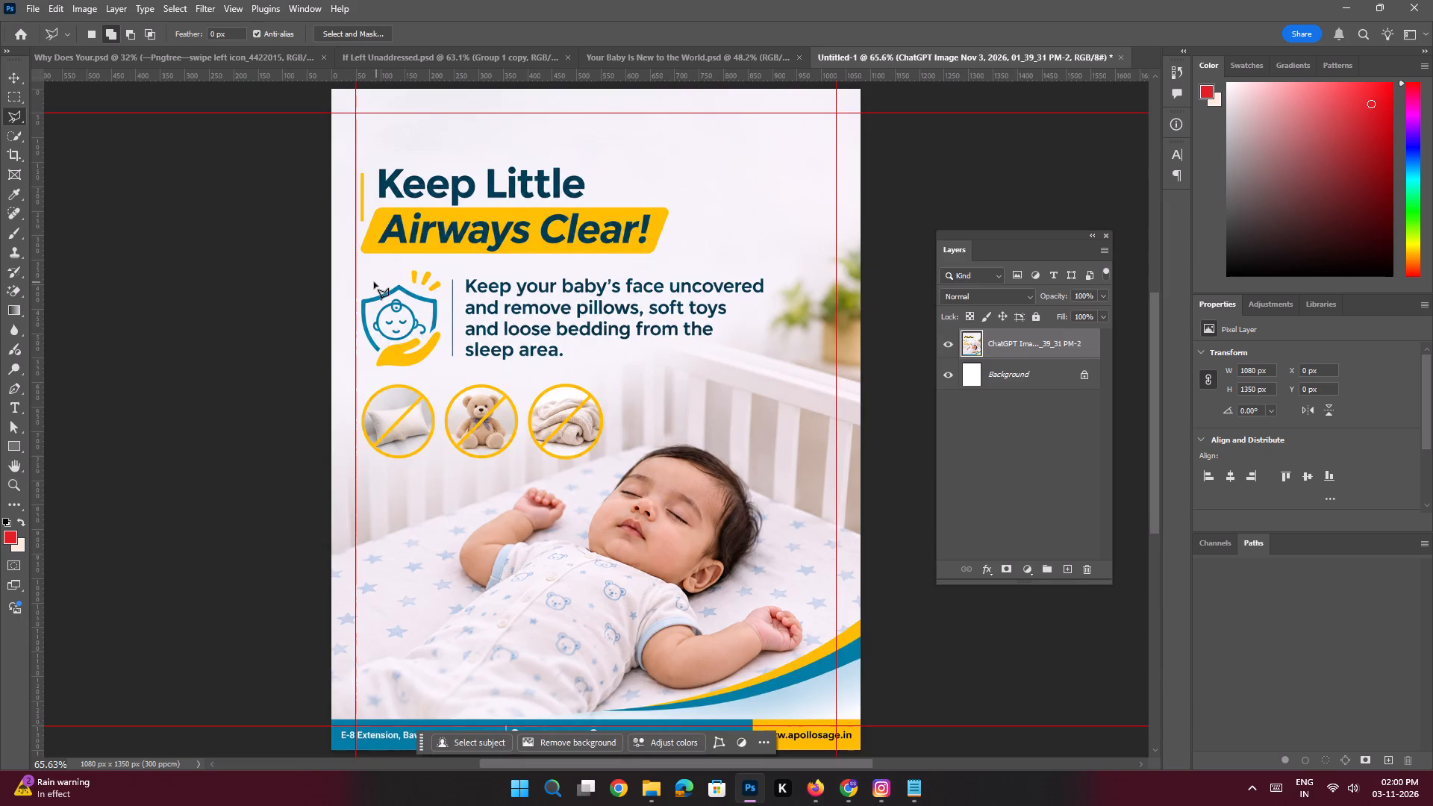
{"action": "key", "text": "space"}
{"action": "key", "text": "space"}
{"action": "key", "text": "space"}
{"action": "key", "text": "space"}
{"action": "key", "text": "space"}
{"action": "key", "text": "space"}
{"action": "key", "text": "space"}
{"action": "key", "text": "space"}
{"action": "key", "text": "space"}
{"action": "key", "text": "space"}
{"action": "key", "text": "space"}
{"action": "key", "text": "space"}
{"action": "key", "text": "space"}
{"action": "key", "text": "space"}
{"action": "key", "text": "space"}
{"action": "key", "text": "space"}
{"action": "key", "text": "space"}
{"action": "key", "text": "space"}
{"action": "key", "text": "space"}
{"action": "key", "text": "space"}
{"action": "left_click_drag", "start_coordinate": [702, 421], "coordinate": [694, 380]}
{"action": "left_click_drag", "start_coordinate": [652, 493], "coordinate": [635, 447]}
{"action": "left_click", "coordinate": [635, 447]}
{"action": "left_click_drag", "start_coordinate": [625, 513], "coordinate": [646, 553], "text": "ctrl"}
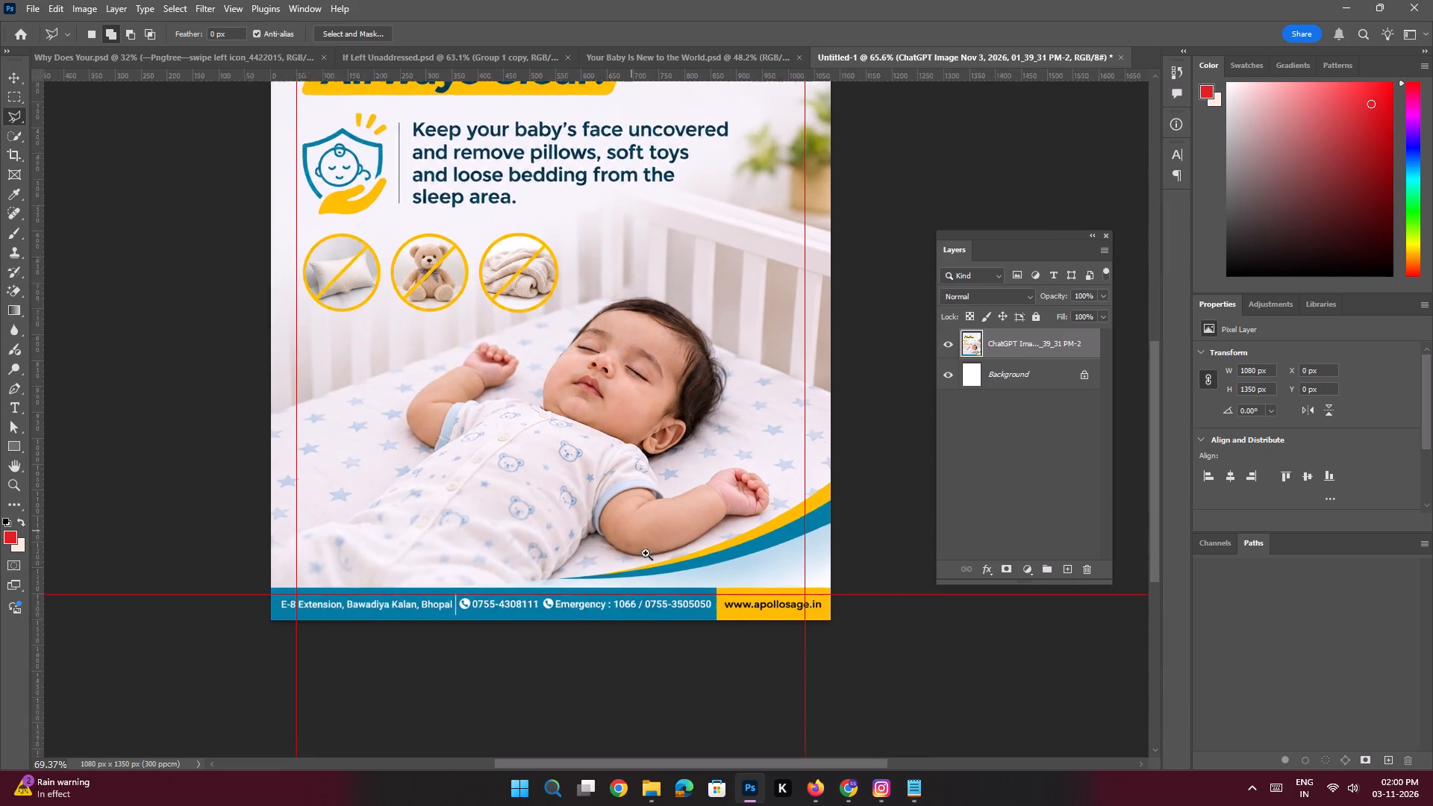
{"action": "left_click_drag", "start_coordinate": [646, 553], "coordinate": [646, 554], "text": "ctrl"}
{"action": "left_click_drag", "start_coordinate": [647, 554], "coordinate": [582, 428]}
{"action": "left_click_drag", "start_coordinate": [532, 437], "coordinate": [546, 459], "text": "ctrl"}
{"action": "left_click", "coordinate": [468, 473]}
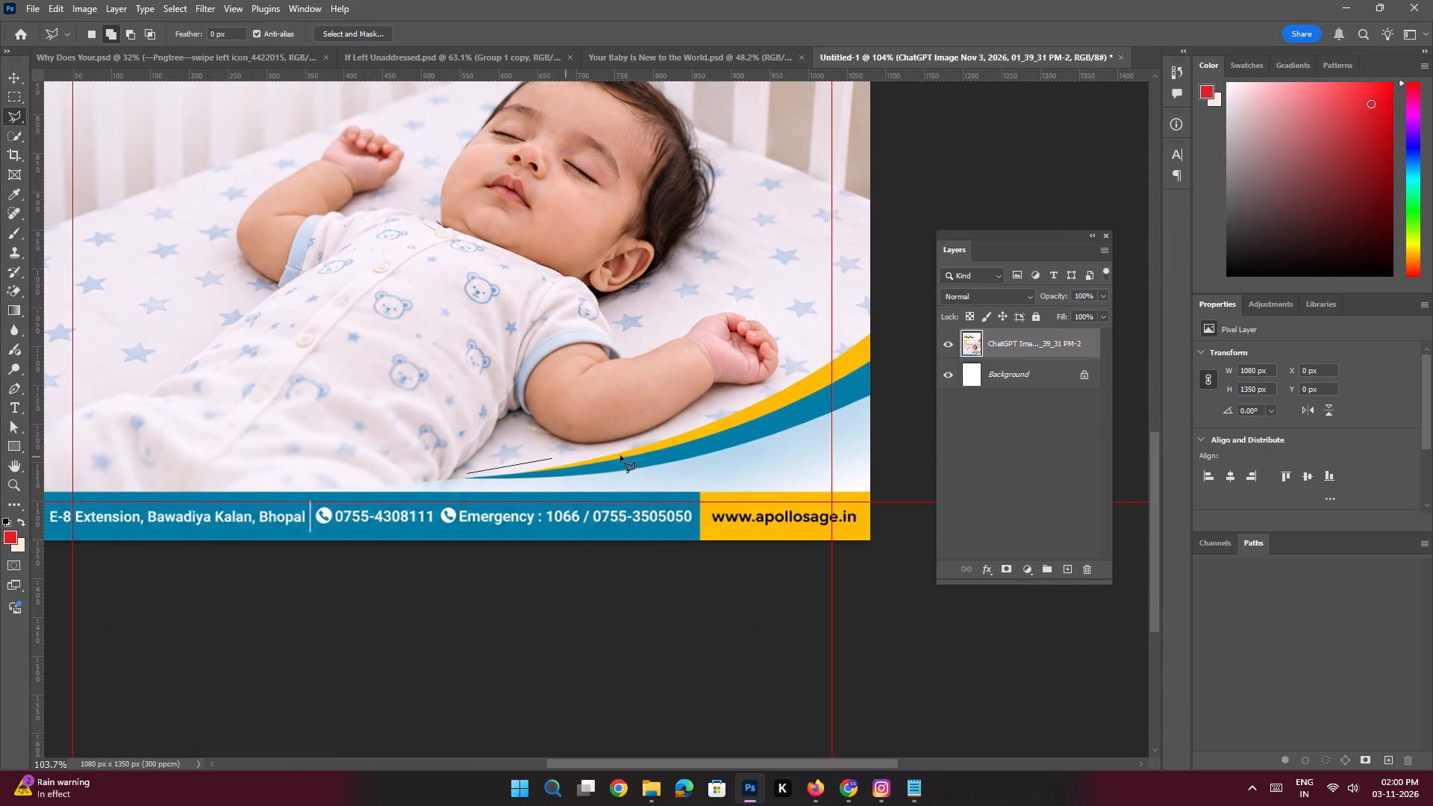
{"action": "left_click", "coordinate": [622, 450]}
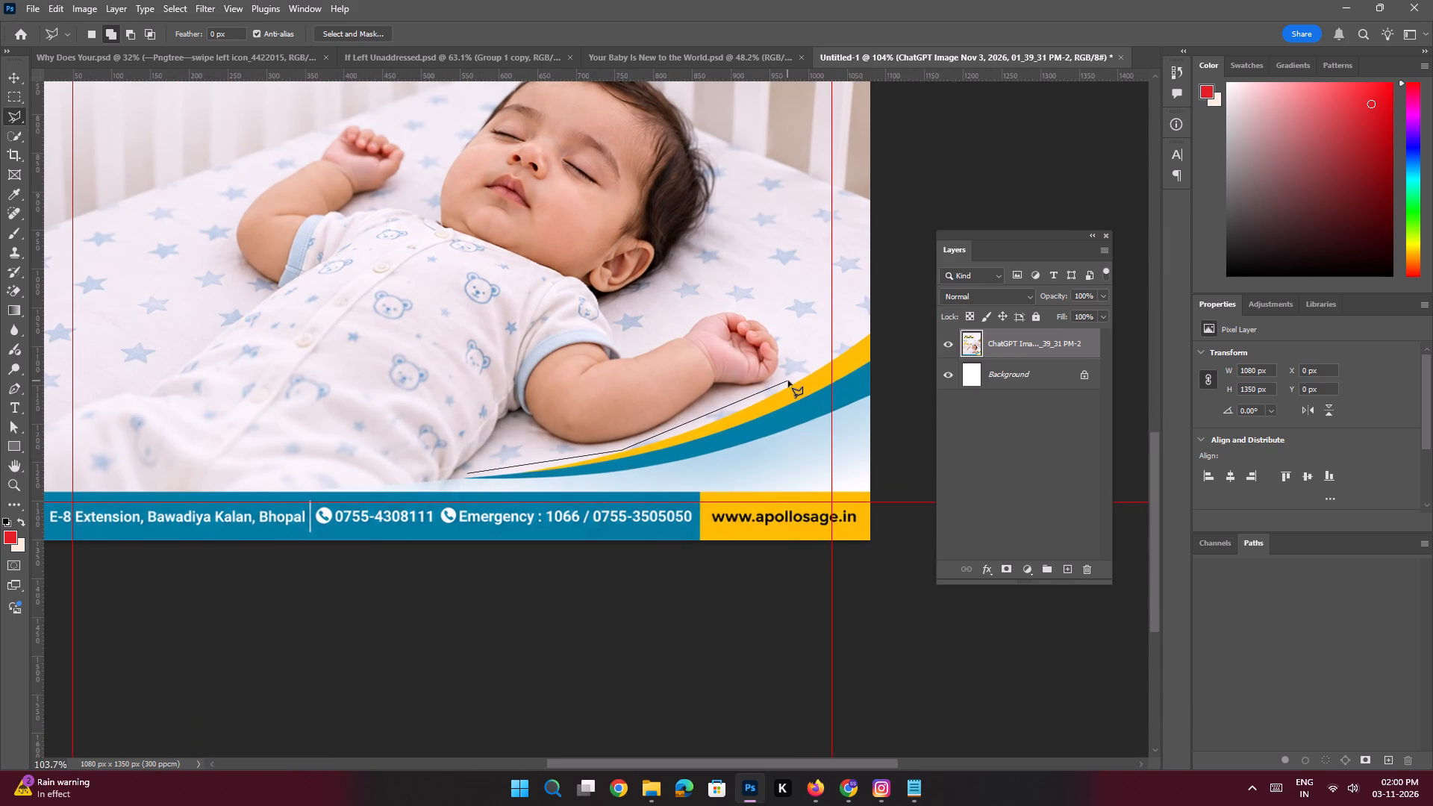
{"action": "left_click", "coordinate": [790, 380]}
{"action": "left_click", "coordinate": [877, 322]}
{"action": "left_click", "coordinate": [868, 552], "text": "shift"}
{"action": "key", "text": "shift+space"}
{"action": "key", "text": "shift+space"}
{"action": "key", "text": "shift+space"}
{"action": "key", "text": "shift+space"}
{"action": "key", "text": "shift+space"}
{"action": "key", "text": "shift+space"}
{"action": "key", "text": "shift+space"}
{"action": "left_click_drag", "start_coordinate": [230, 553], "coordinate": [408, 566]}
{"action": "left_click", "coordinate": [193, 558], "text": "shift"}
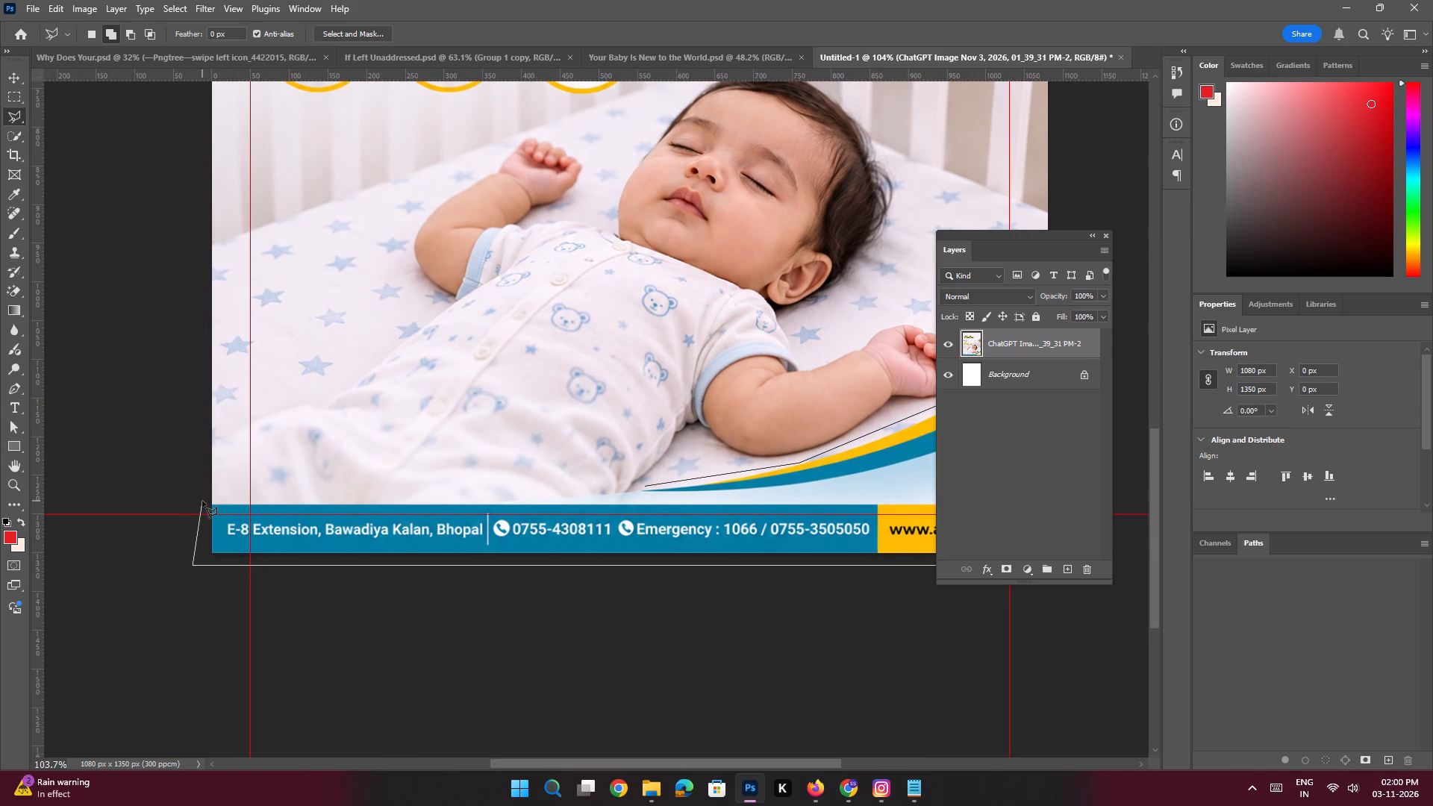
{"action": "left_click", "coordinate": [202, 500]}
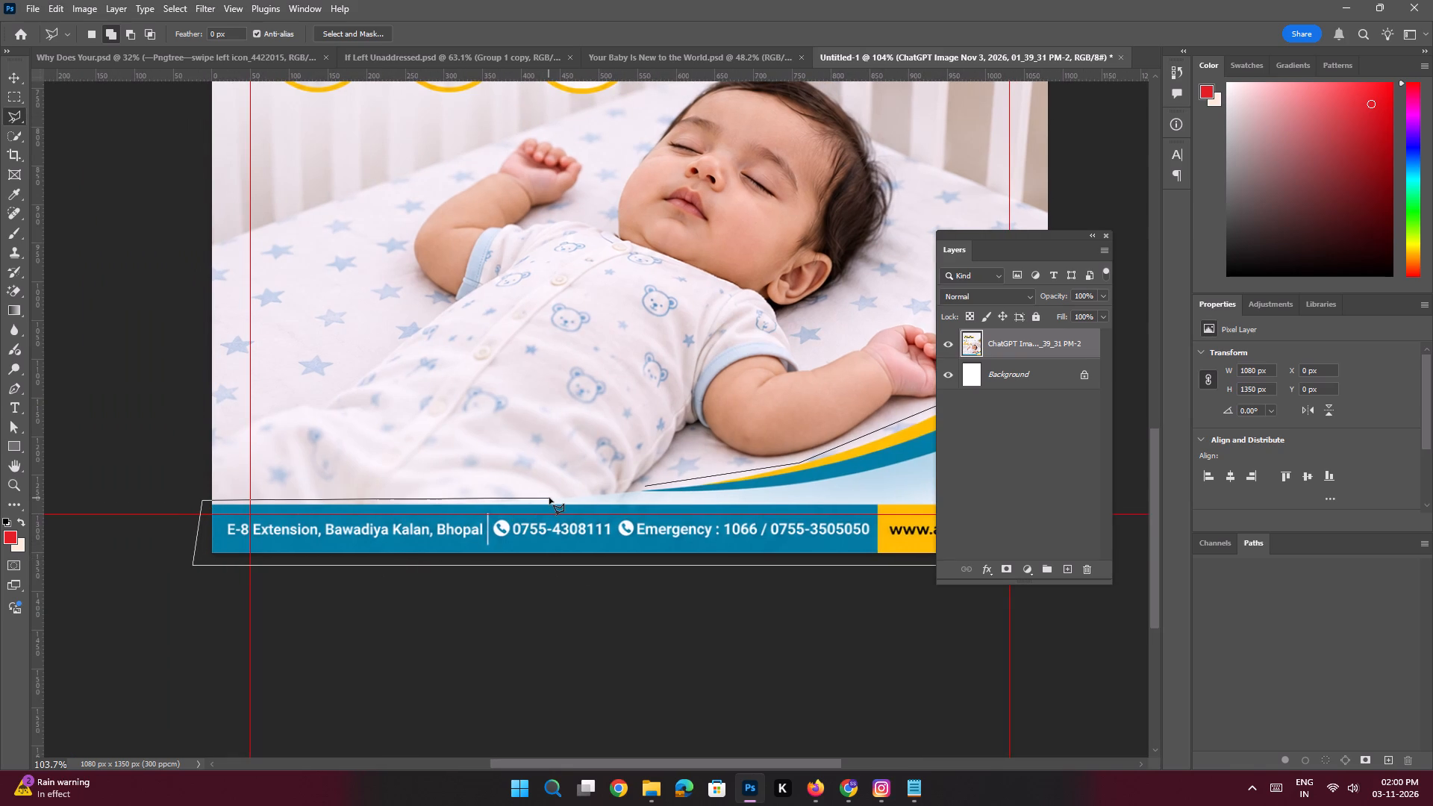
{"action": "left_click", "coordinate": [549, 498]}
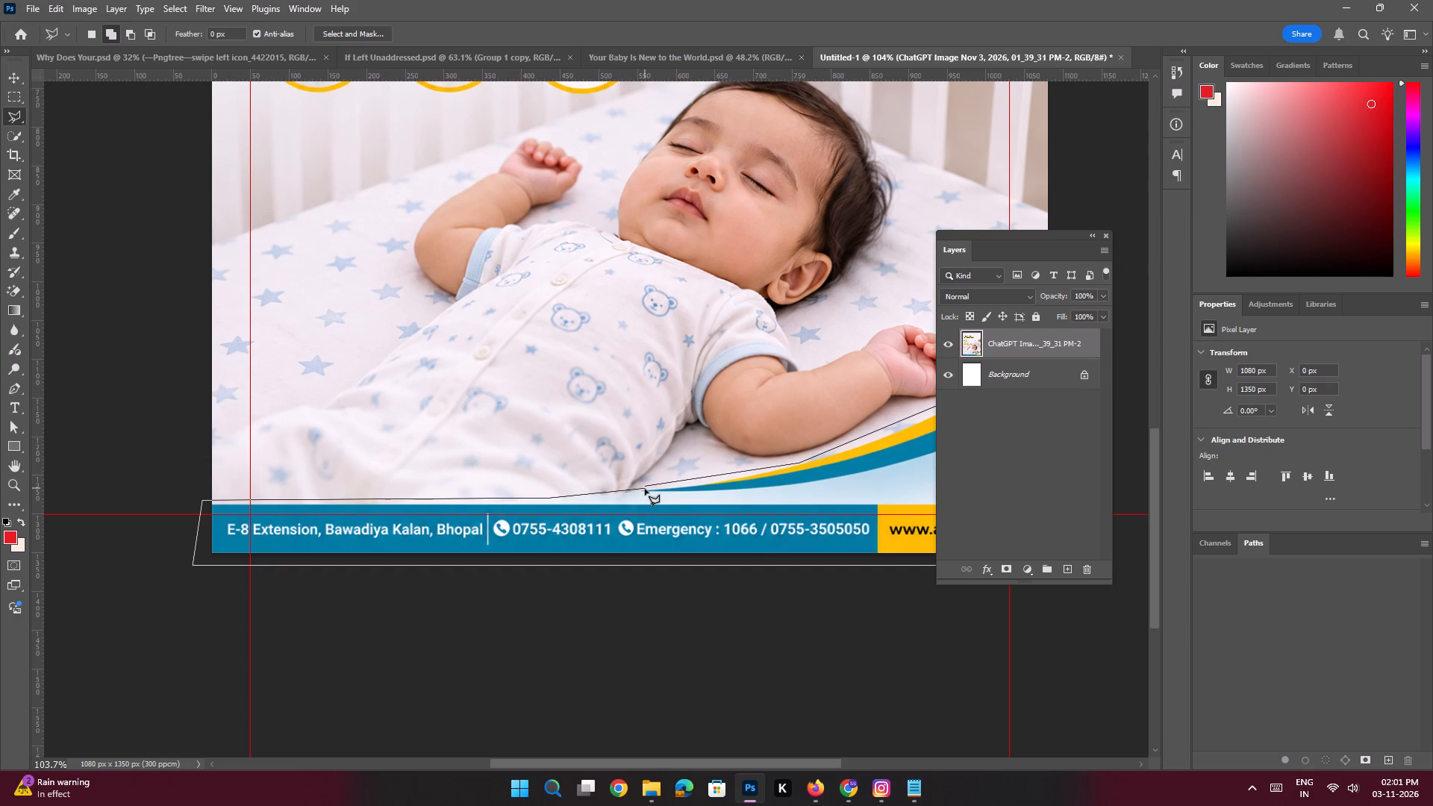
{"action": "left_click", "coordinate": [648, 485]}
{"action": "left_click", "coordinate": [545, 588]}
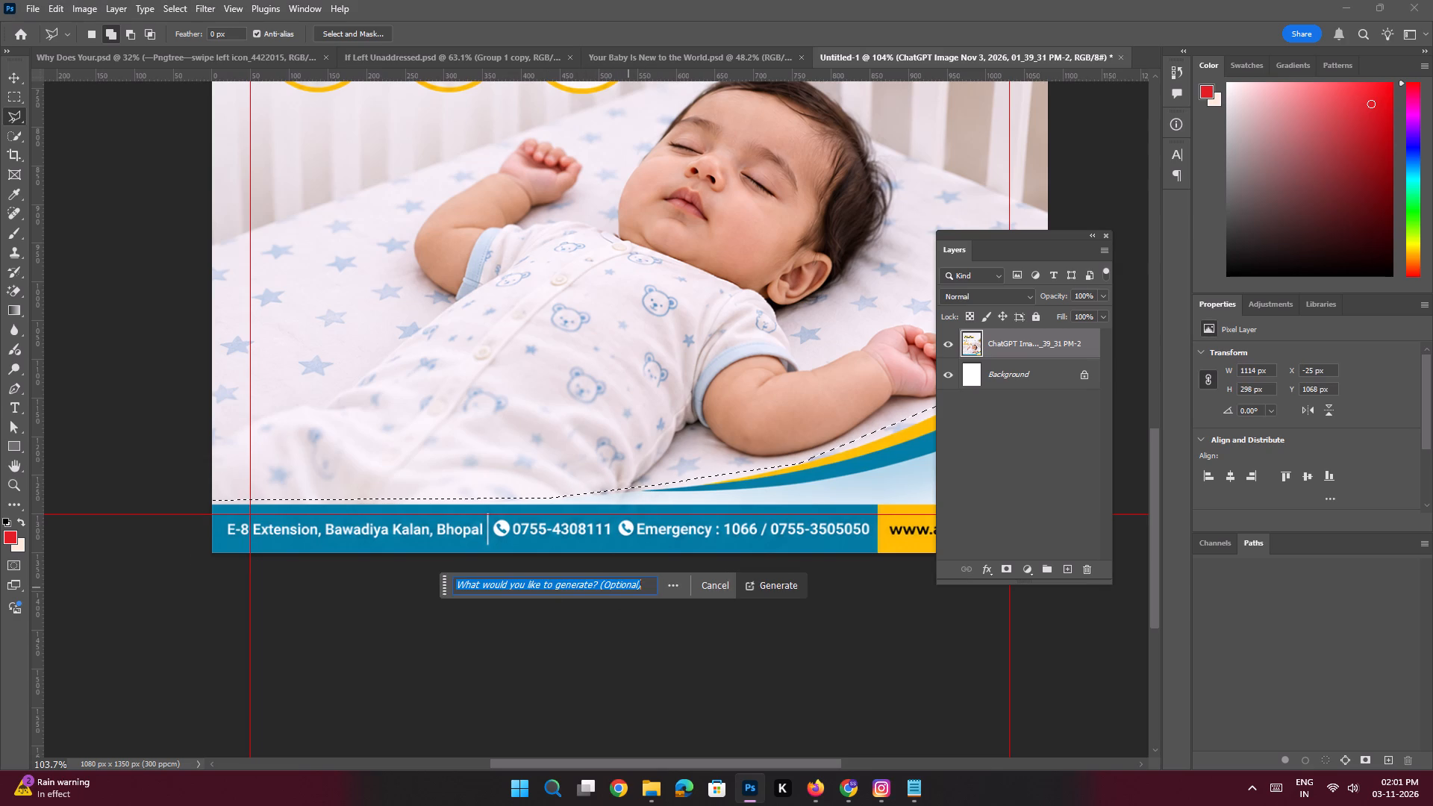
{"action": "type", "text": "Remove this"}
{"action": "key", "text": "space"}
{"action": "key", "text": "Return"}
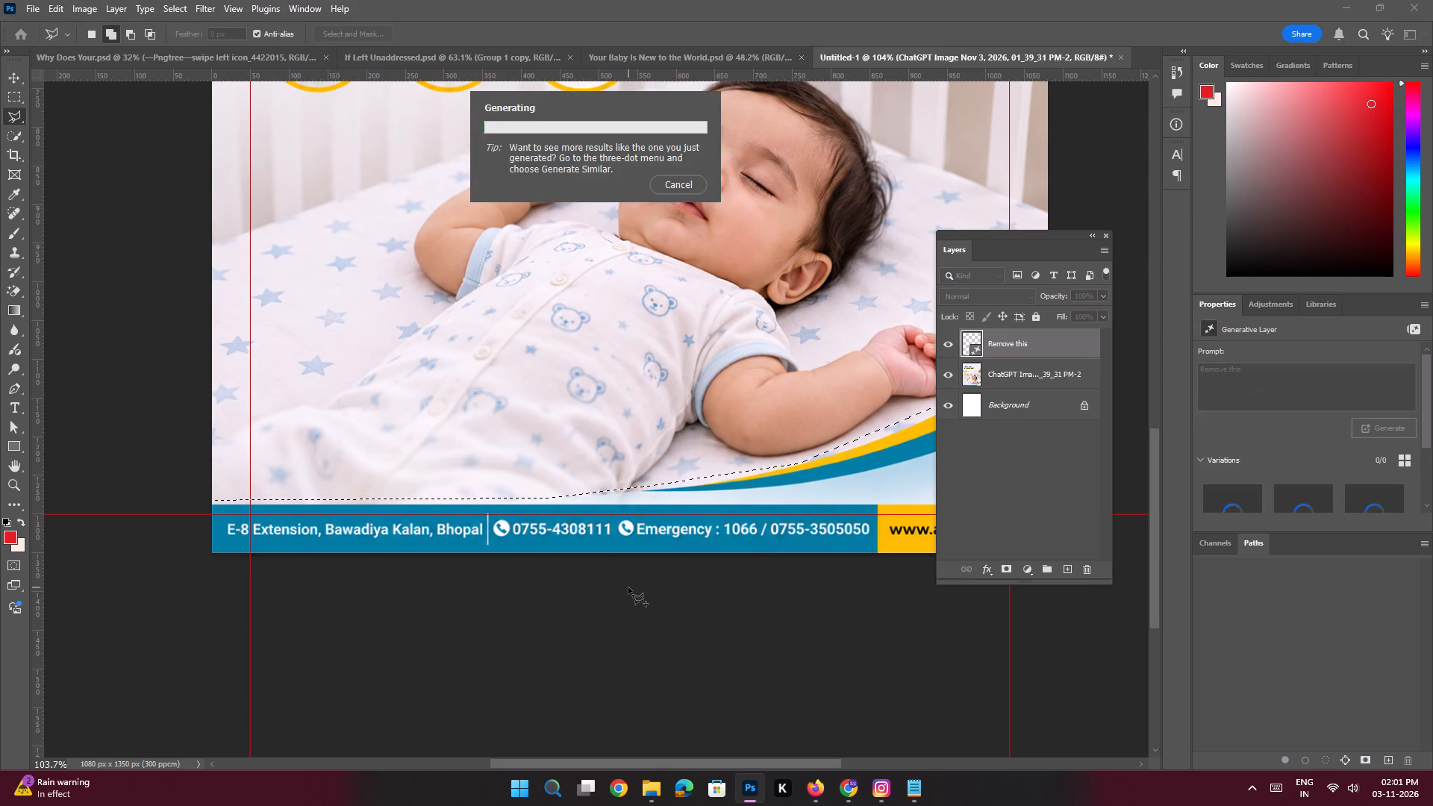
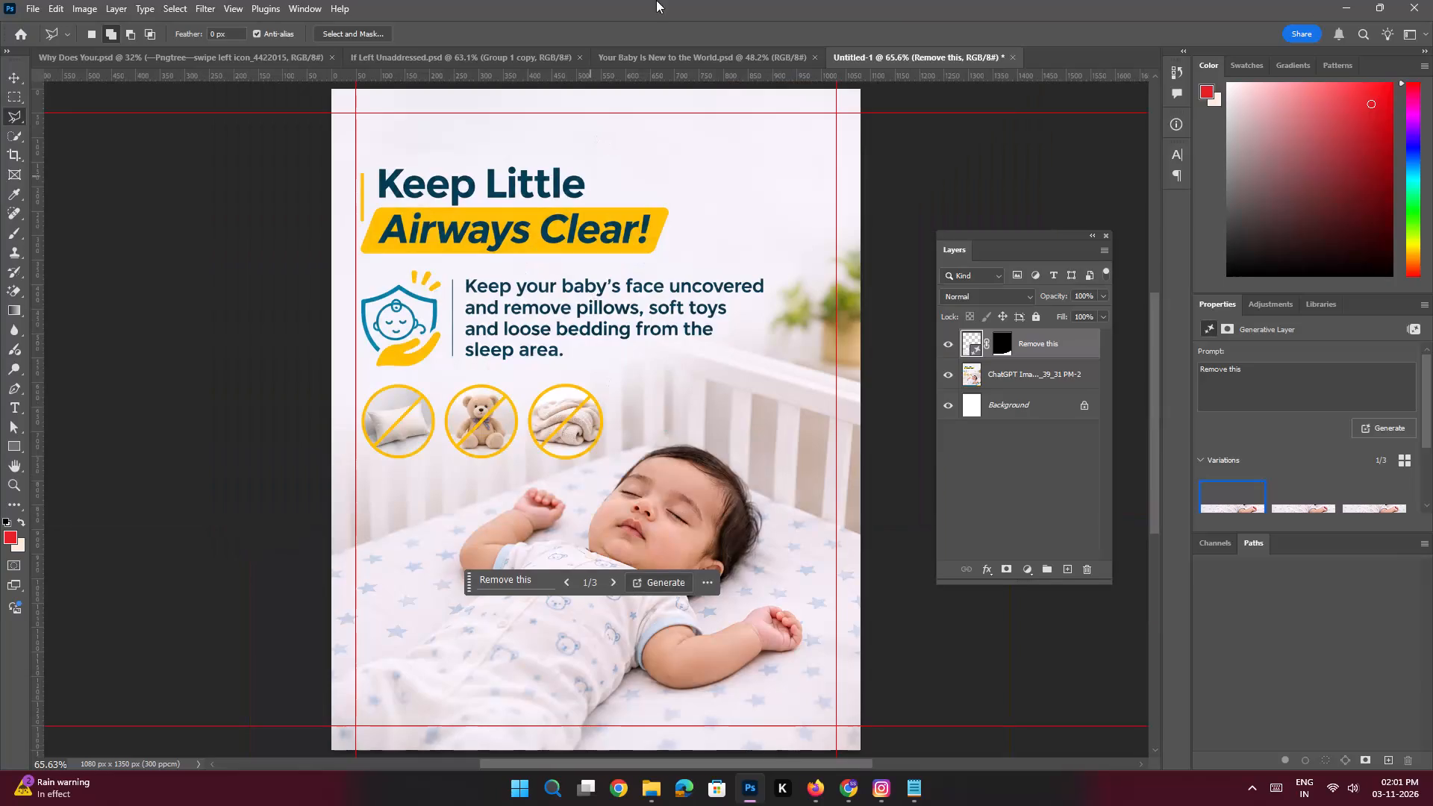
Convert the generated "Remove this" layer and the reference image layer together into one smart object.
{"action": "left_click", "coordinate": [1018, 377], "text": "shift"}
{"action": "right_click", "coordinate": [1031, 349]}
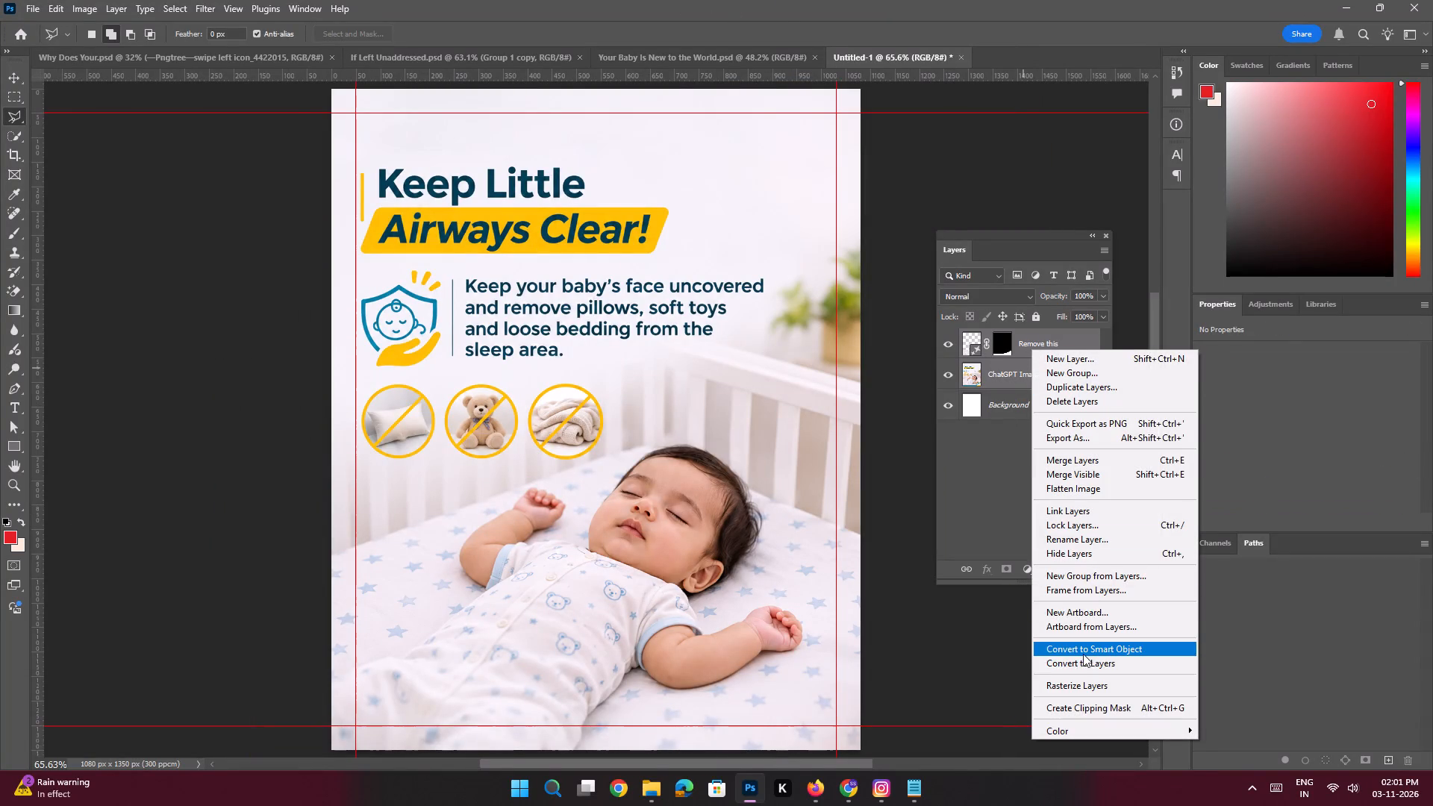
{"action": "left_click", "coordinate": [1083, 654]}
Copy the Apollo Sage Hospitals logo layer from "Your Baby Is New to the World.psd" into the Untitled-1 document.
{"action": "key", "text": "space"}
{"action": "key", "text": "space"}
{"action": "key", "text": "space"}
{"action": "key", "text": "space"}
{"action": "key", "text": "space"}
{"action": "key", "text": "space"}
{"action": "key", "text": "space"}
{"action": "left_click_drag", "start_coordinate": [560, 437], "coordinate": [563, 407]}
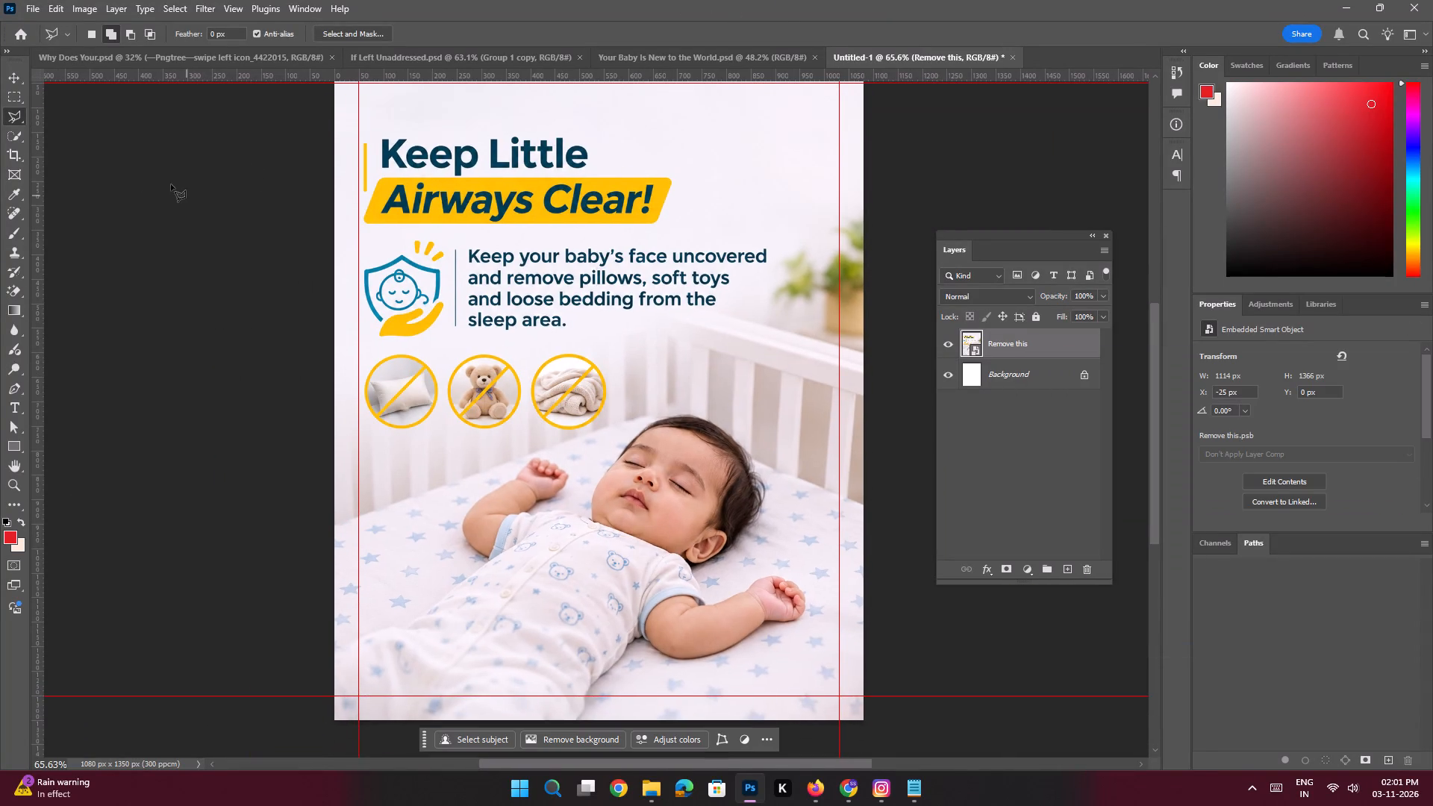
{"action": "left_click", "coordinate": [20, 74]}
{"action": "left_click", "coordinate": [239, 232]}
{"action": "key", "text": "space"}
{"action": "key", "text": "space"}
{"action": "key", "text": "space"}
{"action": "key", "text": "space"}
{"action": "key", "text": "space"}
{"action": "key", "text": "space"}
{"action": "key", "text": "space"}
{"action": "key", "text": "space"}
{"action": "key", "text": "space"}
{"action": "key", "text": "space"}
{"action": "left_click_drag", "start_coordinate": [681, 258], "coordinate": [668, 308]}
{"action": "left_click", "coordinate": [710, 63]}
{"action": "key", "text": "space"}
{"action": "left_click_drag", "start_coordinate": [618, 216], "coordinate": [658, 256], "text": "ctrl"}
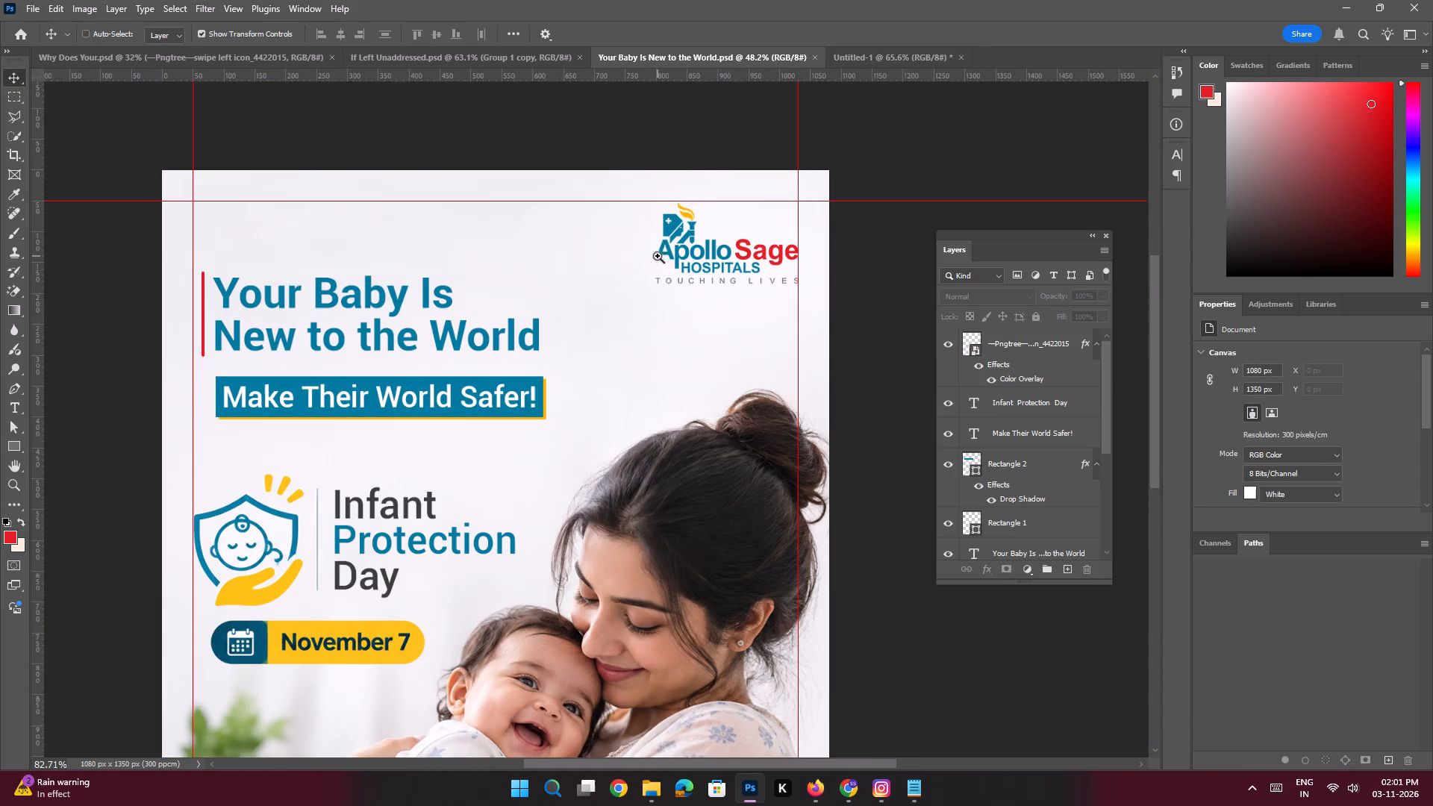
{"action": "left_click_drag", "start_coordinate": [658, 256], "coordinate": [658, 256], "text": "ctrl"}
{"action": "left_click", "coordinate": [667, 231]}
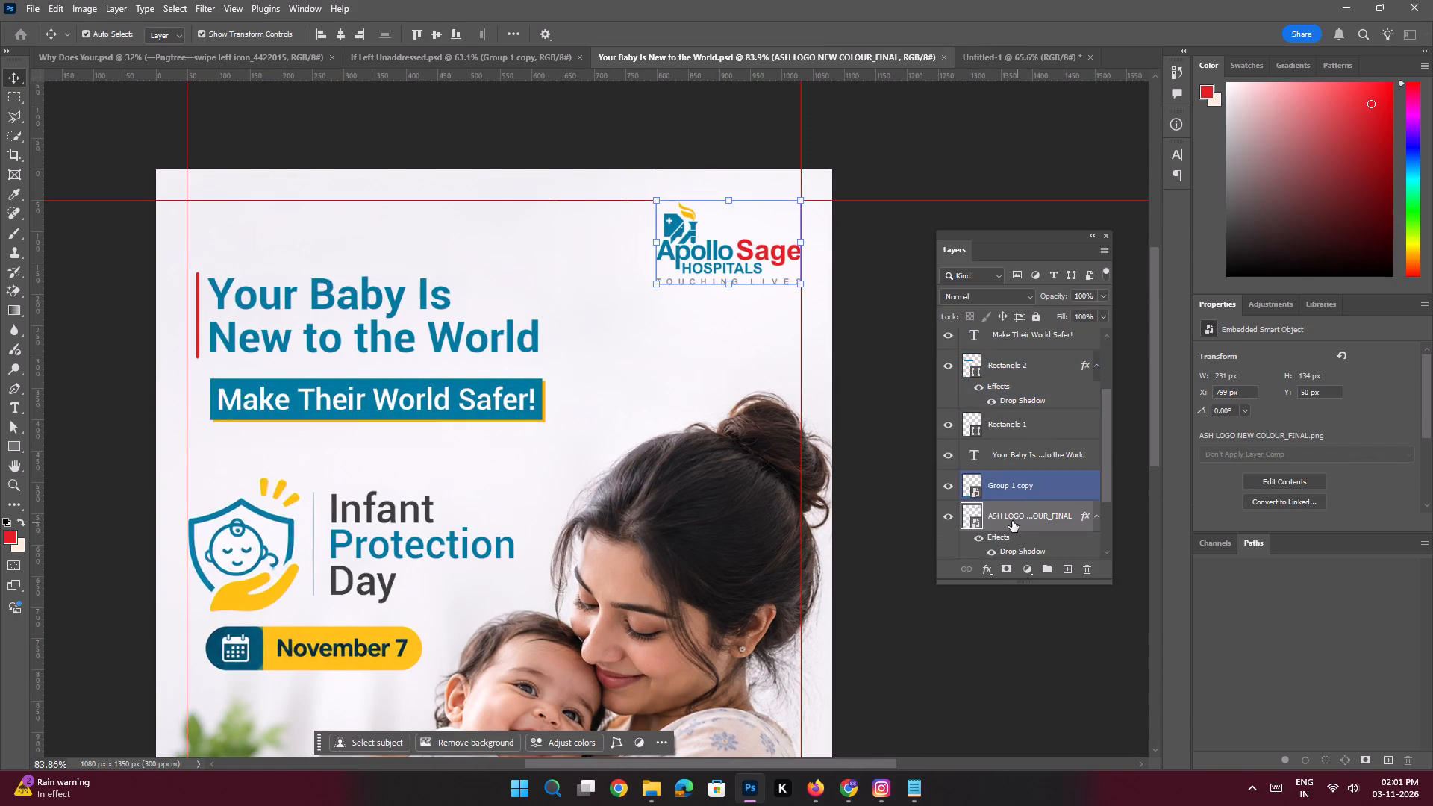
{"action": "left_click_drag", "start_coordinate": [1012, 521], "coordinate": [771, 149]}
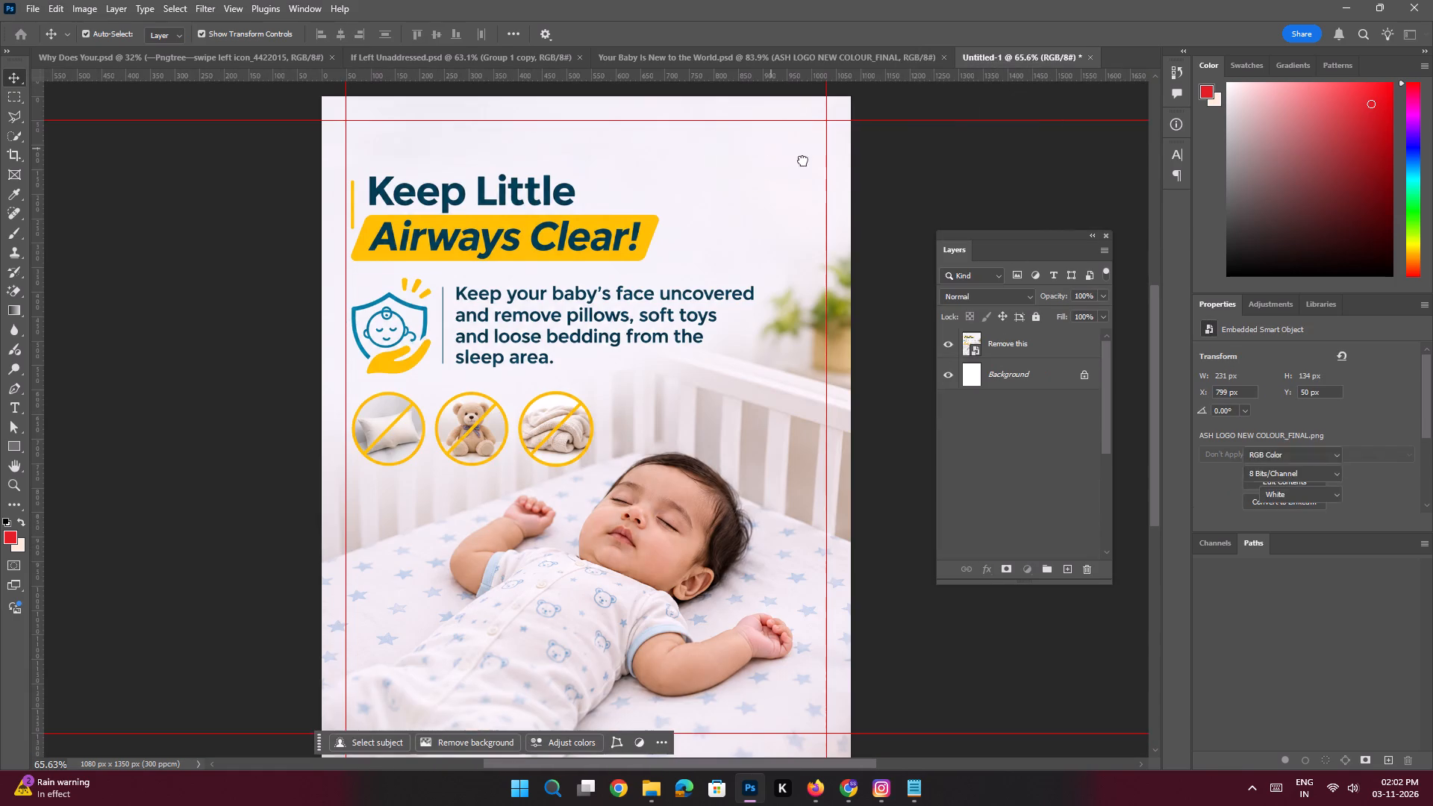
Position the Apollo Sage logo against the top and right margin guides at X 799 px, Y 50 px.
{"action": "key", "text": "ctrl+space"}
{"action": "key", "text": "ctrl+space"}
{"action": "key", "text": "ctrl+space"}
{"action": "key", "text": "ctrl+space"}
{"action": "key", "text": "ctrl+space"}
{"action": "key", "text": "ctrl+space"}
{"action": "key", "text": "ctrl+space"}
{"action": "key", "text": "ctrl+space"}
{"action": "key", "text": "ctrl+space"}
{"action": "key", "text": "ctrl+space"}
{"action": "key", "text": "ctrl+space"}
{"action": "key", "text": "ctrl+space"}
{"action": "left_click_drag", "start_coordinate": [772, 146], "coordinate": [828, 252], "text": "ctrl"}
{"action": "left_click_drag", "start_coordinate": [780, 184], "coordinate": [740, 309]}
{"action": "left_click_drag", "start_coordinate": [622, 243], "coordinate": [619, 255]}
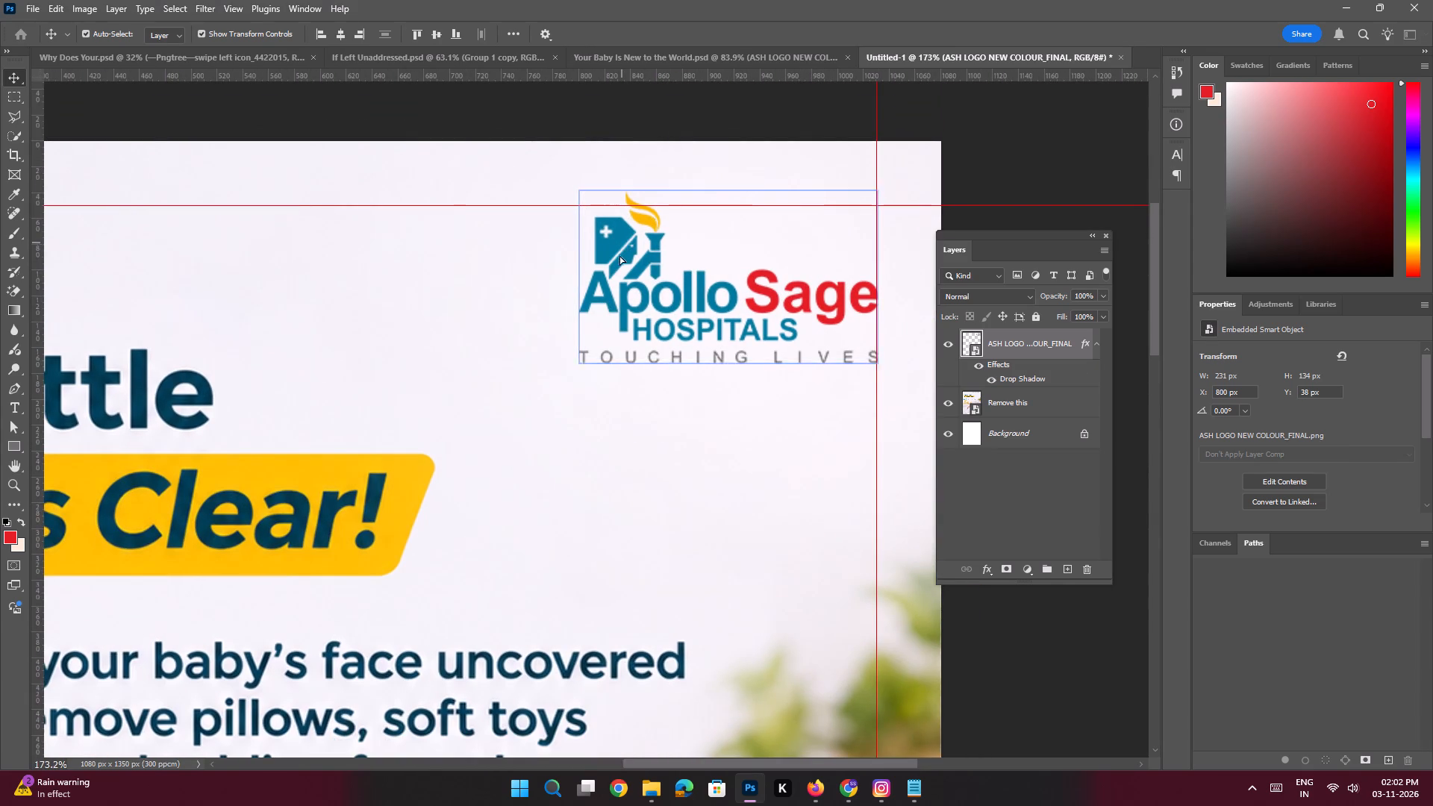
{"action": "left_click_drag", "start_coordinate": [619, 255], "coordinate": [622, 258]}
Copy the contact footer bar, "Group 1 copy", from "Your Baby Is New to the World.psd" into the Untitled-1 document.
{"action": "key", "text": "space"}
{"action": "left_click_drag", "start_coordinate": [686, 310], "coordinate": [616, 281], "text": "ctrl"}
{"action": "left_click_drag", "start_coordinate": [637, 522], "coordinate": [637, 487]}
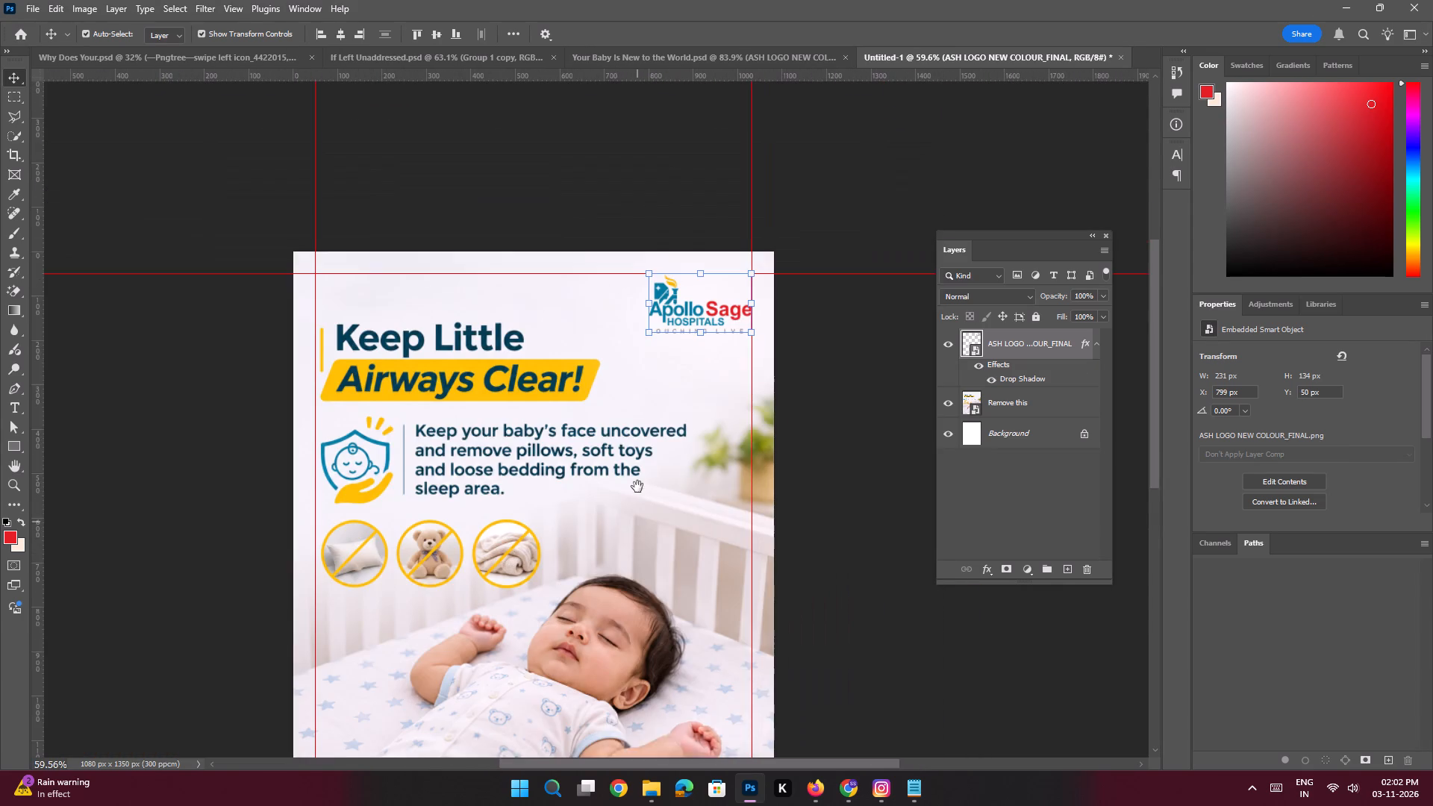
{"action": "left_click_drag", "start_coordinate": [637, 487], "coordinate": [635, 427]}
{"action": "left_click", "coordinate": [736, 66]}
{"action": "key", "text": "space"}
{"action": "key", "text": "space"}
{"action": "key", "text": "space"}
{"action": "key", "text": "space"}
{"action": "key", "text": "space"}
{"action": "key", "text": "space"}
{"action": "key", "text": "space"}
{"action": "key", "text": "space"}
{"action": "key", "text": "space"}
{"action": "key", "text": "space"}
{"action": "key", "text": "space"}
{"action": "key", "text": "space"}
{"action": "key", "text": "space"}
{"action": "left_click_drag", "start_coordinate": [567, 528], "coordinate": [618, 275]}
{"action": "left_click", "coordinate": [637, 659]}
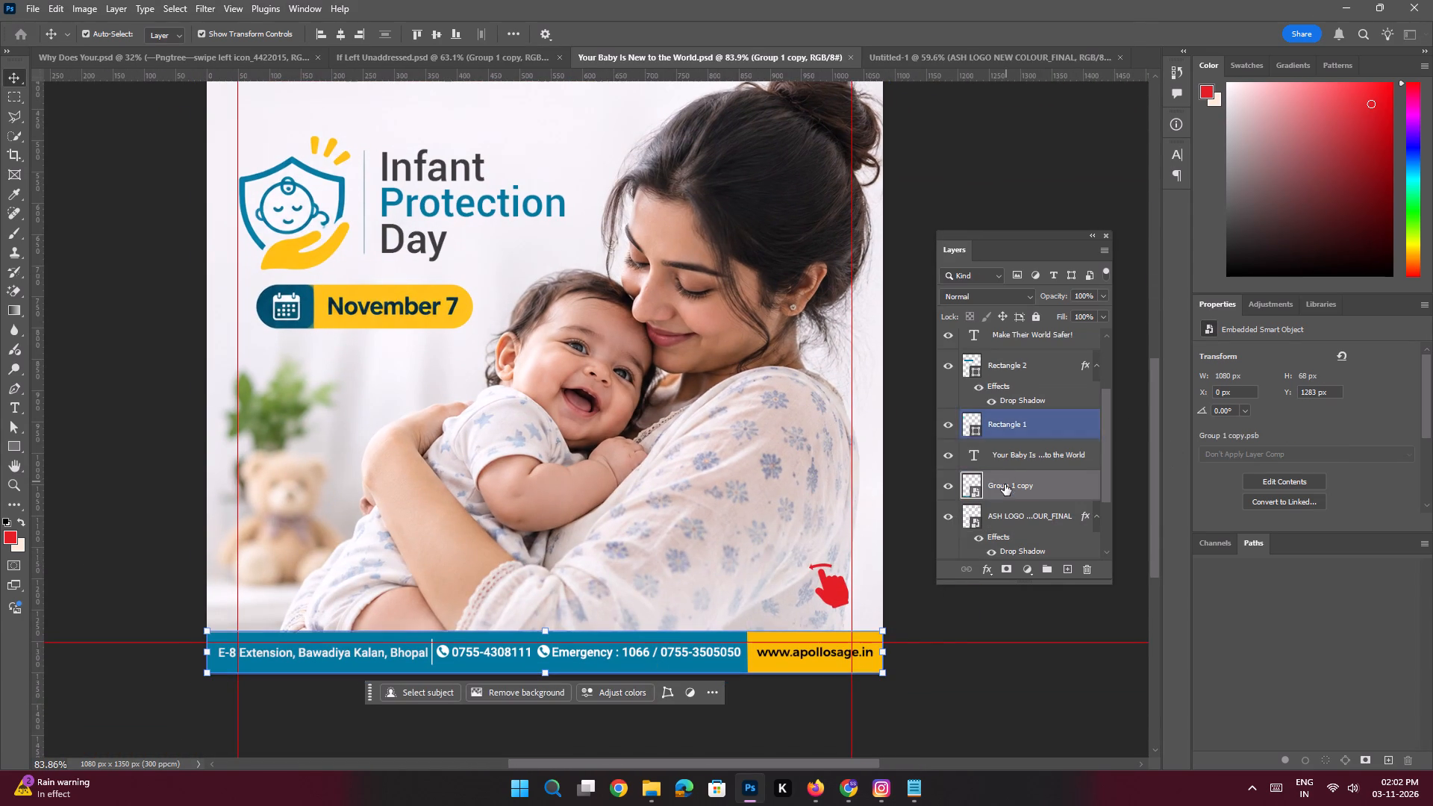
{"action": "left_click_drag", "start_coordinate": [1005, 484], "coordinate": [510, 630]}
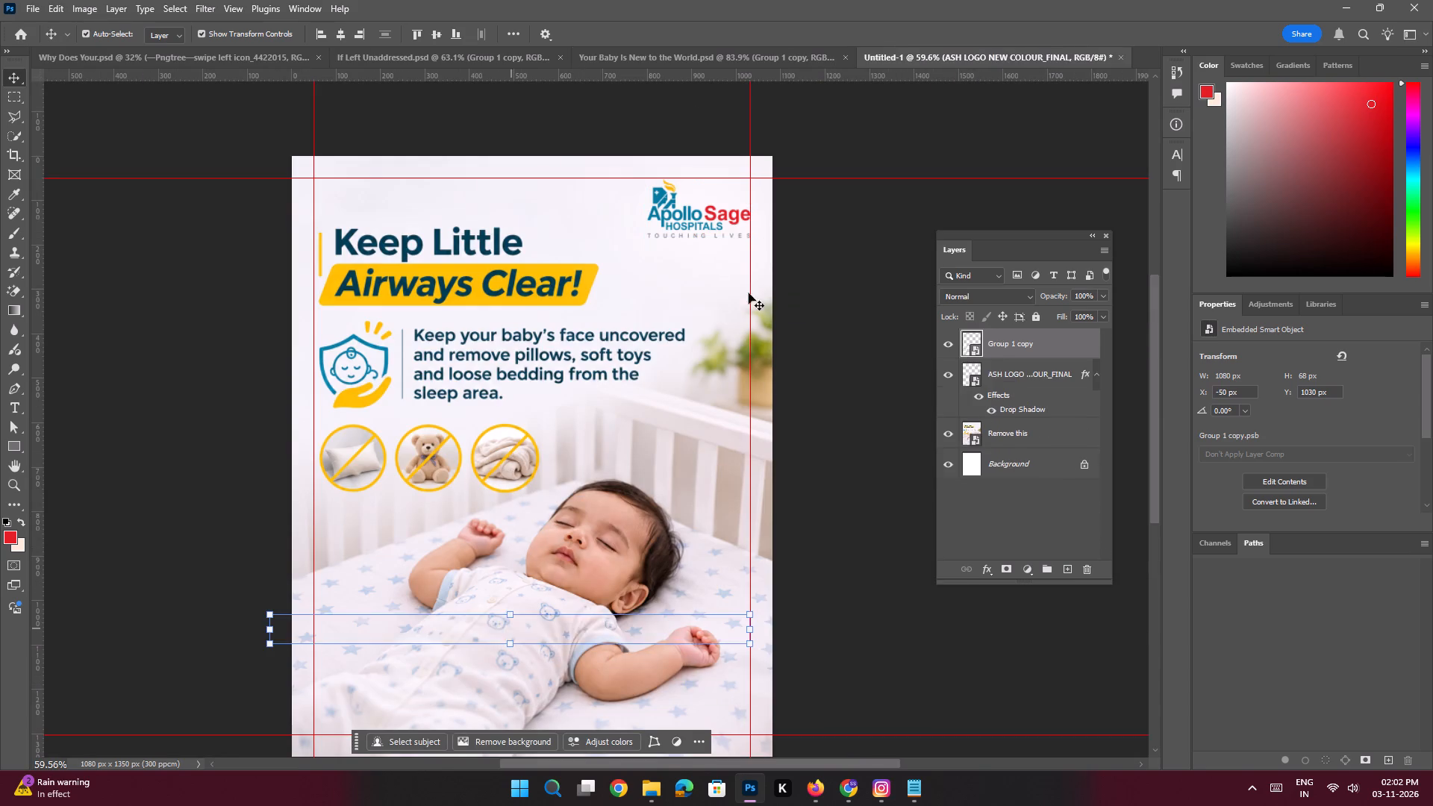
Centre the footer bar horizontally on the canvas and seat it along the bottom edge at X 0 px, Y 1284 px.
{"action": "left_click", "coordinate": [343, 37]}
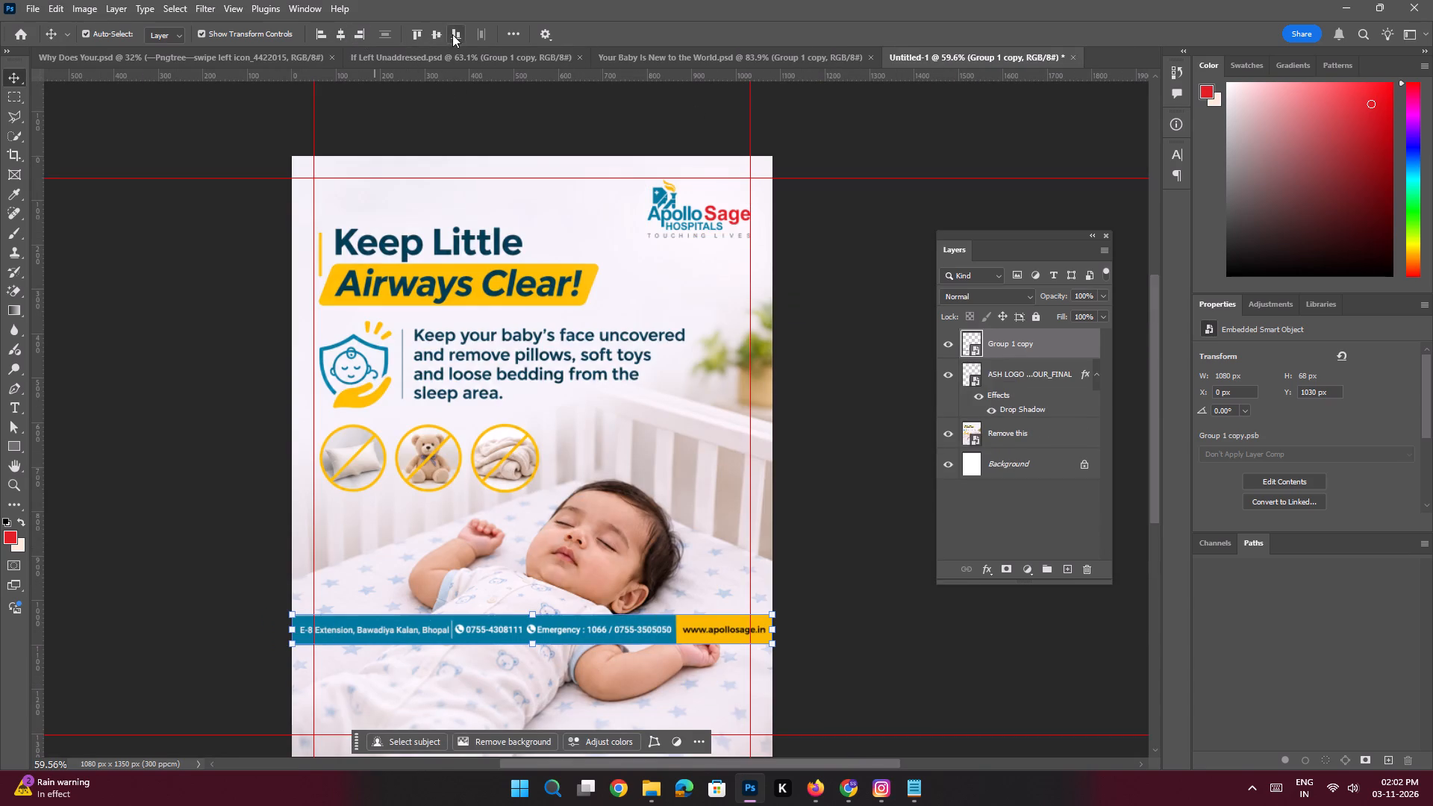
{"action": "left_click_drag", "start_coordinate": [453, 40], "coordinate": [456, 49]}
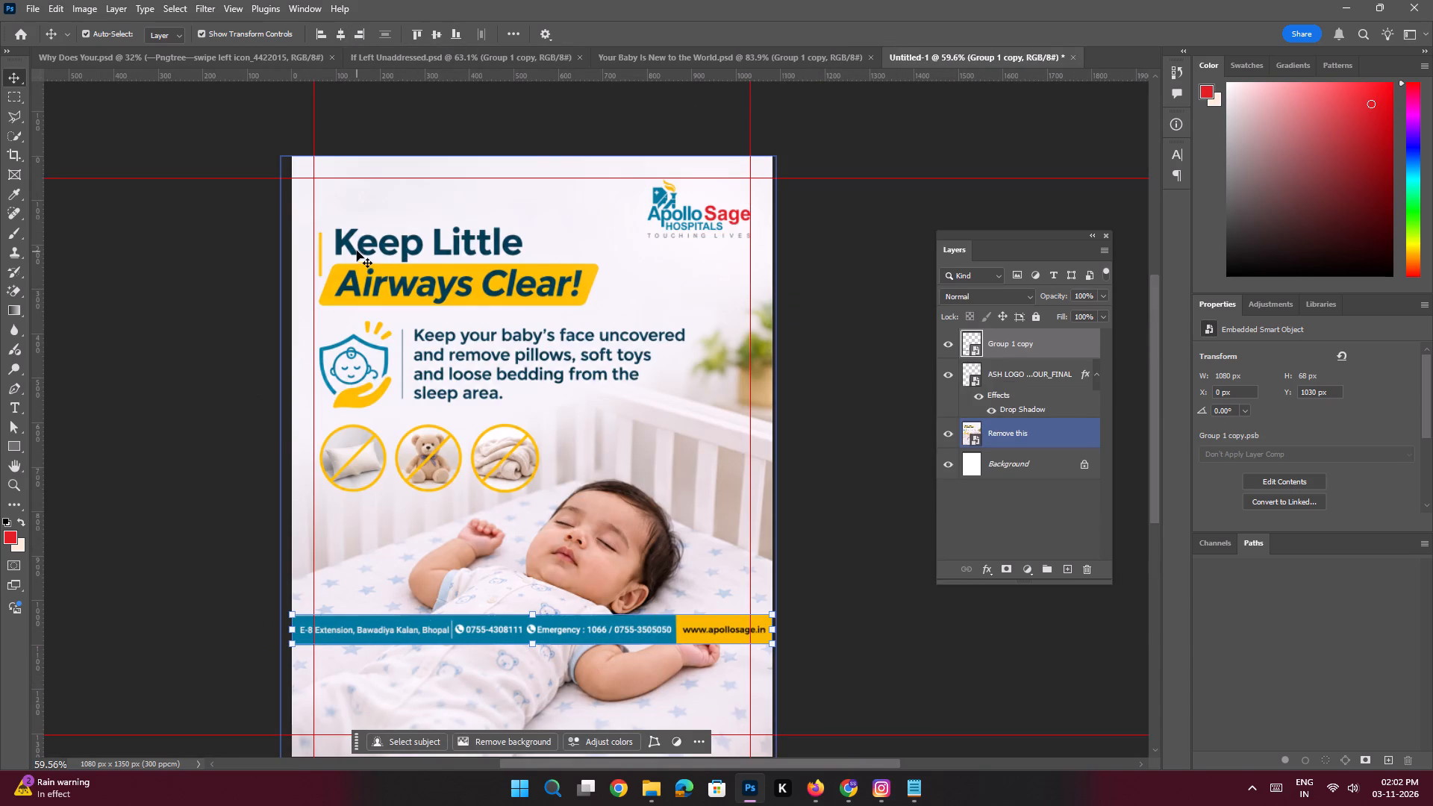
{"action": "left_click", "coordinate": [459, 33]}
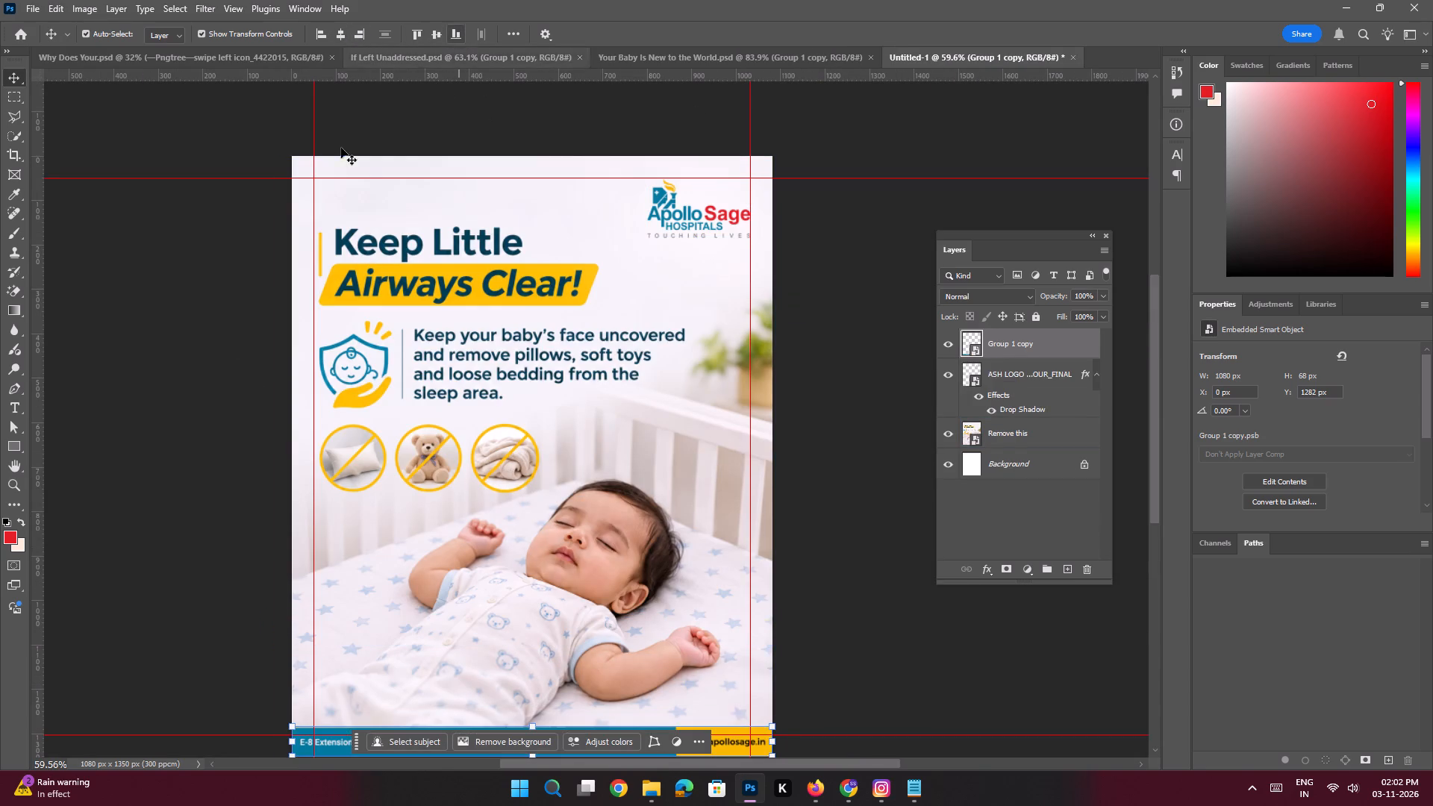
{"action": "left_click", "coordinate": [200, 354]}
{"action": "key", "text": "space"}
{"action": "key", "text": "space"}
{"action": "key", "text": "space"}
{"action": "key", "text": "space"}
{"action": "key", "text": "space"}
{"action": "key", "text": "space"}
{"action": "left_click_drag", "start_coordinate": [453, 534], "coordinate": [499, 267]}
{"action": "left_click_drag", "start_coordinate": [484, 454], "coordinate": [552, 540], "text": "ctrl"}
{"action": "left_click", "coordinate": [533, 527]}
{"action": "key", "text": "Down"}
{"action": "key", "text": "Down"}
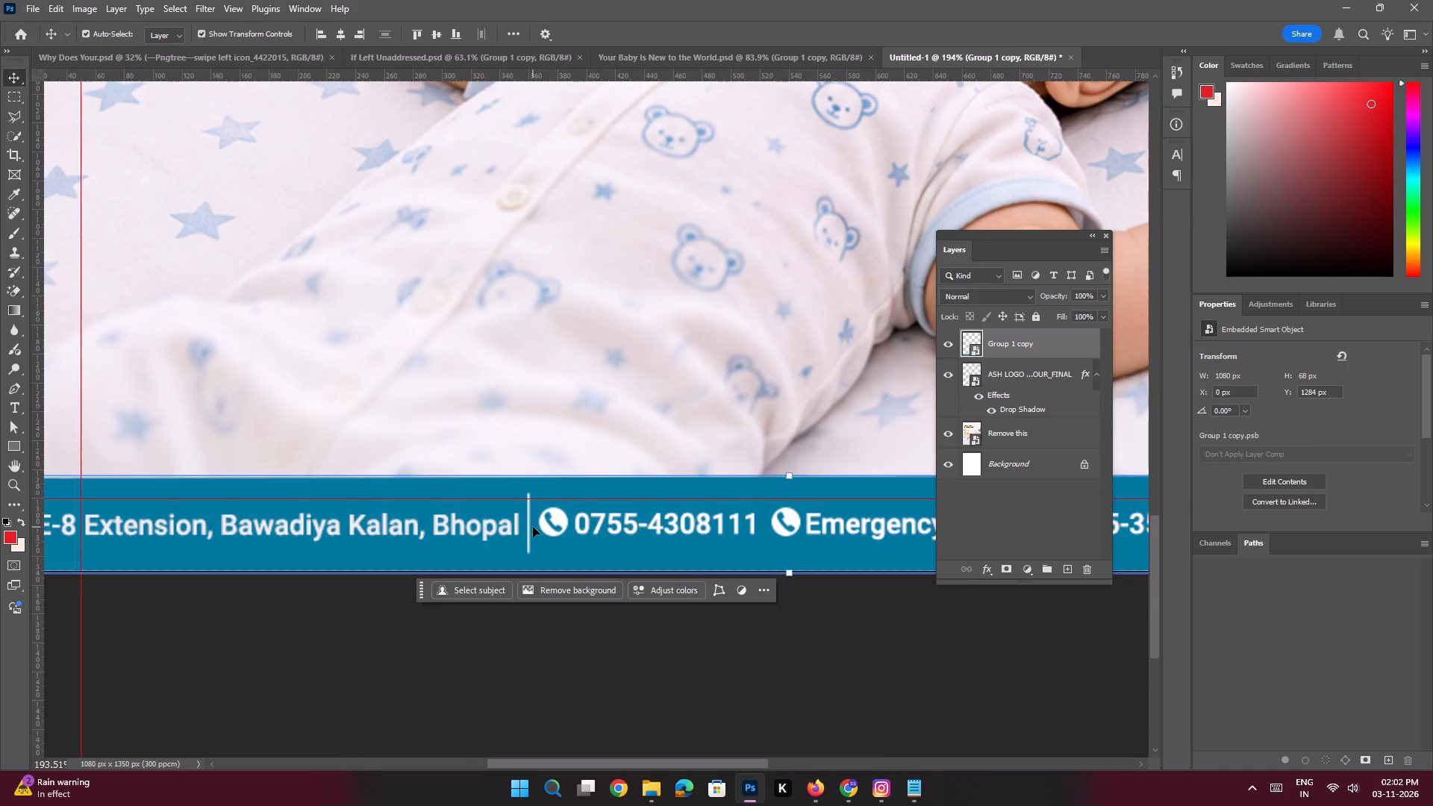
{"action": "key", "text": "ctrl+0"}
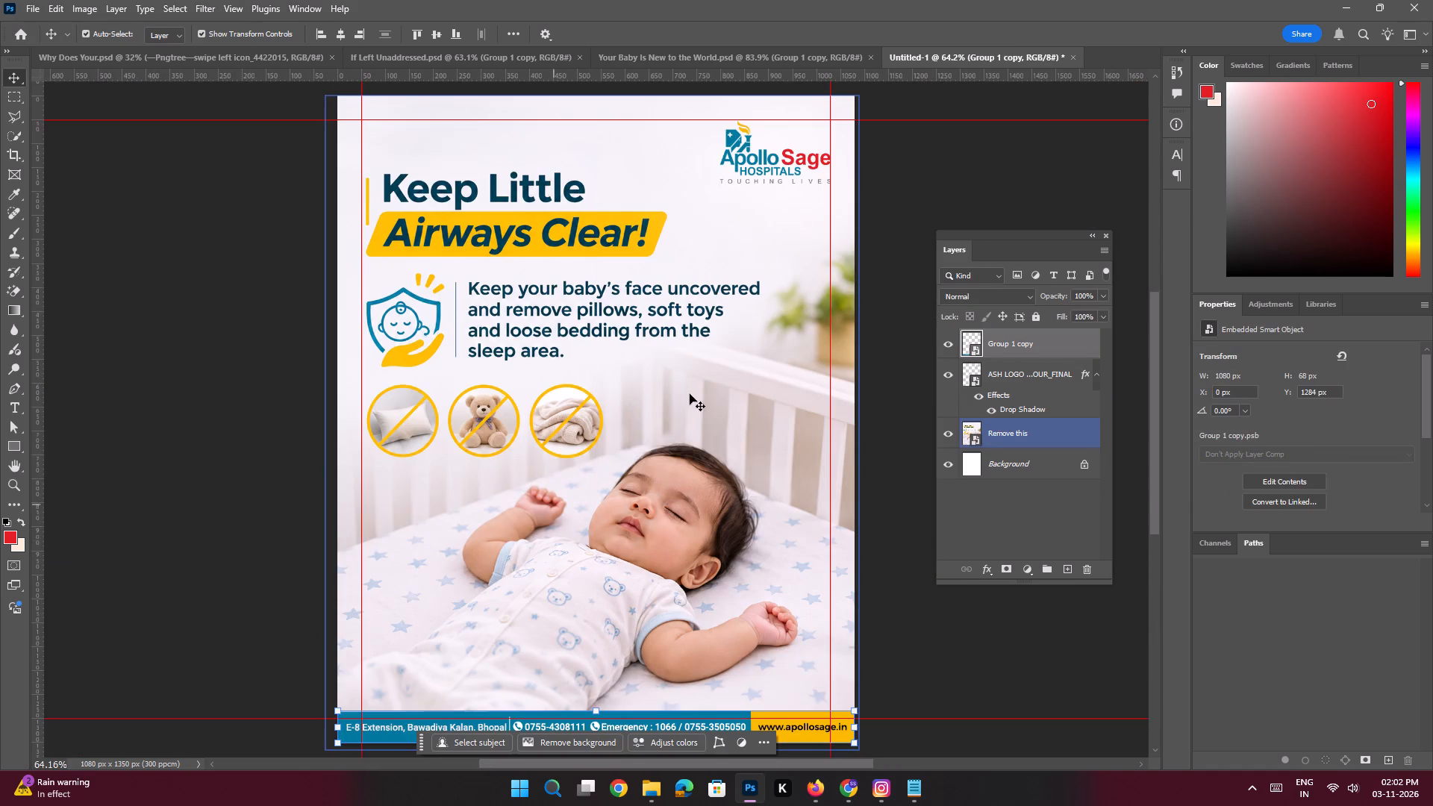
Copy the Slide 2 headline from the Notepad text and save the document with the name "Keep Little Airways Clear" in the apollo sage folder.
{"action": "key", "text": "space"}
{"action": "key", "text": "space"}
{"action": "key", "text": "space"}
{"action": "key", "text": "space"}
{"action": "key", "text": "space"}
{"action": "key", "text": "space"}
{"action": "left_click_drag", "start_coordinate": [765, 209], "coordinate": [762, 228]}
{"action": "left_click", "coordinate": [920, 802]}
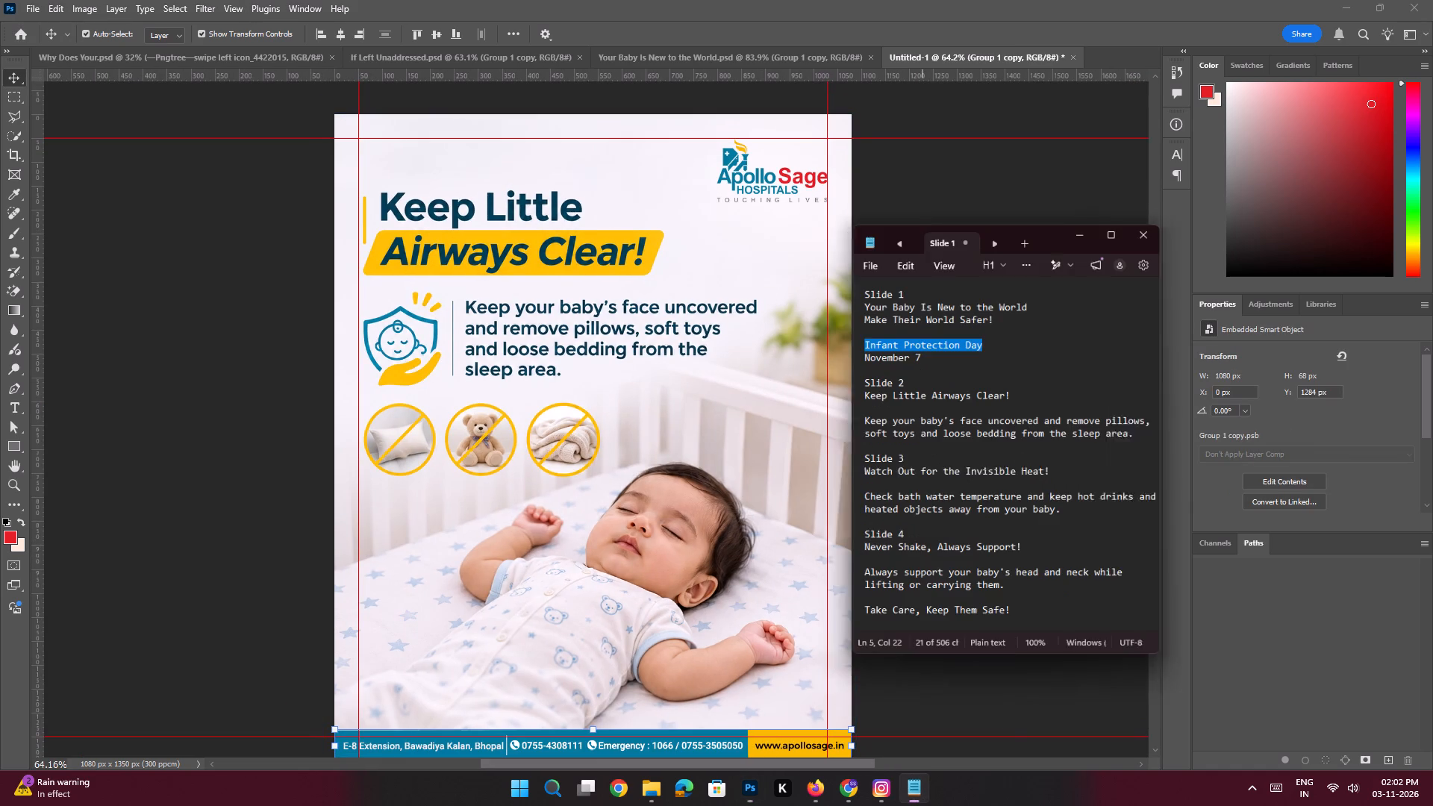
{"action": "left_click_drag", "start_coordinate": [1040, 370], "coordinate": [756, 375]}
{"action": "left_click", "coordinate": [1012, 366]}
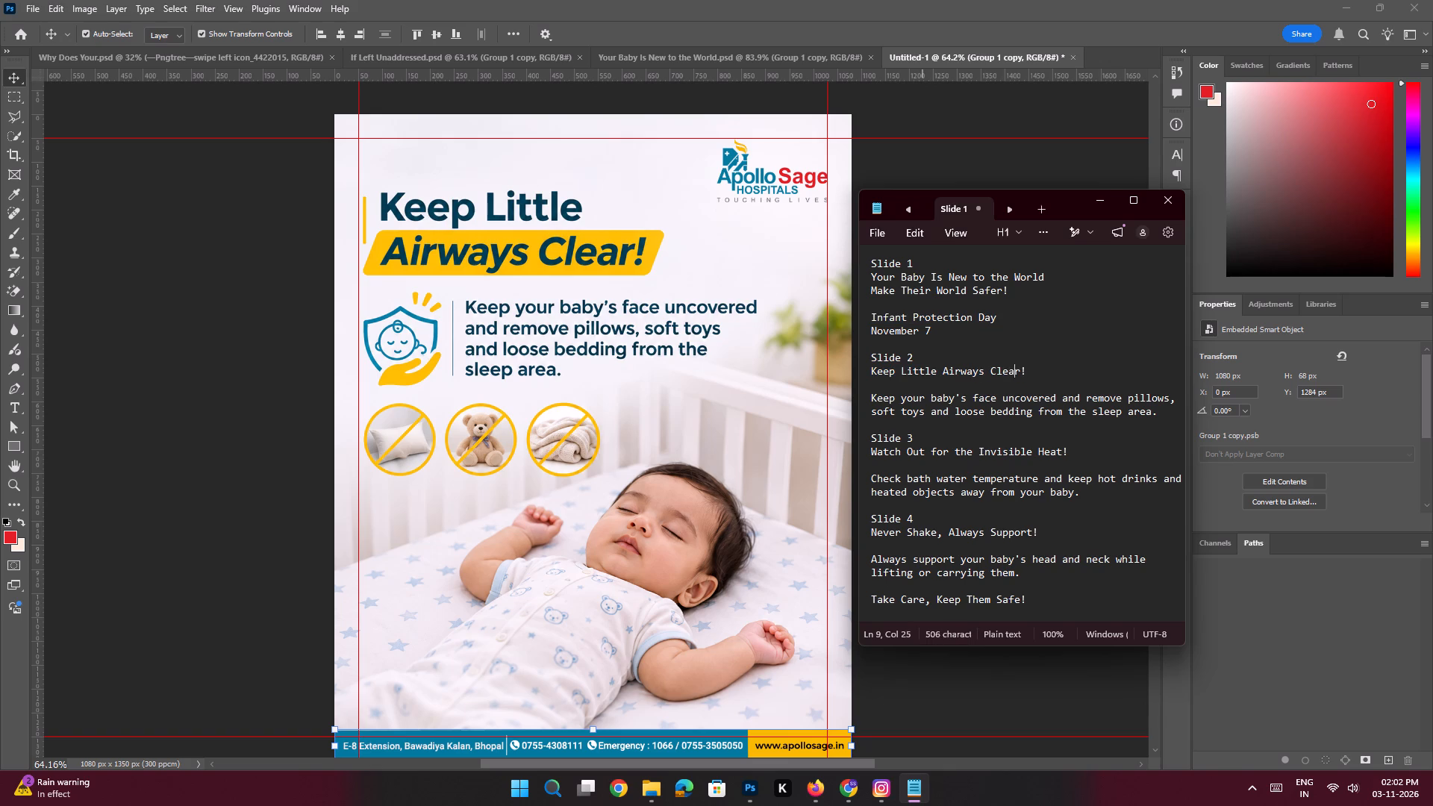
{"action": "left_click_drag", "start_coordinate": [1020, 372], "coordinate": [837, 369]}
{"action": "key", "text": "ctrl+c"}
{"action": "key", "text": "ctrl+c"}
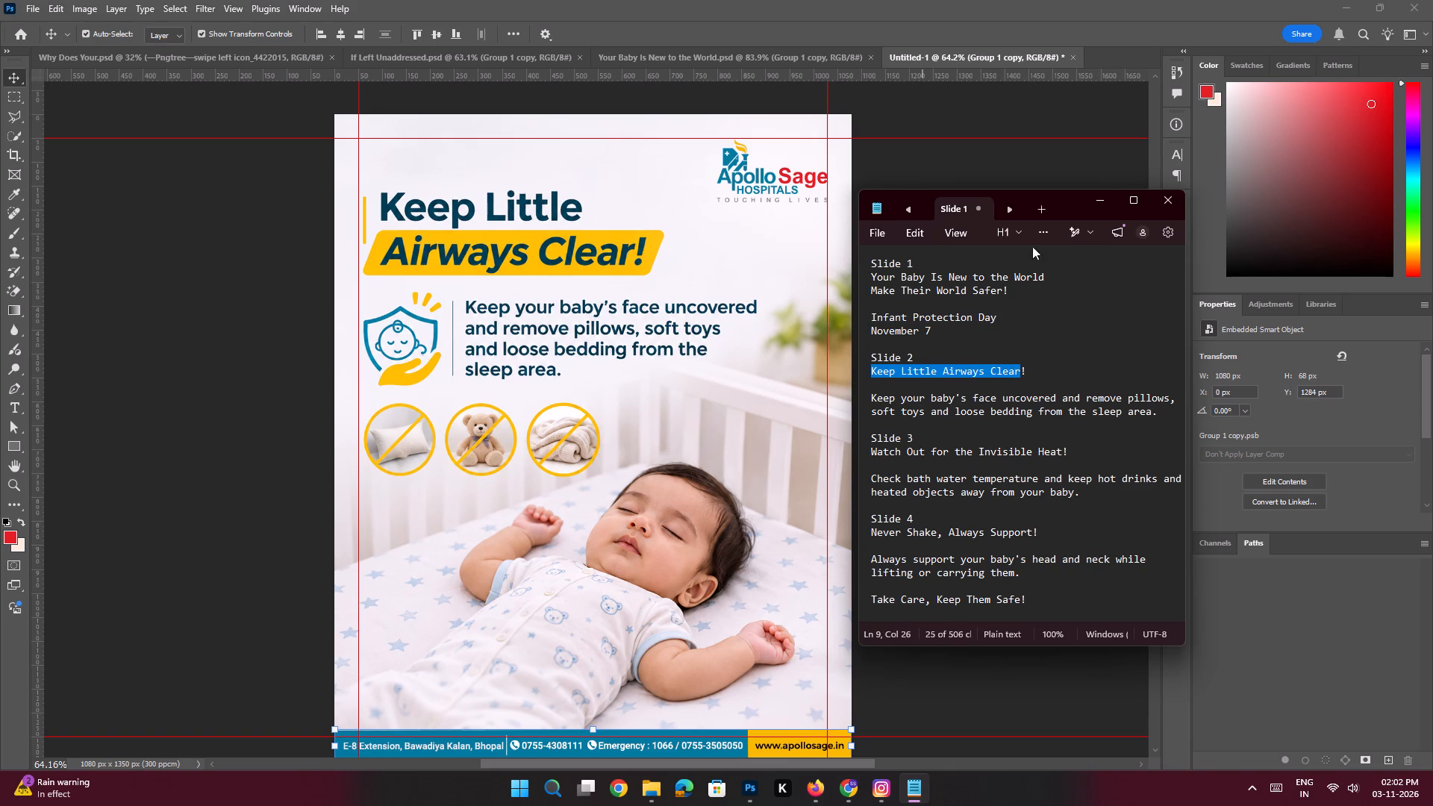
{"action": "left_click", "coordinate": [1095, 201]}
{"action": "key", "text": "ctrl+s"}
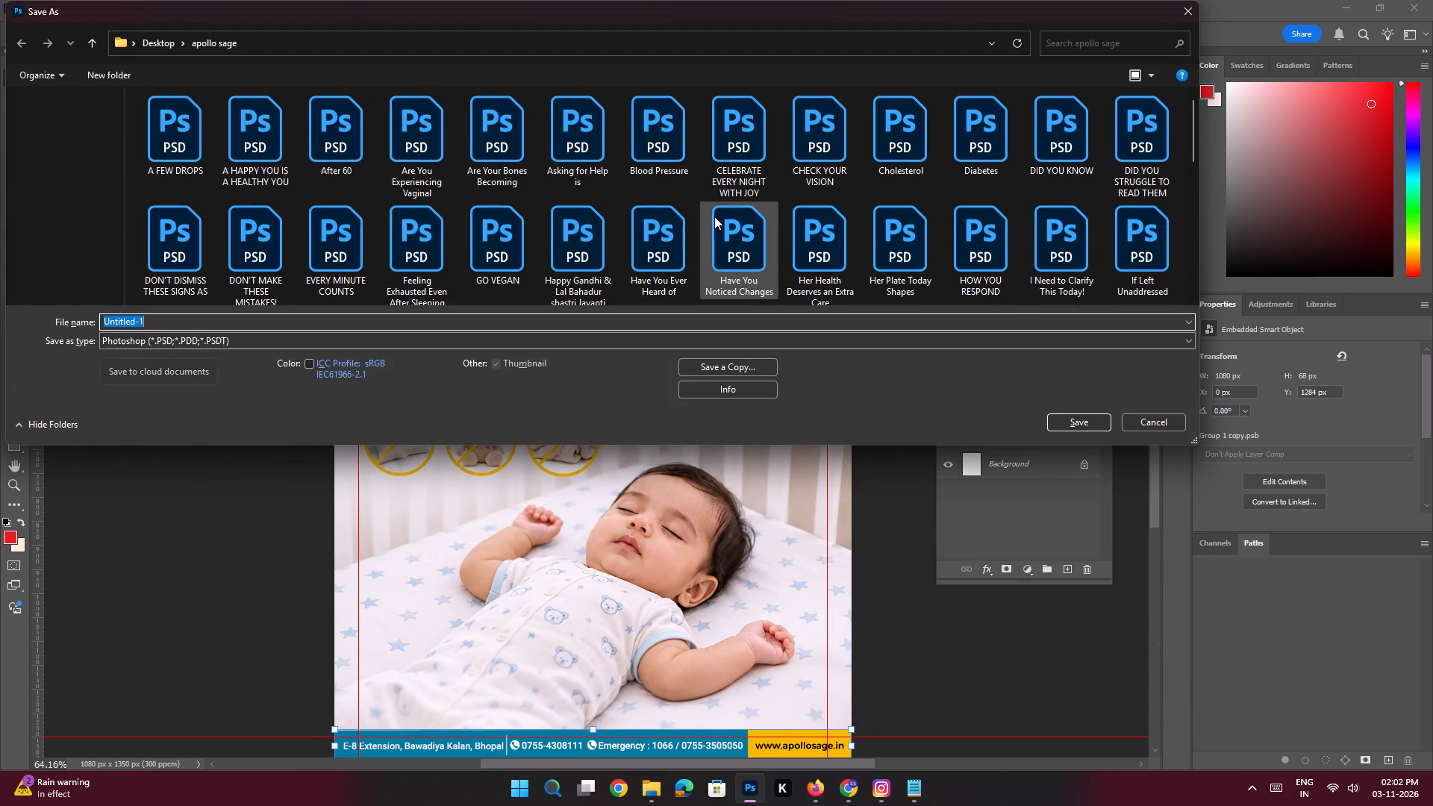
{"action": "key", "text": "ctrl+v"}
{"action": "key", "text": "Return"}
Outline the "Keep Little Airways Clear!" headline and its yellow shapes with the Polygonal Lasso and run Generative Fill with "Remove this".
{"action": "key", "text": "ctrl+space"}
{"action": "key", "text": "ctrl+space"}
{"action": "key", "text": "ctrl+space"}
{"action": "key", "text": "ctrl+space"}
{"action": "key", "text": "ctrl+space"}
{"action": "key", "text": "ctrl+space"}
{"action": "key", "text": "ctrl+space"}
{"action": "key", "text": "ctrl+space"}
{"action": "key", "text": "ctrl+space"}
{"action": "key", "text": "ctrl+space"}
{"action": "key", "text": "ctrl+space"}
{"action": "key", "text": "ctrl+space"}
{"action": "key", "text": "ctrl+space"}
{"action": "key", "text": "ctrl+space"}
{"action": "key", "text": "ctrl+space"}
{"action": "key", "text": "ctrl+space"}
{"action": "key", "text": "ctrl+space"}
{"action": "key", "text": "ctrl+space"}
{"action": "key", "text": "ctrl+space"}
{"action": "key", "text": "ctrl+space"}
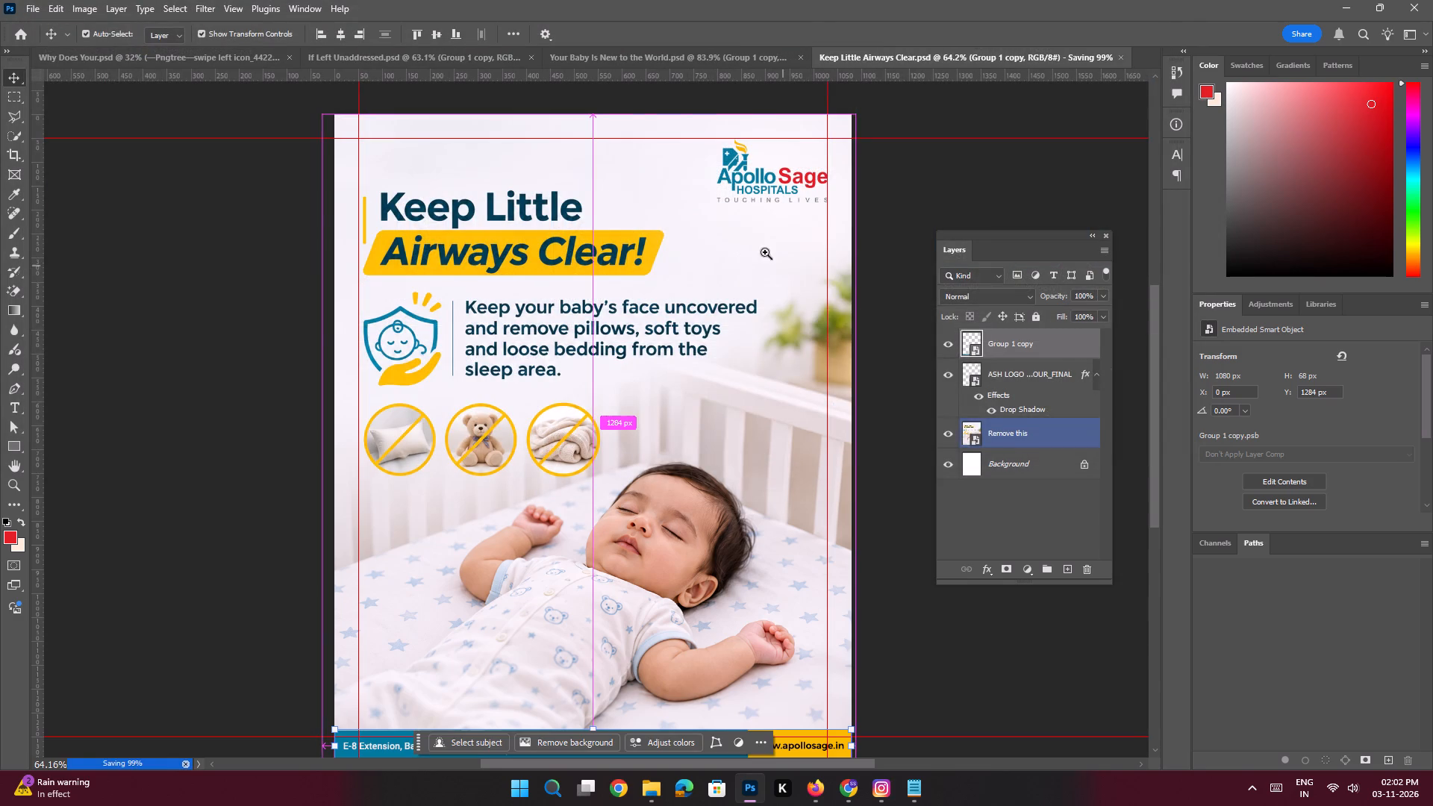
{"action": "left_click_drag", "start_coordinate": [607, 249], "coordinate": [630, 298], "text": "ctrl"}
{"action": "left_click_drag", "start_coordinate": [669, 228], "coordinate": [664, 304]}
{"action": "left_click", "coordinate": [669, 244]}
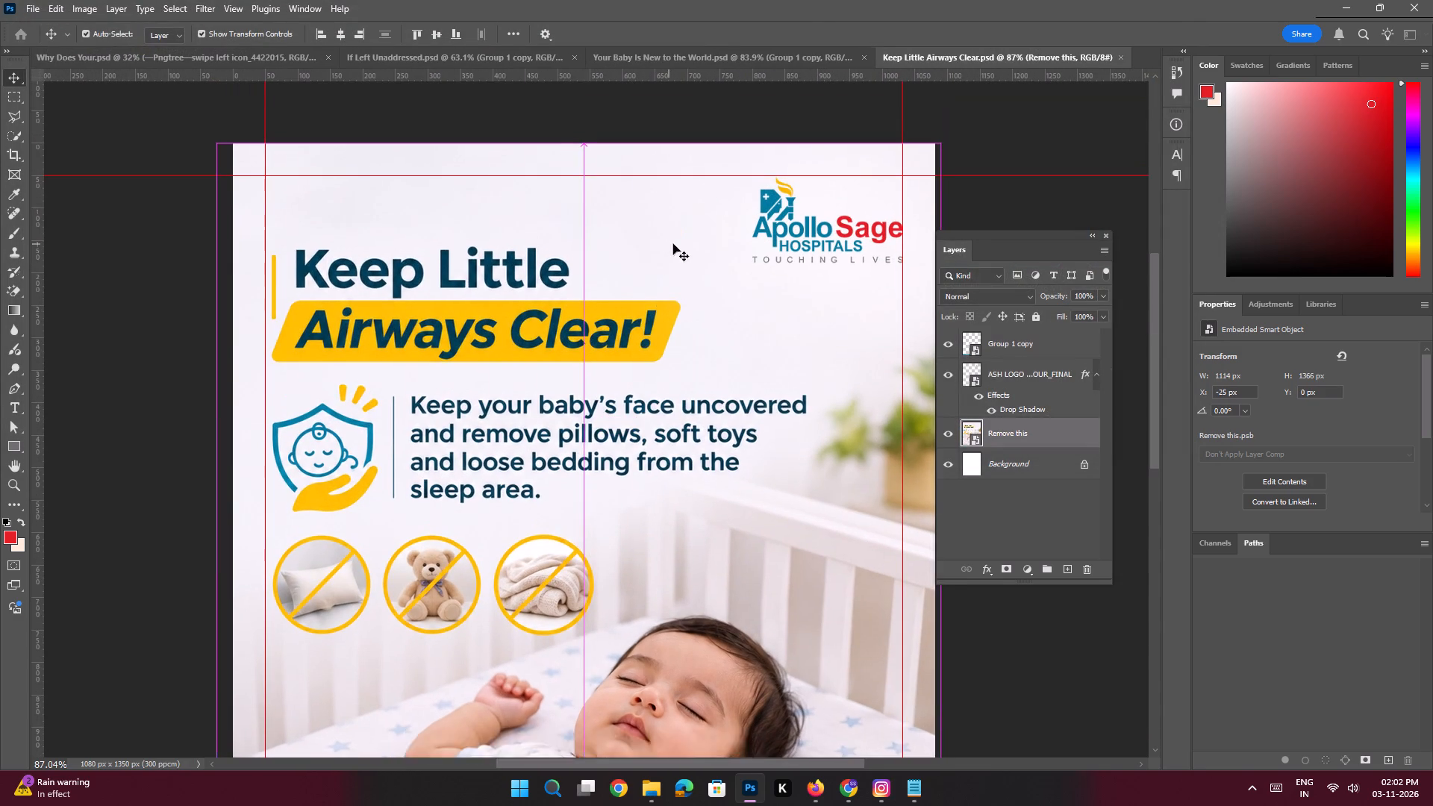
{"action": "left_click", "coordinate": [17, 113]}
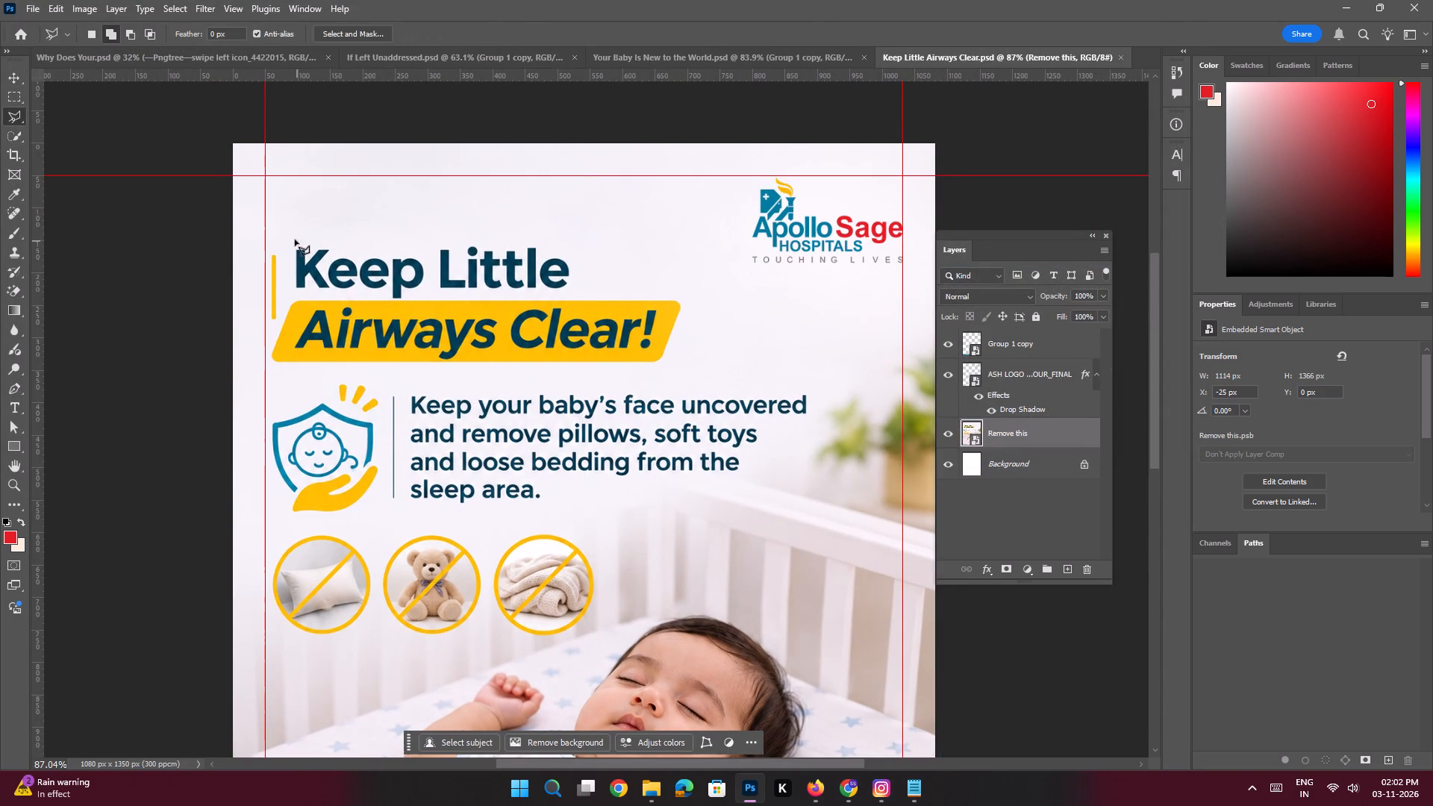
{"action": "left_click", "coordinate": [292, 239]}
{"action": "left_click", "coordinate": [581, 237], "text": "shift"}
{"action": "left_click", "coordinate": [640, 260]}
{"action": "left_click", "coordinate": [693, 291]}
{"action": "left_click", "coordinate": [710, 326]}
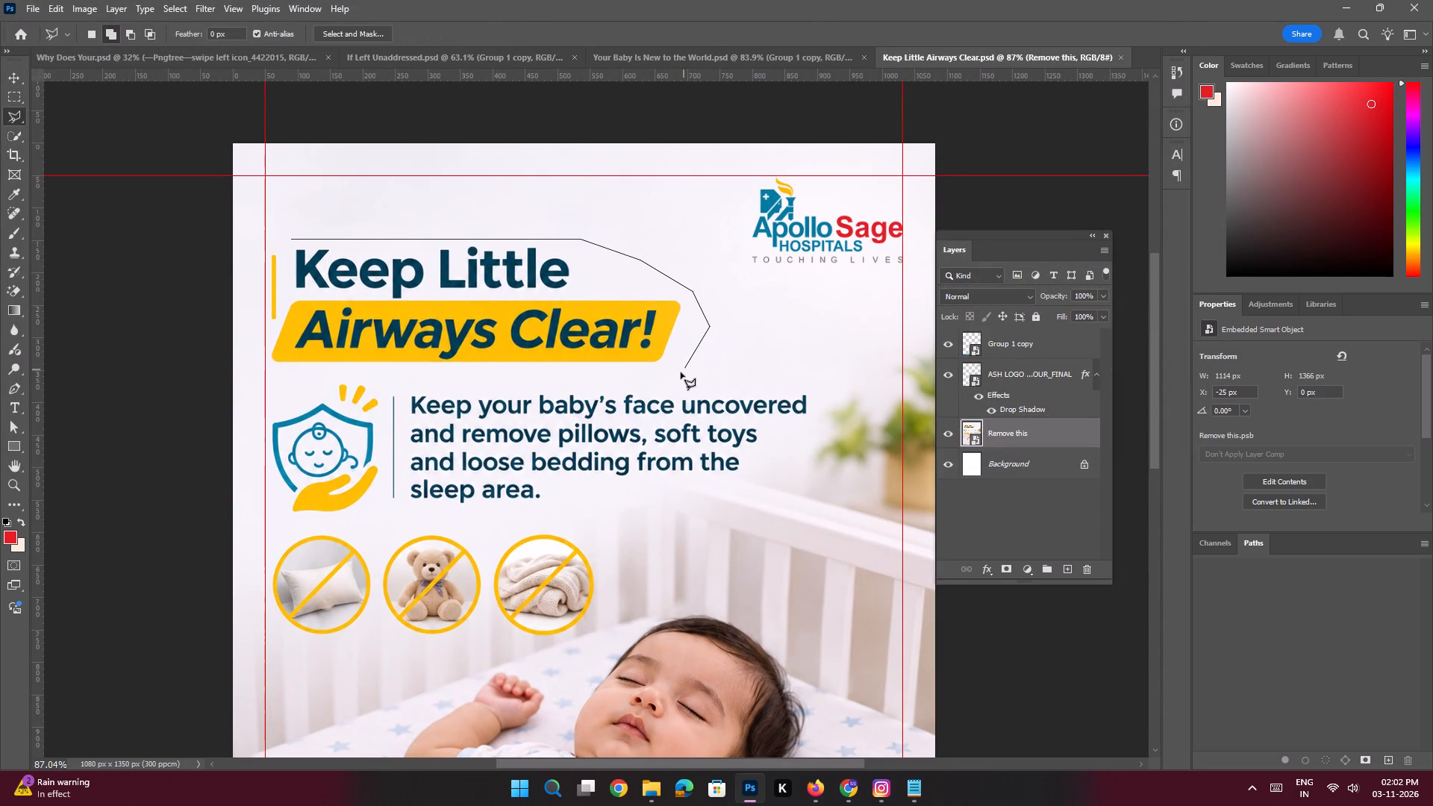
{"action": "left_click", "coordinate": [681, 372]}
{"action": "left_click", "coordinate": [653, 375]}
{"action": "left_click", "coordinate": [259, 372], "text": "shift"}
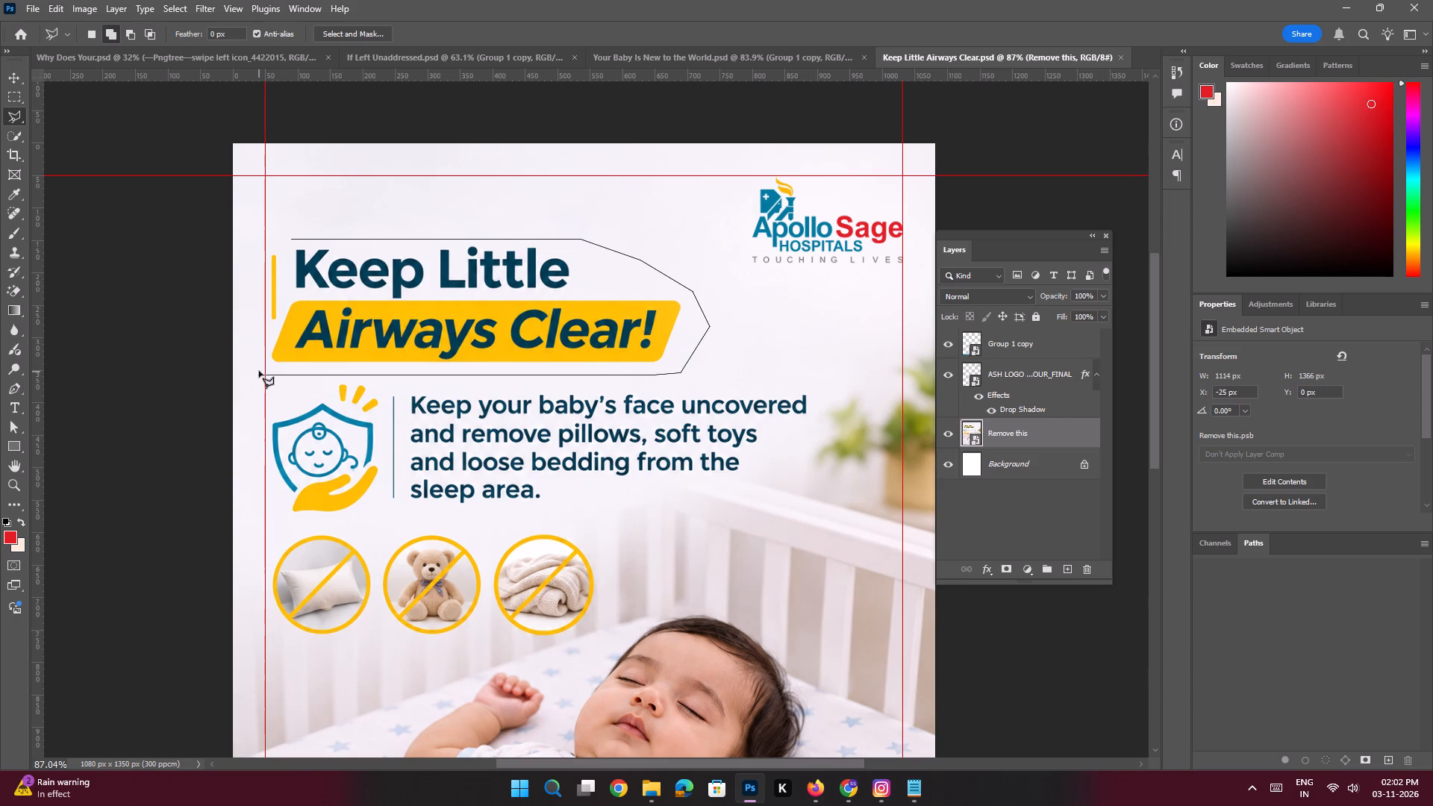
{"action": "left_click", "coordinate": [256, 244], "text": "shift"}
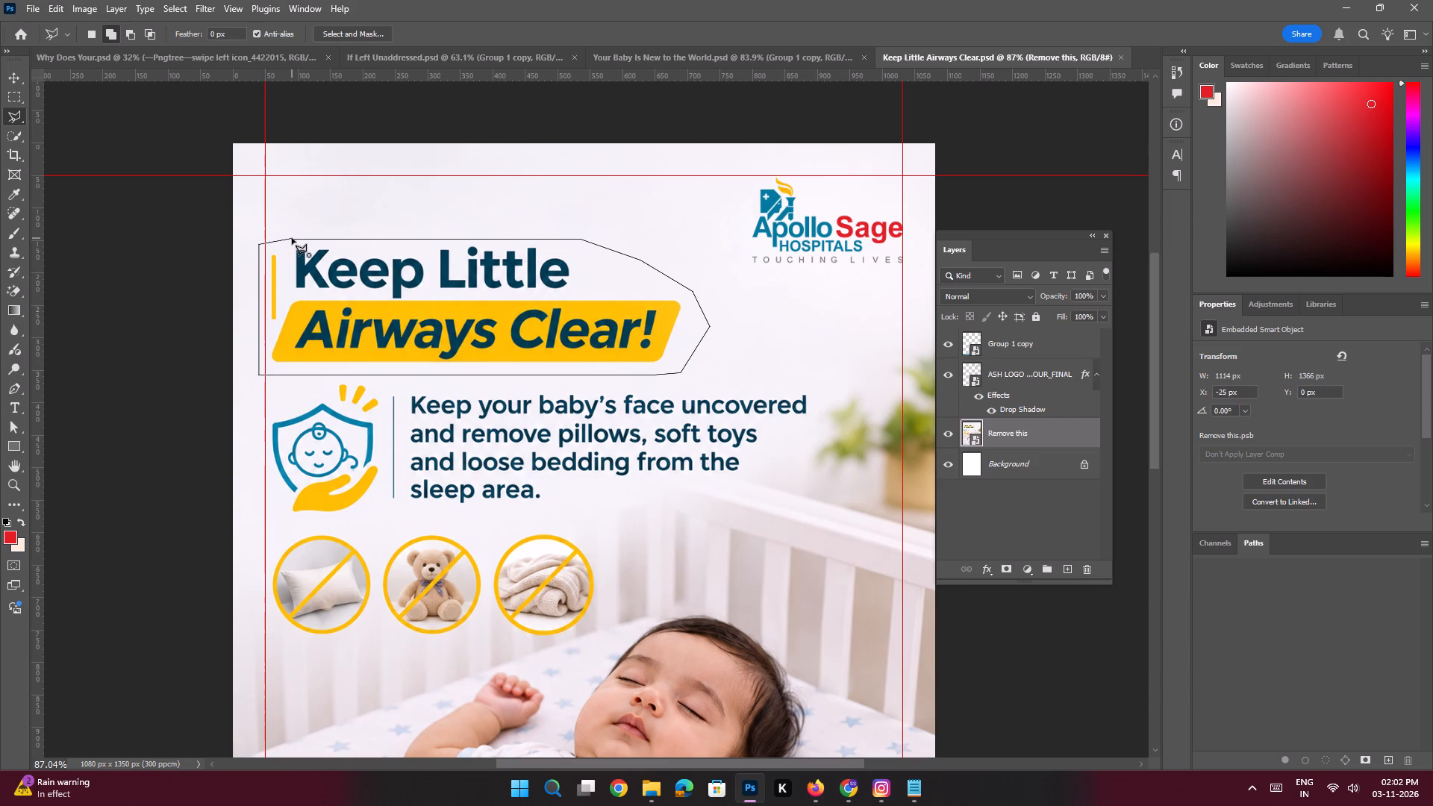
{"action": "left_click", "coordinate": [292, 238]}
{"action": "left_click", "coordinate": [373, 393]}
{"action": "type", "text": "Remove this"}
{"action": "key", "text": "space"}
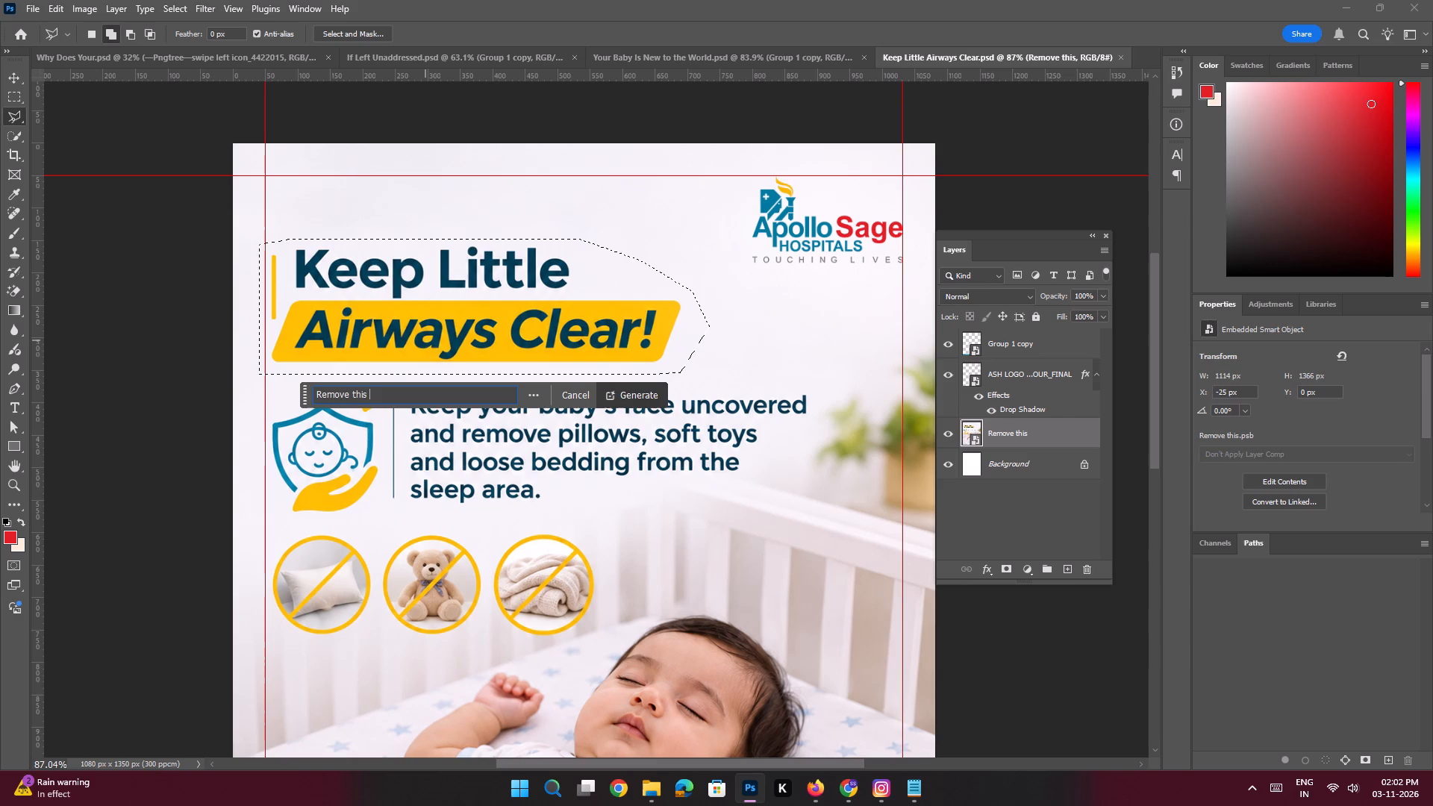
{"action": "key", "text": "Return"}
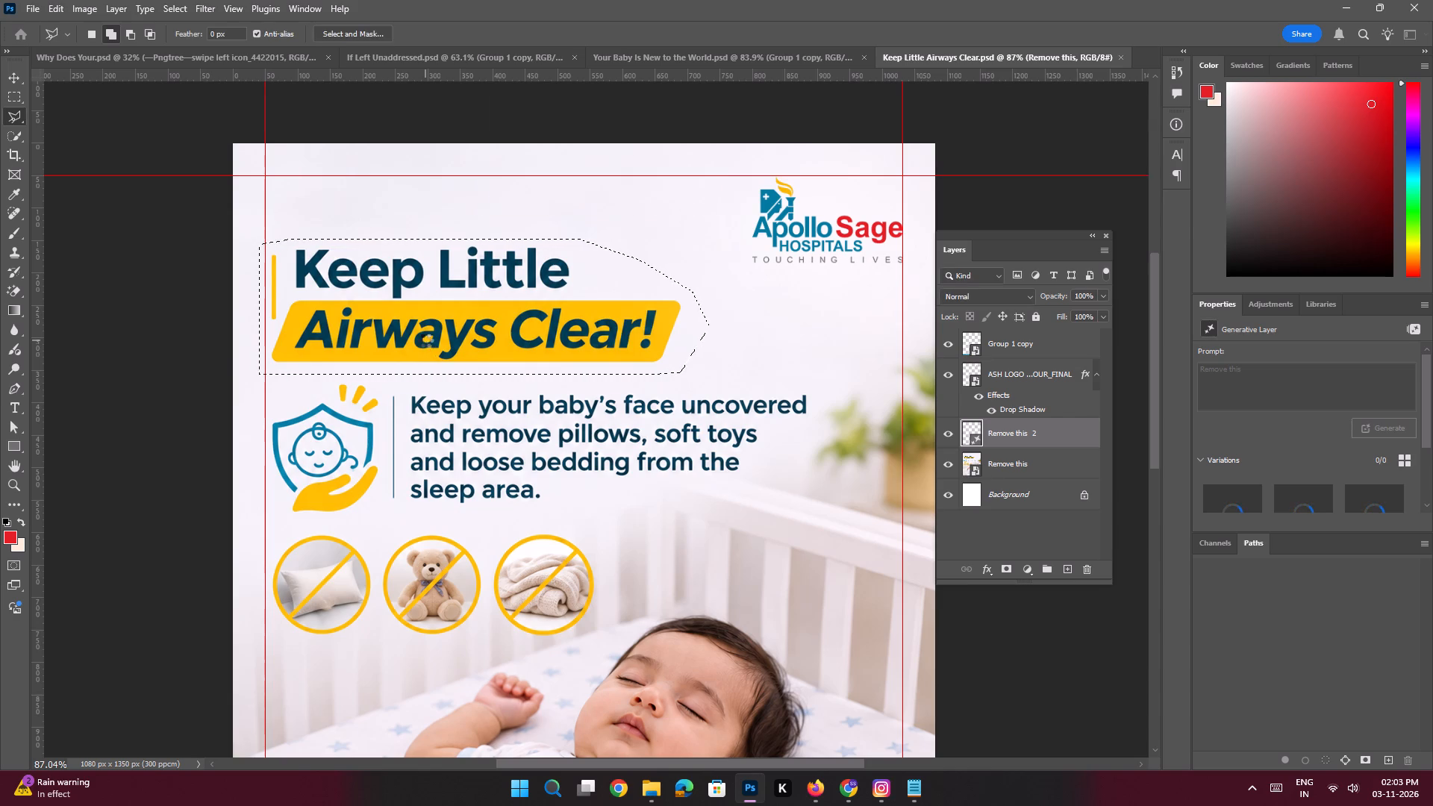
{"action": "key", "text": "ctrl+0"}
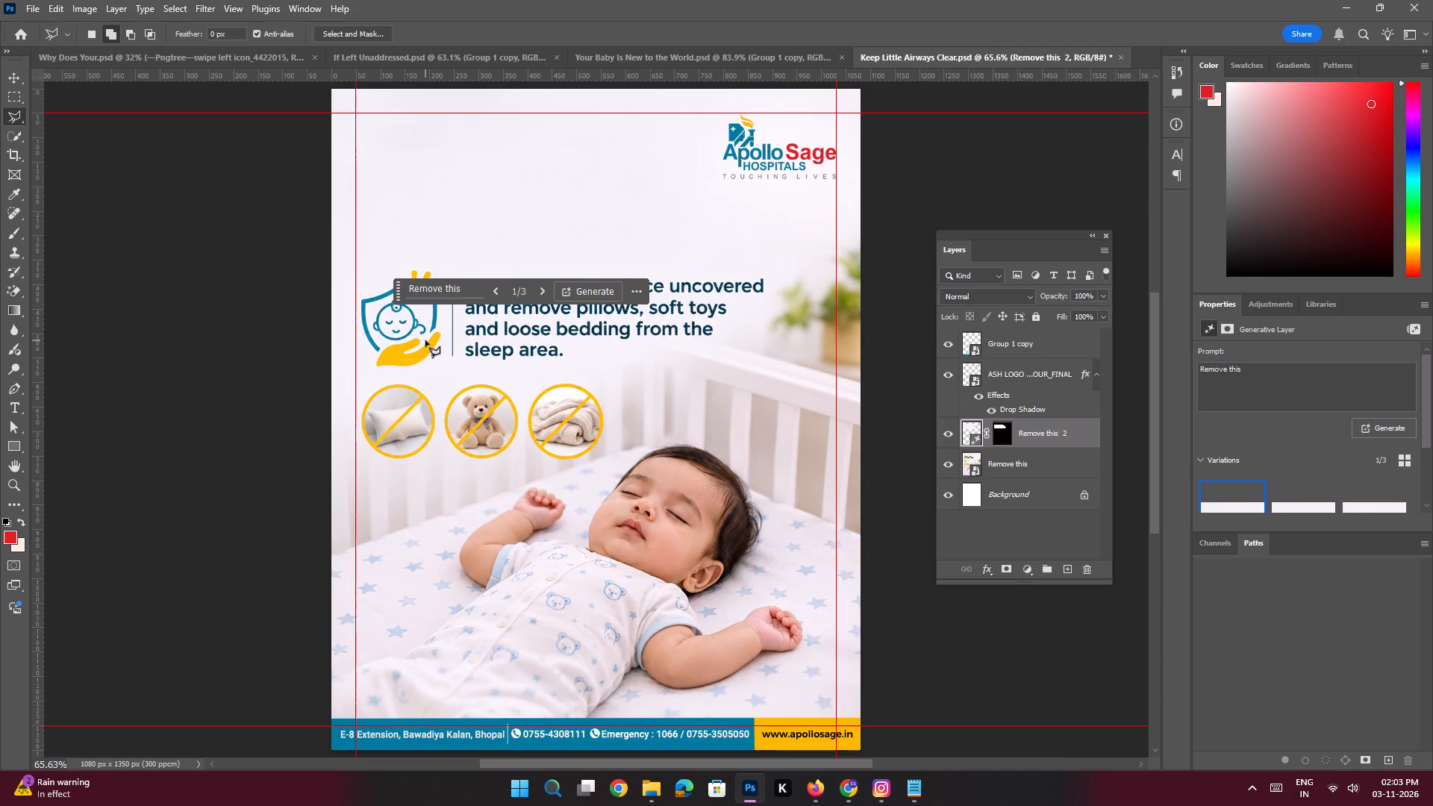
{"action": "left_click", "coordinate": [16, 70]}
{"action": "left_click", "coordinate": [125, 218]}
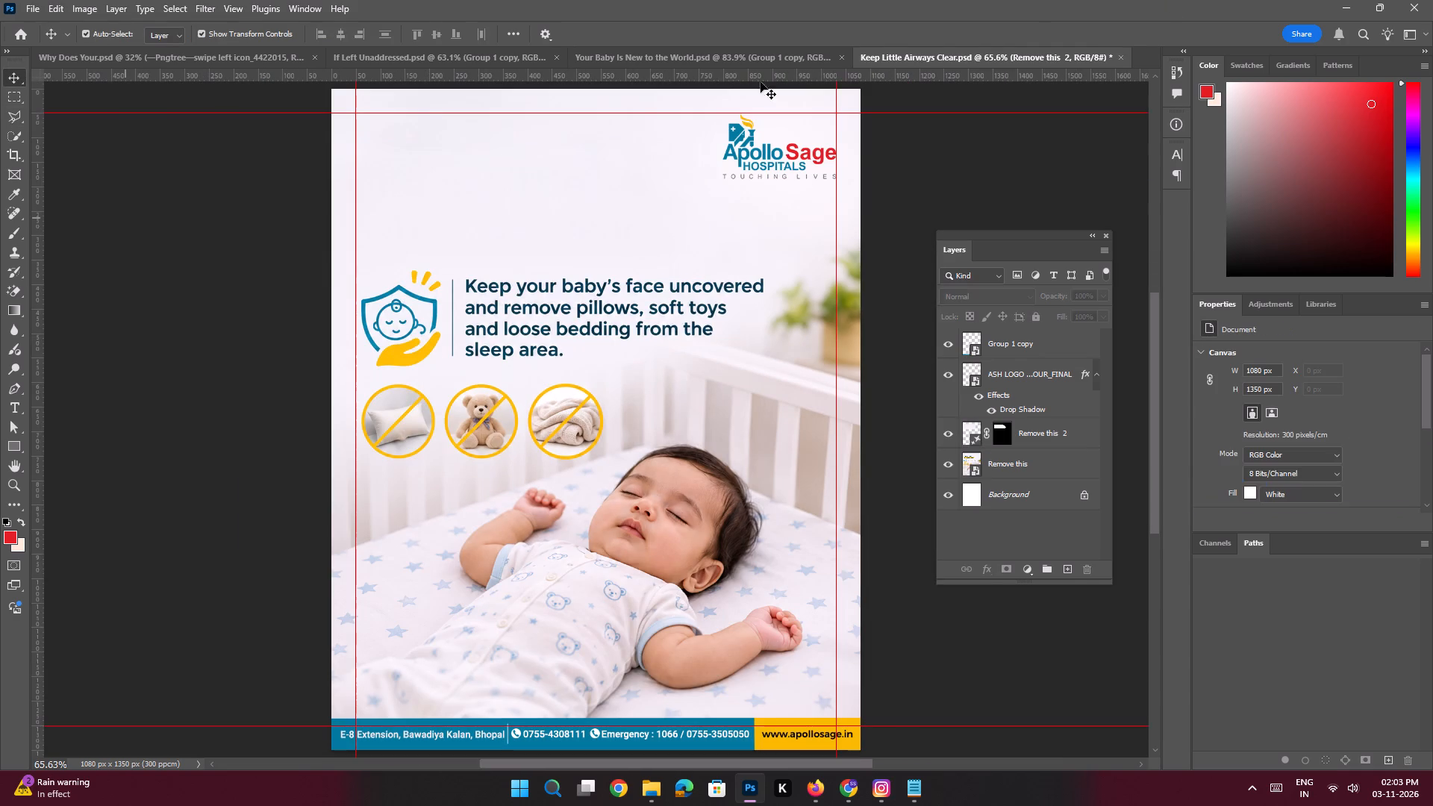
Copy the two-line headline, red vertical bar, blue rectangle and its "Make Their World Safer!" text from "Your Baby Is New to the World.psd" into "Keep Little Airways Clear.psd".
{"action": "left_click", "coordinate": [747, 57]}
{"action": "key", "text": "space"}
{"action": "key", "text": "space"}
{"action": "key", "text": "space"}
{"action": "key", "text": "space"}
{"action": "key", "text": "space"}
{"action": "key", "text": "space"}
{"action": "key", "text": "space"}
{"action": "key", "text": "space"}
{"action": "key", "text": "space"}
{"action": "key", "text": "space"}
{"action": "key", "text": "space"}
{"action": "key", "text": "space"}
{"action": "key", "text": "space"}
{"action": "key", "text": "space"}
{"action": "key", "text": "space"}
{"action": "left_click_drag", "start_coordinate": [428, 175], "coordinate": [474, 325]}
{"action": "left_click_drag", "start_coordinate": [291, 181], "coordinate": [328, 240], "text": "ctrl"}
{"action": "left_click", "coordinate": [190, 174]}
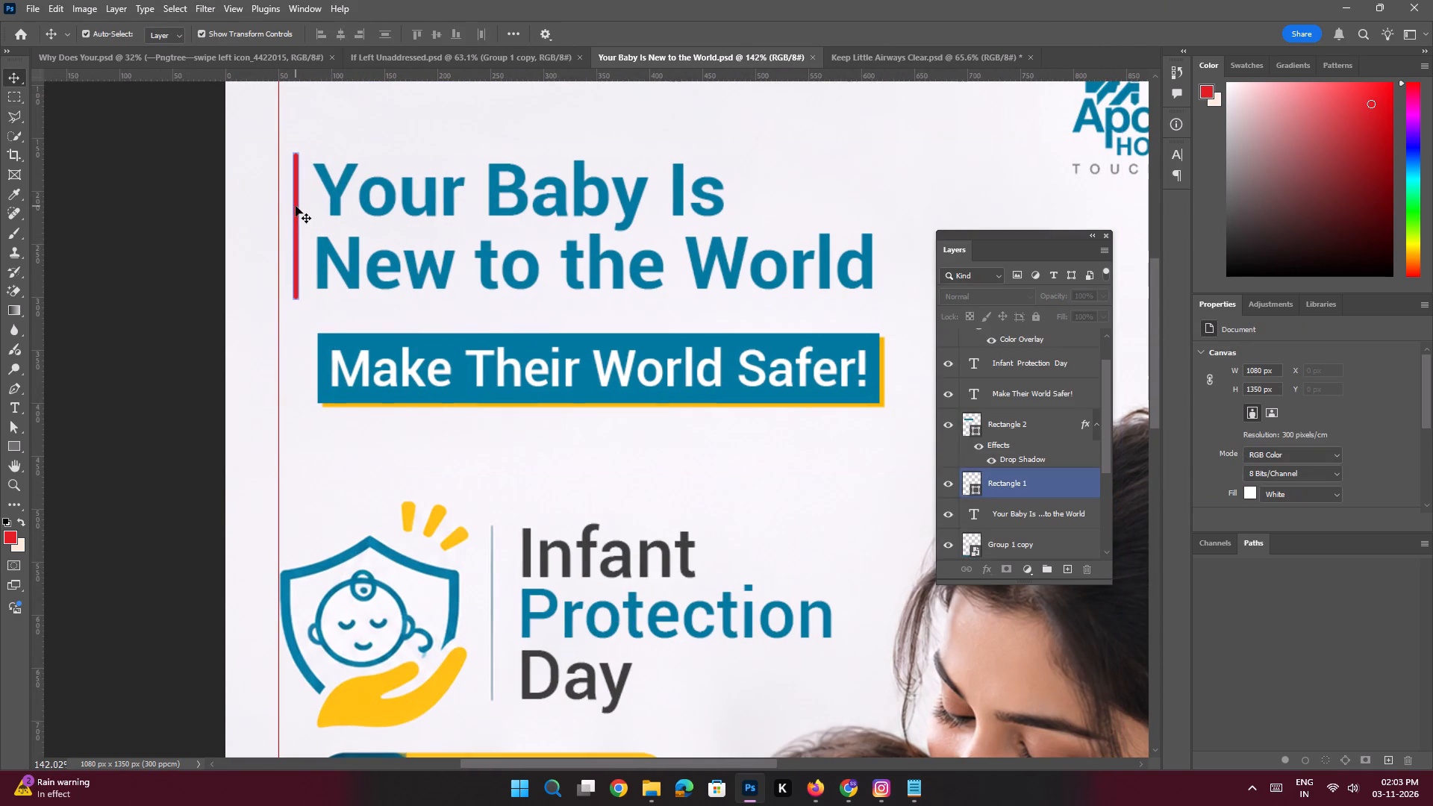
{"action": "left_click", "coordinate": [296, 206]}
{"action": "left_click", "coordinate": [396, 193], "text": "shift"}
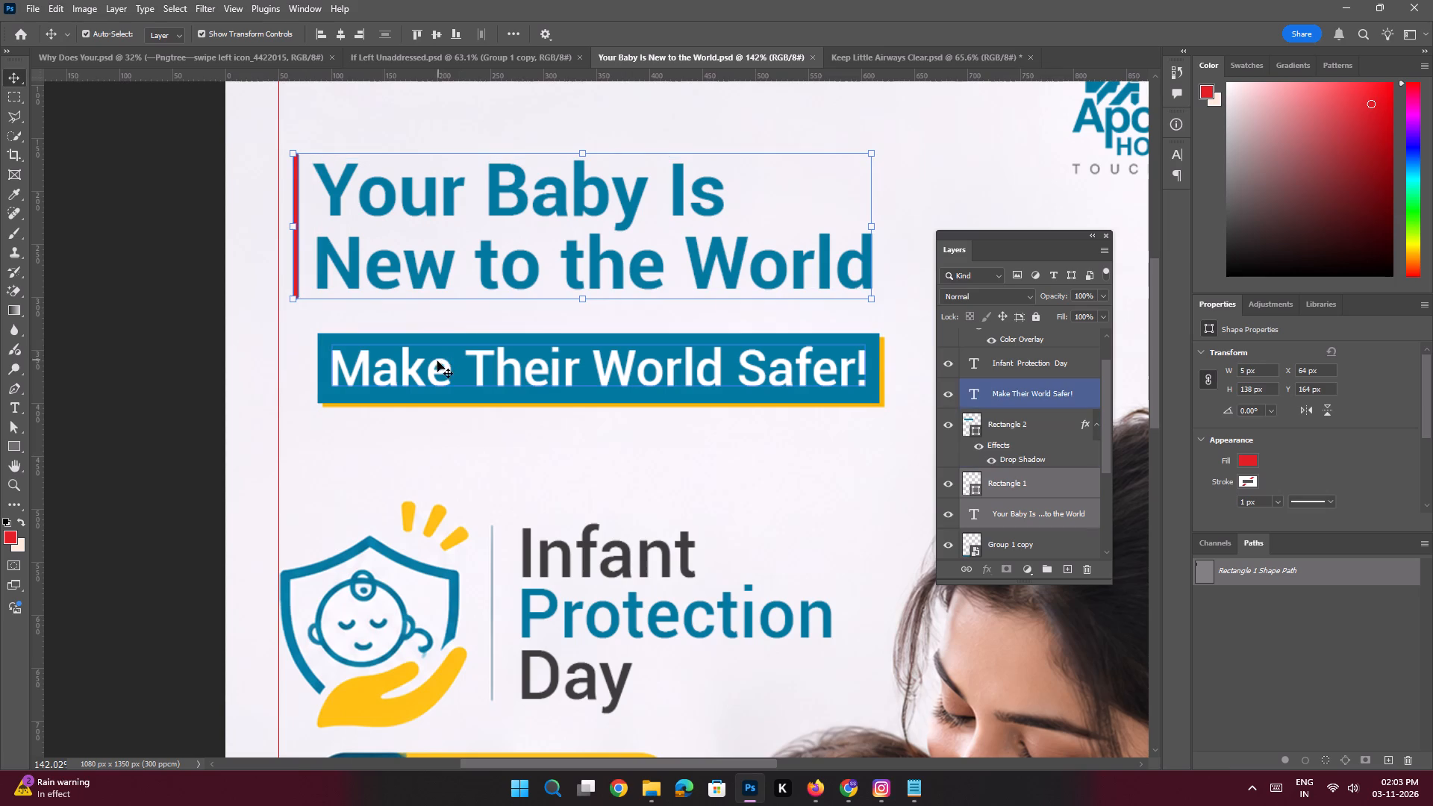
{"action": "left_click", "coordinate": [437, 365], "text": "shift"}
{"action": "key", "text": "ctrl+space"}
{"action": "key", "text": "ctrl+space"}
{"action": "key", "text": "ctrl+space"}
{"action": "key", "text": "ctrl+space"}
{"action": "left_click_drag", "start_coordinate": [342, 394], "coordinate": [408, 465], "text": "ctrl"}
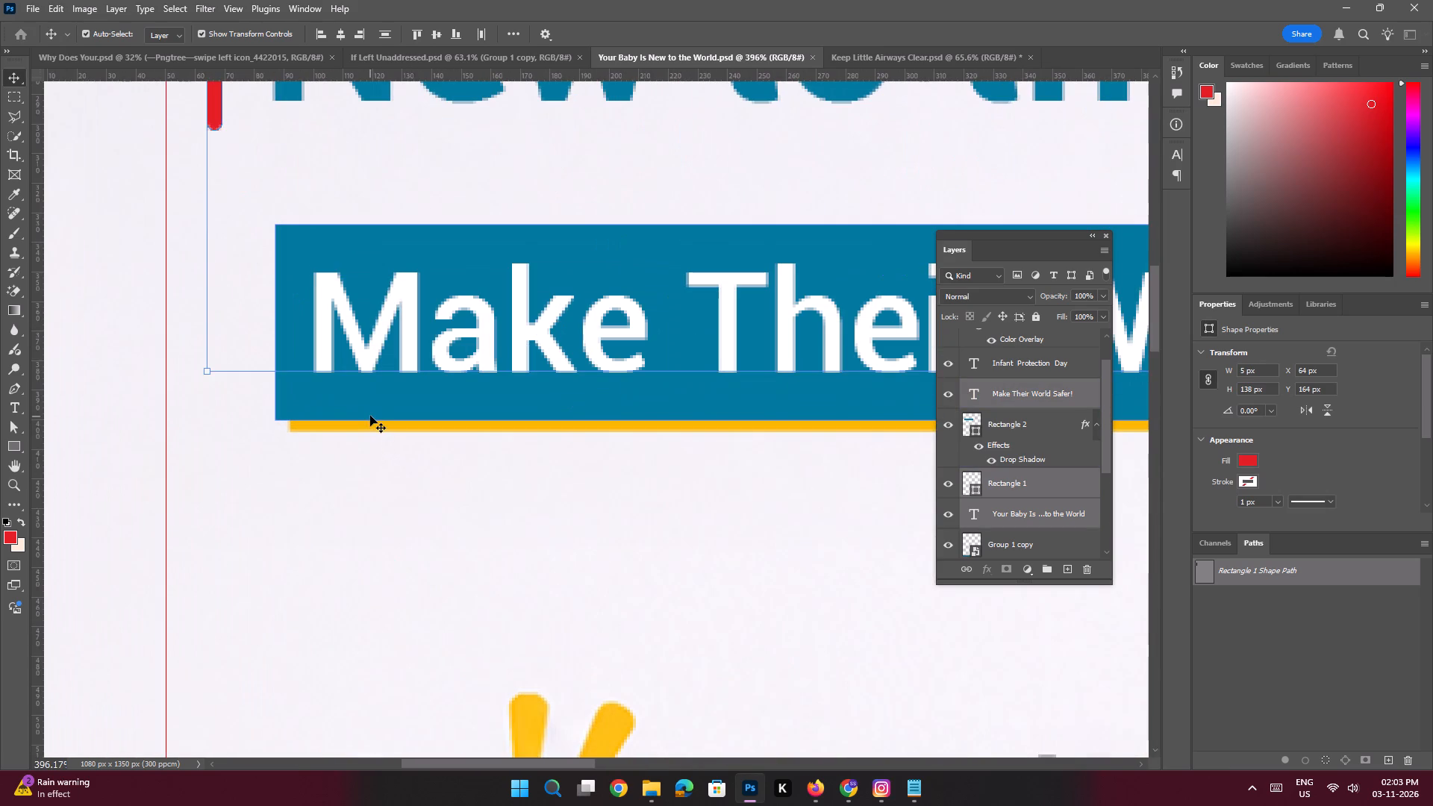
{"action": "left_click", "coordinate": [370, 416], "text": "shift"}
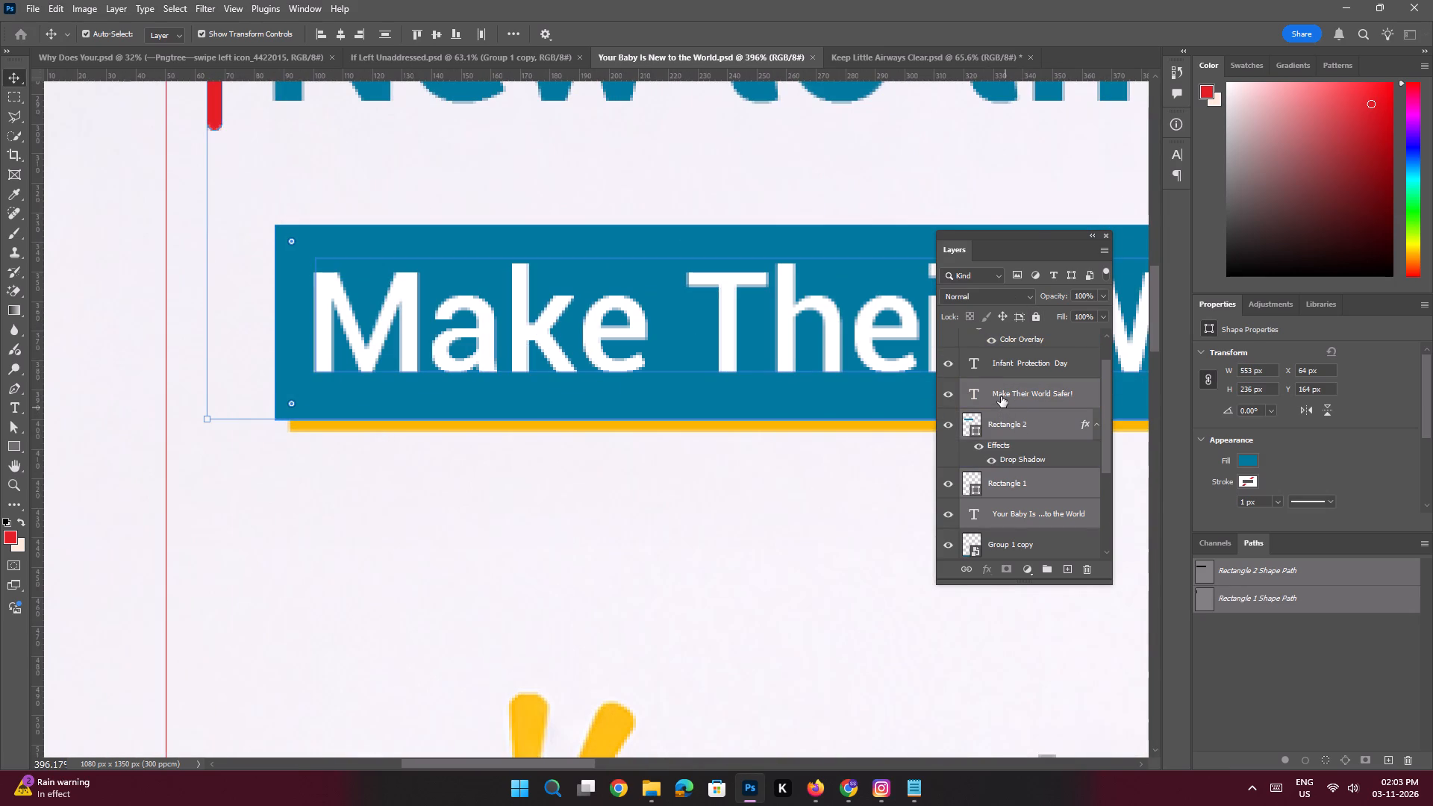
{"action": "left_click_drag", "start_coordinate": [1001, 396], "coordinate": [483, 160]}
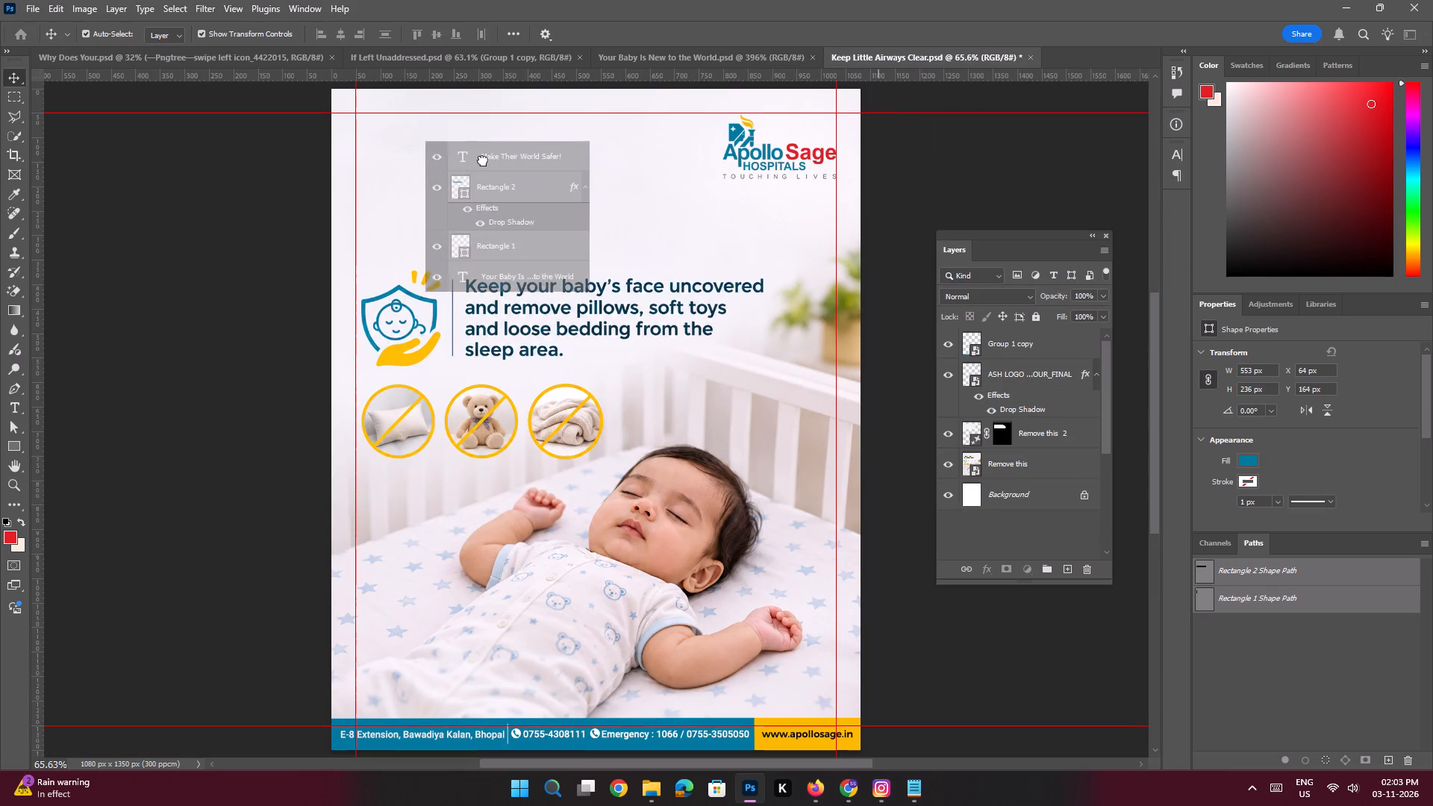
{"action": "left_click_drag", "start_coordinate": [483, 160], "coordinate": [470, 165]}
Move the copied headline set about 45 px right and 74 px down, seating the red bar on the left margin guide above the shield illustration.
{"action": "left_click_drag", "start_coordinate": [477, 156], "coordinate": [496, 169]}
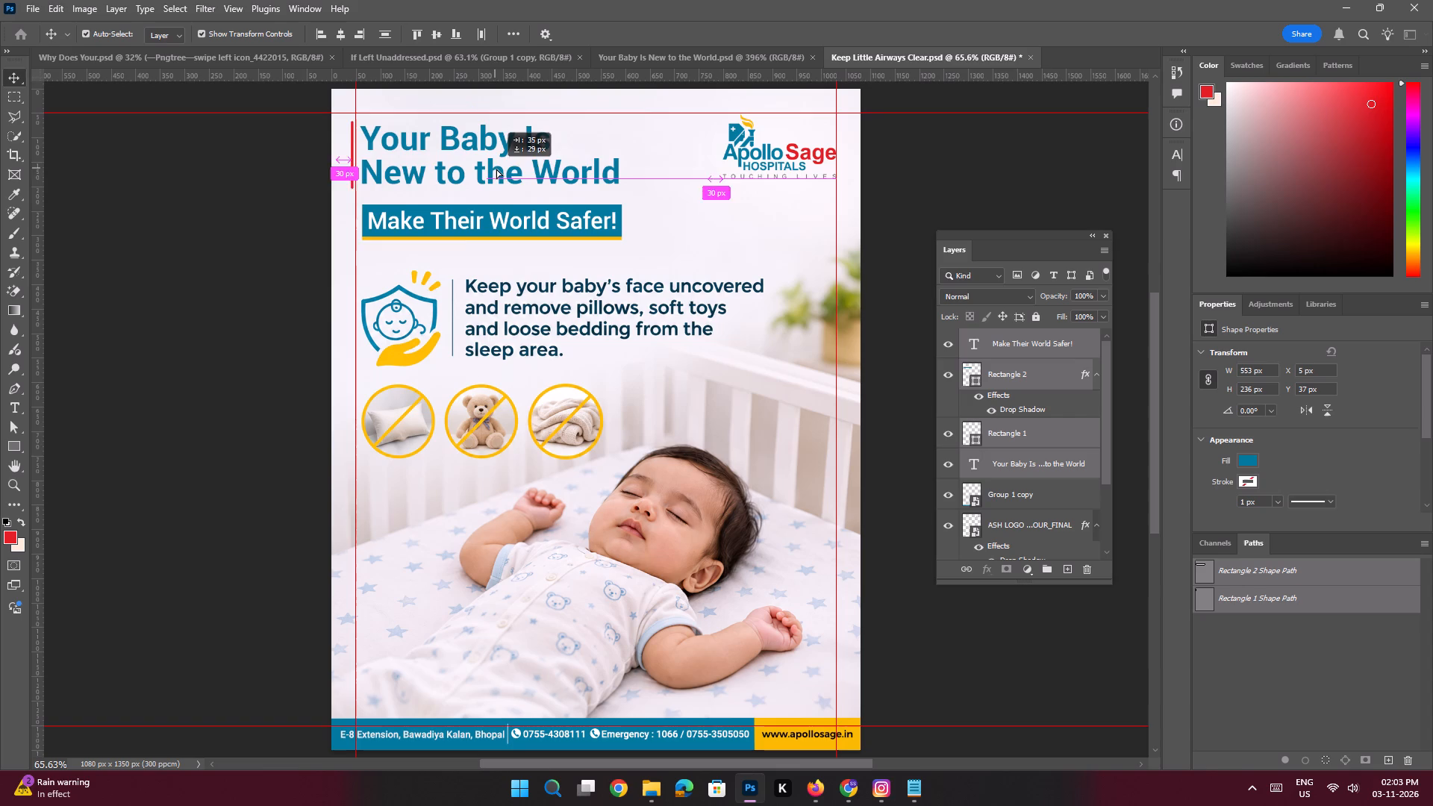
{"action": "left_click_drag", "start_coordinate": [496, 169], "coordinate": [503, 190]}
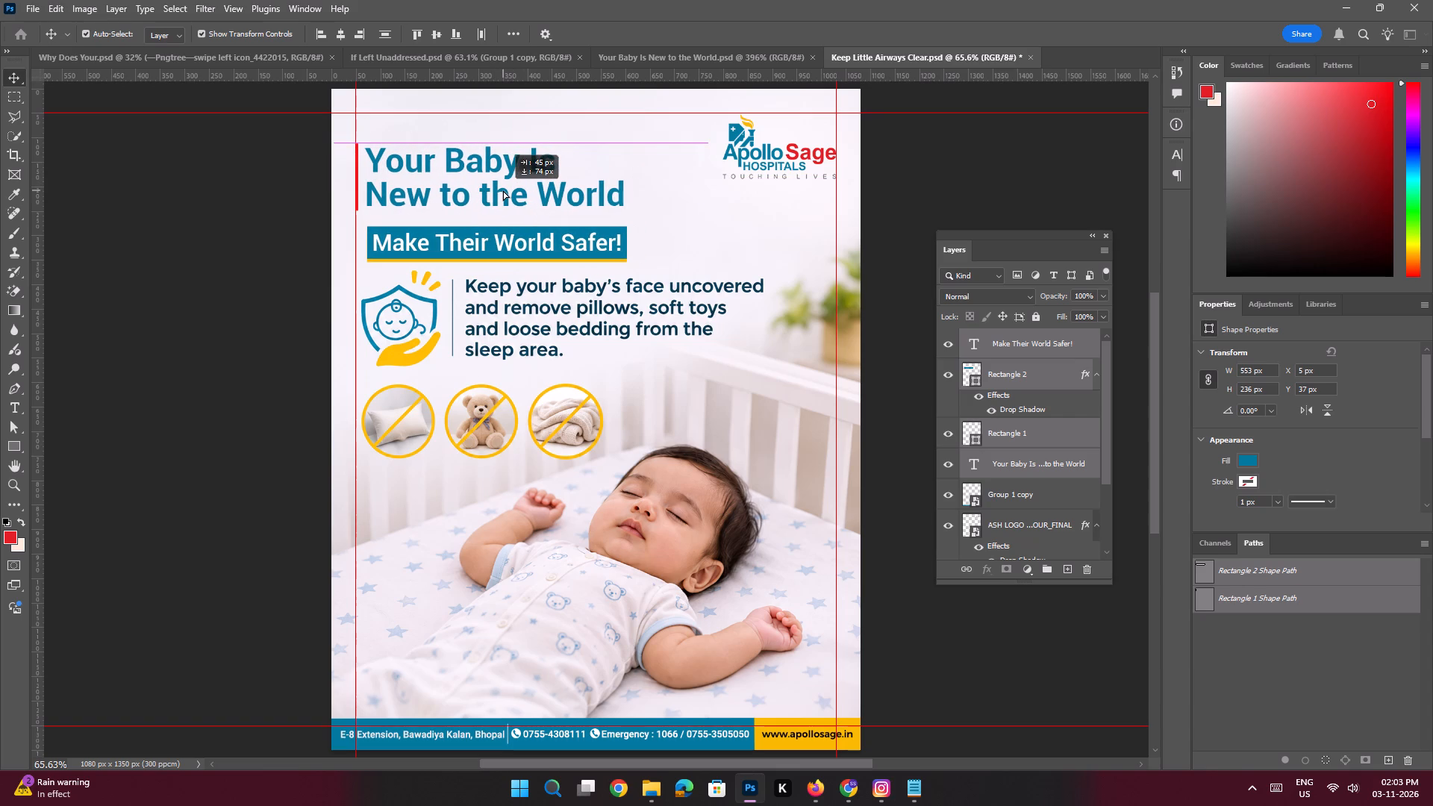
{"action": "left_click_drag", "start_coordinate": [503, 190], "coordinate": [503, 190]}
{"action": "left_click", "coordinate": [293, 253]}
Check the Slide 2 headline wording in Notepad and the "Keep Little Airways Clear!" reference image in the Downloads folder.
{"action": "key", "text": "space"}
{"action": "key", "text": "space"}
{"action": "key", "text": "space"}
{"action": "key", "text": "space"}
{"action": "key", "text": "space"}
{"action": "key", "text": "space"}
{"action": "key", "text": "space"}
{"action": "key", "text": "space"}
{"action": "key", "text": "space"}
{"action": "left_click_drag", "start_coordinate": [463, 239], "coordinate": [495, 269]}
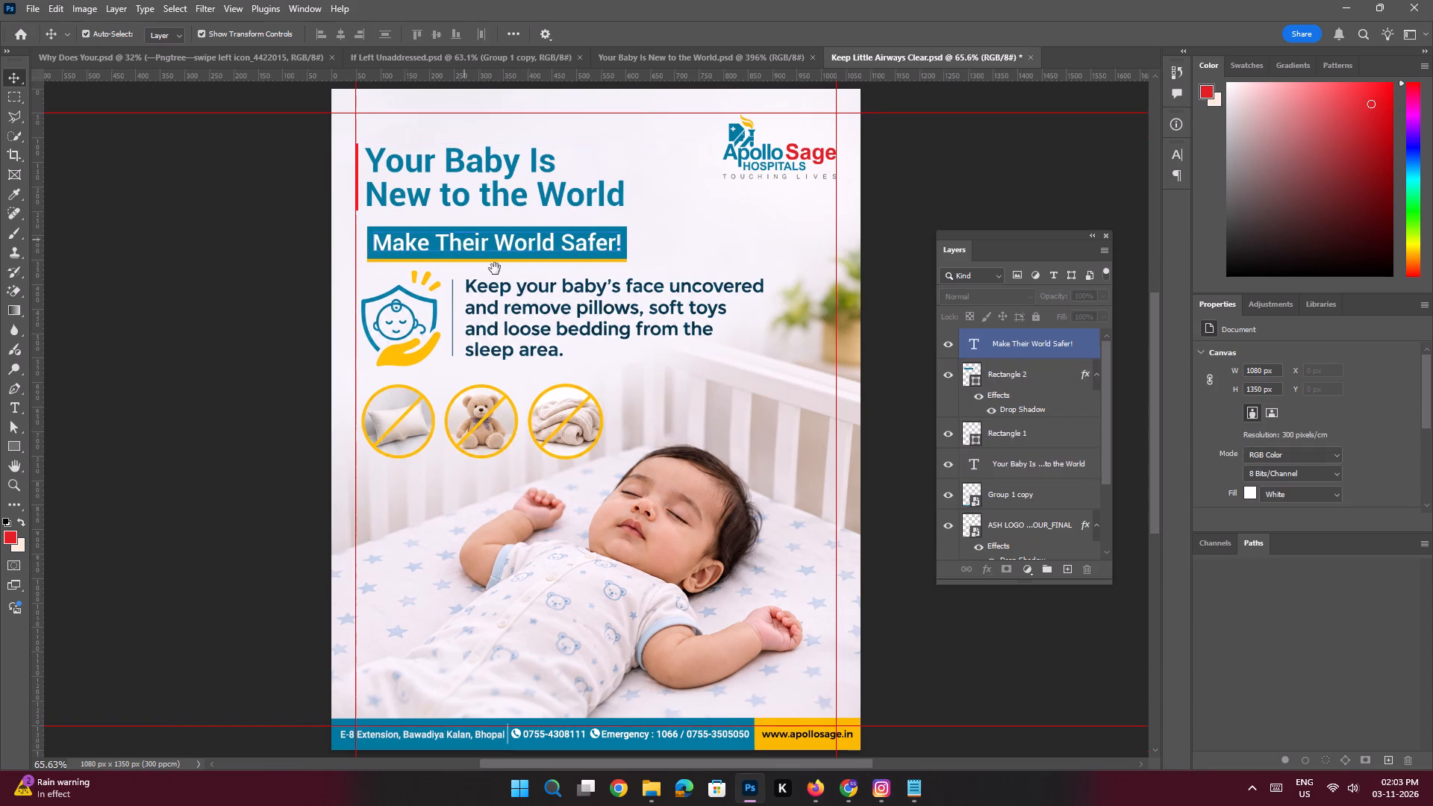
{"action": "left_click_drag", "start_coordinate": [495, 269], "coordinate": [520, 296]}
{"action": "left_click", "coordinate": [922, 790]}
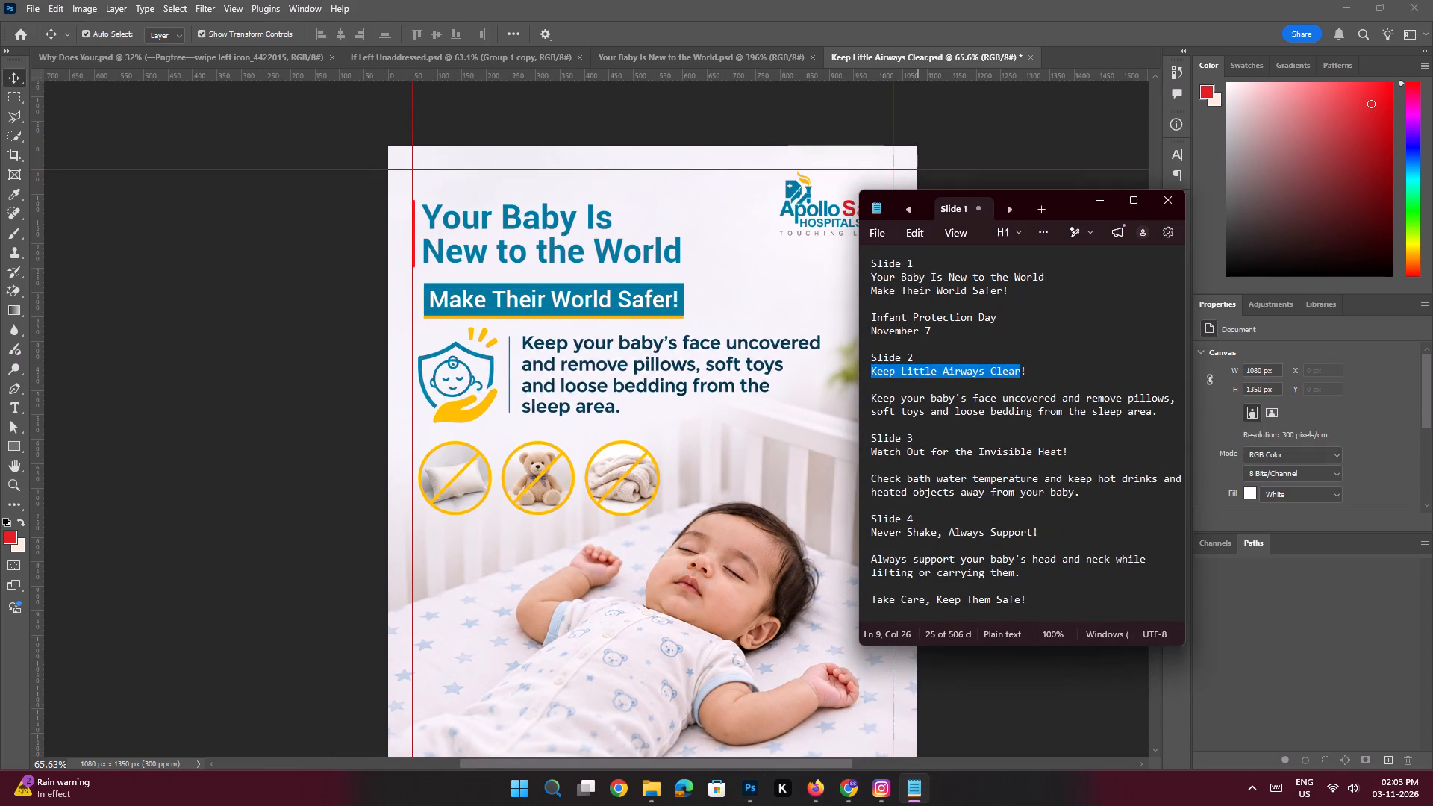
{"action": "left_click", "coordinate": [1100, 197]}
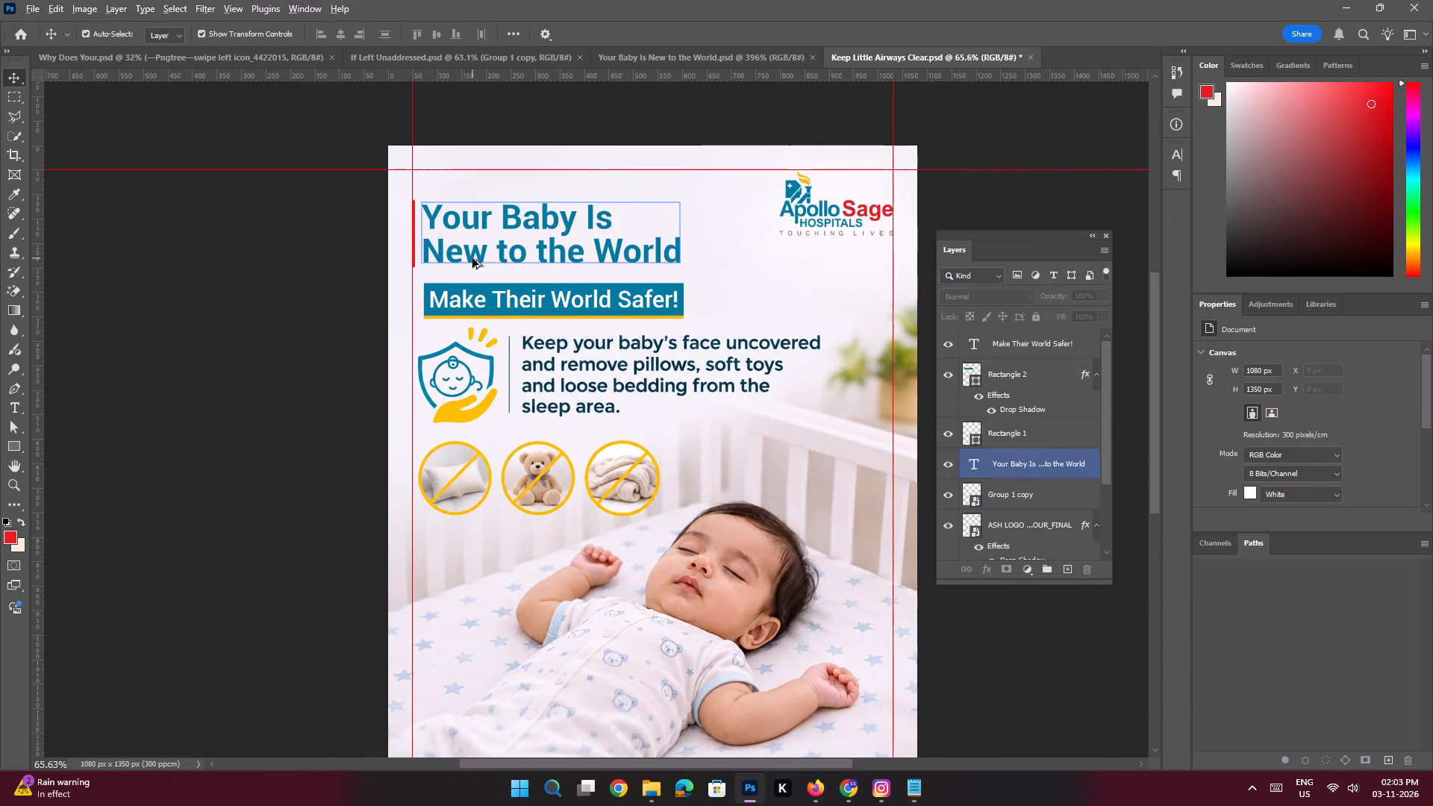
{"action": "key", "text": "alt+Tab"}
{"action": "left_click", "coordinate": [581, 414], "text": "alt"}
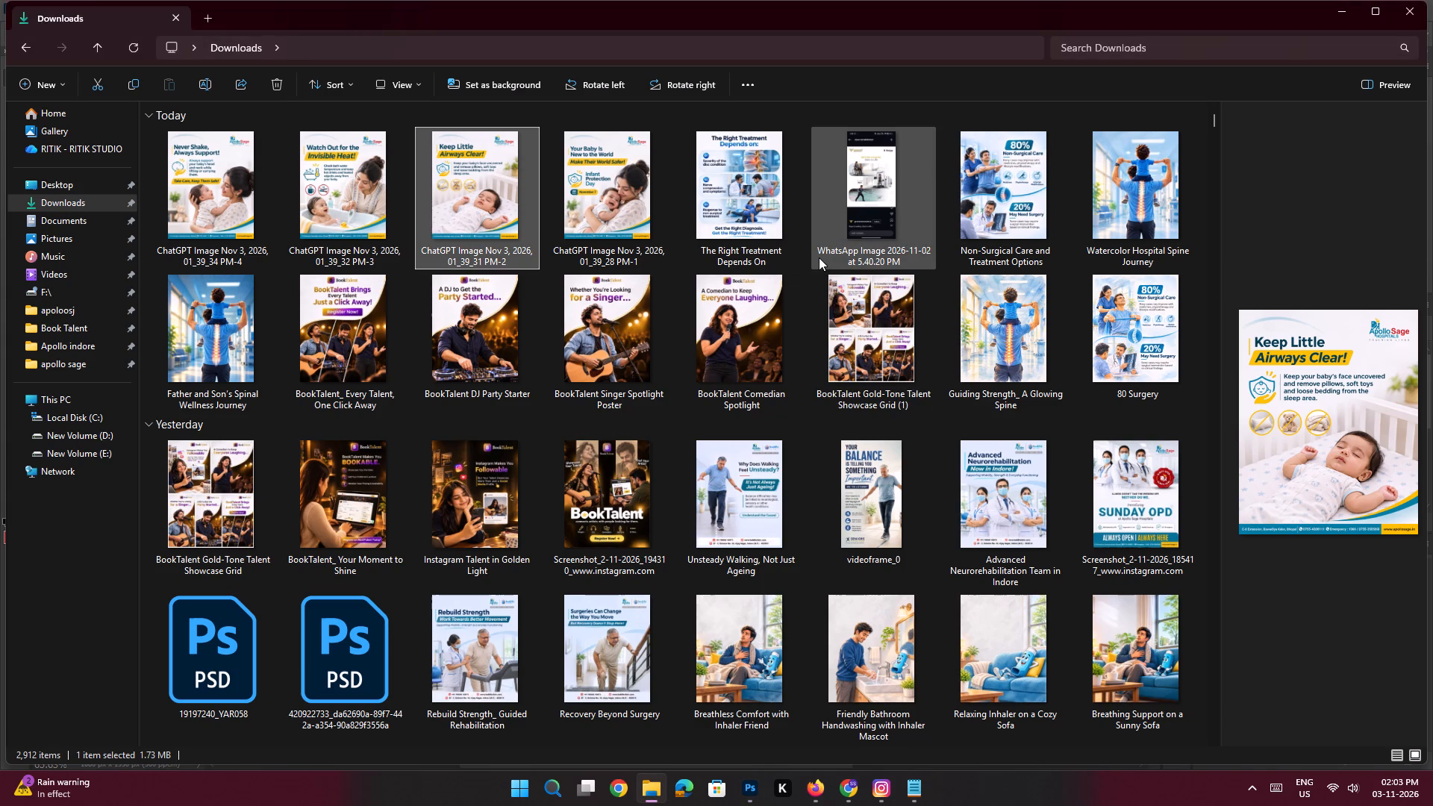
{"action": "key", "text": "alt+Tab"}
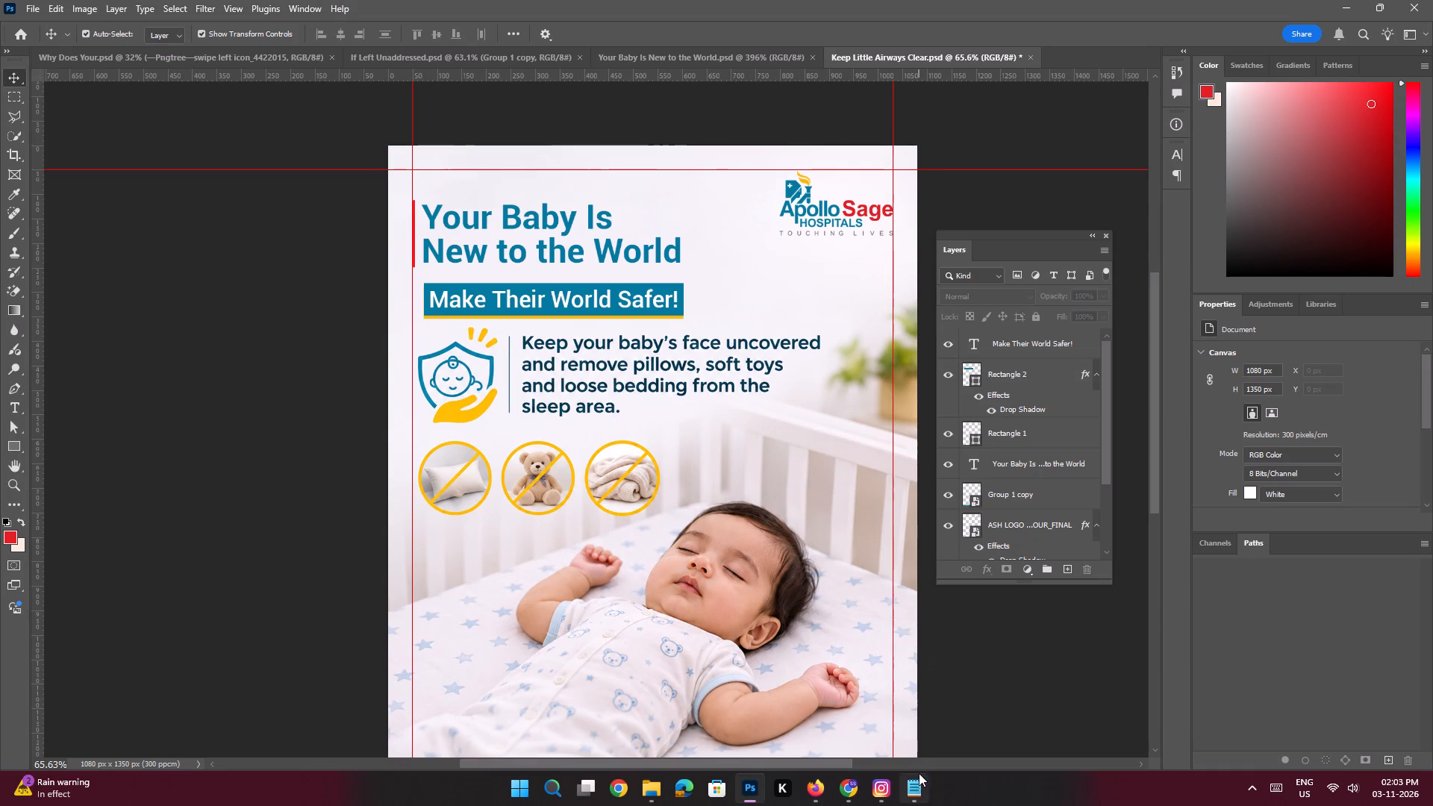
Replace the "Your Baby Is New to the World" headline with "Keep Little", copied from the Slide 2 text in Notepad.
{"action": "left_click", "coordinate": [917, 781]}
{"action": "left_click", "coordinate": [931, 379]}
{"action": "left_click_drag", "start_coordinate": [937, 375], "coordinate": [849, 380]}
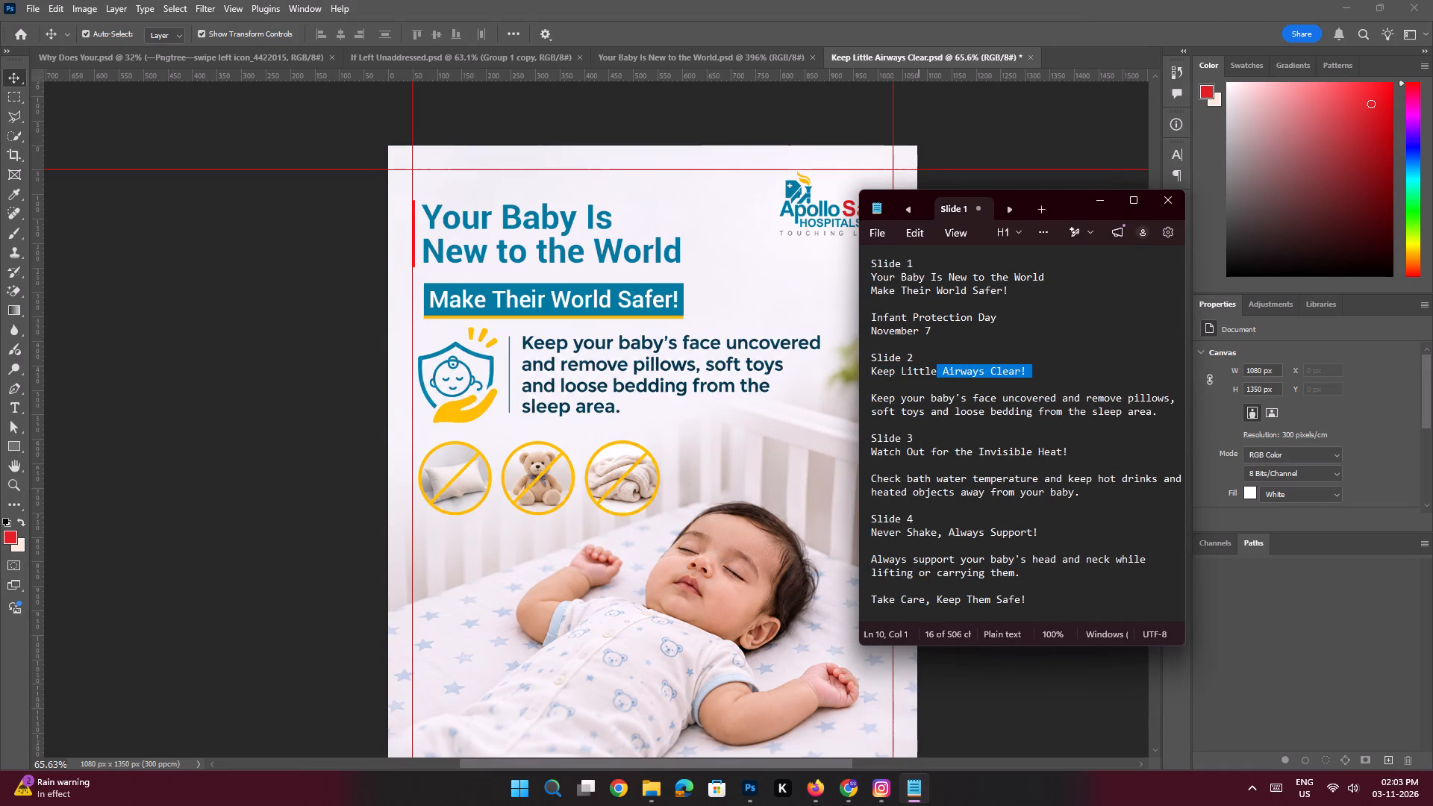
{"action": "left_click_drag", "start_coordinate": [849, 380], "coordinate": [851, 373]}
{"action": "key", "text": "ctrl+c"}
{"action": "key", "text": "ctrl+c"}
{"action": "key", "text": "ctrl+c"}
{"action": "key", "text": "ctrl+c"}
{"action": "key", "text": "ctrl+c"}
{"action": "key", "text": "ctrl+c"}
{"action": "key", "text": "ctrl+c"}
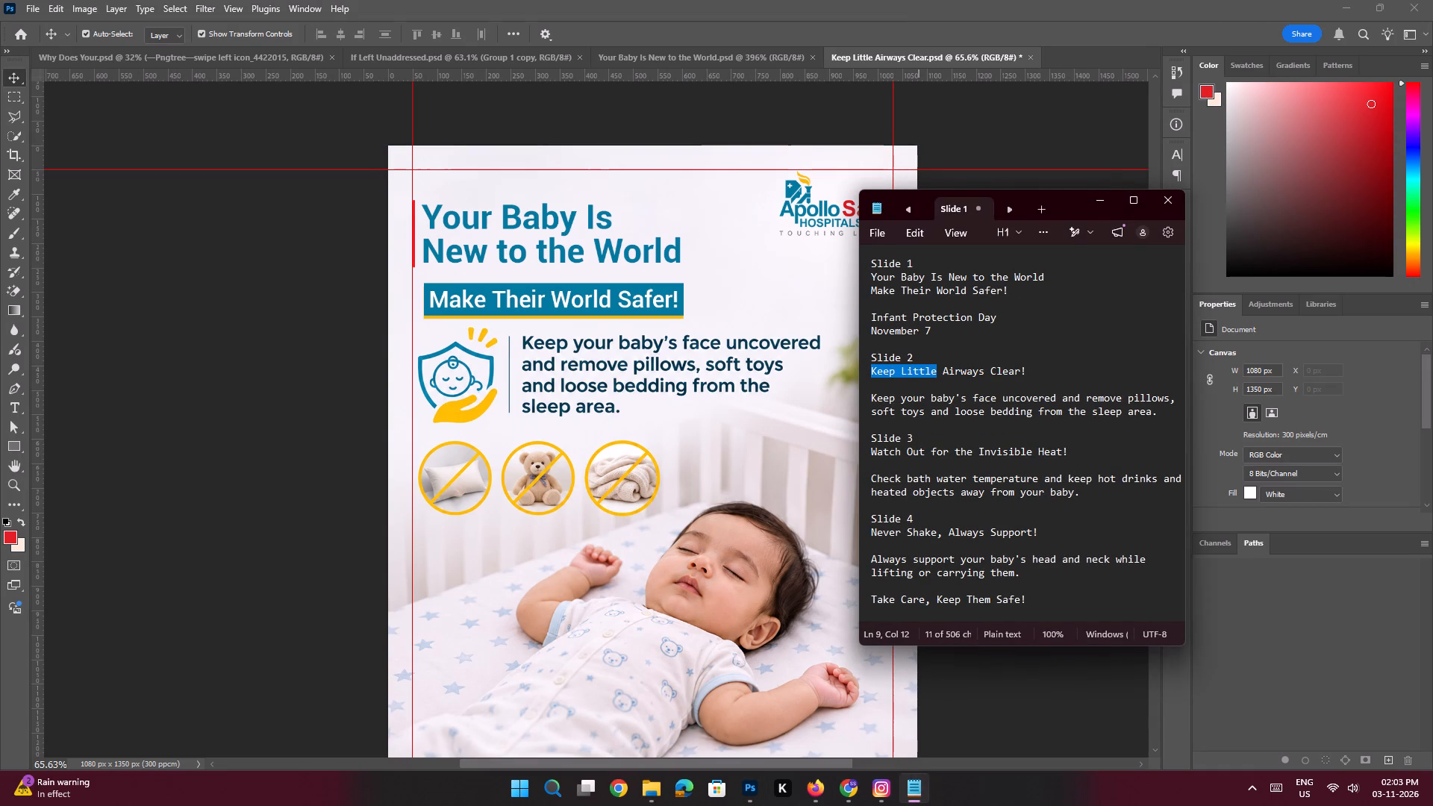
{"action": "left_click", "coordinate": [1099, 204]}
{"action": "double_click", "coordinate": [452, 235]}
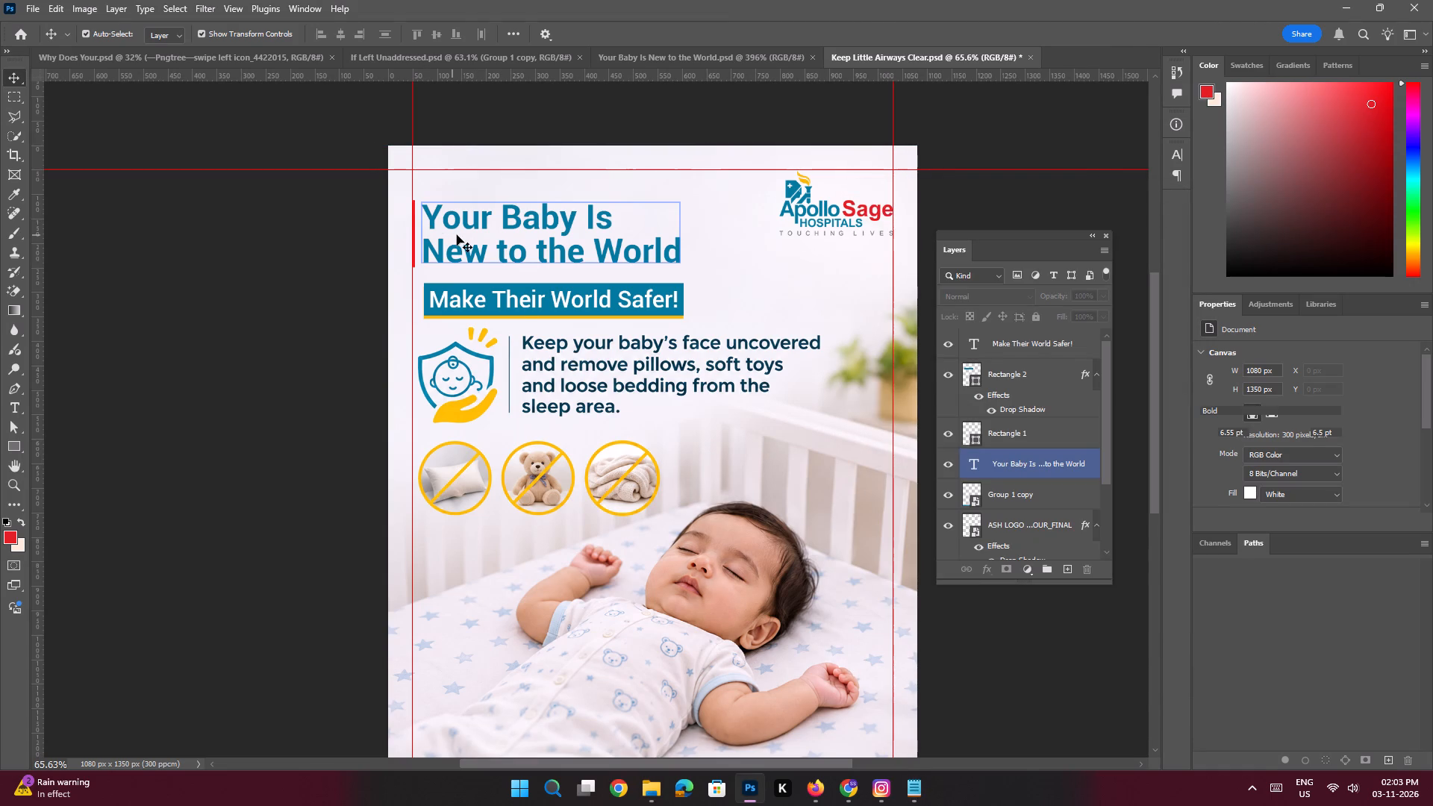
{"action": "key", "text": "ctrl+v"}
{"action": "key", "text": "Return"}
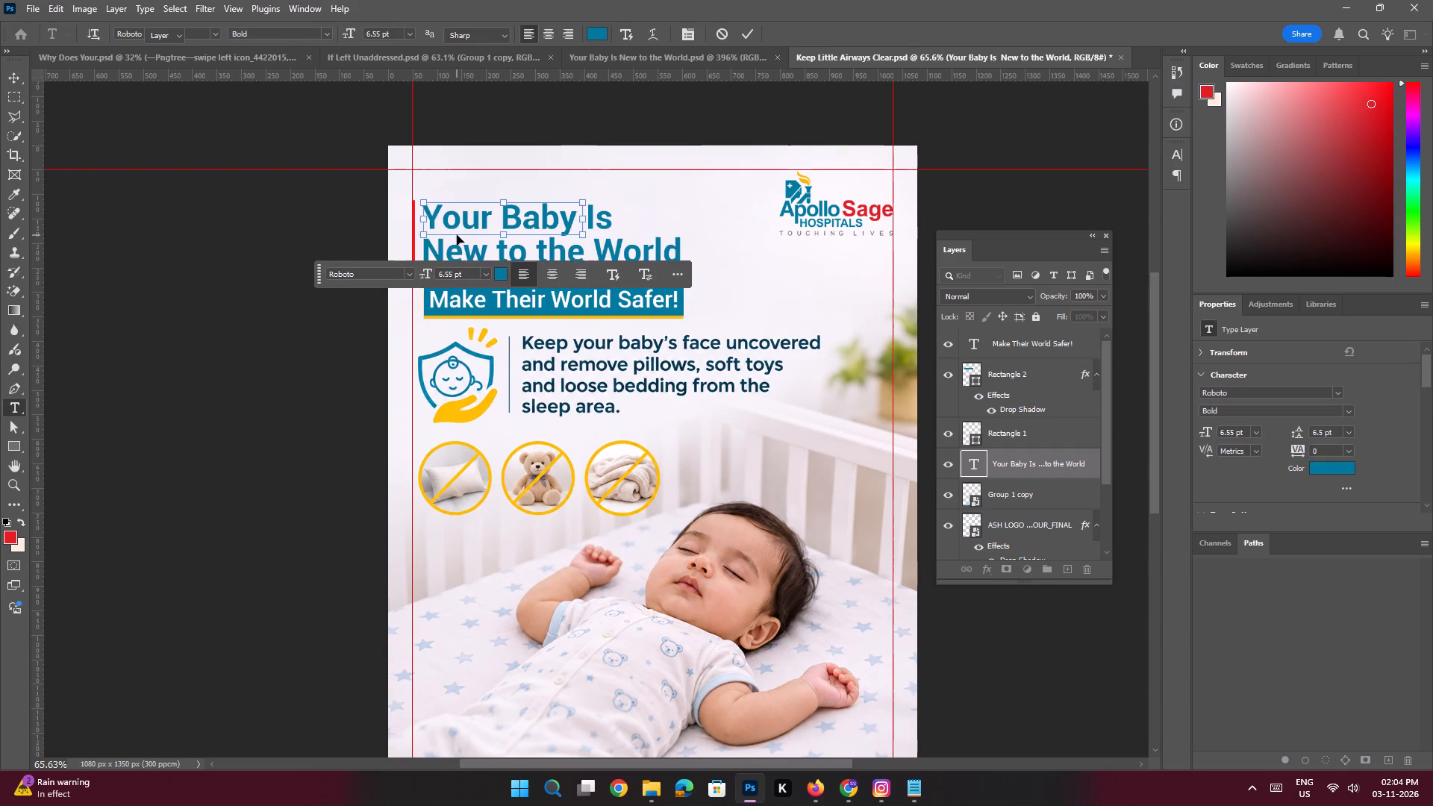
Move the "Keep Little" text straight down about 64 px so it sits just above the blue rectangle.
{"action": "left_click_drag", "start_coordinate": [473, 222], "coordinate": [475, 252], "text": "shift"}
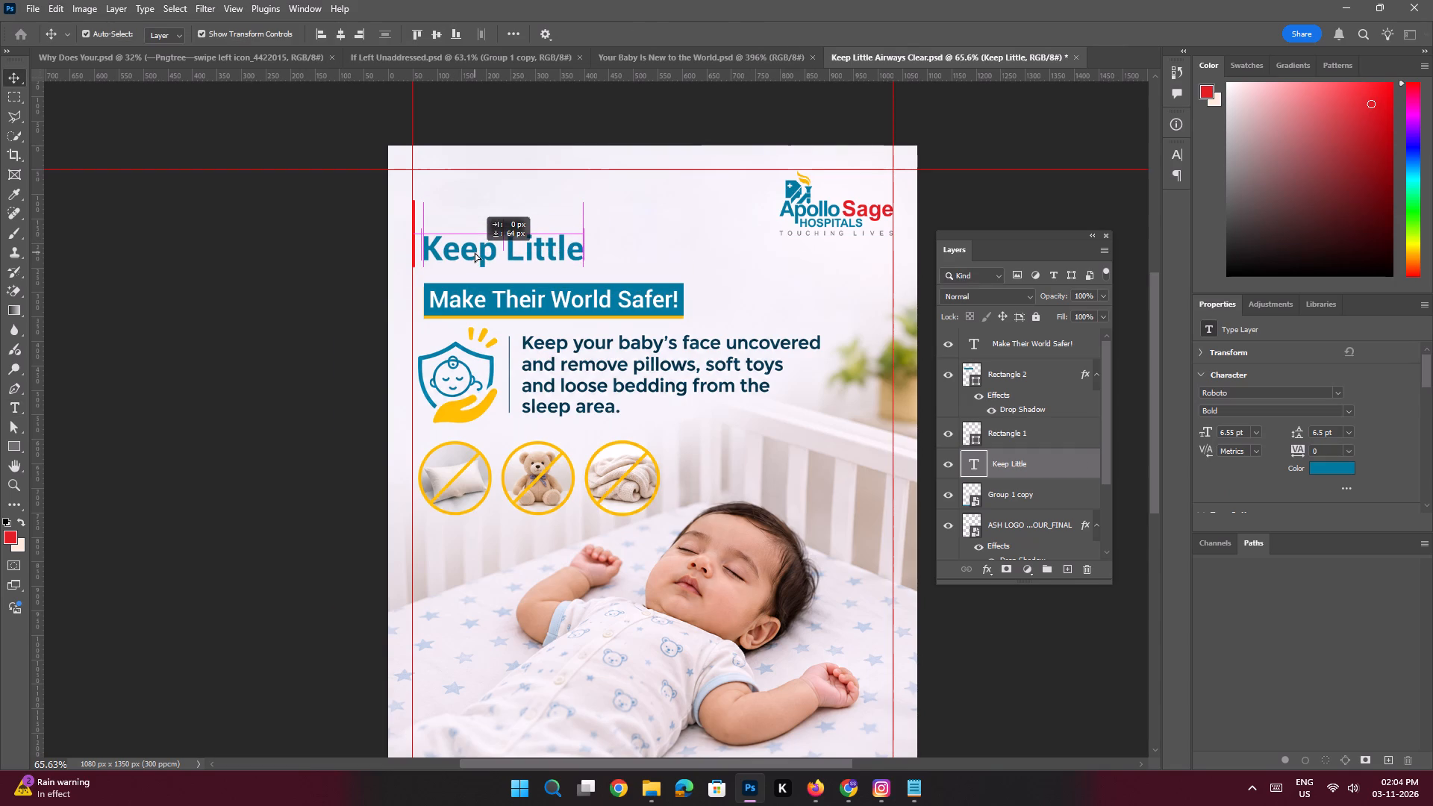
{"action": "left_click_drag", "start_coordinate": [475, 252], "coordinate": [475, 253], "text": "shift"}
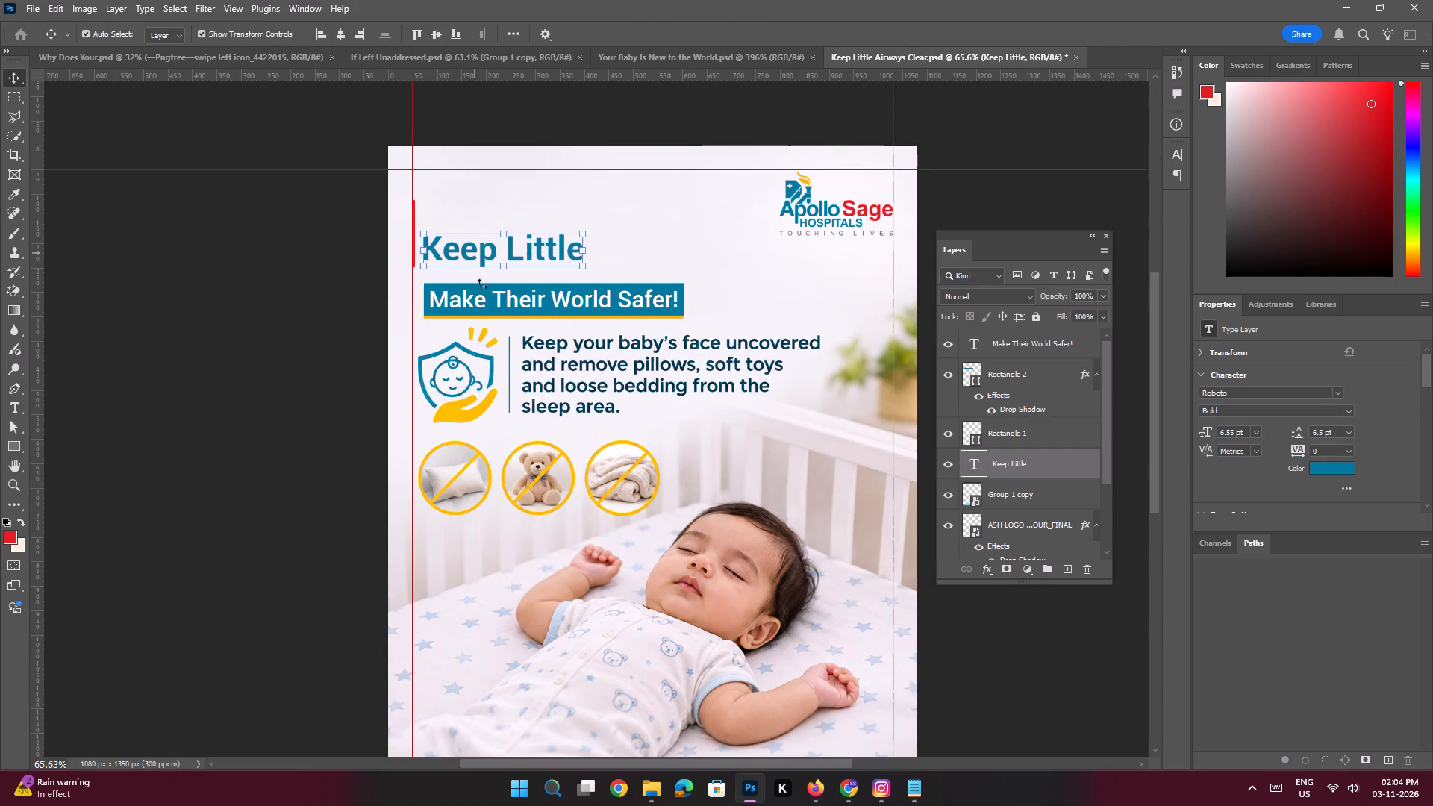
{"action": "left_click", "coordinate": [305, 434]}
Replace the "Make Their World Safer!" text with "Airways Clear!", copied from the Slide 2 headline in Notepad.
{"action": "left_click", "coordinate": [917, 781]}
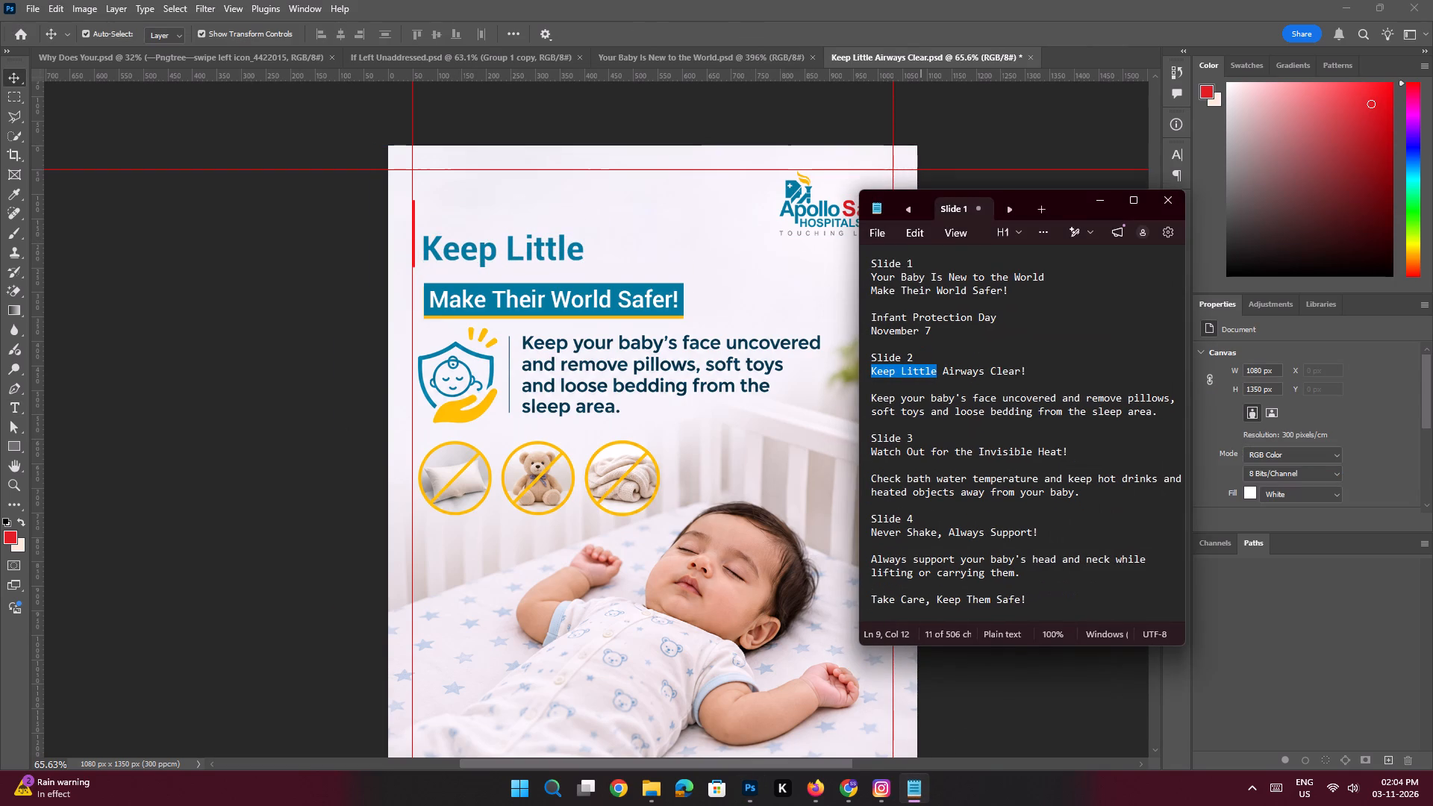
{"action": "left_click_drag", "start_coordinate": [1026, 372], "coordinate": [940, 372]}
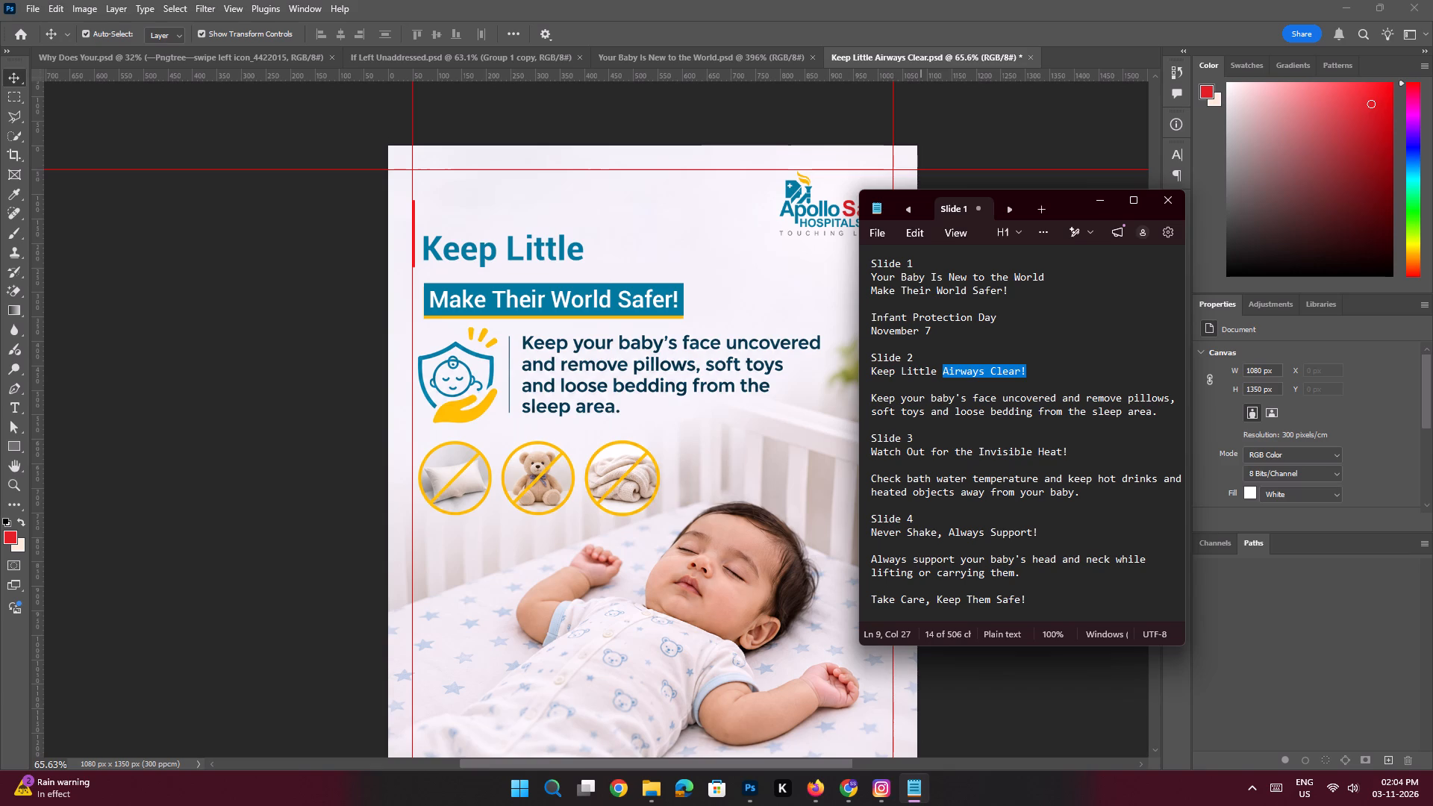
{"action": "key", "text": "ctrl+c"}
{"action": "key", "text": "ctrl+c"}
{"action": "key", "text": "ctrl+c"}
{"action": "left_click", "coordinate": [1100, 204]}
{"action": "key", "text": "ctrl+space"}
{"action": "key", "text": "ctrl+space"}
{"action": "key", "text": "ctrl+space"}
{"action": "key", "text": "ctrl+space"}
{"action": "key", "text": "ctrl+space"}
{"action": "left_click_drag", "start_coordinate": [484, 281], "coordinate": [543, 352], "text": "ctrl"}
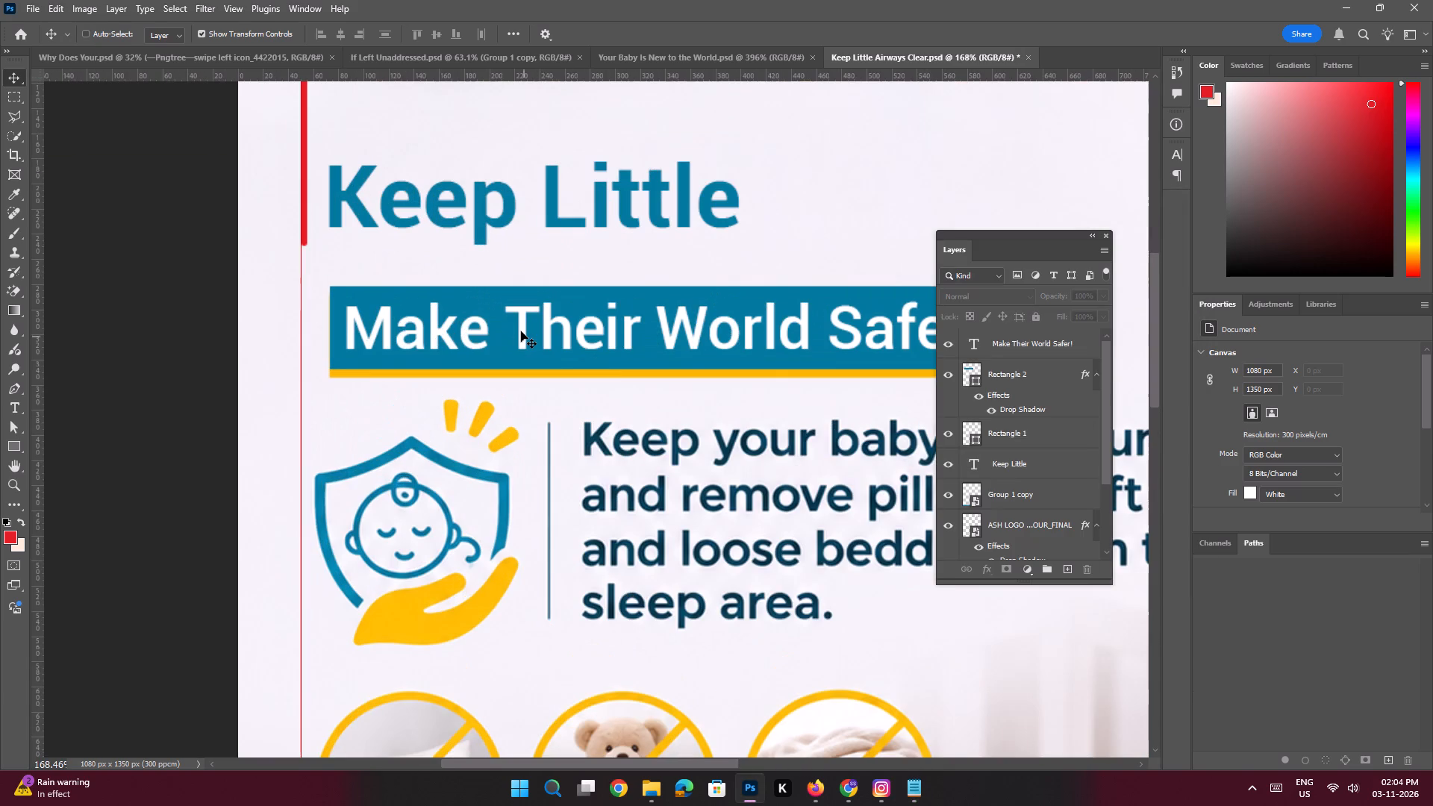
{"action": "double_click", "coordinate": [521, 331]}
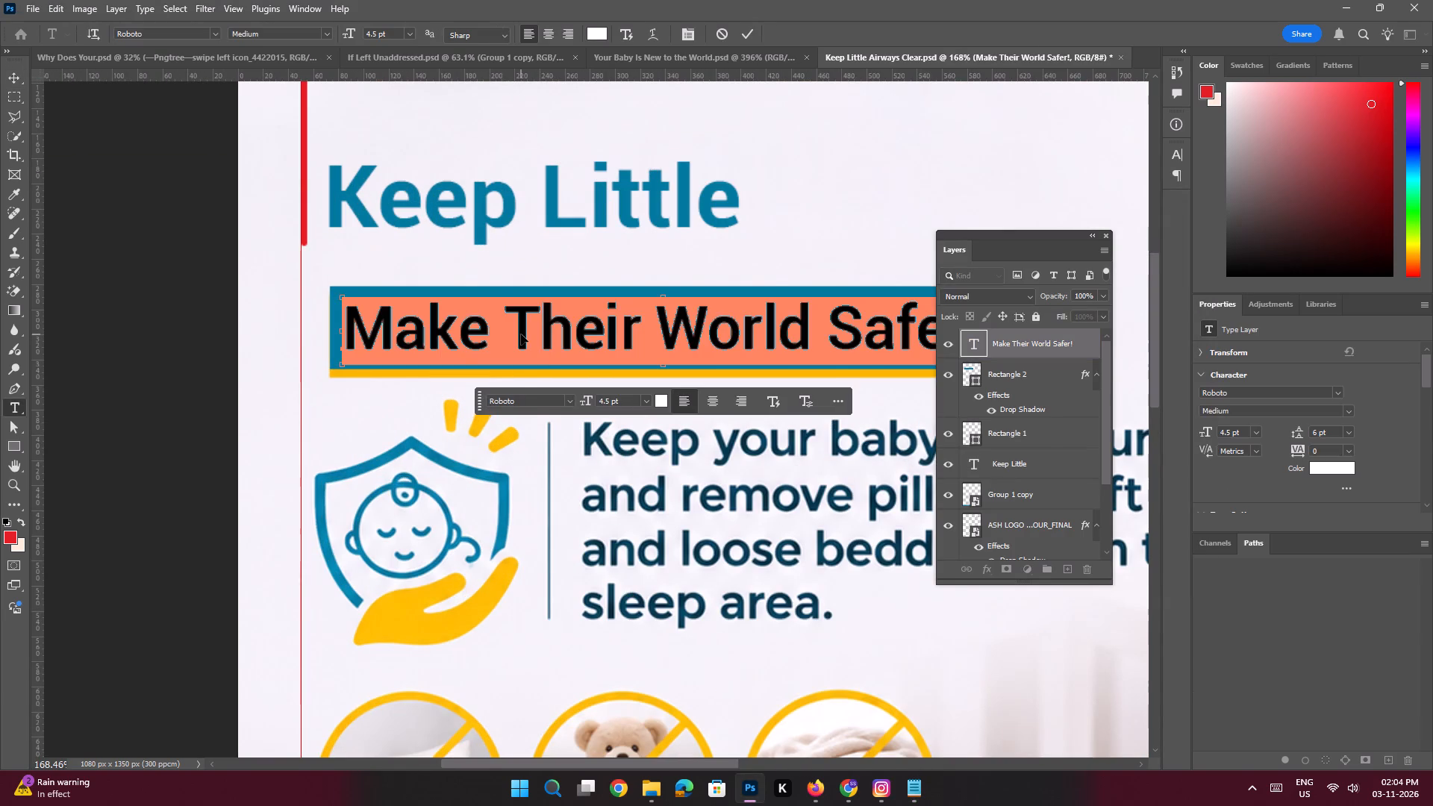
{"action": "key", "text": "ctrl+v"}
{"action": "key", "text": "Return"}
Set the font size of the "Airways Clear!" text to 6 pt.
{"action": "key", "text": "space"}
{"action": "key", "text": "space"}
{"action": "key", "text": "space"}
{"action": "key", "text": "space"}
{"action": "key", "text": "space"}
{"action": "key", "text": "space"}
{"action": "key", "text": "space"}
{"action": "key", "text": "space"}
{"action": "key", "text": "space"}
{"action": "key", "text": "space"}
{"action": "key", "text": "space"}
{"action": "key", "text": "space"}
{"action": "key", "text": "space"}
{"action": "key", "text": "space"}
{"action": "key", "text": "space"}
{"action": "key", "text": "space"}
{"action": "key", "text": "space"}
{"action": "key", "text": "space"}
{"action": "key", "text": "space"}
{"action": "key", "text": "space"}
{"action": "left_click_drag", "start_coordinate": [634, 305], "coordinate": [577, 305]}
{"action": "left_click", "coordinate": [577, 306]}
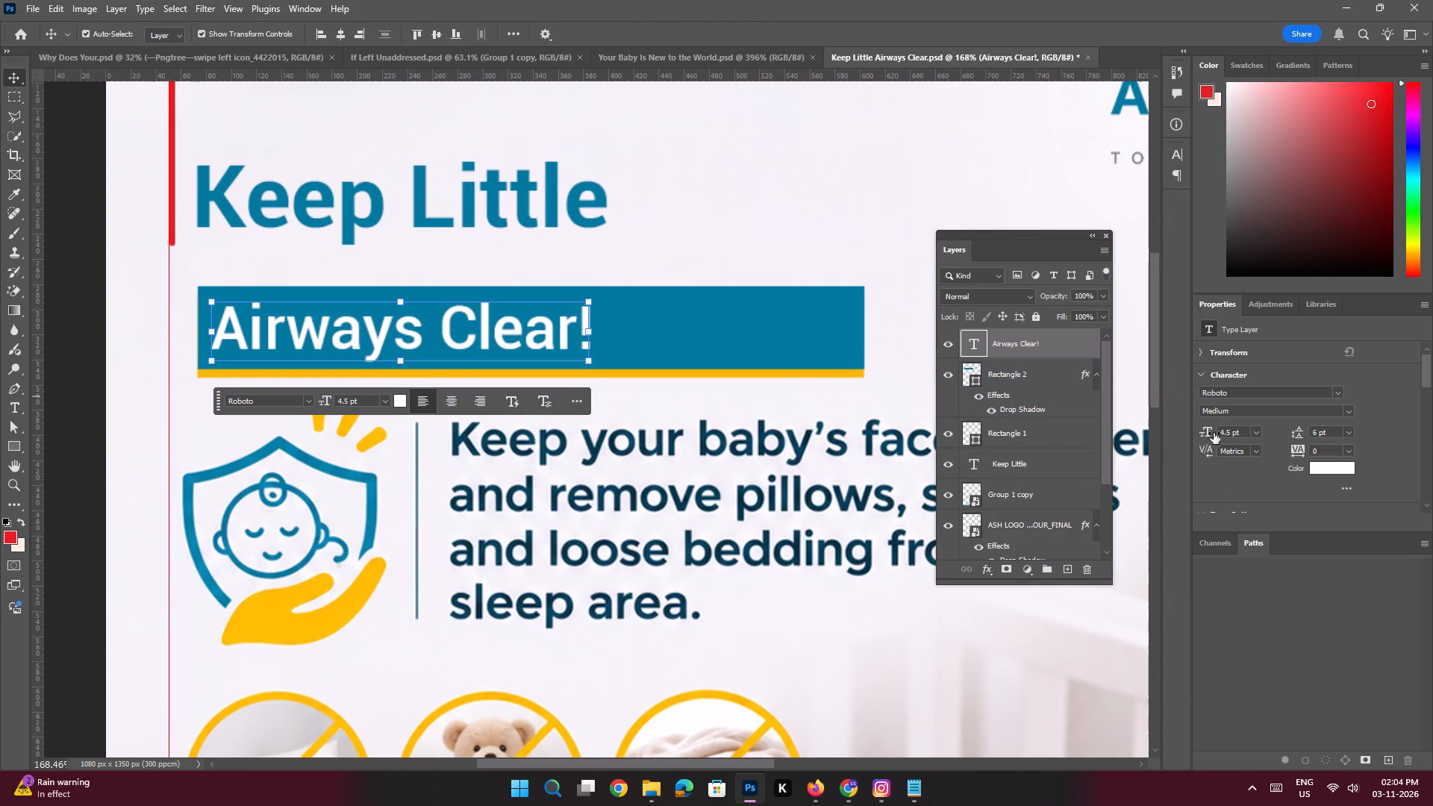
{"action": "left_click_drag", "start_coordinate": [1234, 433], "coordinate": [1176, 410]}
{"action": "key", "text": "6"}
{"action": "key", "text": "Return"}
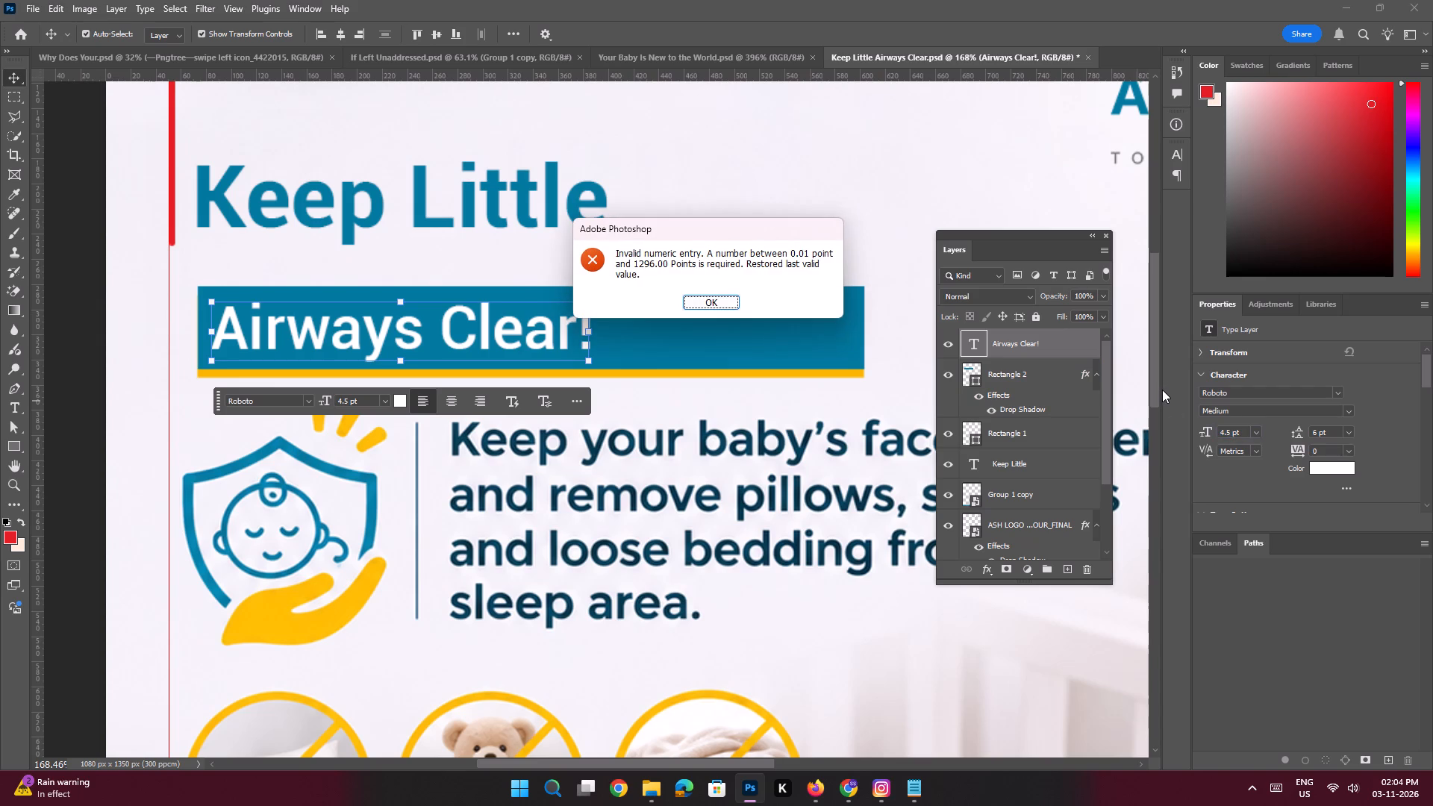
{"action": "left_click", "coordinate": [714, 306]}
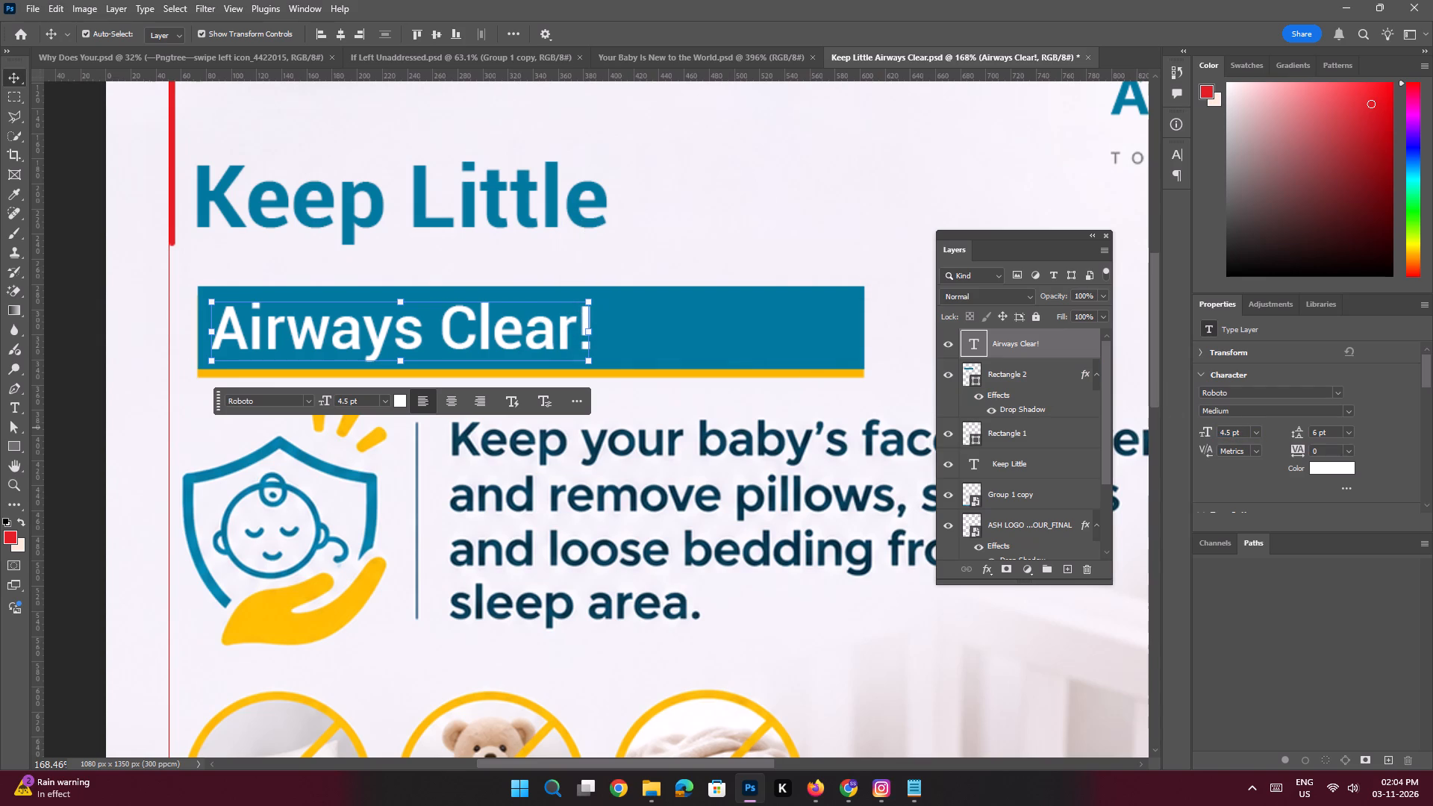
{"action": "left_click_drag", "start_coordinate": [1231, 434], "coordinate": [1208, 425]}
{"action": "key", "text": "6"}
{"action": "key", "text": "Return"}
Resize the blue rectangle behind "Airways Clear!" to about 84 px tall and shorten its right side to fit the text.
{"action": "key", "text": "space"}
{"action": "left_click_drag", "start_coordinate": [666, 329], "coordinate": [599, 304], "text": "ctrl"}
{"action": "left_click", "coordinate": [367, 294]}
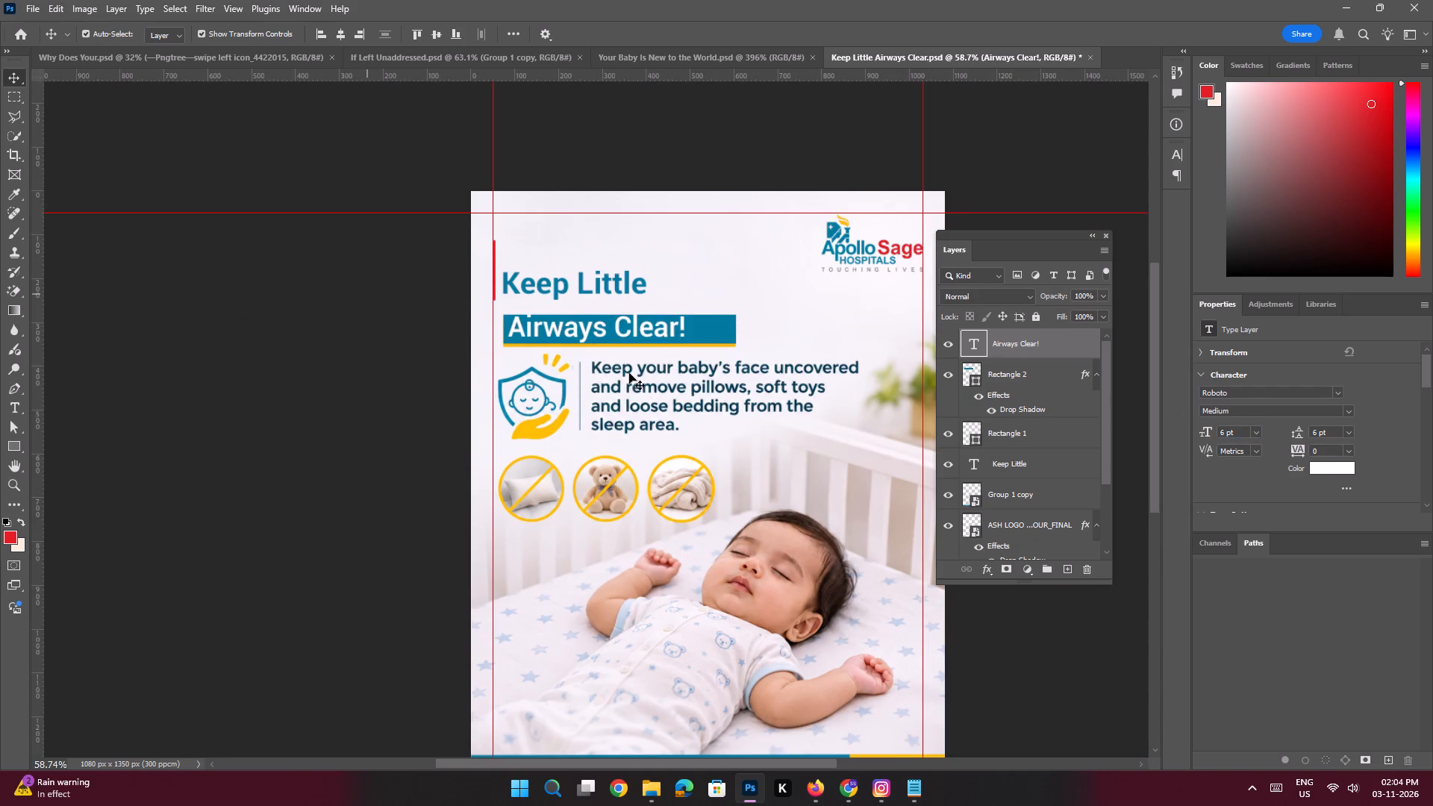
{"action": "key", "text": "space"}
{"action": "left_click_drag", "start_coordinate": [641, 317], "coordinate": [670, 366], "text": "ctrl"}
{"action": "left_click", "coordinate": [721, 335]}
{"action": "left_click", "coordinate": [719, 340]}
{"action": "key", "text": "space"}
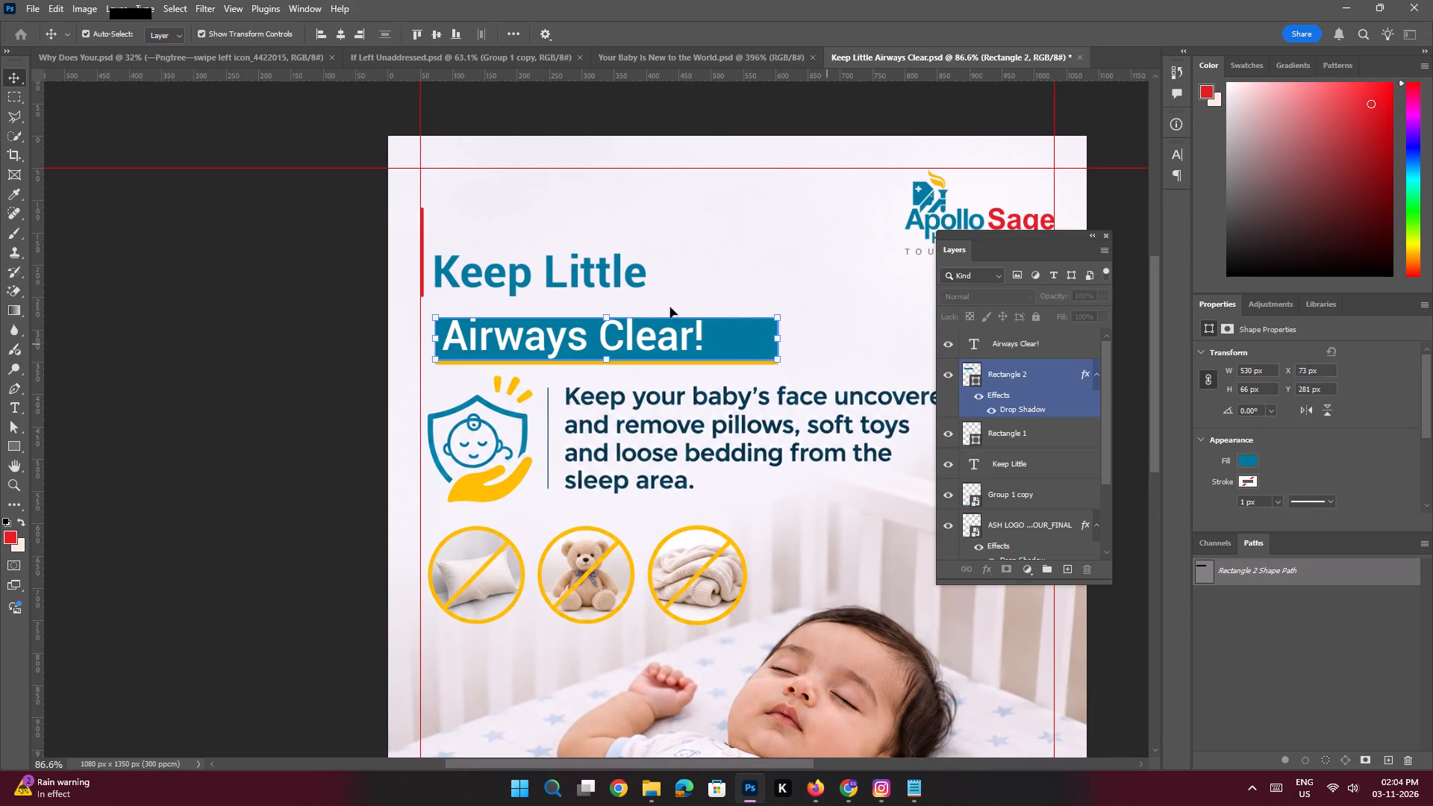
{"action": "left_click_drag", "start_coordinate": [600, 296], "coordinate": [631, 345], "text": "ctrl"}
{"action": "key", "text": "ctrl+t"}
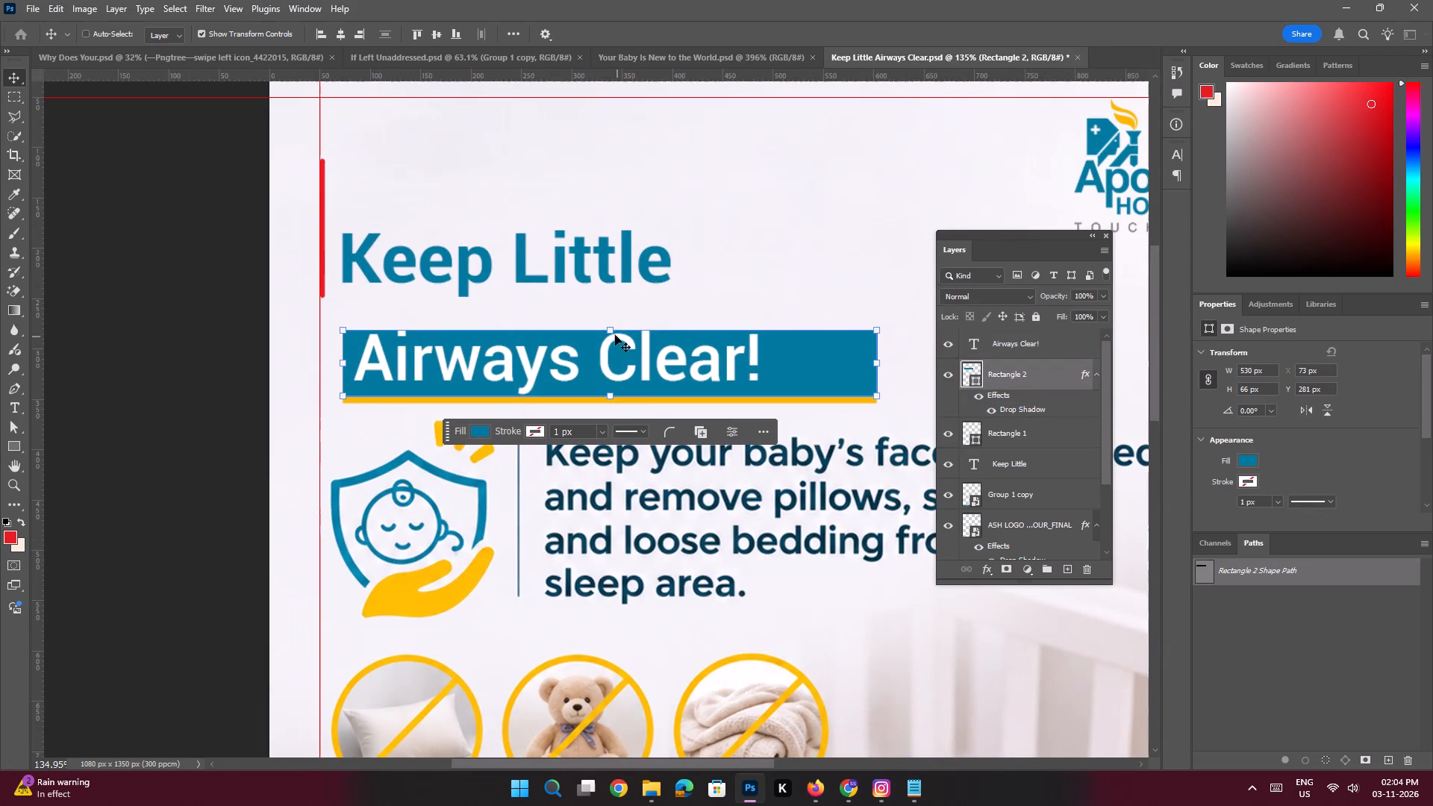
{"action": "left_click_drag", "start_coordinate": [611, 329], "coordinate": [611, 319], "text": "shift"}
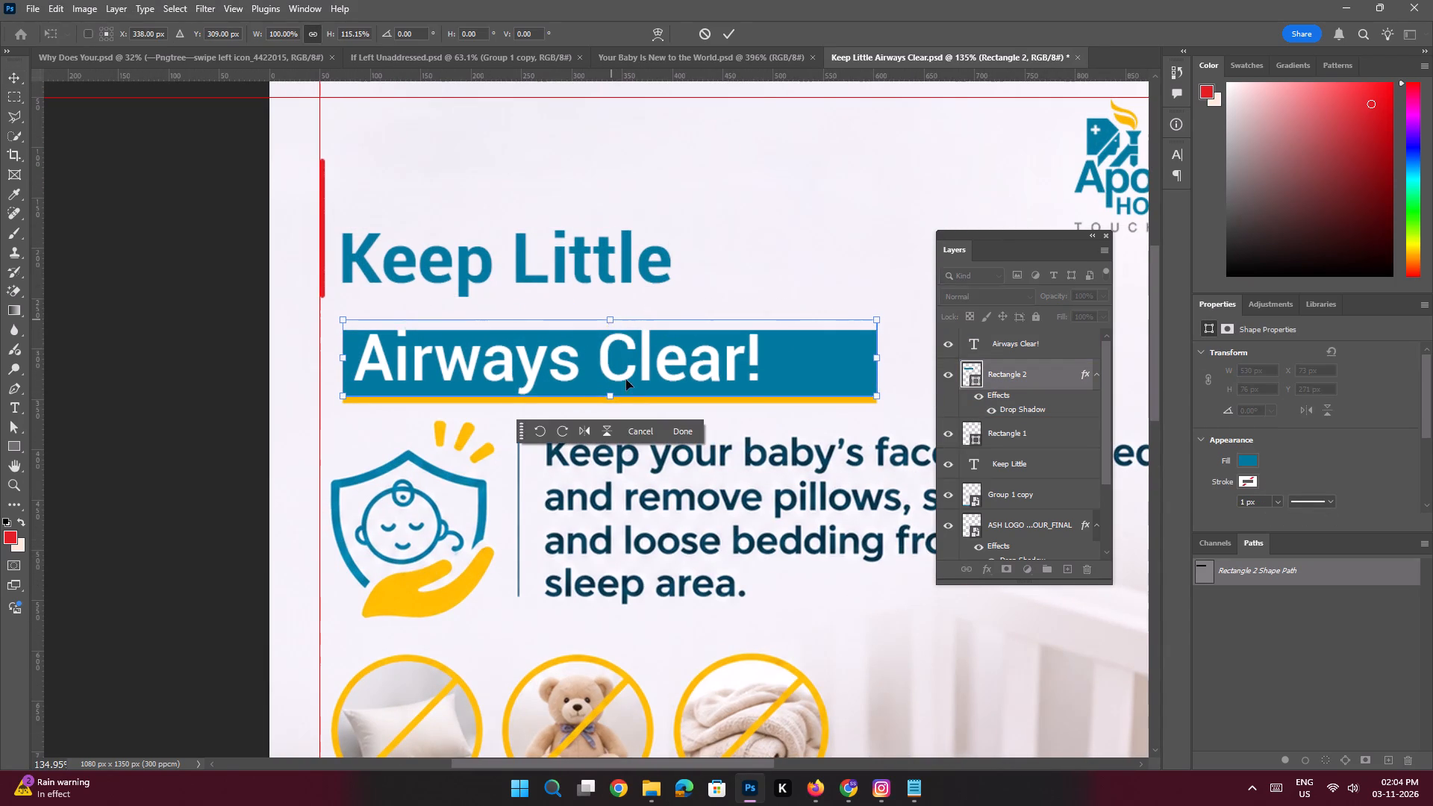
{"action": "left_click_drag", "start_coordinate": [611, 398], "coordinate": [611, 407], "text": "shift"}
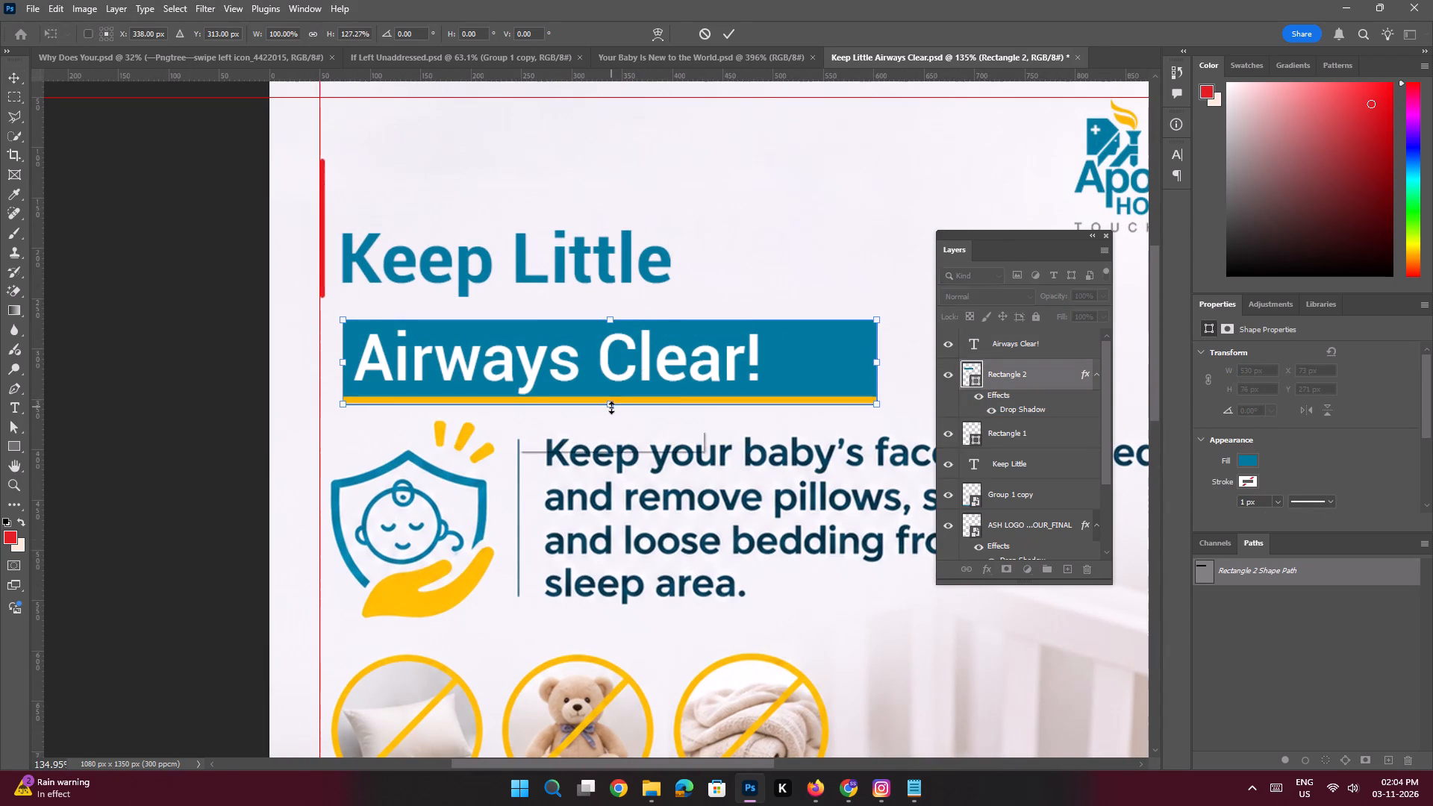
{"action": "key", "text": "Return"}
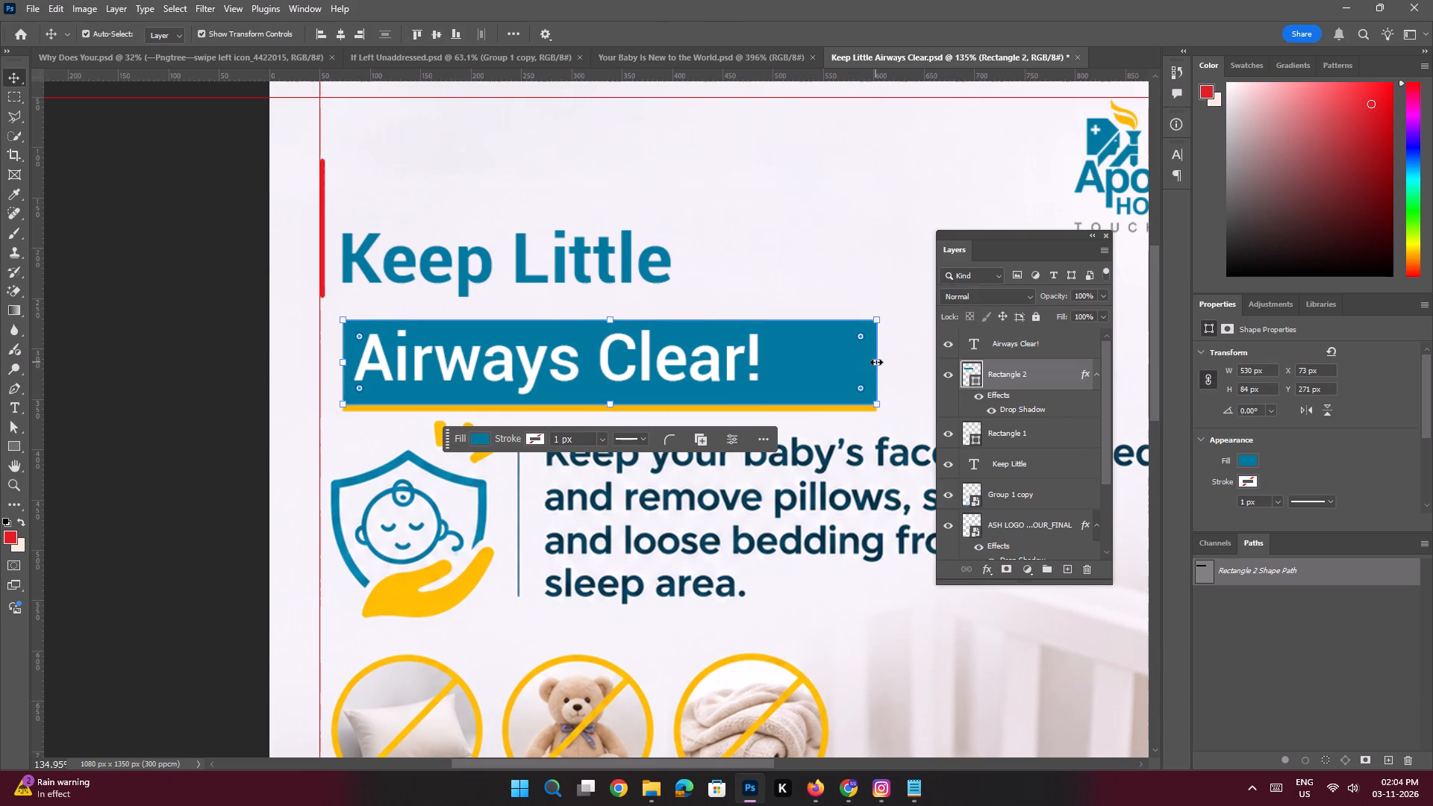
{"action": "left_click_drag", "start_coordinate": [876, 362], "coordinate": [780, 358], "text": "shift"}
{"action": "key", "text": "Return"}
{"action": "key", "text": "space"}
{"action": "left_click_drag", "start_coordinate": [614, 341], "coordinate": [563, 328], "text": "ctrl"}
{"action": "left_click", "coordinate": [287, 335]}
Move the "Keep Little" text down closer to the blue rectangle and slightly right to line up with the rectangle's left edge.
{"action": "key", "text": "space"}
{"action": "left_click_drag", "start_coordinate": [612, 322], "coordinate": [640, 379], "text": "ctrl"}
{"action": "left_click", "coordinate": [595, 293]}
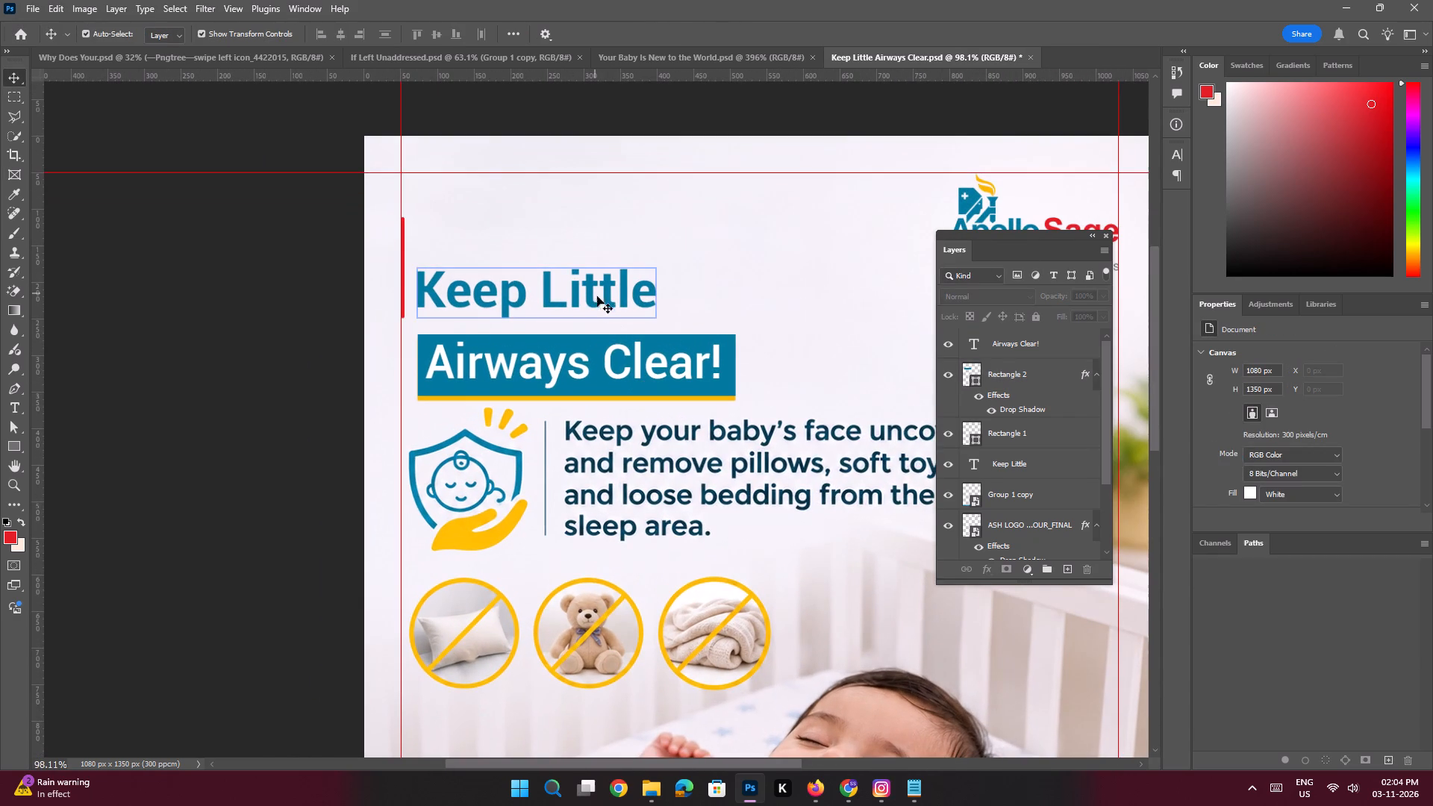
{"action": "left_click_drag", "start_coordinate": [588, 299], "coordinate": [591, 305]}
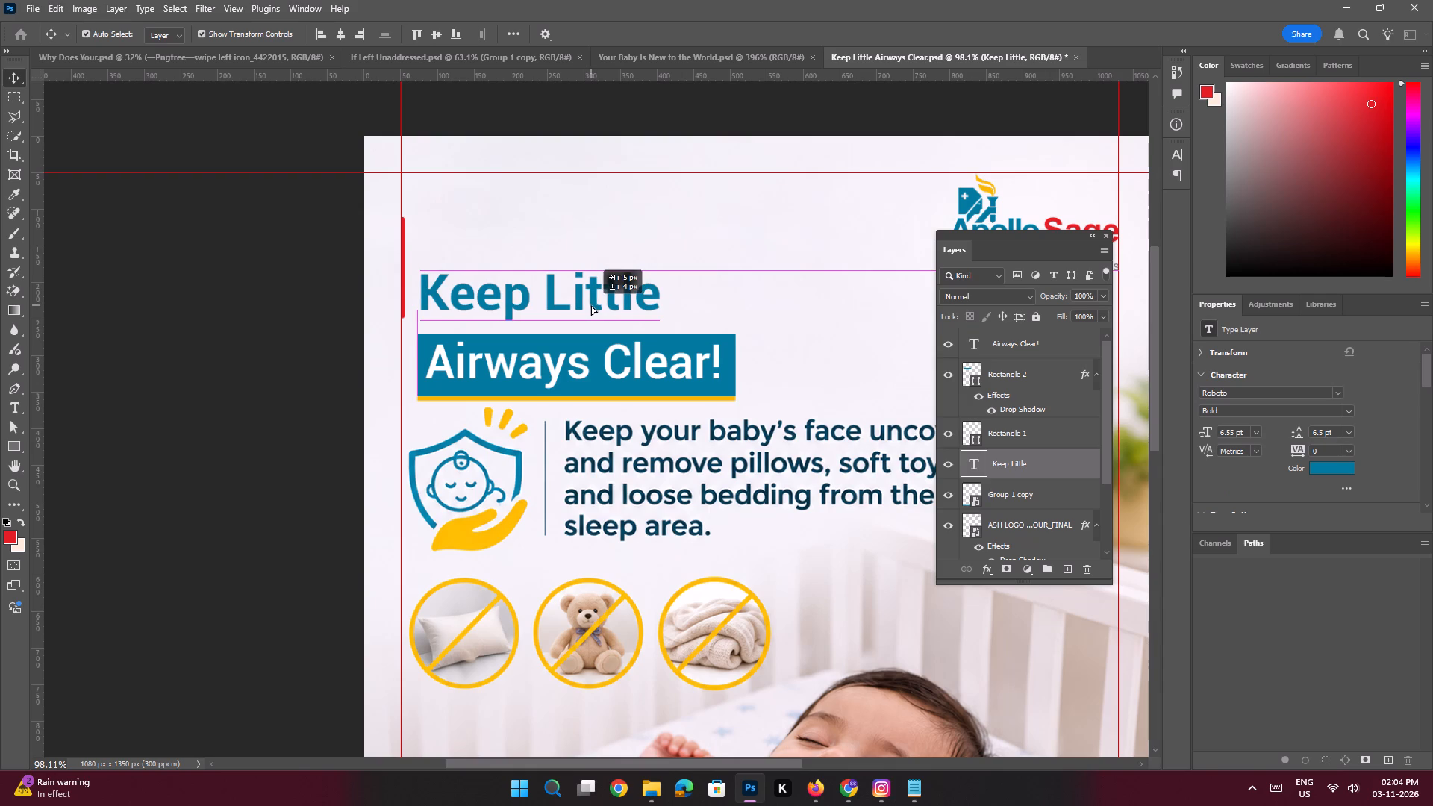
{"action": "left_click_drag", "start_coordinate": [591, 305], "coordinate": [591, 306]}
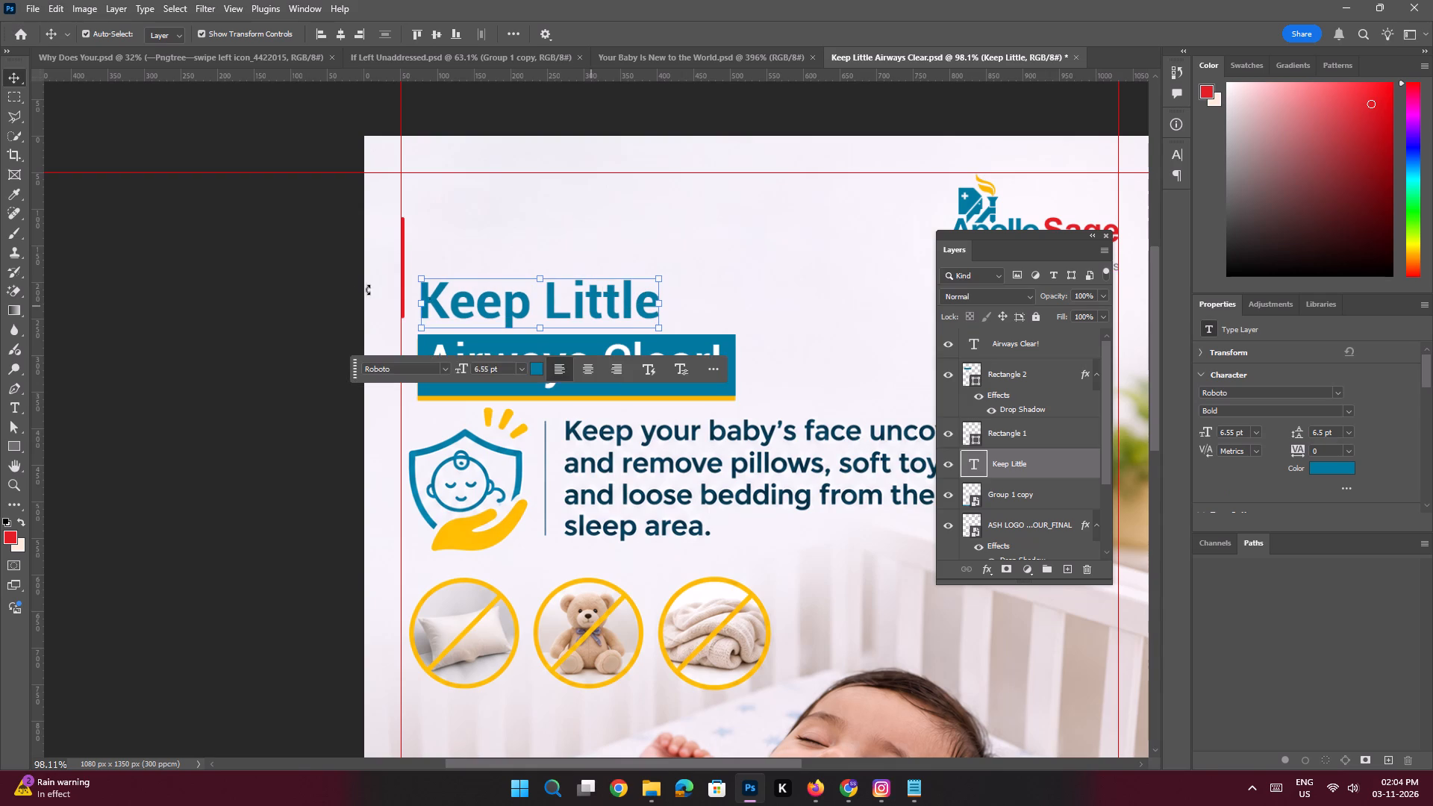
Move the "Keep Little" text, the "Airways Clear!" text and its blue rectangle up together by about 40 px.
{"action": "left_click", "coordinate": [352, 299]}
{"action": "key", "text": "space"}
{"action": "left_click_drag", "start_coordinate": [487, 303], "coordinate": [510, 355], "text": "ctrl"}
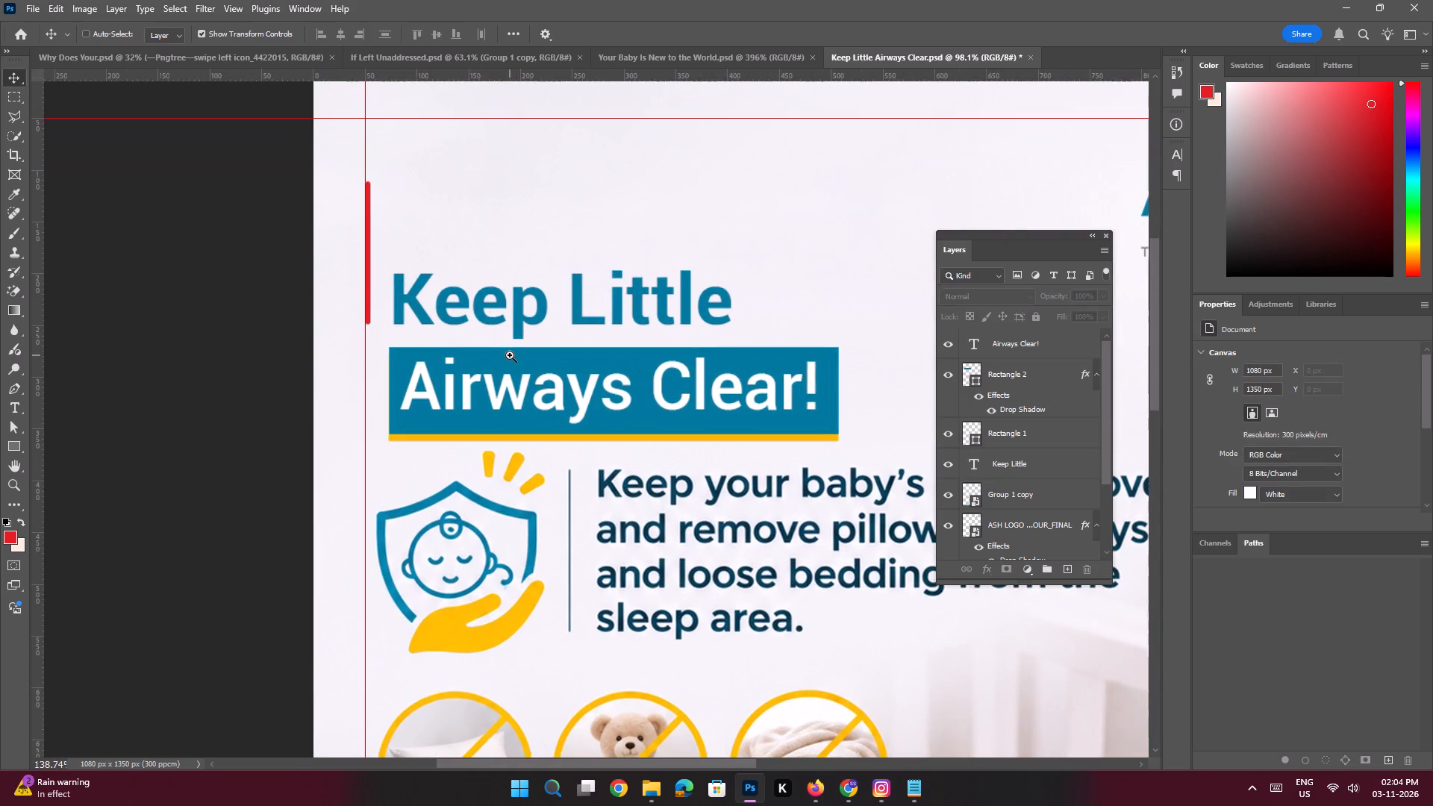
{"action": "left_click", "coordinate": [540, 305]}
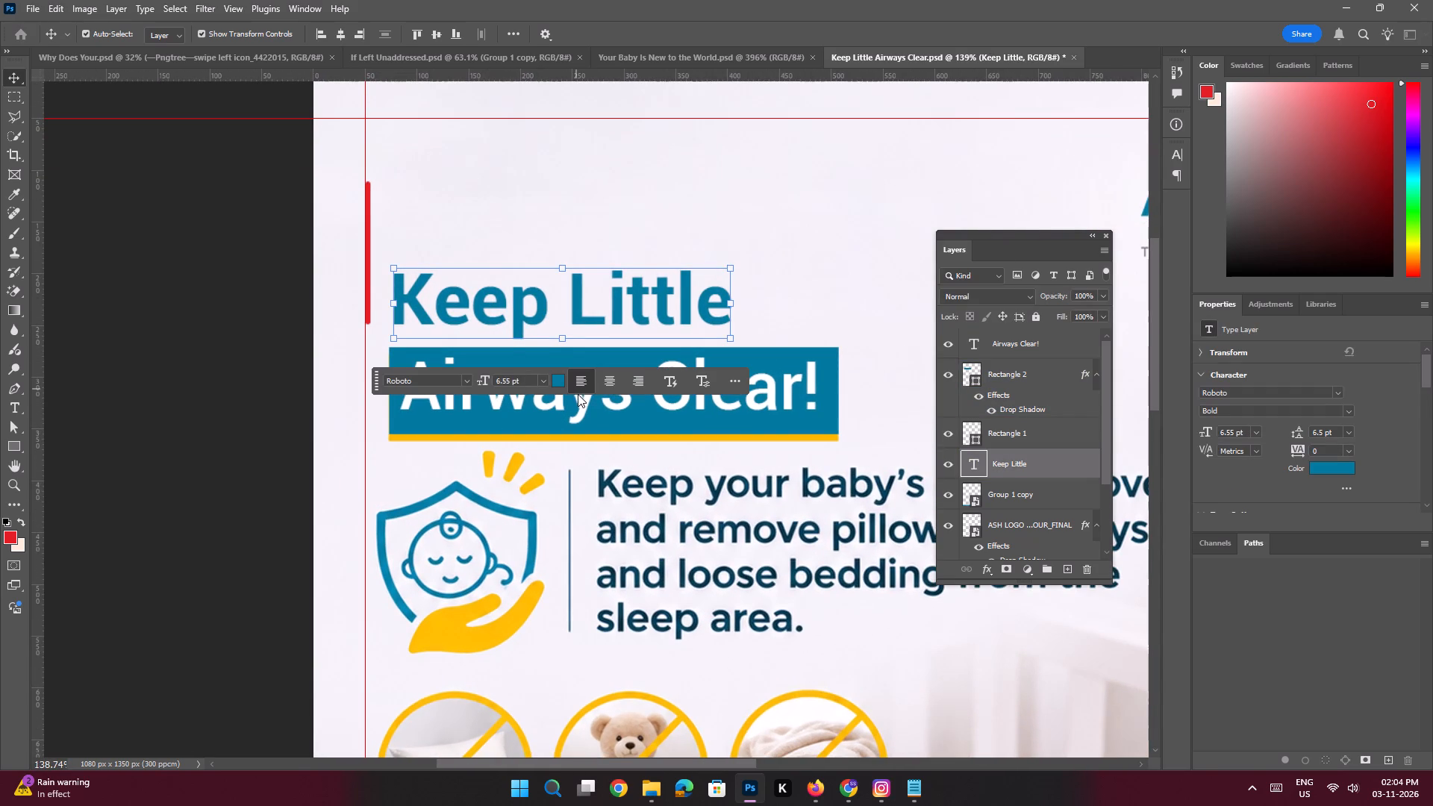
{"action": "left_click", "coordinate": [581, 405], "text": "shift"}
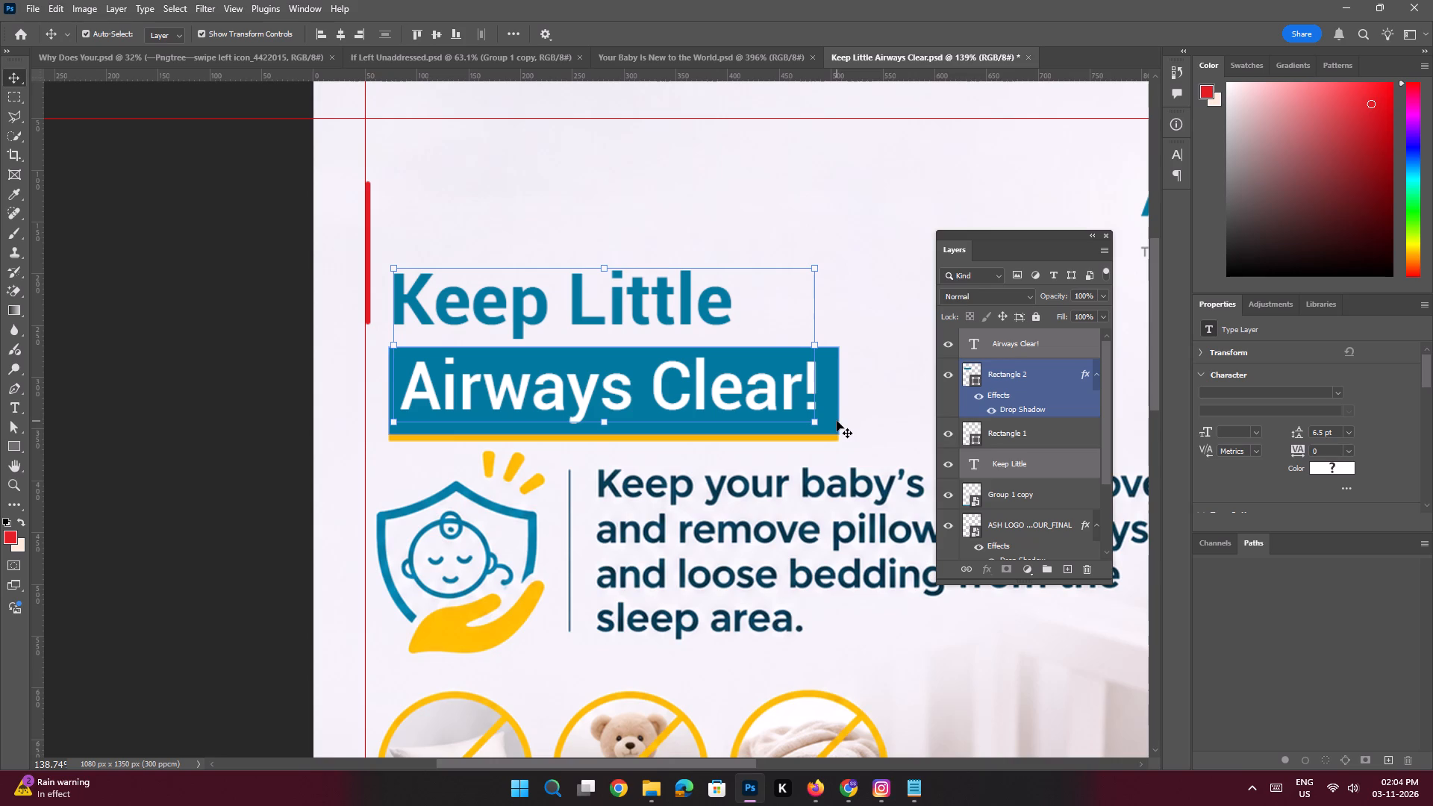
{"action": "left_click", "coordinate": [837, 421], "text": "shift"}
{"action": "key", "text": "shift+Up"}
{"action": "key", "text": "shift+Up"}
{"action": "key", "text": "shift+Up"}
{"action": "key", "text": "shift+Up"}
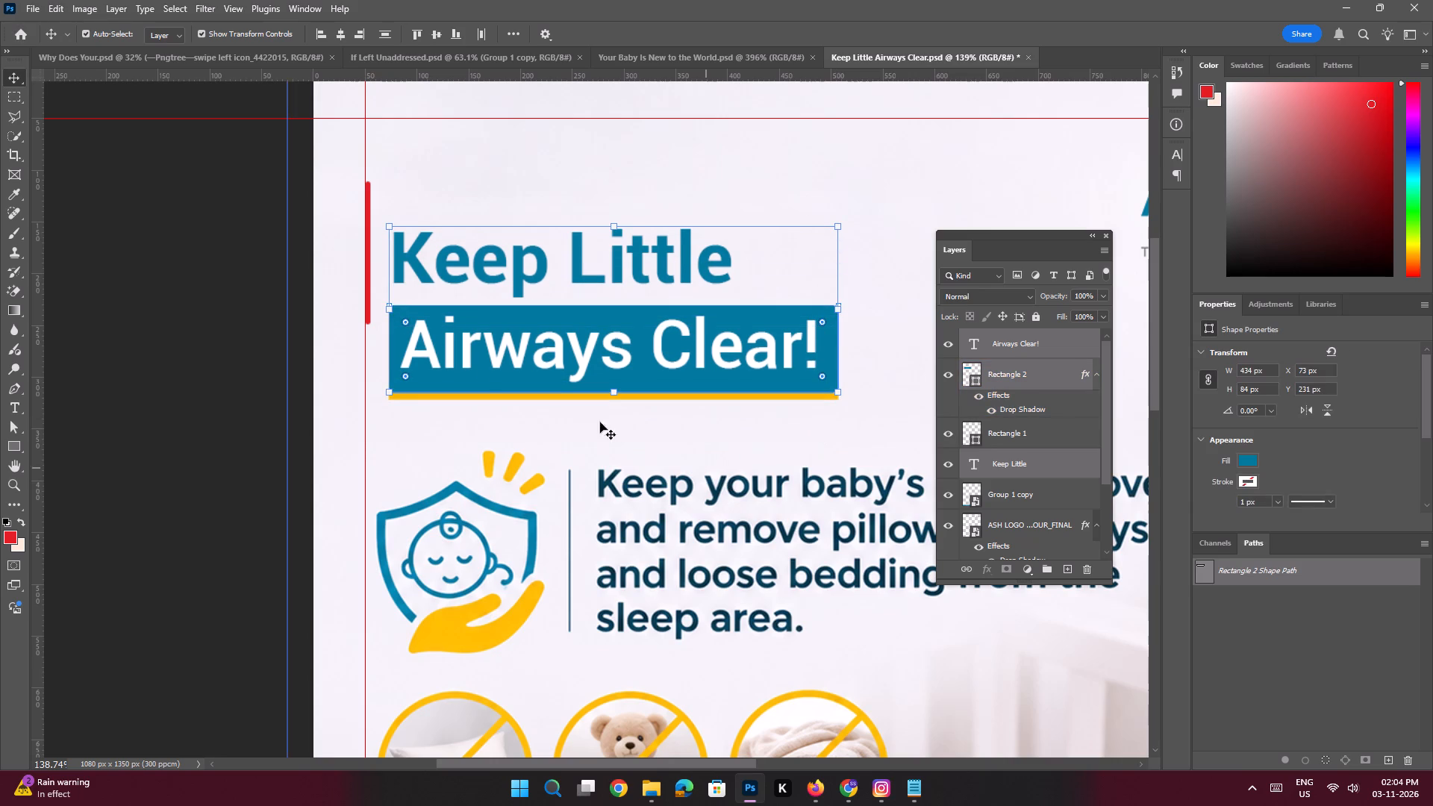
Shorten the red vertical bar beside the headline to about 85 px and place it at Y 149 px, alongside "Keep Little".
{"action": "left_click", "coordinate": [222, 318]}
{"action": "key", "text": "space"}
{"action": "left_click_drag", "start_coordinate": [362, 250], "coordinate": [422, 351], "text": "ctrl"}
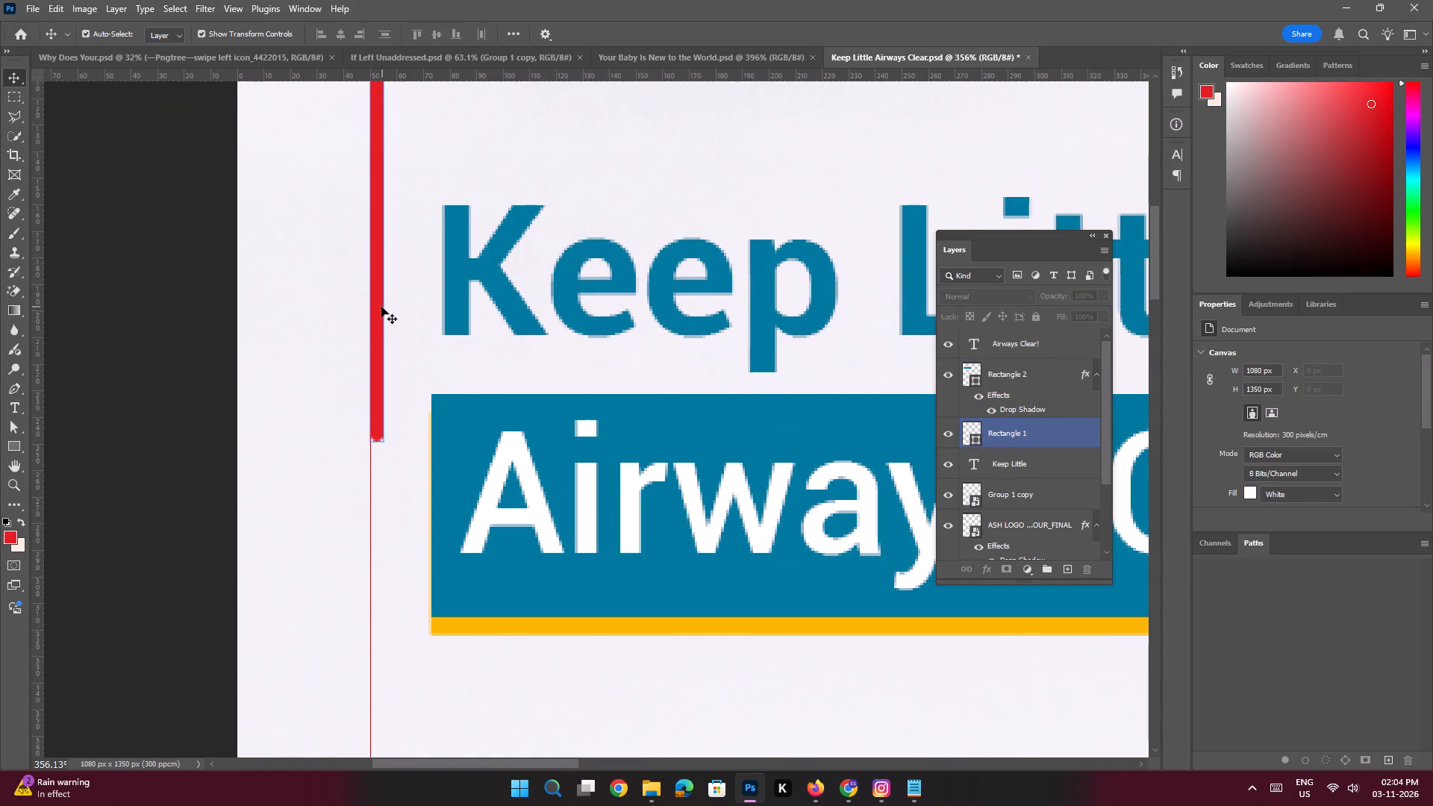
{"action": "left_click", "coordinate": [381, 307]}
{"action": "key", "text": "space"}
{"action": "key", "text": "space"}
{"action": "key", "text": "space"}
{"action": "key", "text": "space"}
{"action": "key", "text": "space"}
{"action": "key", "text": "space"}
{"action": "key", "text": "space"}
{"action": "key", "text": "space"}
{"action": "key", "text": "space"}
{"action": "key", "text": "space"}
{"action": "key", "text": "space"}
{"action": "left_click_drag", "start_coordinate": [382, 310], "coordinate": [451, 431]}
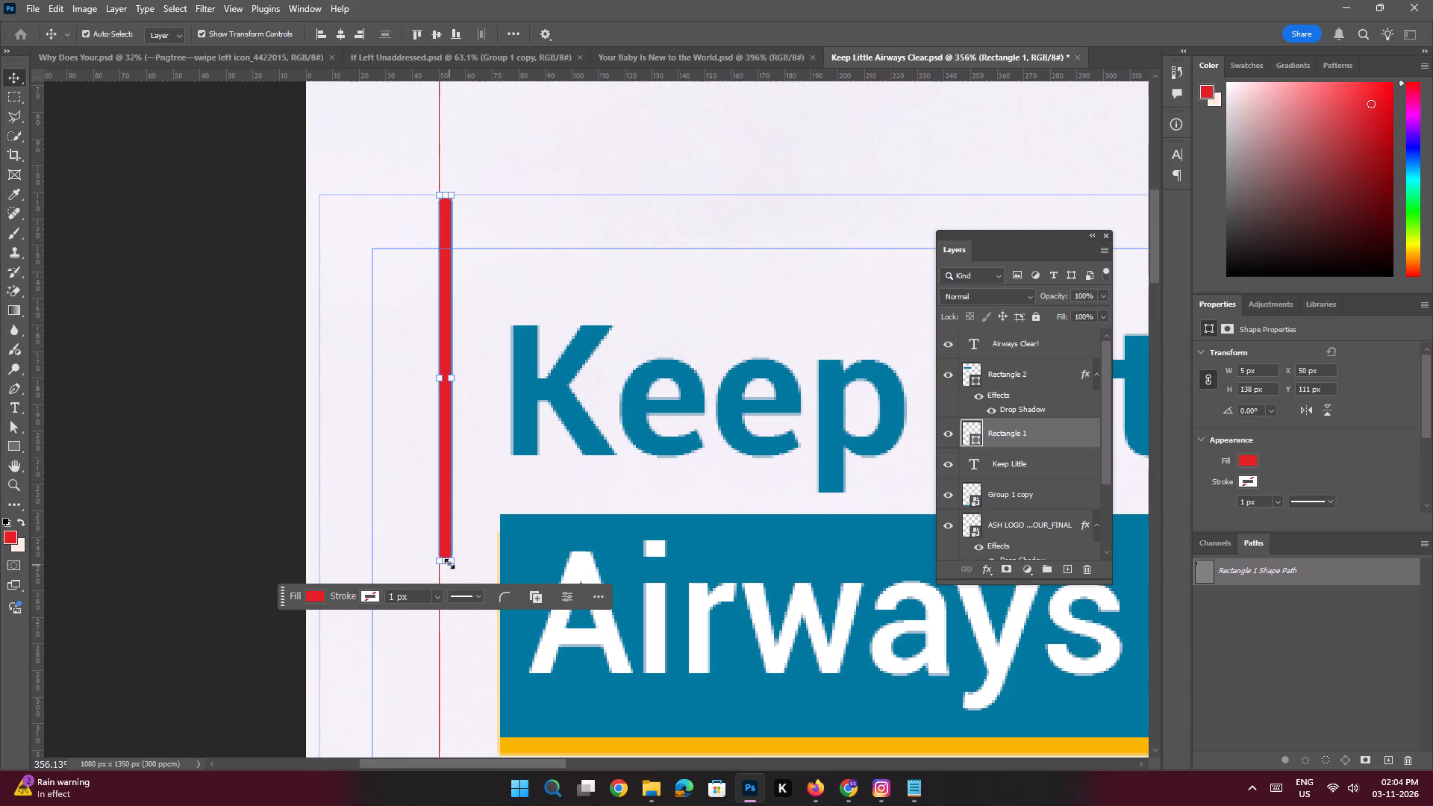
{"action": "left_click_drag", "start_coordinate": [449, 562], "coordinate": [444, 422], "text": "shift"}
{"action": "key", "text": "Return"}
{"action": "key", "text": "shift+Down"}
{"action": "key", "text": "shift+Down"}
{"action": "key", "text": "shift+Down"}
{"action": "key", "text": "shift+Down"}
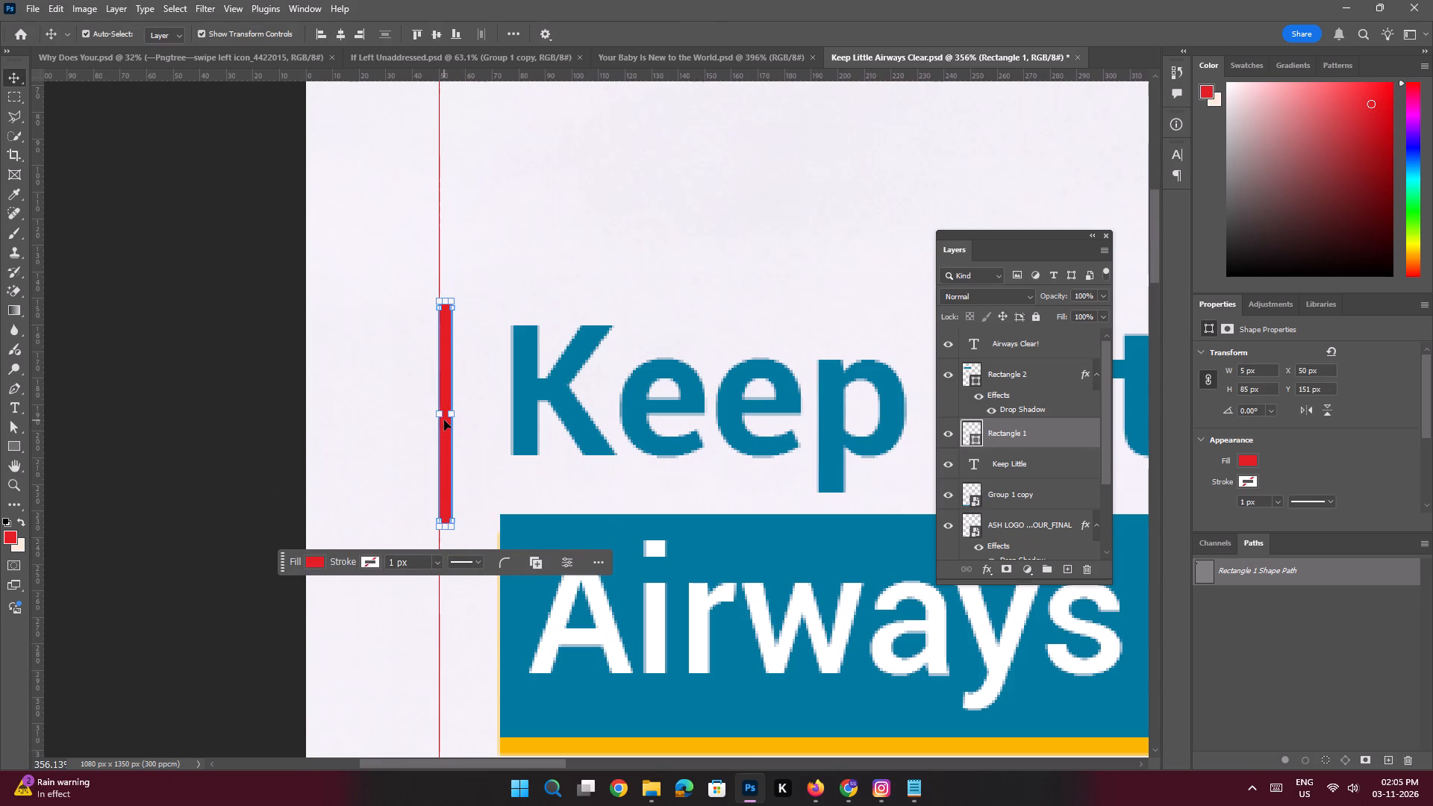
{"action": "key", "text": "shift+Up"}
{"action": "key", "text": "shift+Down"}
{"action": "key", "text": "Up"}
{"action": "key", "text": "Up"}
{"action": "key", "text": "ctrl+0"}
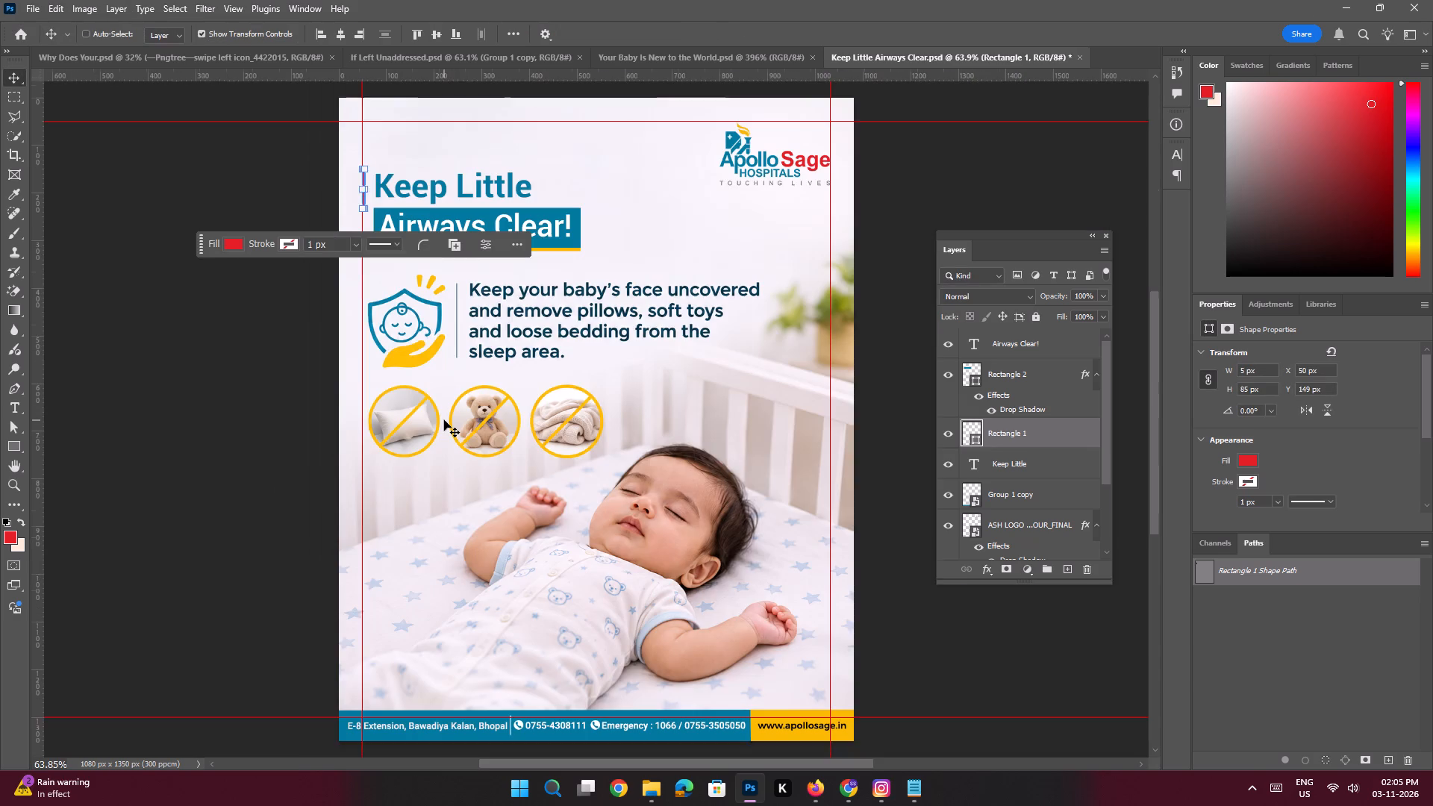
Copy the Slide 2 body sentence, from "Keep your baby's face uncovered" to "the sleep area.", in Notepad.
{"action": "left_click", "coordinate": [227, 369]}
{"action": "key", "text": "space"}
{"action": "key", "text": "space"}
{"action": "key", "text": "space"}
{"action": "key", "text": "space"}
{"action": "key", "text": "space"}
{"action": "key", "text": "space"}
{"action": "key", "text": "space"}
{"action": "key", "text": "space"}
{"action": "left_click_drag", "start_coordinate": [540, 298], "coordinate": [529, 319]}
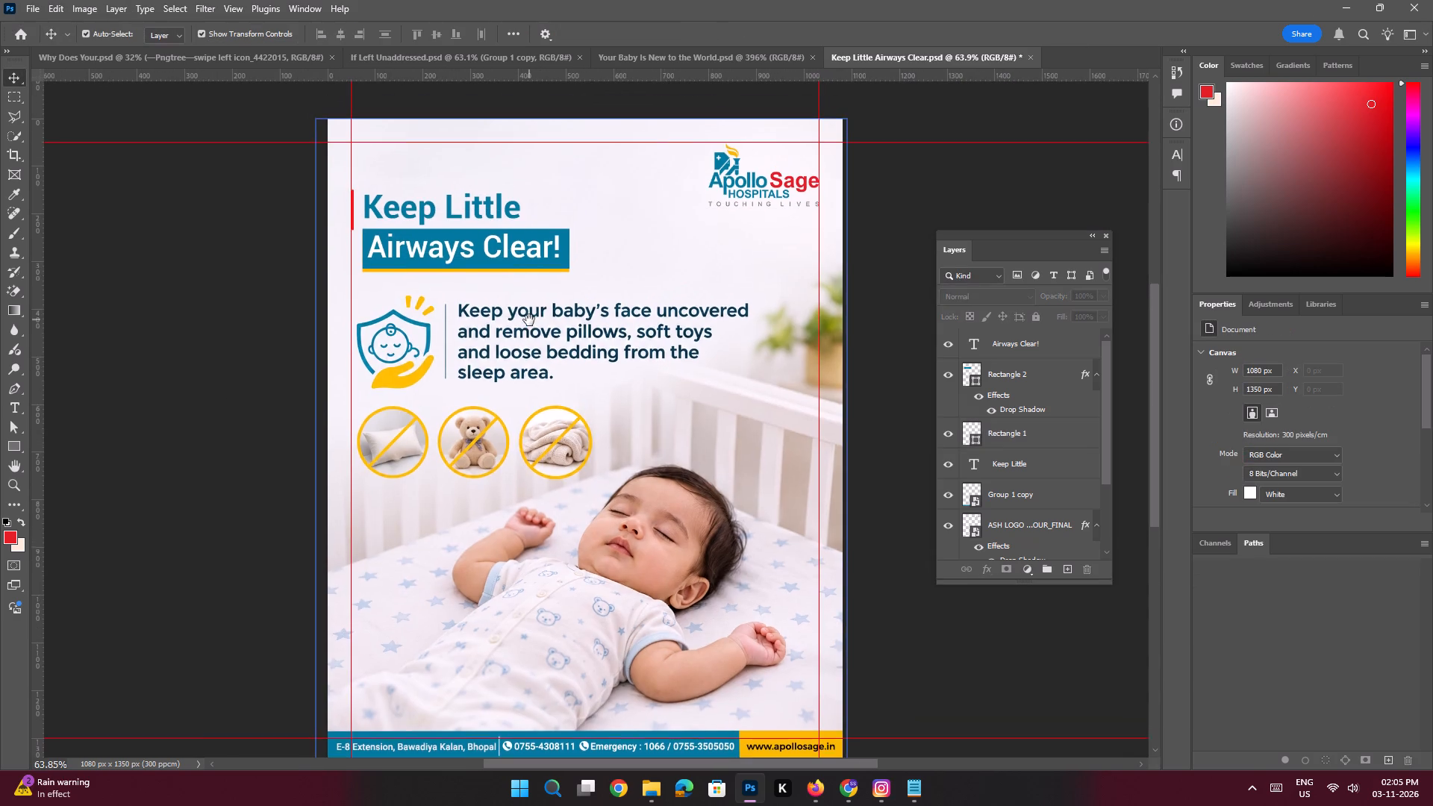
{"action": "left_click_drag", "start_coordinate": [518, 329], "coordinate": [544, 375], "text": "ctrl"}
{"action": "left_click_drag", "start_coordinate": [616, 336], "coordinate": [569, 390]}
{"action": "left_click_drag", "start_coordinate": [556, 363], "coordinate": [564, 381], "text": "ctrl"}
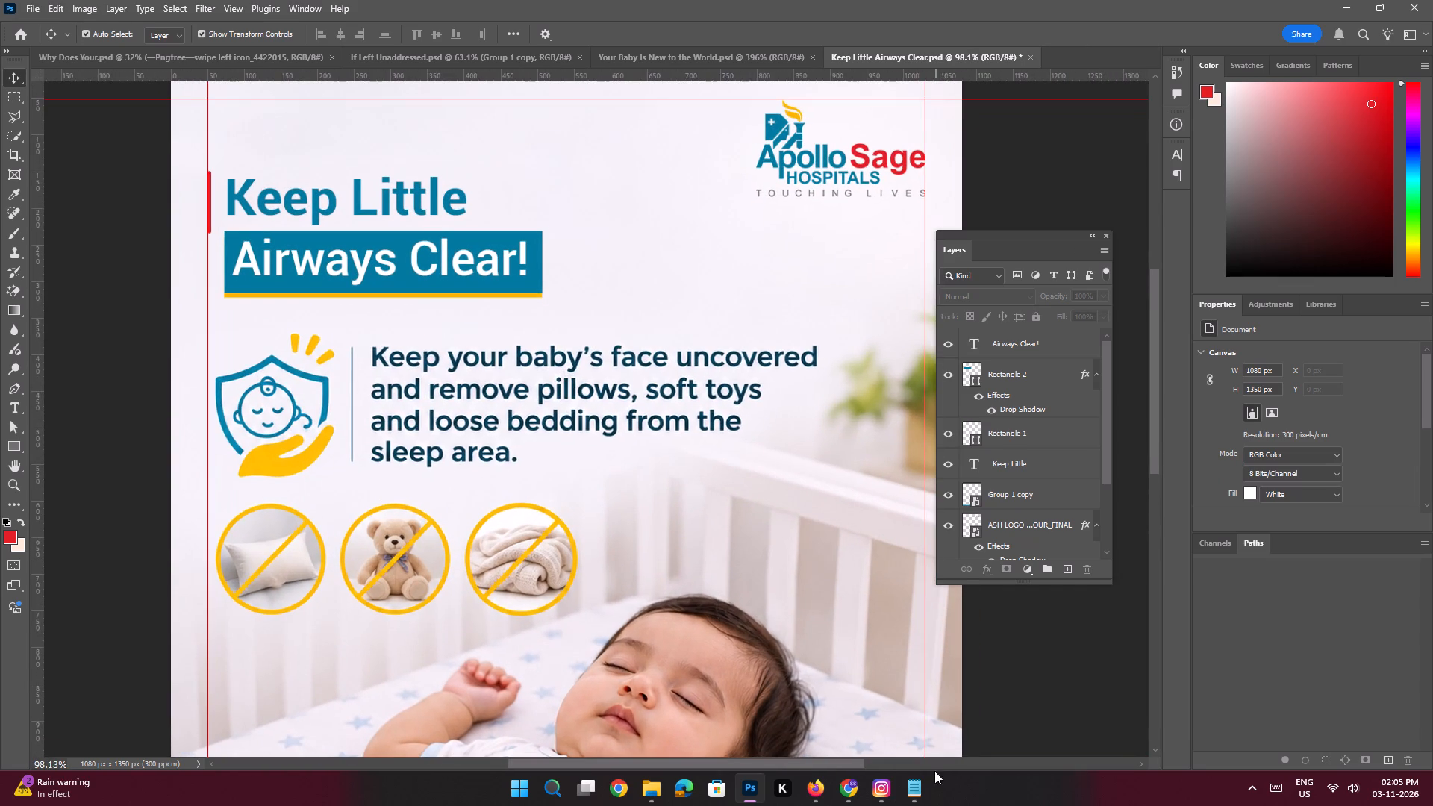
{"action": "left_click", "coordinate": [922, 785]}
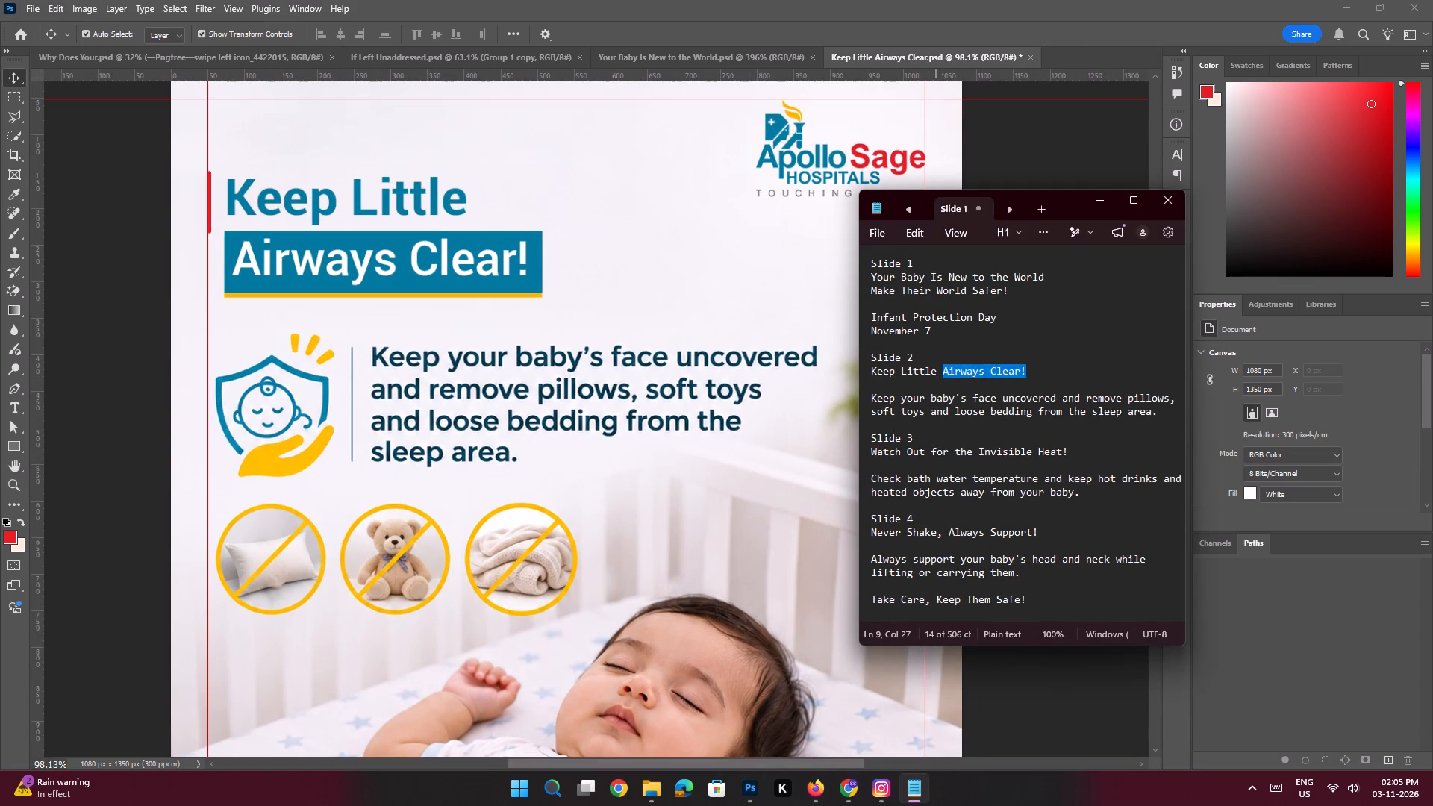
{"action": "left_click_drag", "start_coordinate": [1164, 412], "coordinate": [833, 402]}
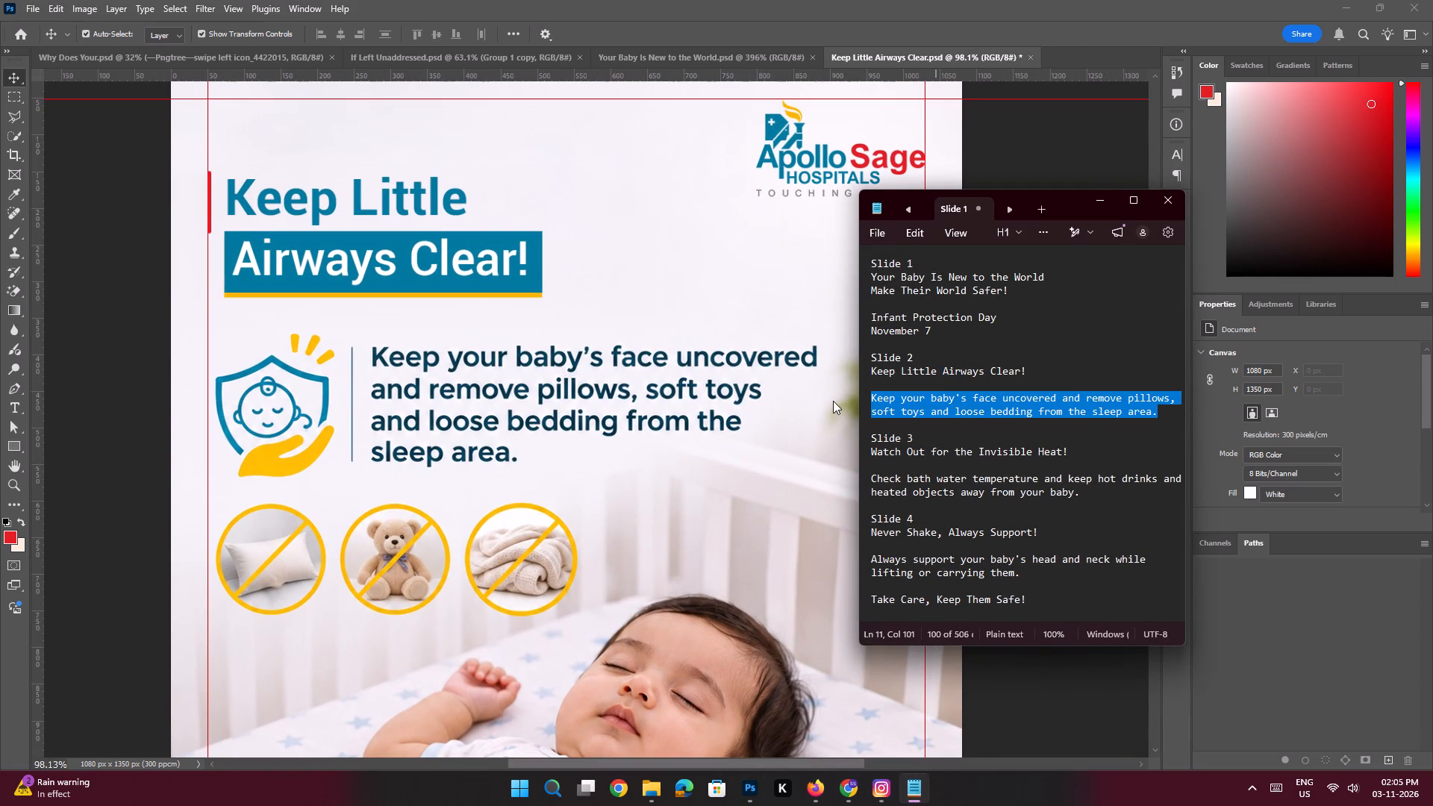
{"action": "key", "text": "ctrl+c"}
{"action": "key", "text": "ctrl+c"}
{"action": "key", "text": "ctrl+c"}
{"action": "key", "text": "ctrl+c"}
{"action": "key", "text": "ctrl+c"}
{"action": "left_click", "coordinate": [1099, 205]}
Copy the red swipe-left icon from "Your Baby Is New to the World.psd" into slide 2, just above the footer at about X 967, Y 1193 px.
{"action": "key", "text": "space"}
{"action": "left_click_drag", "start_coordinate": [606, 393], "coordinate": [548, 386], "text": "ctrl"}
{"action": "left_click_drag", "start_coordinate": [532, 442], "coordinate": [543, 374]}
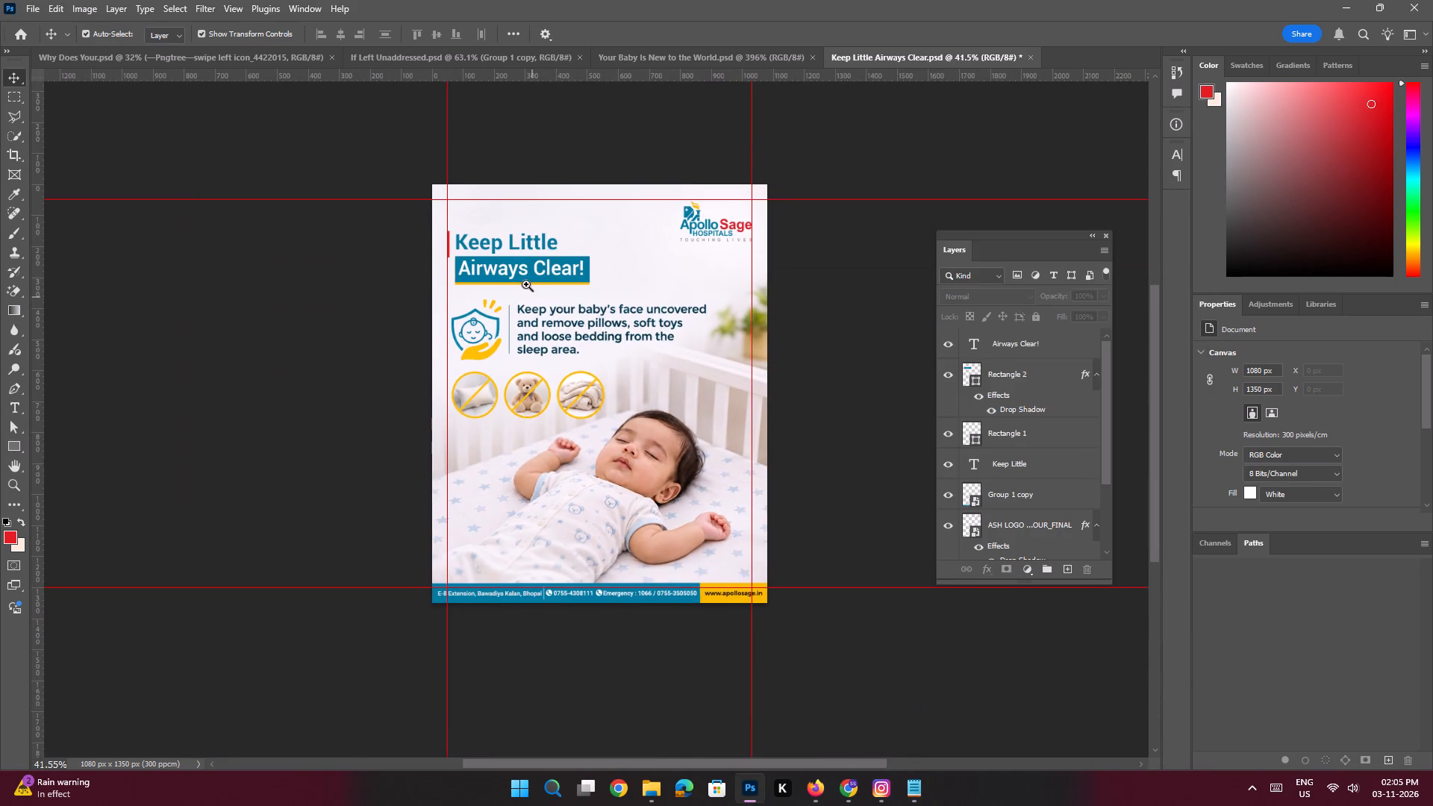
{"action": "left_click_drag", "start_coordinate": [525, 284], "coordinate": [554, 339], "text": "ctrl"}
{"action": "left_click", "coordinate": [634, 316]}
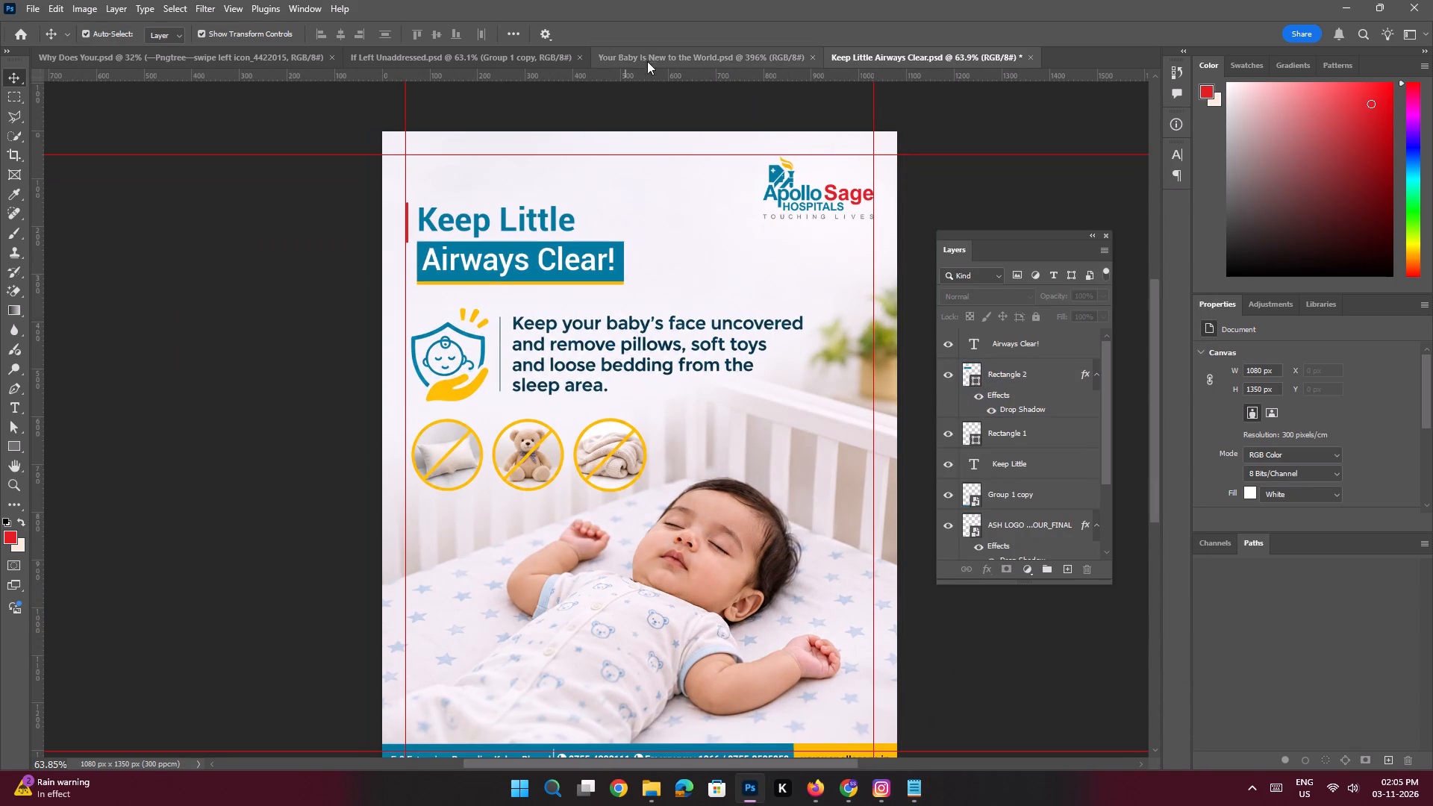
{"action": "left_click", "coordinate": [652, 55]}
{"action": "key", "text": "space"}
{"action": "key", "text": "space"}
{"action": "key", "text": "space"}
{"action": "key", "text": "space"}
{"action": "key", "text": "space"}
{"action": "key", "text": "space"}
{"action": "key", "text": "space"}
{"action": "key", "text": "space"}
{"action": "key", "text": "space"}
{"action": "left_click_drag", "start_coordinate": [725, 440], "coordinate": [574, 219]}
{"action": "key", "text": "ctrl+0"}
{"action": "key", "text": "space"}
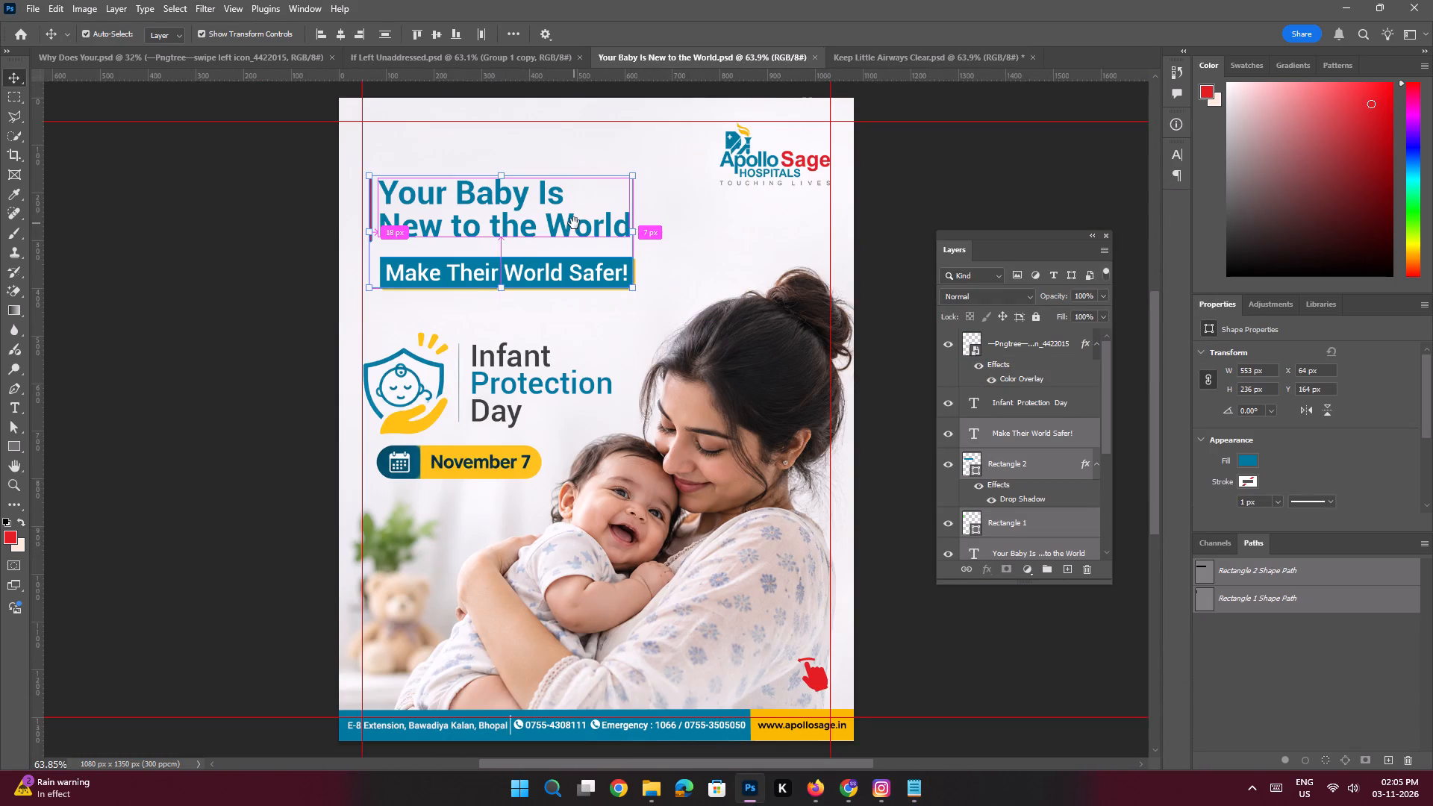
{"action": "left_click", "coordinate": [815, 671]}
{"action": "left_click_drag", "start_coordinate": [1017, 344], "coordinate": [1018, 220]}
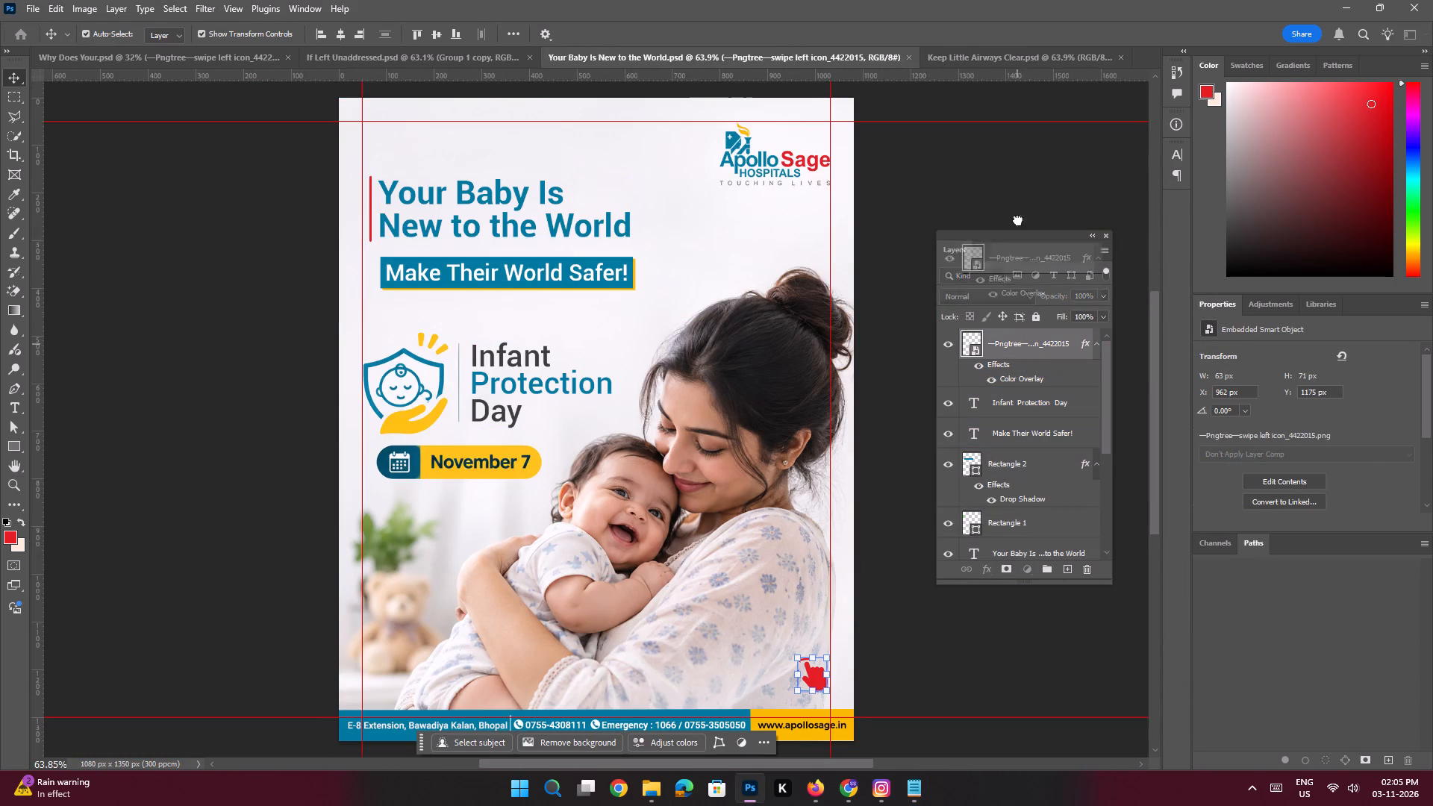
{"action": "left_click_drag", "start_coordinate": [1018, 220], "coordinate": [871, 664]}
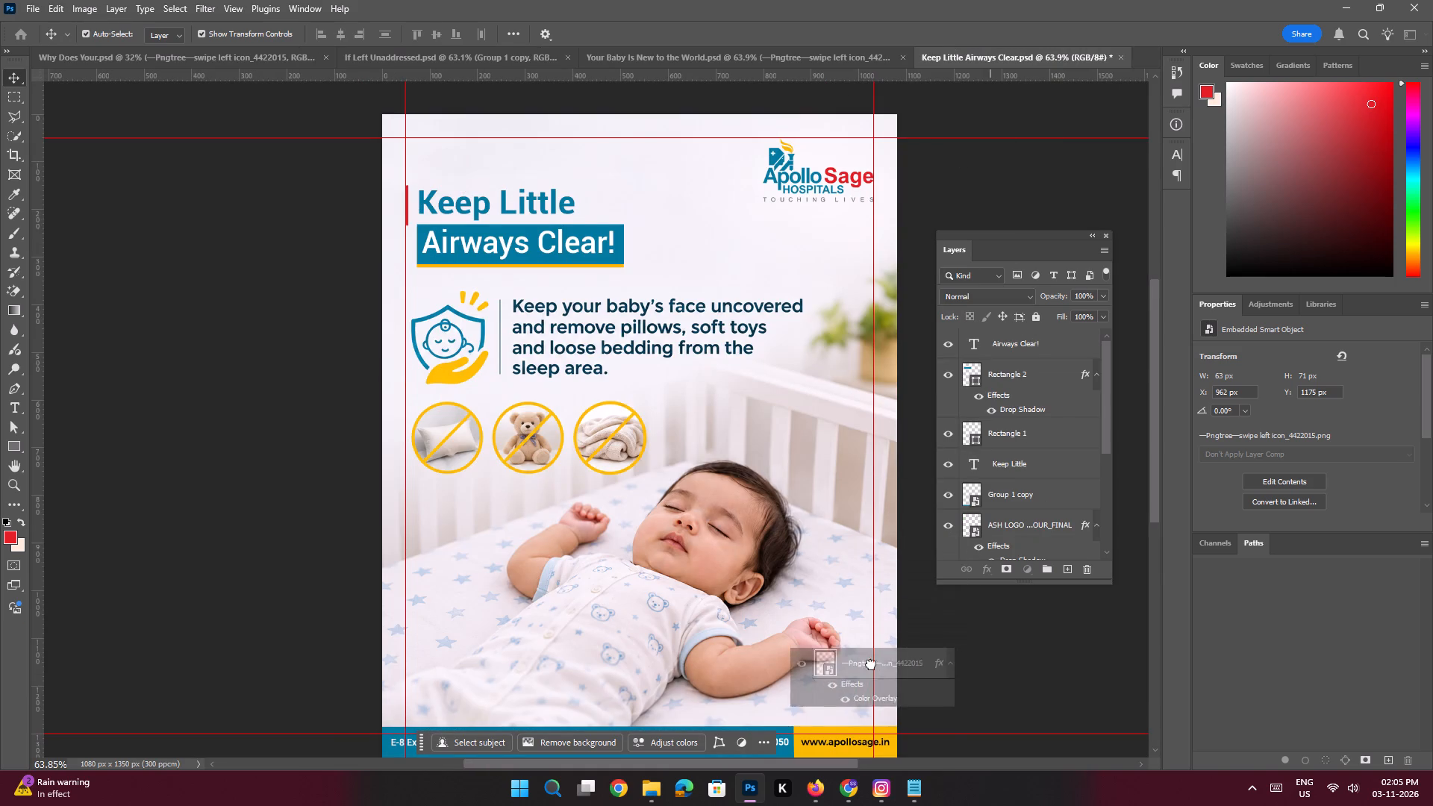
{"action": "left_click_drag", "start_coordinate": [871, 664], "coordinate": [865, 691]}
{"action": "left_click_drag", "start_coordinate": [867, 693], "coordinate": [859, 702]}
Paste the copied body sentence as a text layer on a new layer below the three crossed-out item icons.
{"action": "key", "text": "ctrl+space"}
{"action": "key", "text": "ctrl+space"}
{"action": "key", "text": "ctrl+space"}
{"action": "key", "text": "ctrl+space"}
{"action": "key", "text": "ctrl+space"}
{"action": "left_click_drag", "start_coordinate": [597, 328], "coordinate": [606, 341], "text": "ctrl"}
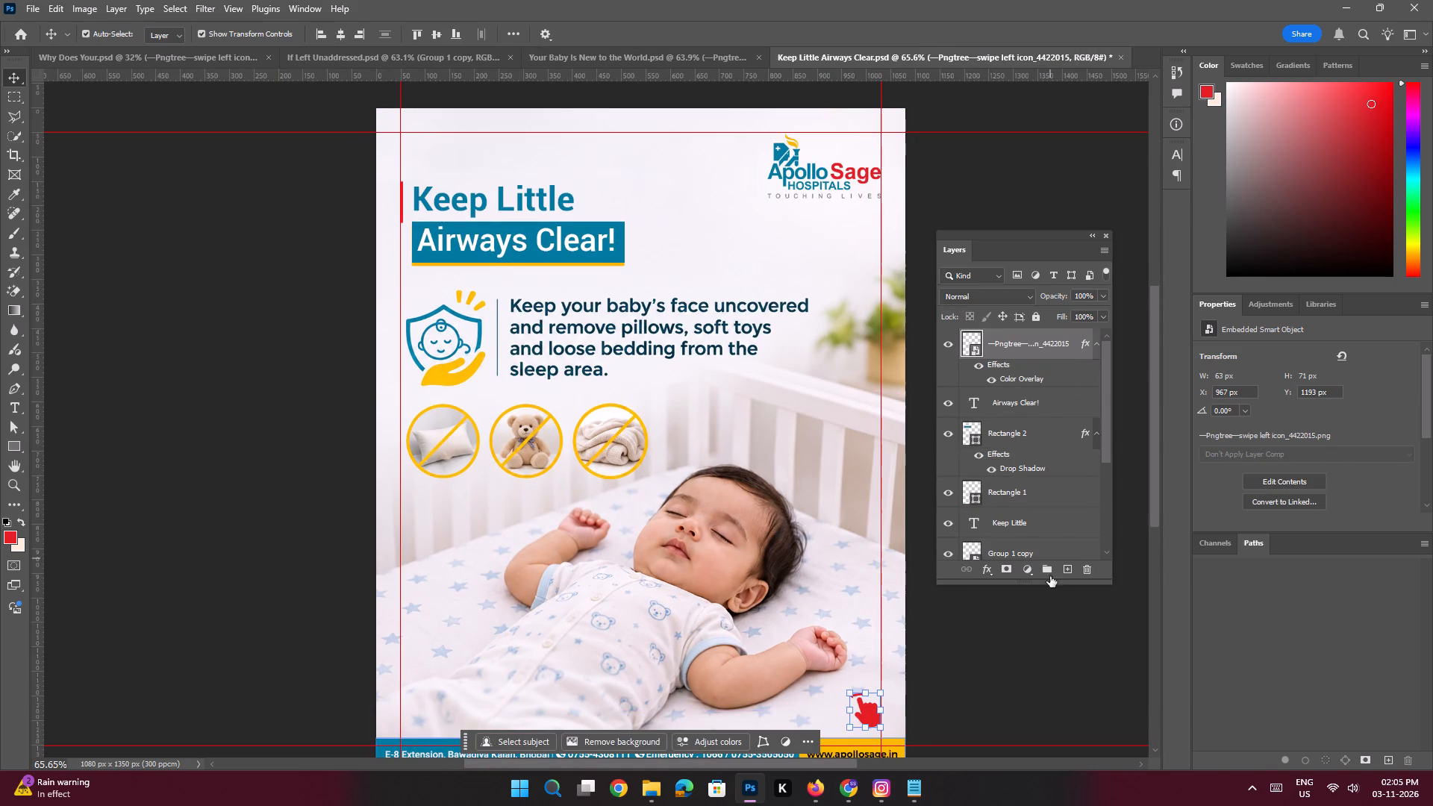
{"action": "left_click", "coordinate": [1063, 567]}
{"action": "key", "text": "t"}
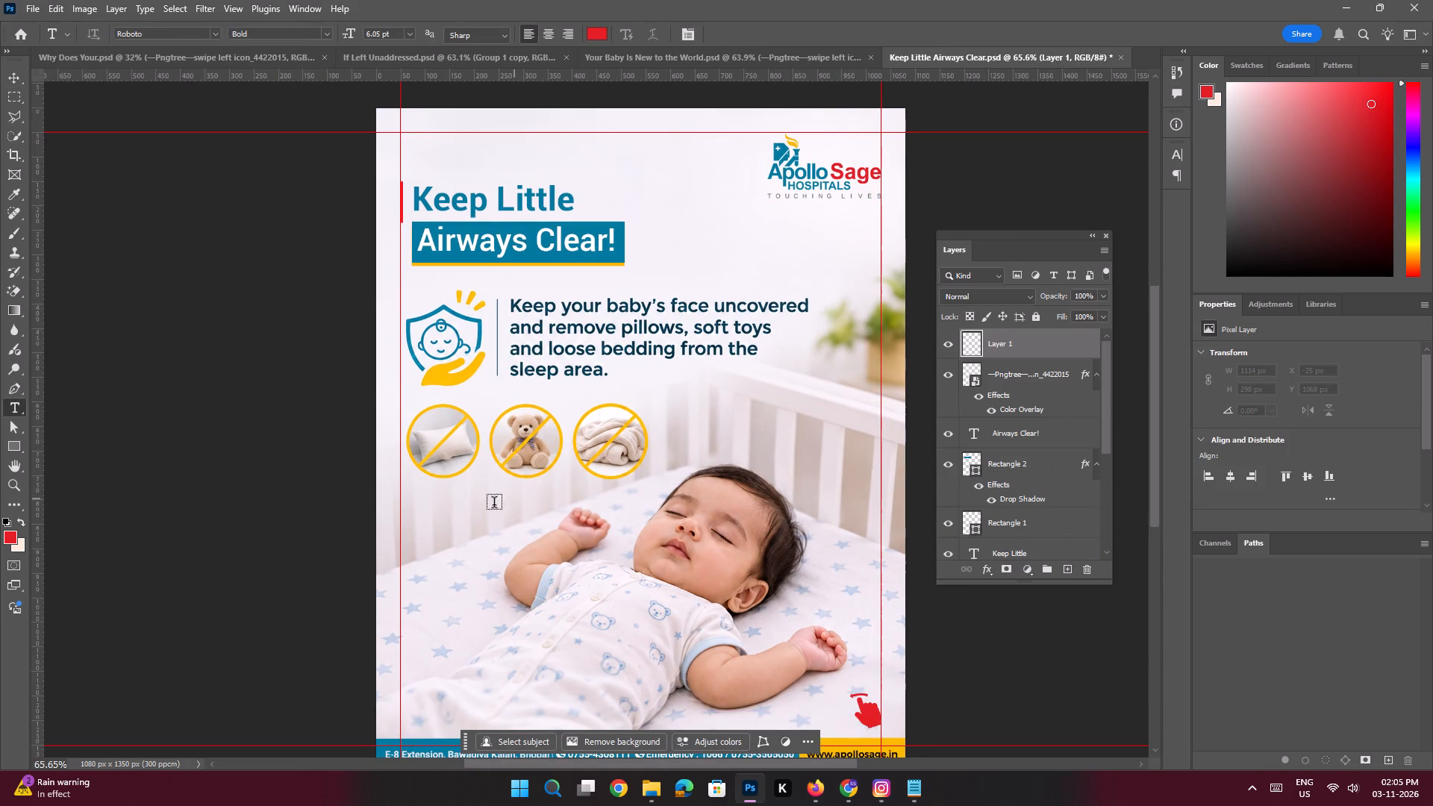
{"action": "left_click", "coordinate": [481, 516]}
{"action": "key", "text": "ctrl+v"}
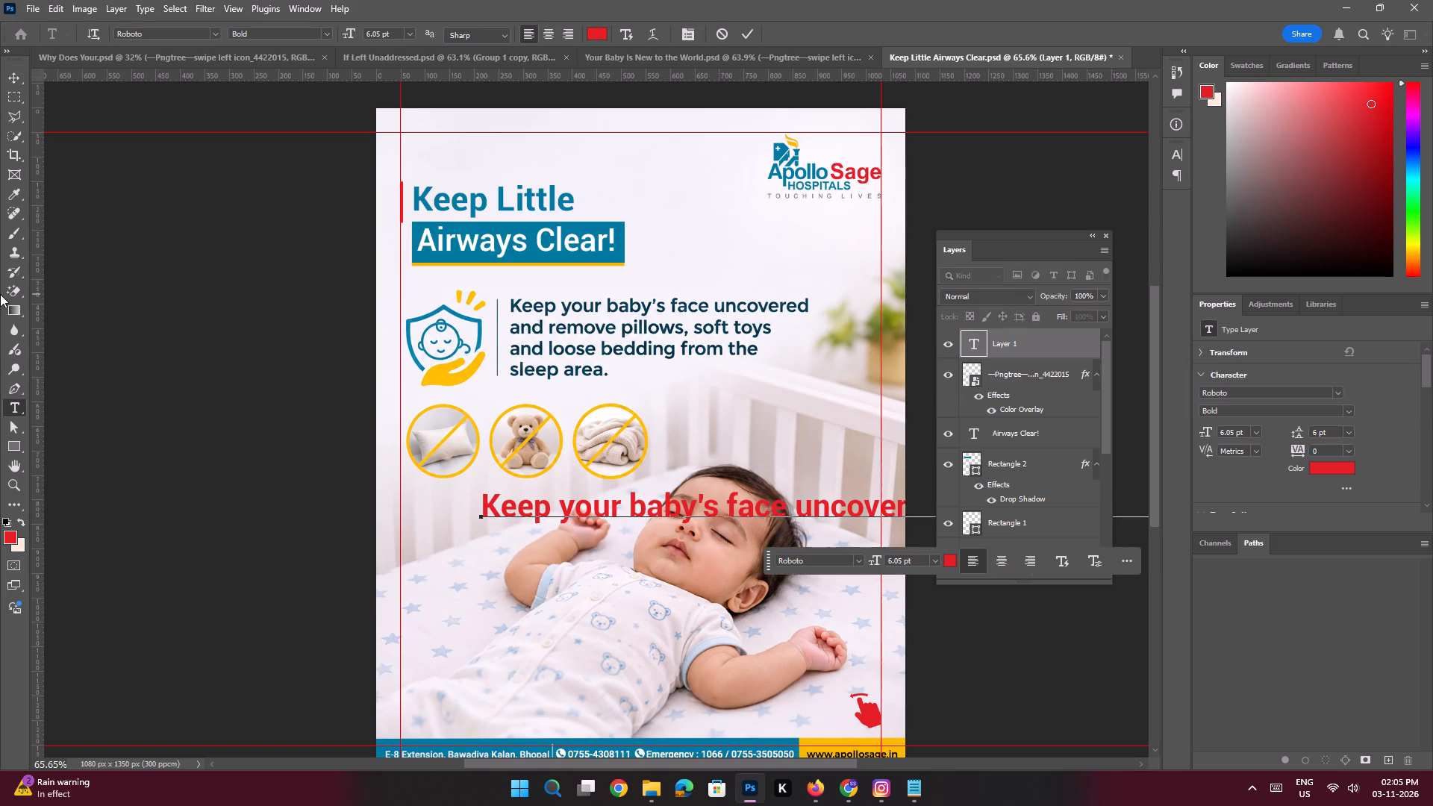
{"action": "left_click", "coordinate": [14, 80]}
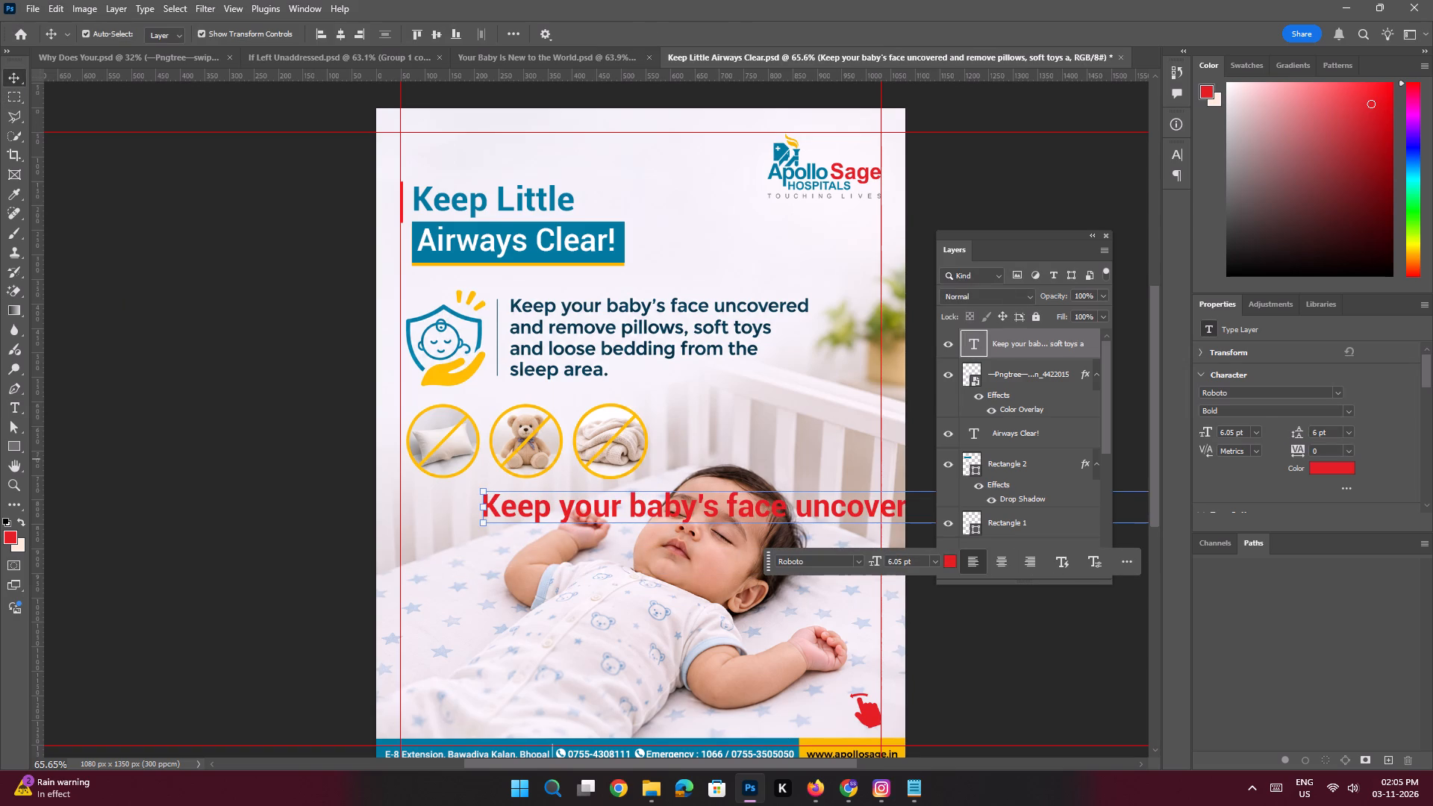
Set the pasted body text to Roboto Medium at 4 pt.
{"action": "left_click", "coordinate": [1343, 408]}
{"action": "left_click", "coordinate": [1219, 657]}
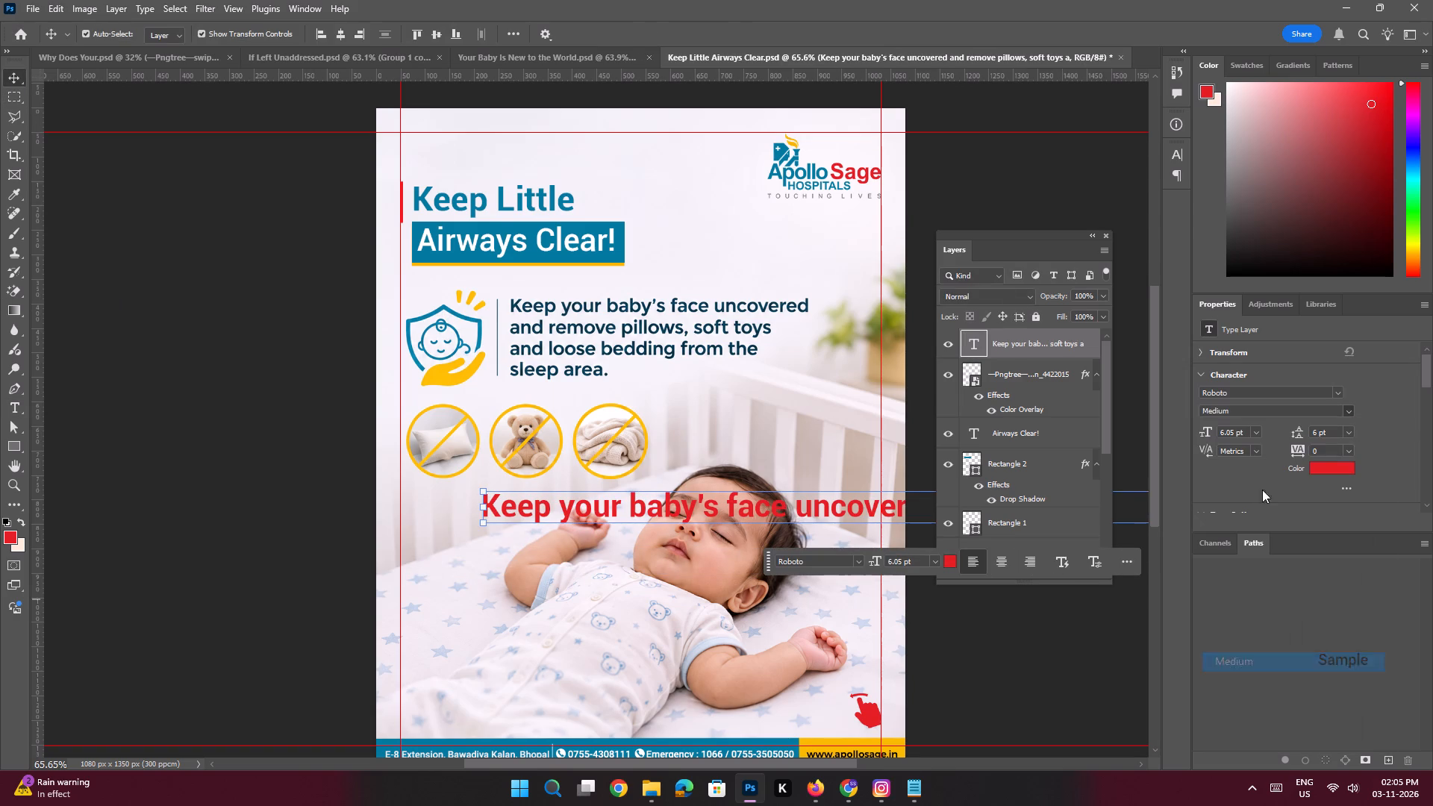
{"action": "left_click_drag", "start_coordinate": [1236, 430], "coordinate": [1167, 387]}
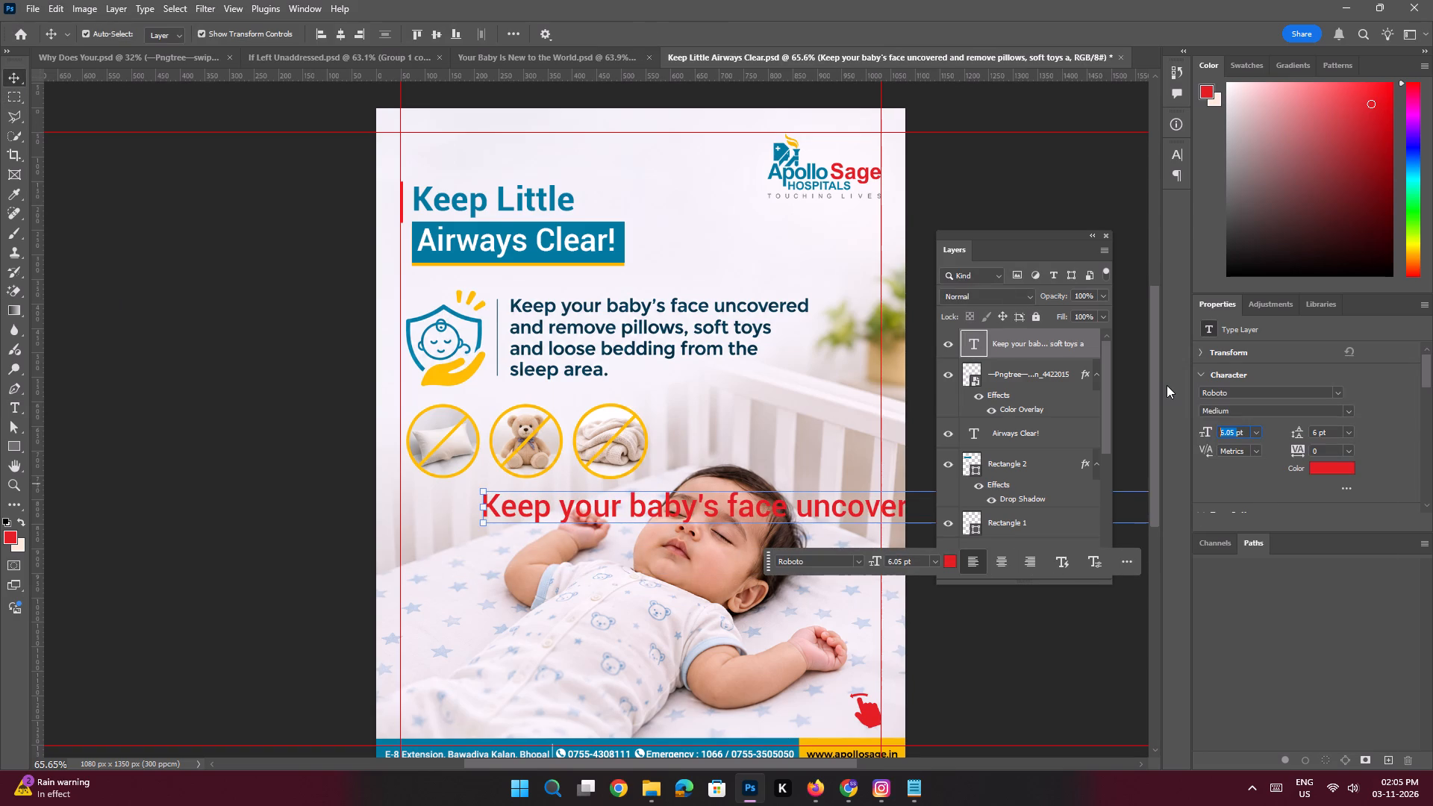
{"action": "key", "text": "4"}
{"action": "key", "text": "Return"}
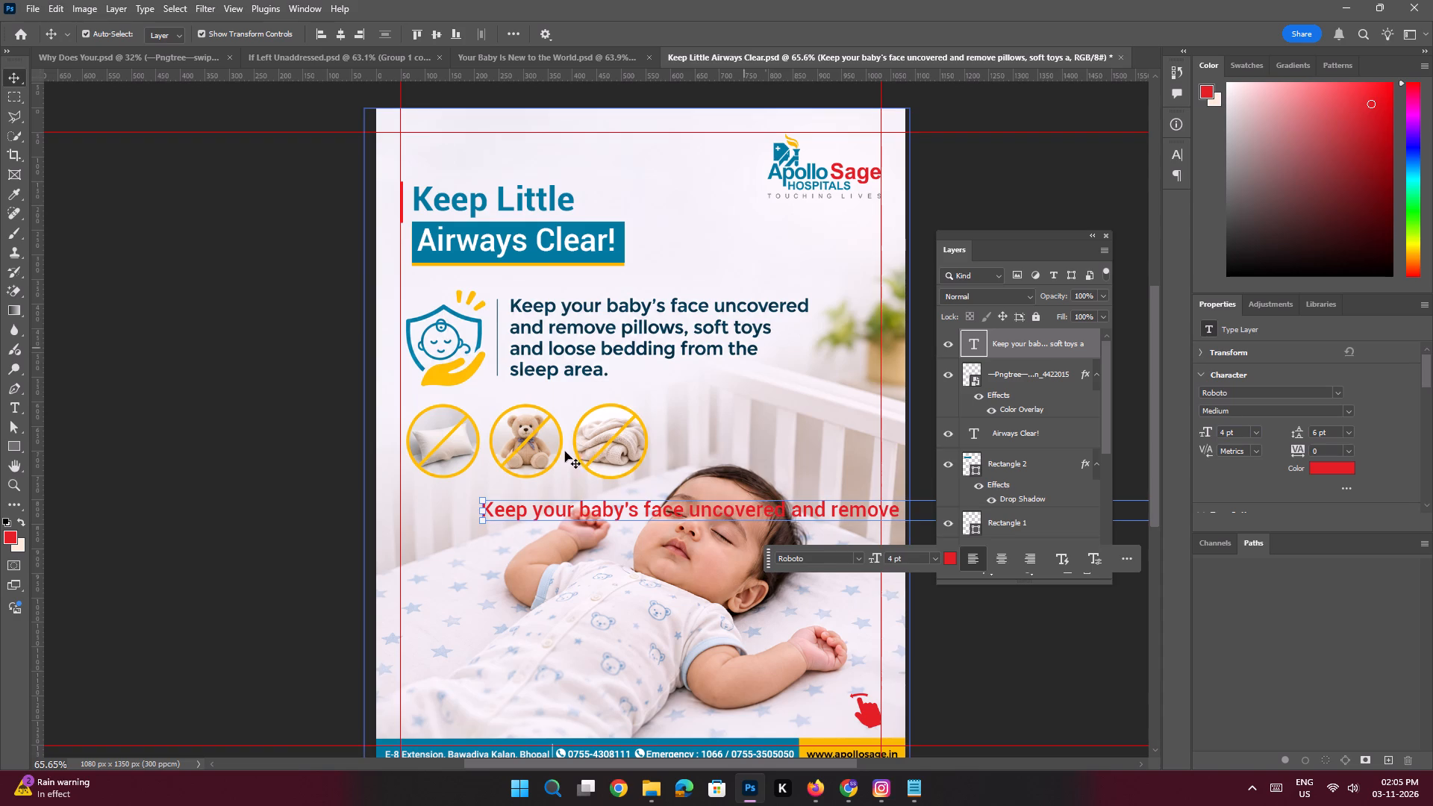
Align the body text to the left margin guide and break it into four lines after "uncovered", "soft toys" and "from".
{"action": "left_click_drag", "start_coordinate": [533, 513], "coordinate": [461, 506]}
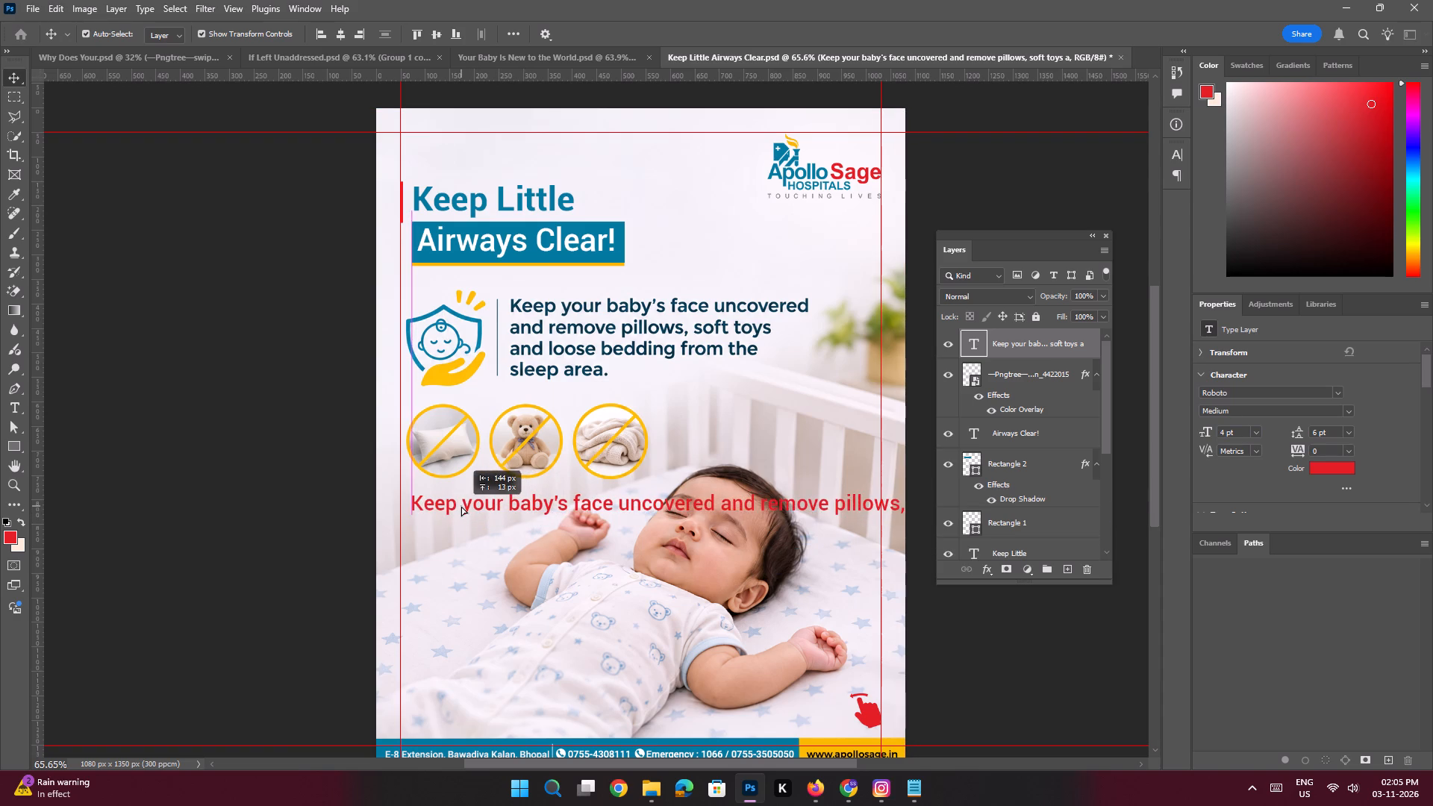
{"action": "left_click_drag", "start_coordinate": [461, 506], "coordinate": [451, 510]}
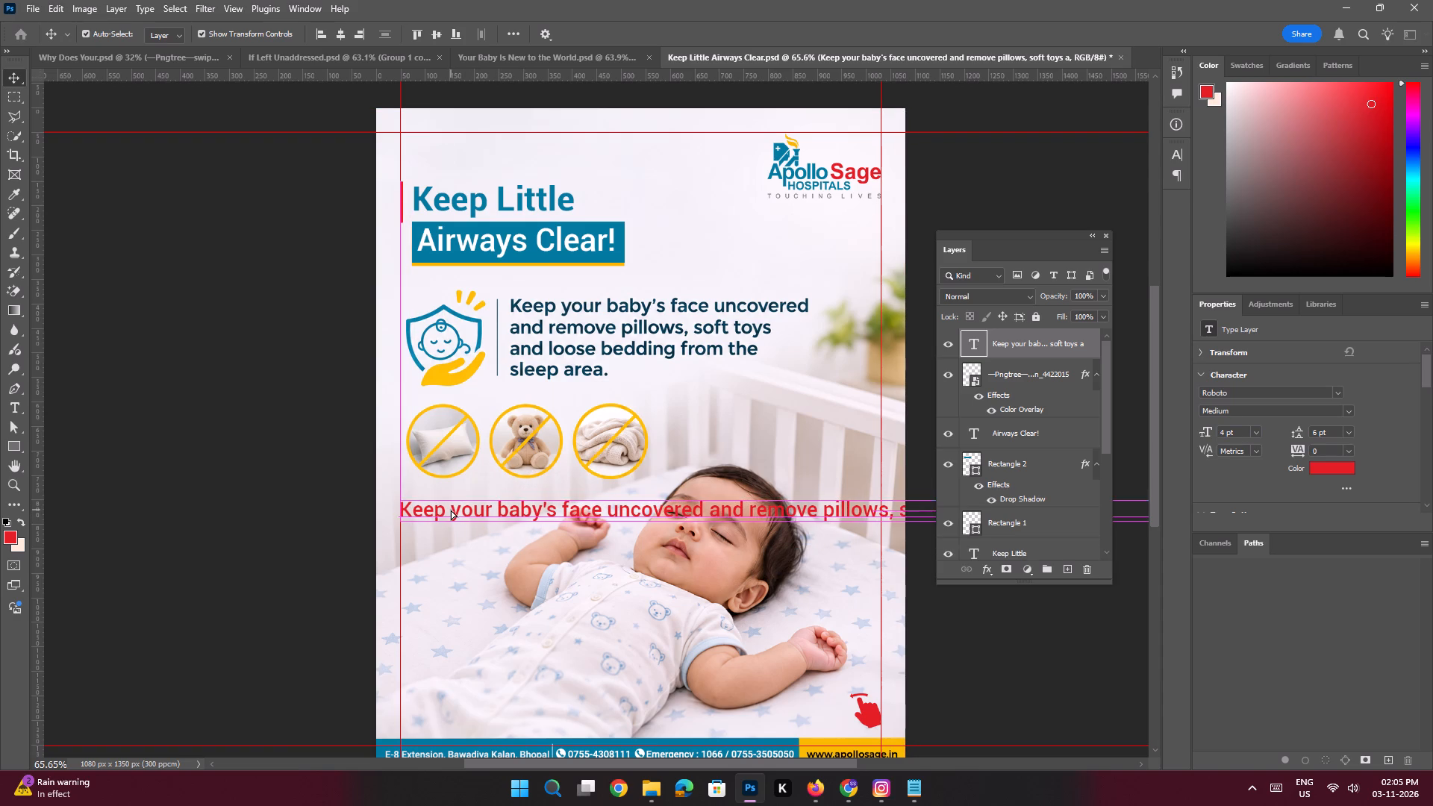
{"action": "key", "text": "ctrl+space"}
{"action": "key", "text": "ctrl+space"}
{"action": "key", "text": "ctrl+space"}
{"action": "key", "text": "ctrl+space"}
{"action": "key", "text": "ctrl+space"}
{"action": "key", "text": "ctrl+space"}
{"action": "key", "text": "ctrl+space"}
{"action": "key", "text": "ctrl+space"}
{"action": "key", "text": "ctrl+space"}
{"action": "key", "text": "ctrl+space"}
{"action": "key", "text": "ctrl+space"}
{"action": "left_click_drag", "start_coordinate": [602, 496], "coordinate": [625, 516], "text": "ctrl"}
{"action": "double_click", "coordinate": [648, 514]}
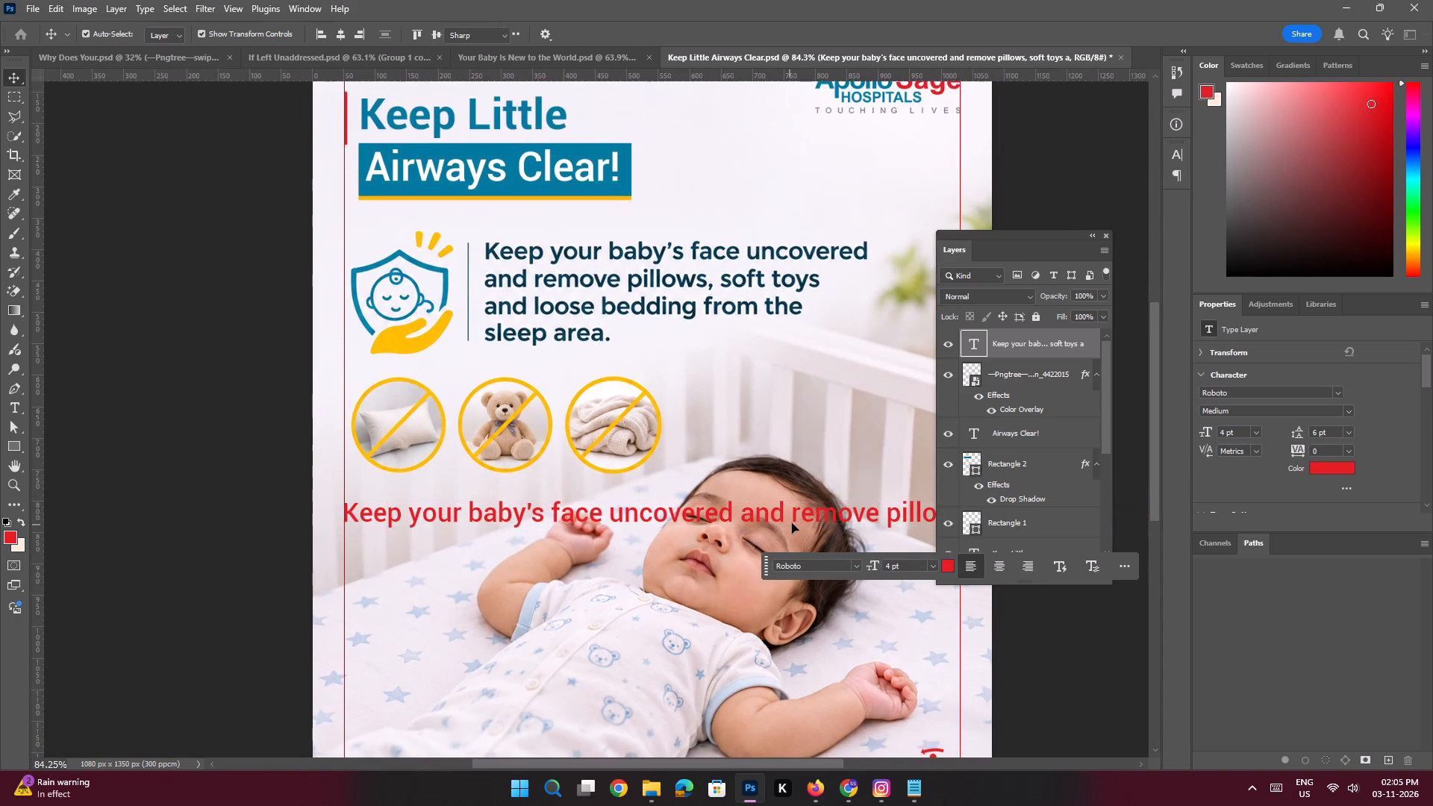
{"action": "left_click", "coordinate": [742, 513]}
{"action": "key", "text": "Return"}
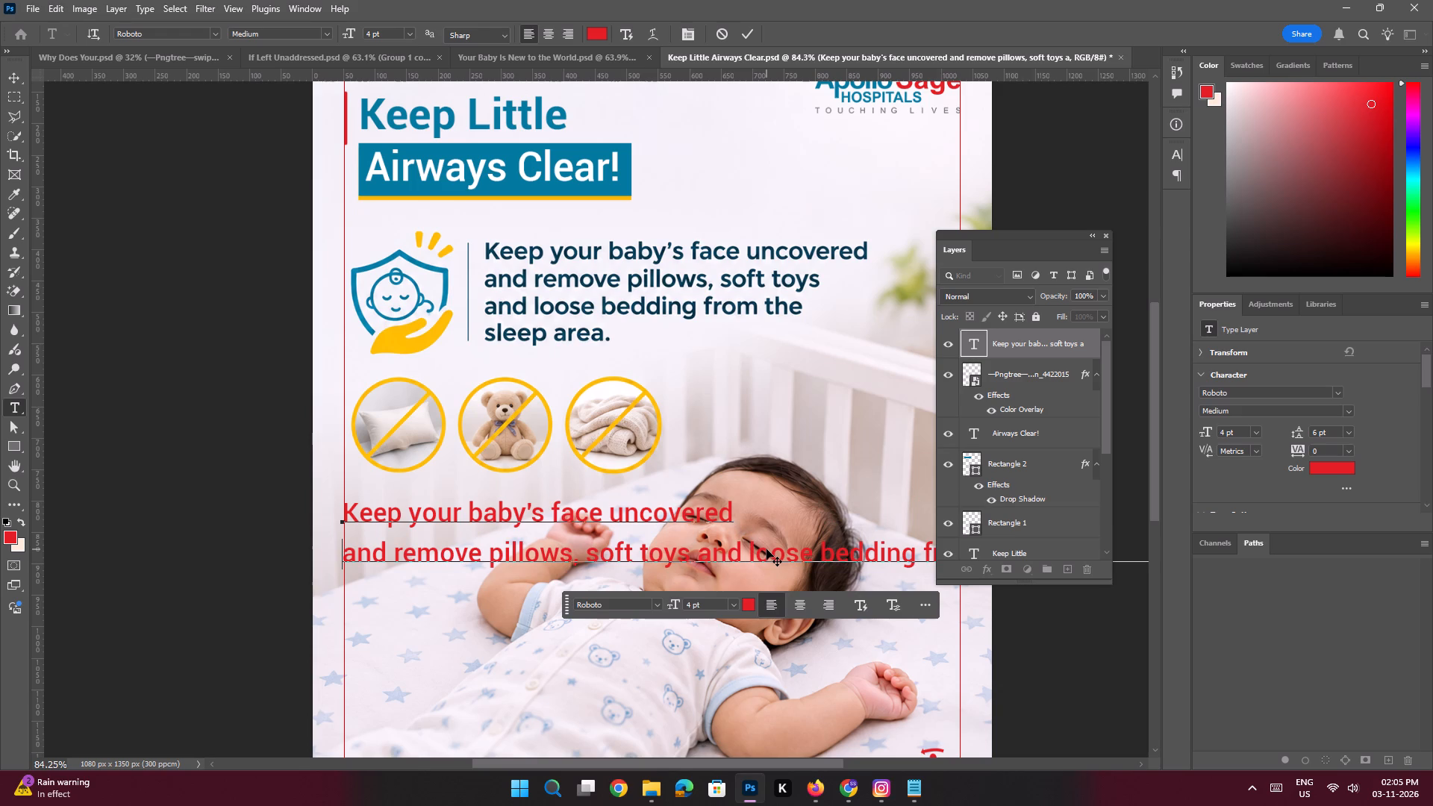
{"action": "left_click", "coordinate": [697, 555]}
{"action": "key", "text": "Return"}
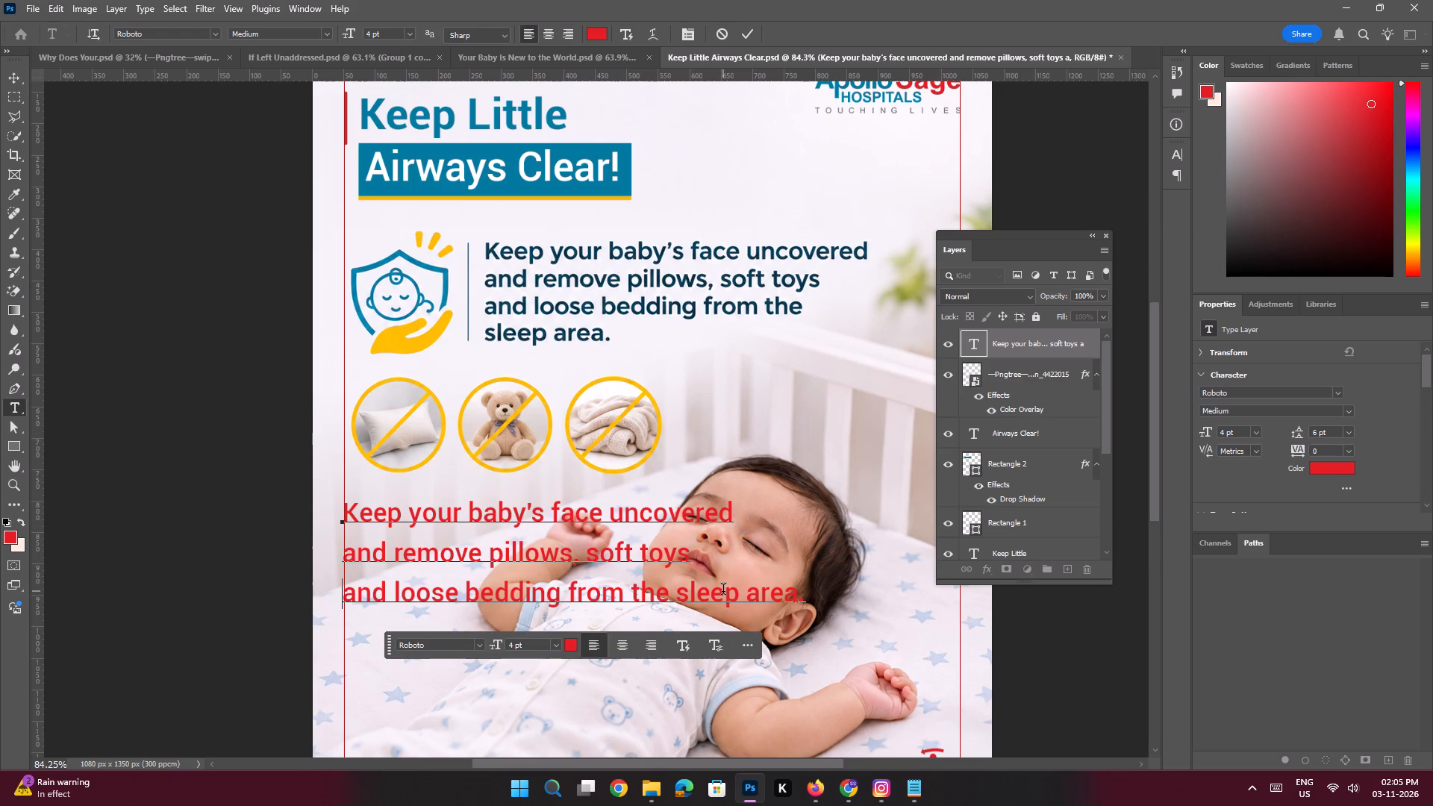
{"action": "left_click", "coordinate": [679, 592]}
{"action": "left_click", "coordinate": [635, 590]}
{"action": "key", "text": "Return"}
{"action": "key", "text": "Return"}
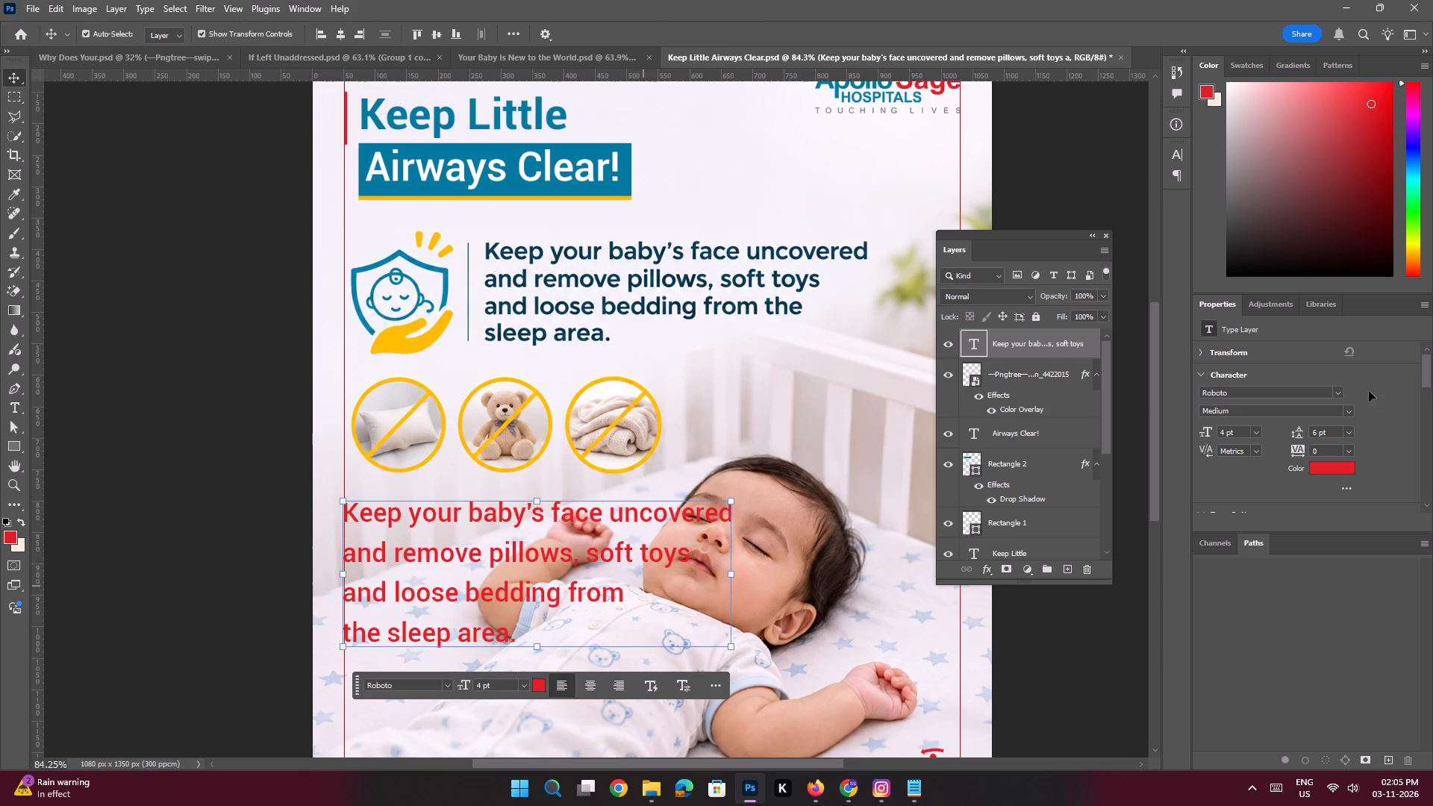
Set the line spacing of the four-line body text to 4 pt.
{"action": "left_click_drag", "start_coordinate": [1318, 433], "coordinate": [1270, 411]}
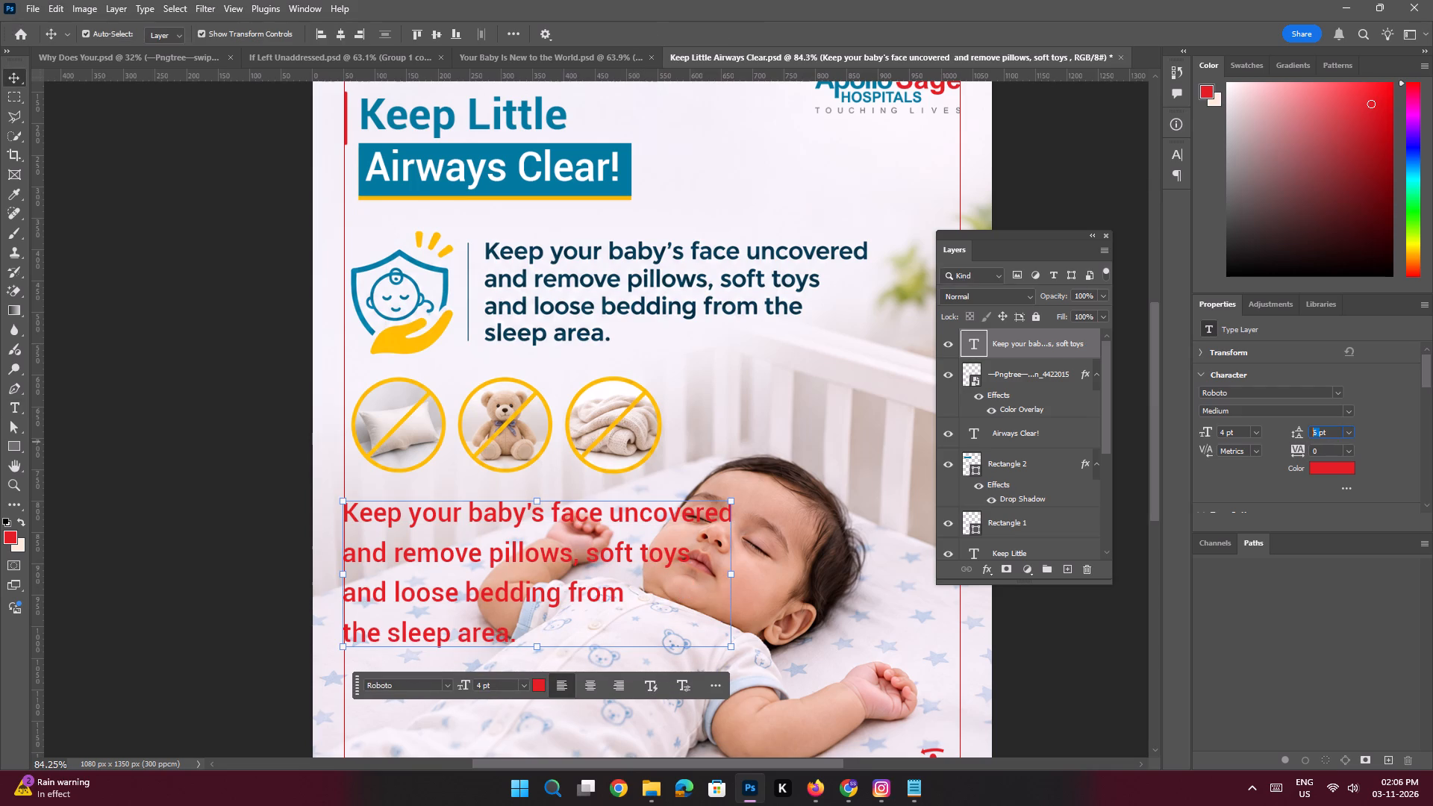
{"action": "key", "text": "4"}
{"action": "key", "text": "Return"}
Move the red four-line body text over the original paragraph, just right of the vertical divider beside the baby shield icon.
{"action": "left_click_drag", "start_coordinate": [451, 551], "coordinate": [590, 287]}
{"action": "key", "text": "space"}
{"action": "left_click_drag", "start_coordinate": [478, 290], "coordinate": [561, 384], "text": "ctrl"}
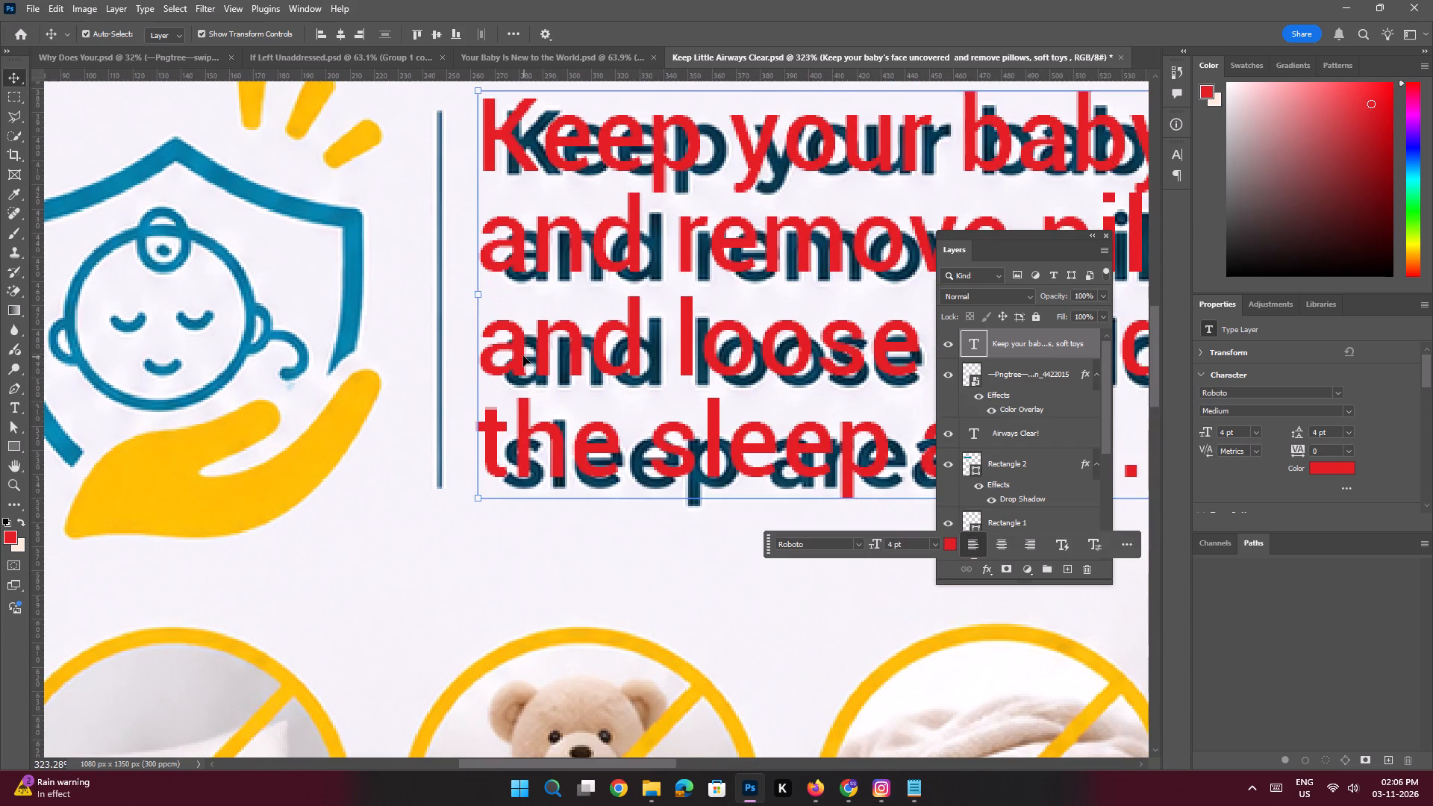
{"action": "left_click_drag", "start_coordinate": [523, 356], "coordinate": [551, 373]}
{"action": "key", "text": "space"}
{"action": "left_click_drag", "start_coordinate": [570, 362], "coordinate": [499, 343], "text": "ctrl"}
{"action": "left_click_drag", "start_coordinate": [634, 313], "coordinate": [517, 343]}
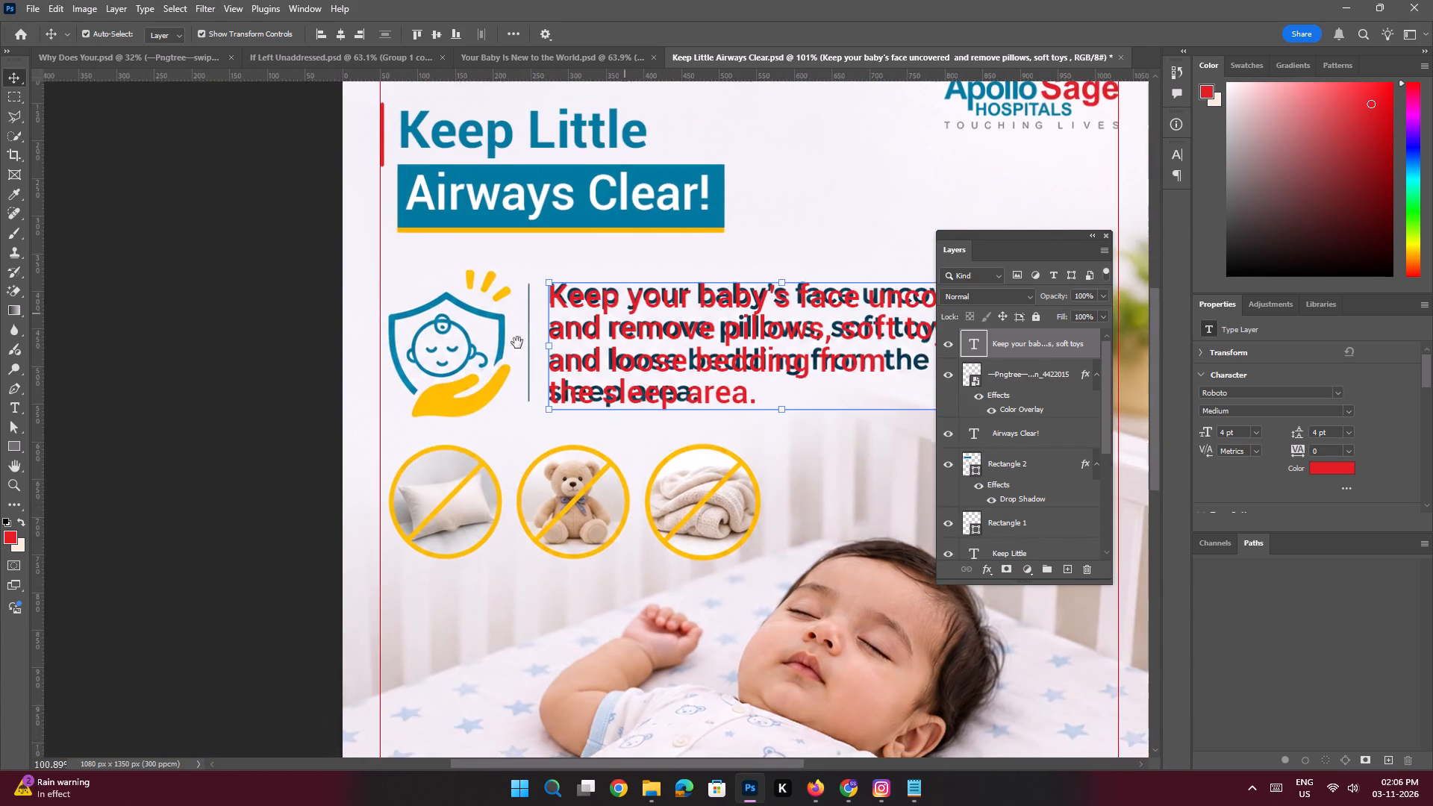
{"action": "left_click_drag", "start_coordinate": [517, 343], "coordinate": [465, 358]}
Combine the "Remove this 2" and "Remove this" layers into a single smart object.
{"action": "left_click", "coordinate": [642, 261]}
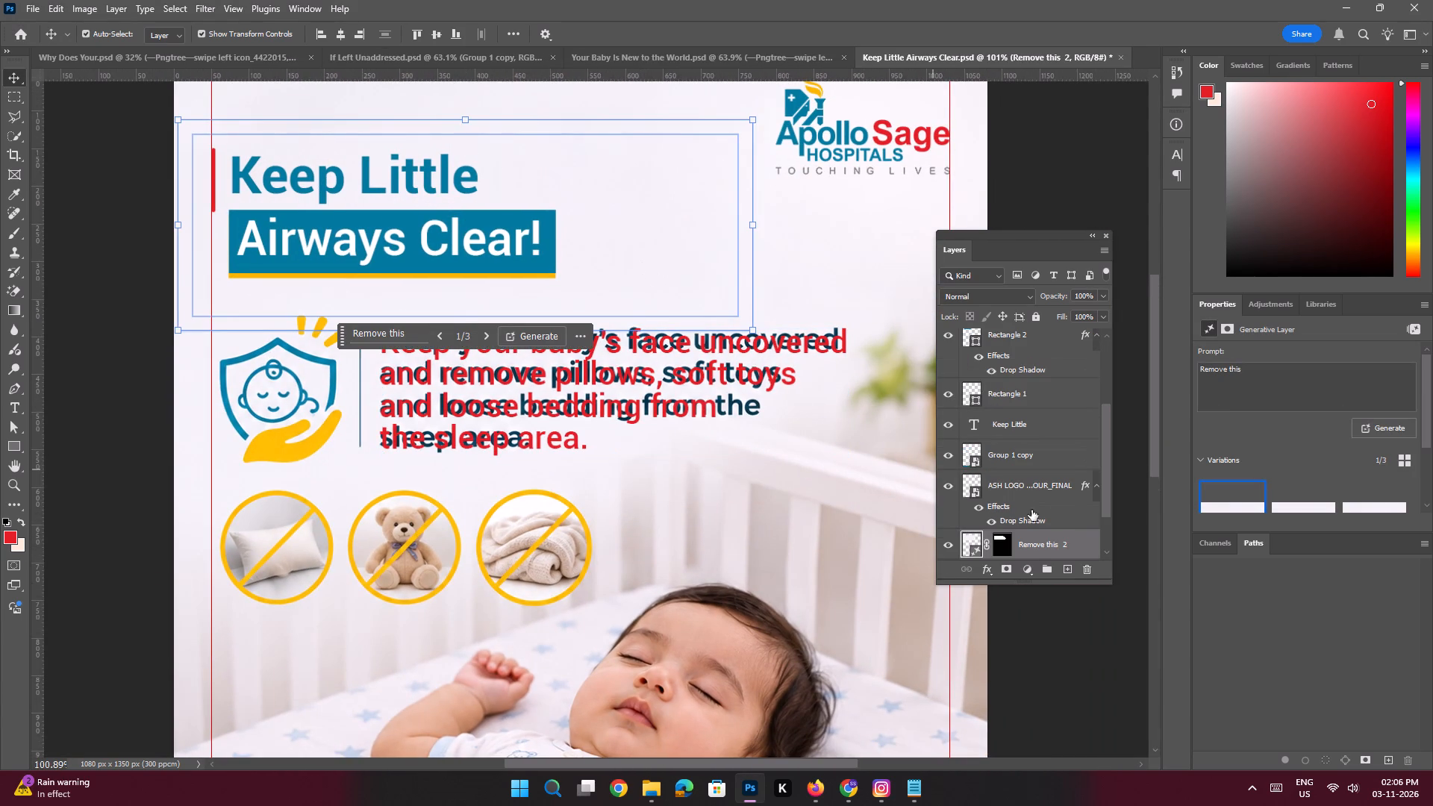
{"action": "scroll", "coordinate": [1034, 496], "scroll_direction": "down", "scroll_amount": 4}
{"action": "left_click", "coordinate": [1036, 508], "text": "shift"}
{"action": "right_click", "coordinate": [1034, 478]}
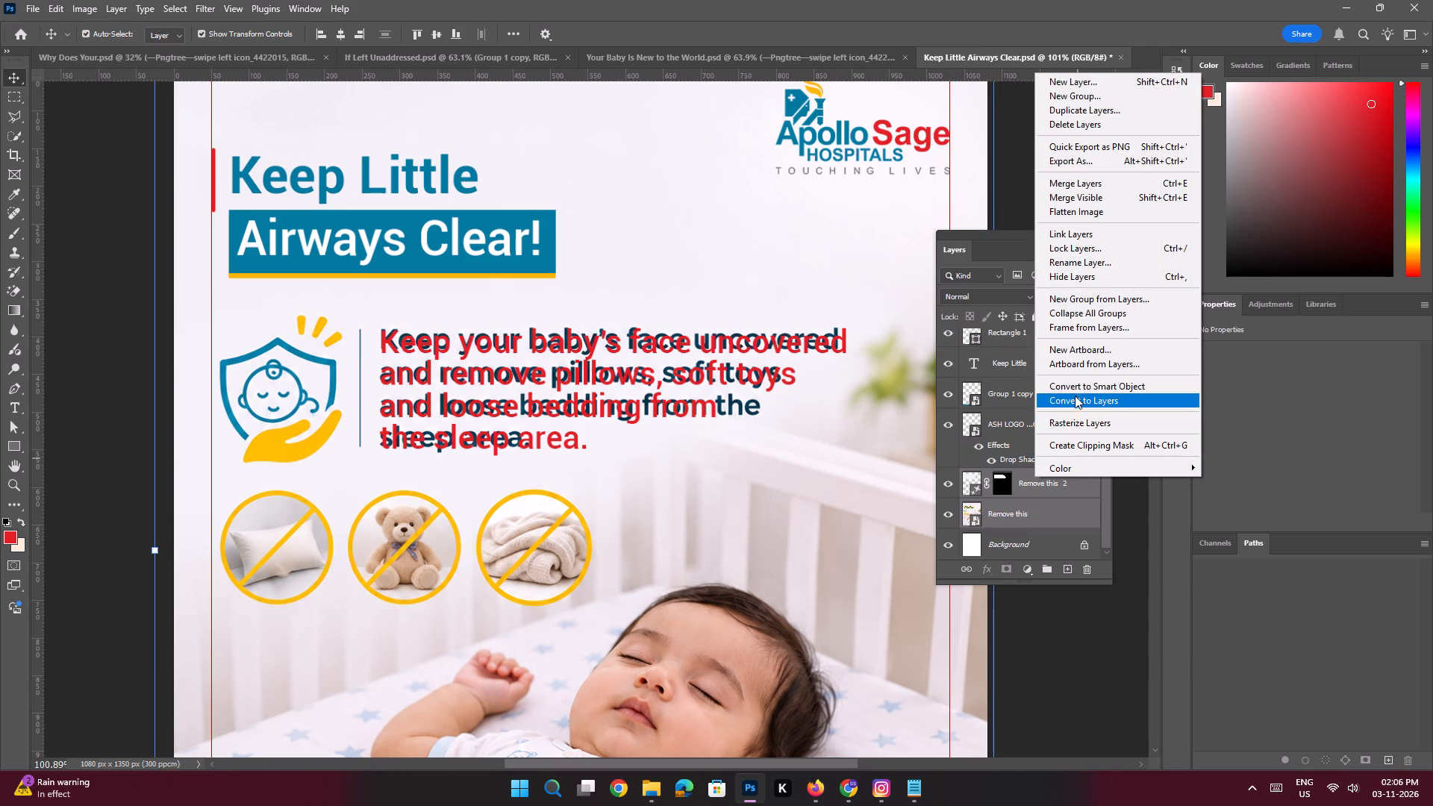
{"action": "left_click", "coordinate": [1074, 392]}
Outline the original body paragraph with the Polygonal Lasso on the combined background smart object and run Generative Fill with the prompt "Remove this".
{"action": "key", "text": "space"}
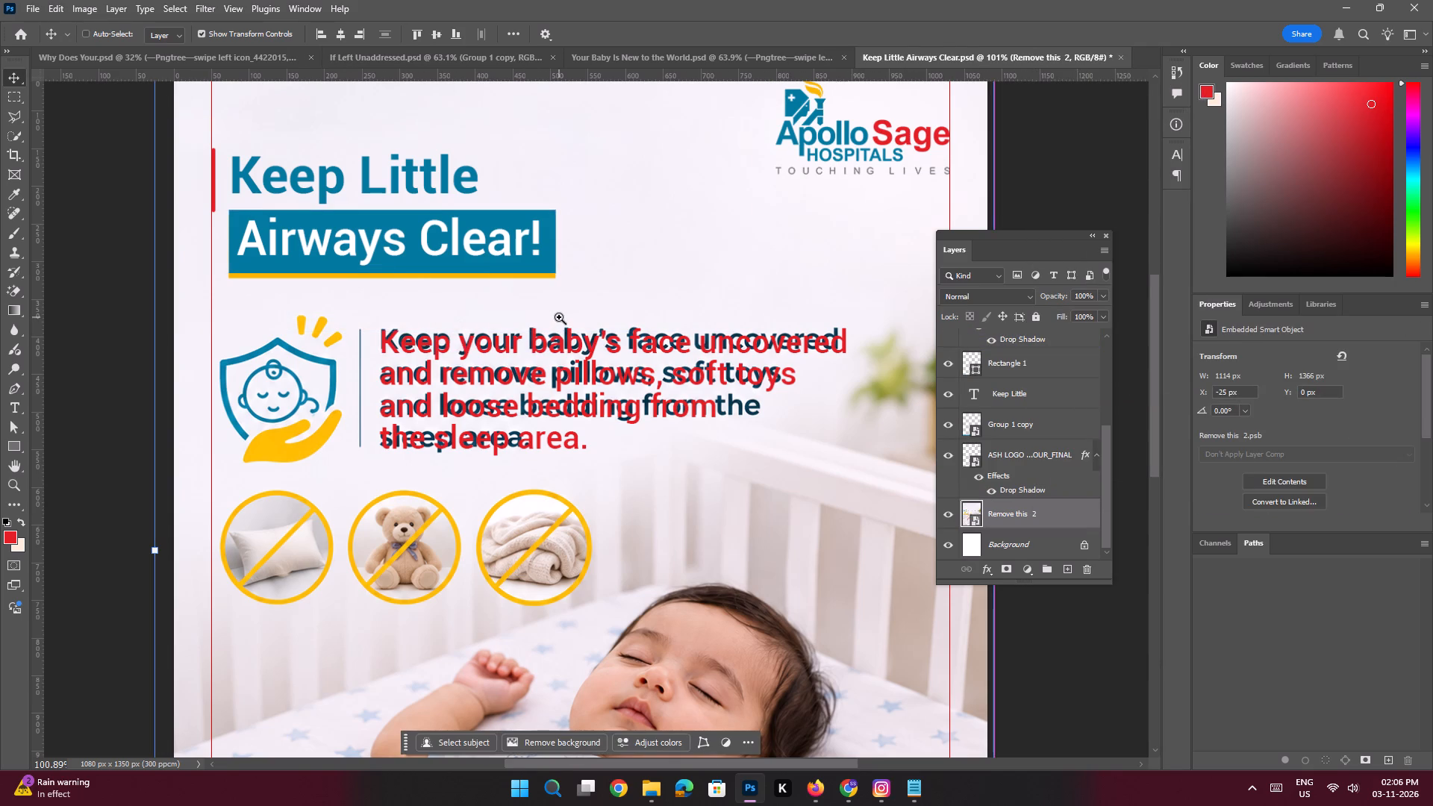
{"action": "left_click_drag", "start_coordinate": [559, 317], "coordinate": [578, 349], "text": "ctrl"}
{"action": "left_click_drag", "start_coordinate": [621, 304], "coordinate": [617, 321]}
{"action": "left_click", "coordinate": [639, 287]}
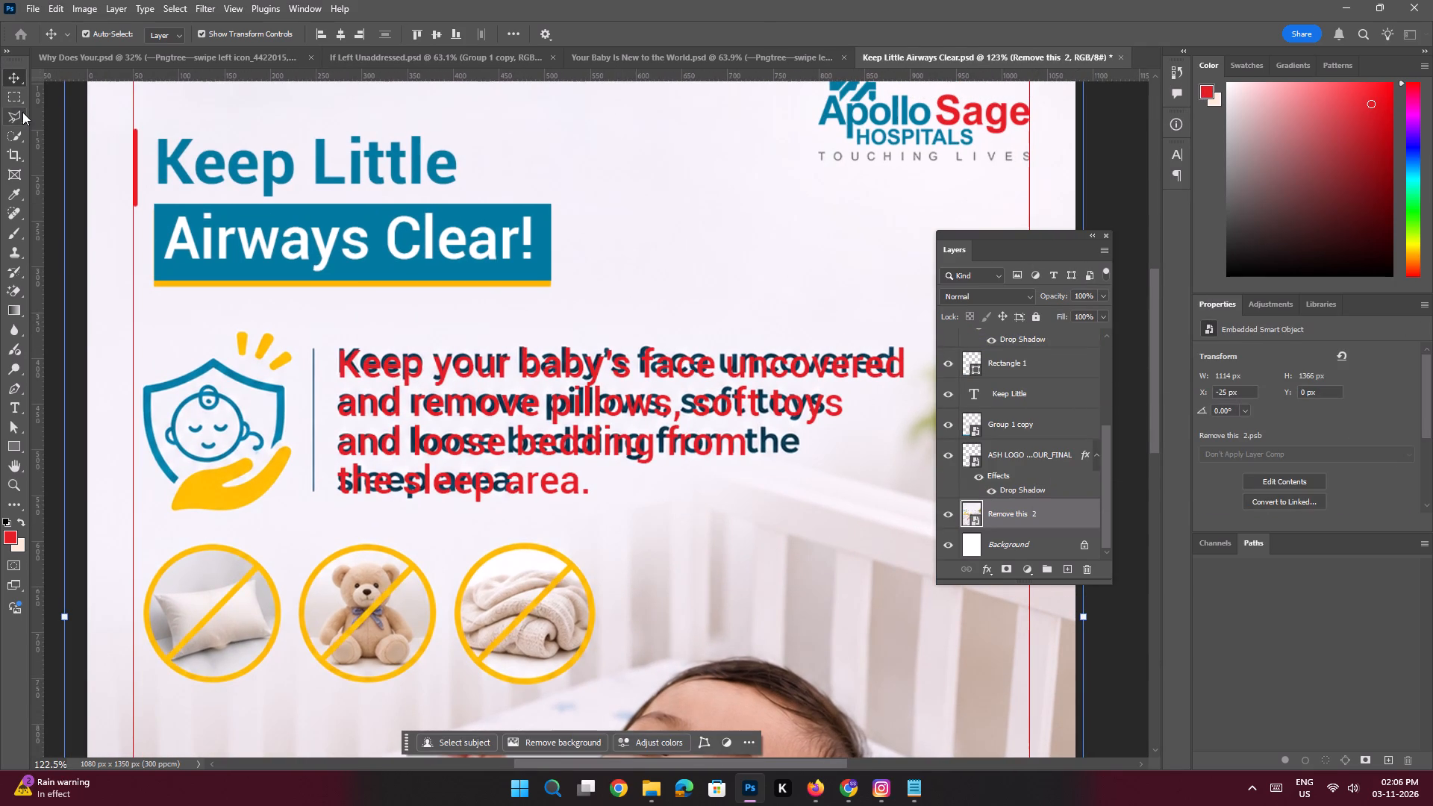
{"action": "left_click", "coordinate": [22, 114]}
{"action": "left_click", "coordinate": [334, 338]}
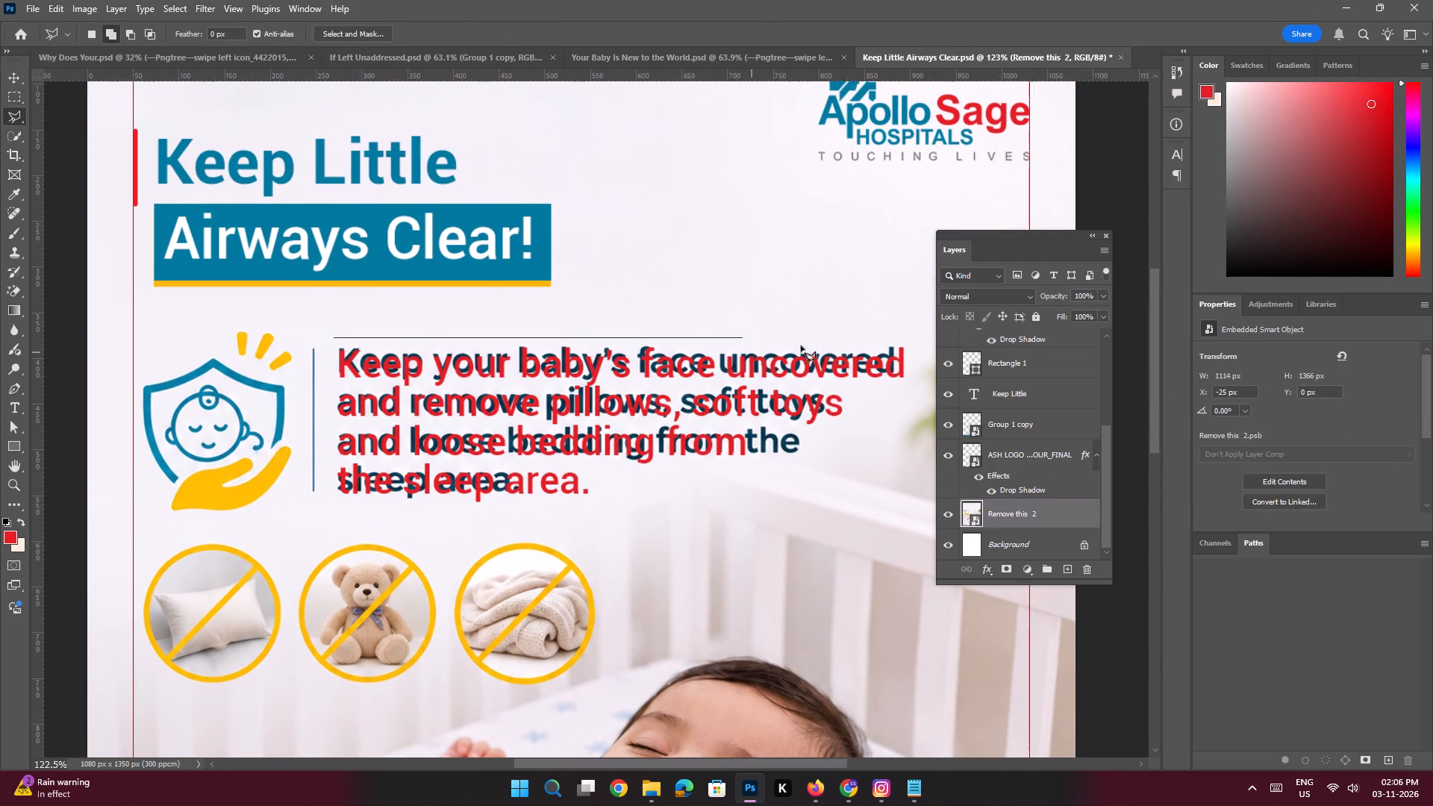
{"action": "left_click", "coordinate": [902, 340], "text": "shift"}
{"action": "left_click", "coordinate": [910, 346]}
{"action": "left_click", "coordinate": [910, 369]}
{"action": "left_click_drag", "start_coordinate": [908, 381], "coordinate": [905, 390]}
{"action": "left_click_drag", "start_coordinate": [902, 394], "coordinate": [882, 395]}
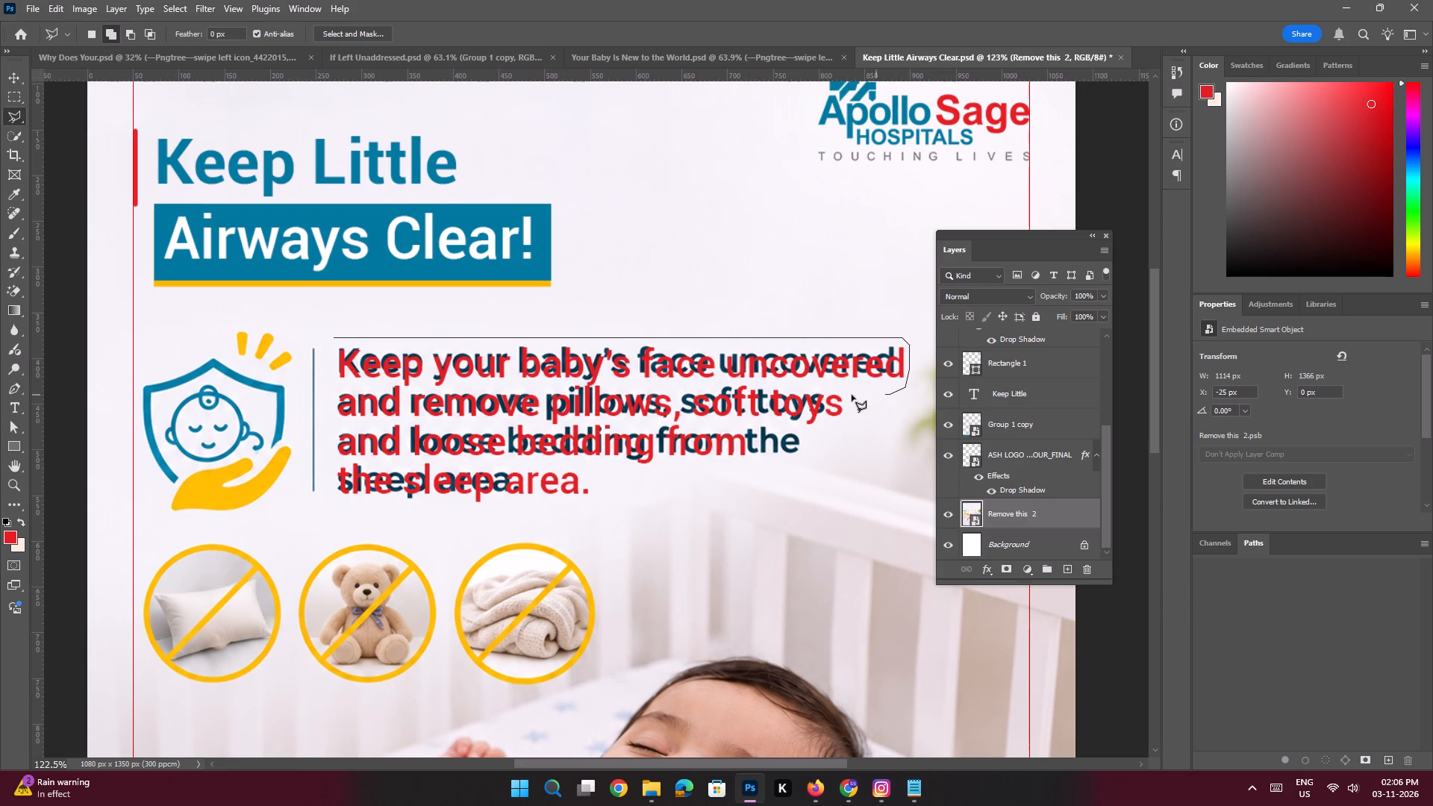
{"action": "left_click", "coordinate": [847, 393]}
{"action": "left_click", "coordinate": [849, 413]}
{"action": "left_click", "coordinate": [831, 437]}
{"action": "left_click", "coordinate": [803, 436]}
{"action": "left_click", "coordinate": [799, 460]}
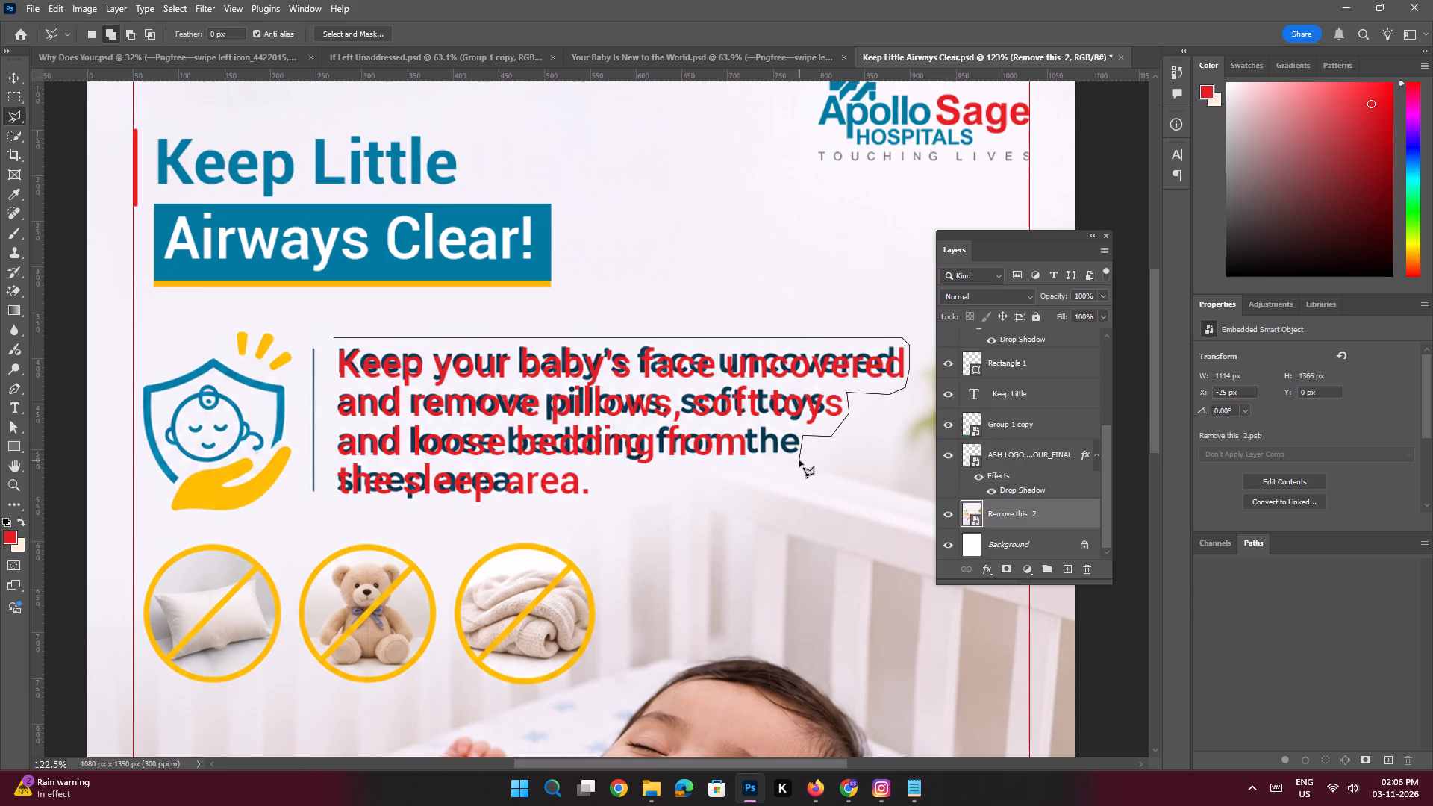
{"action": "left_click", "coordinate": [790, 461]}
{"action": "left_click", "coordinate": [597, 466]}
{"action": "left_click", "coordinate": [597, 492]}
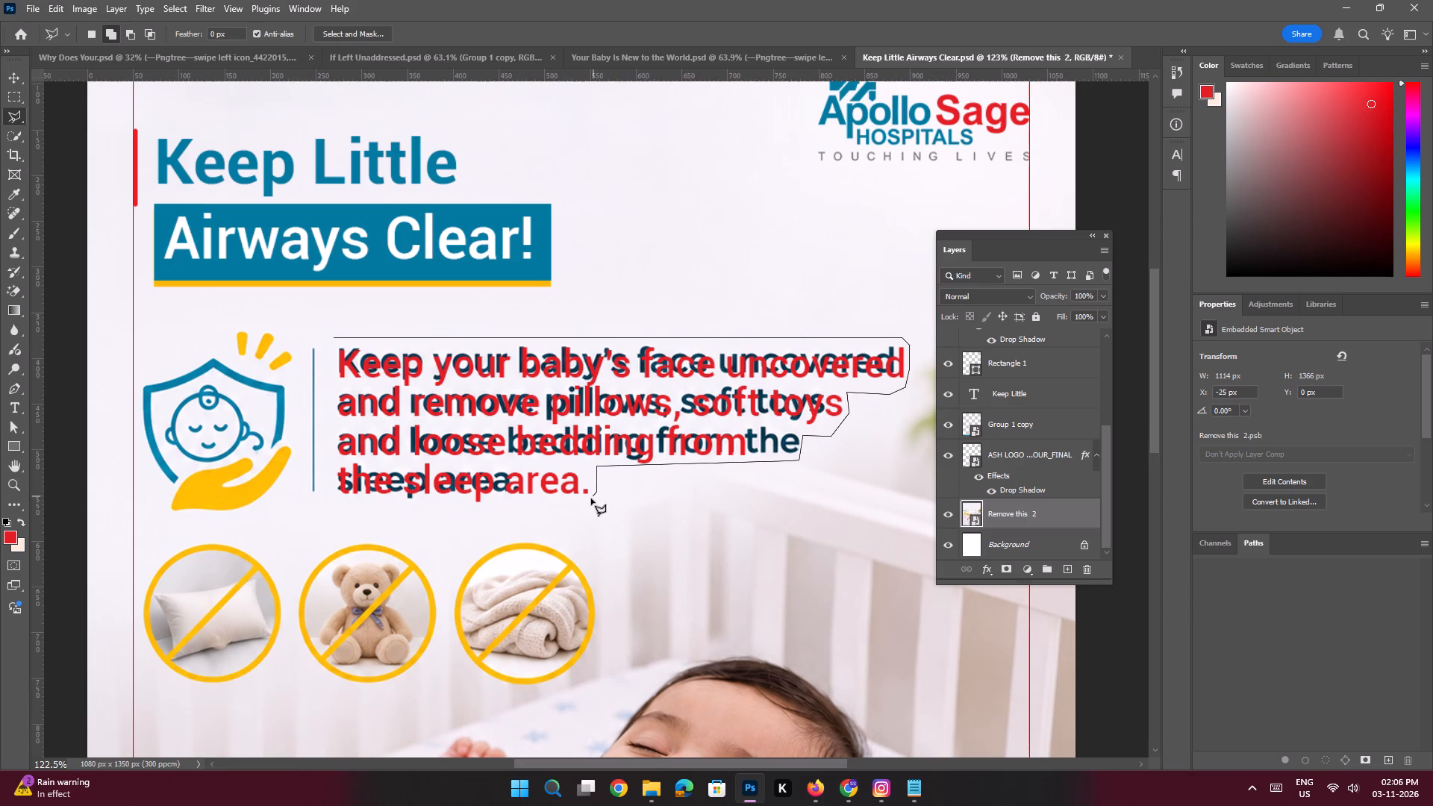
{"action": "left_click", "coordinate": [589, 501]}
{"action": "left_click", "coordinate": [463, 509]}
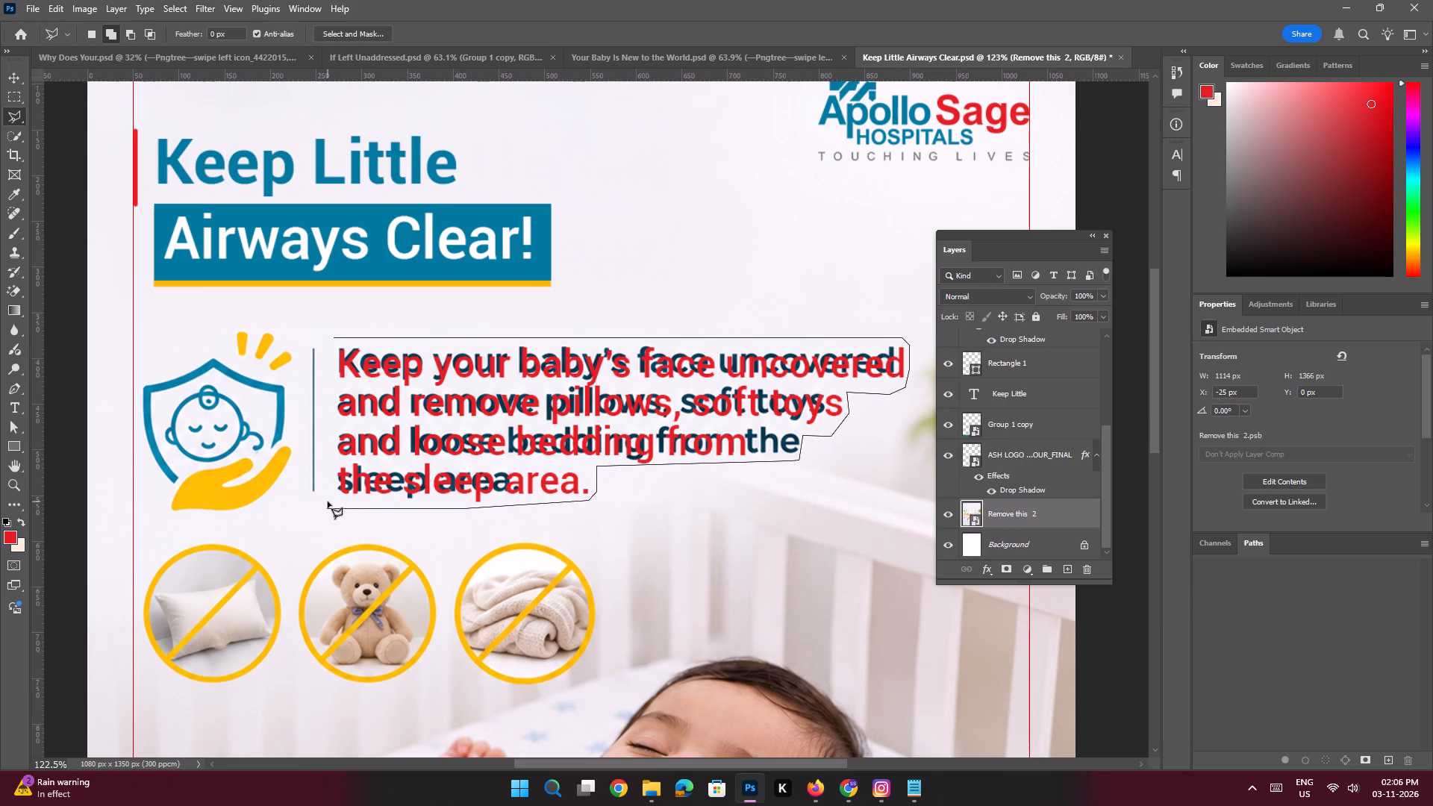
{"action": "left_click", "coordinate": [328, 502], "text": "shift"}
{"action": "left_click", "coordinate": [330, 355], "text": "shift"}
{"action": "left_click", "coordinate": [334, 340]}
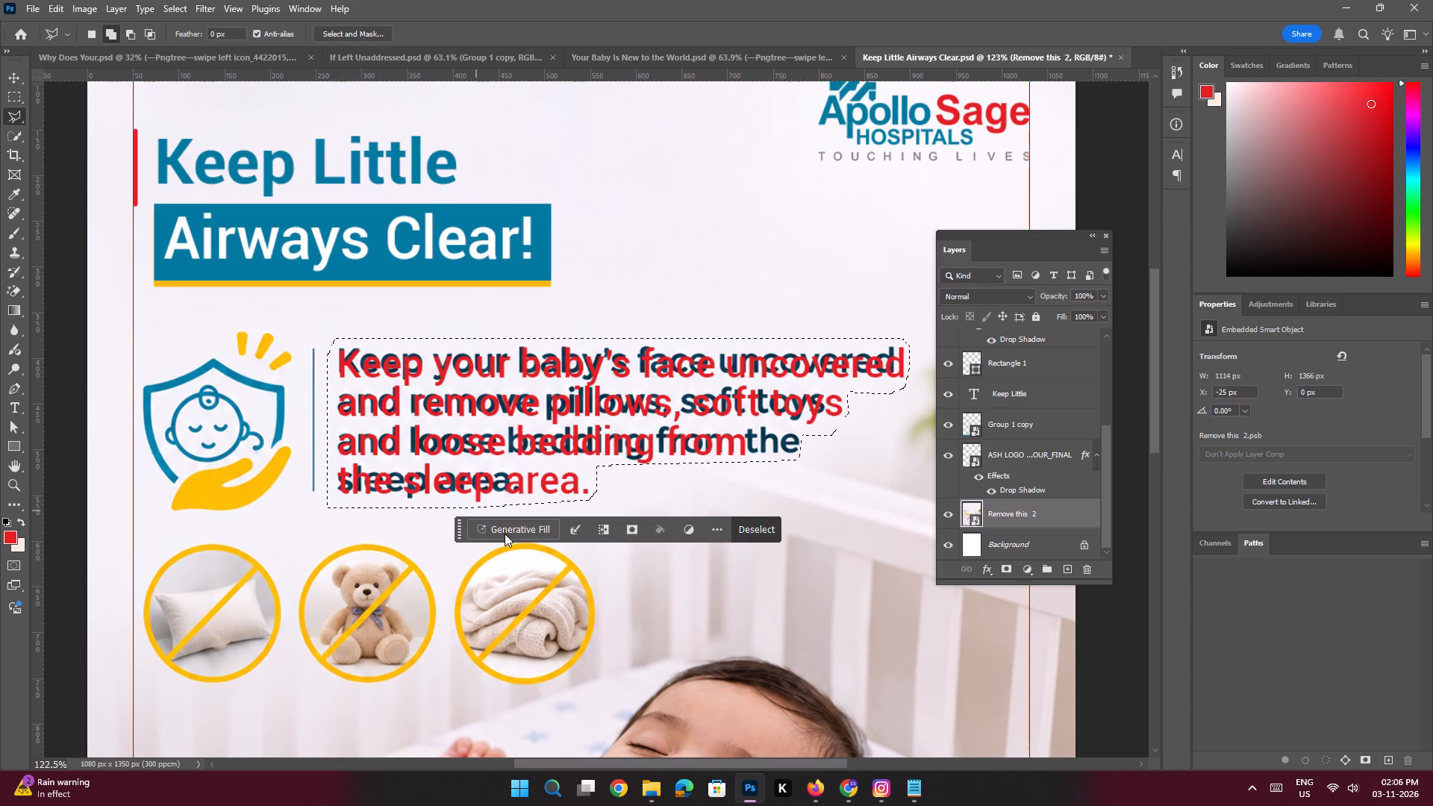
{"action": "left_click", "coordinate": [505, 534]}
{"action": "type", "text": "Remove thisd"}
{"action": "key", "text": "space"}
{"action": "key", "text": "BackSpace"}
{"action": "key", "text": "BackSpace"}
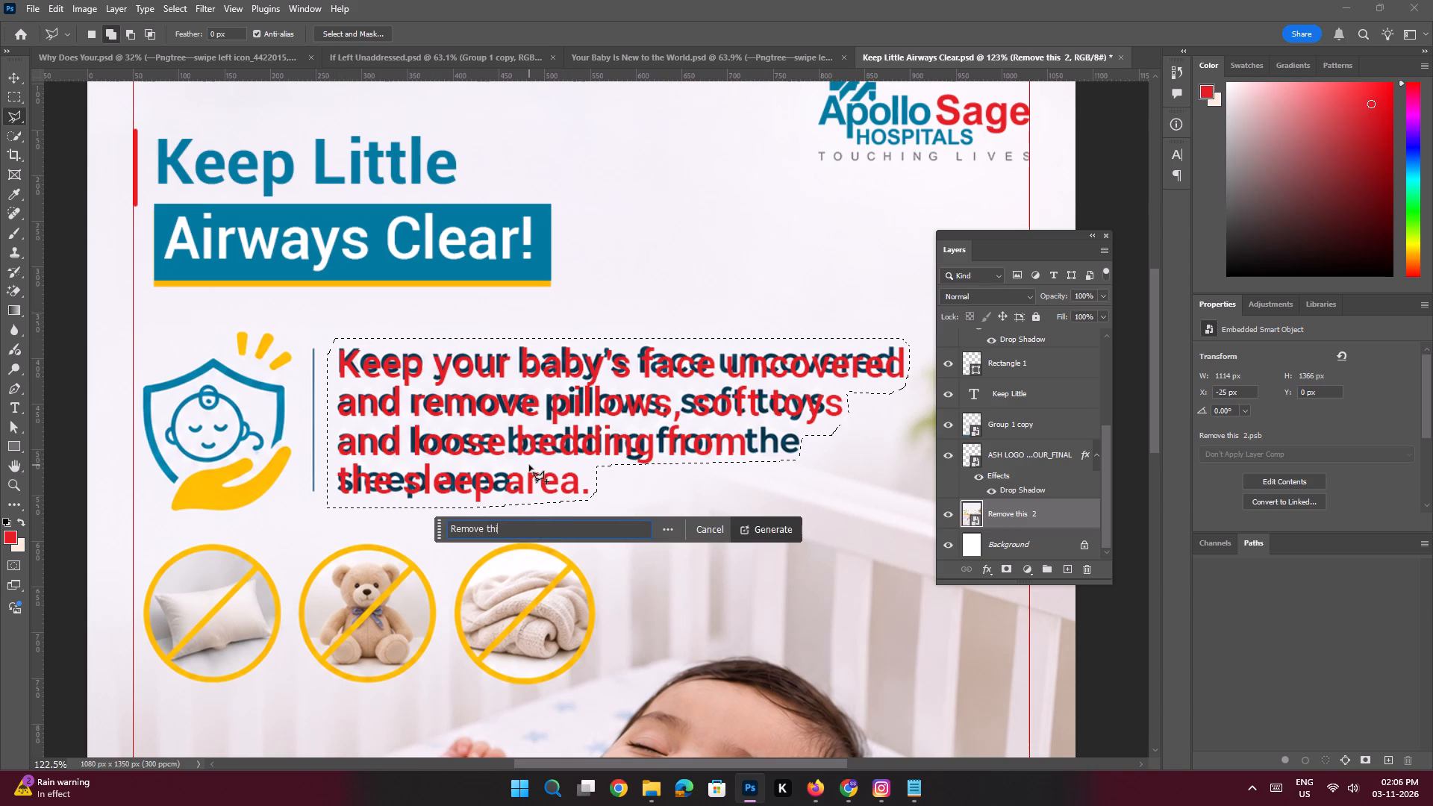
{"action": "key", "text": "BackSpace"}
{"action": "key", "text": "s"}
{"action": "key", "text": "Return"}
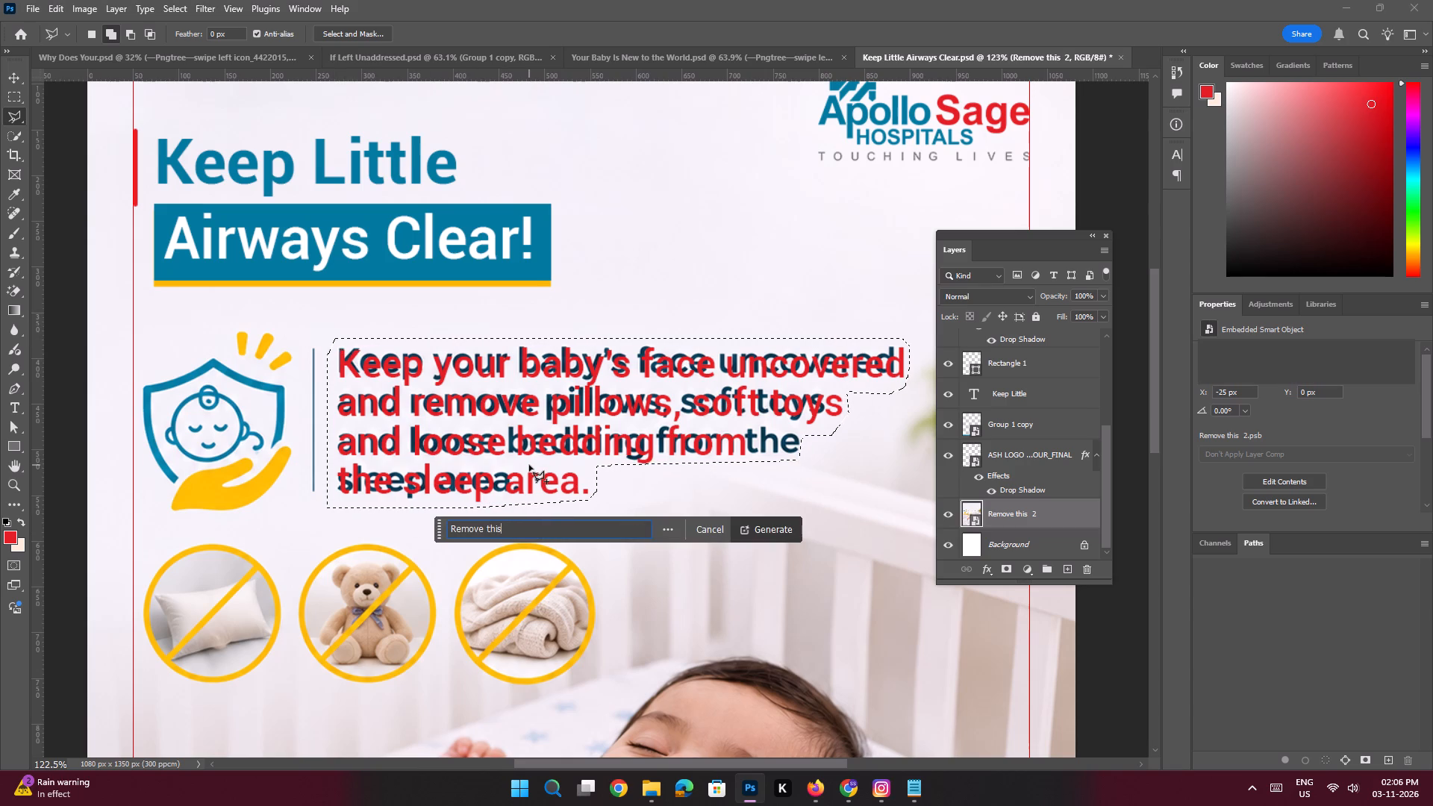
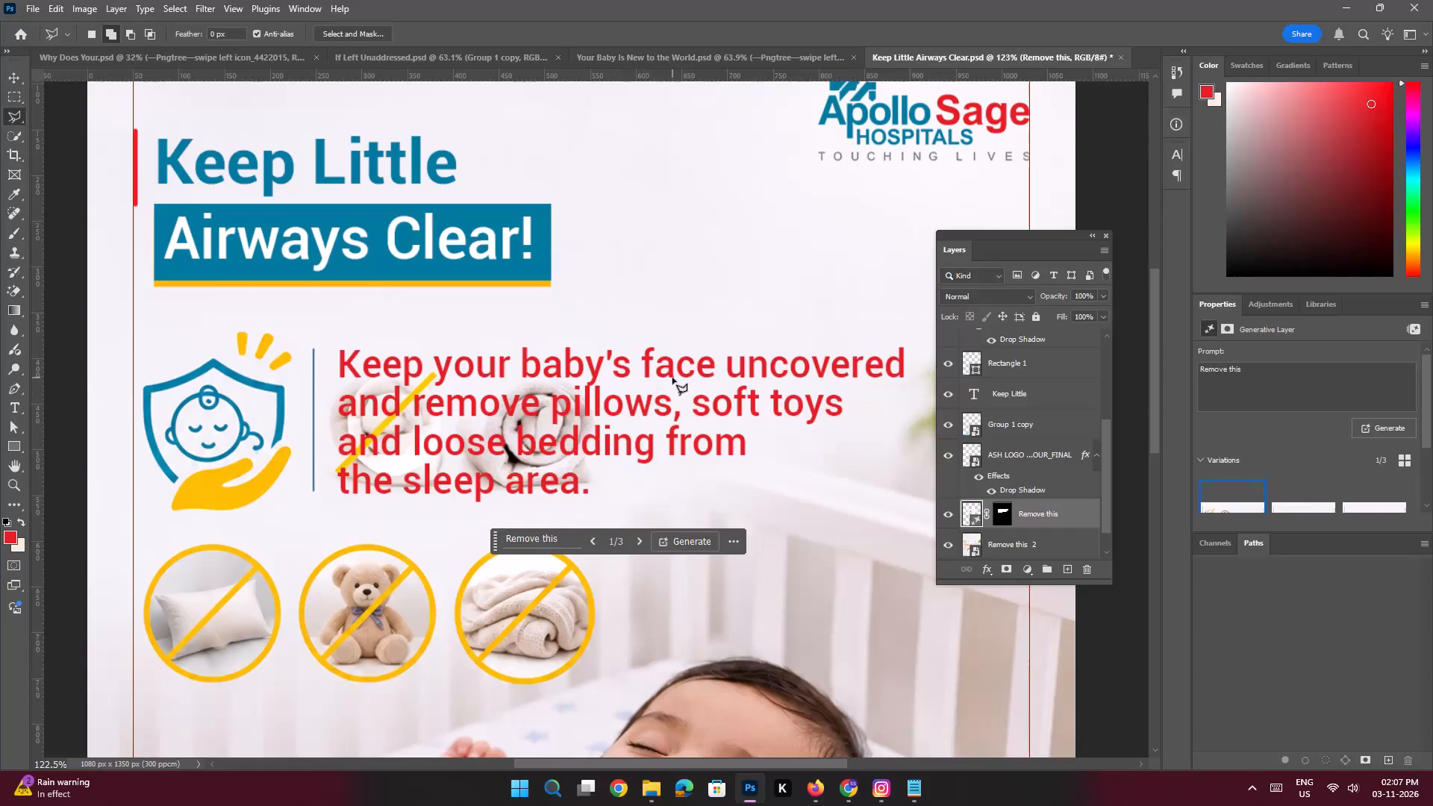
Undo the last Generative Fill over the original body paragraph.
{"action": "key", "text": "ctrl+z"}
Rasterize the "Remove this 2" background smart object so its pixels can be edited directly.
{"action": "key", "text": "shift+BackSpace"}
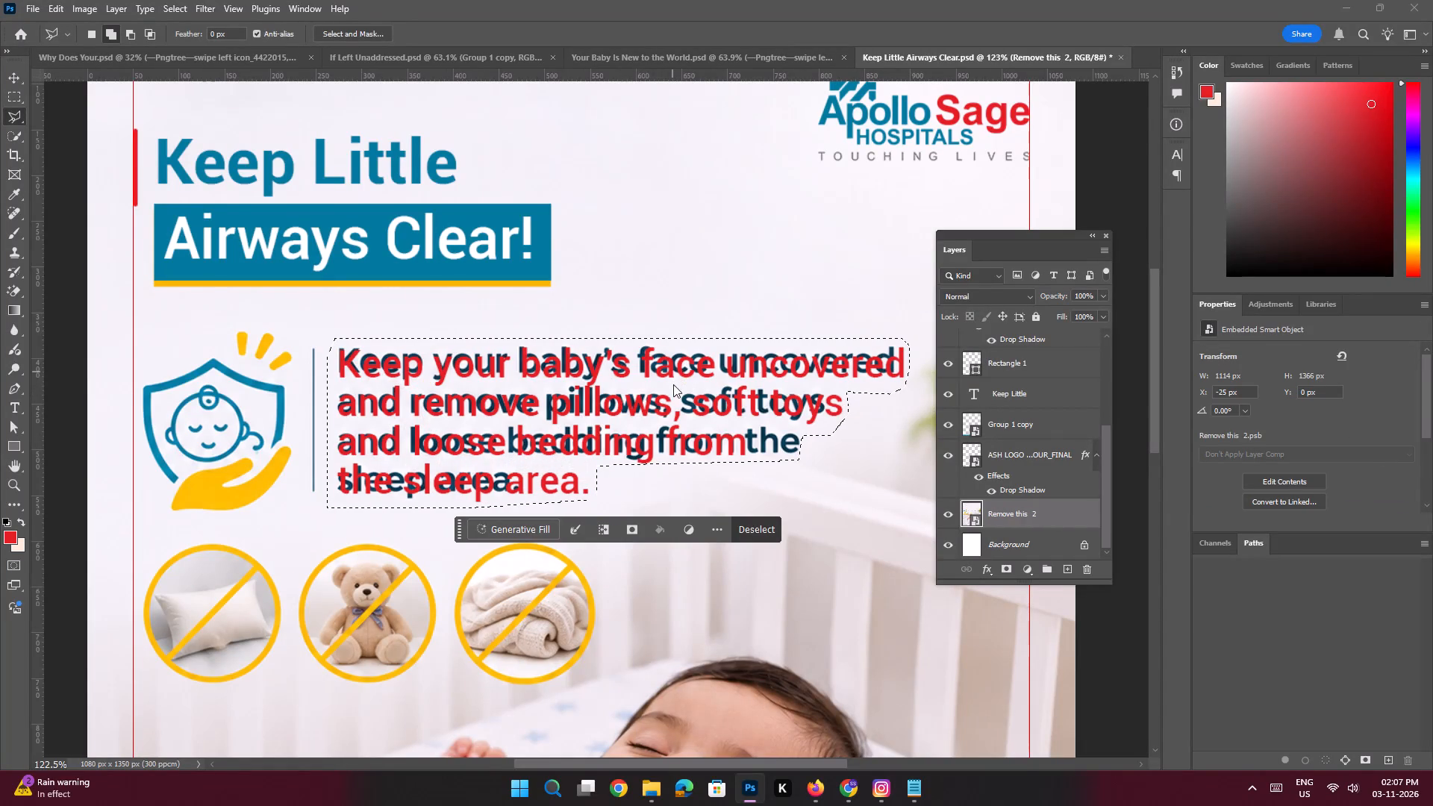
{"action": "left_click", "coordinate": [661, 293]}
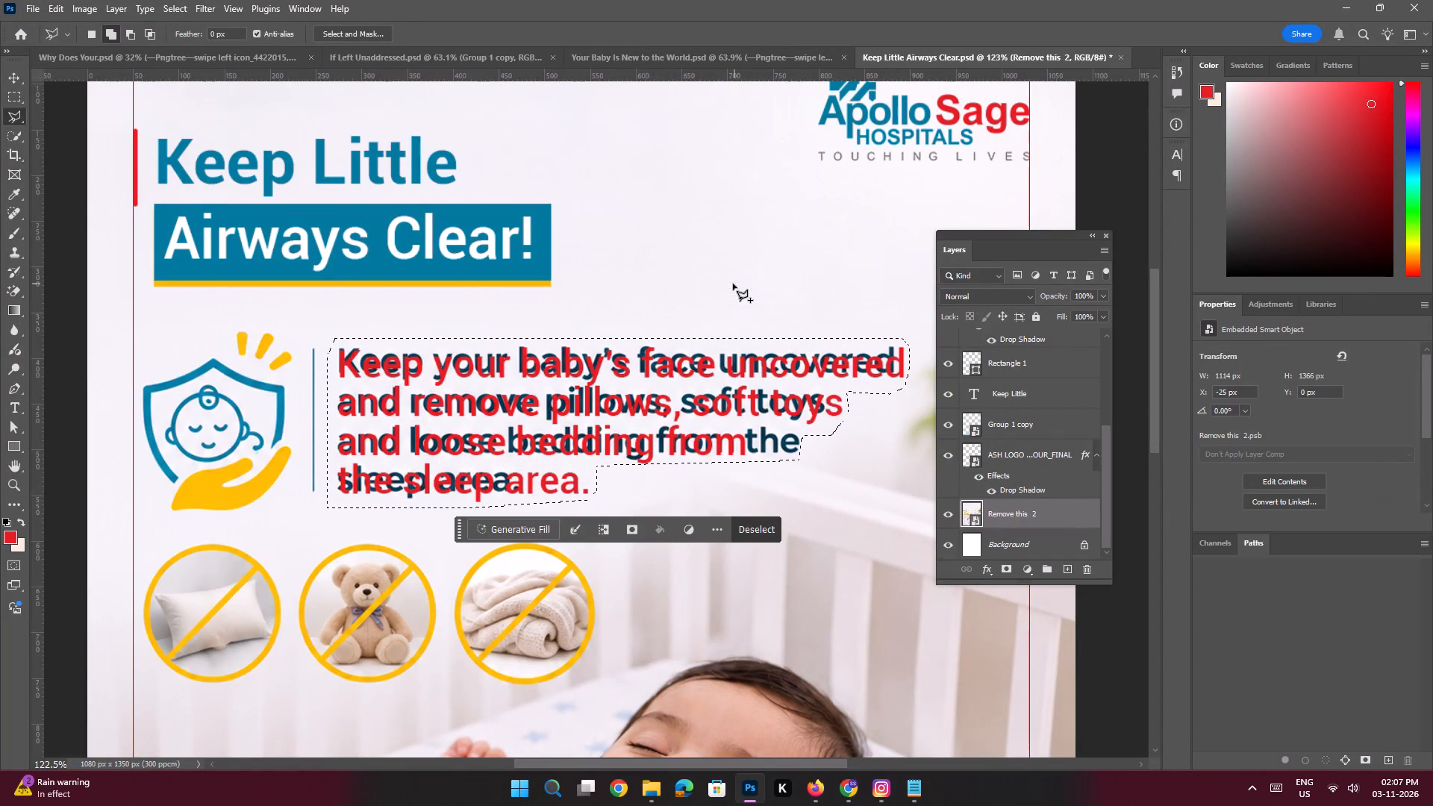
{"action": "key", "text": "e"}
{"action": "left_click", "coordinate": [733, 284]}
{"action": "left_click", "coordinate": [669, 293]}
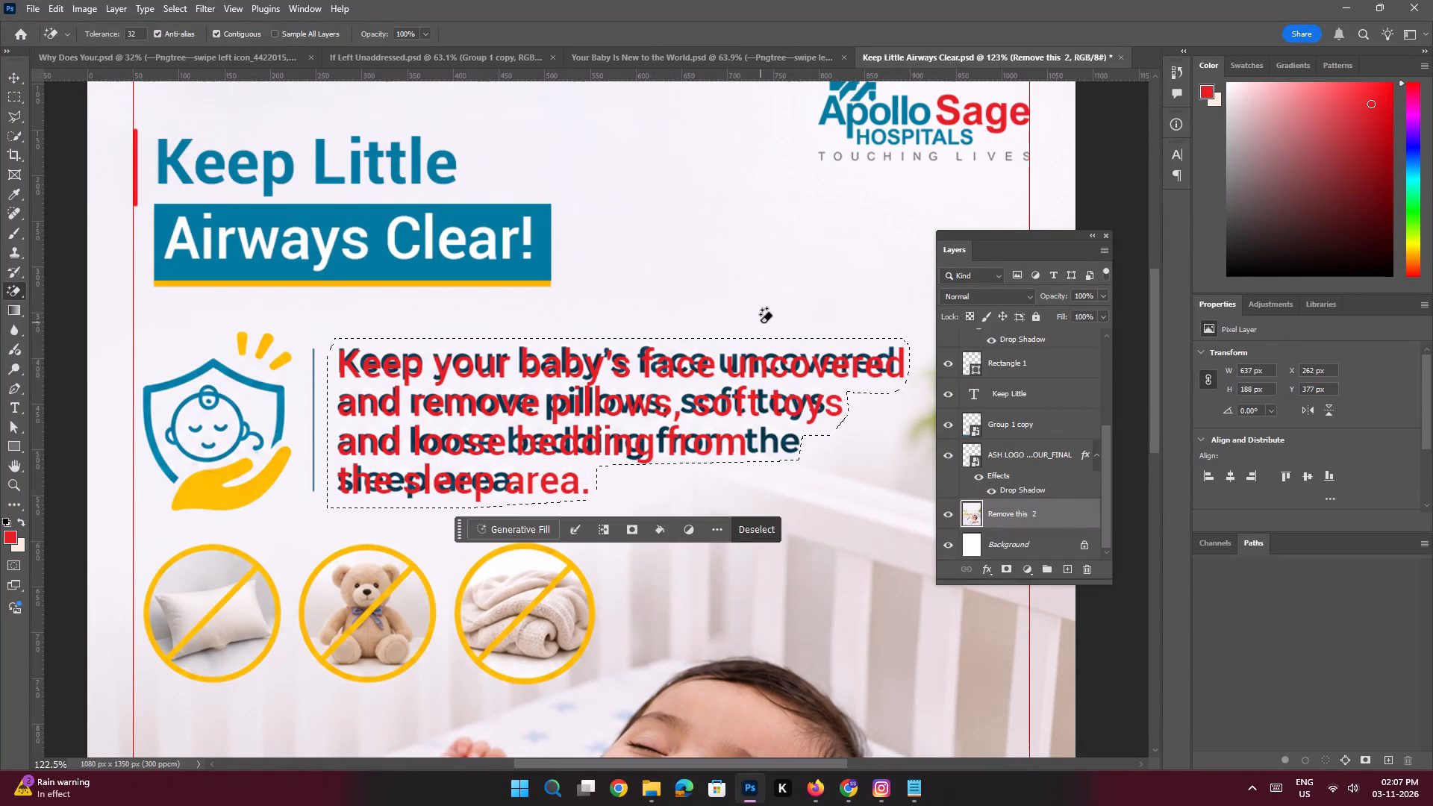
Content-Aware fill the selected original paragraph area on the "Remove this 2" layer and save the document.
{"action": "key", "text": "shift+BackSpace"}
{"action": "key", "text": "Return"}
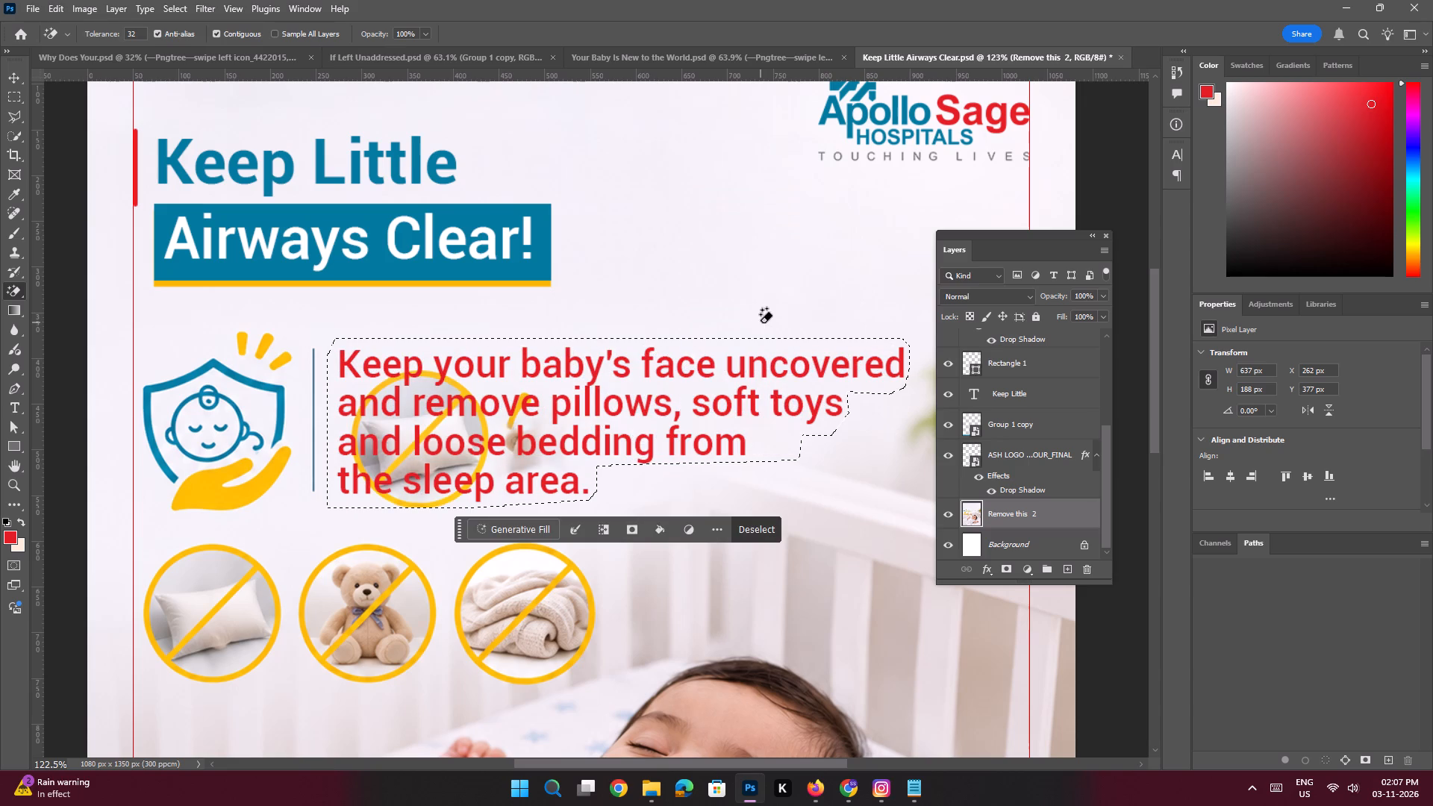
{"action": "key", "text": "ctrl+s"}
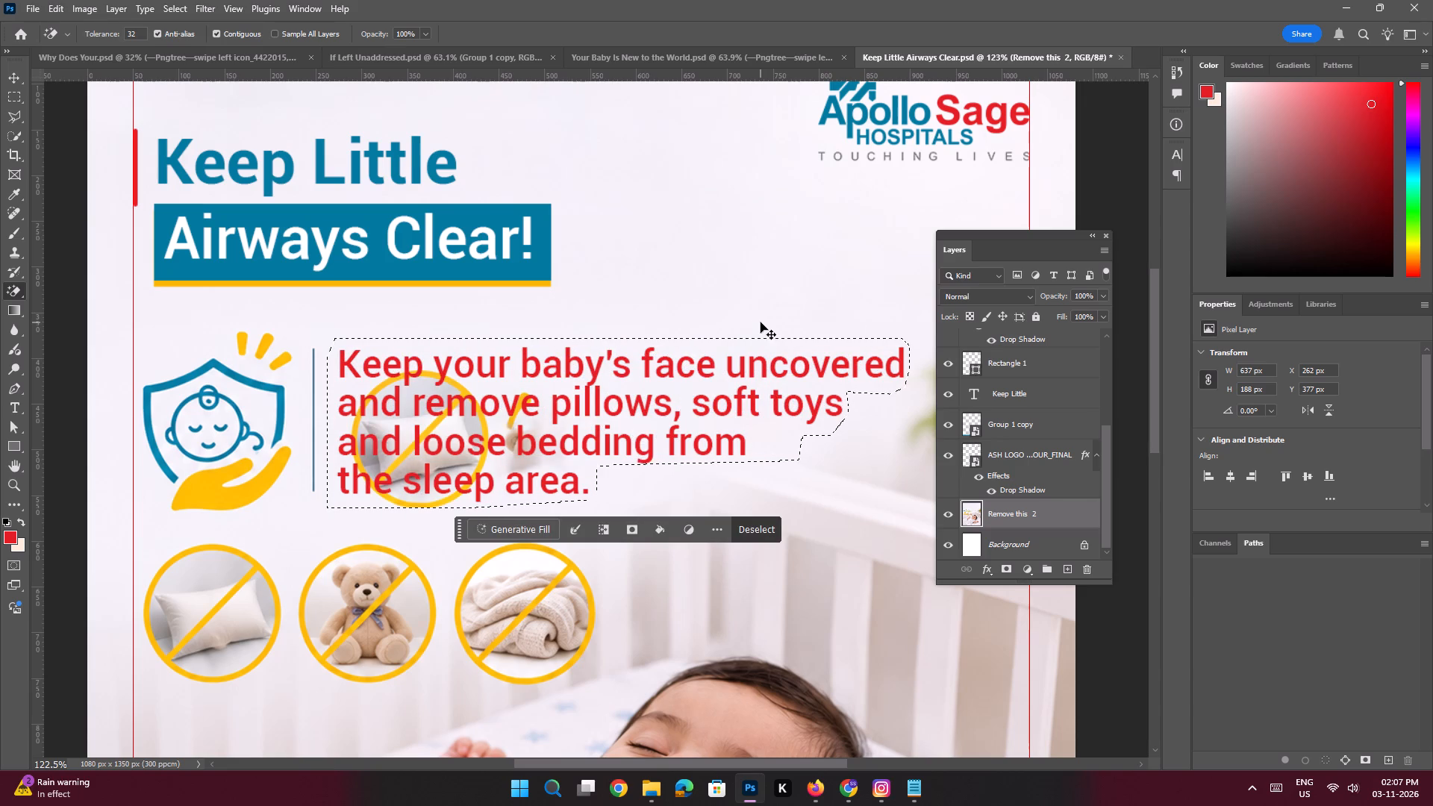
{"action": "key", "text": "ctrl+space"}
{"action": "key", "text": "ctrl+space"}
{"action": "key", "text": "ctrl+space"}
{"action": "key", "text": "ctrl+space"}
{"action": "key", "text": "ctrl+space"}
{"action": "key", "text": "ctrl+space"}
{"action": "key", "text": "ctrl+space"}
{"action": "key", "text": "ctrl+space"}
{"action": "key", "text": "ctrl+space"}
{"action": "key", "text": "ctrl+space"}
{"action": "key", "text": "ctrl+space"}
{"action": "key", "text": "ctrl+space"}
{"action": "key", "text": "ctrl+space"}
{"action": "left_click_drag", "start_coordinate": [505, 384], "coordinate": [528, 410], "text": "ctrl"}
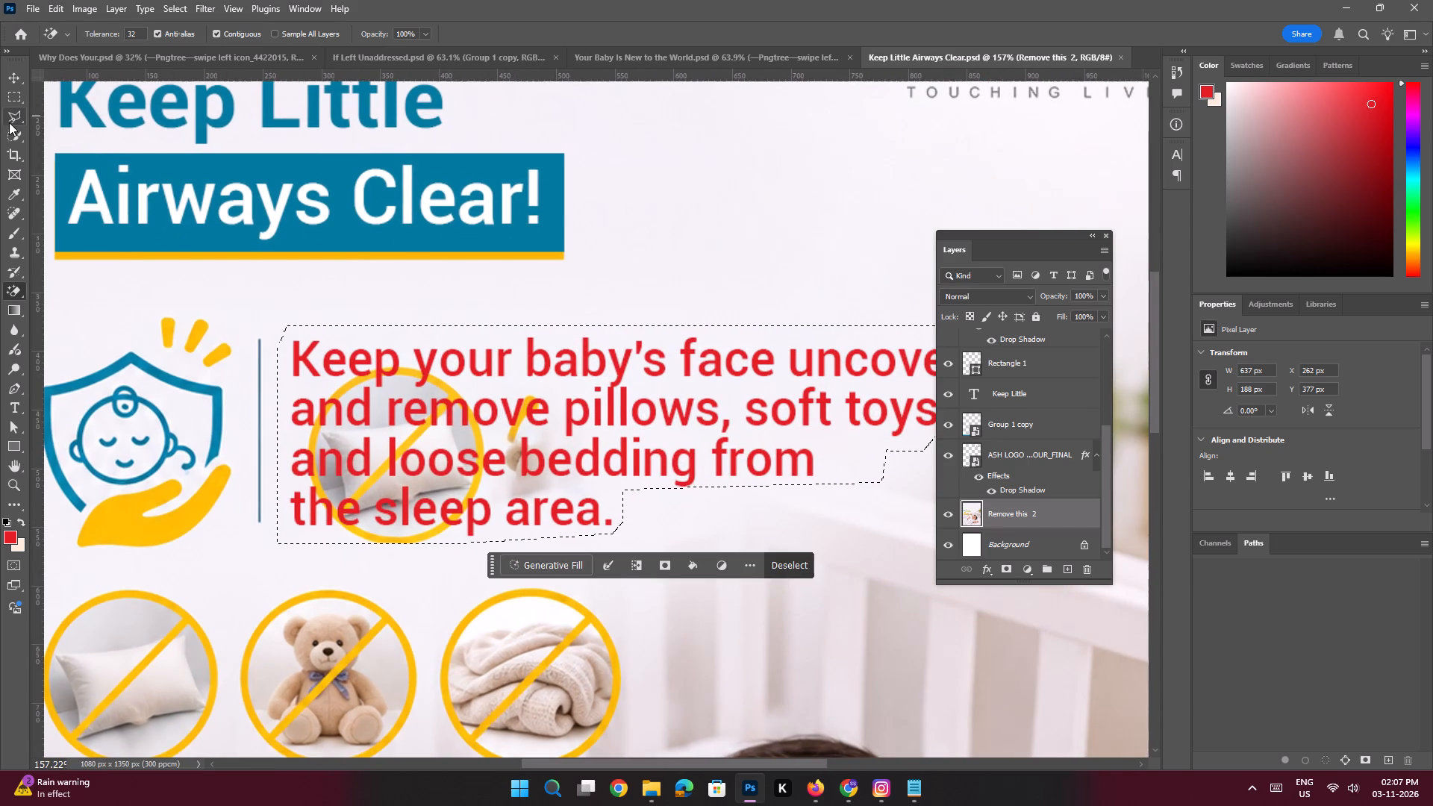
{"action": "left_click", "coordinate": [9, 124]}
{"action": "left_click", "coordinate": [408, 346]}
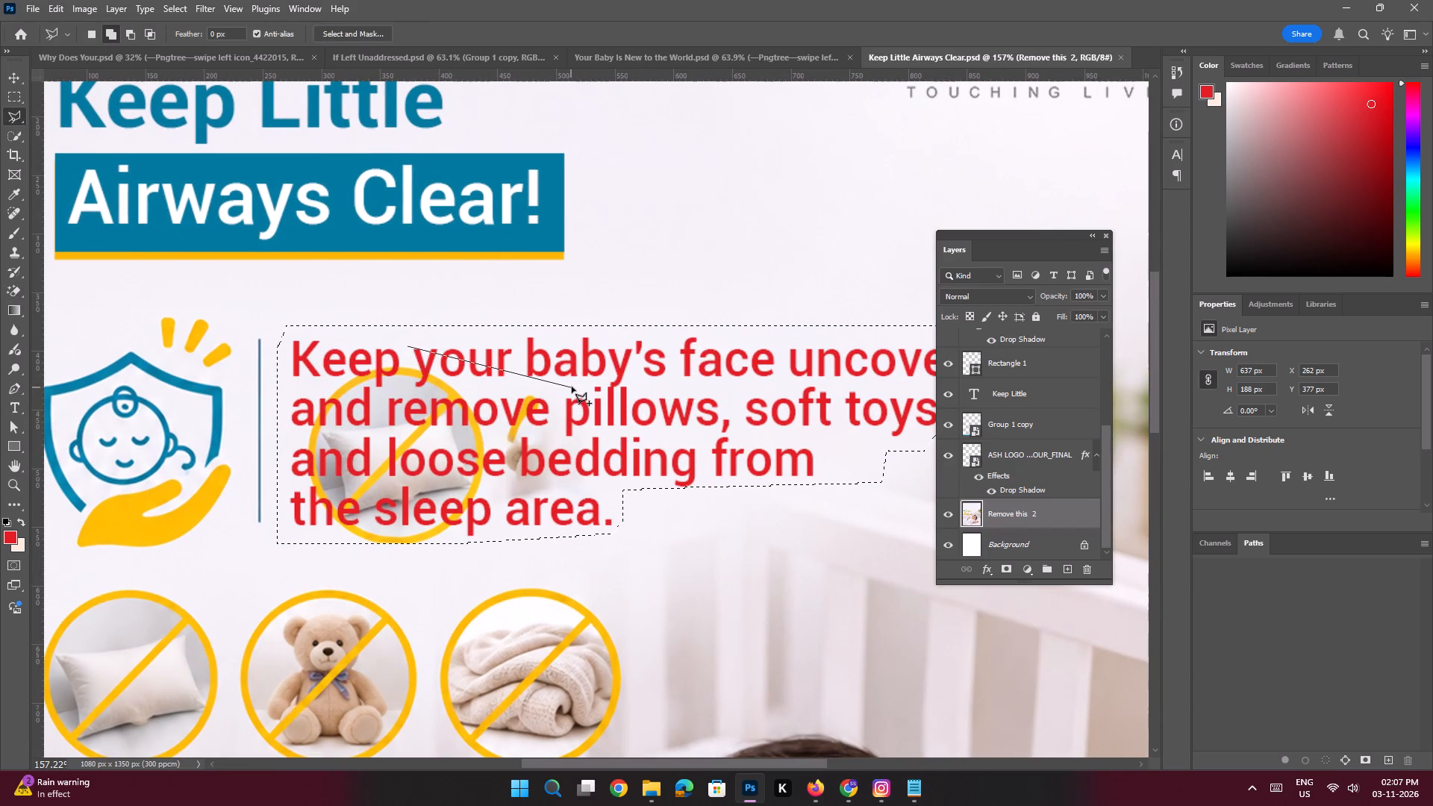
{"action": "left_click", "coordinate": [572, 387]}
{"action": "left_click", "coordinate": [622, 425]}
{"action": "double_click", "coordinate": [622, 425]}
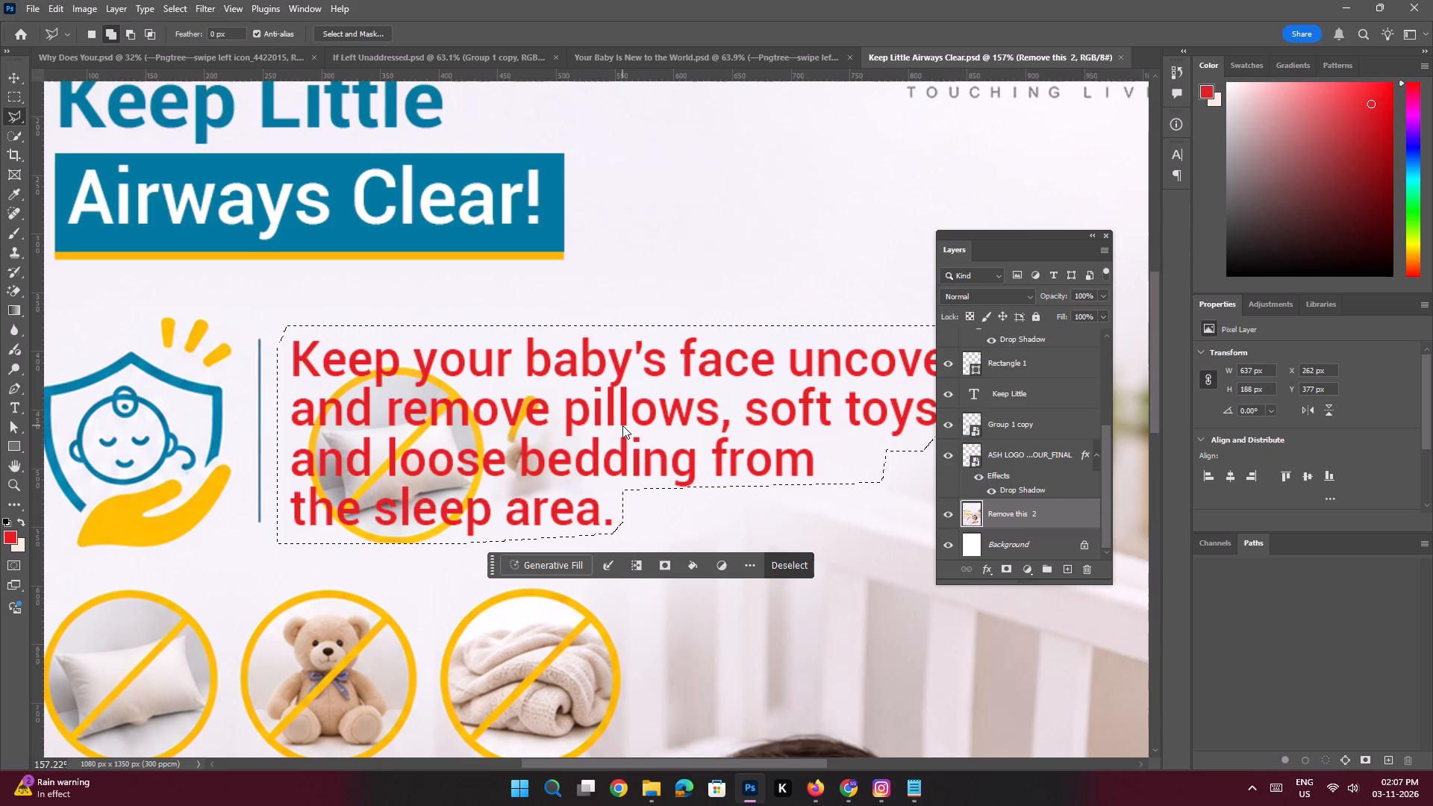
Clear the selection, outline the stray crossed-out pillow behind the red body text with the Polygonal Lasso, and Content-Aware fill it.
{"action": "key", "text": "ctrl+d"}
{"action": "left_click", "coordinate": [333, 366]}
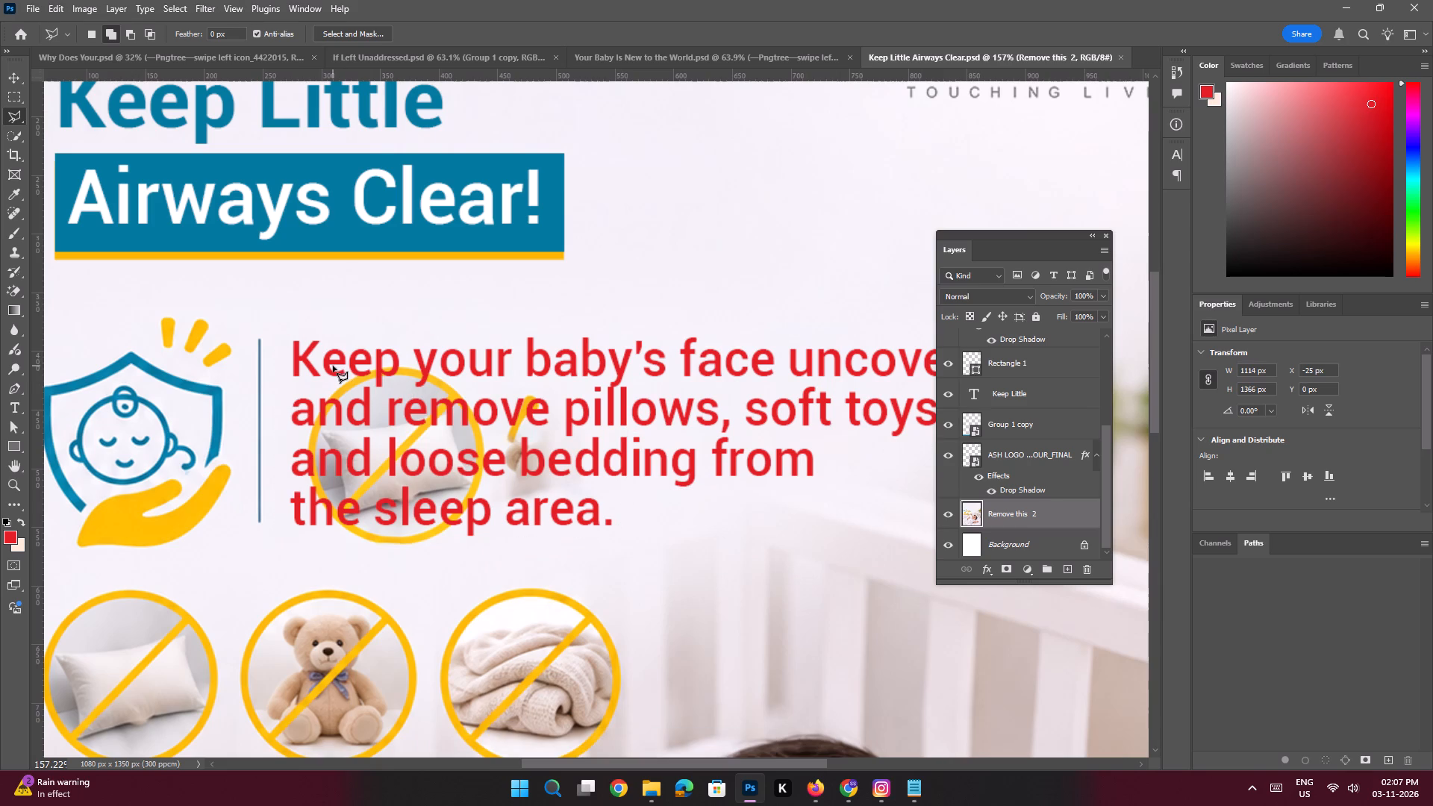
{"action": "left_click", "coordinate": [449, 333]}
{"action": "left_click", "coordinate": [561, 392]}
{"action": "left_click", "coordinate": [611, 431]}
{"action": "left_click_drag", "start_coordinate": [615, 473], "coordinate": [613, 488]}
{"action": "left_click", "coordinate": [590, 533]}
{"action": "left_click", "coordinate": [516, 536]}
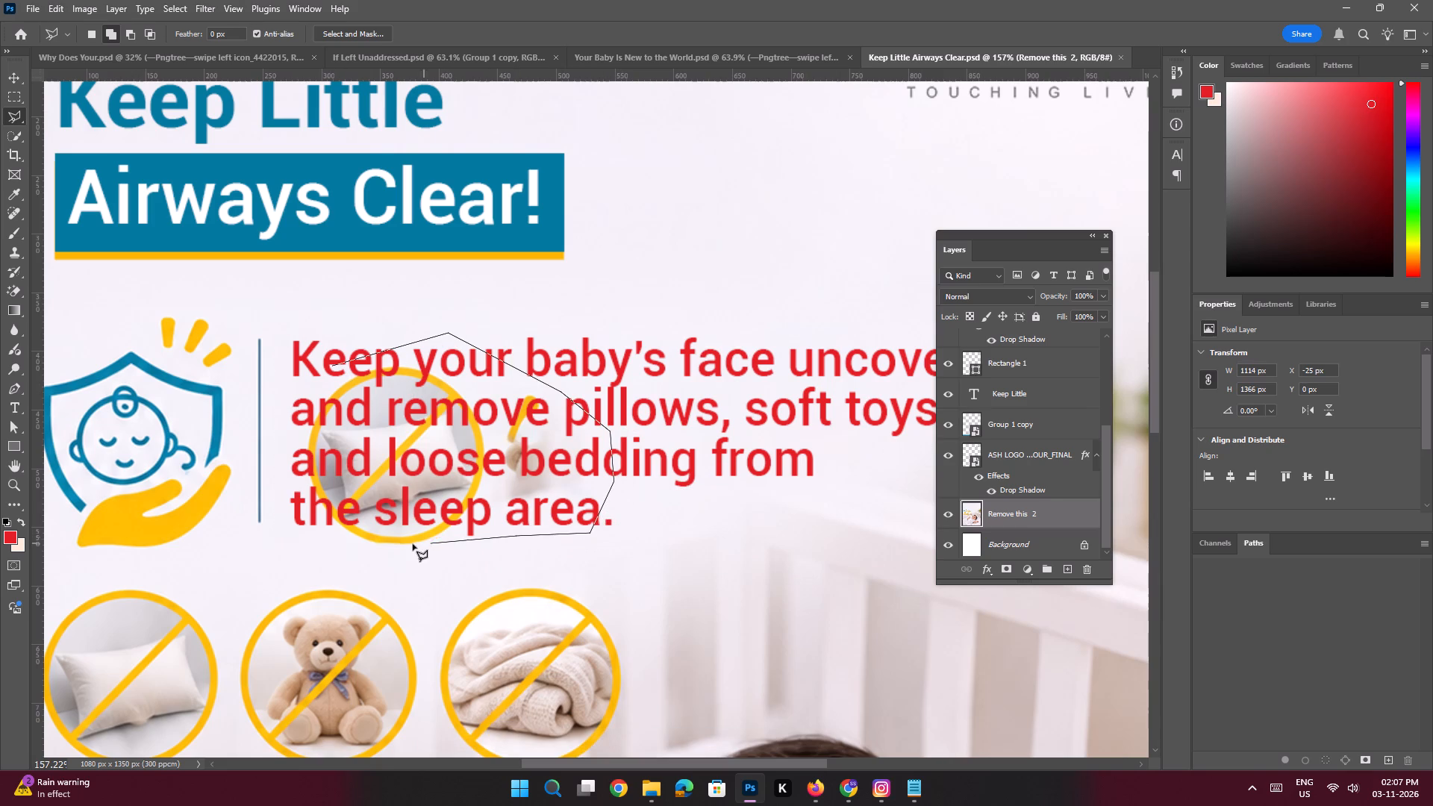
{"action": "left_click", "coordinate": [396, 553]}
{"action": "left_click", "coordinate": [307, 550]}
{"action": "left_click", "coordinate": [276, 467]}
{"action": "left_click", "coordinate": [301, 399]}
{"action": "left_click", "coordinate": [344, 367]}
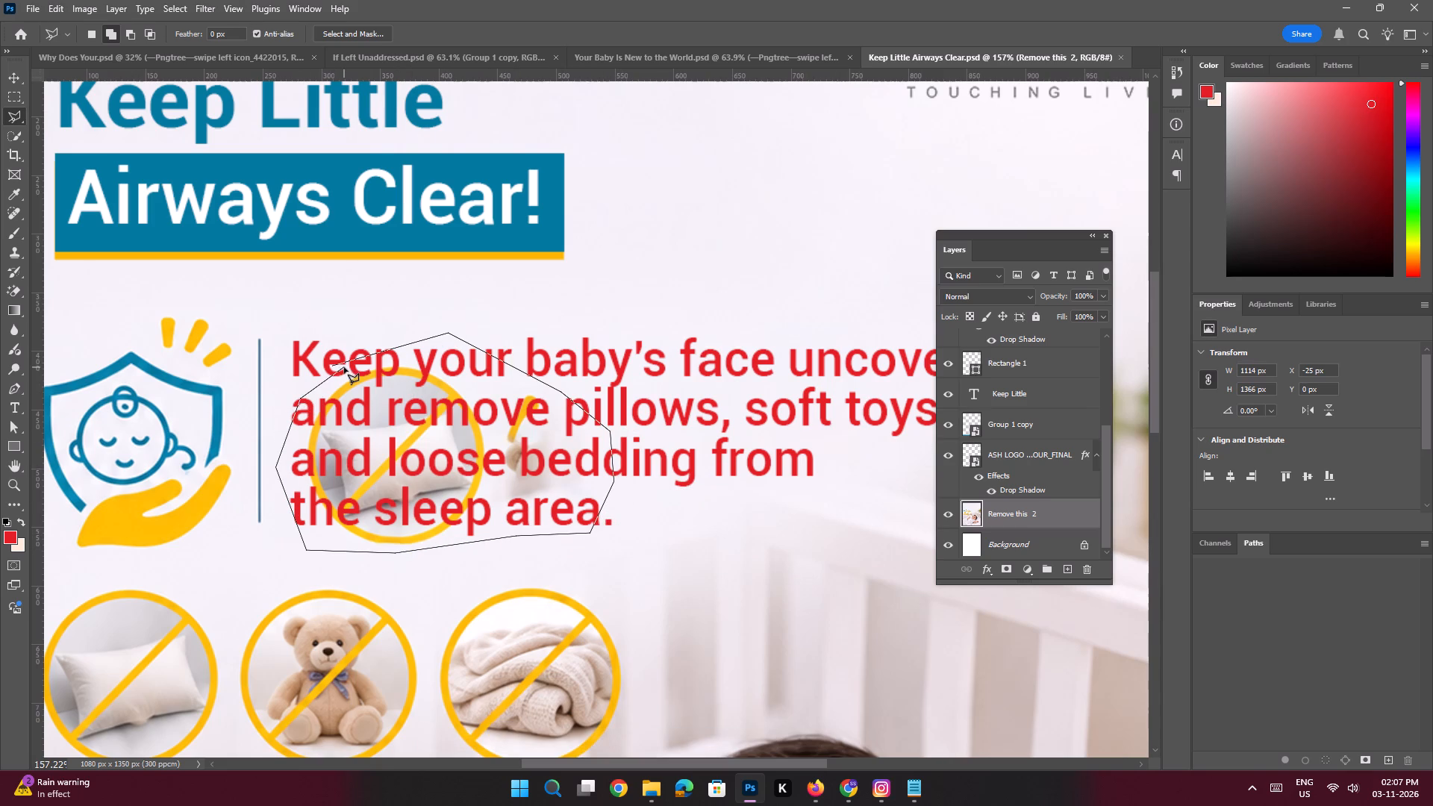
{"action": "double_click", "coordinate": [336, 364]}
{"action": "key", "text": "shift+BackSpace"}
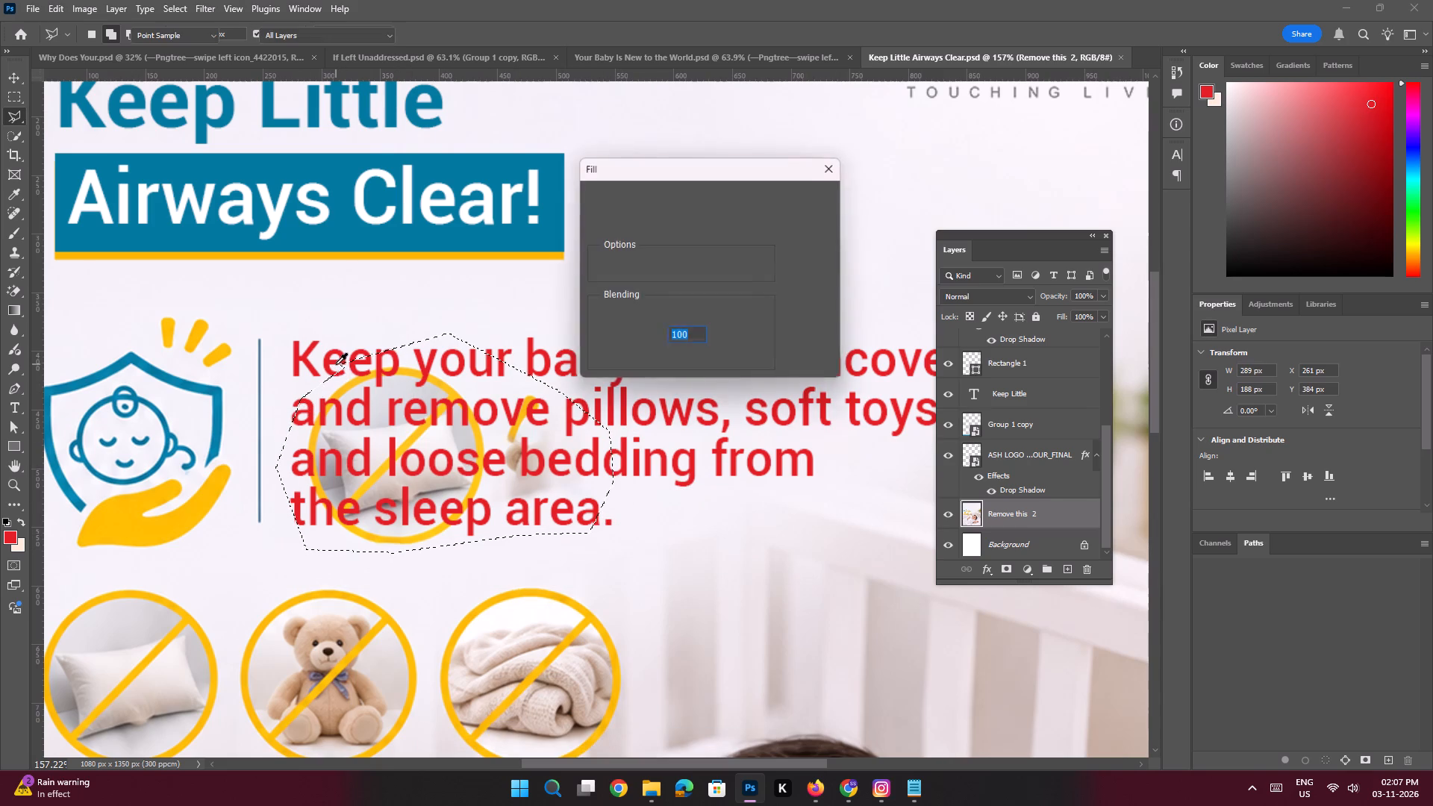
{"action": "key", "text": "Return"}
{"action": "key", "text": "ctrl+d"}
Recolour the four-line body text beside the baby shield icon dark grey.
{"action": "key", "text": "ctrl+space"}
{"action": "key", "text": "ctrl+space"}
{"action": "key", "text": "ctrl+space"}
{"action": "key", "text": "ctrl+space"}
{"action": "key", "text": "ctrl+space"}
{"action": "key", "text": "ctrl+space"}
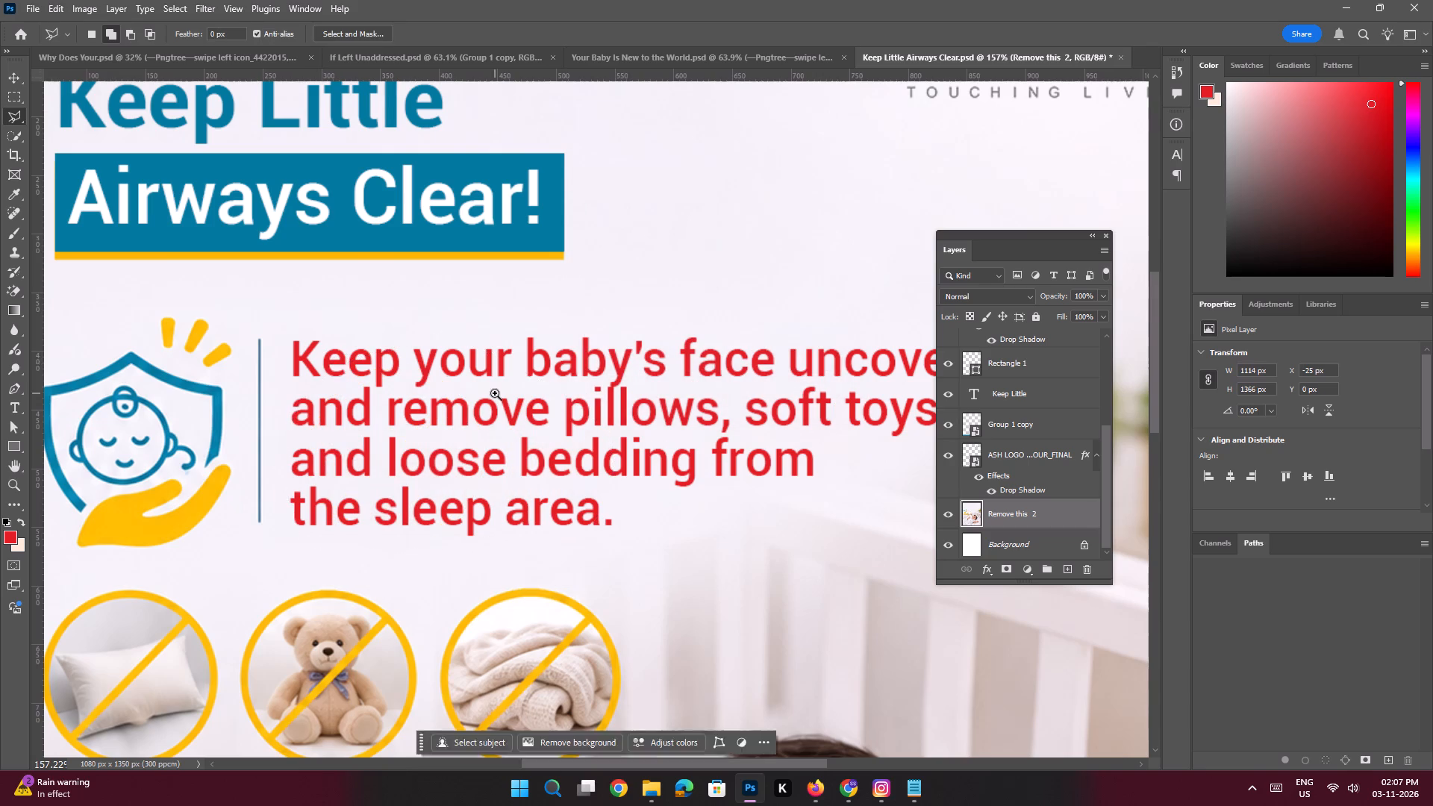
{"action": "left_click_drag", "start_coordinate": [495, 393], "coordinate": [429, 371], "text": "ctrl"}
{"action": "left_click", "coordinate": [16, 87]}
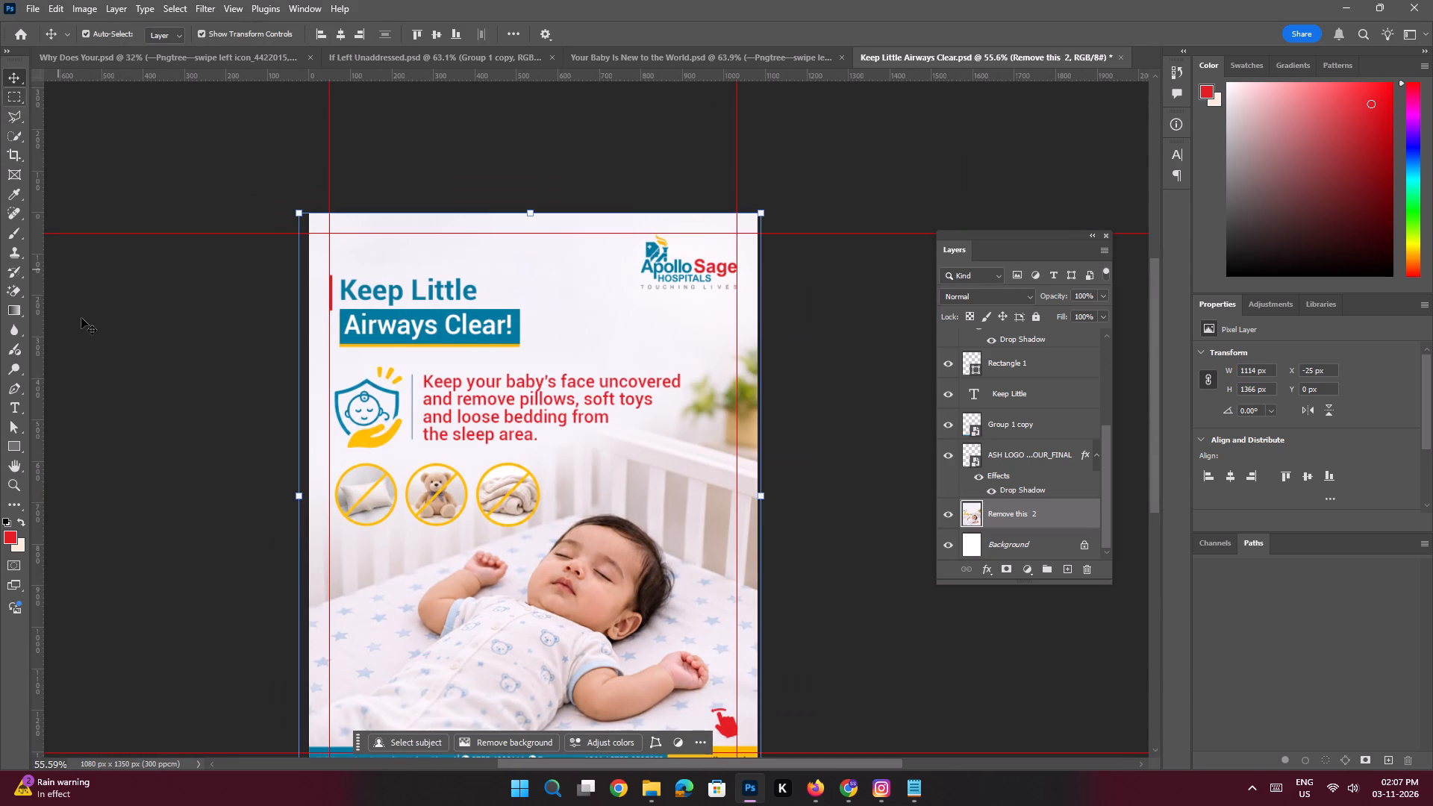
{"action": "left_click", "coordinate": [15, 84]}
{"action": "left_click", "coordinate": [141, 384]}
{"action": "key", "text": "space"}
{"action": "left_click_drag", "start_coordinate": [448, 398], "coordinate": [479, 455], "text": "ctrl"}
{"action": "left_click", "coordinate": [481, 408]}
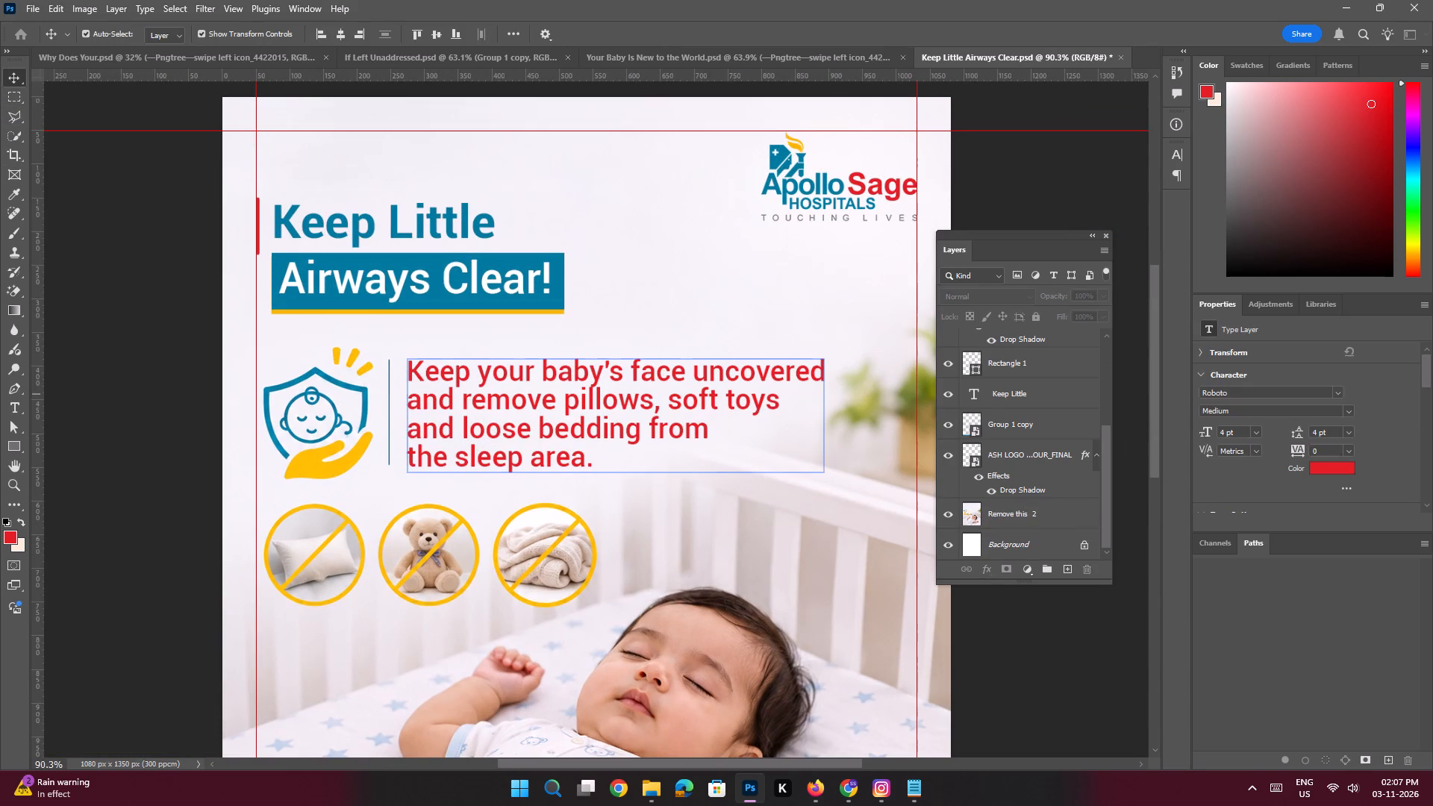
{"action": "left_click", "coordinate": [1331, 471]}
{"action": "left_click_drag", "start_coordinate": [979, 606], "coordinate": [894, 597]}
{"action": "key", "text": "Return"}
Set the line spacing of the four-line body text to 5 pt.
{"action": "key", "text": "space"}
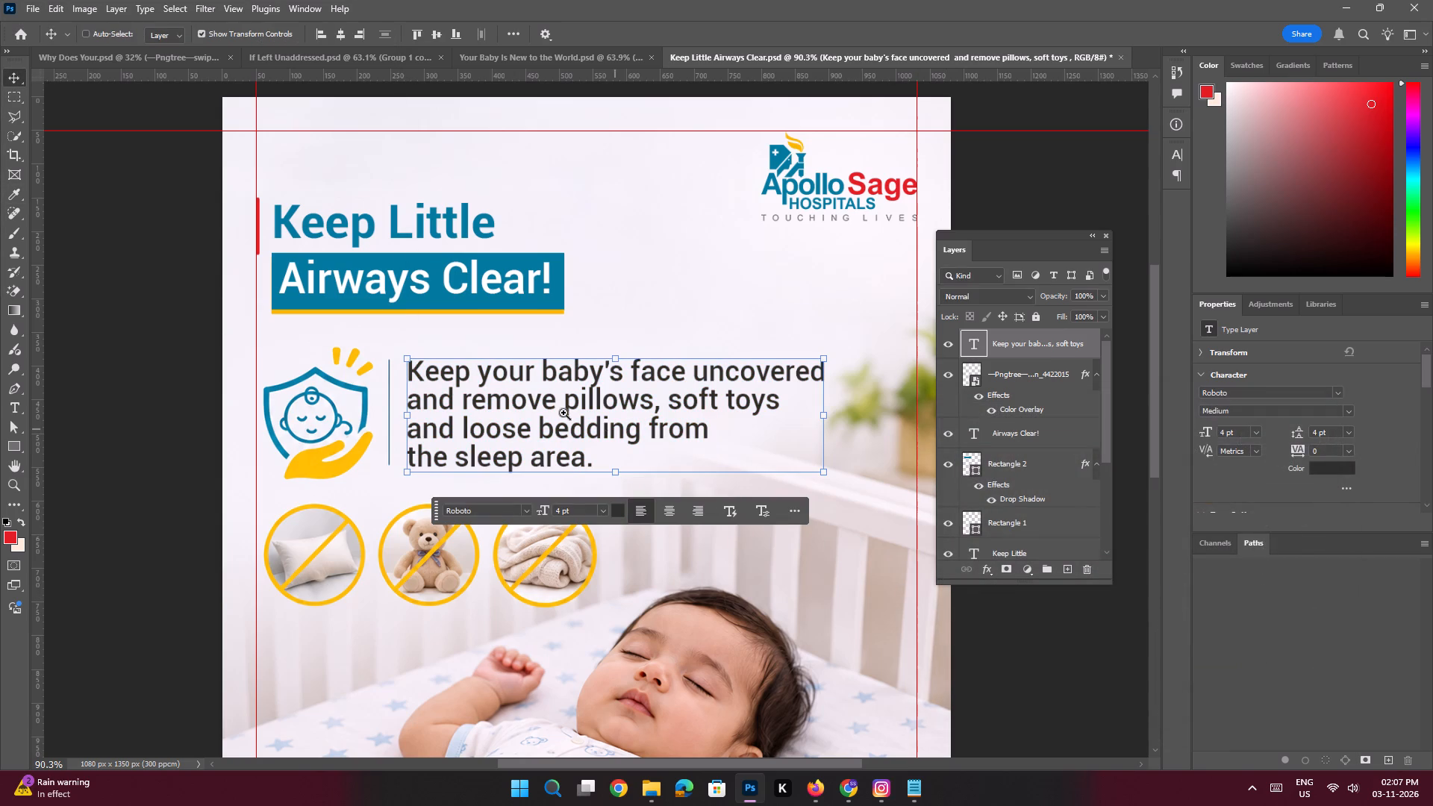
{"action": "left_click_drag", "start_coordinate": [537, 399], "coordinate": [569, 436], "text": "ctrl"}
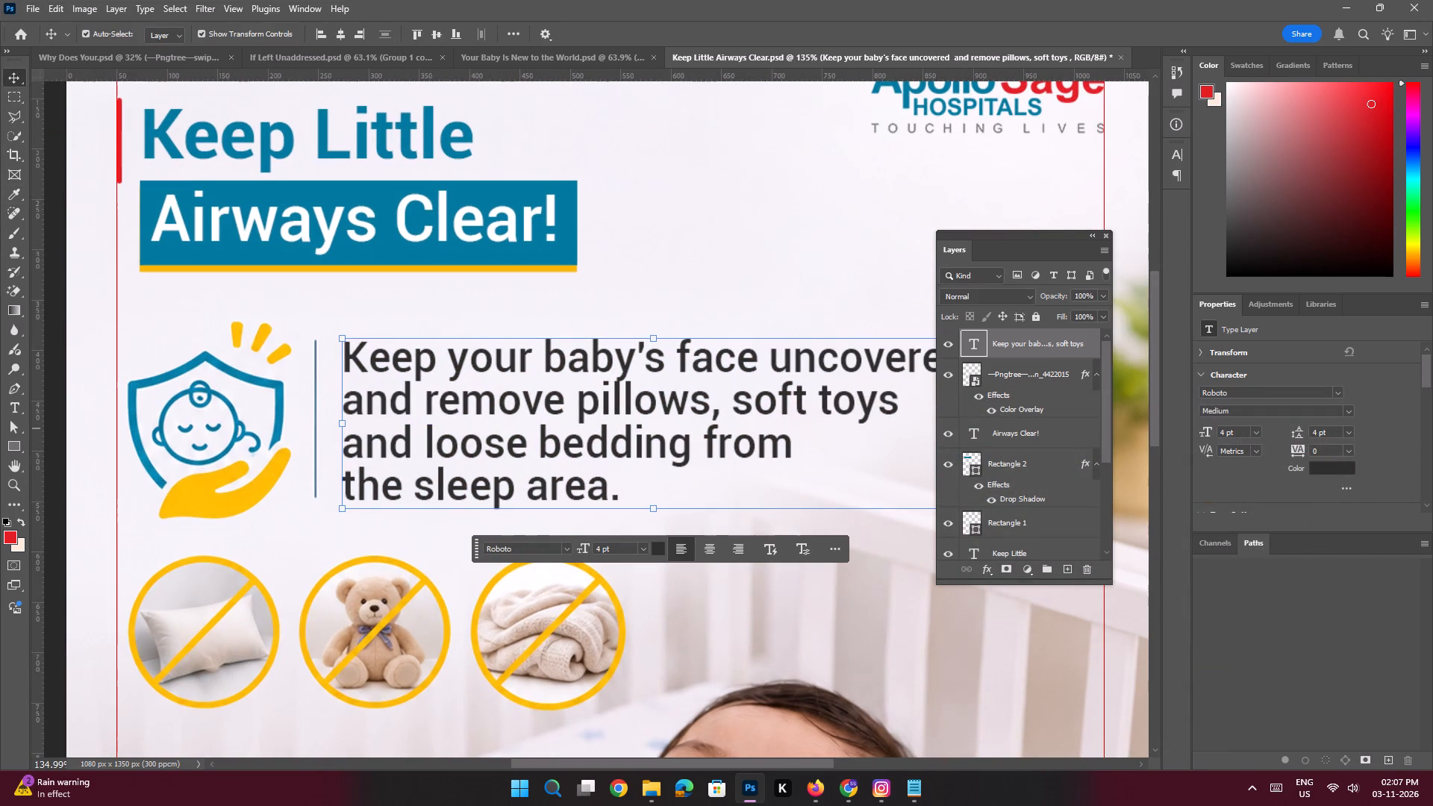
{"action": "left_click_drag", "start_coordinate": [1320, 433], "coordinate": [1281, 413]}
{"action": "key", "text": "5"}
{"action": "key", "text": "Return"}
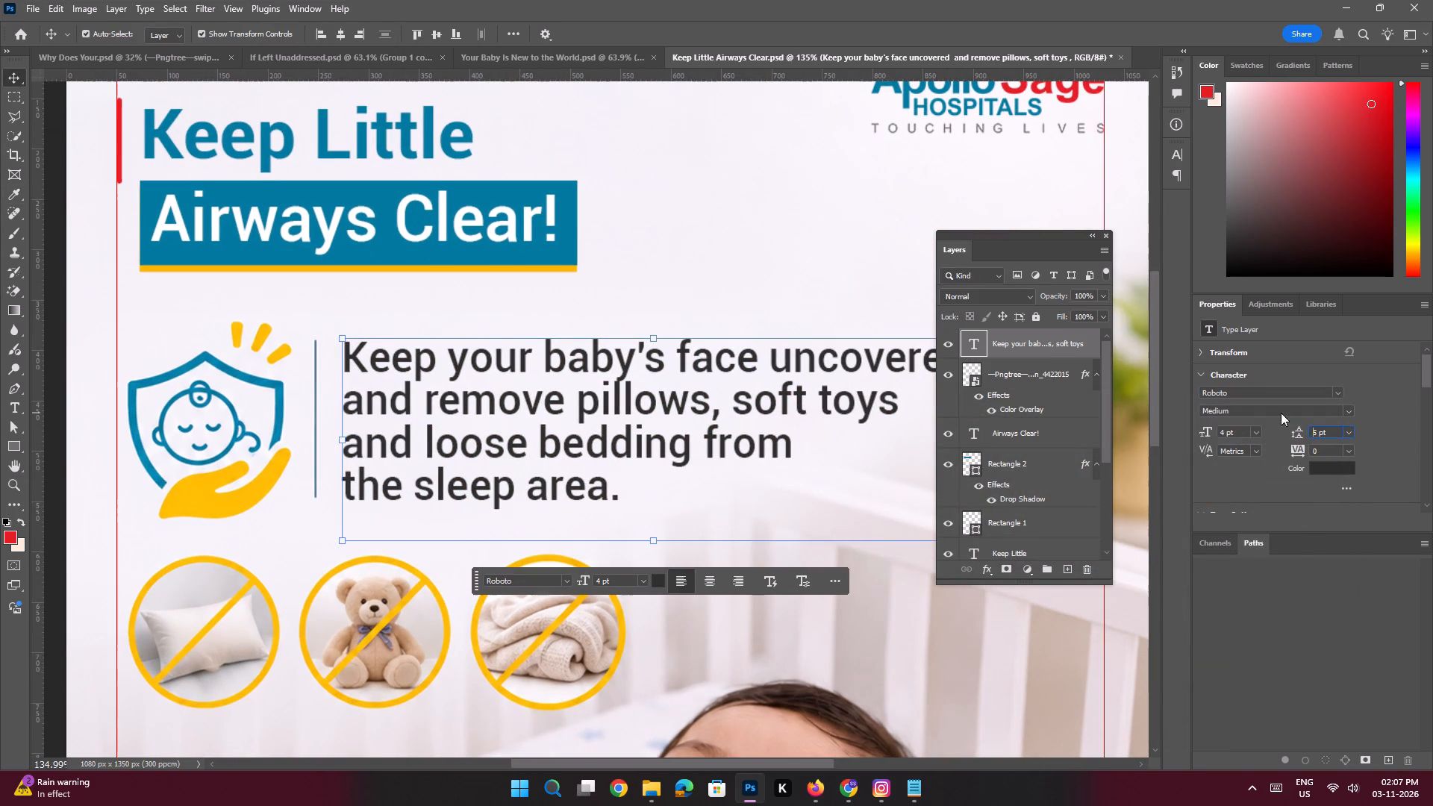
Set the line spacing of the four-line body text to 4.5 pt.
{"action": "left_click_drag", "start_coordinate": [1317, 432], "coordinate": [1290, 419]}
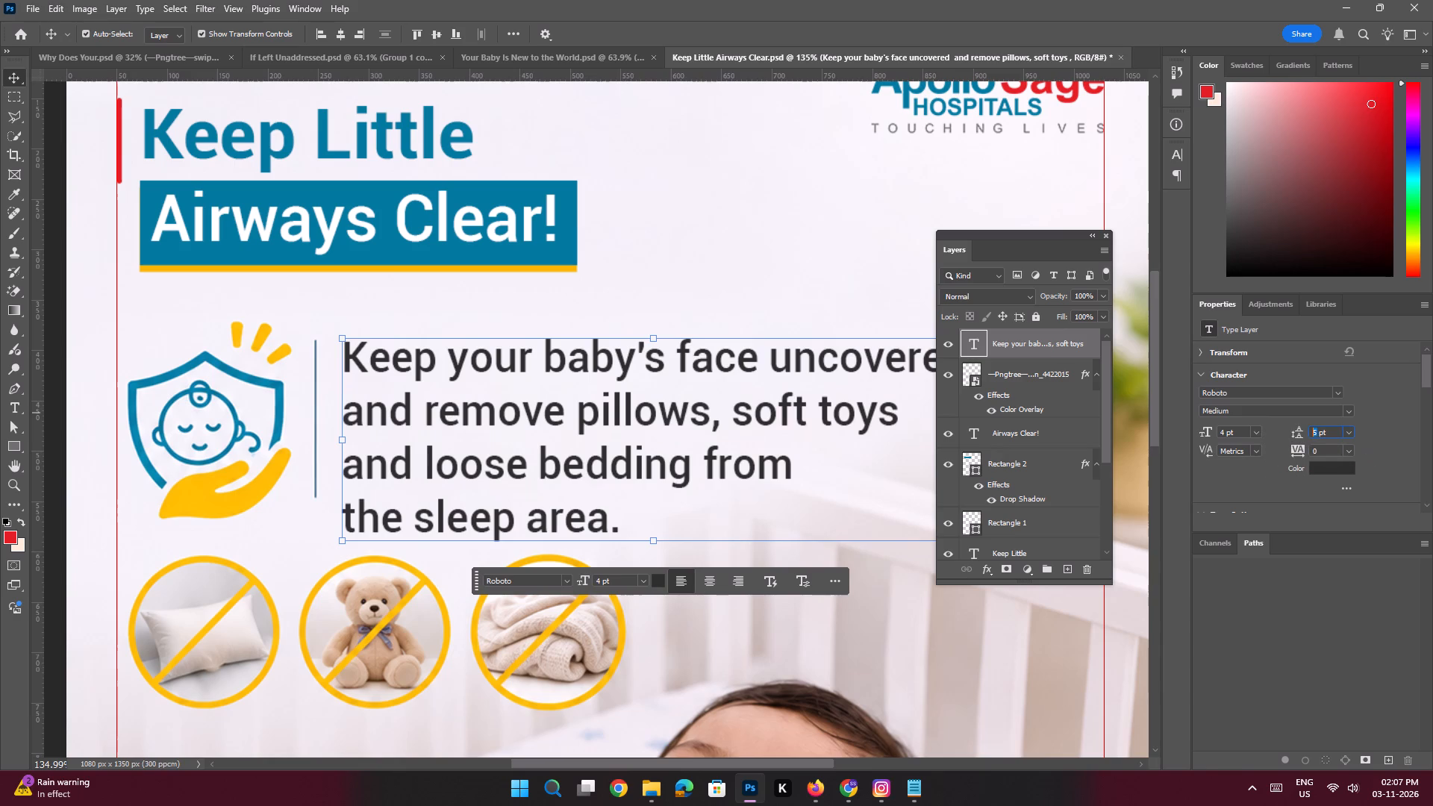
{"action": "left_click_drag", "start_coordinate": [1290, 419], "coordinate": [1287, 419]}
{"action": "type", "text": "4.5"}
{"action": "key", "text": "Return"}
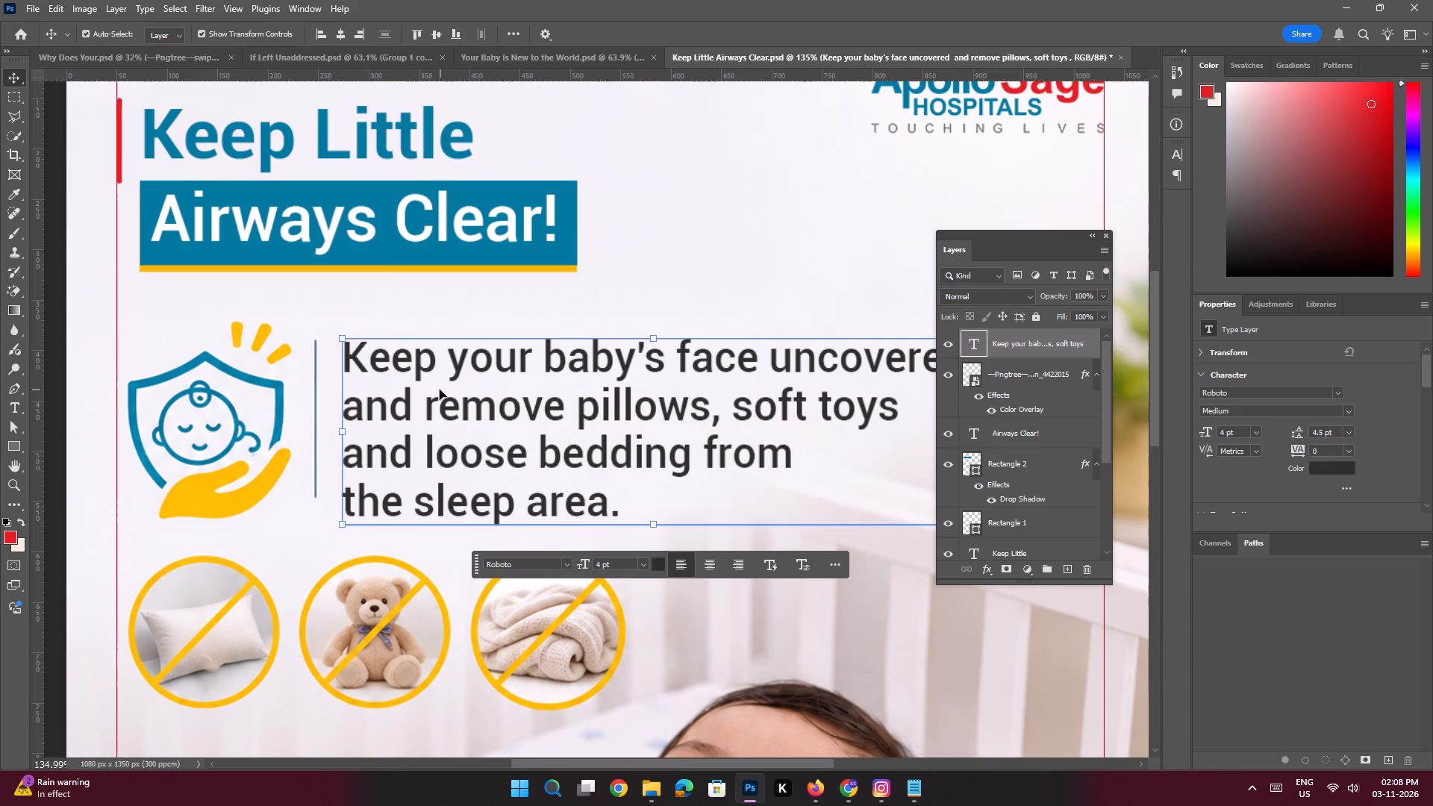
Nudge the four-line body text up about 11 px beside the vertical divider.
{"action": "key", "text": "shift+Up"}
{"action": "key", "text": "Down"}
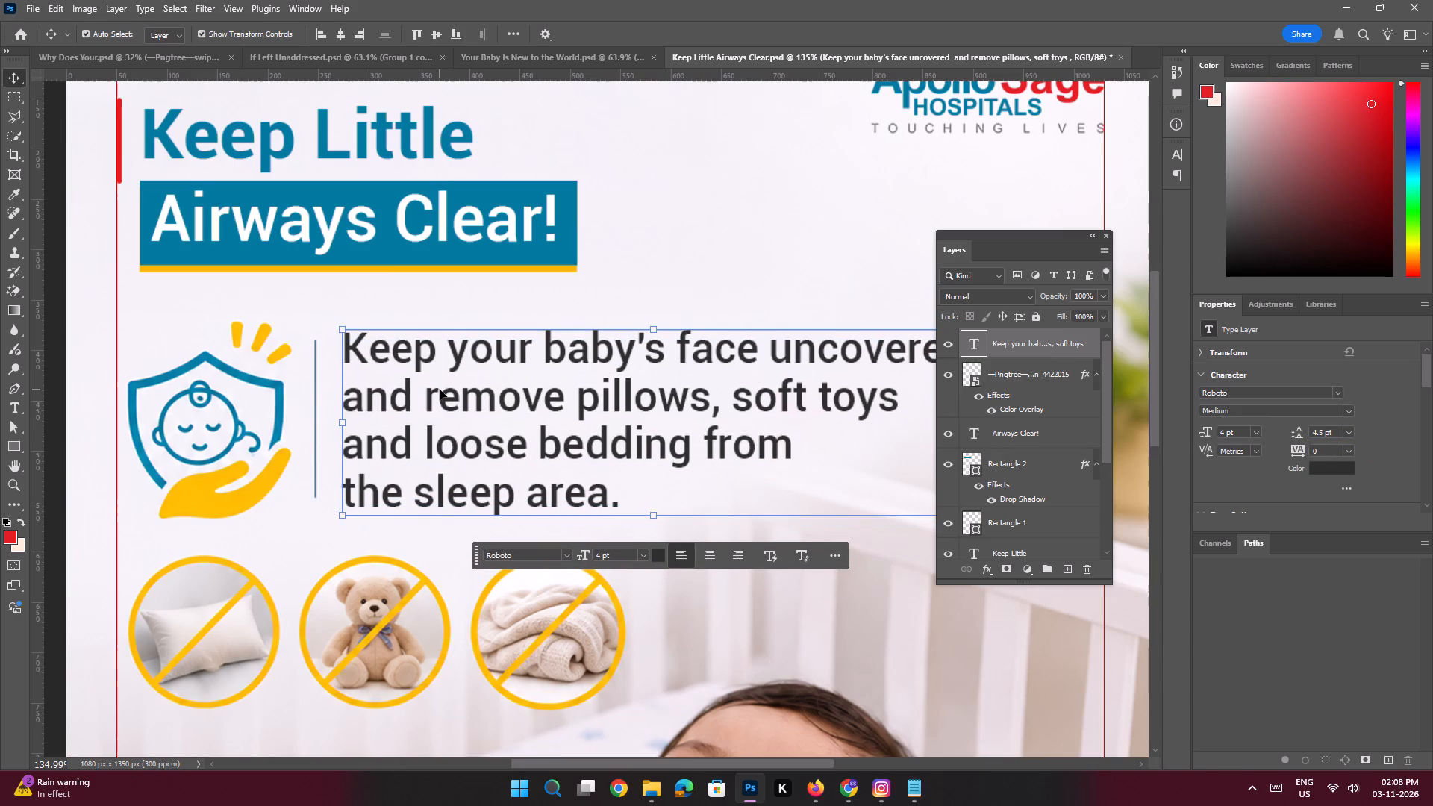
{"action": "key", "text": "Up"}
{"action": "key", "text": "Up"}
Outline the three yellow rays above the baby shield icon with the Polygonal Lasso and fill them with the sampled pale background colour.
{"action": "key", "text": "ctrl+space"}
{"action": "key", "text": "ctrl+space"}
{"action": "key", "text": "ctrl+space"}
{"action": "key", "text": "ctrl+space"}
{"action": "key", "text": "ctrl+space"}
{"action": "key", "text": "ctrl+space"}
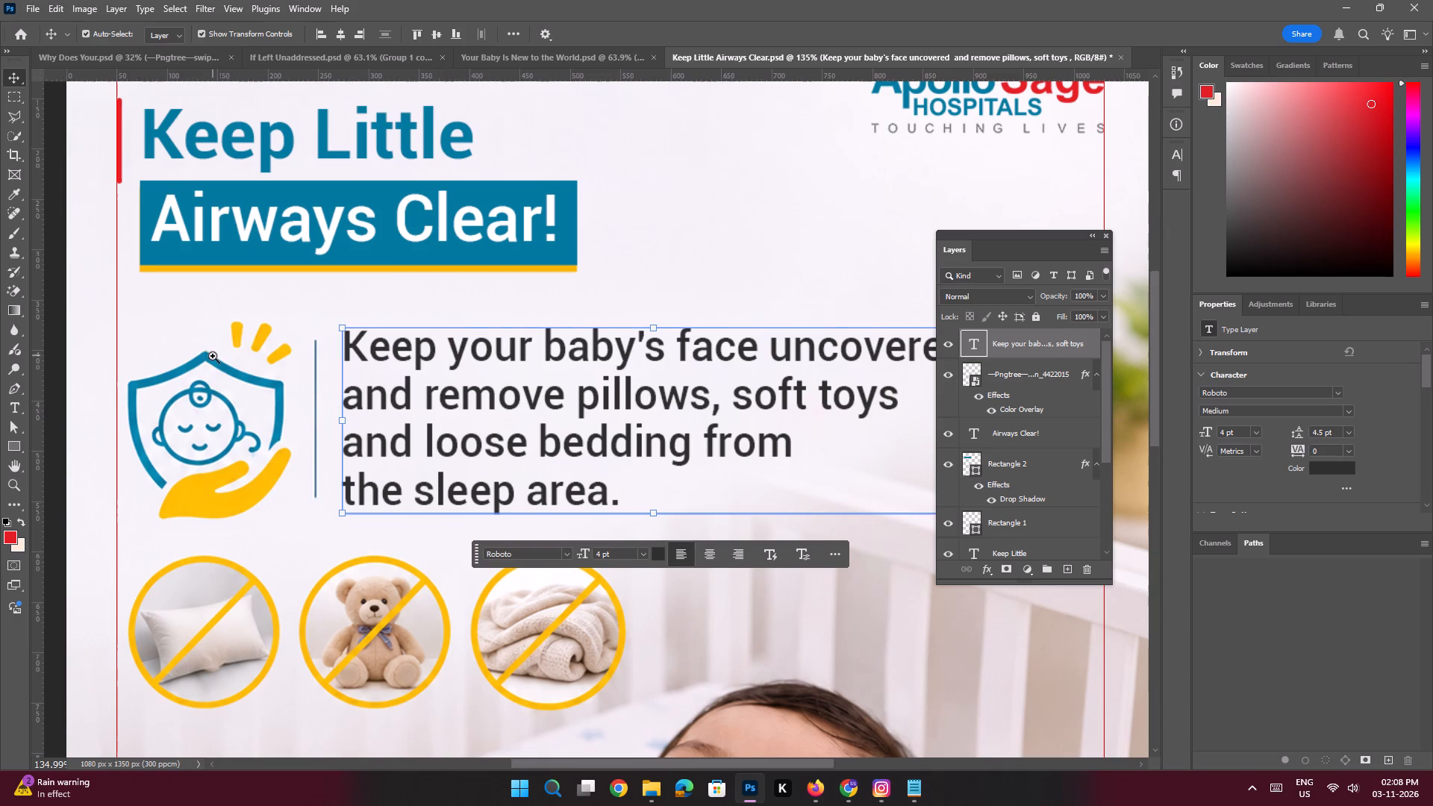
{"action": "left_click_drag", "start_coordinate": [243, 326], "coordinate": [288, 399], "text": "ctrl"}
{"action": "left_click_drag", "start_coordinate": [343, 337], "coordinate": [349, 360]}
{"action": "left_click", "coordinate": [353, 329]}
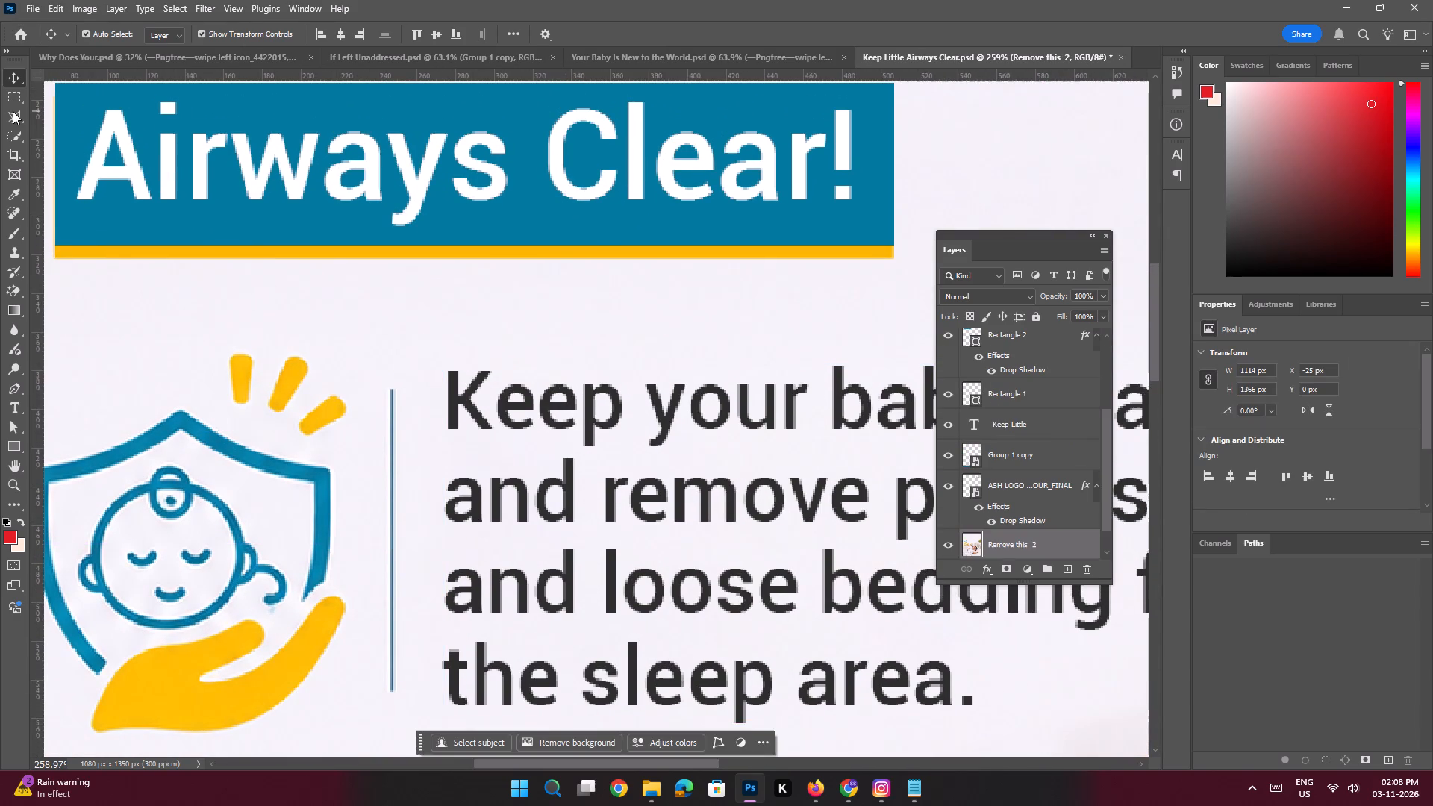
{"action": "left_click", "coordinate": [13, 111]}
{"action": "key", "text": "space"}
{"action": "left_click_drag", "start_coordinate": [378, 380], "coordinate": [403, 420], "text": "ctrl"}
{"action": "left_click", "coordinate": [290, 345]}
{"action": "left_click", "coordinate": [341, 391]}
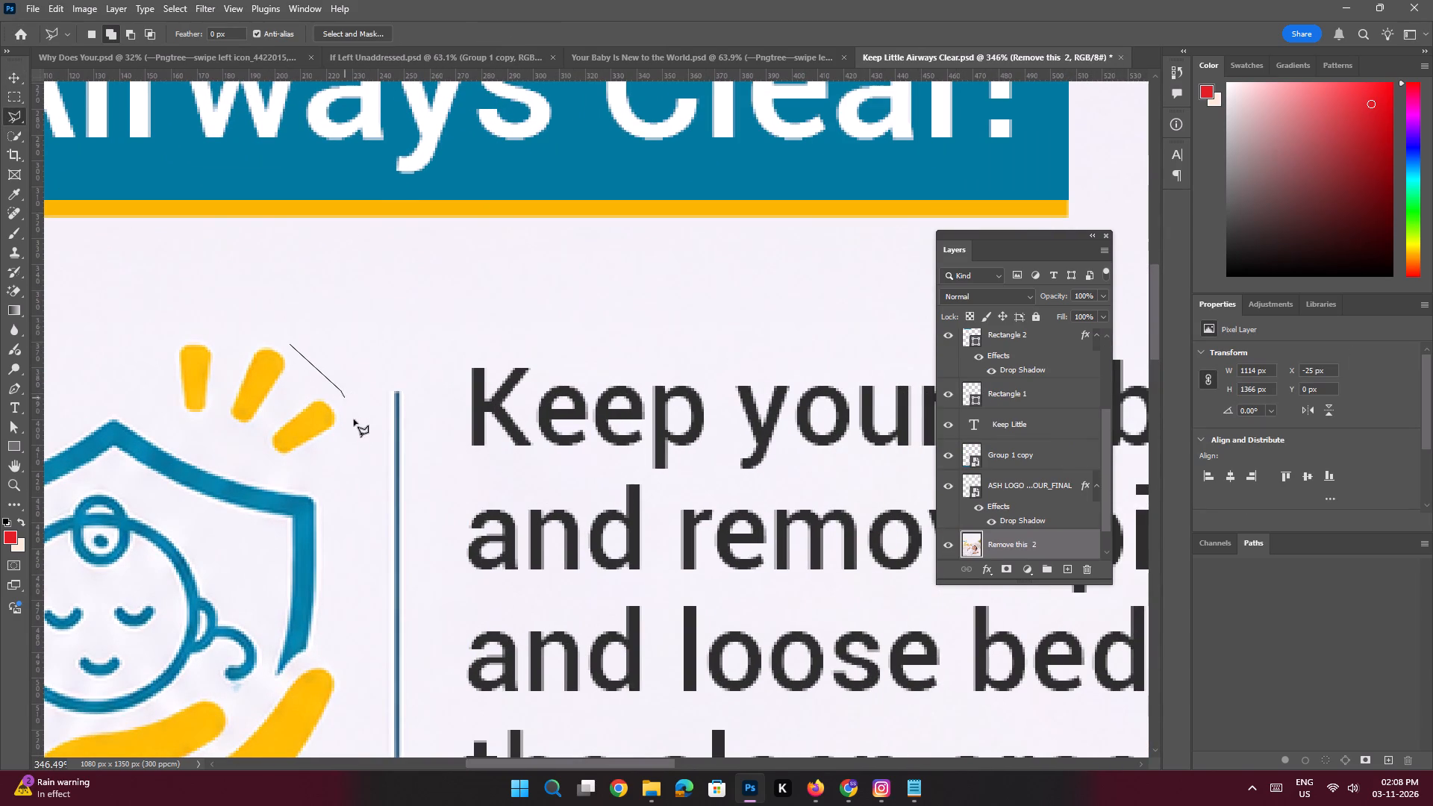
{"action": "left_click", "coordinate": [355, 425]}
{"action": "left_click", "coordinate": [325, 459]}
{"action": "left_click", "coordinate": [284, 461]}
{"action": "left_click", "coordinate": [180, 420]}
{"action": "left_click", "coordinate": [136, 373]}
{"action": "left_click", "coordinate": [183, 317]}
{"action": "left_click", "coordinate": [240, 326]}
{"action": "left_click", "coordinate": [290, 343]}
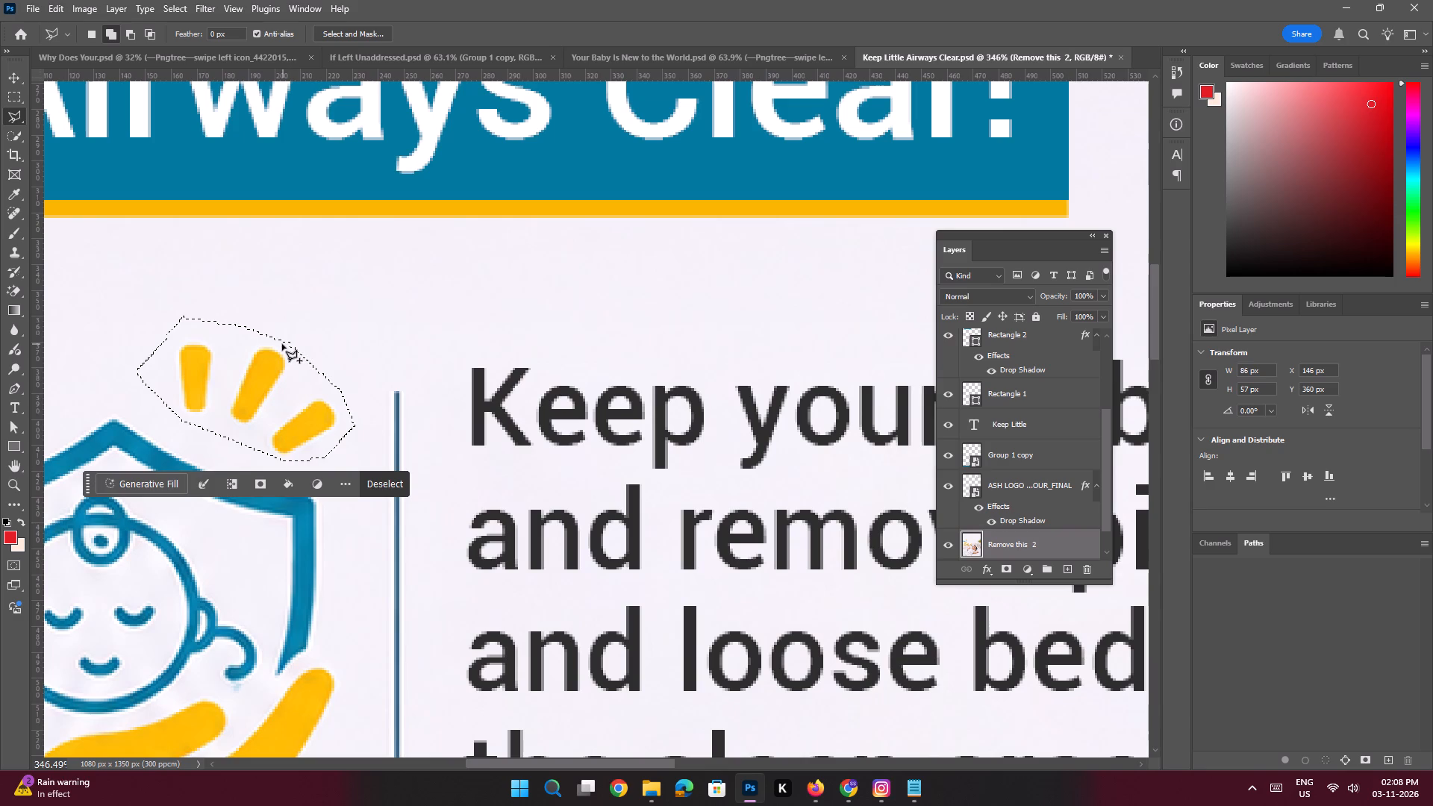
{"action": "key", "text": "shift+Return"}
{"action": "key", "text": "shift+BackSpace"}
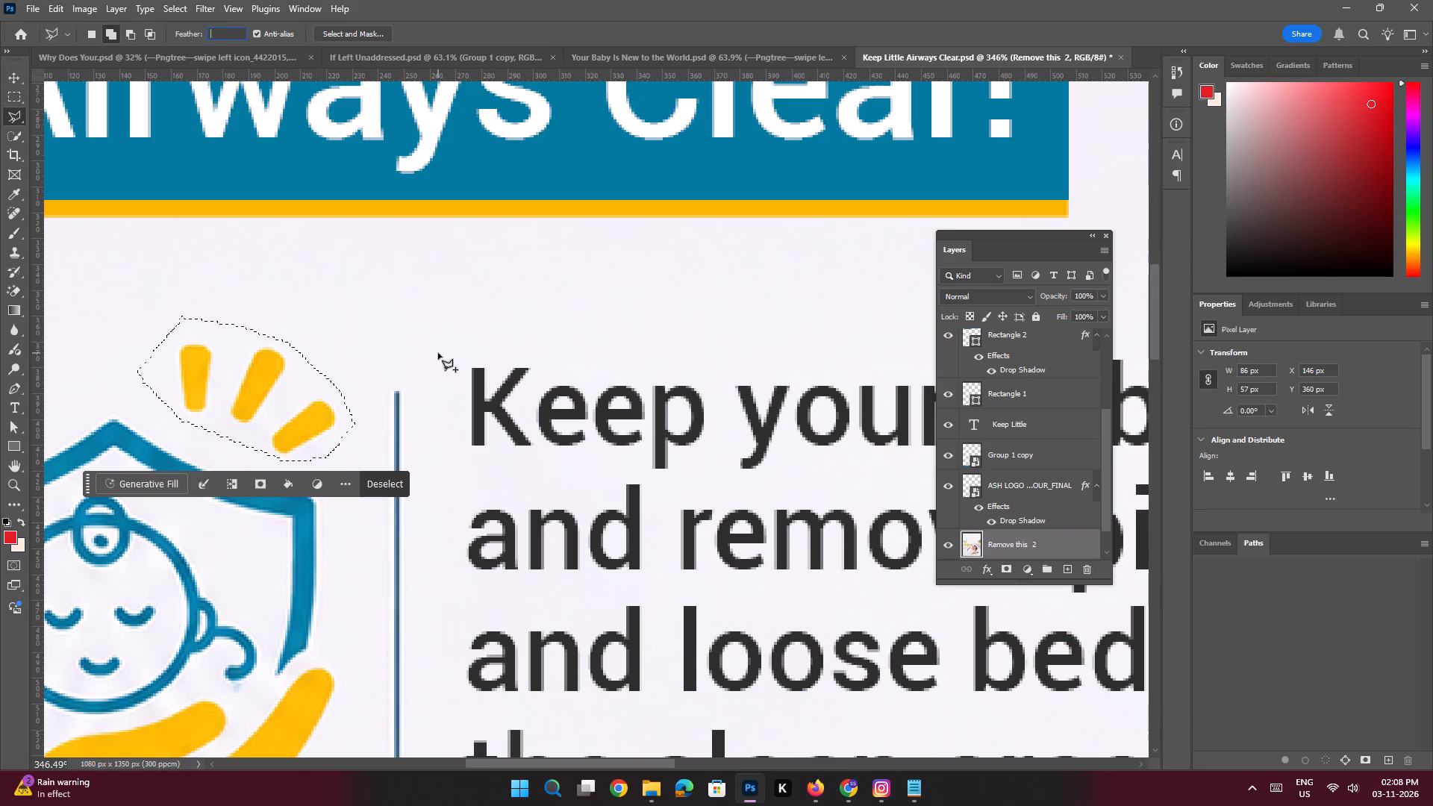
{"action": "key", "text": "shift+BackSpace"}
{"action": "key", "text": "Return"}
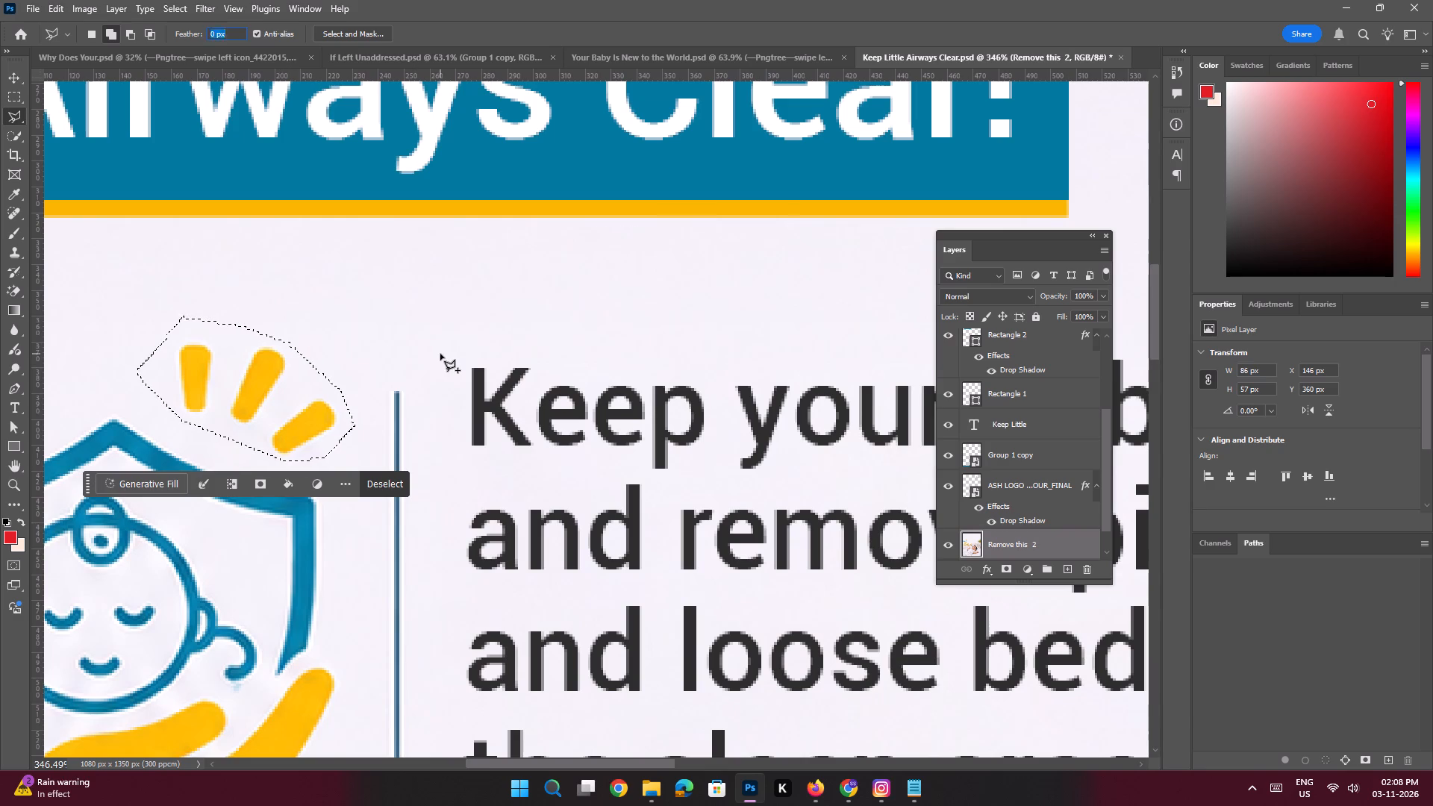
{"action": "key", "text": "Return"}
{"action": "key", "text": "shift+BackSpace"}
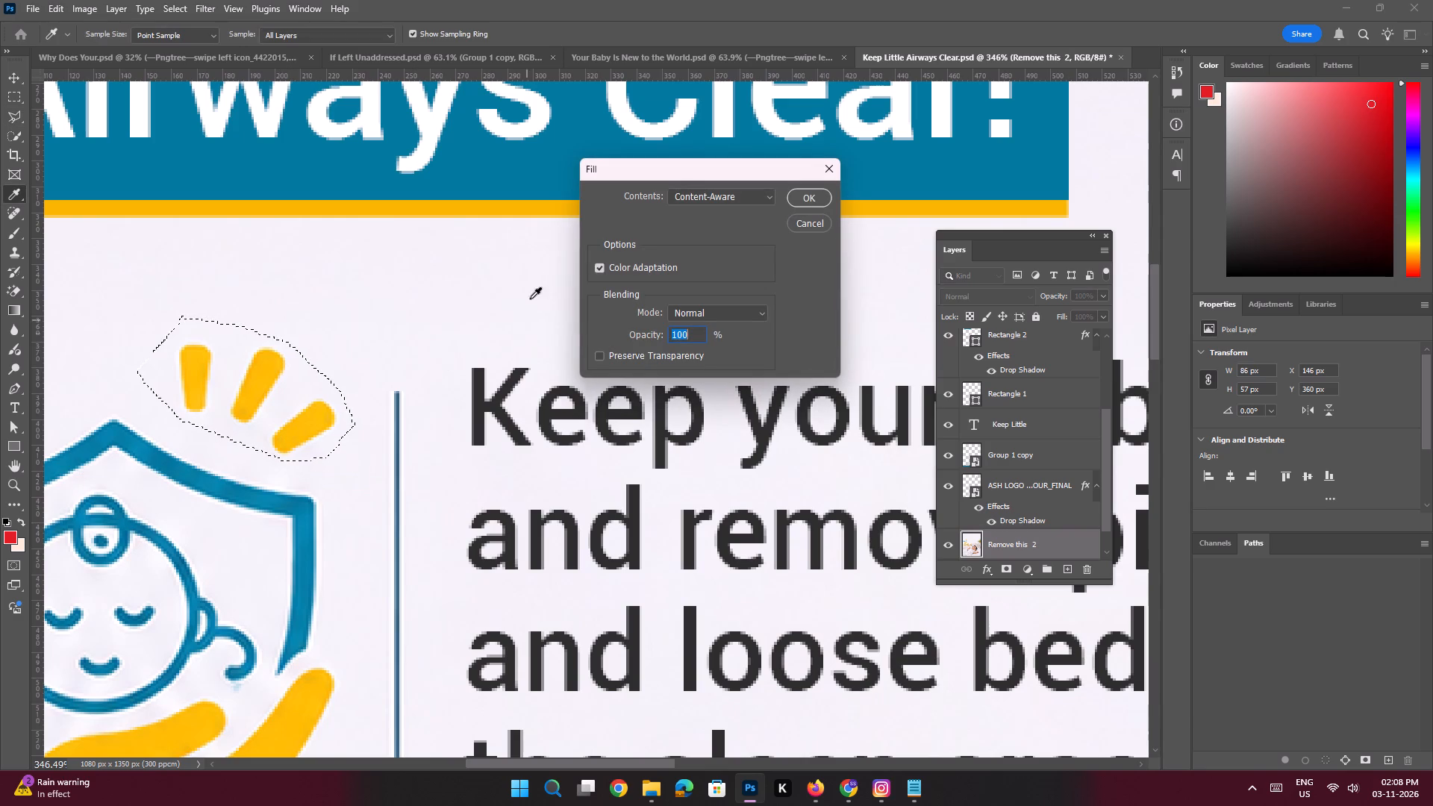
{"action": "left_click", "coordinate": [733, 200]}
{"action": "left_click", "coordinate": [711, 237]}
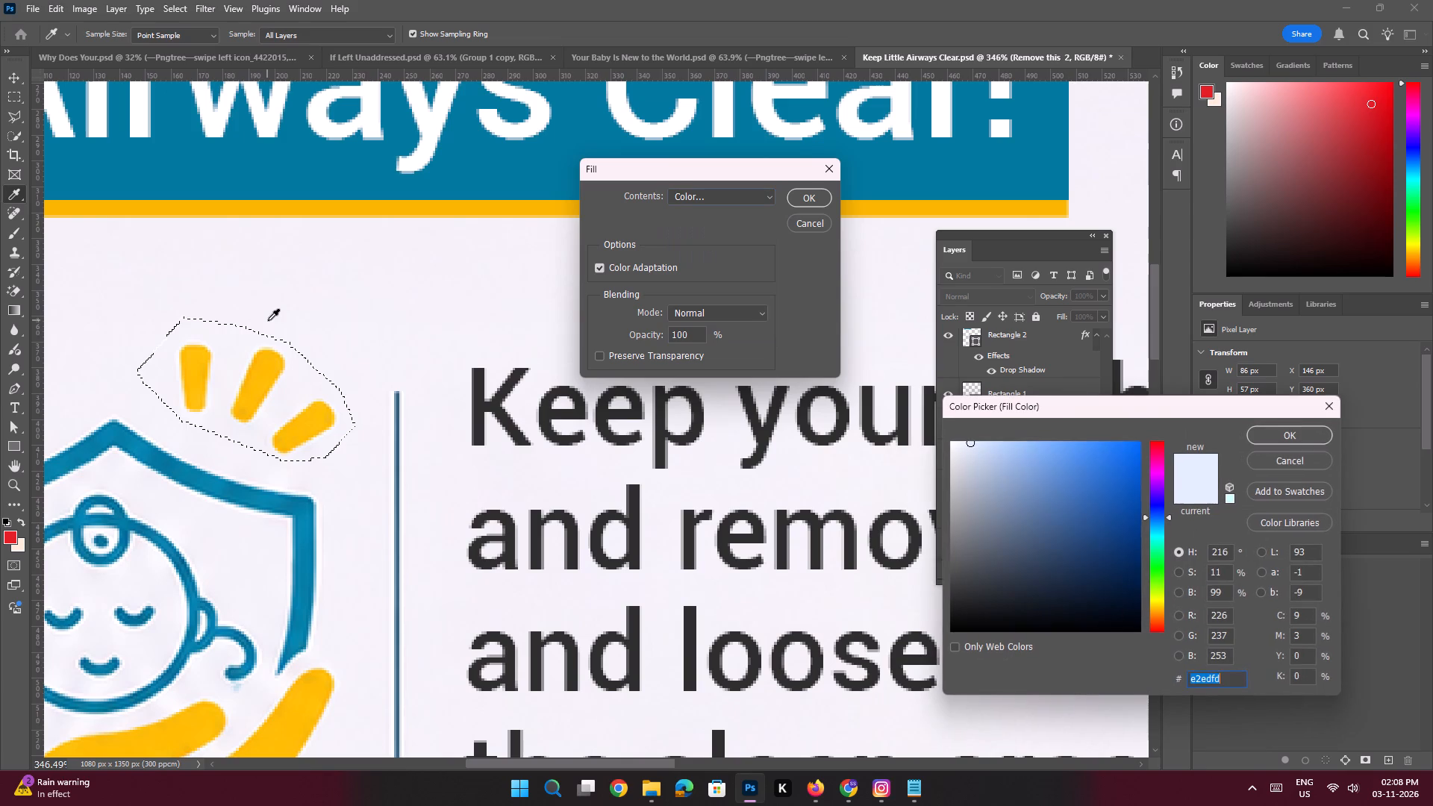
{"action": "left_click", "coordinate": [347, 307]}
{"action": "key", "text": "Return"}
{"action": "key", "text": "Return"}
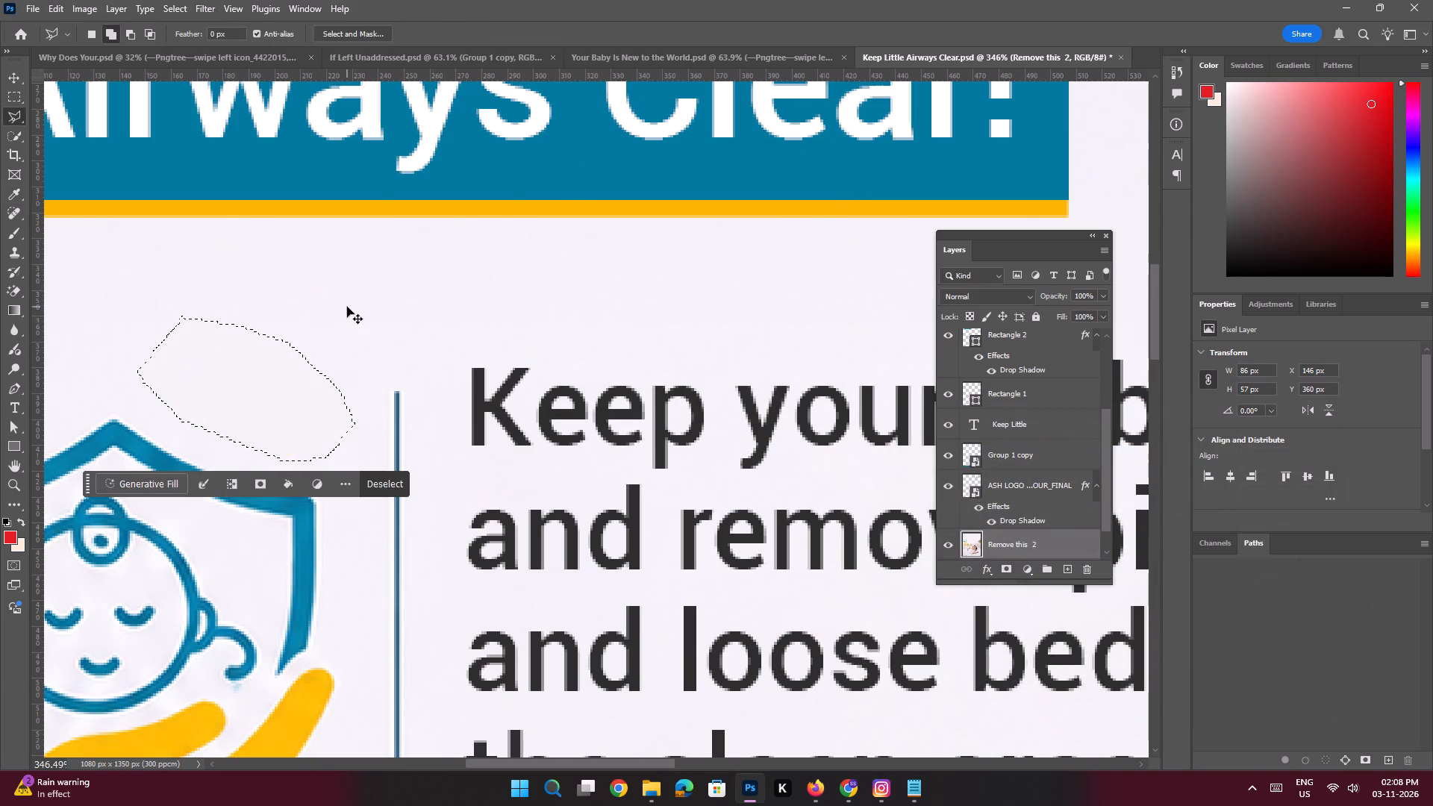
{"action": "key", "text": "ctrl+d"}
Fit the whole slide in view and save the document.
{"action": "key", "text": "ctrl+0"}
{"action": "key", "text": "ctrl+space"}
{"action": "key", "text": "ctrl+space"}
{"action": "key", "text": "ctrl+space"}
{"action": "key", "text": "ctrl+space"}
{"action": "key", "text": "ctrl+space"}
{"action": "key", "text": "ctrl+space"}
{"action": "key", "text": "ctrl+space"}
{"action": "key", "text": "ctrl+space"}
{"action": "key", "text": "ctrl+space"}
{"action": "key", "text": "ctrl+space"}
{"action": "left_click_drag", "start_coordinate": [566, 372], "coordinate": [535, 363], "text": "ctrl"}
{"action": "left_click_drag", "start_coordinate": [619, 367], "coordinate": [614, 379]}
{"action": "key", "text": "ctrl+s"}
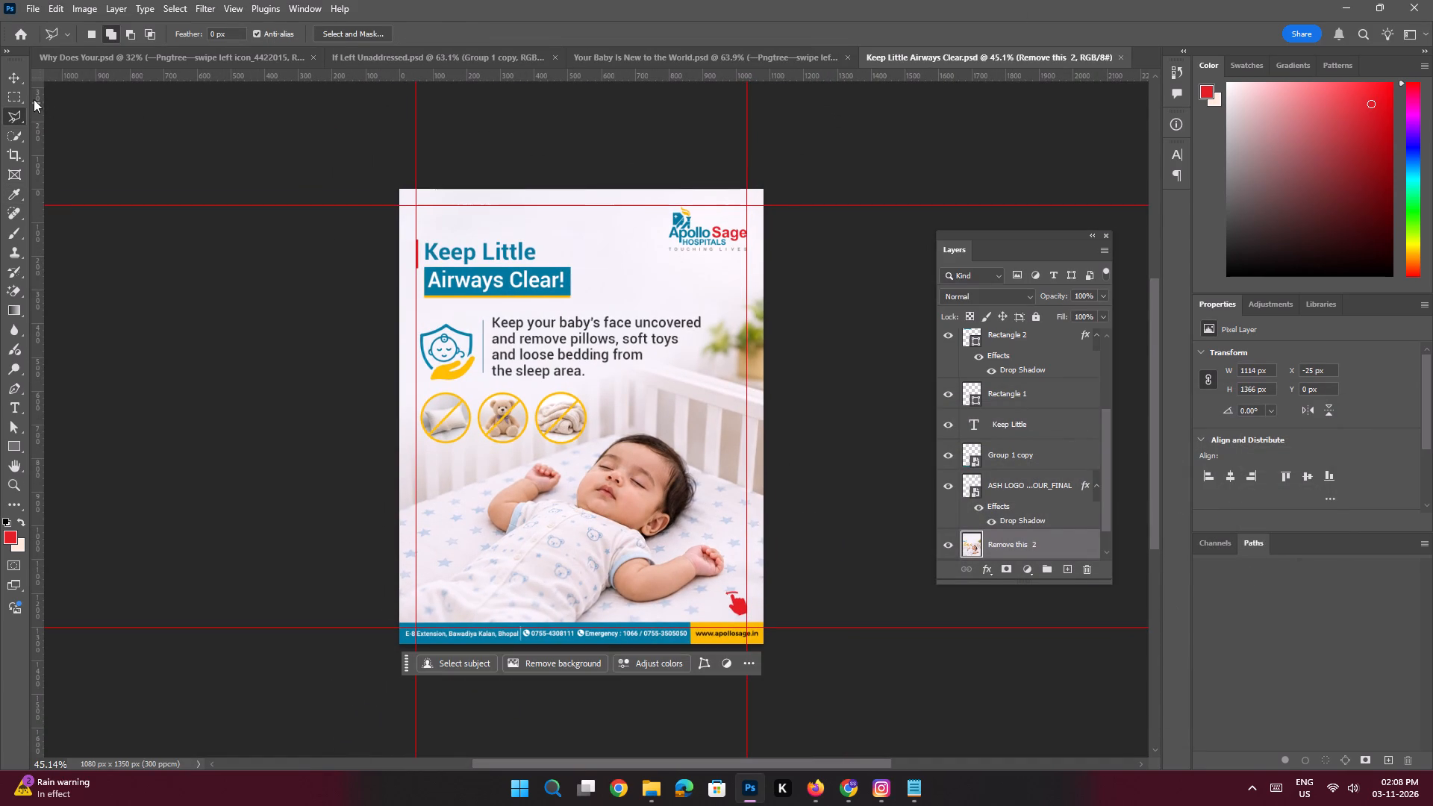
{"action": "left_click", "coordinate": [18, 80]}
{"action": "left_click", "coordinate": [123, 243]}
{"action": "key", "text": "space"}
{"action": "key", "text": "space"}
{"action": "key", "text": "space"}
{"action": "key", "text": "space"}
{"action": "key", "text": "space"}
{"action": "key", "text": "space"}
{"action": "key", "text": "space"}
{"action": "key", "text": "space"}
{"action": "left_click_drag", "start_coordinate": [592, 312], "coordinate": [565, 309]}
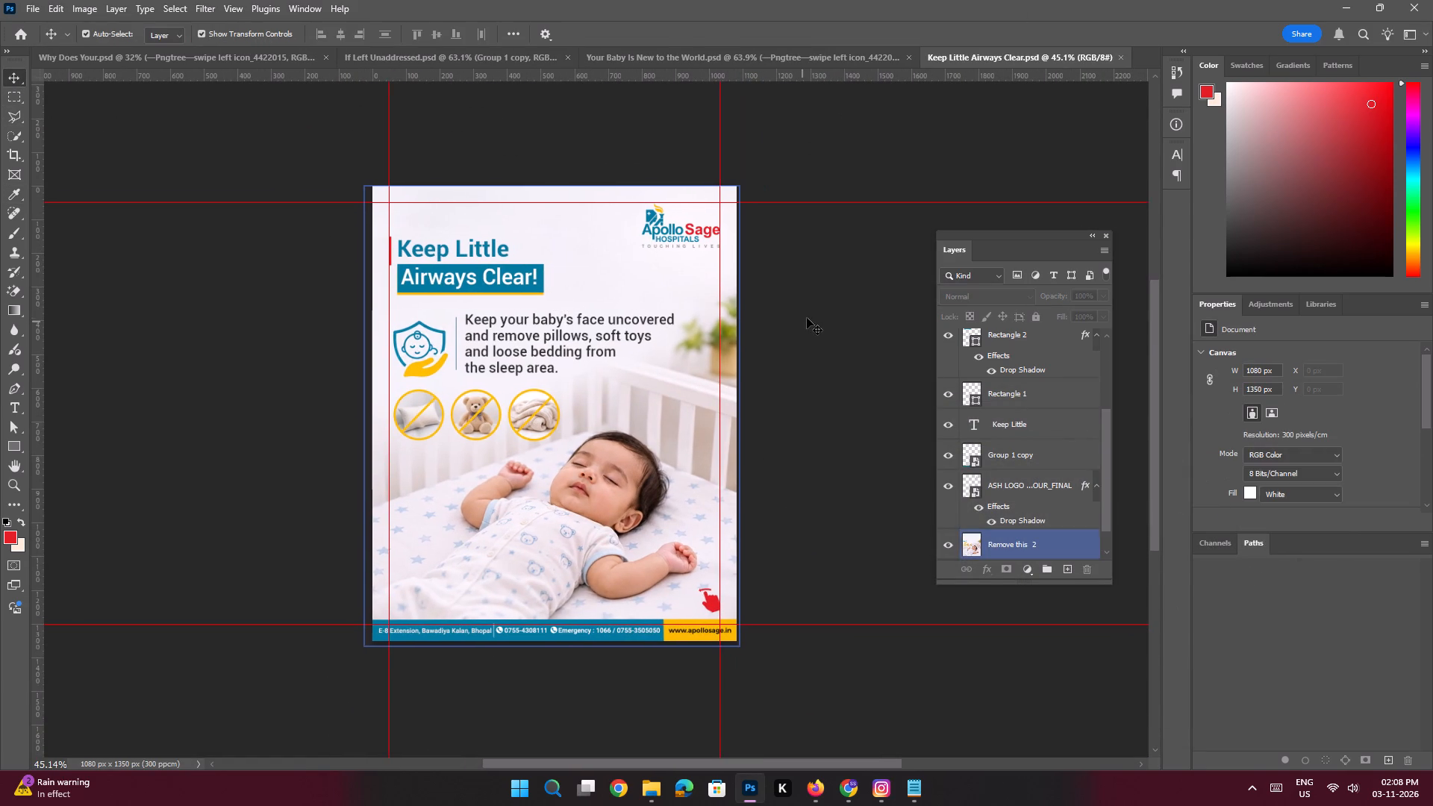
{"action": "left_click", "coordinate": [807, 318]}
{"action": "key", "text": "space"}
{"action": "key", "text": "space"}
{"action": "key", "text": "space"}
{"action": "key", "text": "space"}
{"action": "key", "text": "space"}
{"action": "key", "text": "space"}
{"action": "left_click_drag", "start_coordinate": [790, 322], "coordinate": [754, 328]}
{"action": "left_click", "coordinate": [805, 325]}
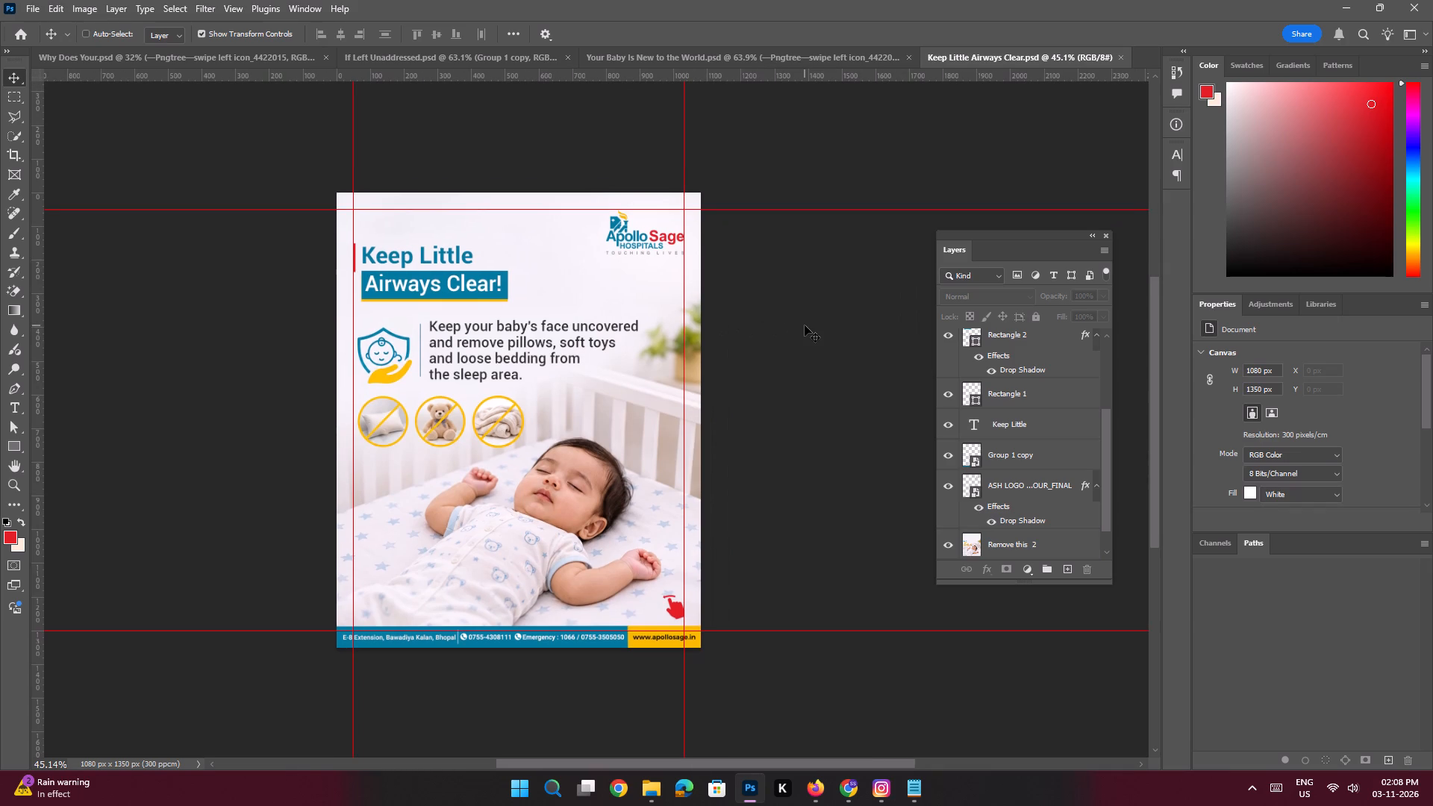
Create a new blank 1080 x 1350 px document for the third slide.
{"action": "key", "text": "ctrl+n"}
{"action": "key", "text": "Return"}
{"action": "key", "text": "space"}
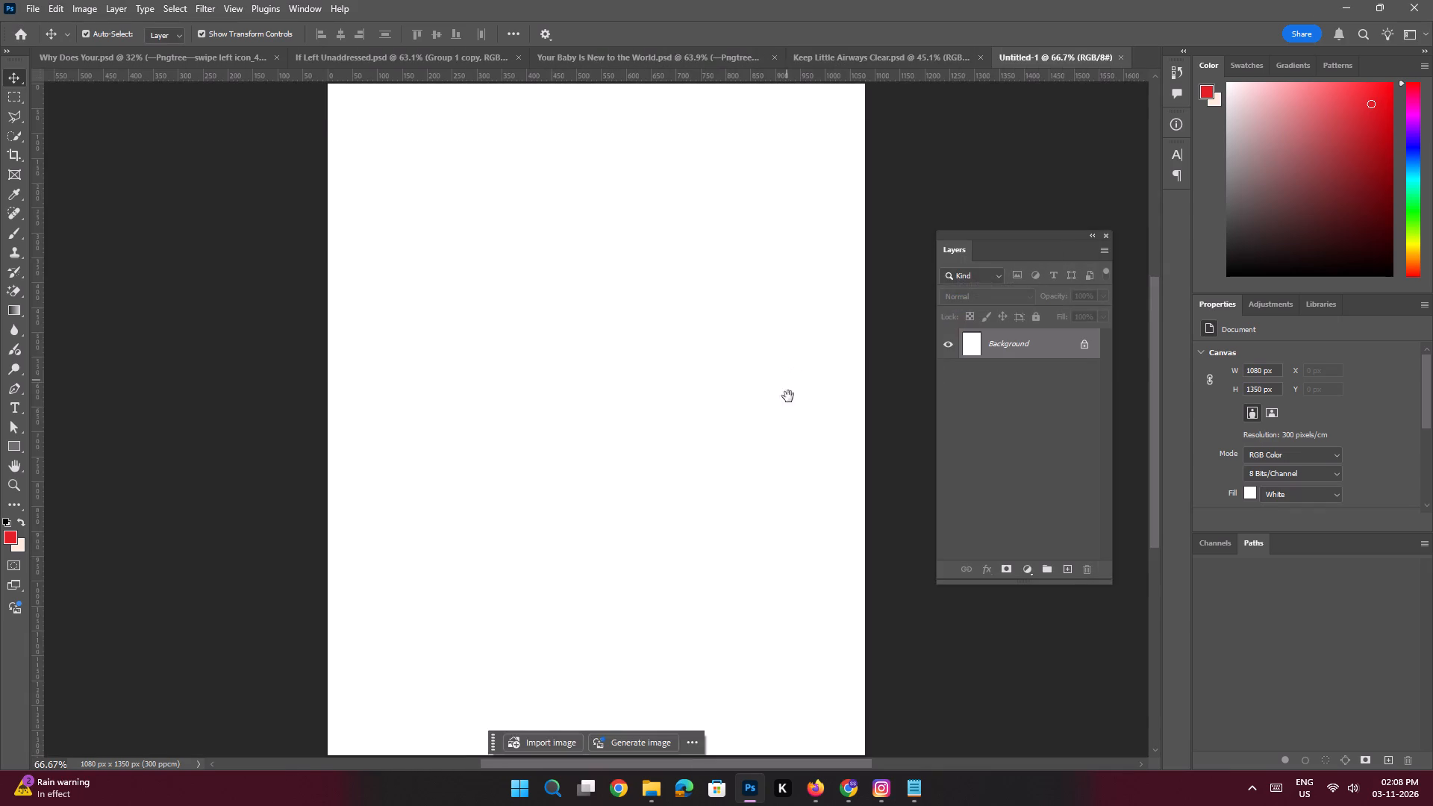
{"action": "left_click_drag", "start_coordinate": [678, 417], "coordinate": [661, 414], "text": "ctrl"}
Place the "Watch Out for the Invisible Heat!" image (PM-3) from Downloads into the new document at full canvas size.
{"action": "left_click", "coordinate": [646, 736]}
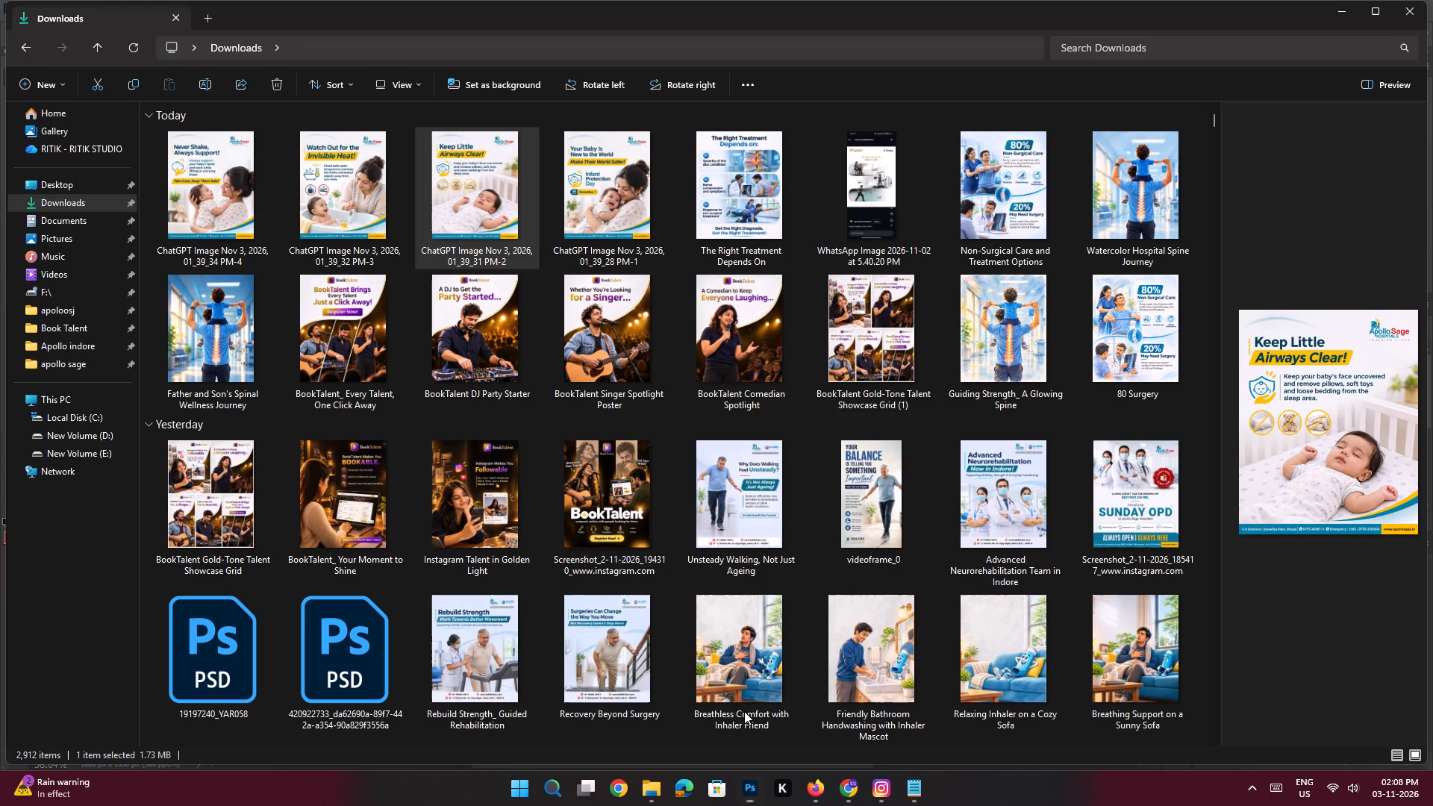
{"action": "left_click", "coordinate": [914, 790]}
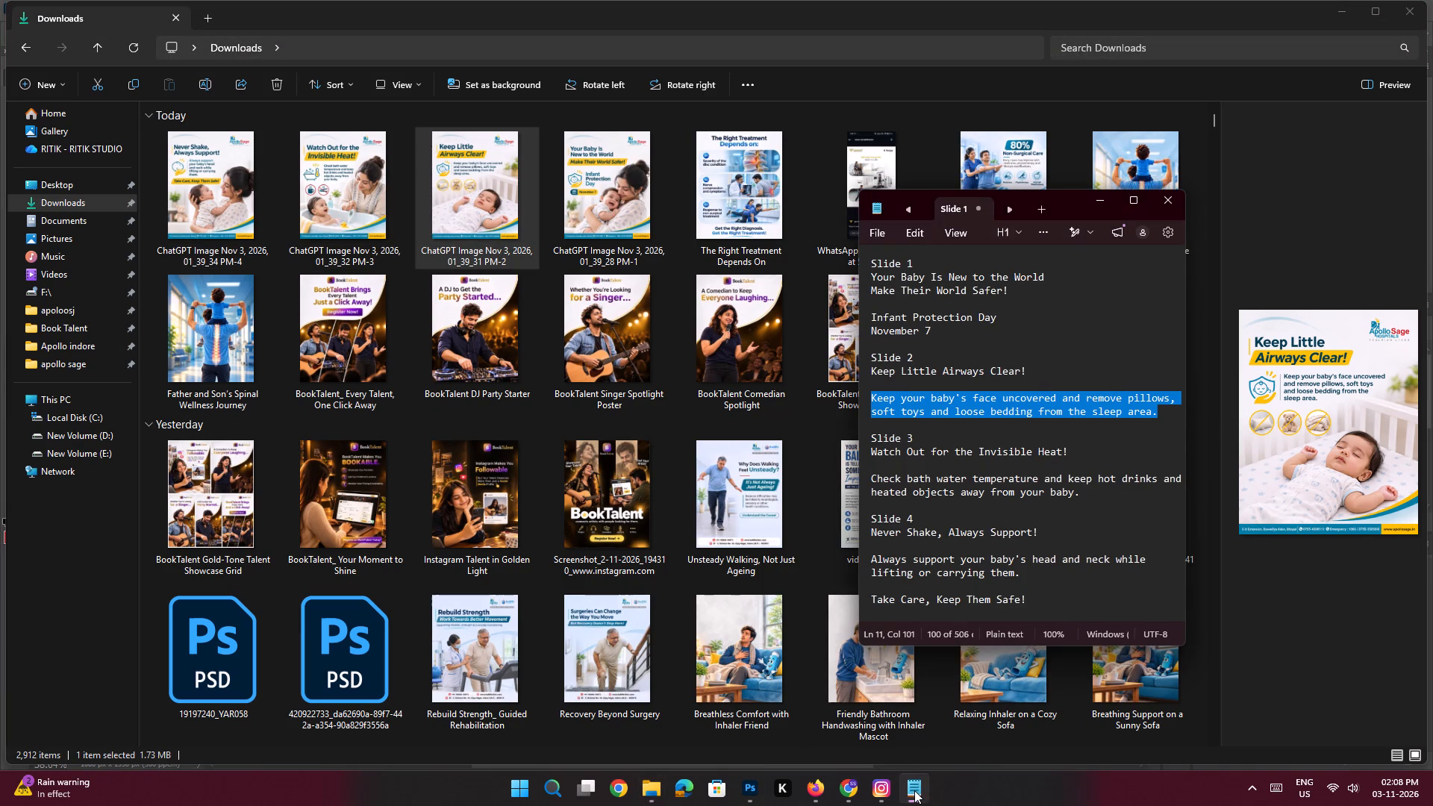
{"action": "left_click", "coordinate": [914, 790]}
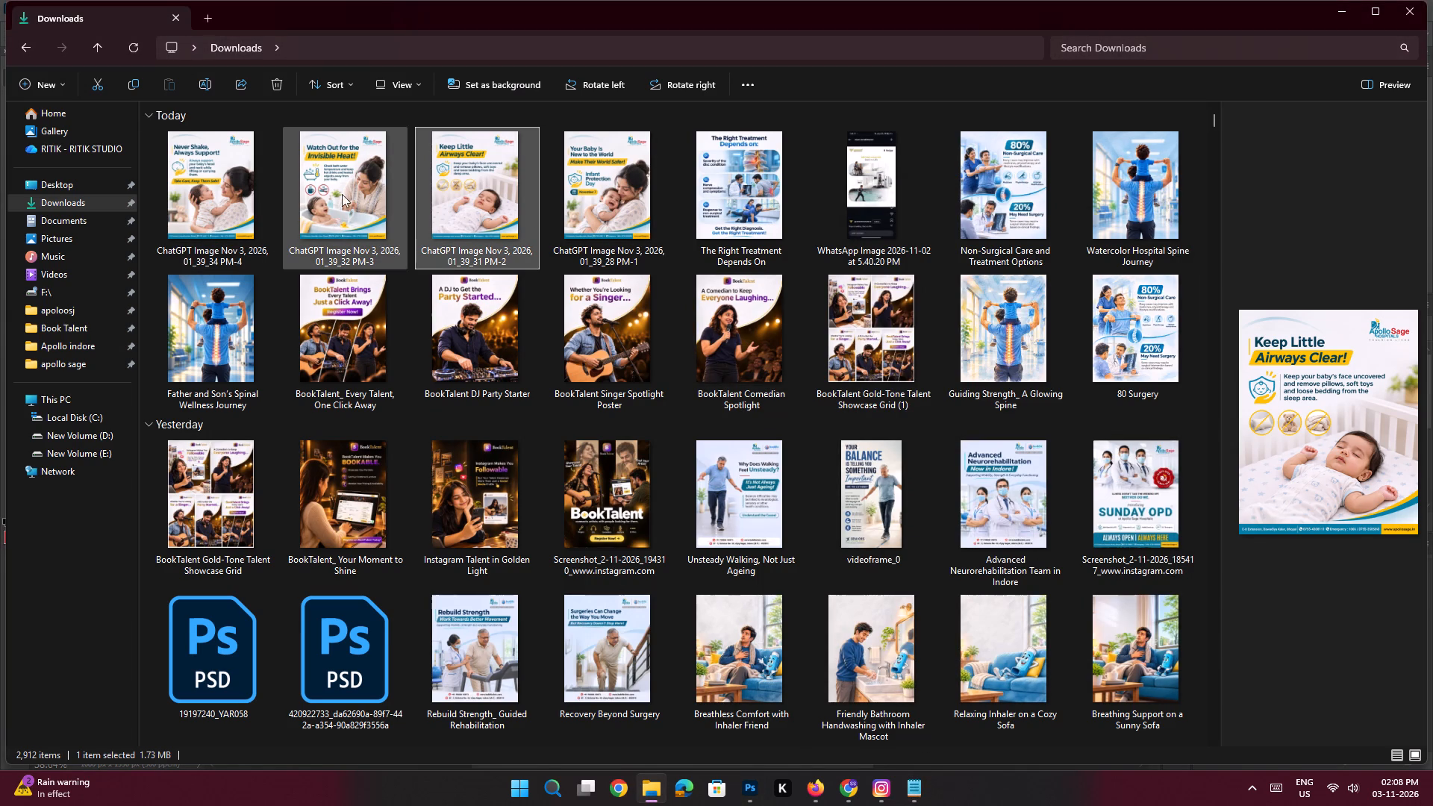
{"action": "left_click", "coordinate": [334, 194]}
{"action": "left_click_drag", "start_coordinate": [348, 207], "coordinate": [847, 687]}
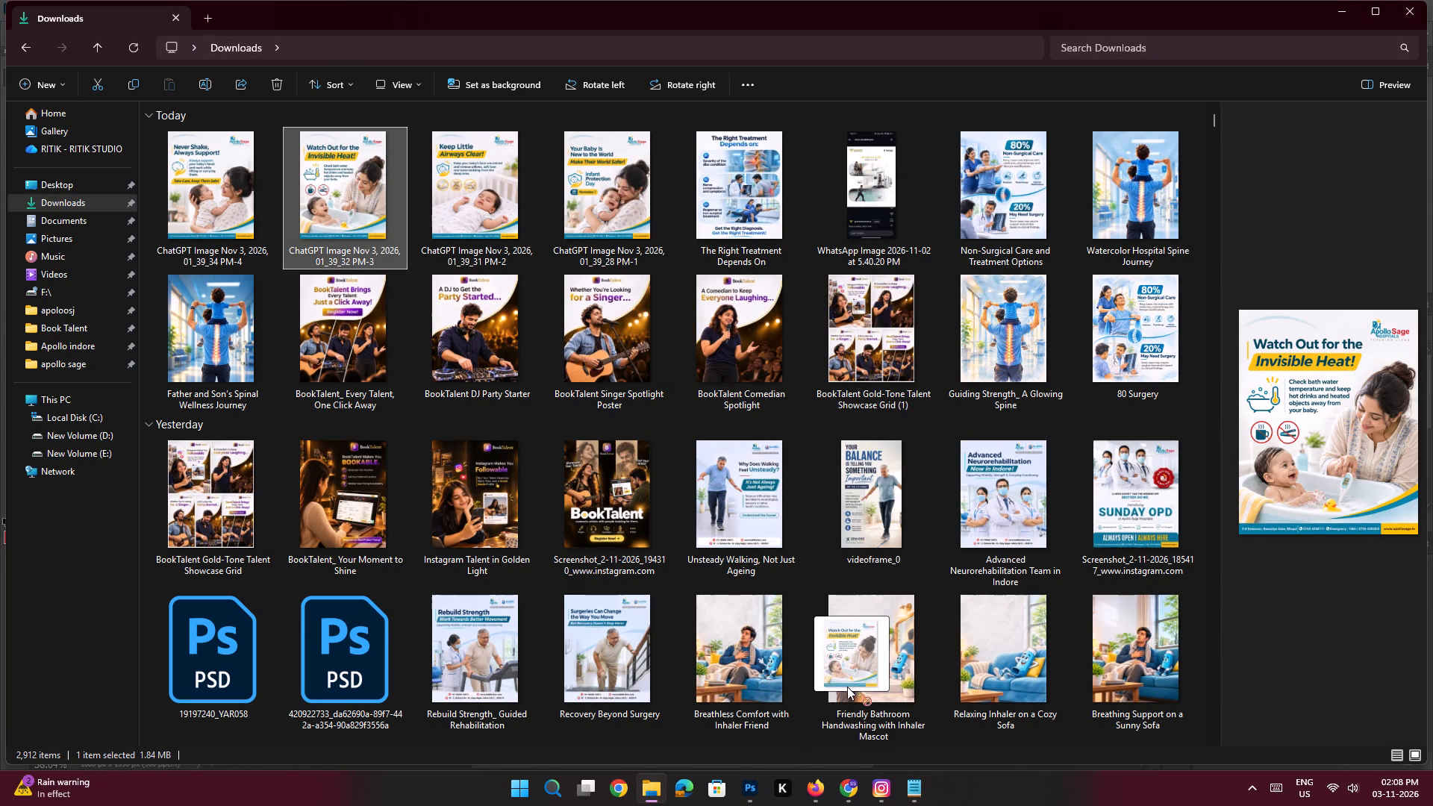
{"action": "left_click_drag", "start_coordinate": [847, 687], "coordinate": [616, 504]}
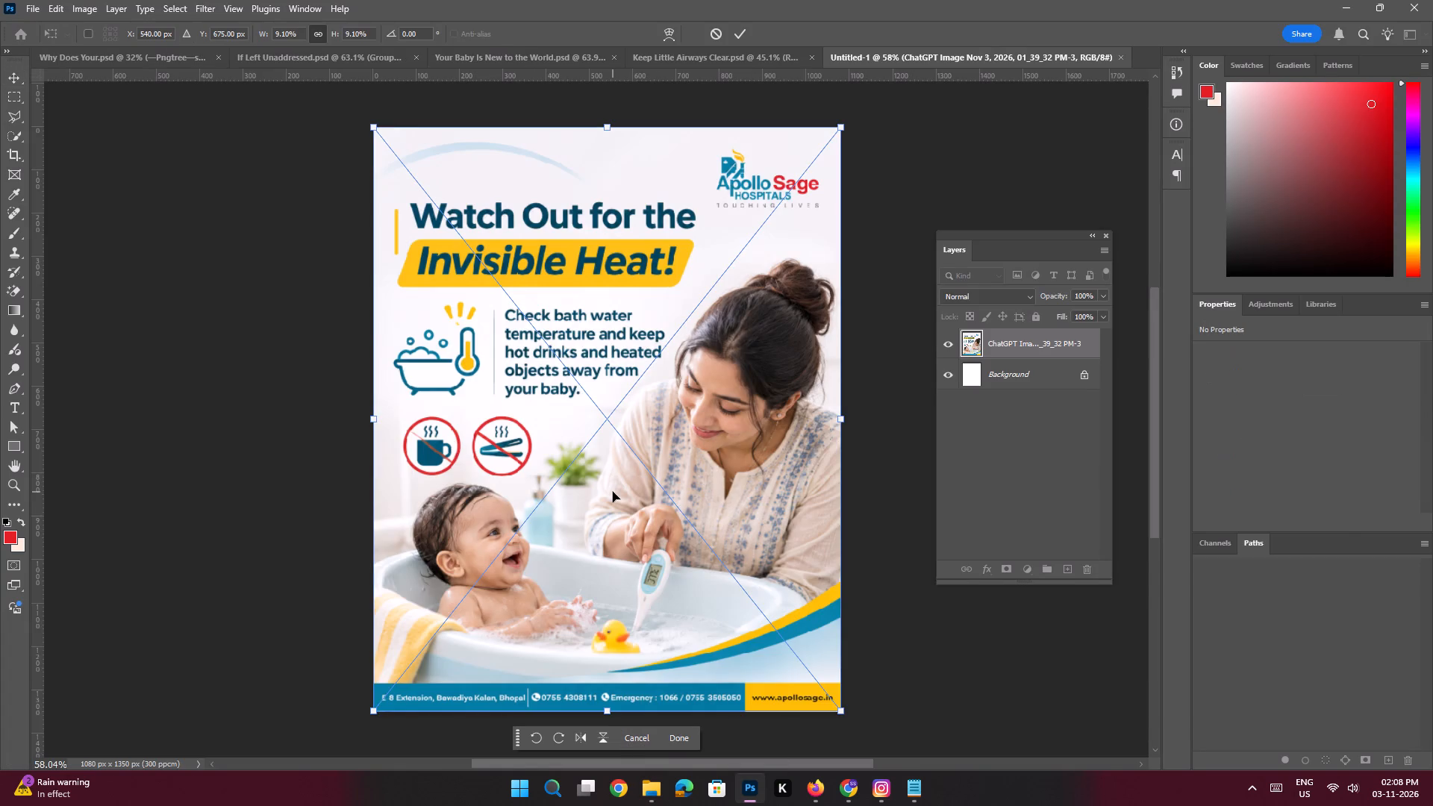
{"action": "key", "text": "Return"}
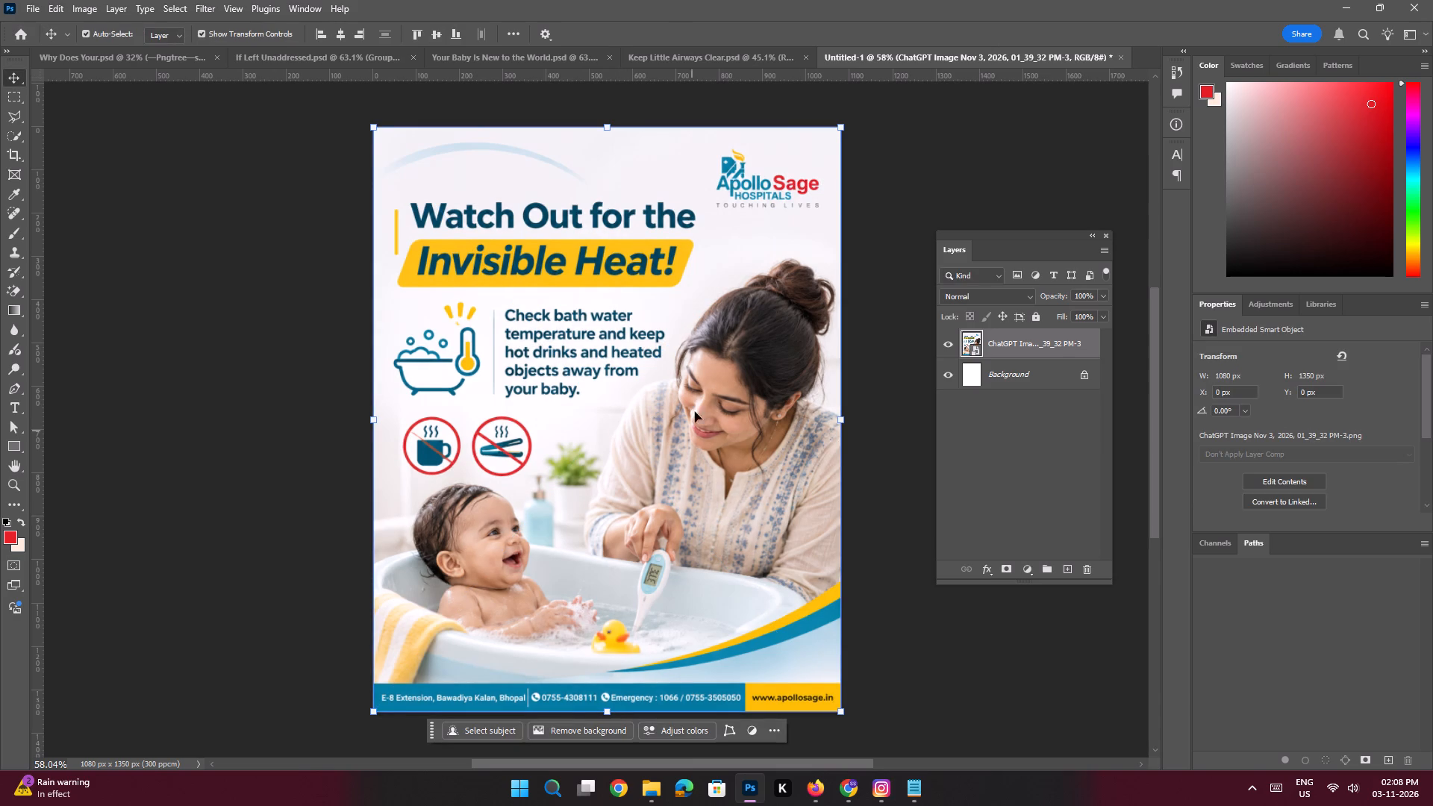
Rasterize the placed "Invisible Heat!" image layer so its pixels can be edited.
{"action": "key", "text": "space"}
{"action": "key", "text": "space"}
{"action": "key", "text": "space"}
{"action": "key", "text": "space"}
{"action": "key", "text": "space"}
{"action": "left_click_drag", "start_coordinate": [772, 235], "coordinate": [732, 278]}
{"action": "left_click_drag", "start_coordinate": [717, 207], "coordinate": [755, 290], "text": "ctrl"}
{"action": "left_click_drag", "start_coordinate": [790, 228], "coordinate": [767, 282]}
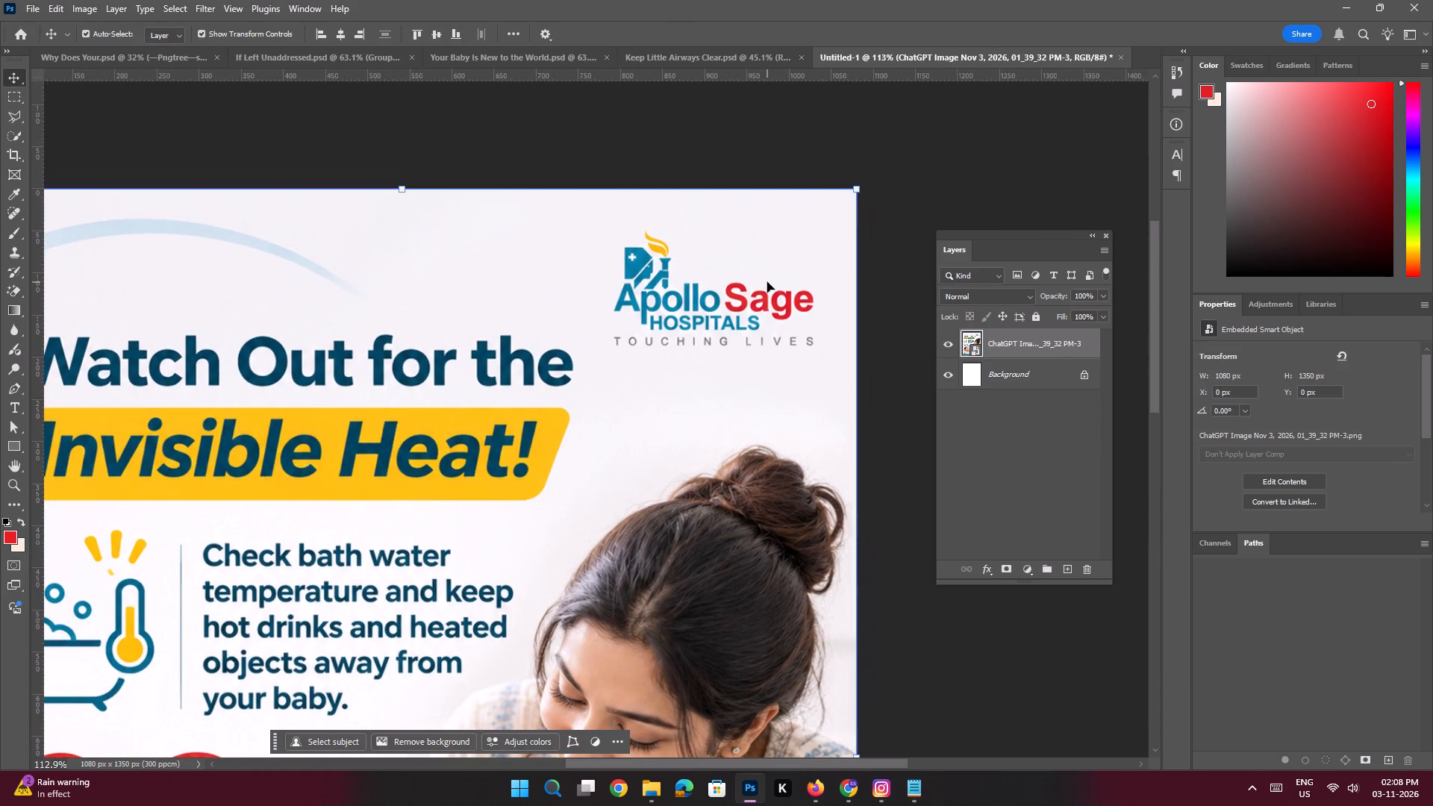
{"action": "key", "text": "e"}
{"action": "left_click", "coordinate": [765, 282]}
{"action": "left_click", "coordinate": [686, 291]}
Outline the Apollo Sage Hospitals logo with the Polygonal Lasso, fill it with Content-Aware, and deselect.
{"action": "key", "text": "ctrl+space"}
{"action": "key", "text": "ctrl+space"}
{"action": "key", "text": "ctrl+space"}
{"action": "key", "text": "ctrl+space"}
{"action": "key", "text": "ctrl+space"}
{"action": "key", "text": "ctrl+space"}
{"action": "key", "text": "ctrl+space"}
{"action": "left_click_drag", "start_coordinate": [700, 260], "coordinate": [727, 307], "text": "ctrl"}
{"action": "left_click_drag", "start_coordinate": [759, 274], "coordinate": [721, 311]}
{"action": "left_click", "coordinate": [18, 118]}
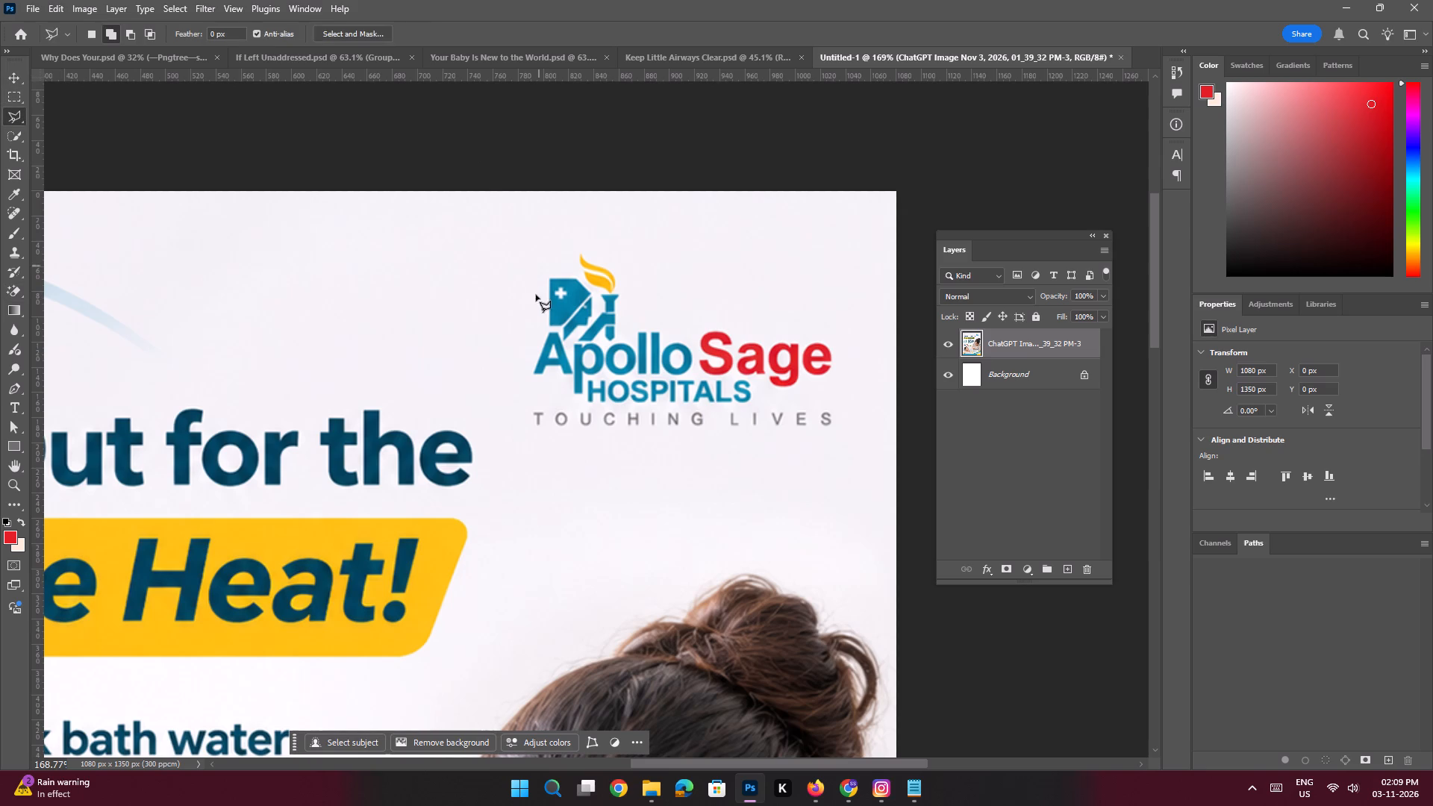
{"action": "left_click", "coordinate": [532, 315]}
{"action": "left_click", "coordinate": [552, 244]}
{"action": "left_click", "coordinate": [617, 249], "text": "shift"}
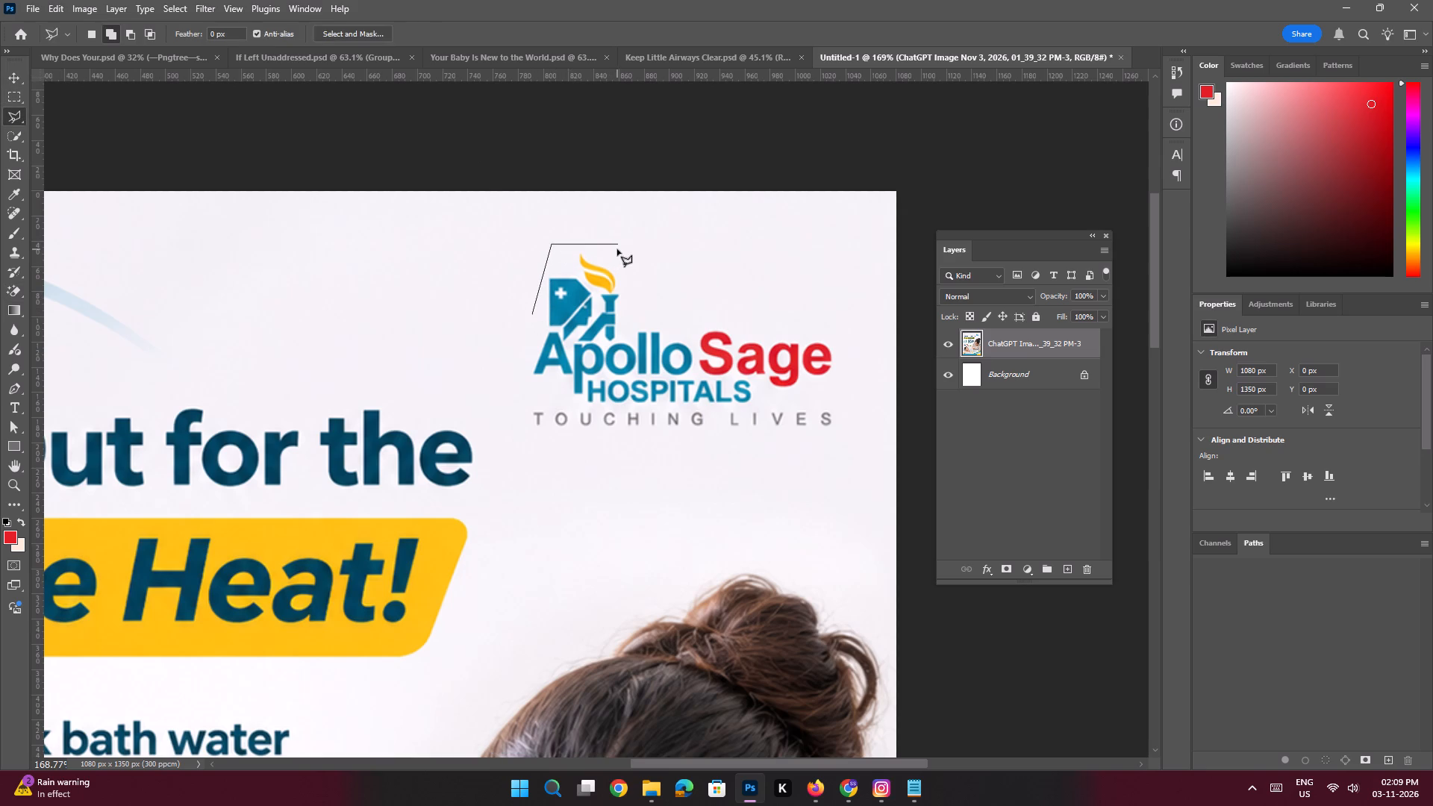
{"action": "left_click", "coordinate": [631, 319]}
{"action": "left_click", "coordinate": [839, 322], "text": "shift"}
{"action": "left_click", "coordinate": [831, 429], "text": "shift"}
{"action": "left_click", "coordinate": [525, 429], "text": "shift"}
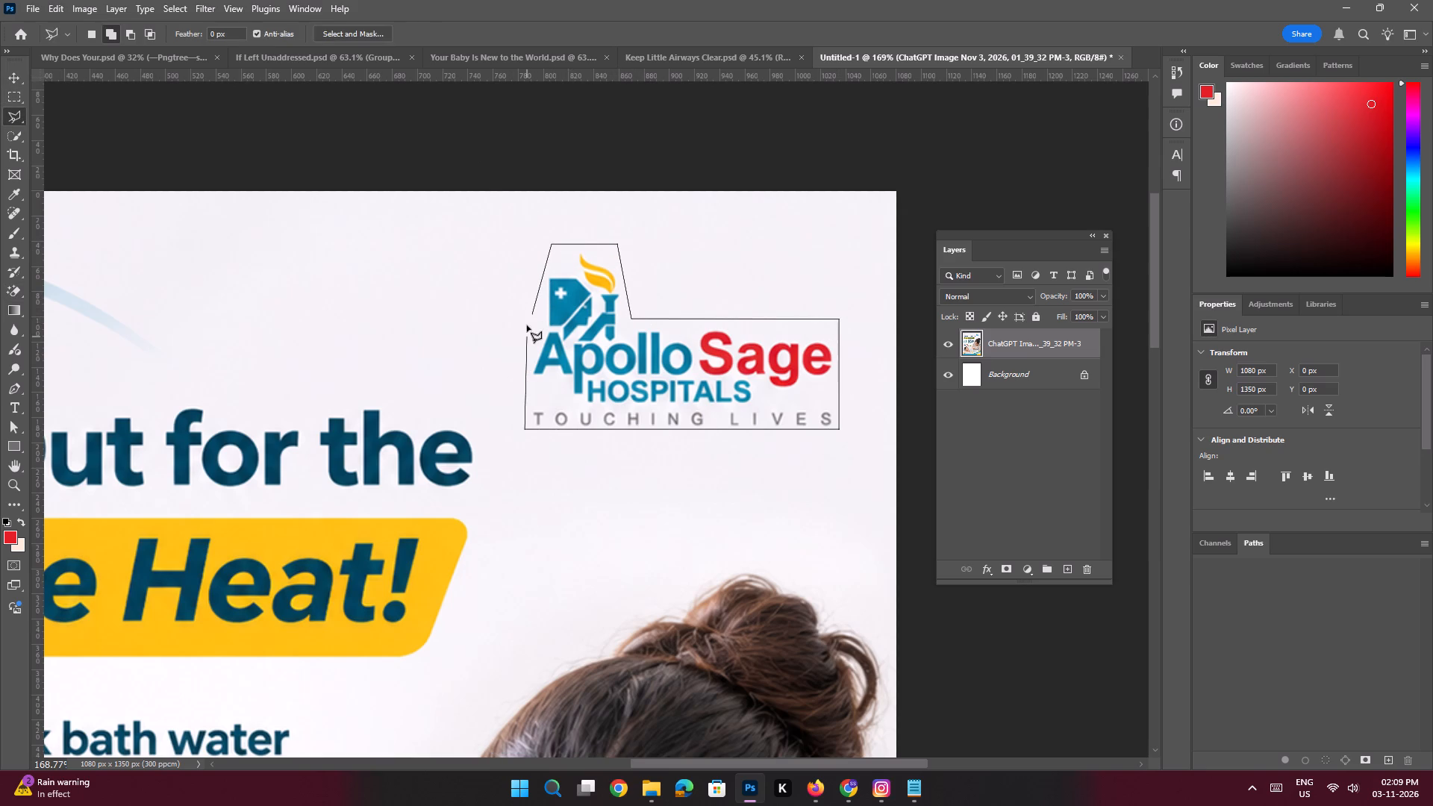
{"action": "double_click", "coordinate": [533, 311]}
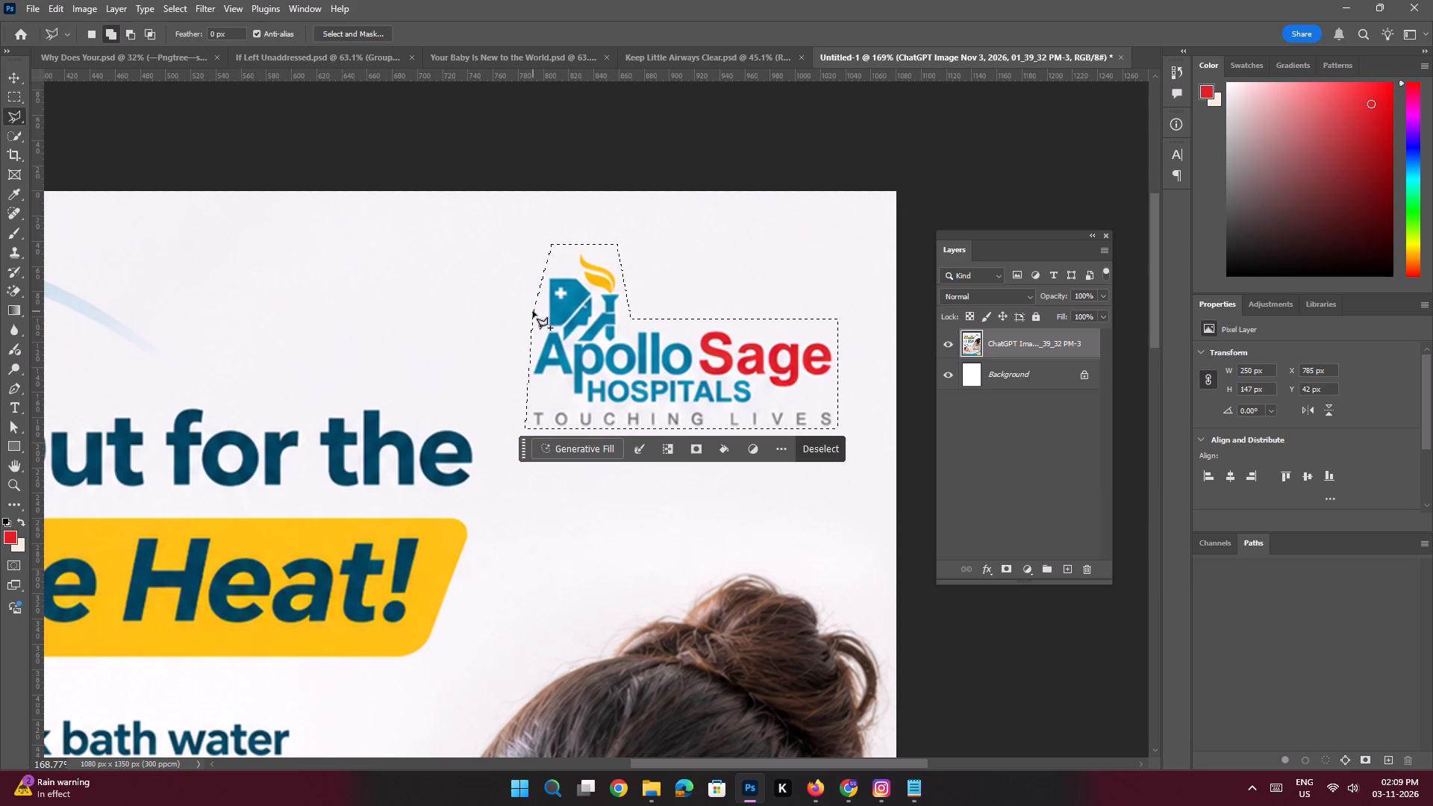
{"action": "key", "text": "shift+BackSpace"}
{"action": "left_click", "coordinate": [749, 193]}
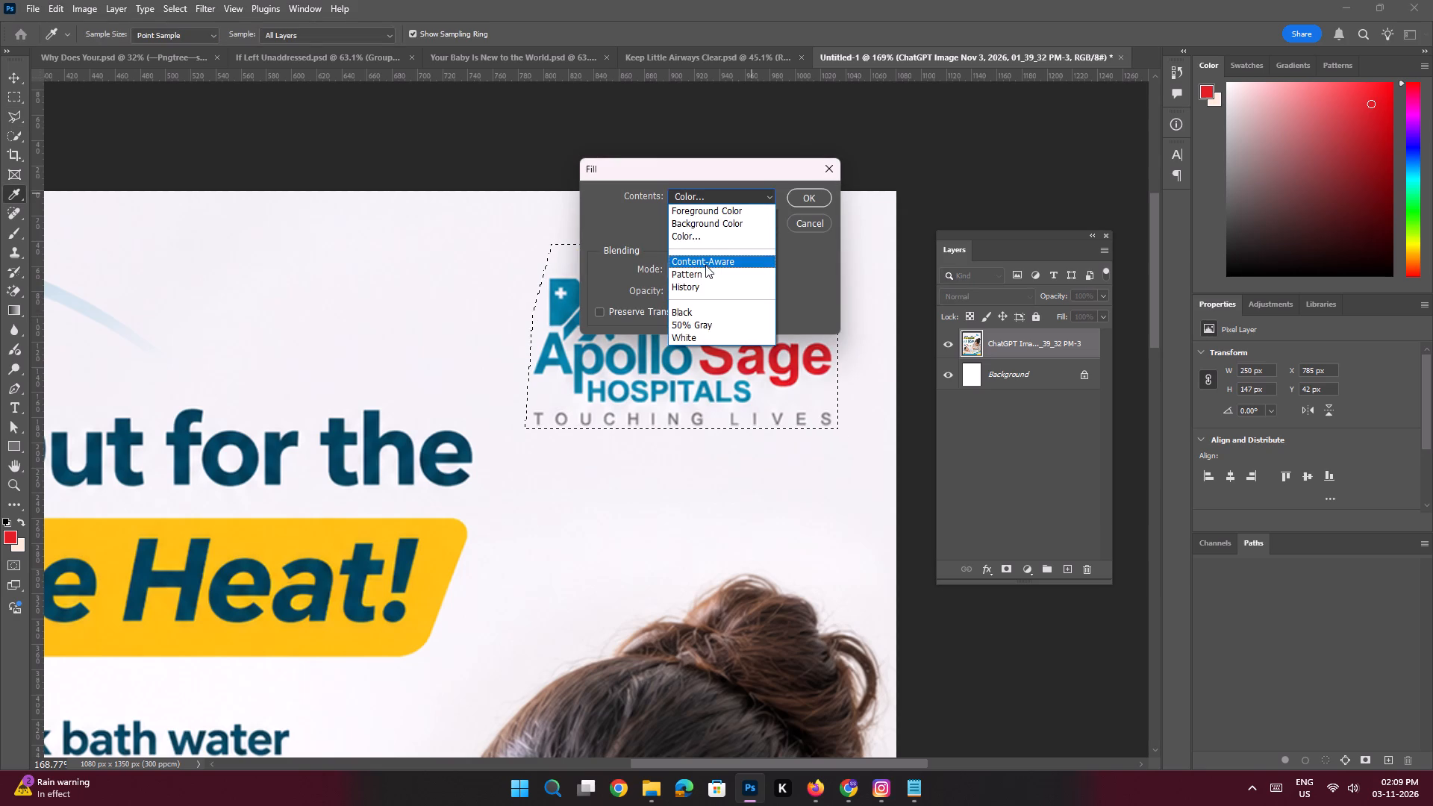
{"action": "left_click", "coordinate": [705, 265]}
{"action": "left_click", "coordinate": [799, 203]}
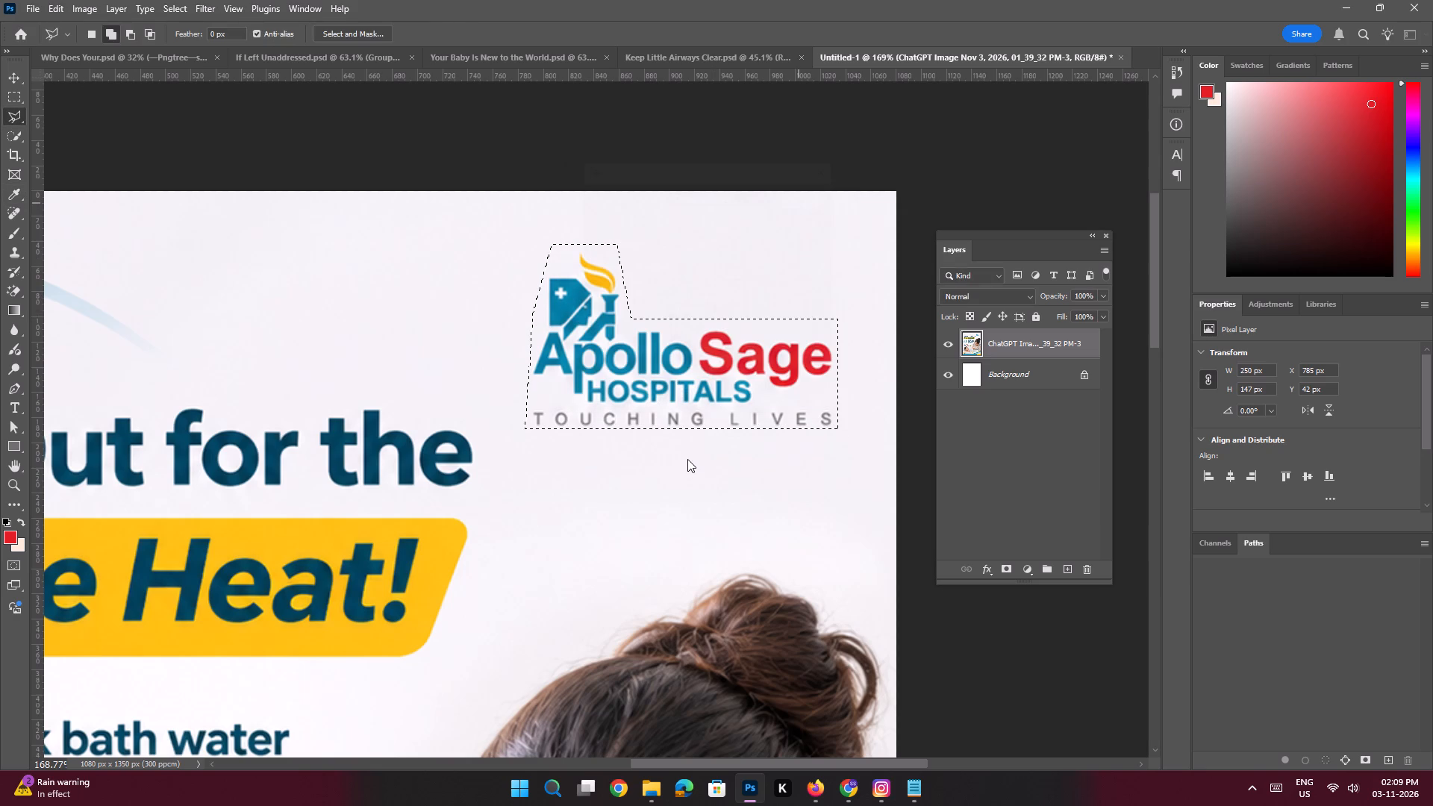
{"action": "key", "text": "ctrl+d"}
Outline the yellow-blue curve and the contact footer with the Polygonal Lasso and run Generative Fill with the prompt "Remove this".
{"action": "key", "text": "ctrl+0"}
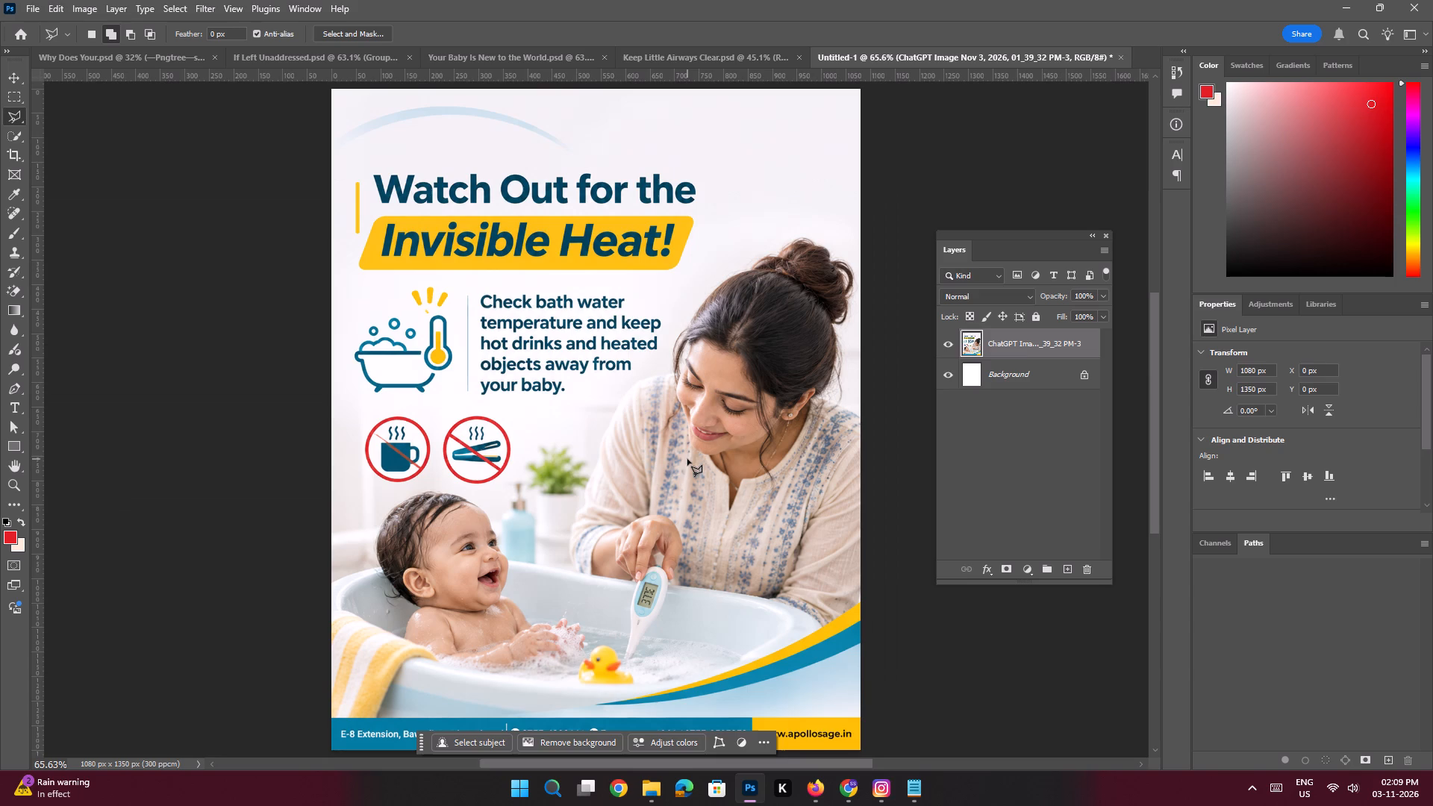
{"action": "key", "text": "space"}
{"action": "key", "text": "space"}
{"action": "key", "text": "space"}
{"action": "key", "text": "space"}
{"action": "key", "text": "space"}
{"action": "key", "text": "space"}
{"action": "key", "text": "space"}
{"action": "key", "text": "space"}
{"action": "key", "text": "space"}
{"action": "key", "text": "space"}
{"action": "key", "text": "space"}
{"action": "left_click_drag", "start_coordinate": [607, 510], "coordinate": [596, 444]}
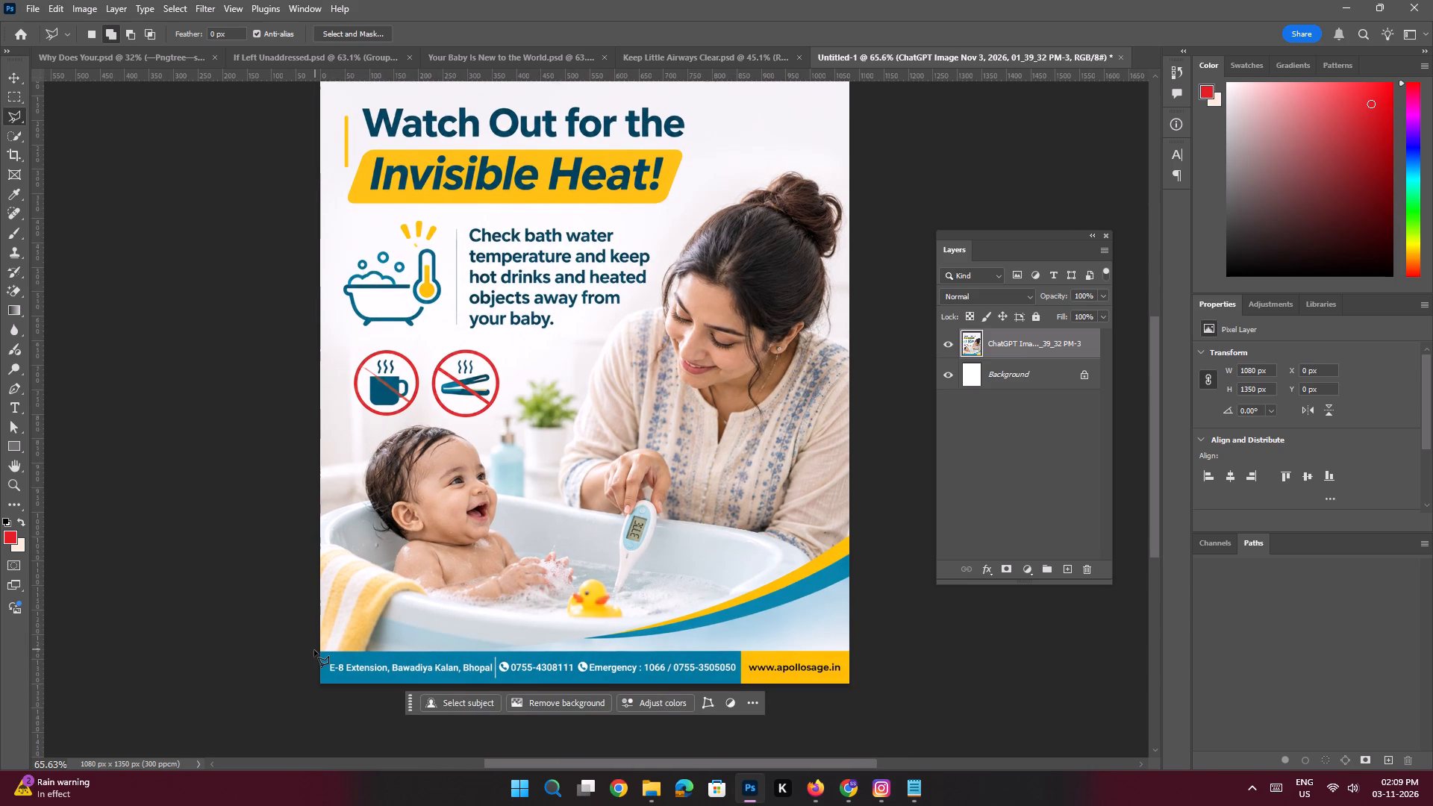
{"action": "left_click", "coordinate": [312, 648]}
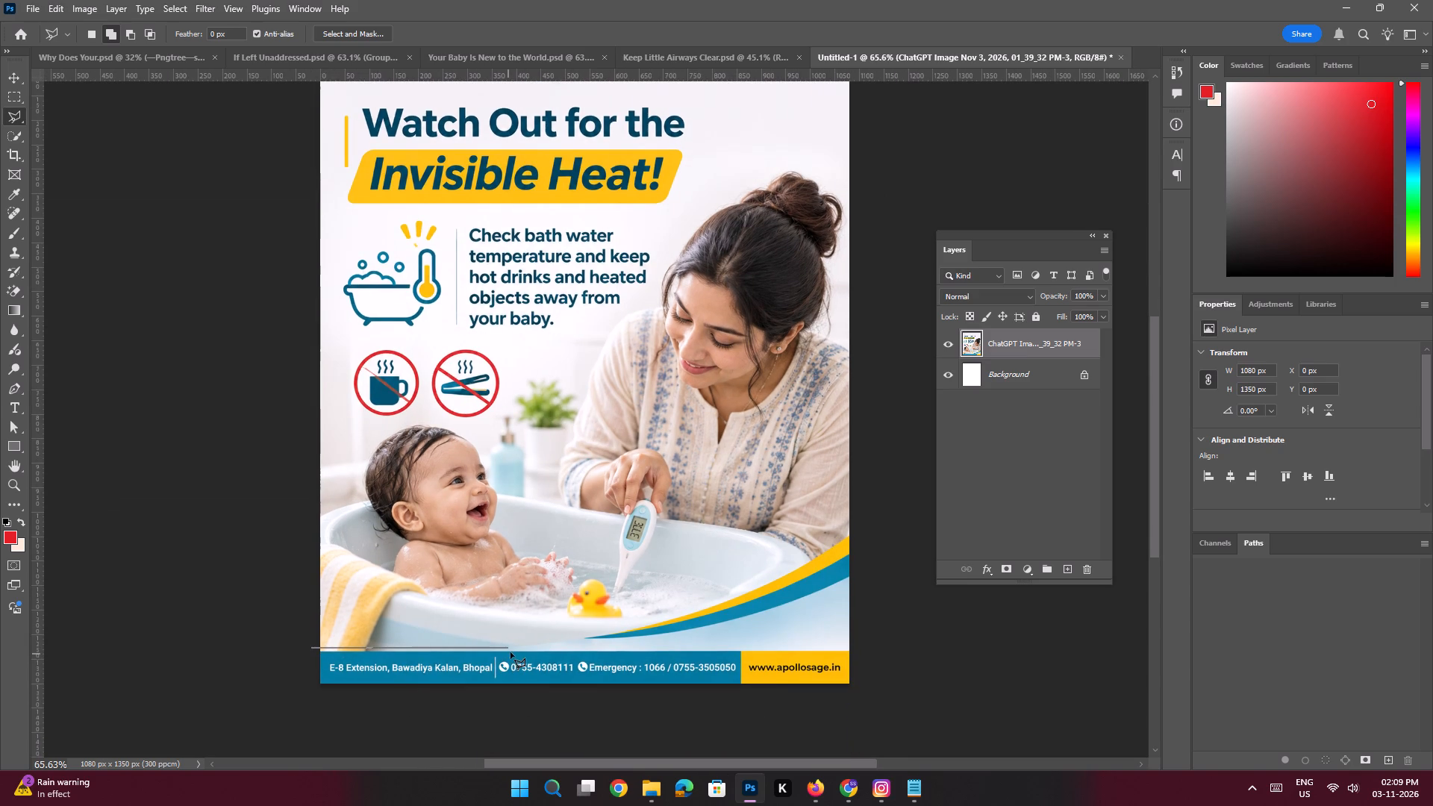
{"action": "left_click", "coordinate": [511, 649], "text": "shift"}
{"action": "left_click", "coordinate": [571, 635]}
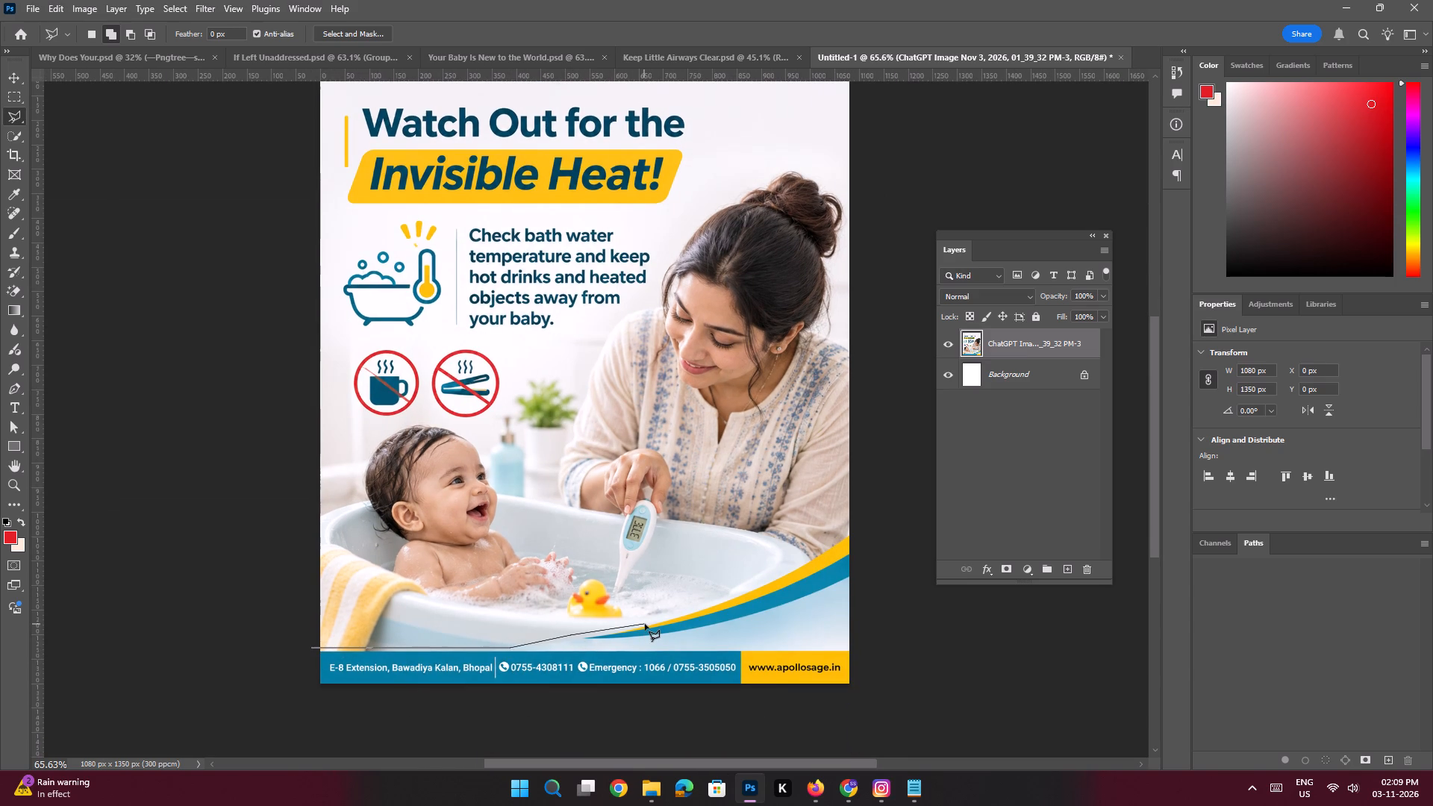
{"action": "left_click", "coordinate": [649, 624]}
{"action": "left_click", "coordinate": [805, 561]}
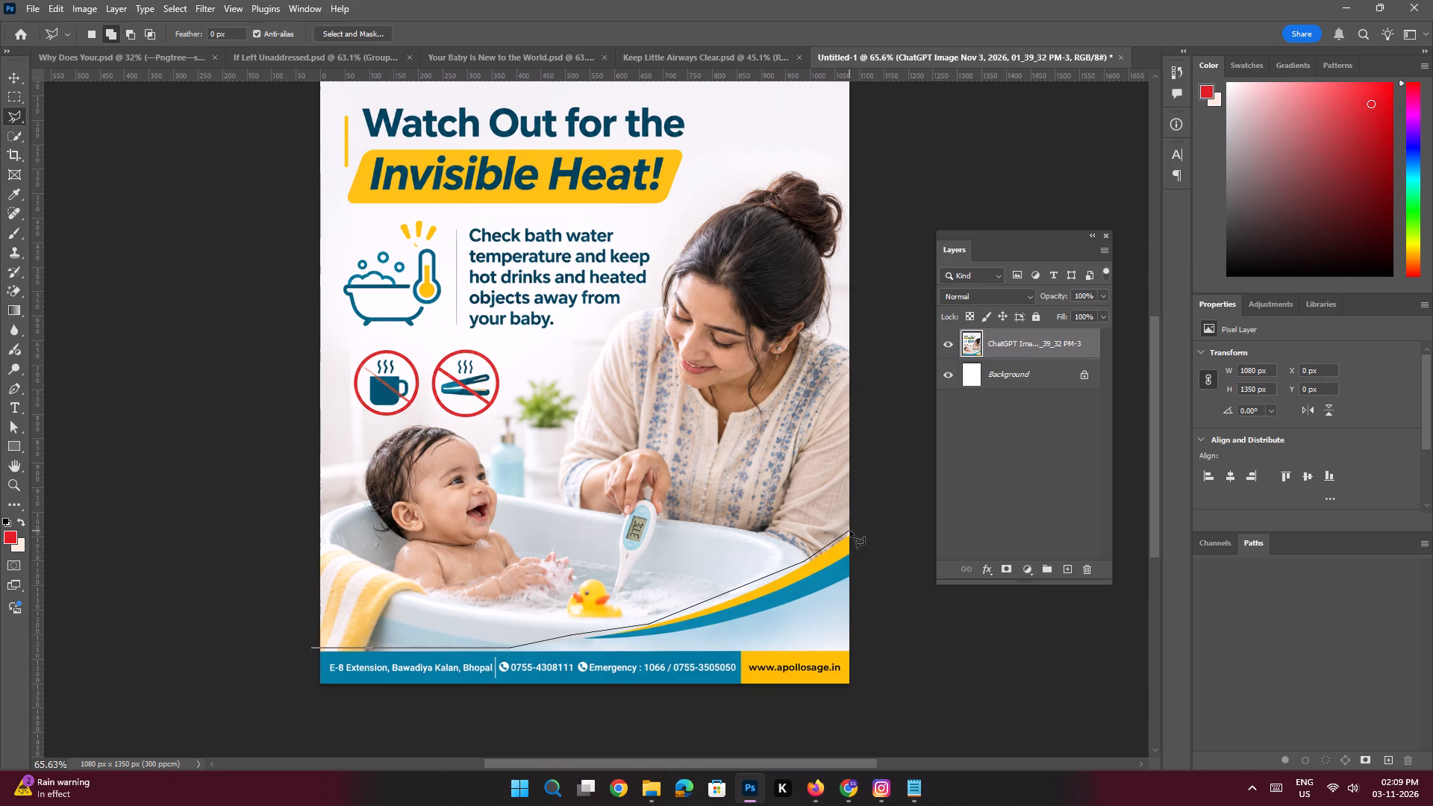
{"action": "left_click", "coordinate": [858, 529]}
{"action": "left_click", "coordinate": [846, 694], "text": "shift"}
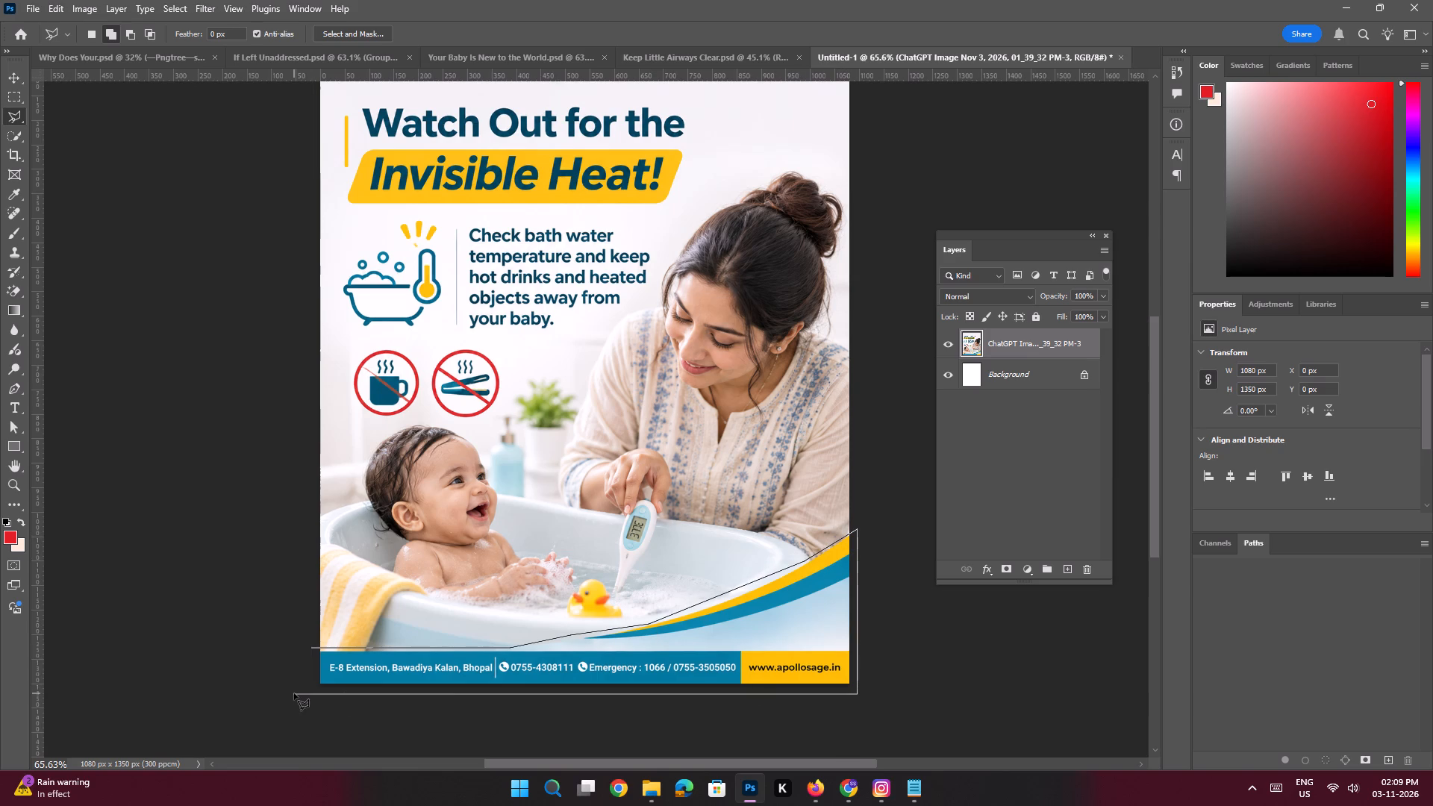
{"action": "left_click", "coordinate": [294, 693], "text": "shift"}
{"action": "left_click", "coordinate": [310, 648]}
{"action": "left_click", "coordinate": [455, 710]}
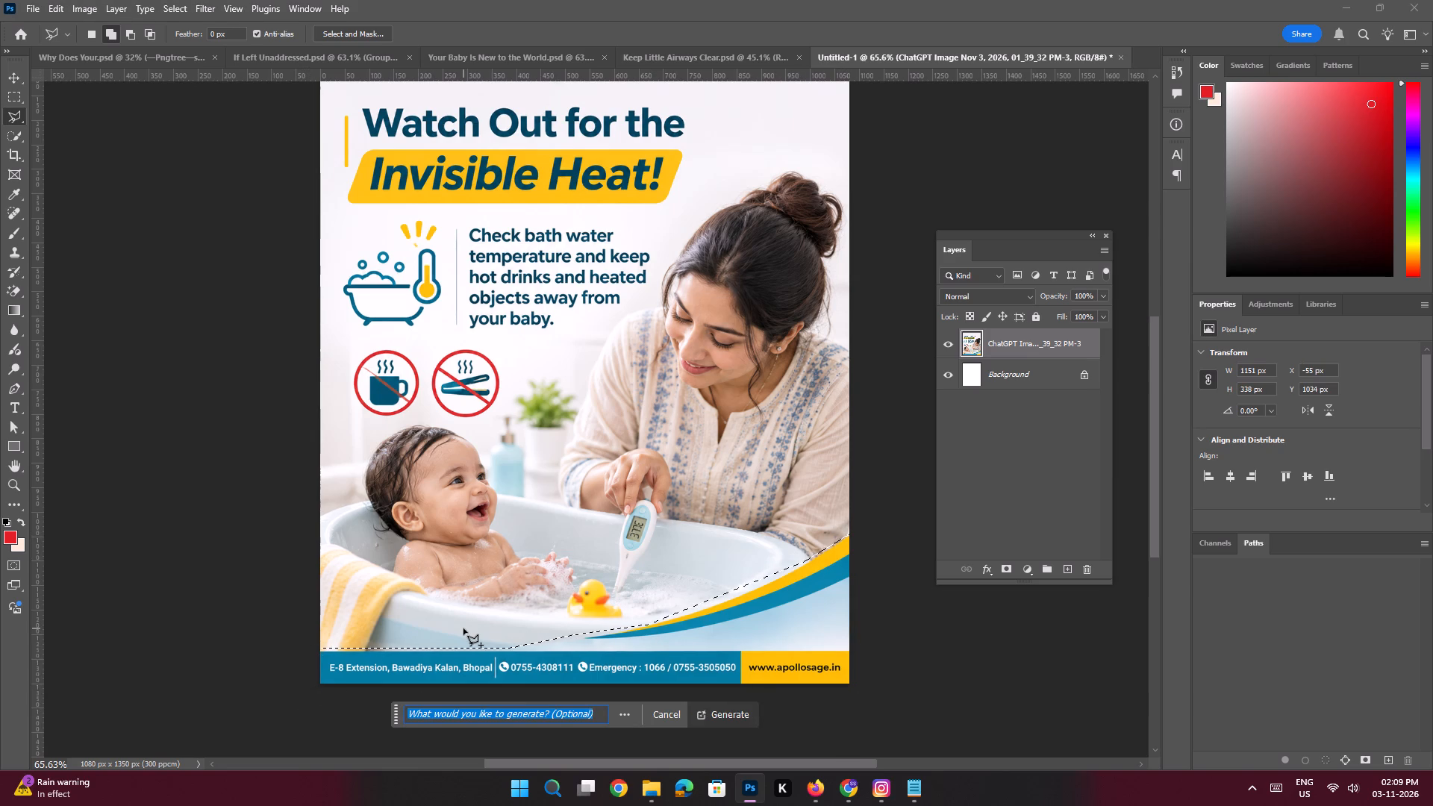
{"action": "type", "text": "Remove this"}
{"action": "key", "text": "space"}
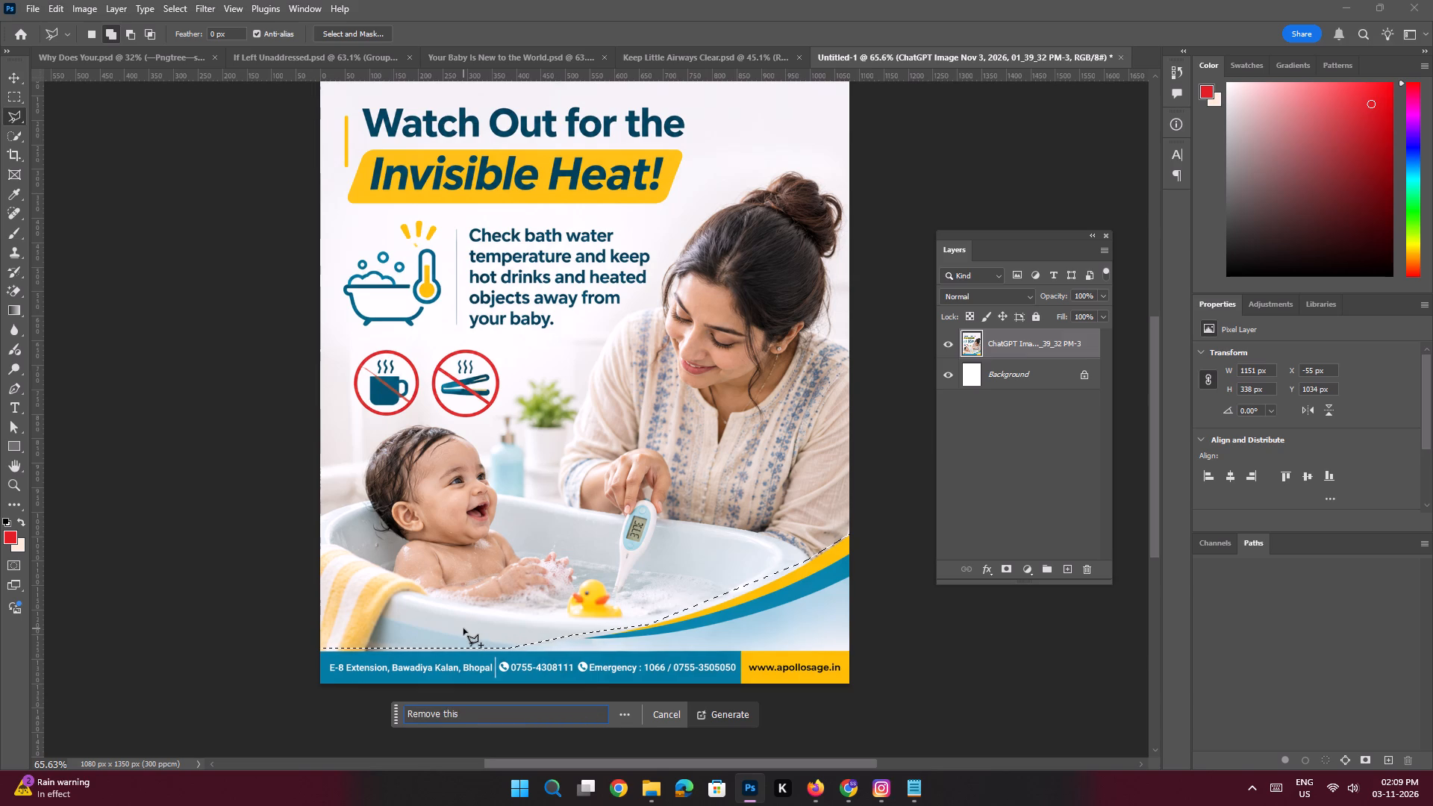
{"action": "key", "text": "Return"}
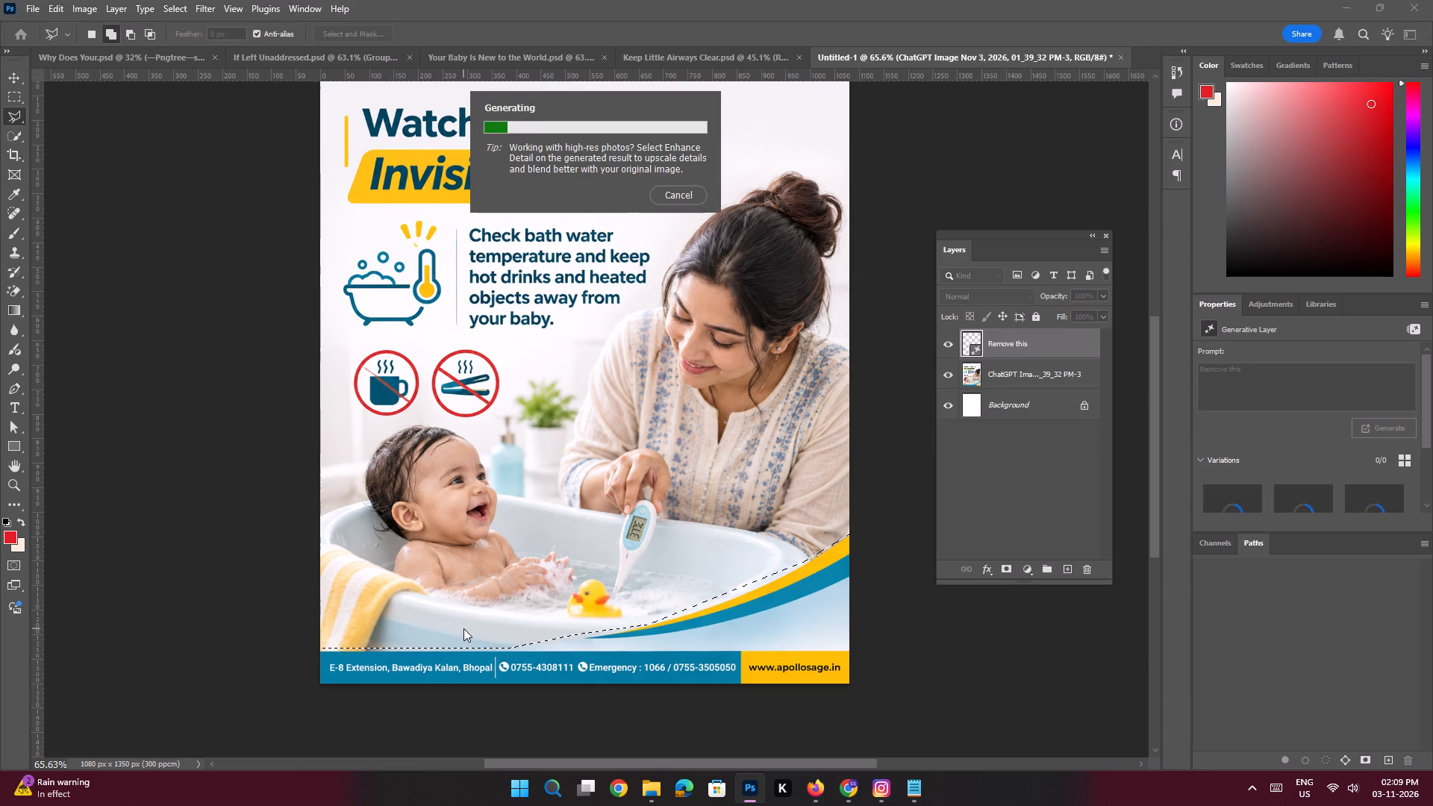
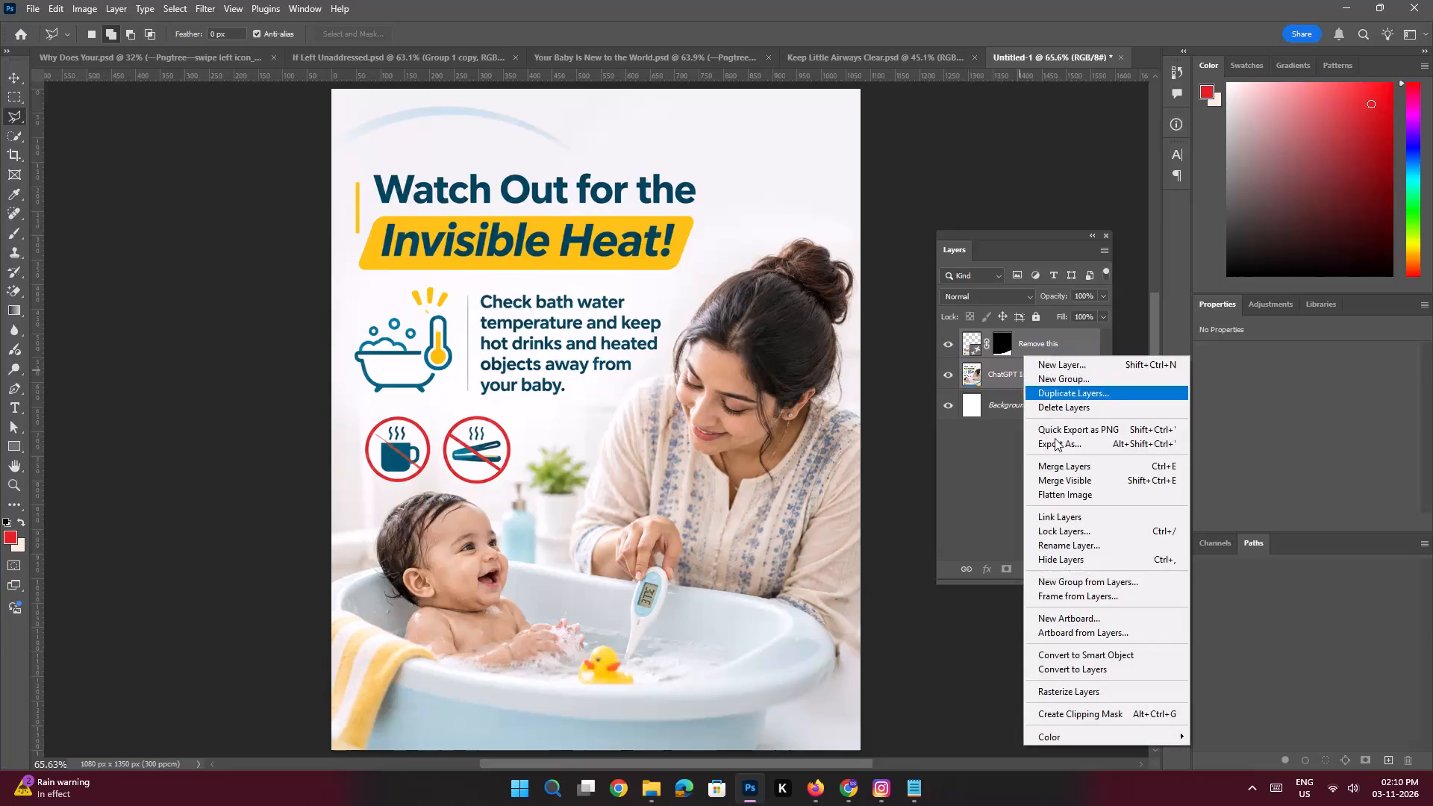
Combine the "Remove this" fill layer and the slide image layer into one smart object and rasterize it for pixel editing.
{"action": "left_click", "coordinate": [1077, 654]}
{"action": "key", "text": "space"}
{"action": "key", "text": "space"}
{"action": "key", "text": "space"}
{"action": "key", "text": "space"}
{"action": "key", "text": "space"}
{"action": "key", "text": "space"}
{"action": "key", "text": "space"}
{"action": "left_click_drag", "start_coordinate": [664, 240], "coordinate": [657, 315]}
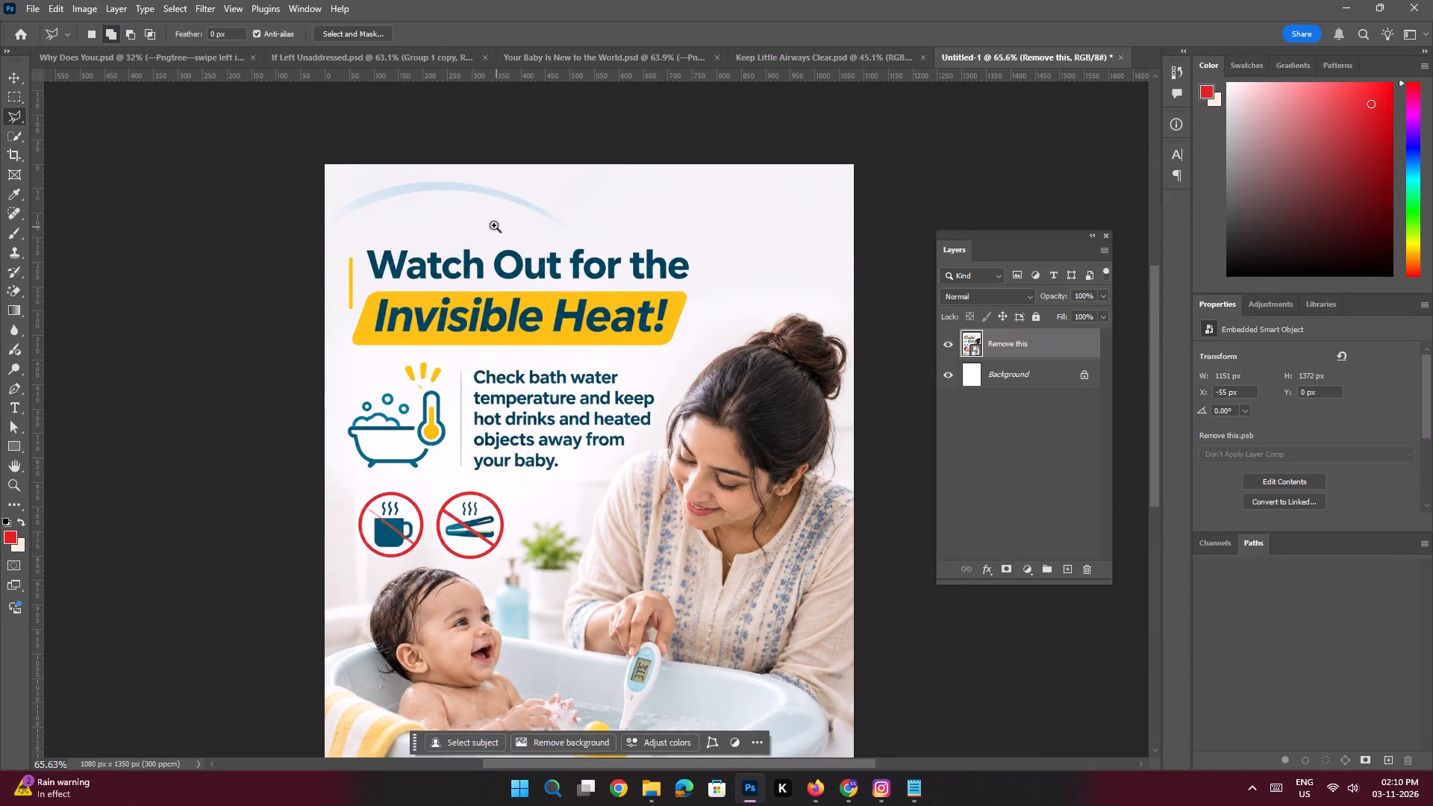
{"action": "left_click_drag", "start_coordinate": [494, 225], "coordinate": [540, 299], "text": "ctrl"}
{"action": "left_click_drag", "start_coordinate": [561, 244], "coordinate": [569, 317]}
{"action": "key", "text": "e"}
{"action": "left_click", "coordinate": [559, 308]}
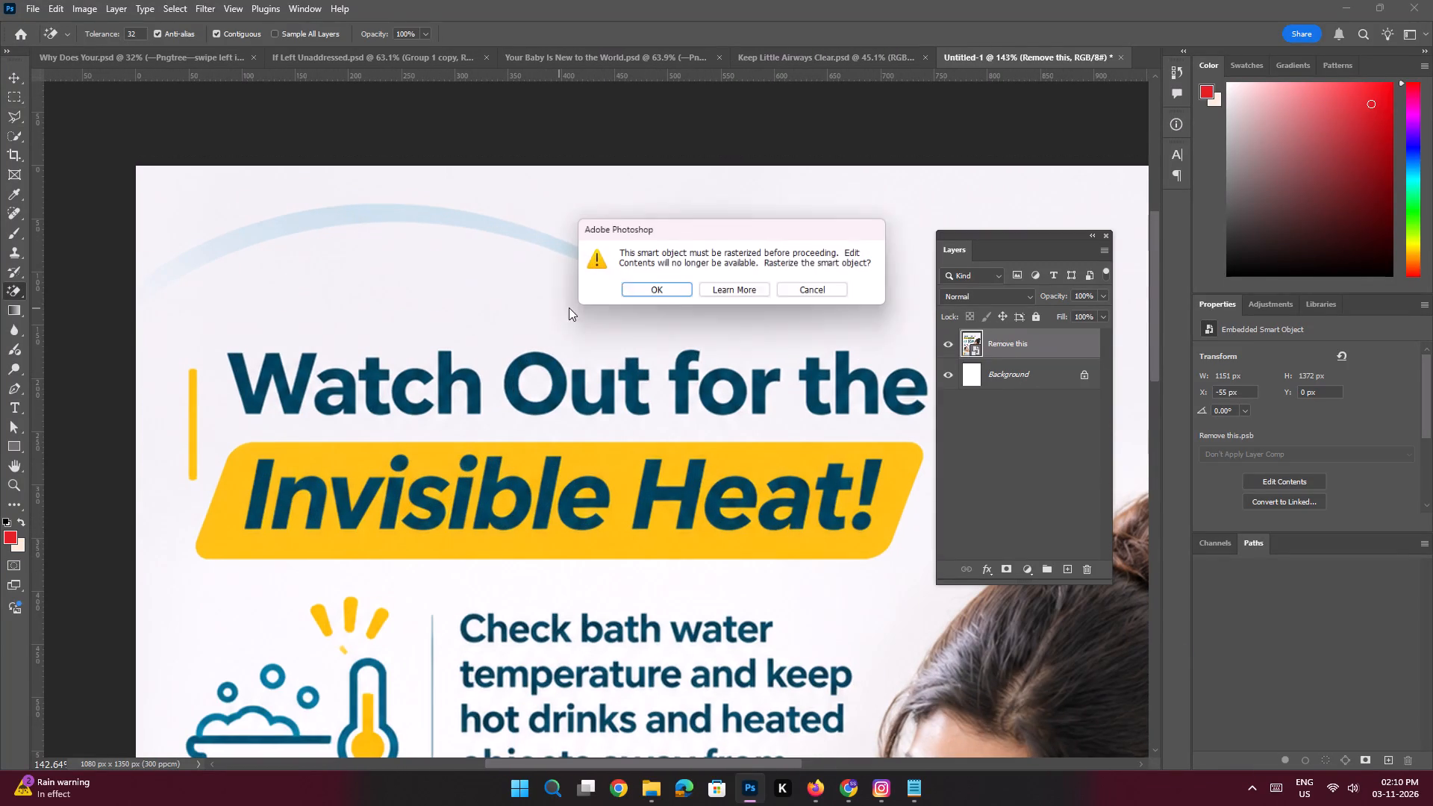
{"action": "left_click", "coordinate": [630, 295]}
Outline the pale blue arc above the headline with the Polygonal Lasso, fill it with Content-Aware, and deselect.
{"action": "left_click", "coordinate": [12, 118]}
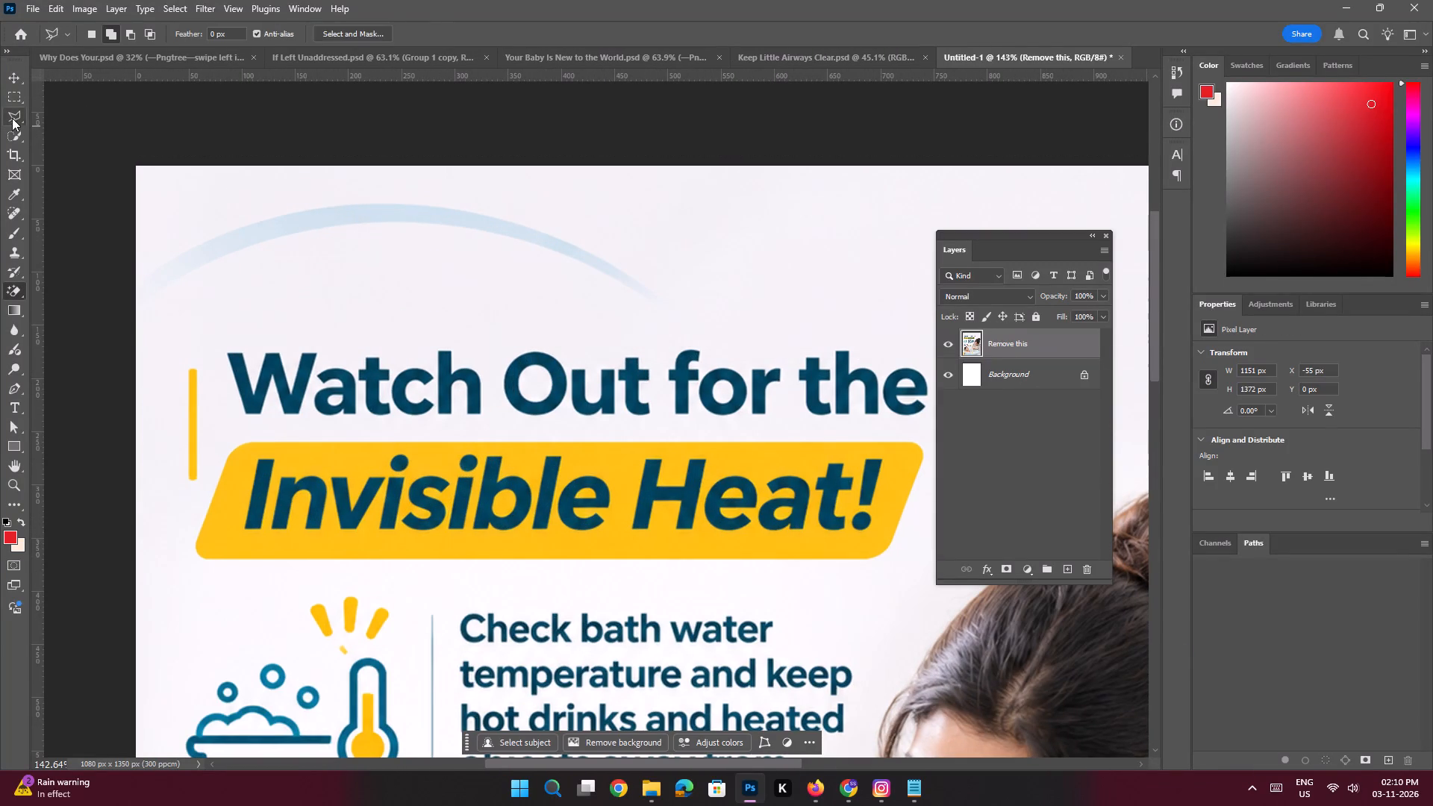
{"action": "left_click_drag", "start_coordinate": [117, 249], "coordinate": [125, 248]}
{"action": "left_click", "coordinate": [229, 210]}
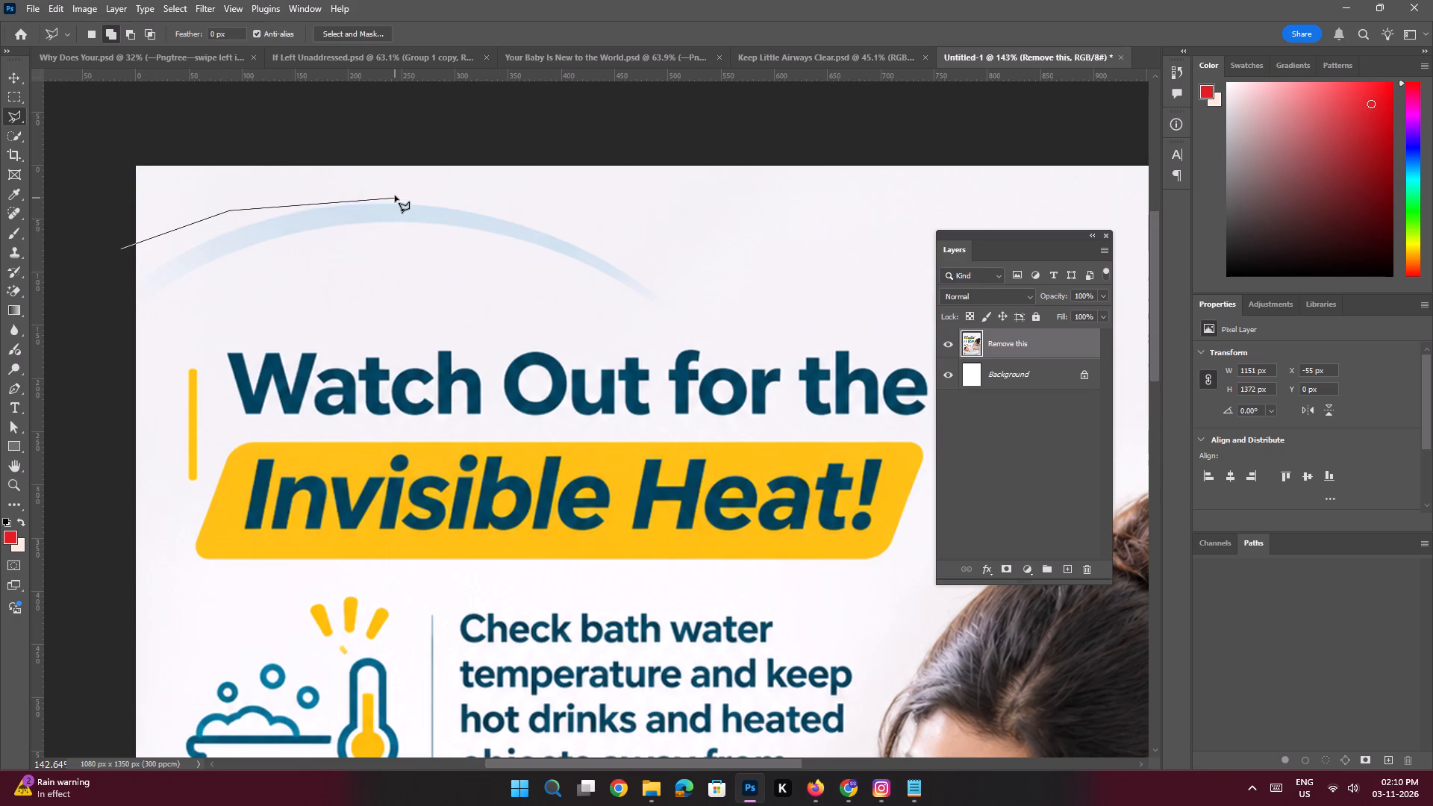
{"action": "left_click", "coordinate": [395, 196]}
{"action": "left_click", "coordinate": [577, 219]}
{"action": "left_click", "coordinate": [685, 241]}
{"action": "left_click_drag", "start_coordinate": [711, 290], "coordinate": [712, 299]}
{"action": "left_click", "coordinate": [714, 325]}
{"action": "left_click", "coordinate": [675, 334]}
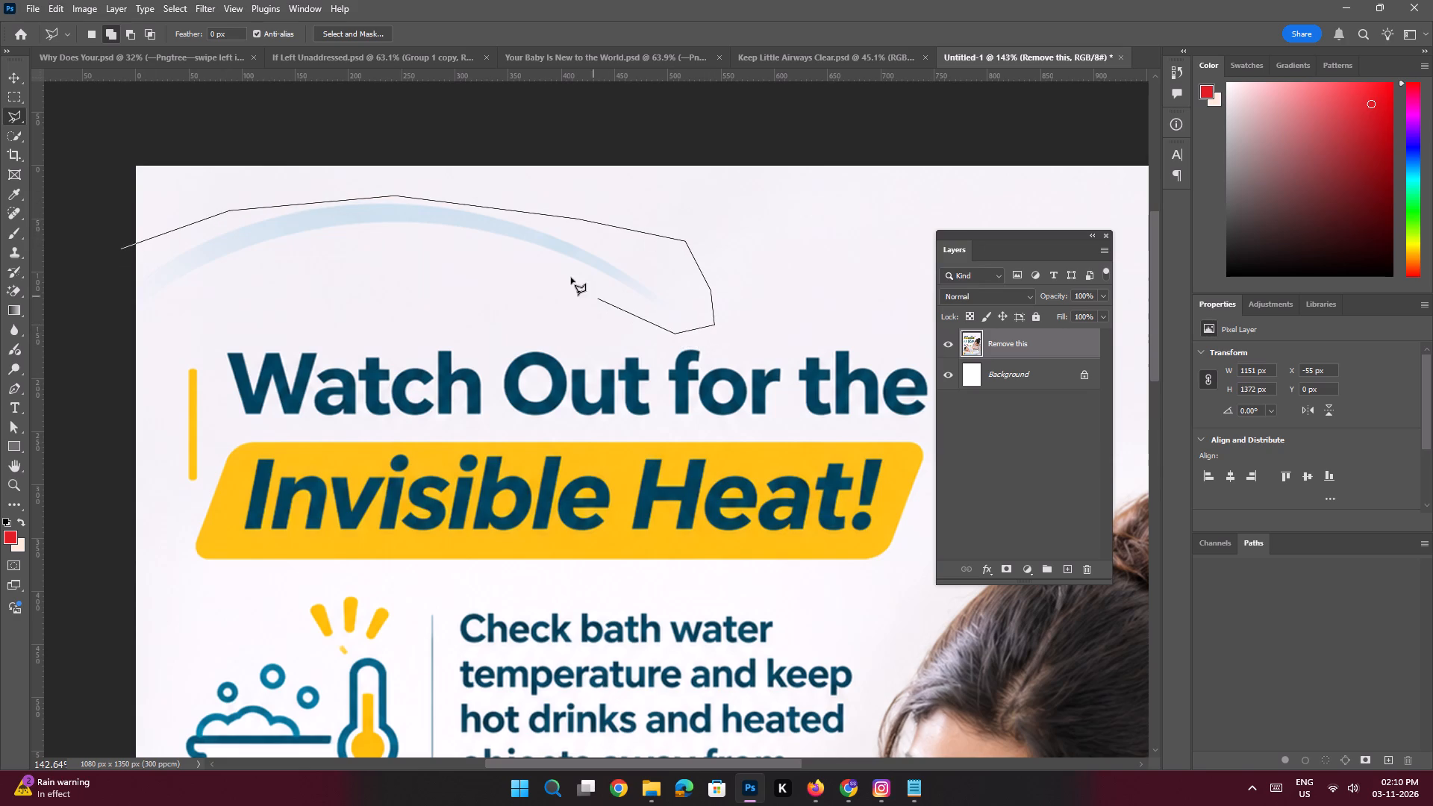
{"action": "left_click", "coordinate": [541, 259]}
{"action": "left_click", "coordinate": [232, 275]}
{"action": "left_click", "coordinate": [147, 325]}
{"action": "left_click_drag", "start_coordinate": [120, 317], "coordinate": [120, 304]}
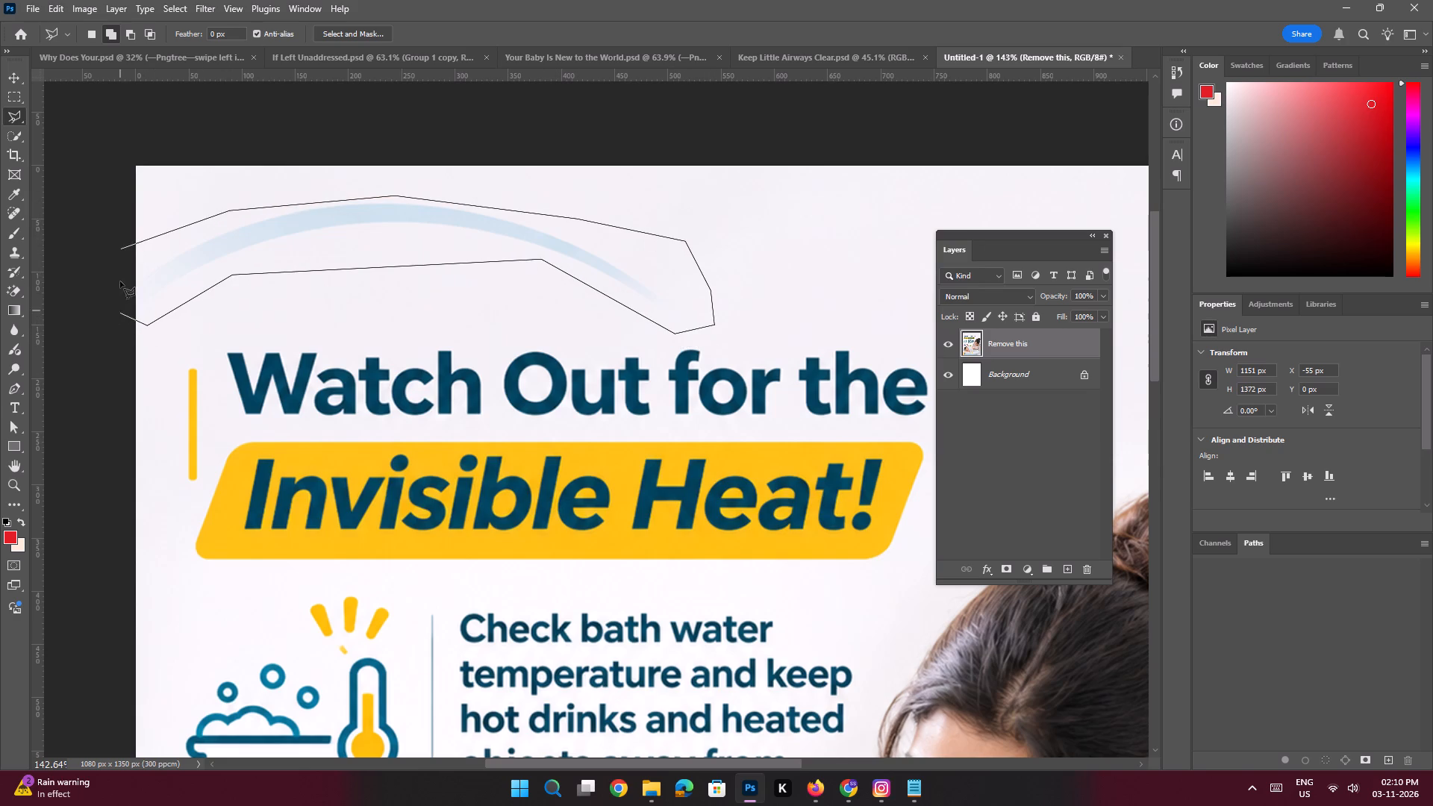
{"action": "left_click", "coordinate": [120, 275]}
{"action": "left_click", "coordinate": [123, 248]}
{"action": "key", "text": "shift+BackSpace"}
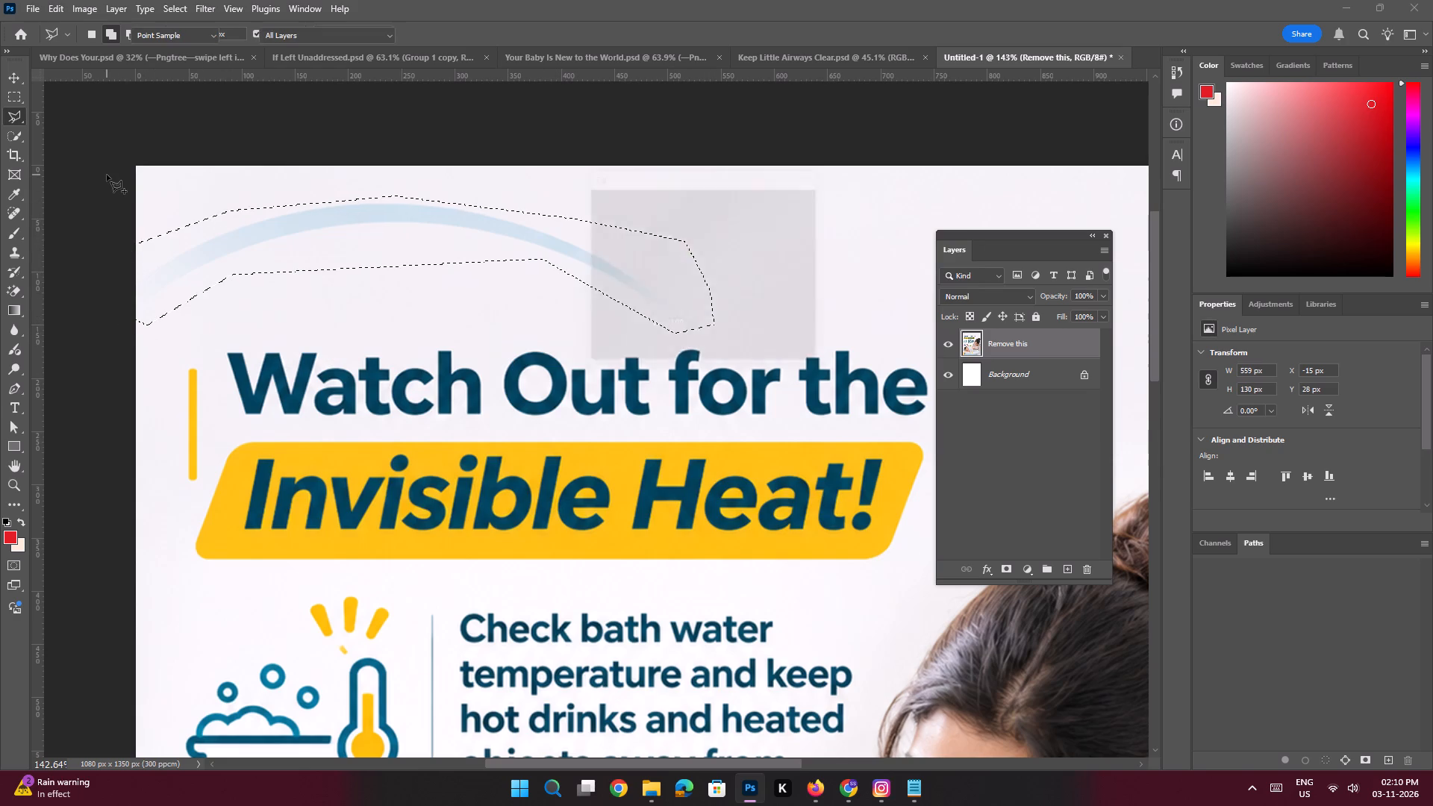
{"action": "key", "text": "Return"}
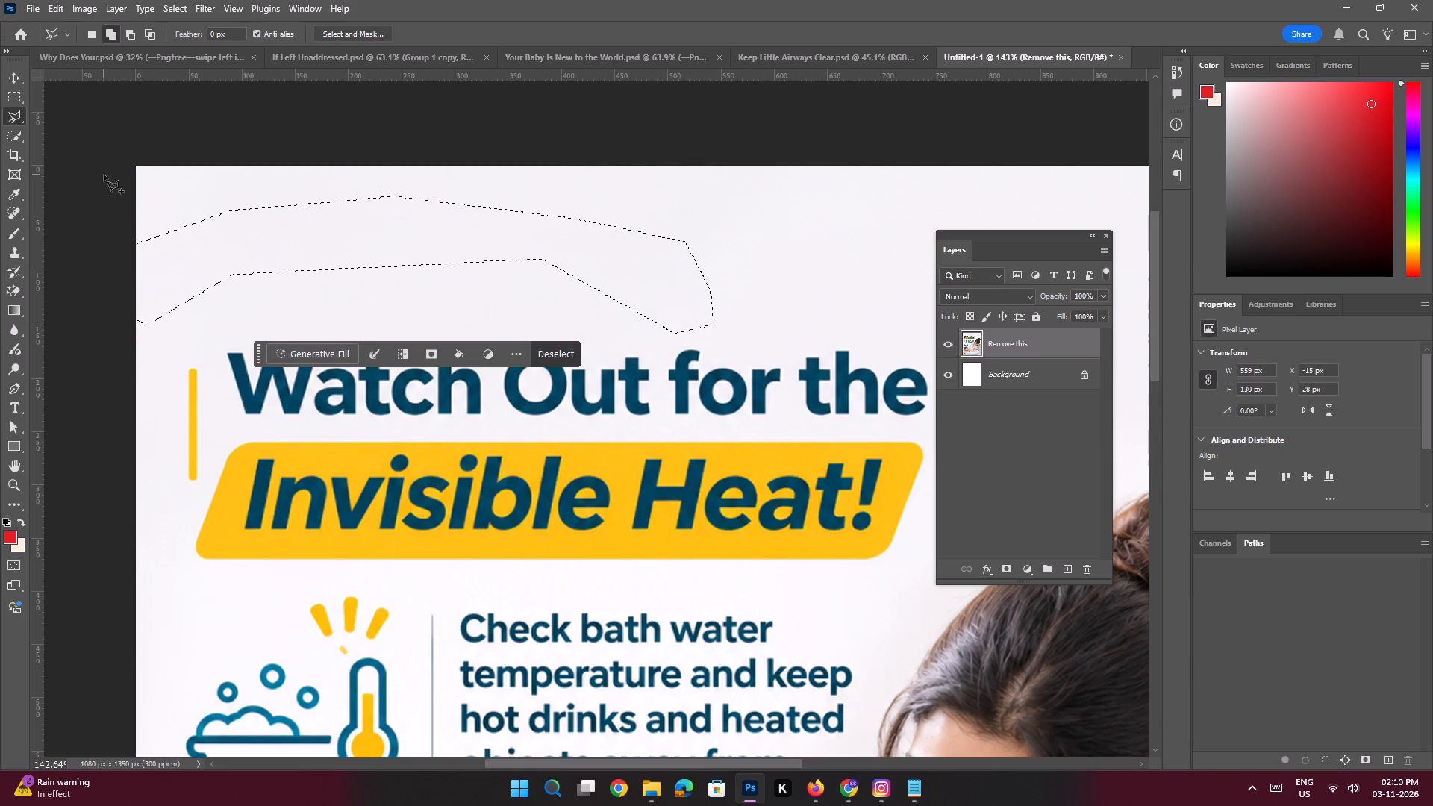
{"action": "key", "text": "ctrl+d"}
Add a guide layout with 50 px margins on all four sides of the canvas.
{"action": "key", "text": "ctrl+0"}
{"action": "key", "text": "ctrl+space"}
{"action": "key", "text": "ctrl+space"}
{"action": "key", "text": "ctrl+space"}
{"action": "key", "text": "ctrl+space"}
{"action": "key", "text": "ctrl+space"}
{"action": "key", "text": "ctrl+space"}
{"action": "key", "text": "ctrl+space"}
{"action": "key", "text": "ctrl+space"}
{"action": "key", "text": "ctrl+space"}
{"action": "key", "text": "ctrl+space"}
{"action": "key", "text": "ctrl+space"}
{"action": "key", "text": "ctrl+space"}
{"action": "key", "text": "ctrl+space"}
{"action": "key", "text": "ctrl+space"}
{"action": "left_click_drag", "start_coordinate": [608, 458], "coordinate": [587, 450], "text": "ctrl"}
{"action": "left_click_drag", "start_coordinate": [655, 371], "coordinate": [640, 369]}
{"action": "left_click", "coordinate": [23, 75]}
{"action": "left_click", "coordinate": [99, 148]}
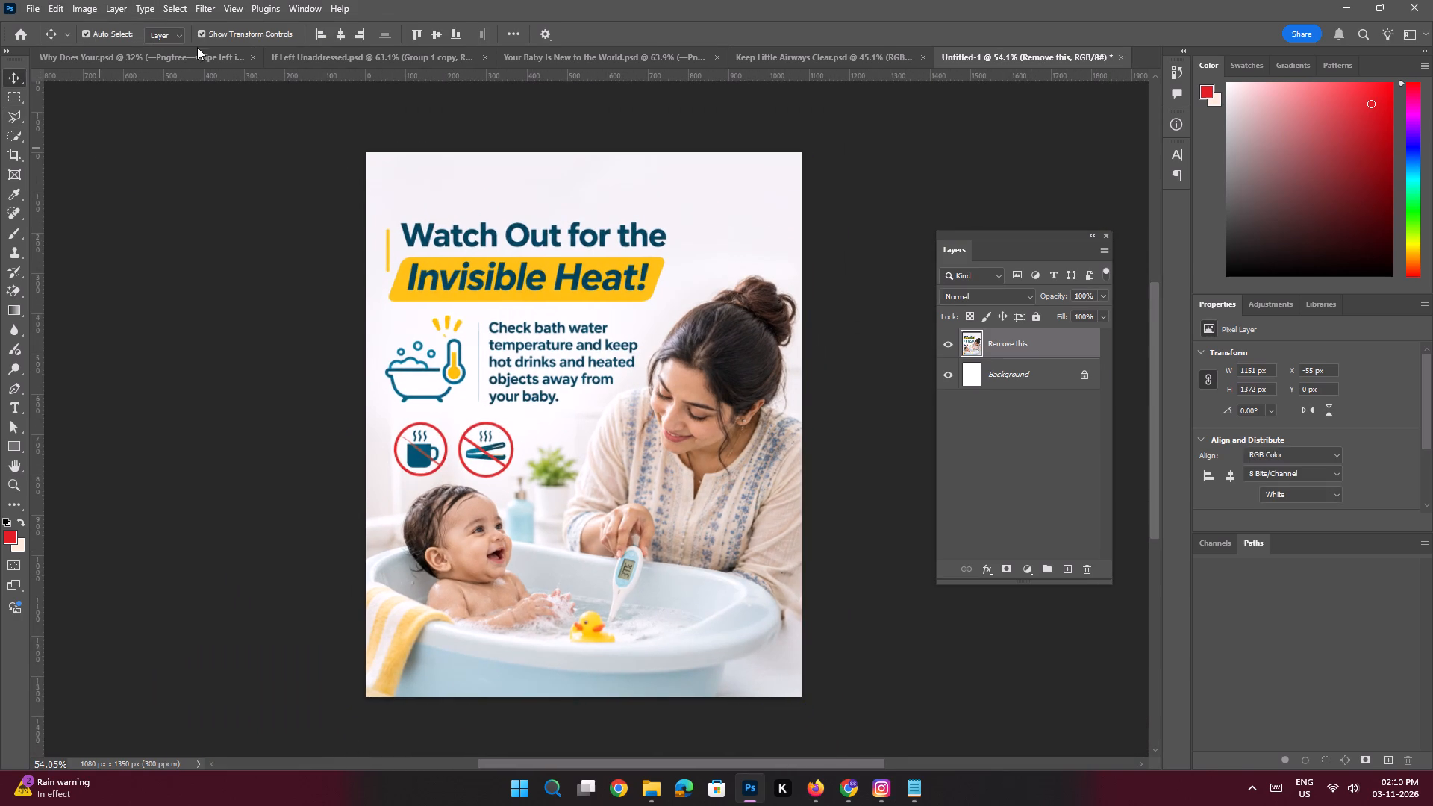
{"action": "left_click", "coordinate": [231, 8]}
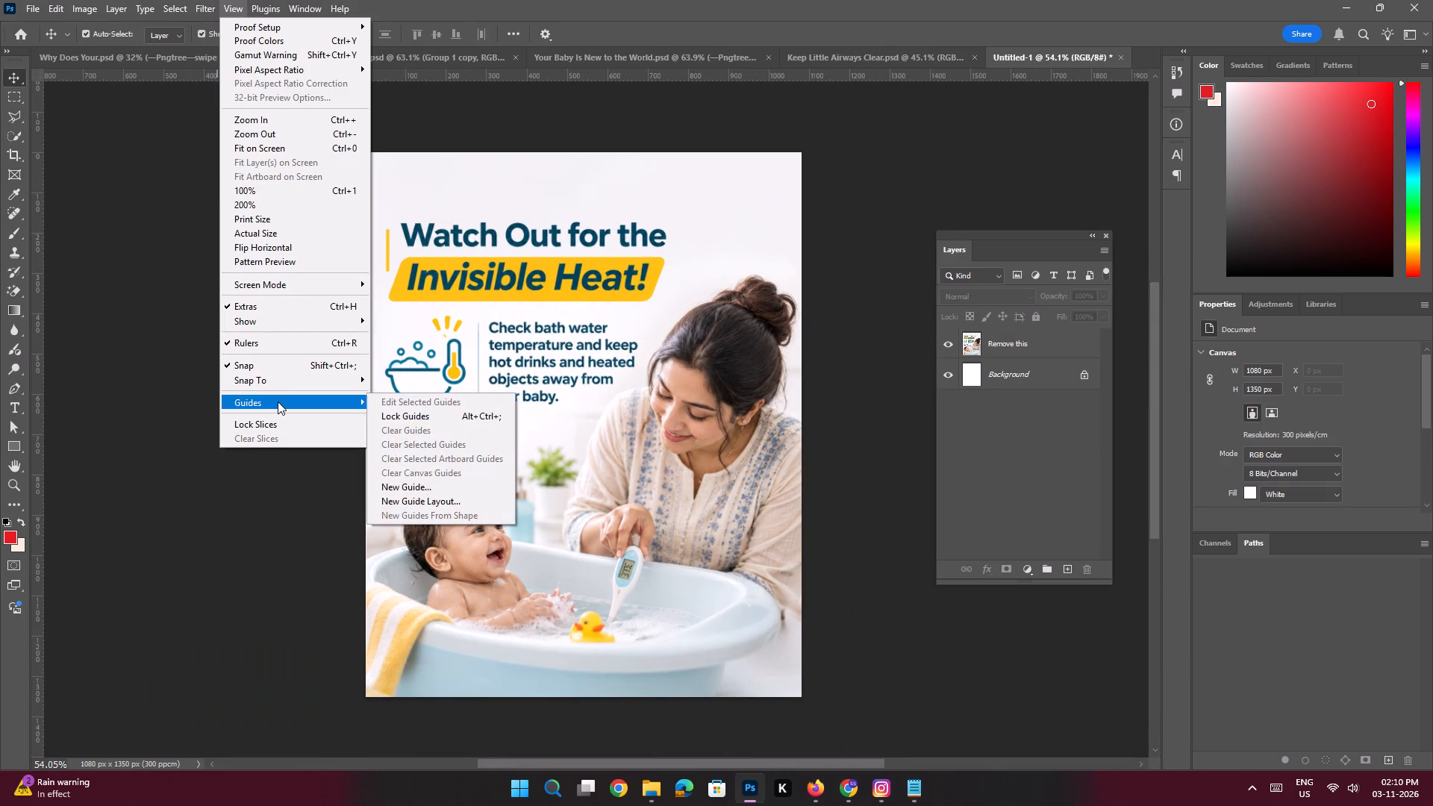
{"action": "left_click", "coordinate": [384, 499]}
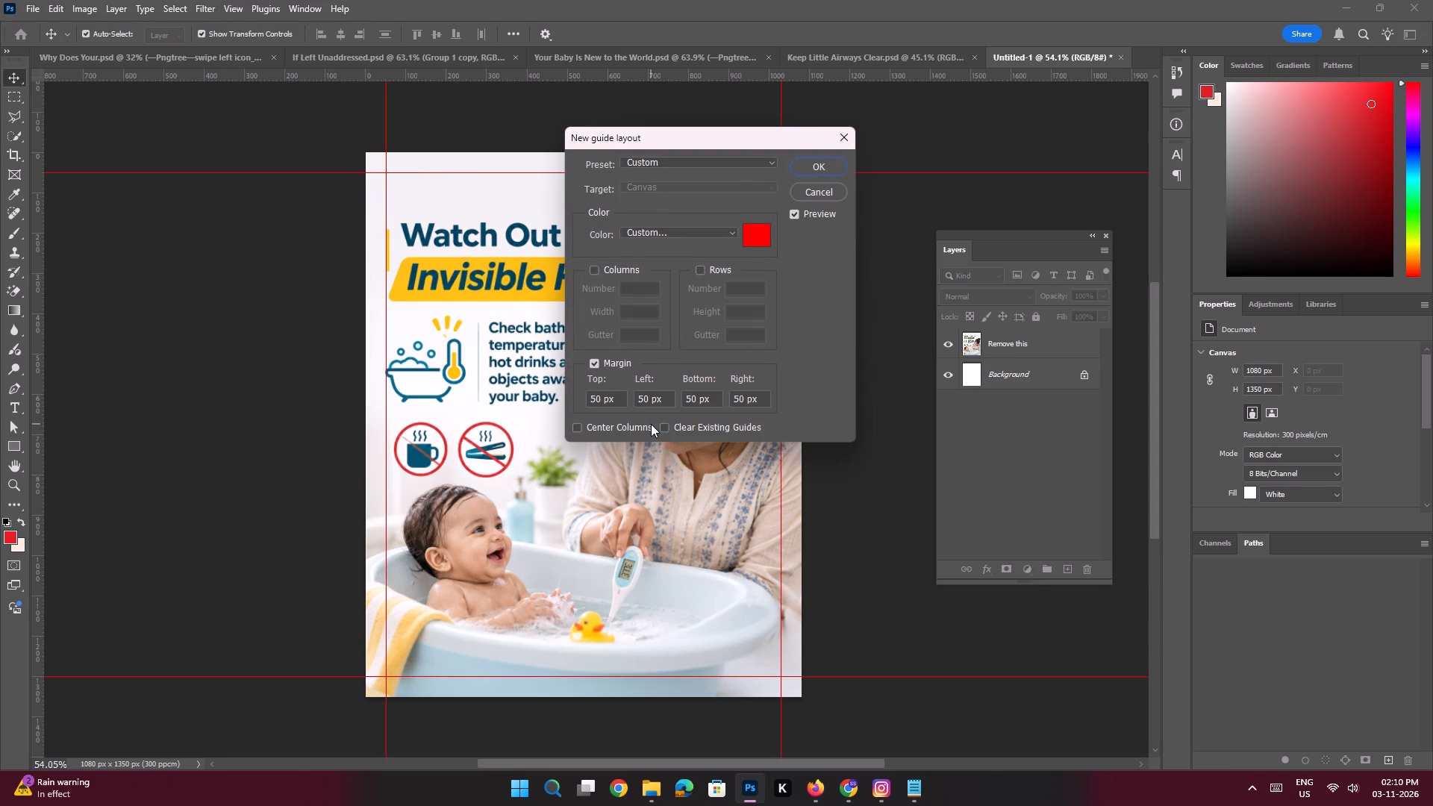
{"action": "key", "text": "Return"}
Copy the Slide 3 title from Notepad and save the document as "Watch Out for the Invisible Heat" in the apollo sage folder.
{"action": "key", "text": "space"}
{"action": "left_click_drag", "start_coordinate": [796, 188], "coordinate": [836, 262], "text": "ctrl"}
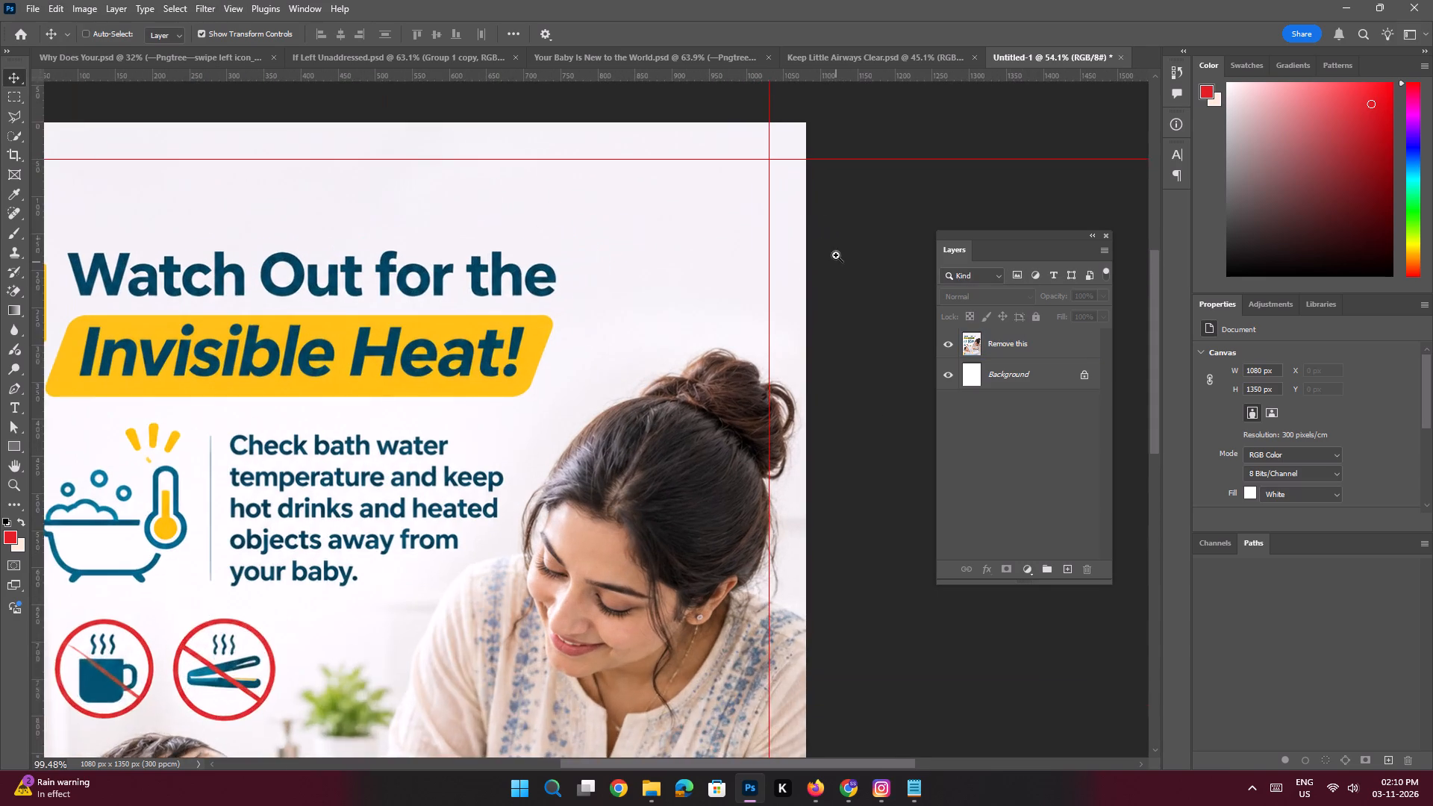
{"action": "left_click_drag", "start_coordinate": [824, 201], "coordinate": [811, 277]}
{"action": "left_click", "coordinate": [922, 796]}
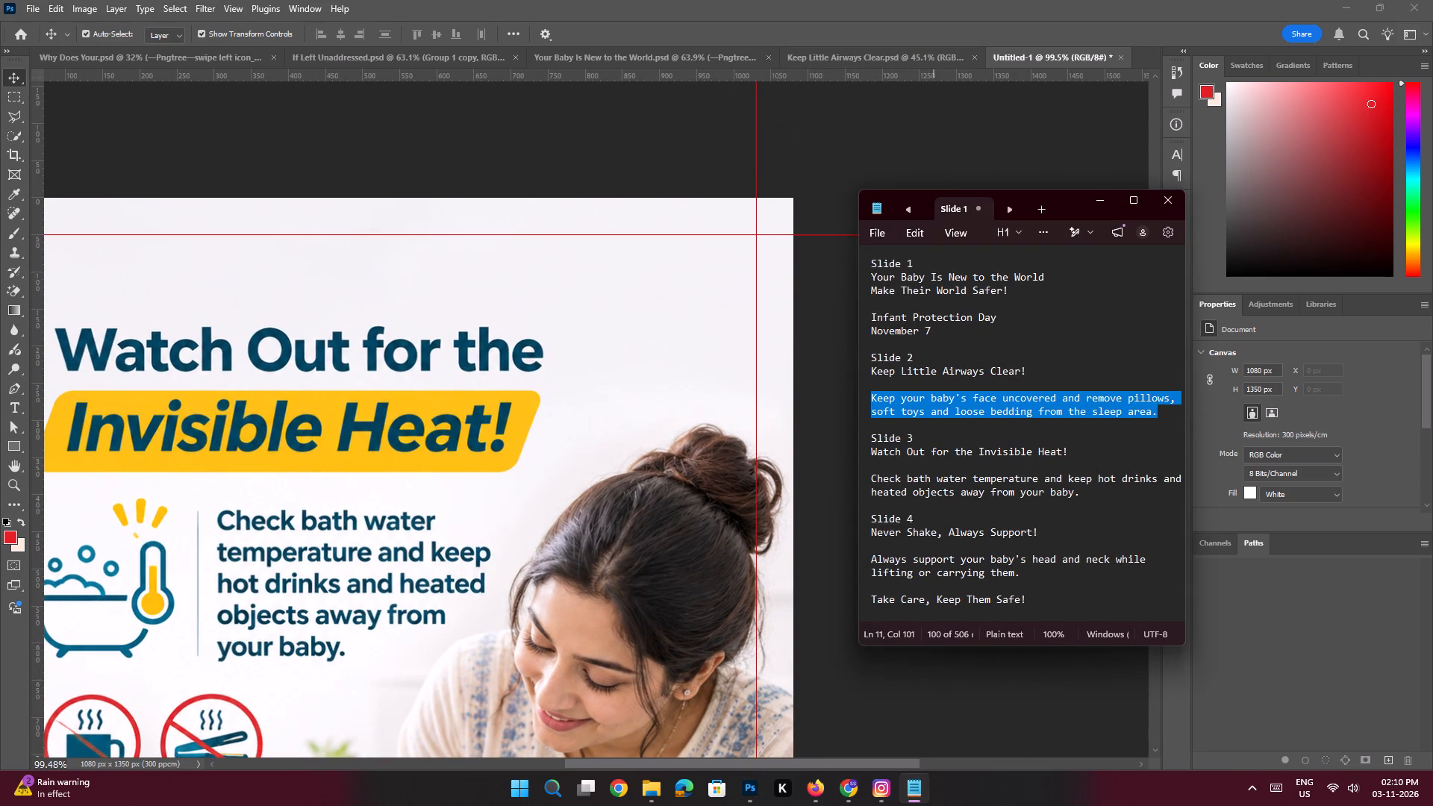
{"action": "left_click_drag", "start_coordinate": [1061, 452], "coordinate": [854, 451]}
{"action": "key", "text": "ctrl+c"}
{"action": "key", "text": "ctrl+c"}
{"action": "key", "text": "ctrl+c"}
{"action": "key", "text": "ctrl+c"}
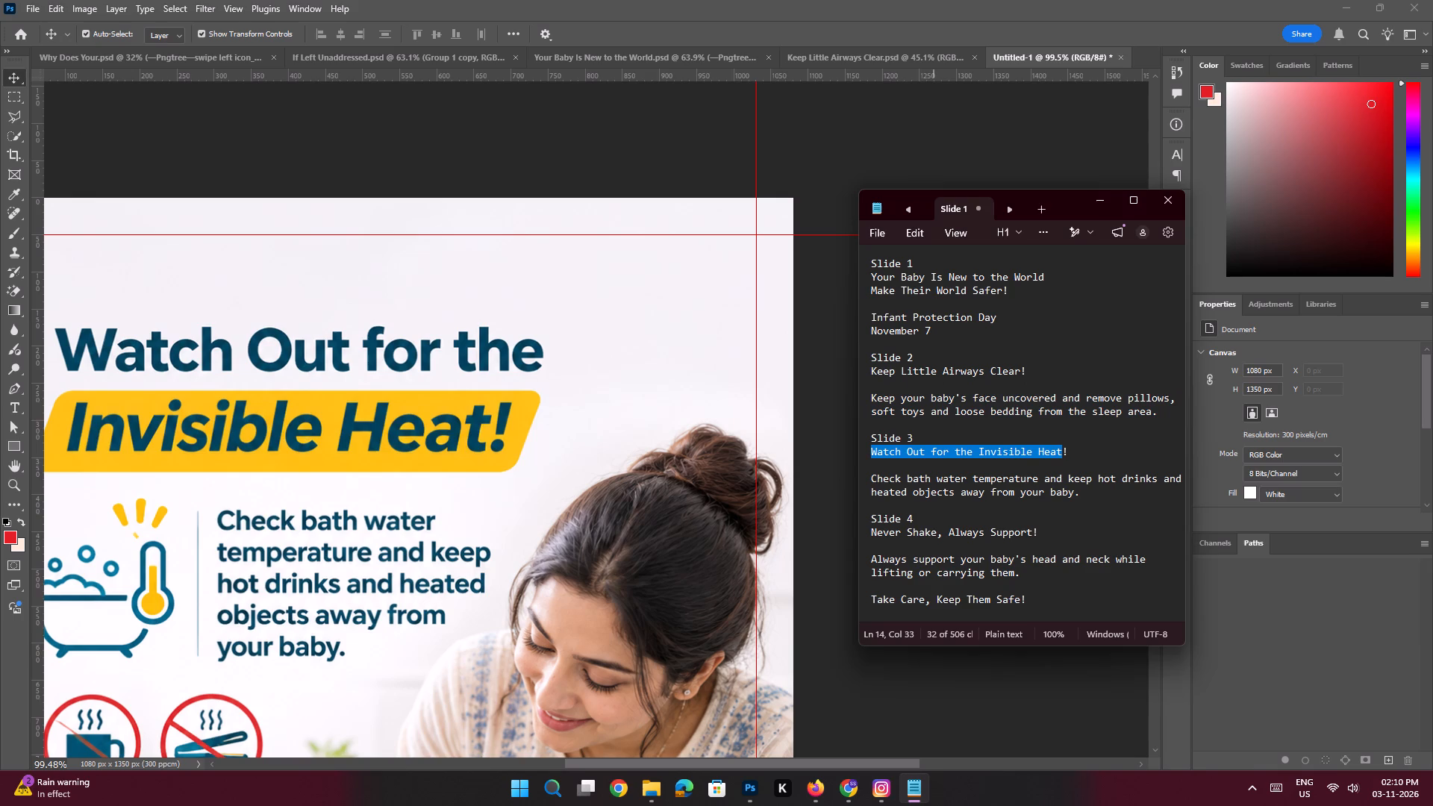
{"action": "left_click", "coordinate": [1099, 199]}
{"action": "key", "text": "ctrl+s"}
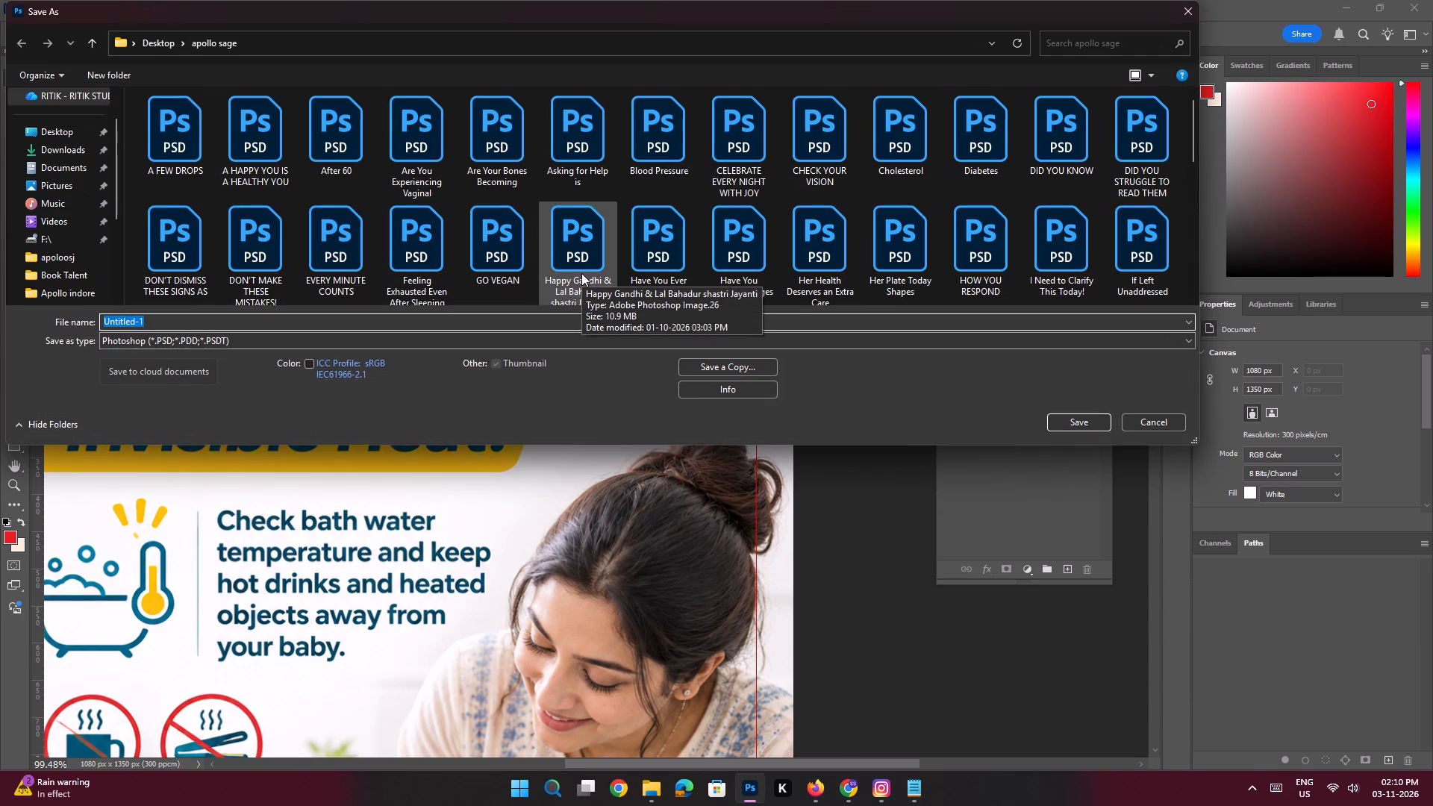
{"action": "key", "text": "ctrl+v"}
{"action": "key", "text": "Return"}
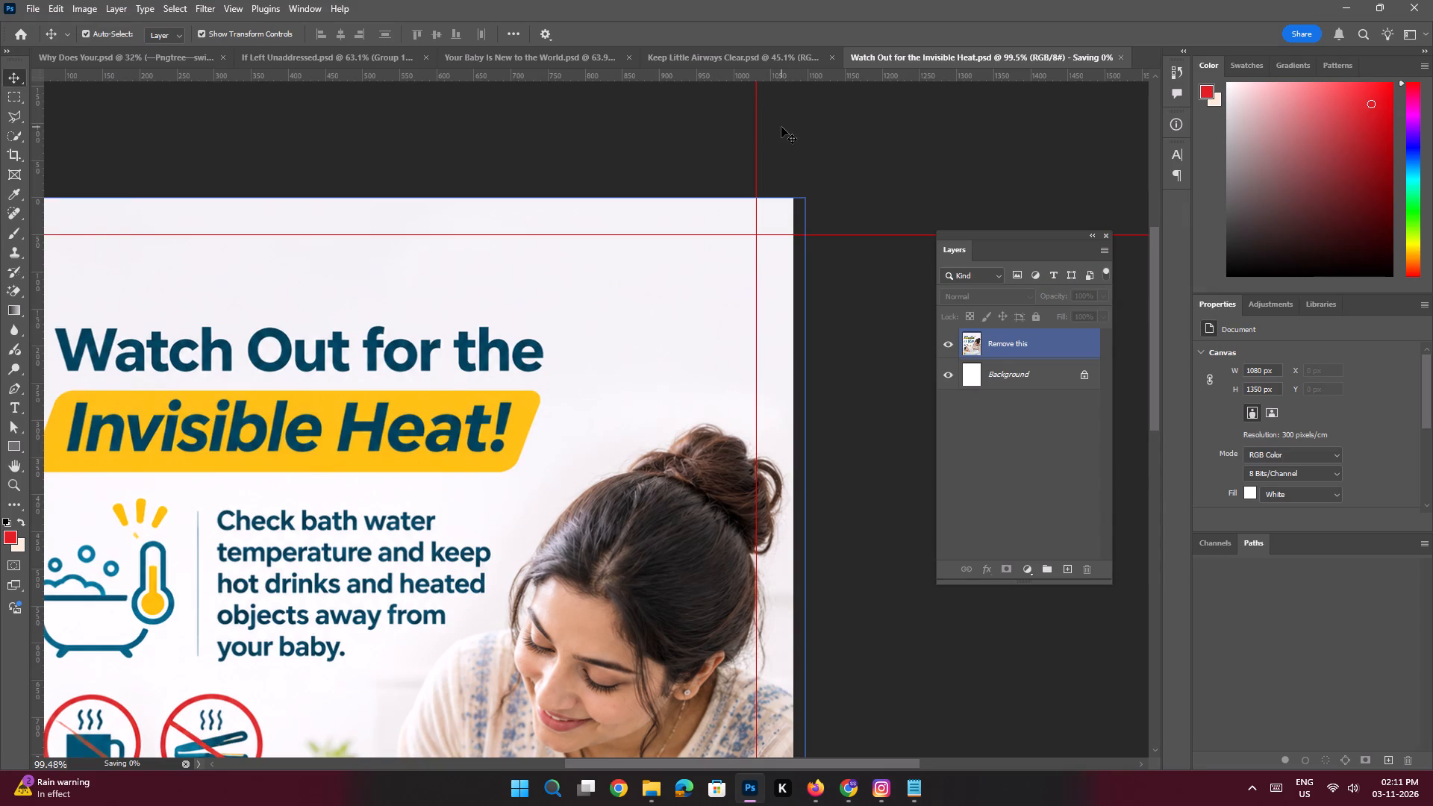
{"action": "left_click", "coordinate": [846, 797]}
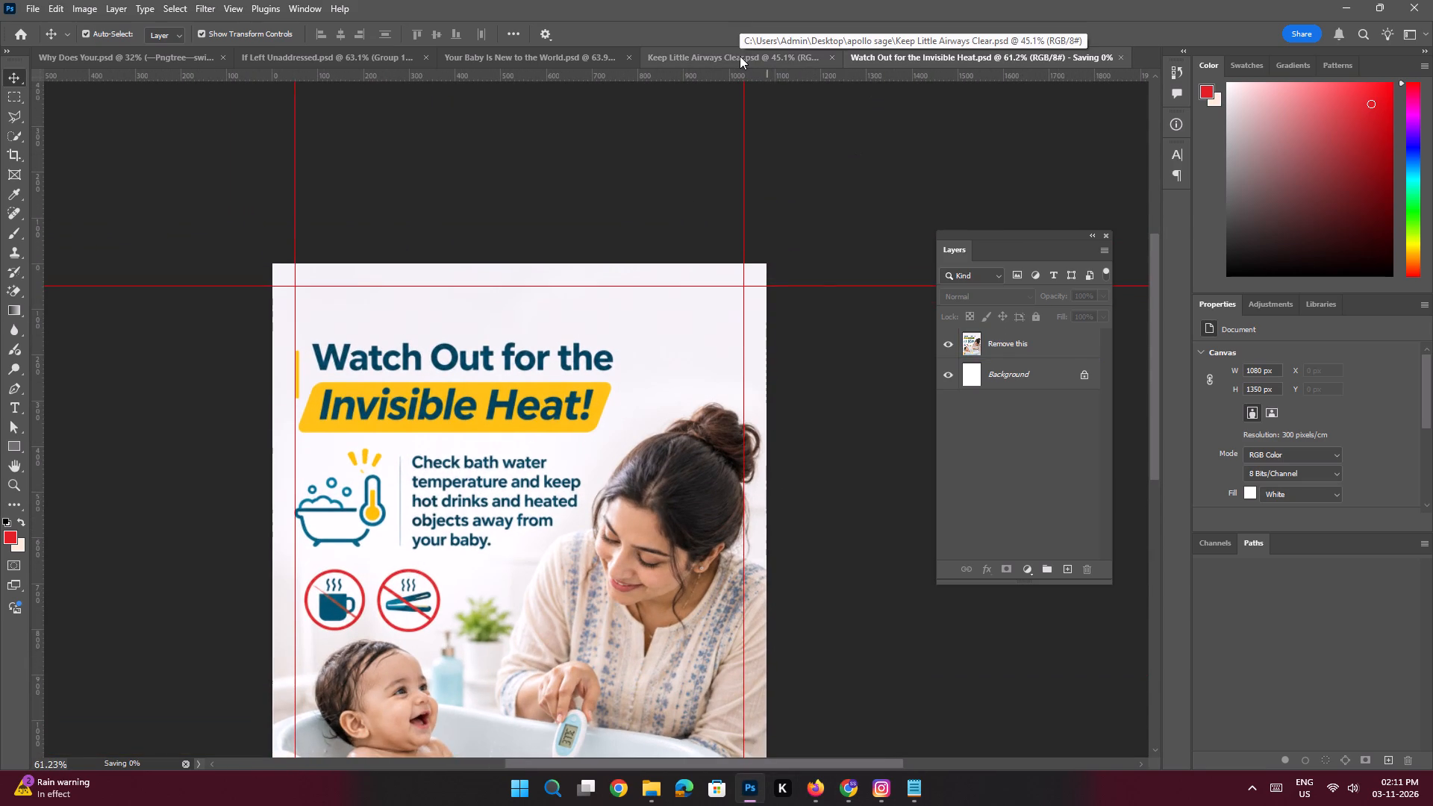
{"action": "left_click", "coordinate": [740, 56]}
{"action": "key", "text": "ctrl+space"}
{"action": "key", "text": "ctrl+space"}
{"action": "key", "text": "ctrl+space"}
{"action": "key", "text": "ctrl+space"}
{"action": "key", "text": "ctrl+space"}
{"action": "key", "text": "ctrl+space"}
{"action": "key", "text": "ctrl+space"}
{"action": "key", "text": "ctrl+space"}
{"action": "key", "text": "ctrl+space"}
{"action": "key", "text": "ctrl+space"}
{"action": "left_click_drag", "start_coordinate": [642, 210], "coordinate": [691, 298], "text": "ctrl"}
{"action": "left_click_drag", "start_coordinate": [664, 246], "coordinate": [666, 279]}
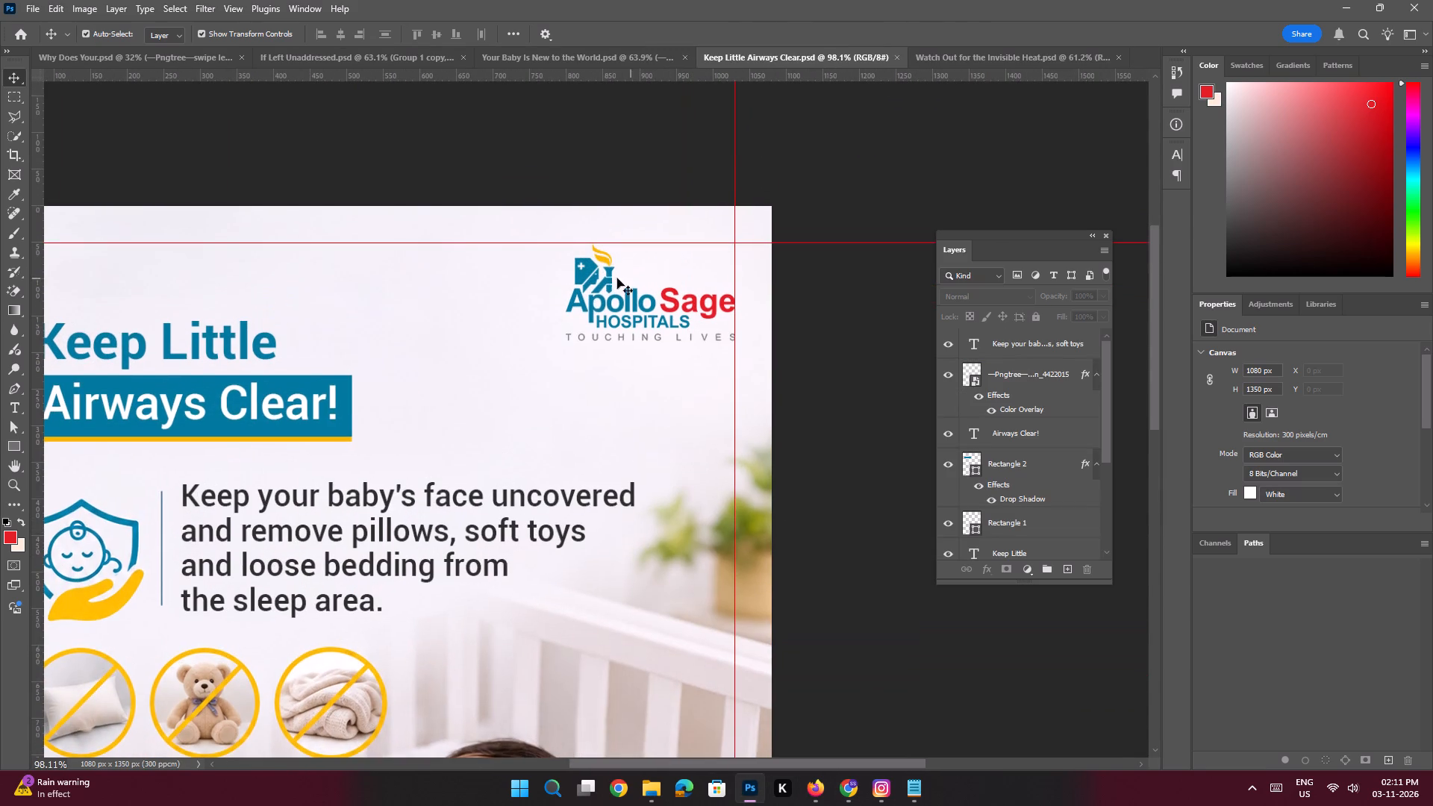
{"action": "left_click", "coordinate": [587, 273]}
{"action": "left_click_drag", "start_coordinate": [1011, 515], "coordinate": [961, 83]}
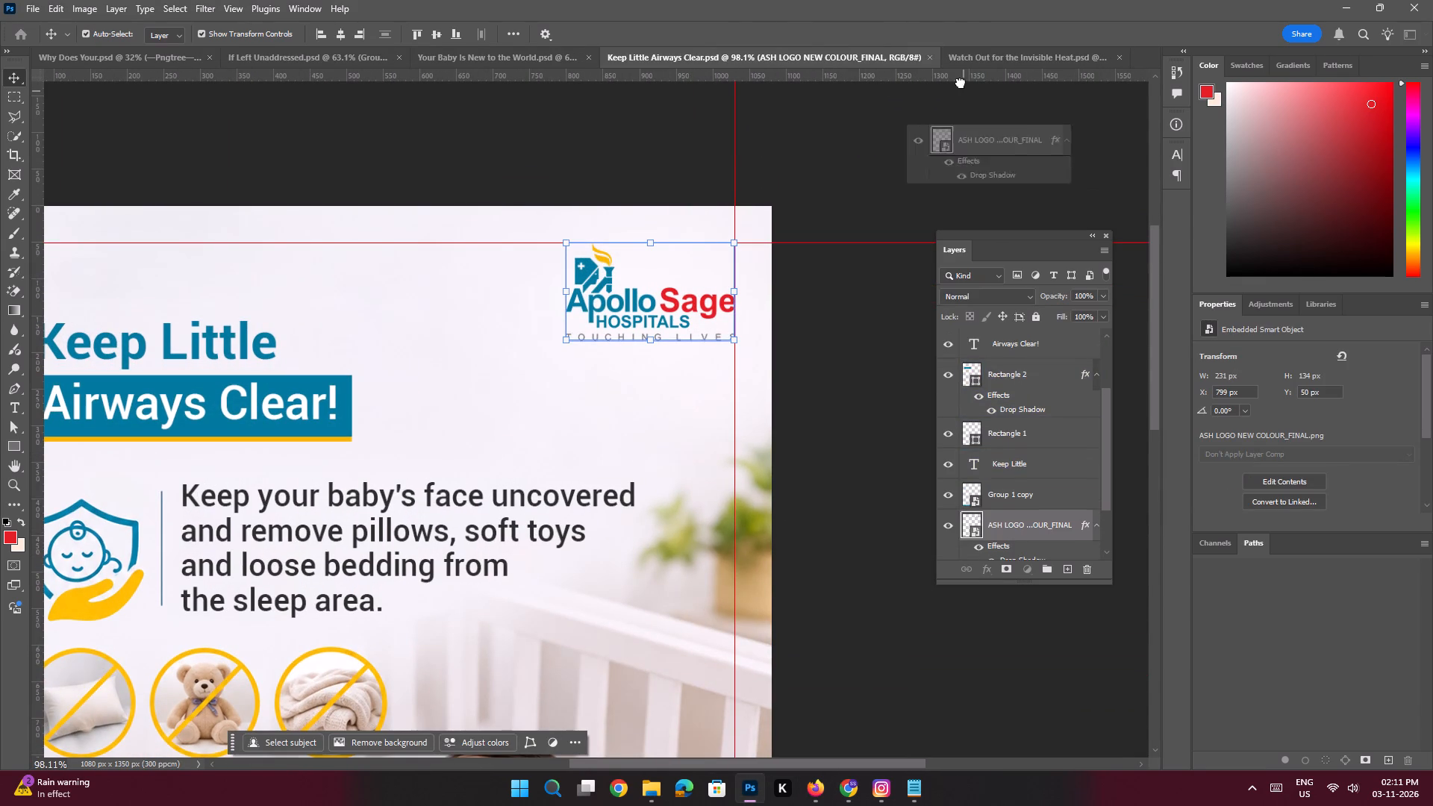
{"action": "left_click_drag", "start_coordinate": [961, 83], "coordinate": [690, 187]}
Align the logo with the top and right margin guides at X 799 px, Y 50 px.
{"action": "key", "text": "space"}
{"action": "left_click_drag", "start_coordinate": [696, 171], "coordinate": [711, 224], "text": "ctrl"}
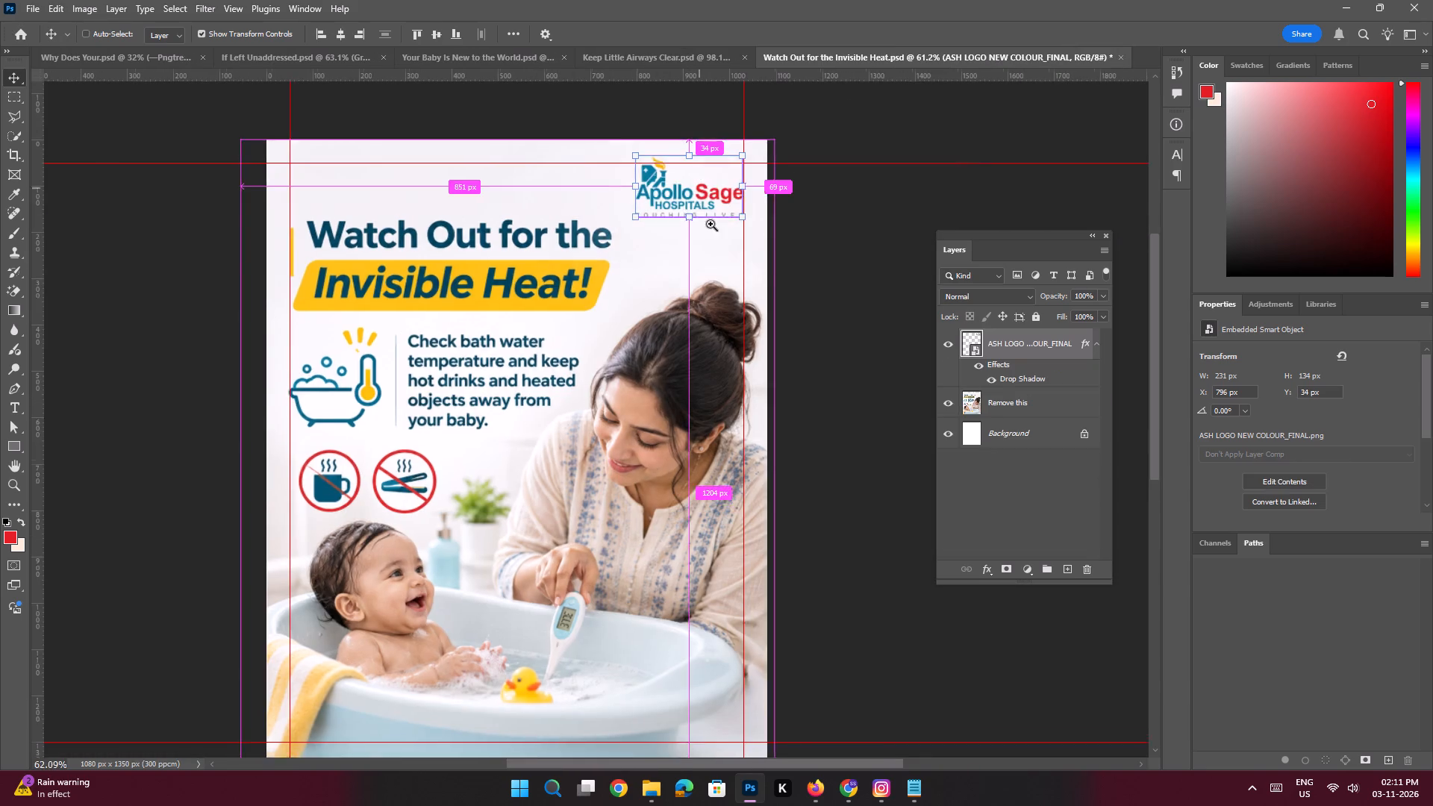
{"action": "left_click_drag", "start_coordinate": [711, 224], "coordinate": [727, 261], "text": "ctrl"}
{"action": "left_click_drag", "start_coordinate": [690, 204], "coordinate": [692, 268]}
{"action": "left_click_drag", "start_coordinate": [625, 234], "coordinate": [661, 296], "text": "ctrl"}
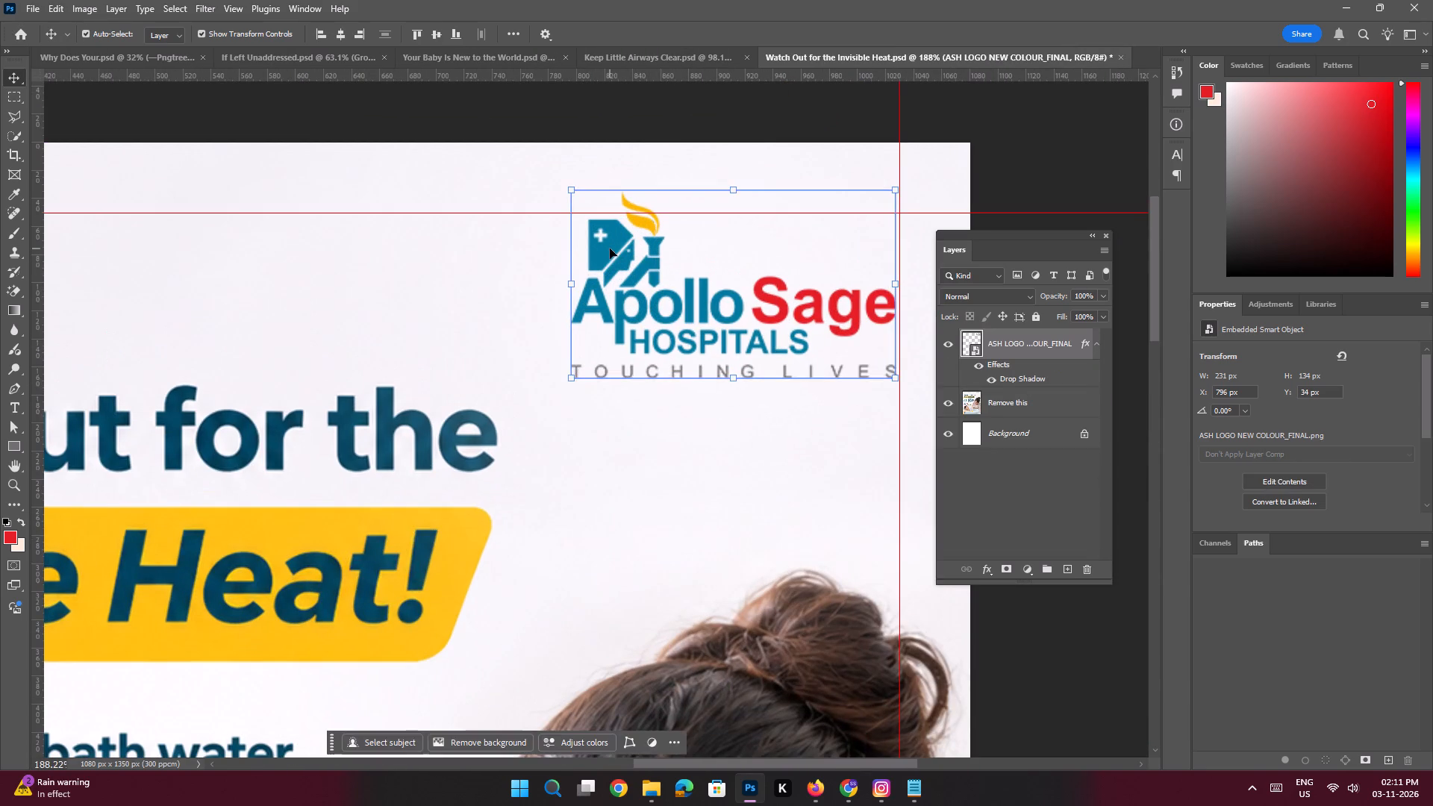
{"action": "left_click_drag", "start_coordinate": [610, 249], "coordinate": [611, 269]}
Copy the contact footer layer (Group 1 copy) from Keep Little Airways Clear.psd into Watch Out for the Invisible Heat.psd.
{"action": "key", "text": "ctrl+space"}
{"action": "key", "text": "ctrl+space"}
{"action": "key", "text": "ctrl+space"}
{"action": "key", "text": "ctrl+space"}
{"action": "key", "text": "ctrl+space"}
{"action": "key", "text": "ctrl+space"}
{"action": "left_click_drag", "start_coordinate": [643, 277], "coordinate": [554, 245], "text": "ctrl"}
{"action": "left_click_drag", "start_coordinate": [614, 327], "coordinate": [619, 301]}
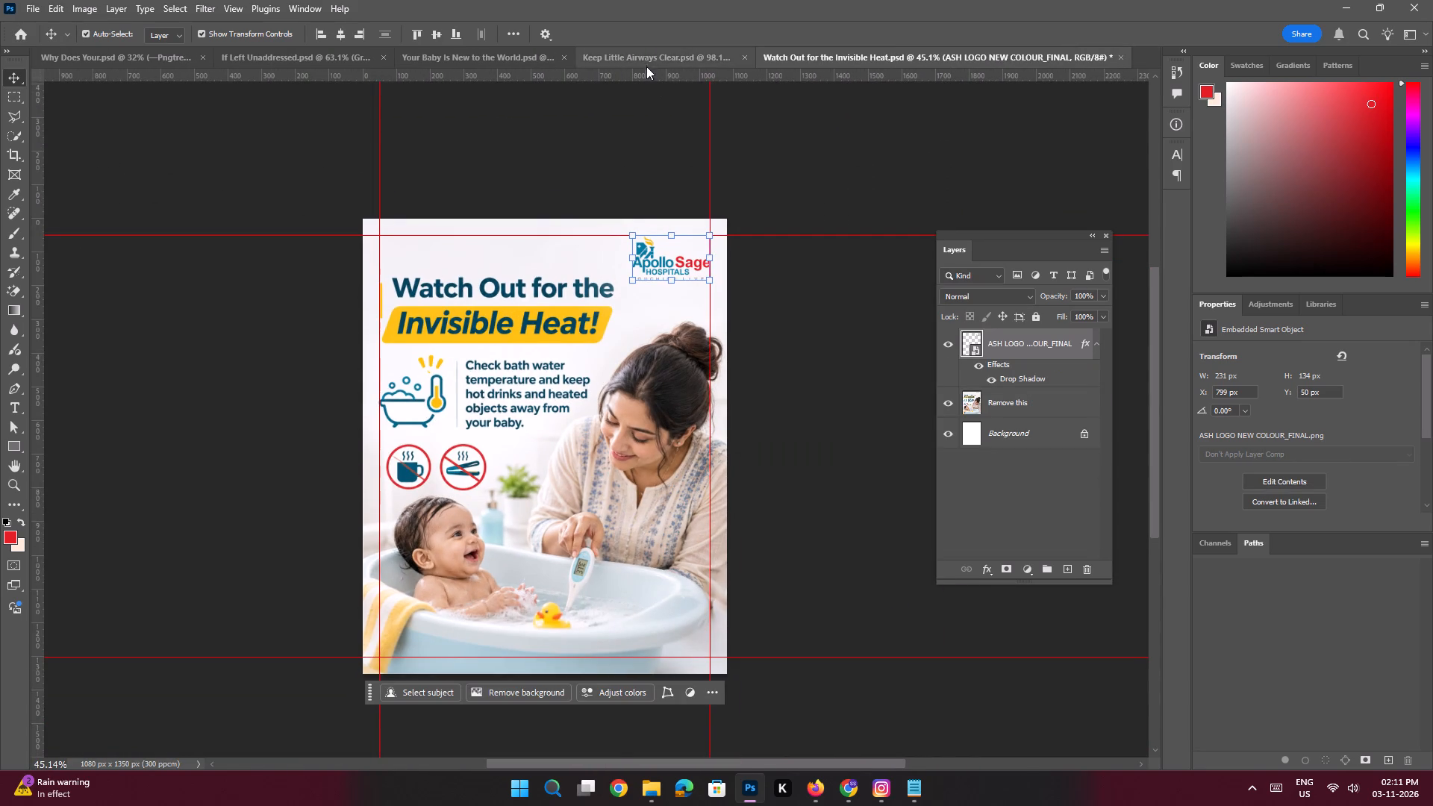
{"action": "left_click", "coordinate": [646, 62]}
{"action": "key", "text": "space"}
{"action": "key", "text": "space"}
{"action": "key", "text": "space"}
{"action": "key", "text": "space"}
{"action": "key", "text": "space"}
{"action": "key", "text": "space"}
{"action": "key", "text": "space"}
{"action": "key", "text": "space"}
{"action": "key", "text": "space"}
{"action": "key", "text": "space"}
{"action": "key", "text": "space"}
{"action": "key", "text": "space"}
{"action": "key", "text": "space"}
{"action": "key", "text": "space"}
{"action": "key", "text": "space"}
{"action": "key", "text": "space"}
{"action": "key", "text": "space"}
{"action": "key", "text": "space"}
{"action": "key", "text": "space"}
{"action": "key", "text": "space"}
{"action": "left_click_drag", "start_coordinate": [588, 395], "coordinate": [622, 255]}
{"action": "left_click", "coordinate": [560, 375]}
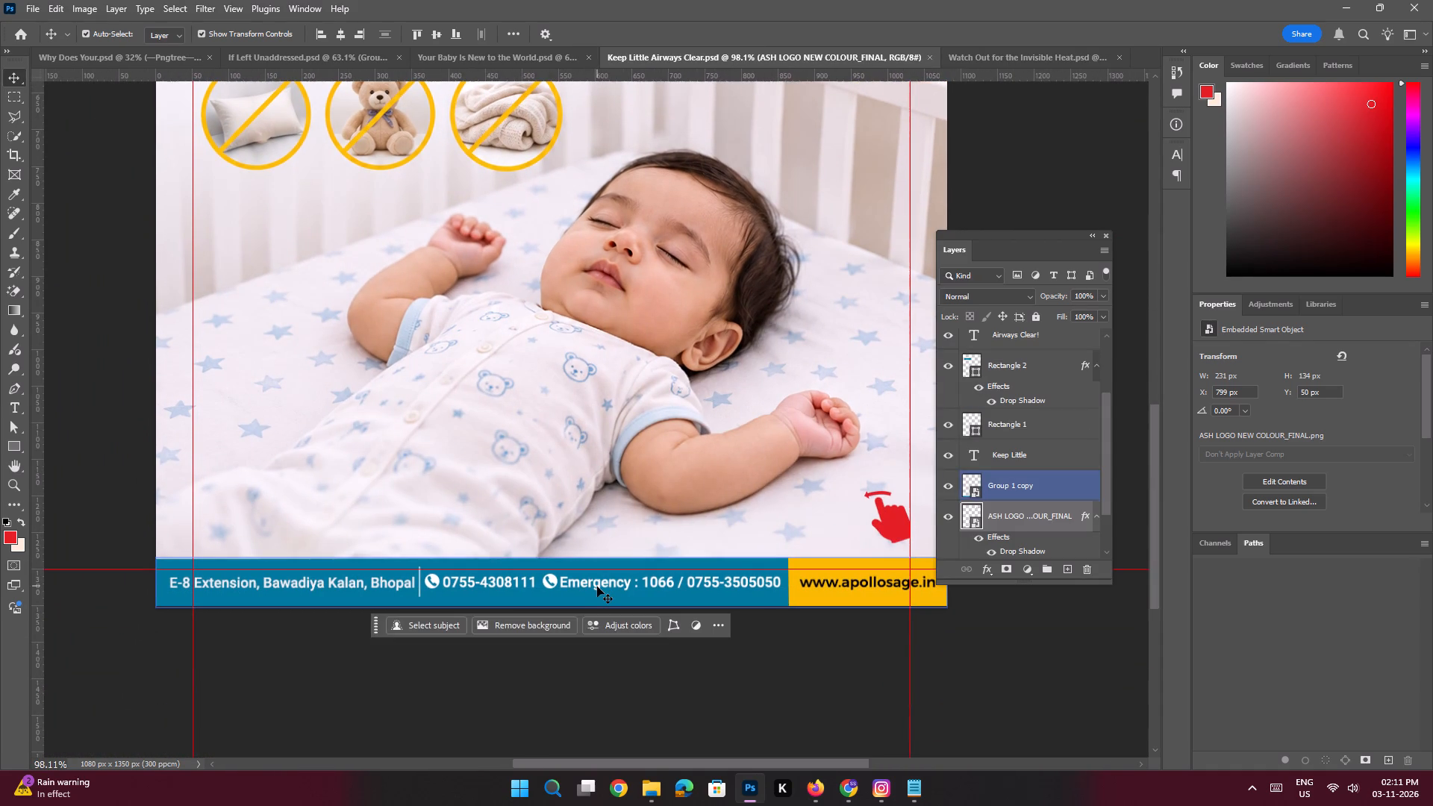
{"action": "left_click", "coordinate": [597, 587]}
{"action": "left_click_drag", "start_coordinate": [1023, 492], "coordinate": [972, 87]}
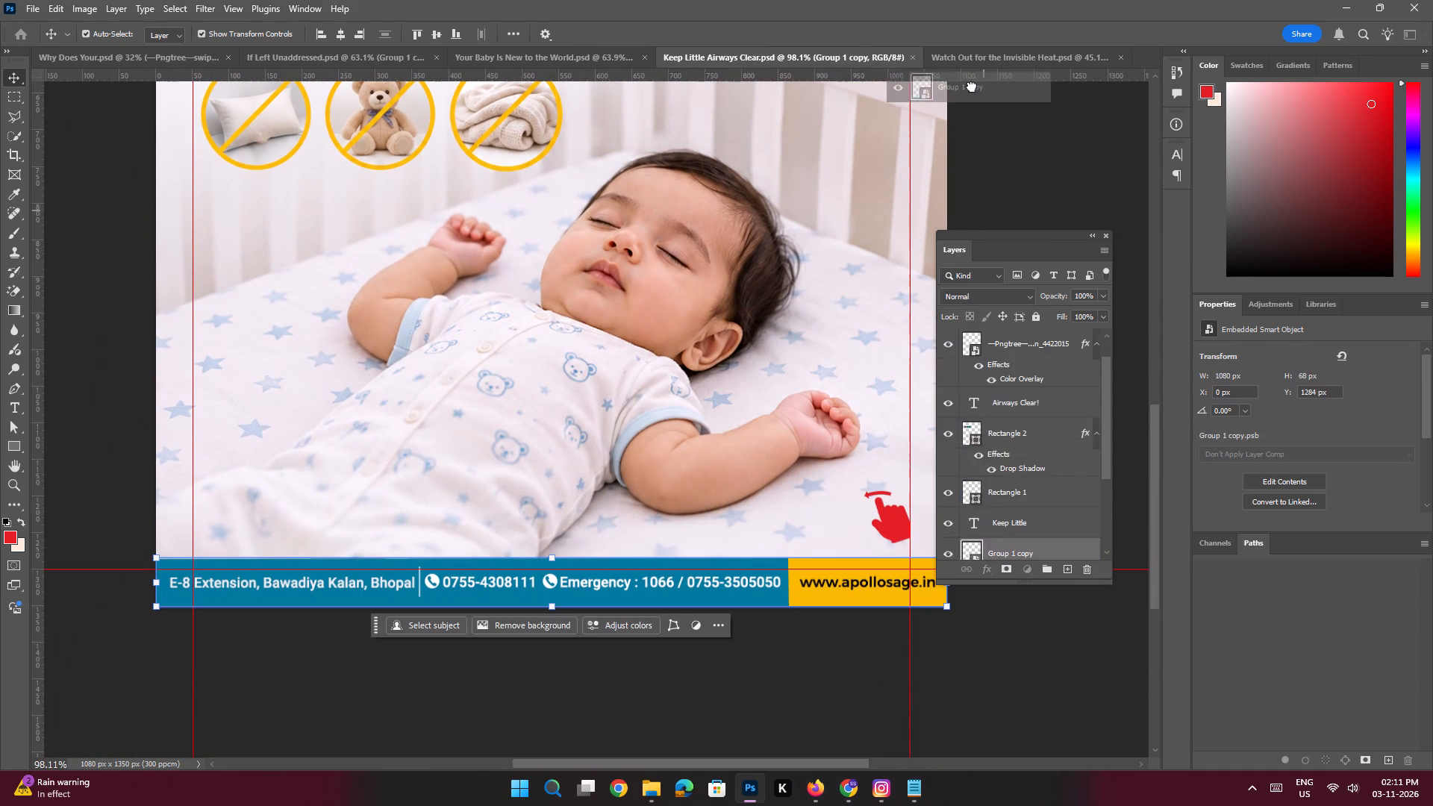
{"action": "left_click_drag", "start_coordinate": [972, 87], "coordinate": [584, 551]}
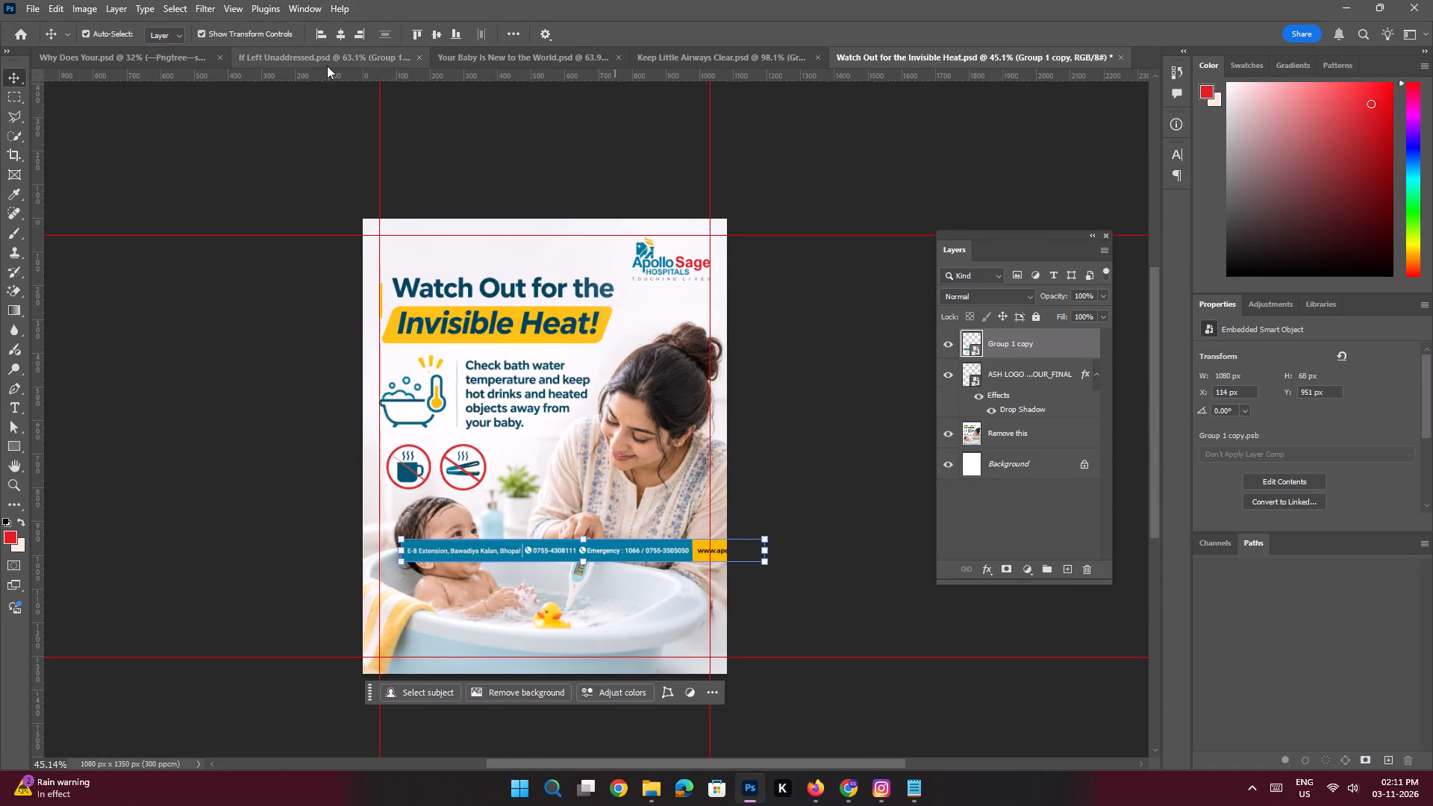
Align the contact footer with the canvas's bottom edge and nudge it down 1 px to X 0 px, Y 1283 px.
{"action": "double_click", "coordinate": [338, 36]}
{"action": "left_click", "coordinate": [454, 36]}
{"action": "left_click", "coordinate": [279, 369]}
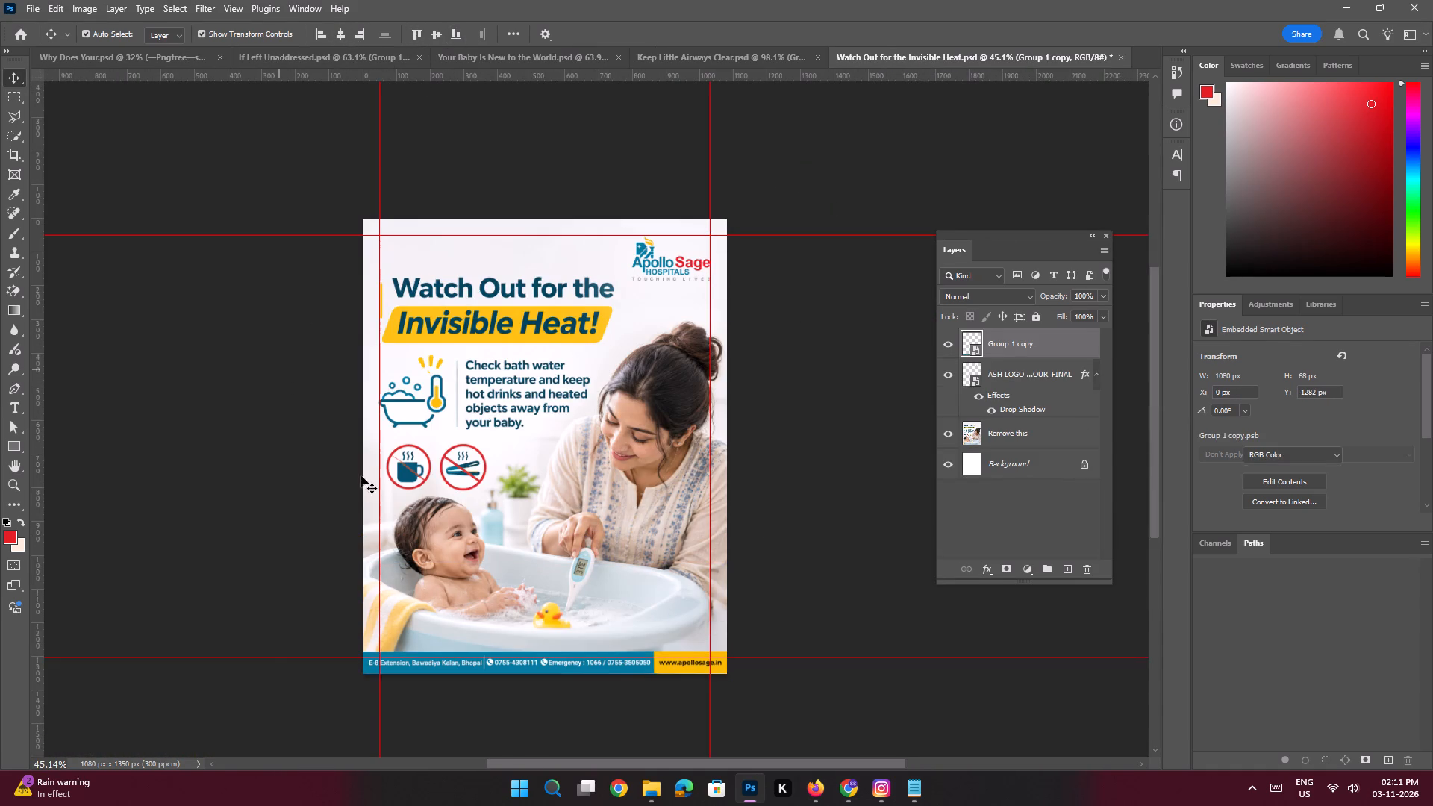
{"action": "key", "text": "ctrl+space"}
{"action": "key", "text": "ctrl+space"}
{"action": "key", "text": "ctrl+space"}
{"action": "key", "text": "ctrl+space"}
{"action": "key", "text": "ctrl+space"}
{"action": "key", "text": "ctrl+space"}
{"action": "key", "text": "ctrl+space"}
{"action": "key", "text": "ctrl+space"}
{"action": "key", "text": "ctrl+space"}
{"action": "key", "text": "ctrl+space"}
{"action": "left_click_drag", "start_coordinate": [454, 647], "coordinate": [528, 709], "text": "ctrl"}
{"action": "left_click_drag", "start_coordinate": [523, 700], "coordinate": [528, 645]}
{"action": "left_click", "coordinate": [525, 652]}
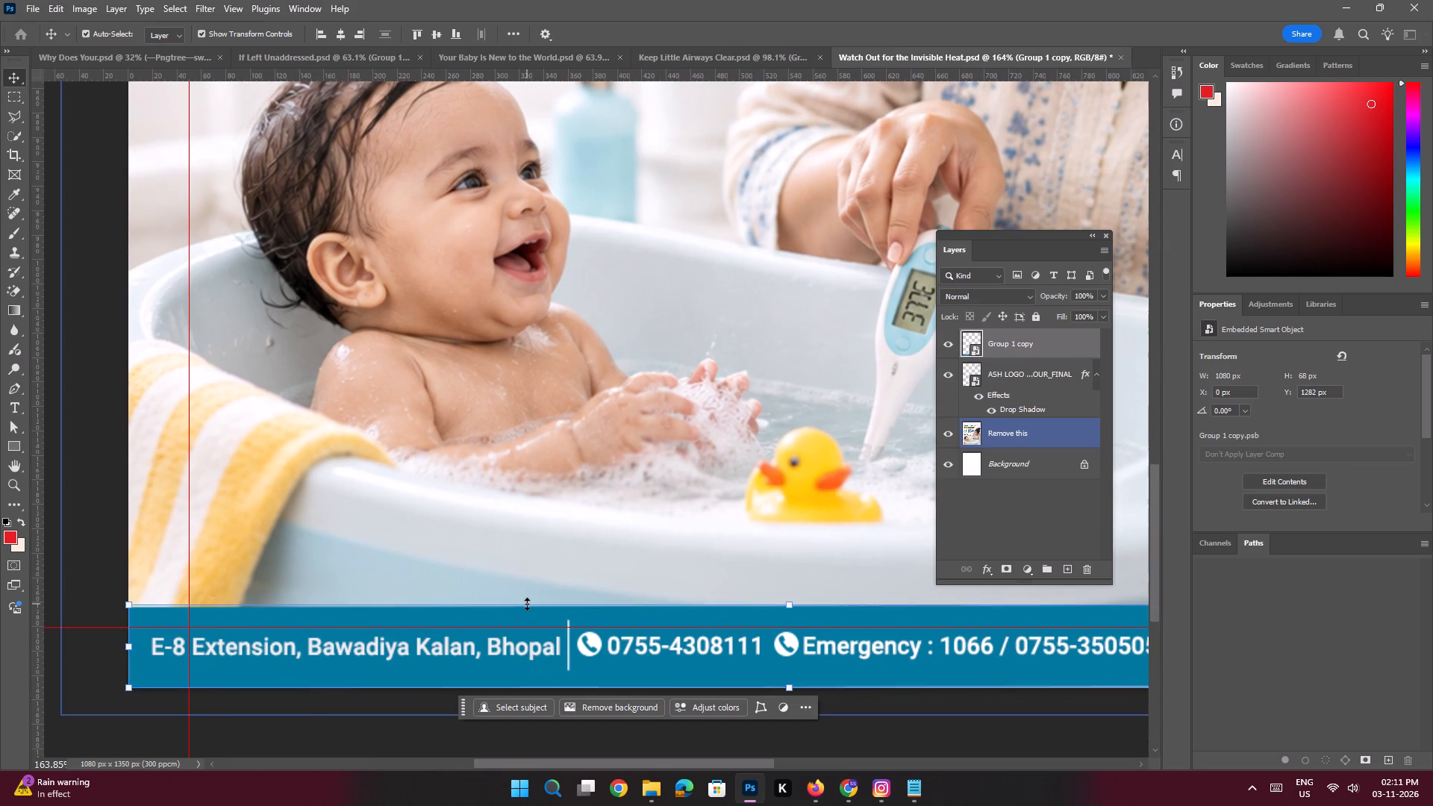
{"action": "key", "text": "Down"}
{"action": "key", "text": "ctrl+0"}
On the Remove this image layer, draw a polygonal lasso selection of about 736 x 218 px around the headline and yellow accent bar.
{"action": "key", "text": "space"}
{"action": "key", "text": "space"}
{"action": "key", "text": "space"}
{"action": "key", "text": "space"}
{"action": "key", "text": "space"}
{"action": "key", "text": "space"}
{"action": "key", "text": "space"}
{"action": "key", "text": "space"}
{"action": "key", "text": "space"}
{"action": "key", "text": "space"}
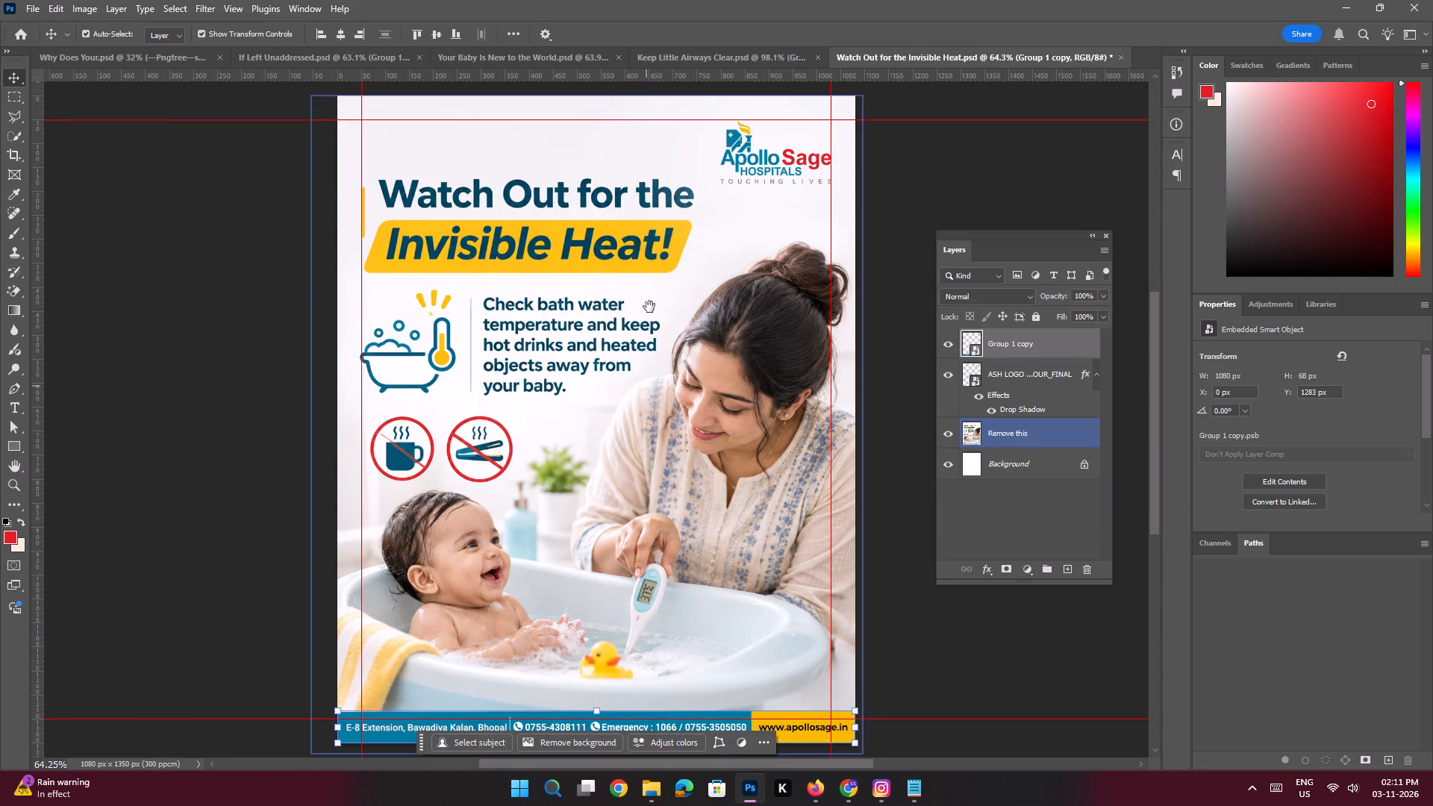
{"action": "left_click_drag", "start_coordinate": [678, 240], "coordinate": [674, 260]}
{"action": "left_click_drag", "start_coordinate": [590, 260], "coordinate": [611, 298], "text": "ctrl"}
{"action": "left_click_drag", "start_coordinate": [658, 246], "coordinate": [653, 287]}
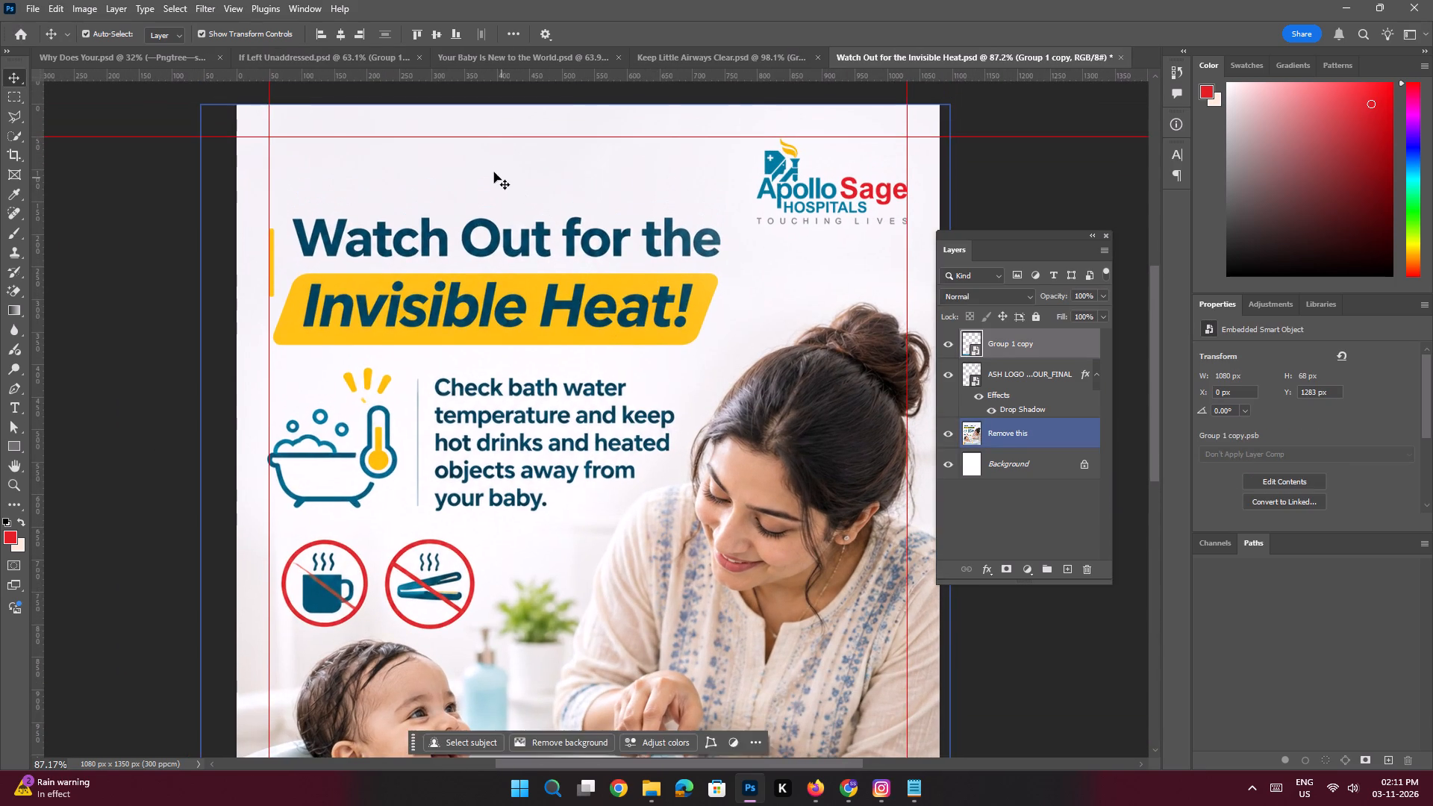
{"action": "left_click", "coordinate": [488, 168]}
{"action": "key", "text": "space"}
{"action": "left_click_drag", "start_coordinate": [487, 207], "coordinate": [502, 228], "text": "ctrl"}
{"action": "left_click_drag", "start_coordinate": [525, 214], "coordinate": [526, 224]}
{"action": "left_click", "coordinate": [17, 109]}
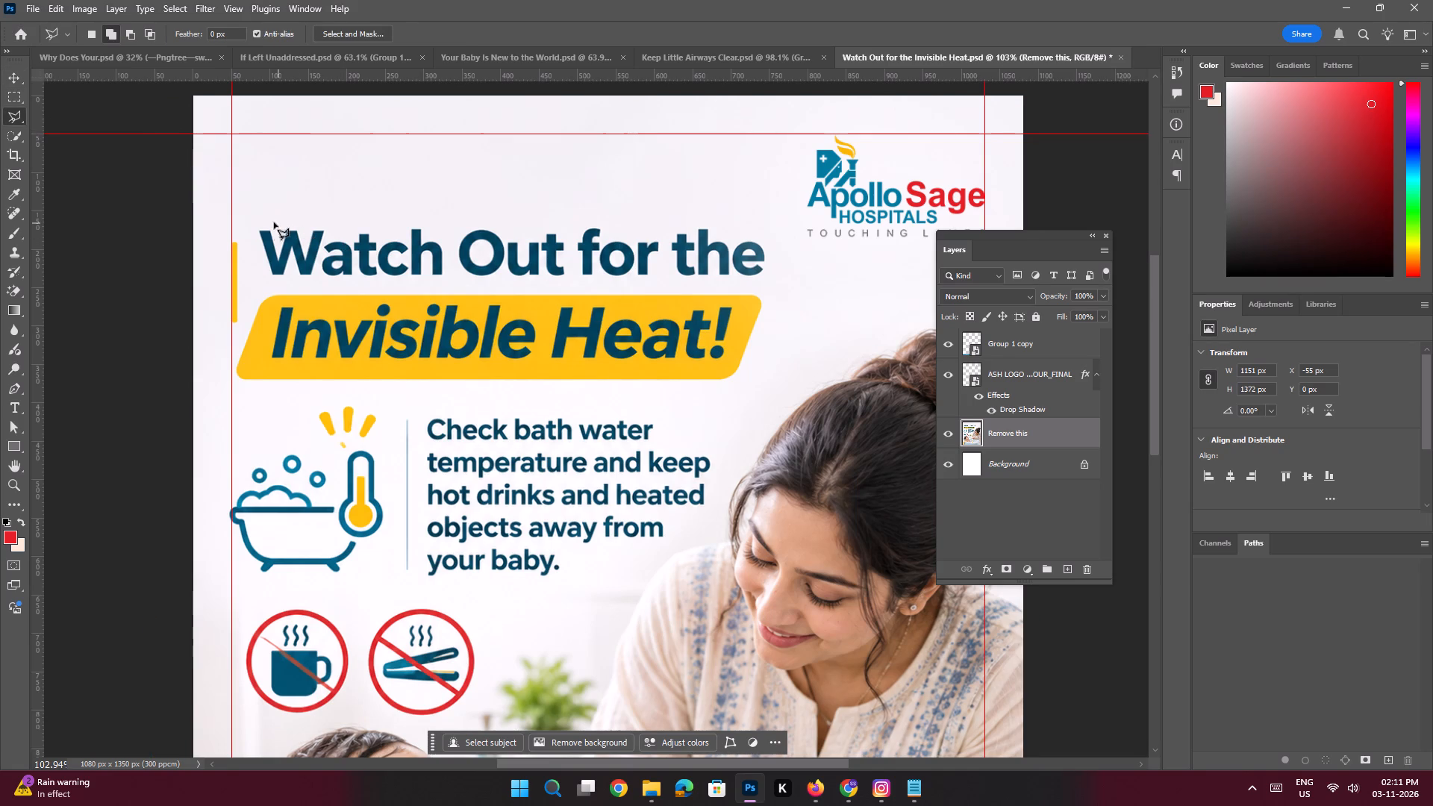
{"action": "left_click", "coordinate": [257, 222]}
{"action": "left_click", "coordinate": [746, 230], "text": "shift"}
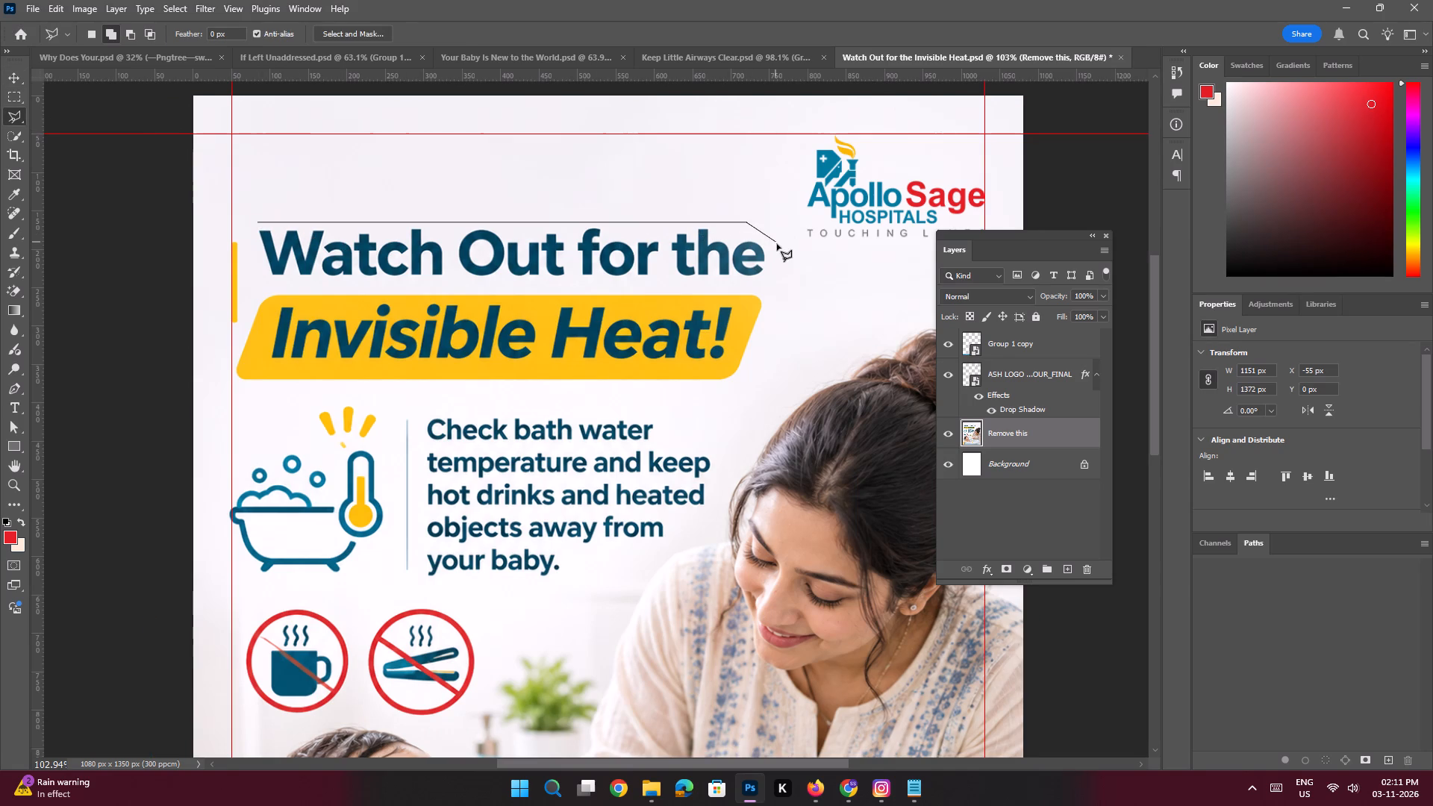
{"action": "left_click", "coordinate": [777, 244]}
{"action": "left_click_drag", "start_coordinate": [781, 311], "coordinate": [781, 321]}
{"action": "left_click", "coordinate": [769, 366]}
{"action": "left_click", "coordinate": [727, 390]}
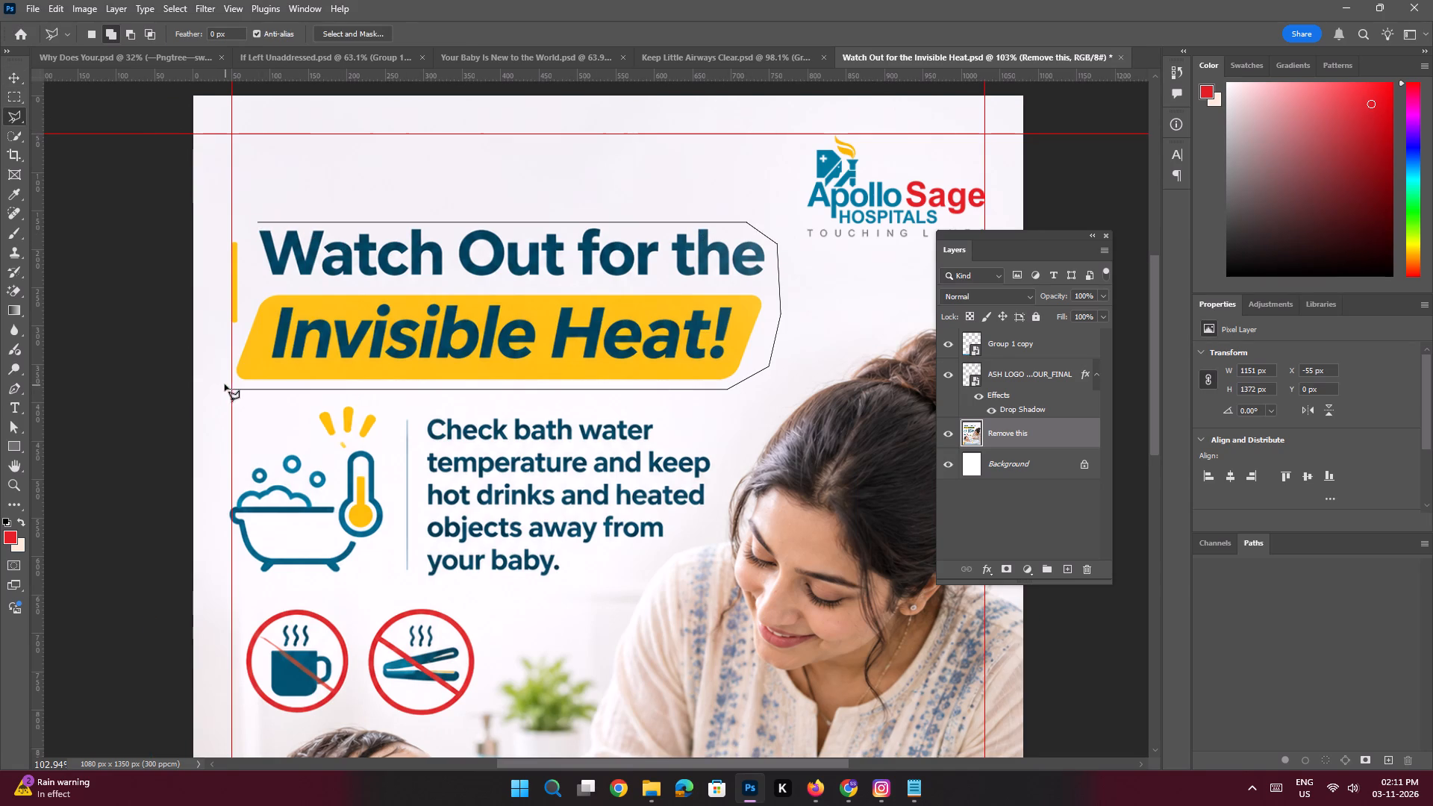
{"action": "left_click", "coordinate": [216, 384], "text": "shift"}
{"action": "left_click", "coordinate": [216, 240]}
{"action": "left_click", "coordinate": [233, 228]}
{"action": "left_click", "coordinate": [259, 223]}
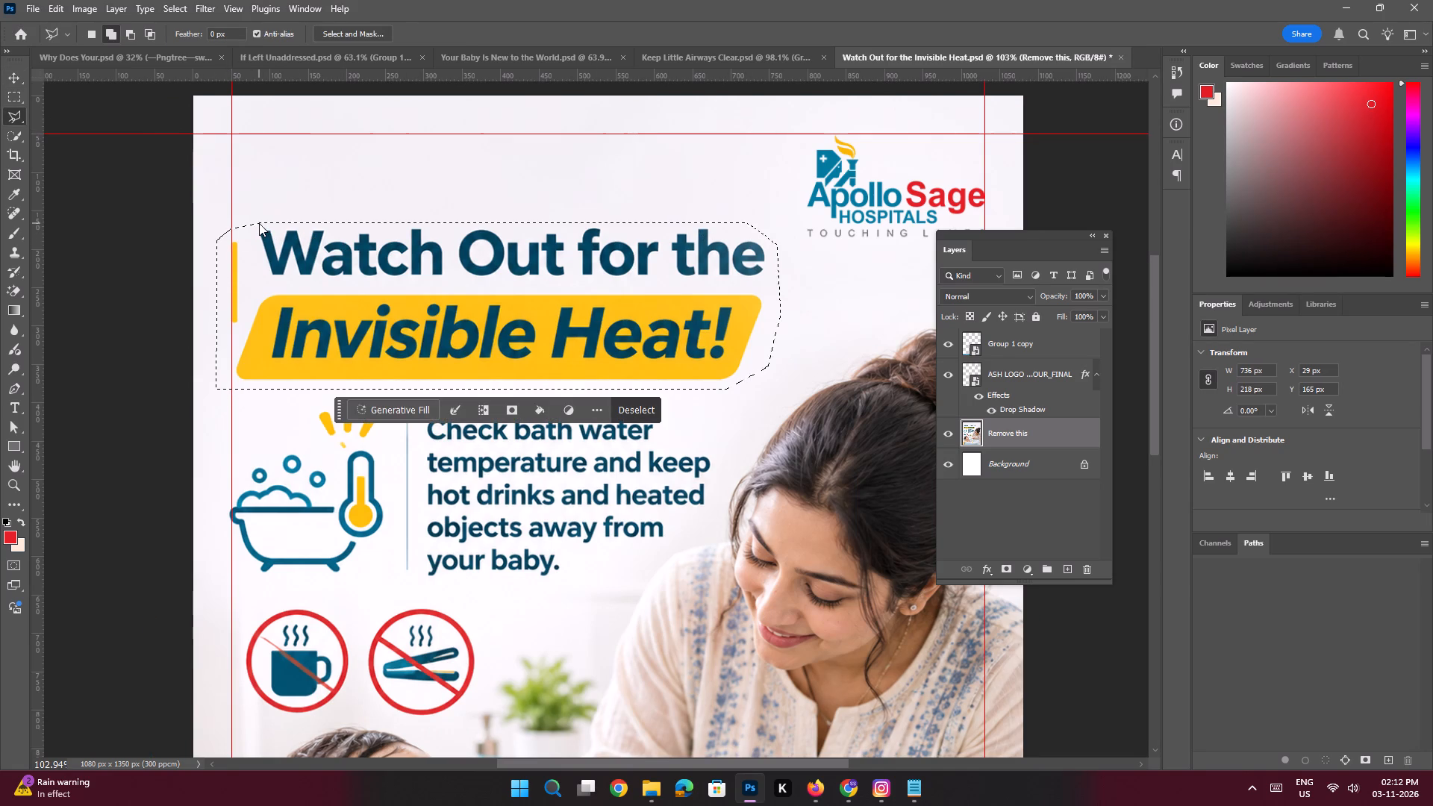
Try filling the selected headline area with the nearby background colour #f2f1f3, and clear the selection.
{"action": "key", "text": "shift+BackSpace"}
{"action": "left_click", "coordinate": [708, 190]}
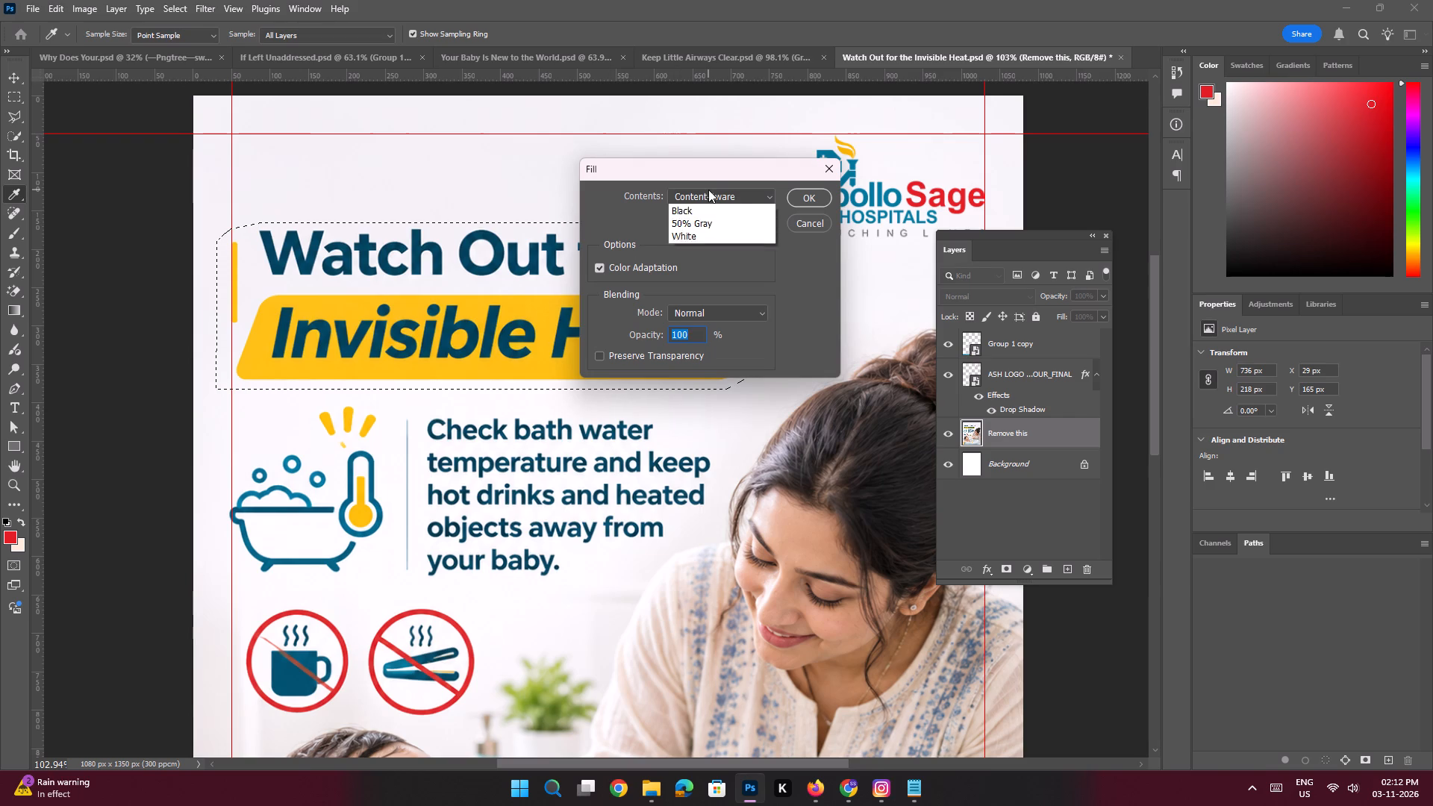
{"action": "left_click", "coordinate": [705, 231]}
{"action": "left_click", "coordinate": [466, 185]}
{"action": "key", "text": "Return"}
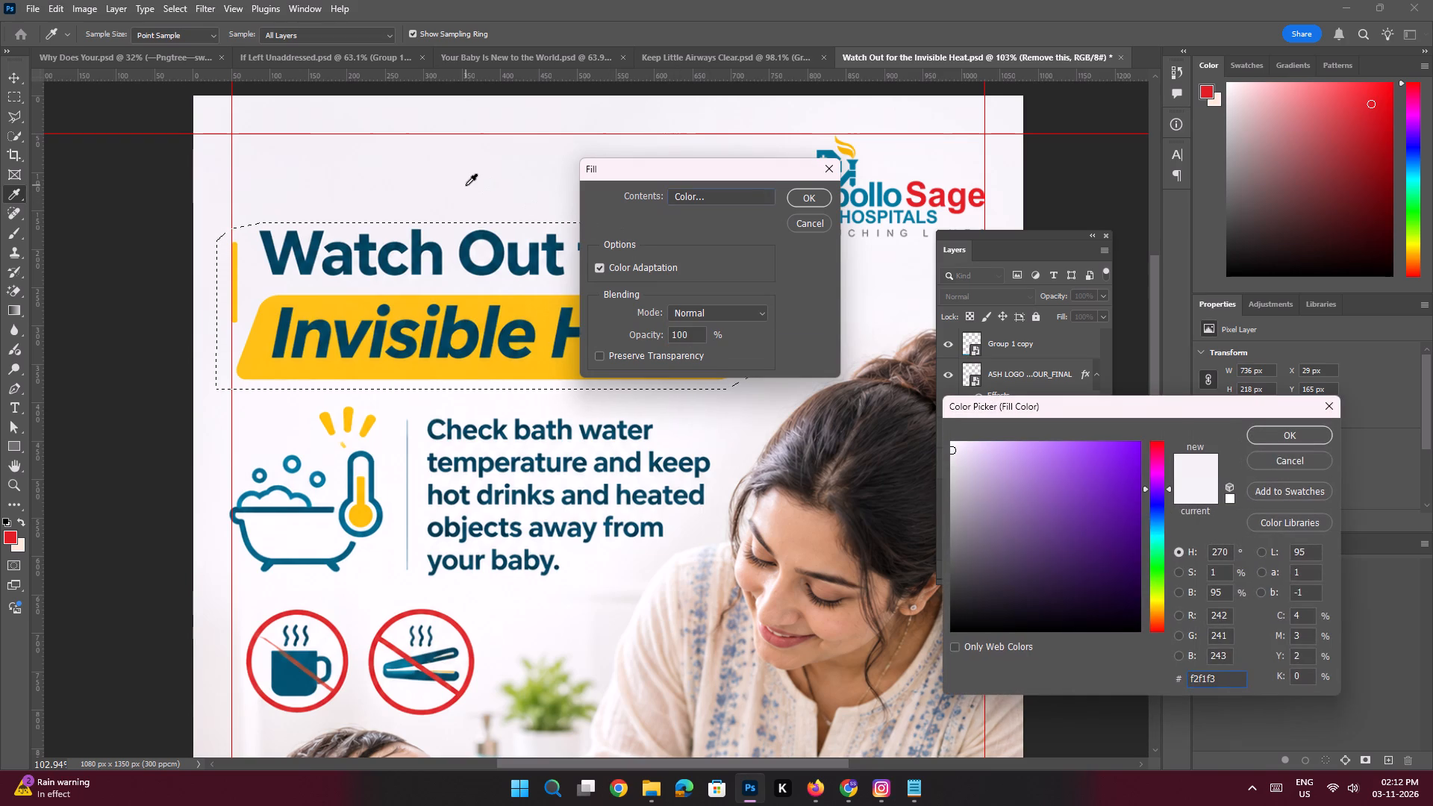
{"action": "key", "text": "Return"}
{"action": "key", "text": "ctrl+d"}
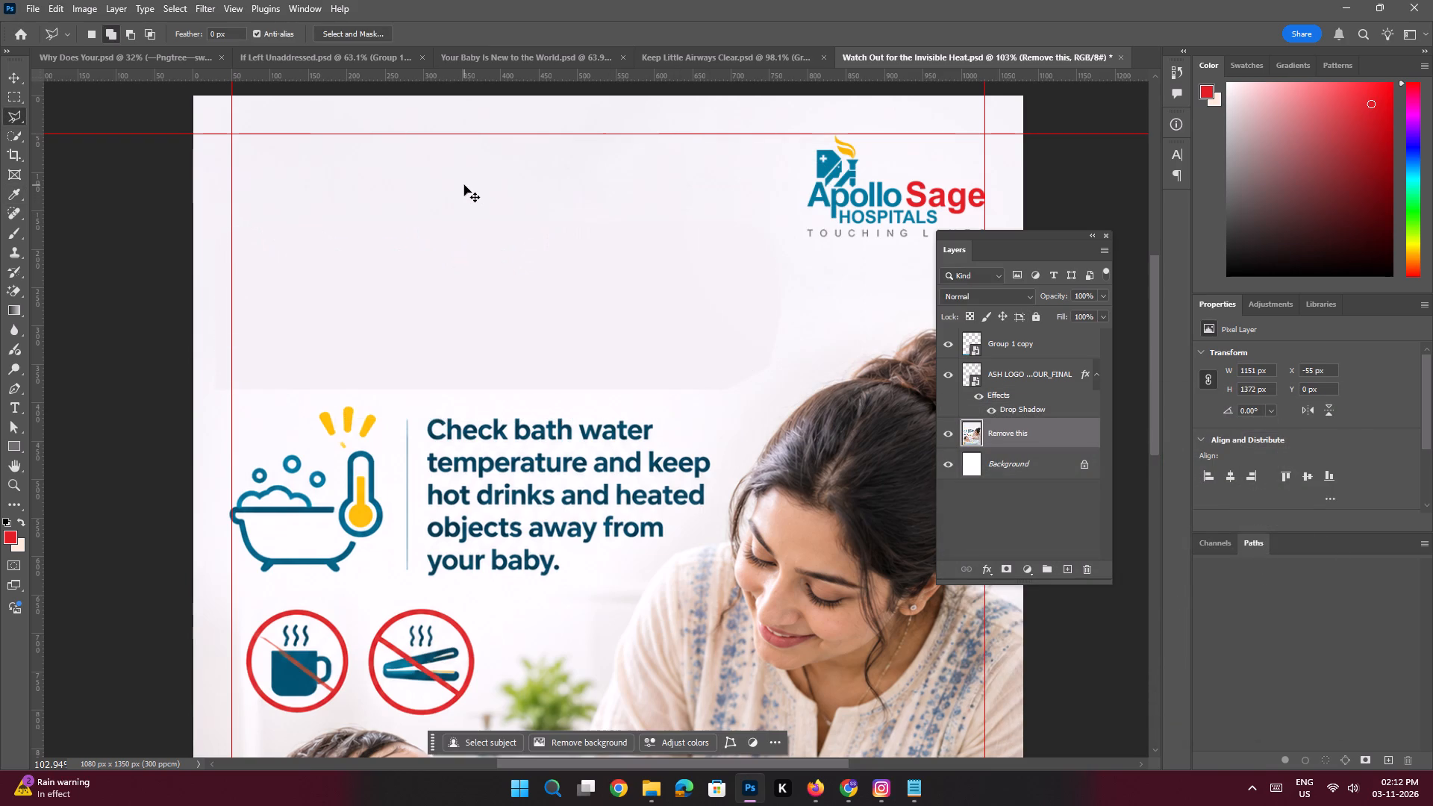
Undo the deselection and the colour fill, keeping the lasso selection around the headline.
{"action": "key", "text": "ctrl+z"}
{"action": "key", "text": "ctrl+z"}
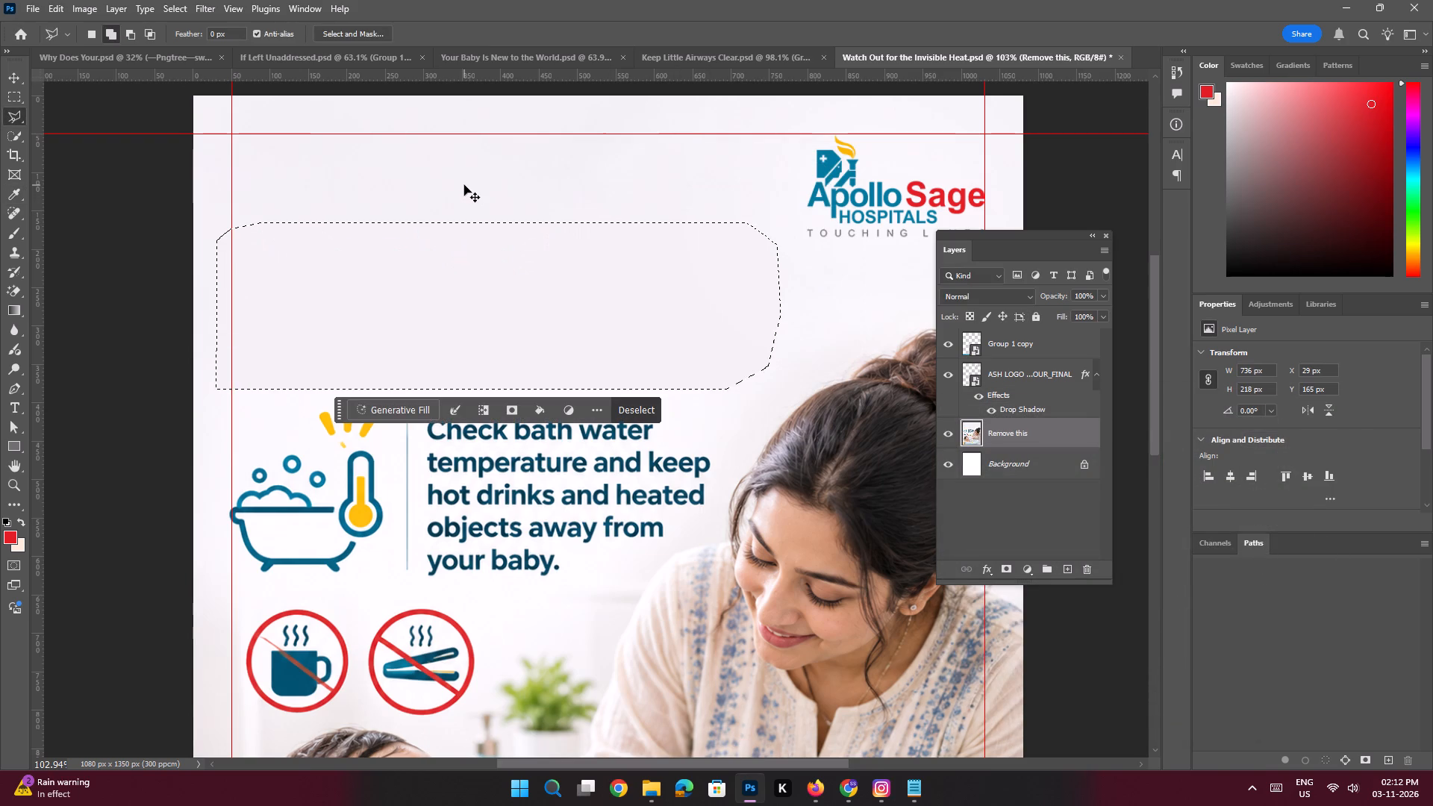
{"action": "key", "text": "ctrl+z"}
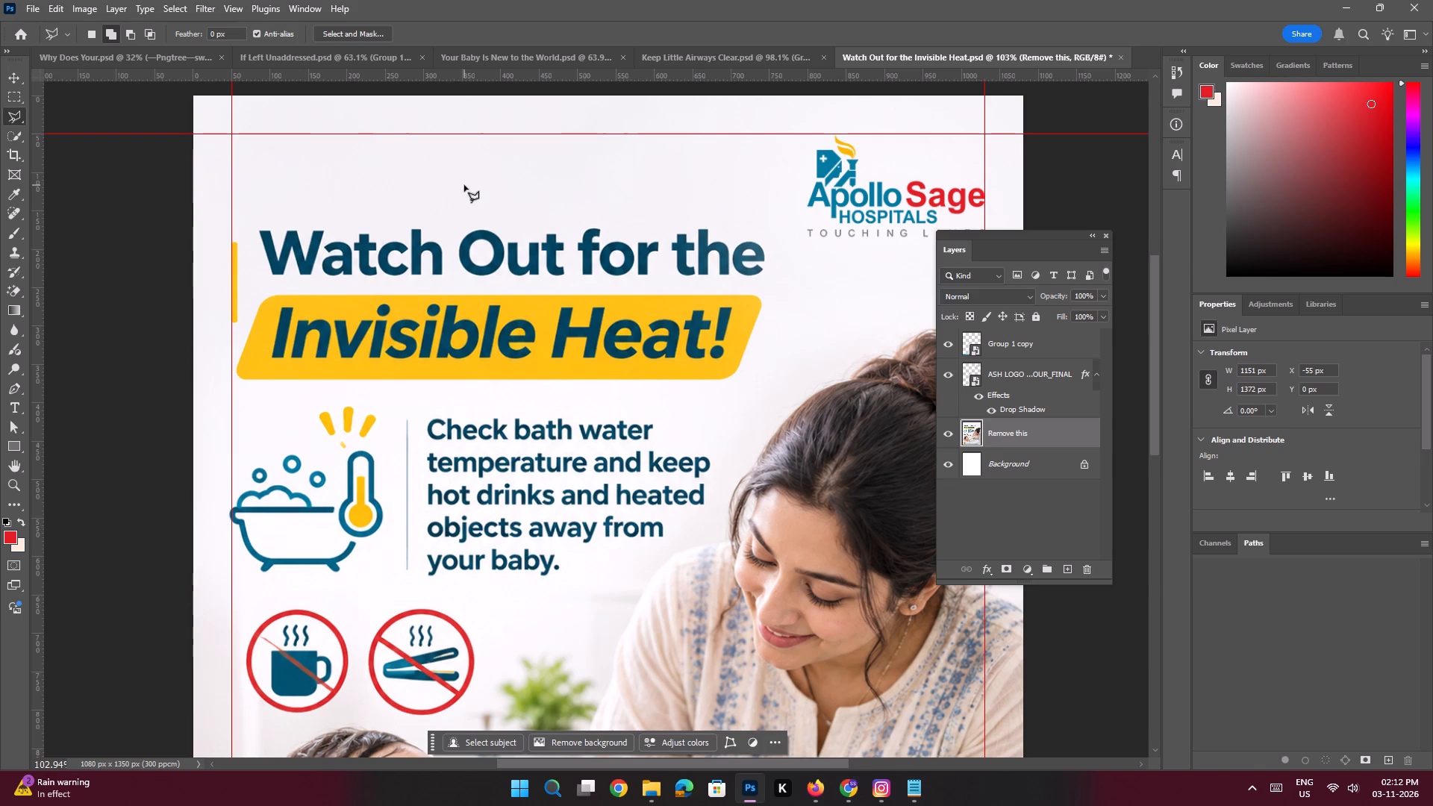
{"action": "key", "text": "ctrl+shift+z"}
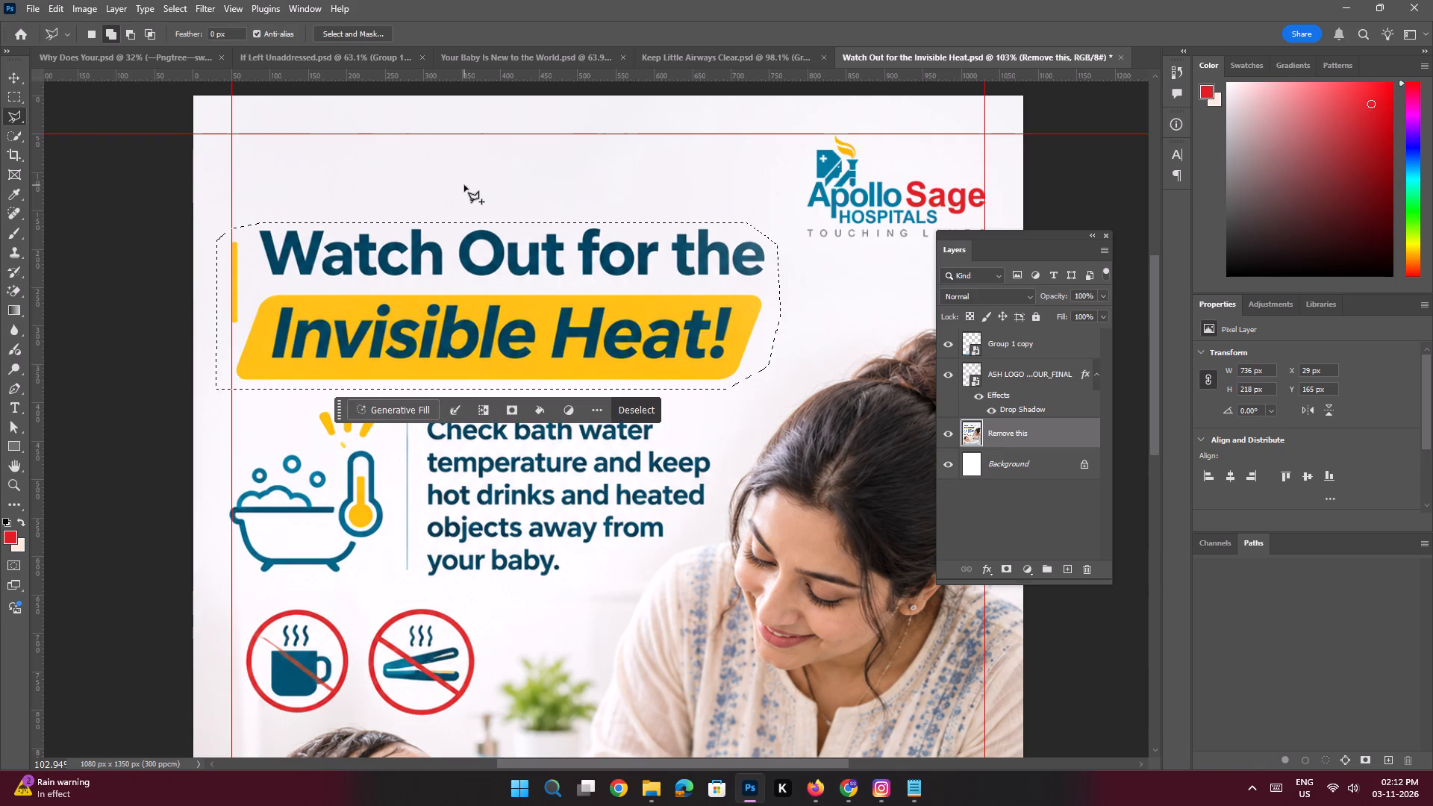
Run Generative Fill on the headline selection with the prompt "Remove this".
{"action": "left_click", "coordinate": [396, 409]}
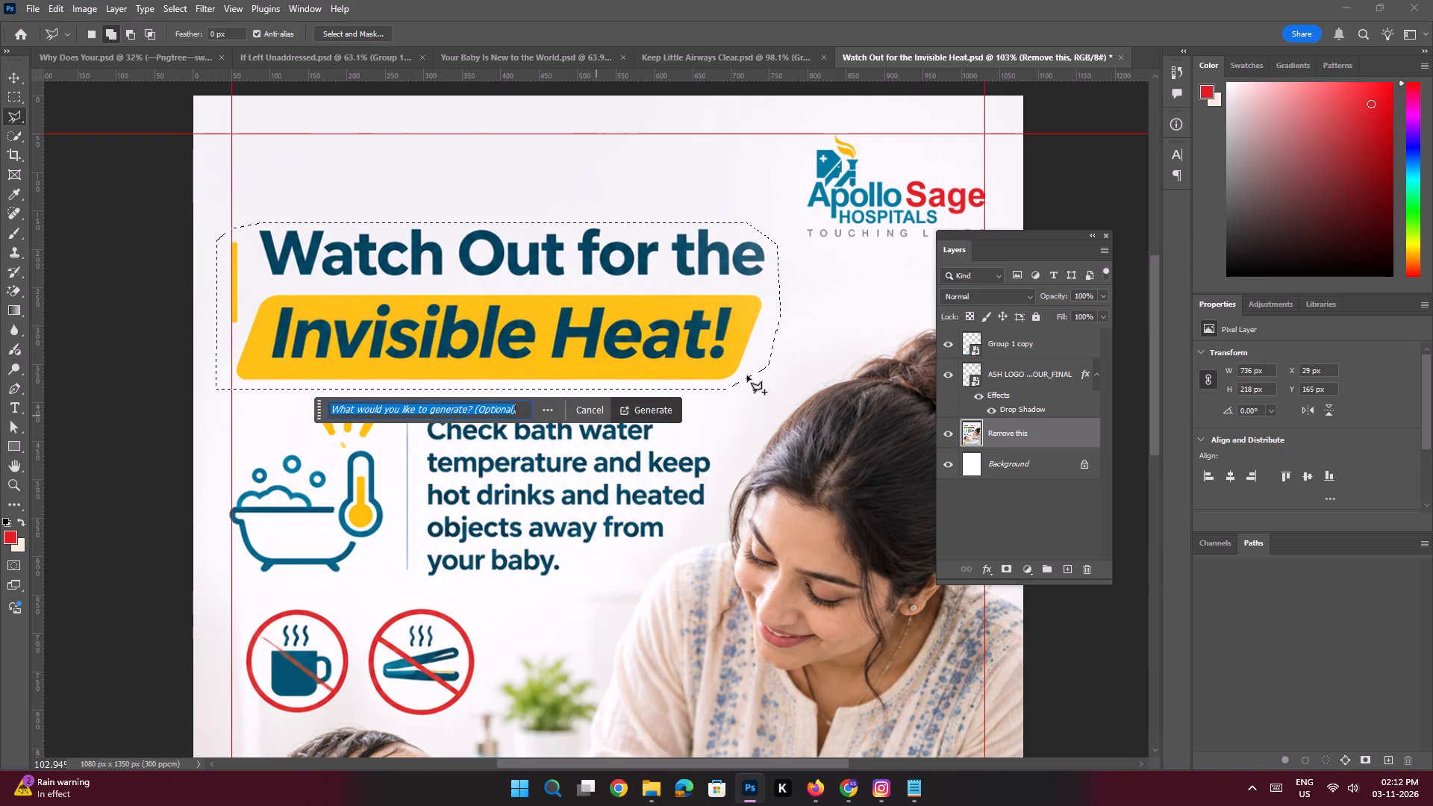
{"action": "type", "text": "Remove this"}
{"action": "key", "text": "space"}
{"action": "key", "text": "Return"}
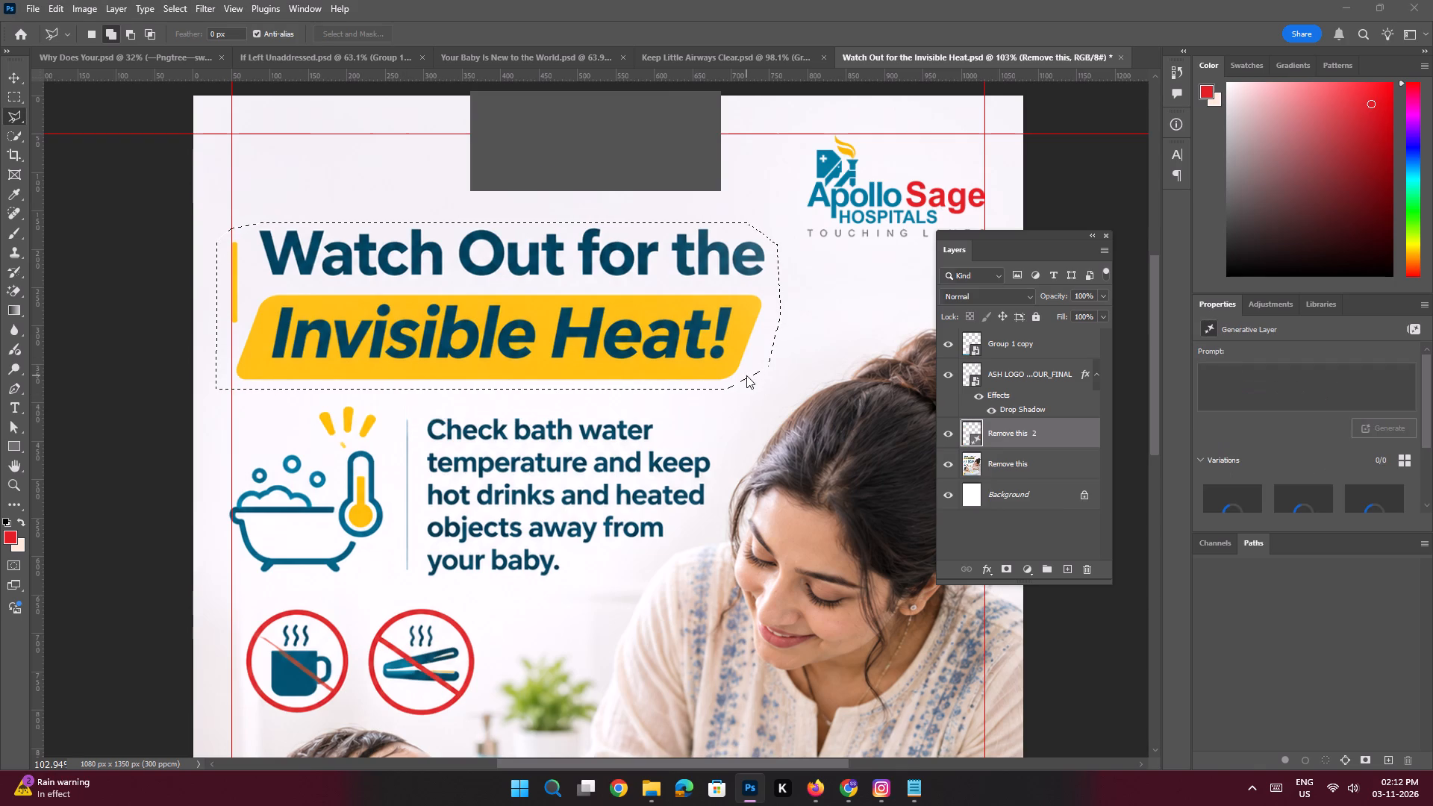
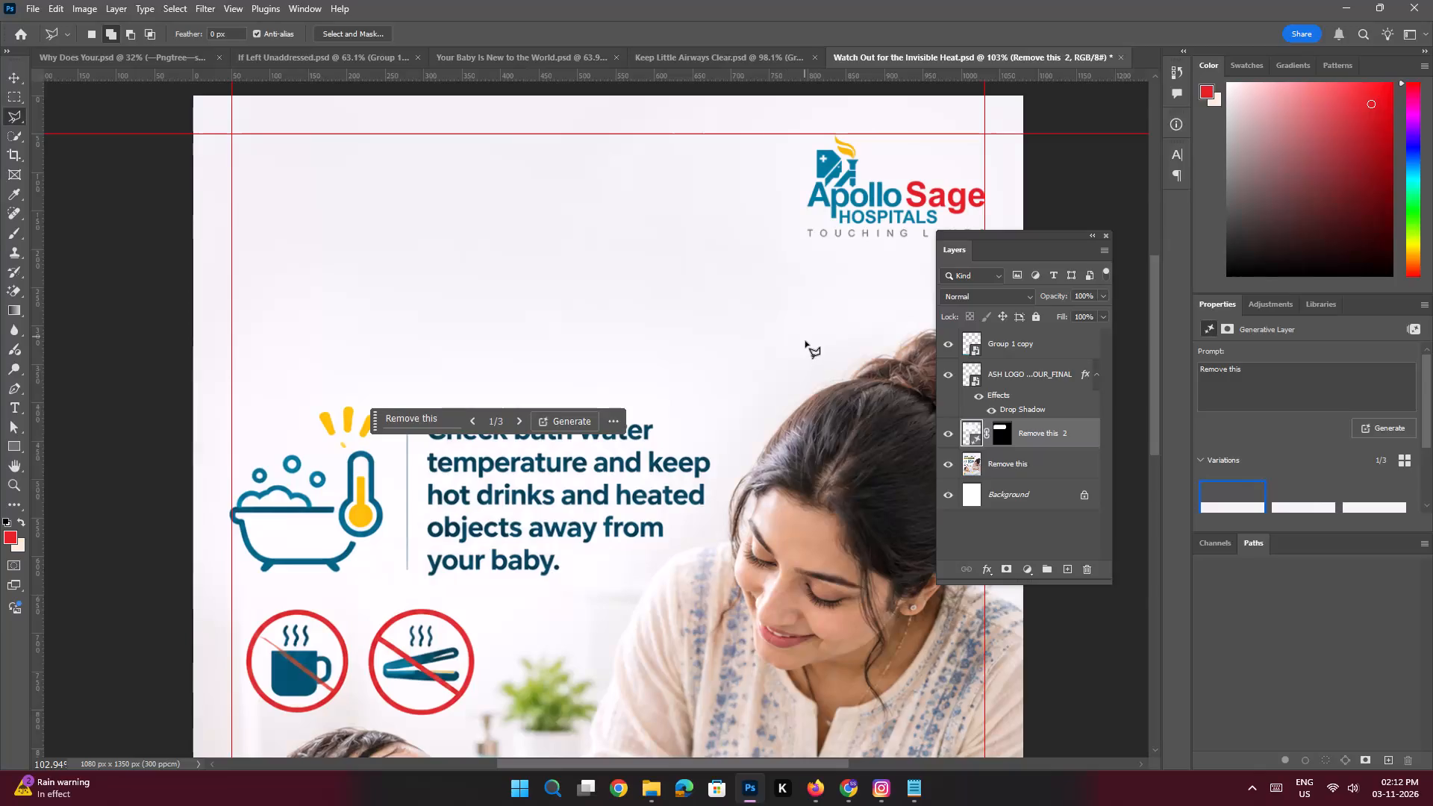
Combine the Remove this and Remove this 2 layers into a single smart object.
{"action": "left_click", "coordinate": [1003, 456], "text": "shift"}
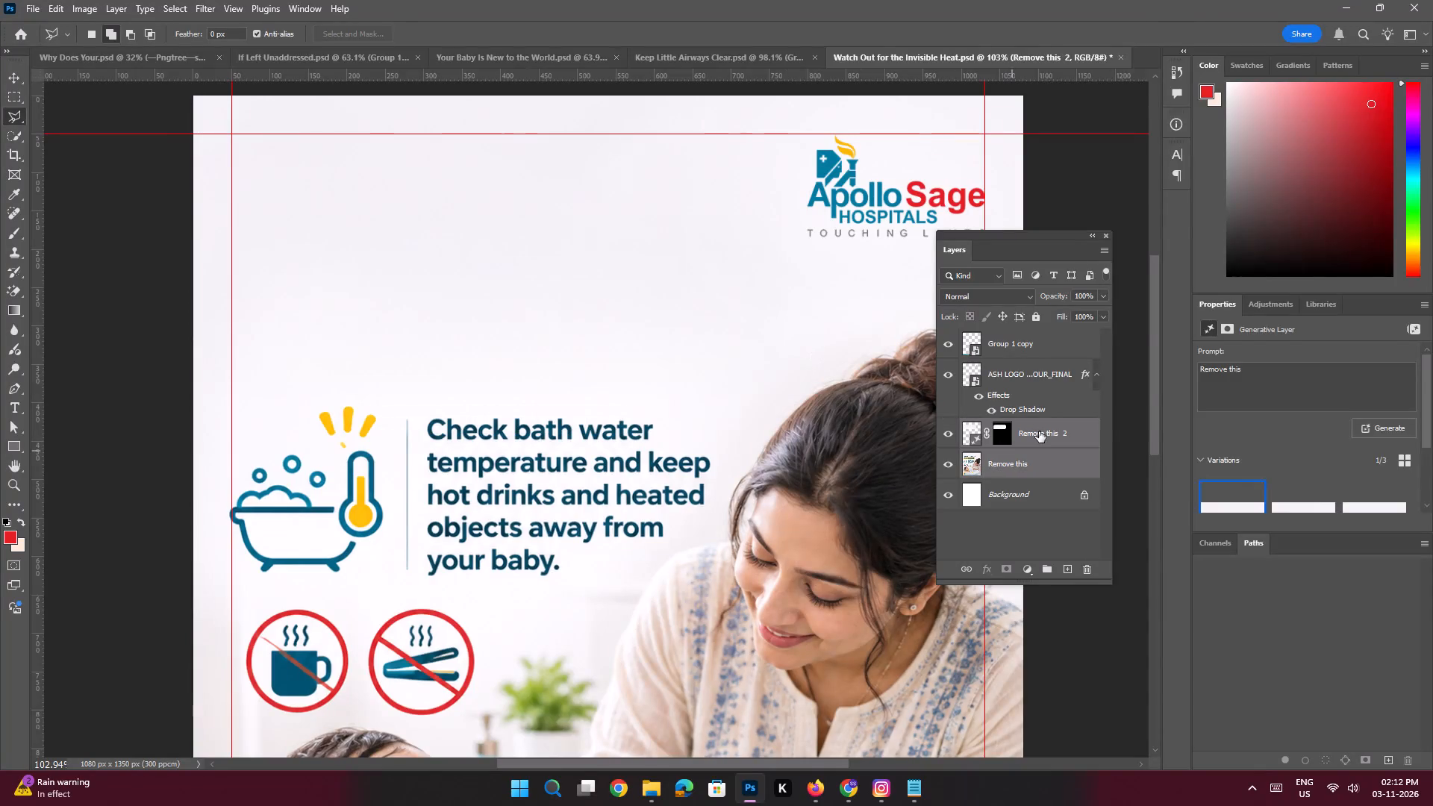
{"action": "right_click", "coordinate": [1039, 431]}
{"action": "left_click", "coordinate": [1073, 336]}
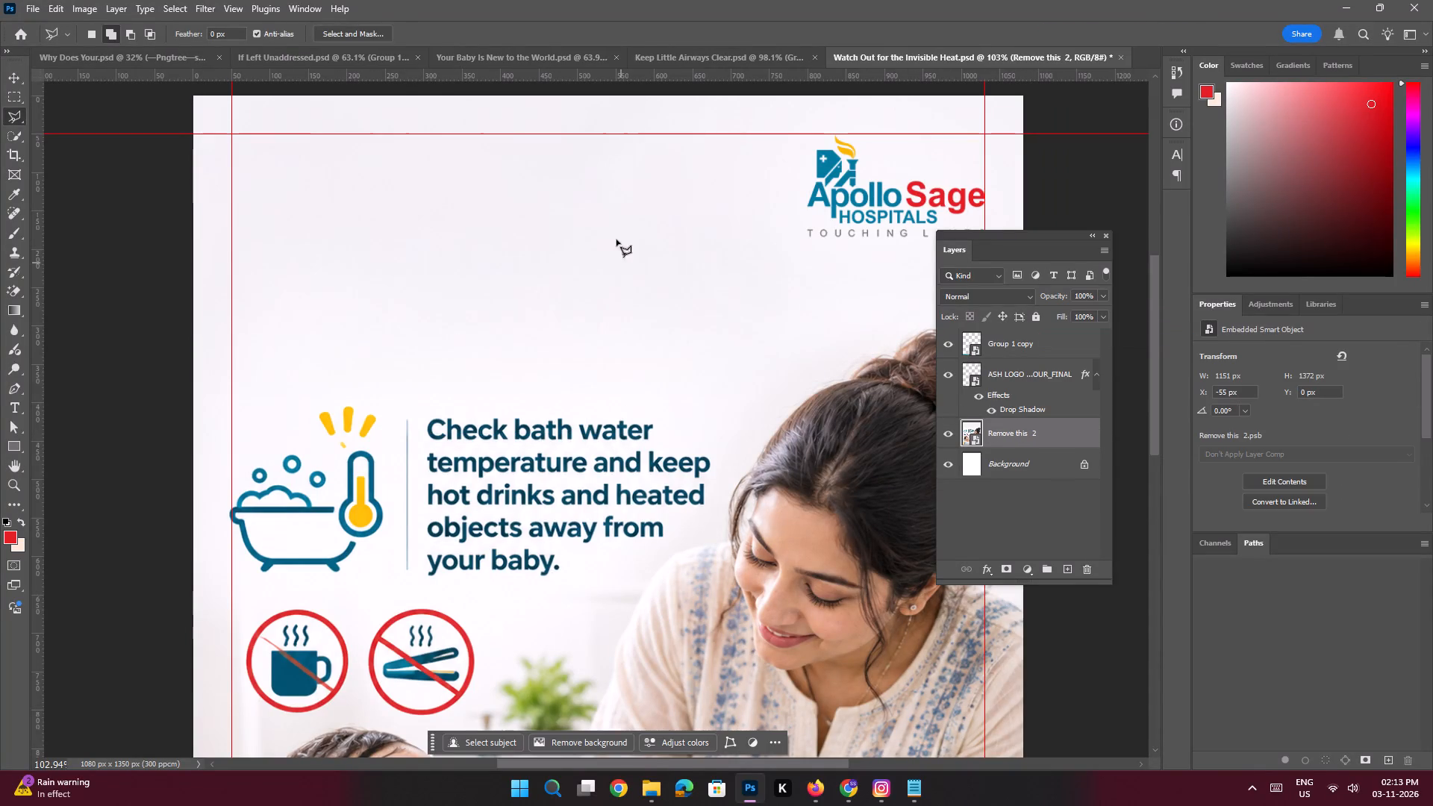
{"action": "left_click", "coordinate": [14, 70]}
{"action": "left_click", "coordinate": [87, 154]}
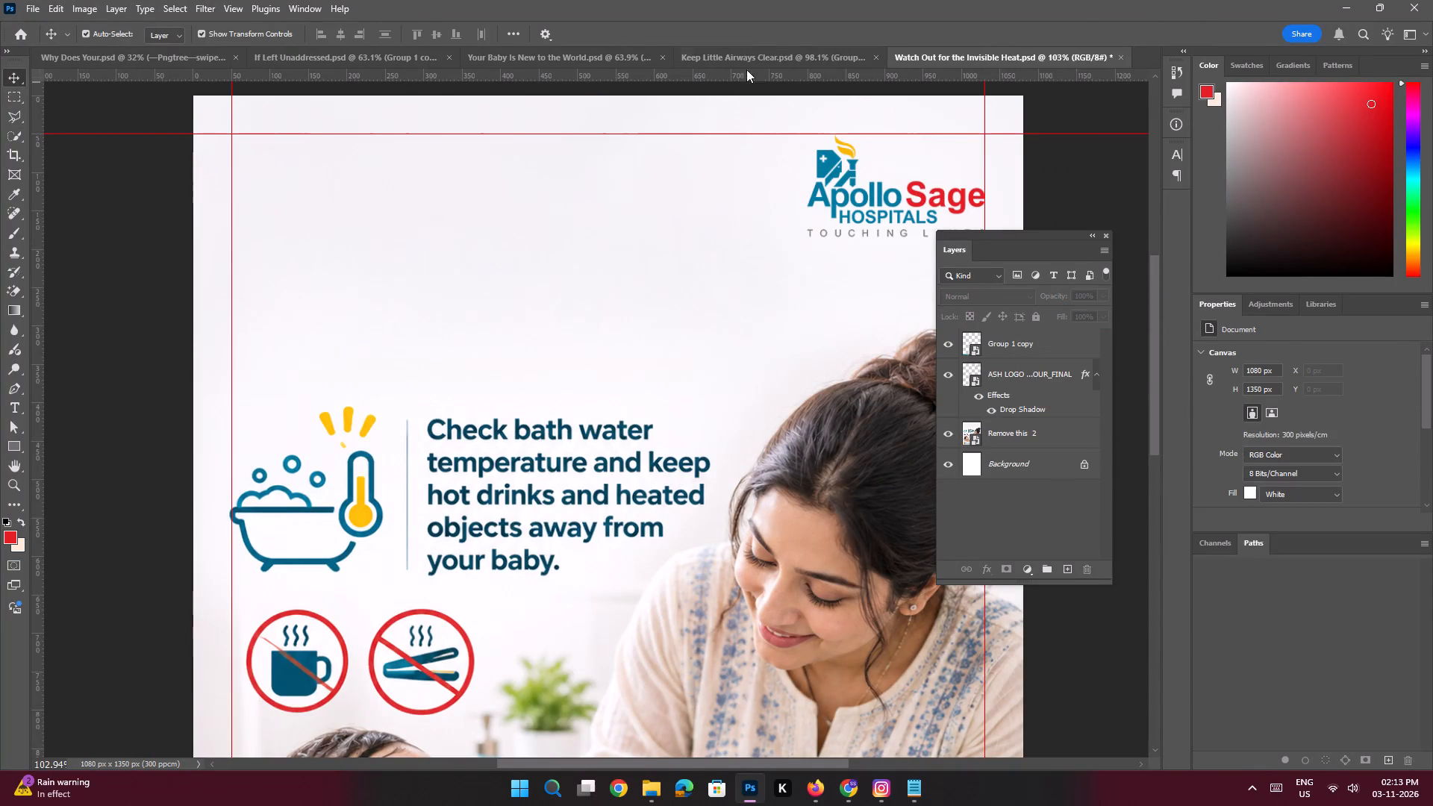
Copy the slide 2 headline's two text lines, red accent bar and blue box from Keep Little Airways Clear into the slide 3 document.
{"action": "left_click", "coordinate": [743, 59]}
{"action": "key", "text": "space"}
{"action": "key", "text": "space"}
{"action": "key", "text": "space"}
{"action": "key", "text": "space"}
{"action": "key", "text": "space"}
{"action": "key", "text": "space"}
{"action": "key", "text": "space"}
{"action": "key", "text": "space"}
{"action": "key", "text": "space"}
{"action": "key", "text": "space"}
{"action": "key", "text": "space"}
{"action": "key", "text": "space"}
{"action": "key", "text": "space"}
{"action": "key", "text": "space"}
{"action": "key", "text": "space"}
{"action": "key", "text": "space"}
{"action": "key", "text": "space"}
{"action": "key", "text": "space"}
{"action": "key", "text": "space"}
{"action": "key", "text": "space"}
{"action": "left_click_drag", "start_coordinate": [449, 213], "coordinate": [478, 407]}
{"action": "left_click", "coordinate": [475, 379]}
{"action": "left_click_drag", "start_coordinate": [344, 399], "coordinate": [381, 453], "text": "ctrl"}
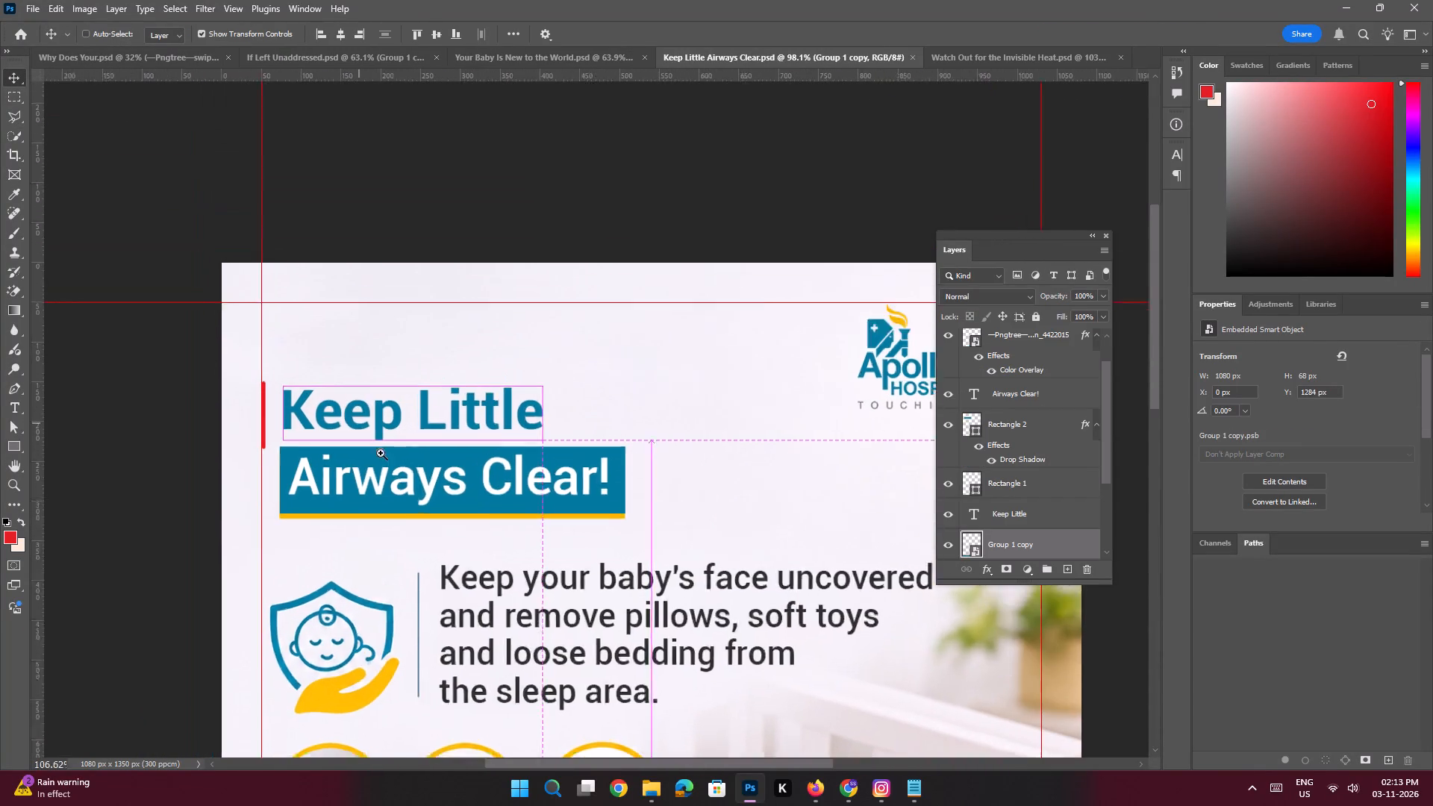
{"action": "left_click_drag", "start_coordinate": [381, 453], "coordinate": [381, 453], "text": "ctrl"}
{"action": "left_click", "coordinate": [214, 416]}
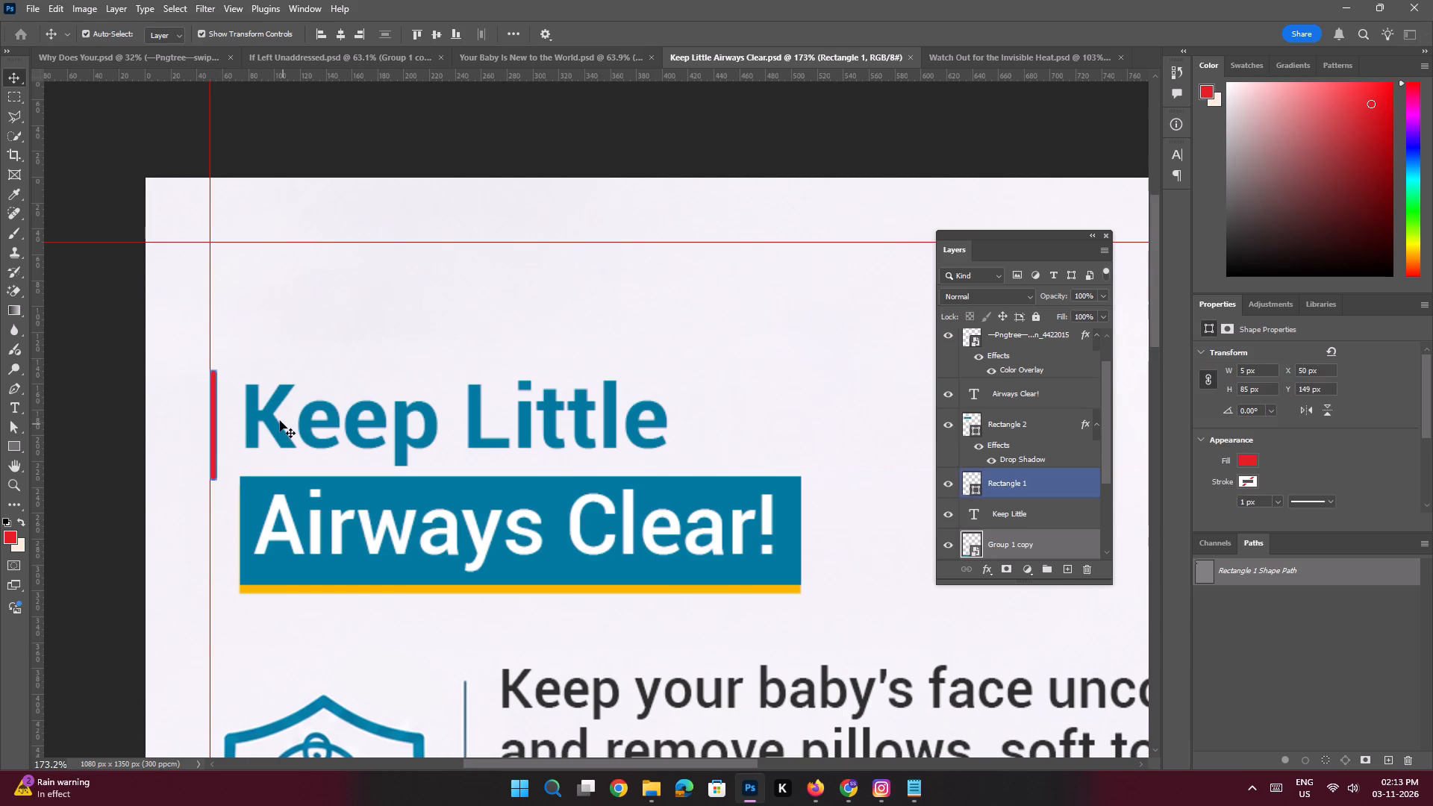
{"action": "left_click", "coordinate": [269, 410], "text": "shift"}
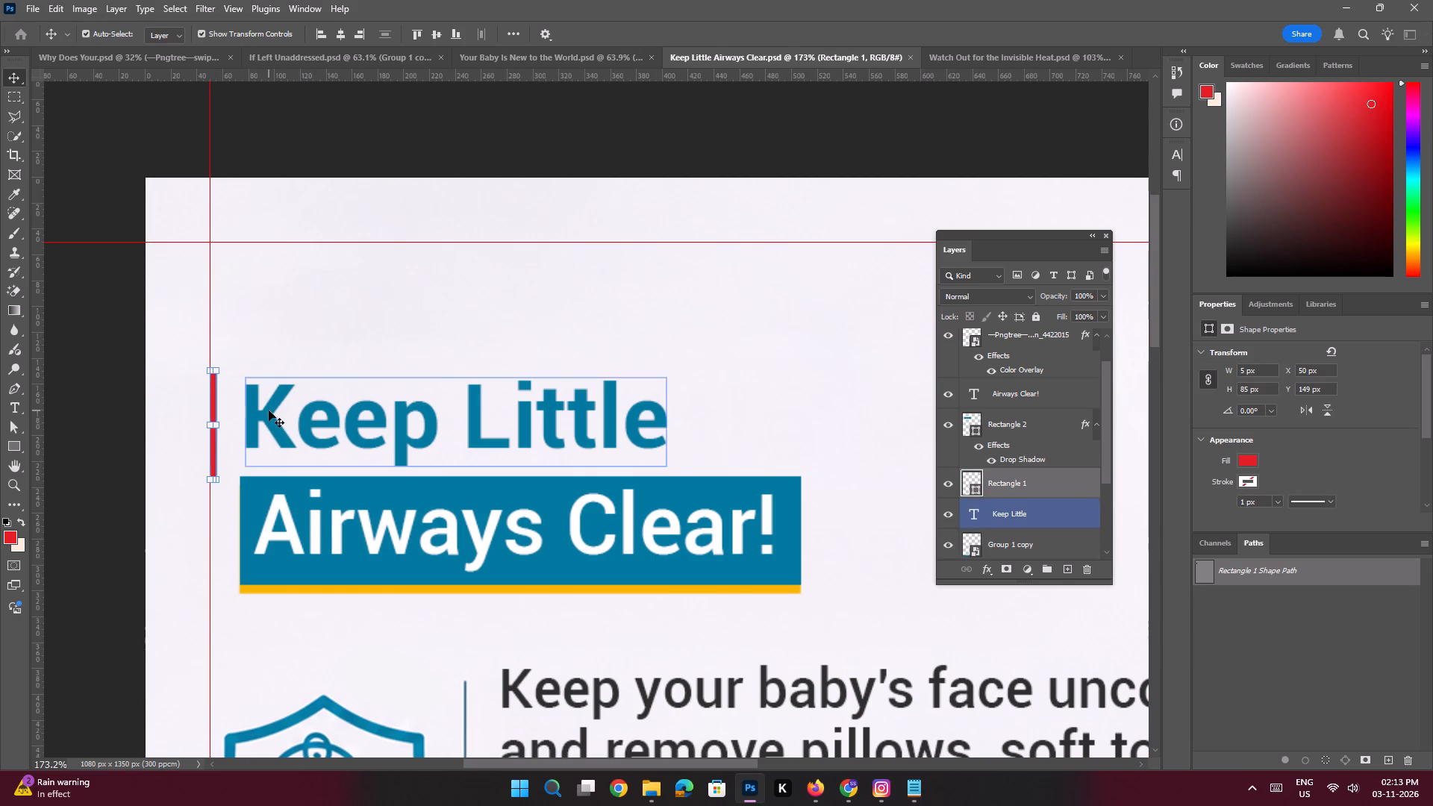
{"action": "key", "text": "space"}
{"action": "left_click_drag", "start_coordinate": [275, 522], "coordinate": [313, 556], "text": "ctrl"}
{"action": "left_click", "coordinate": [305, 547], "text": "shift"}
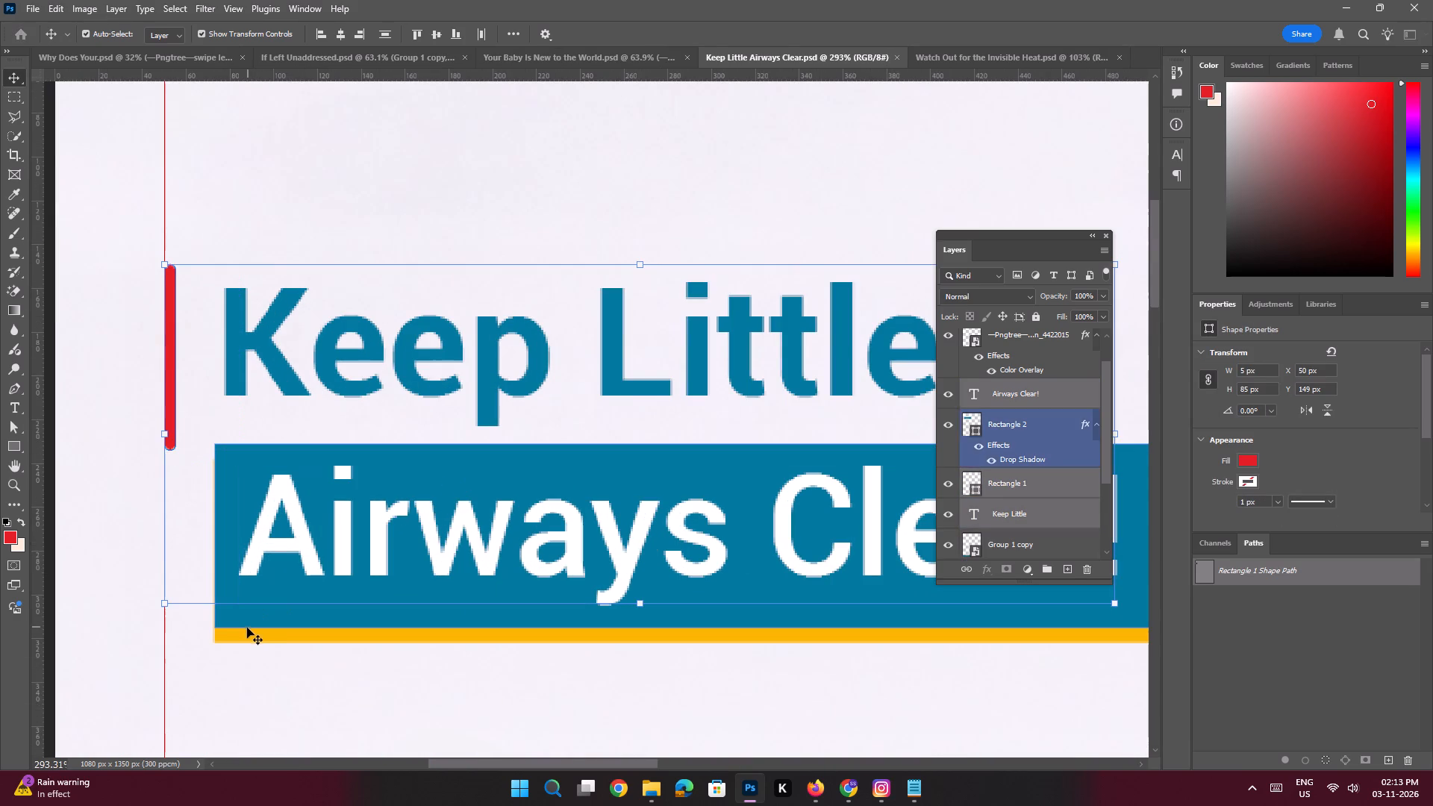
{"action": "left_click", "coordinate": [244, 625], "text": "shift"}
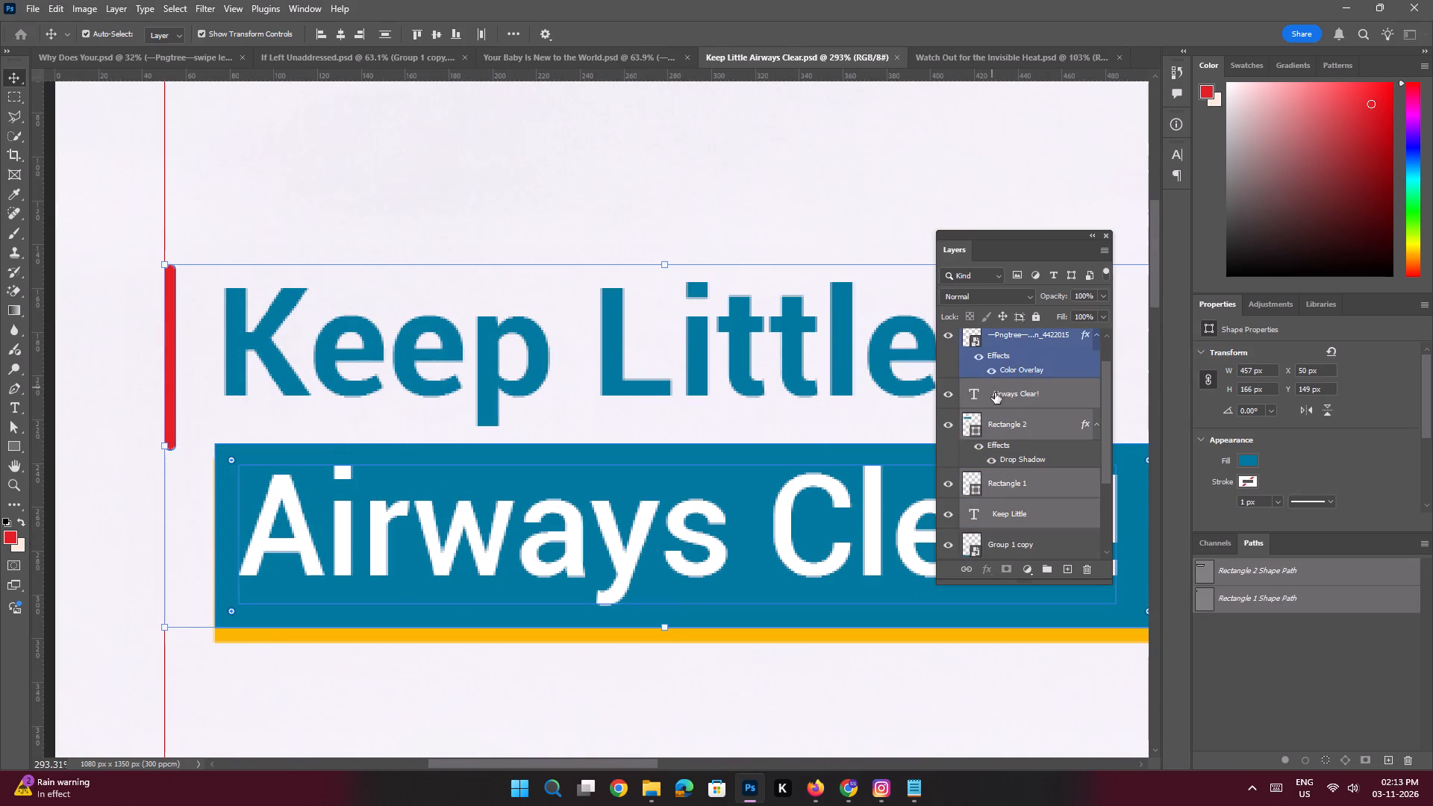
{"action": "left_click_drag", "start_coordinate": [1010, 419], "coordinate": [969, 67]}
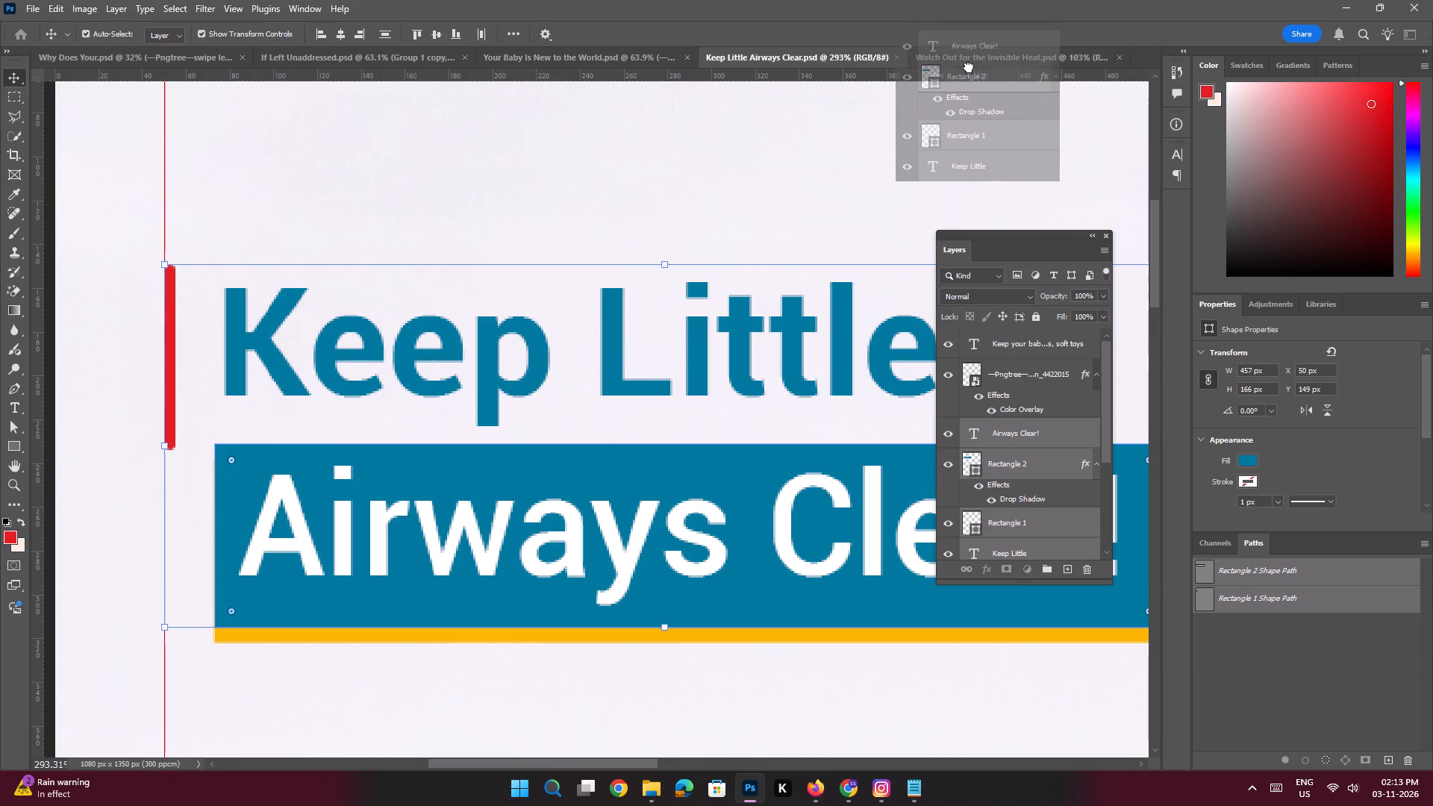
{"action": "left_click_drag", "start_coordinate": [969, 67], "coordinate": [416, 242]}
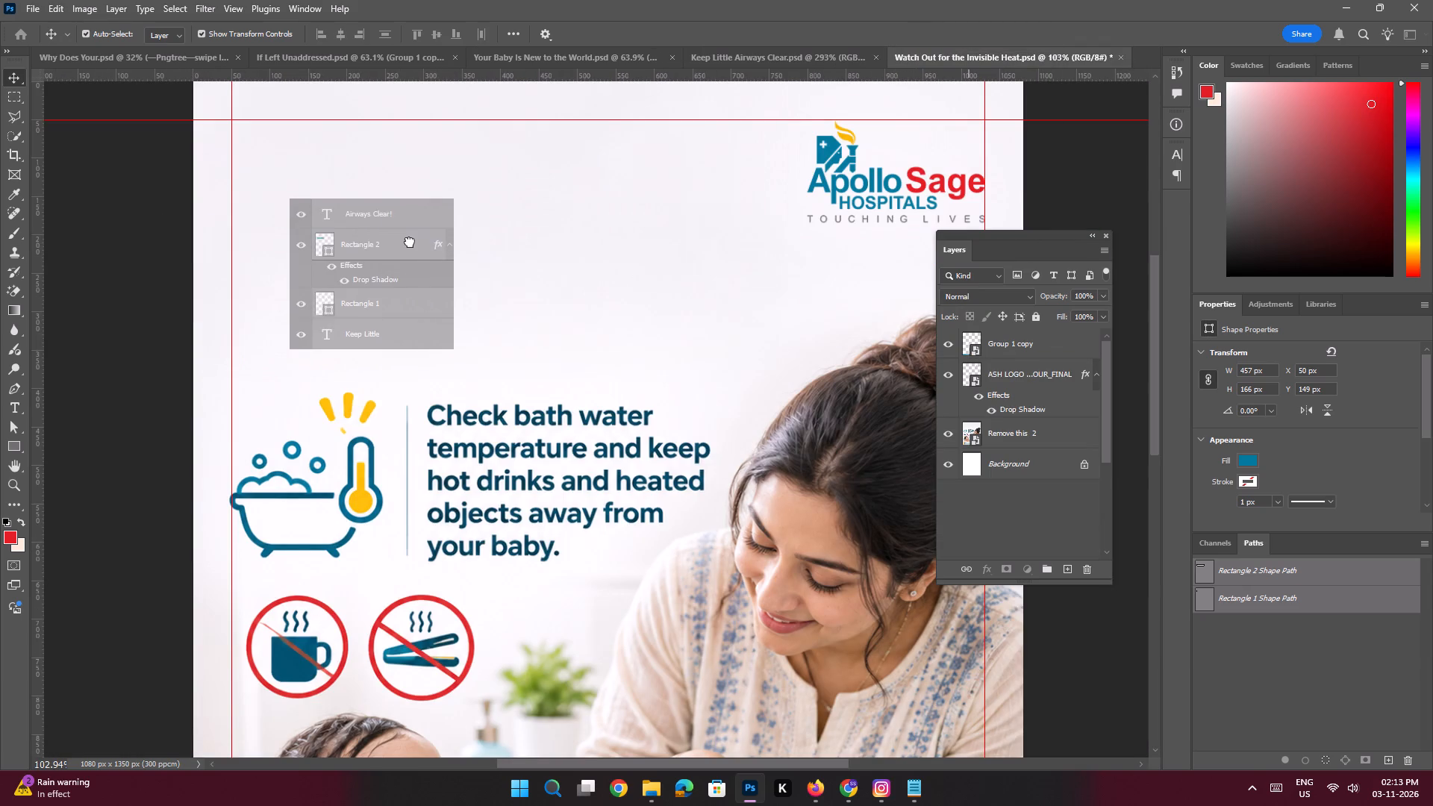
{"action": "left_click_drag", "start_coordinate": [406, 260], "coordinate": [399, 277]}
{"action": "key", "text": "space"}
{"action": "key", "text": "space"}
{"action": "key", "text": "space"}
{"action": "key", "text": "space"}
{"action": "left_click_drag", "start_coordinate": [422, 248], "coordinate": [478, 288]}
{"action": "left_click", "coordinate": [245, 305]}
Replace the headline's first line with "Watch Out for the", copied from the slide 3 text in the Notepad notes.
{"action": "key", "text": "space"}
{"action": "key", "text": "space"}
{"action": "key", "text": "space"}
{"action": "key", "text": "space"}
{"action": "key", "text": "space"}
{"action": "left_click", "coordinate": [498, 345]}
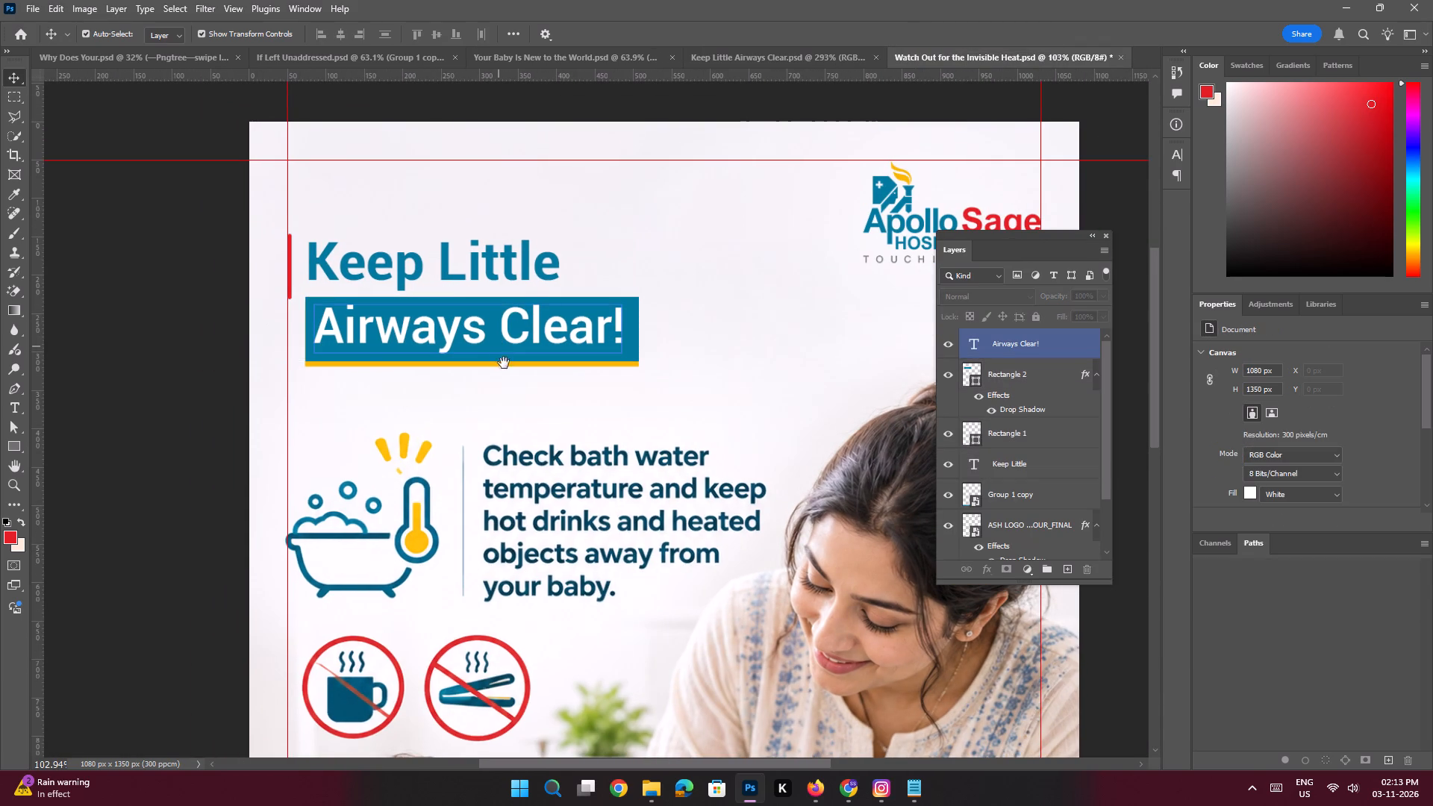
{"action": "left_click", "coordinate": [913, 798]}
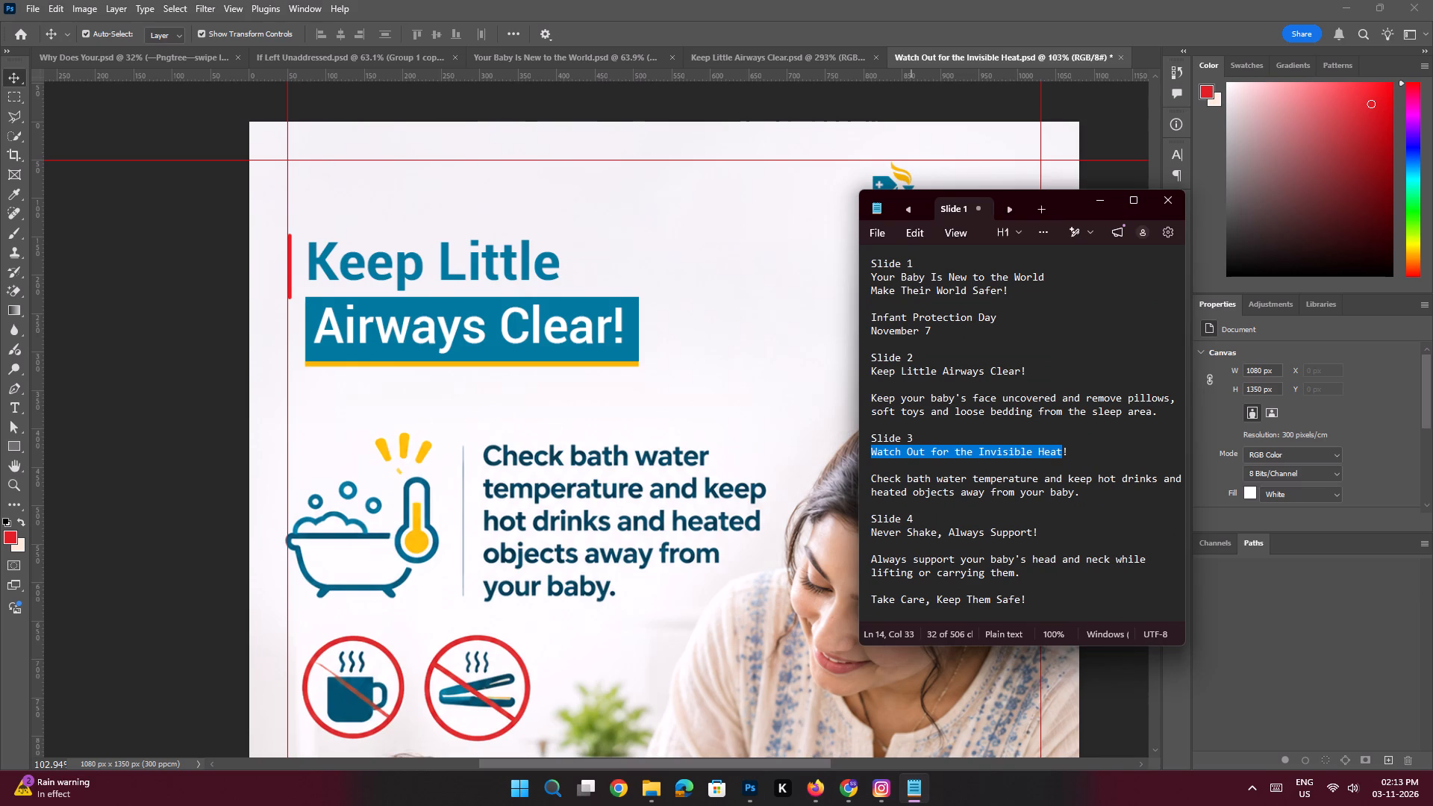
{"action": "left_click", "coordinate": [1105, 201]}
{"action": "key", "text": "alt+Tab"}
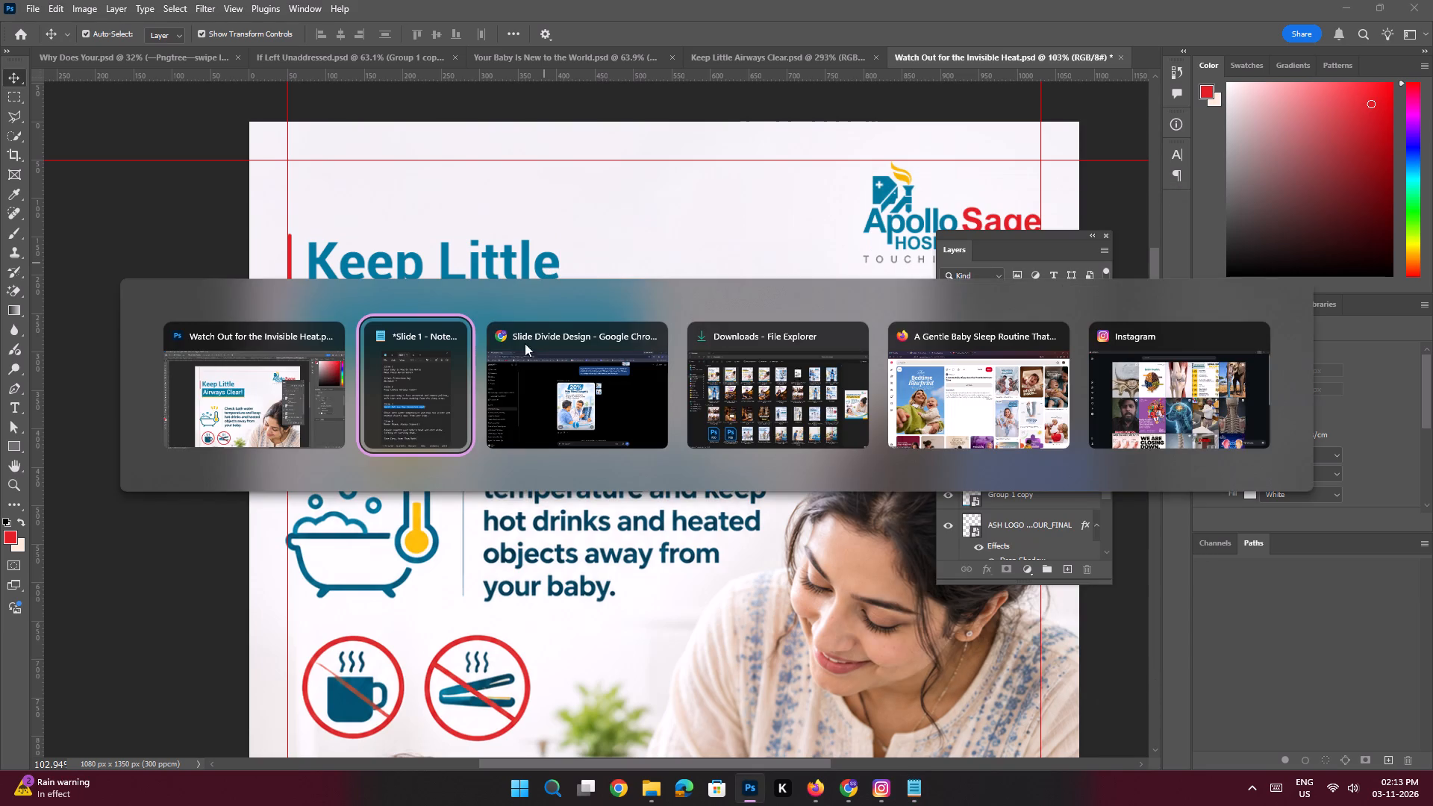
{"action": "left_click", "coordinate": [735, 392], "text": "alt"}
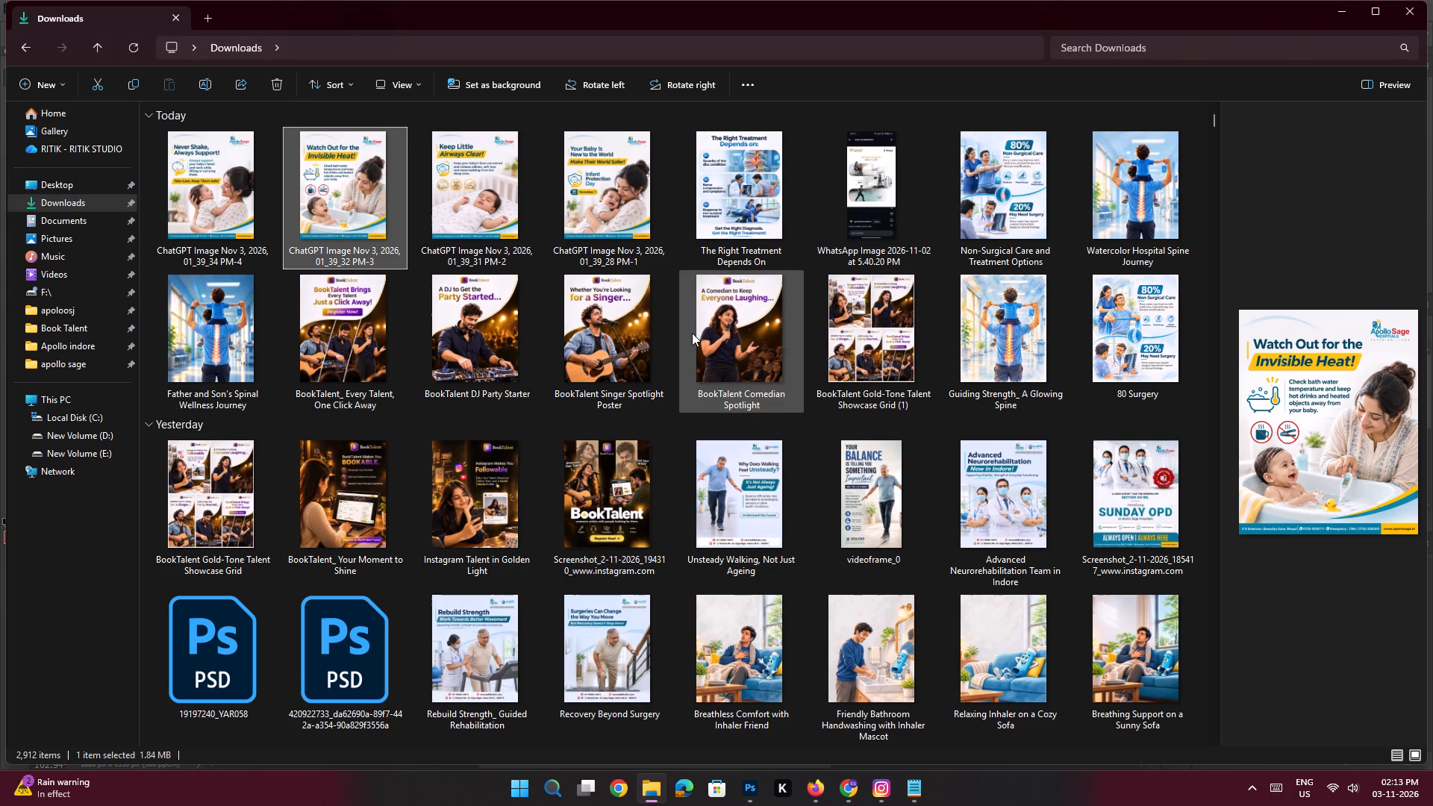
{"action": "key", "text": "alt+Tab"}
{"action": "left_click", "coordinate": [914, 781]}
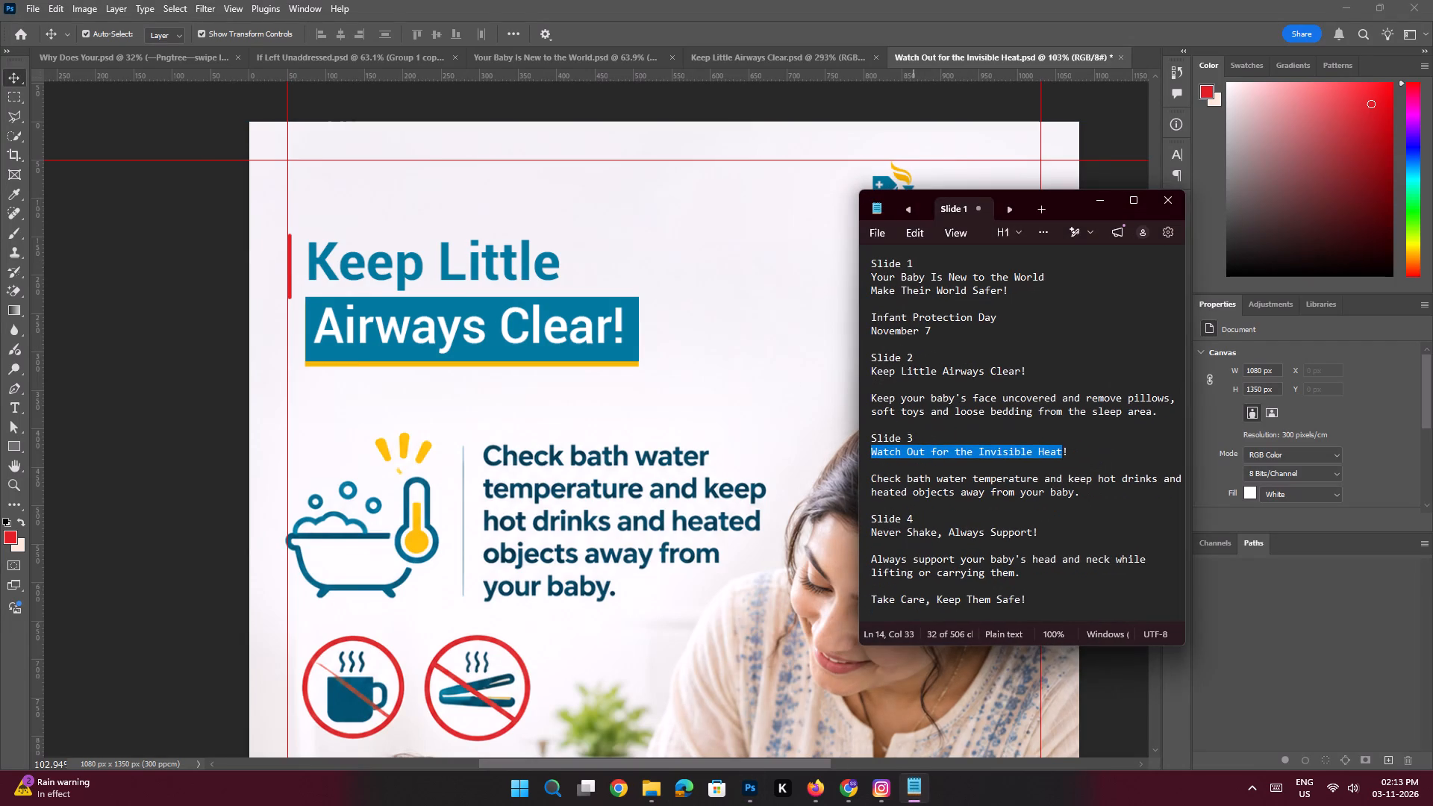
{"action": "left_click", "coordinate": [967, 460]}
{"action": "left_click_drag", "start_coordinate": [975, 453], "coordinate": [845, 455]}
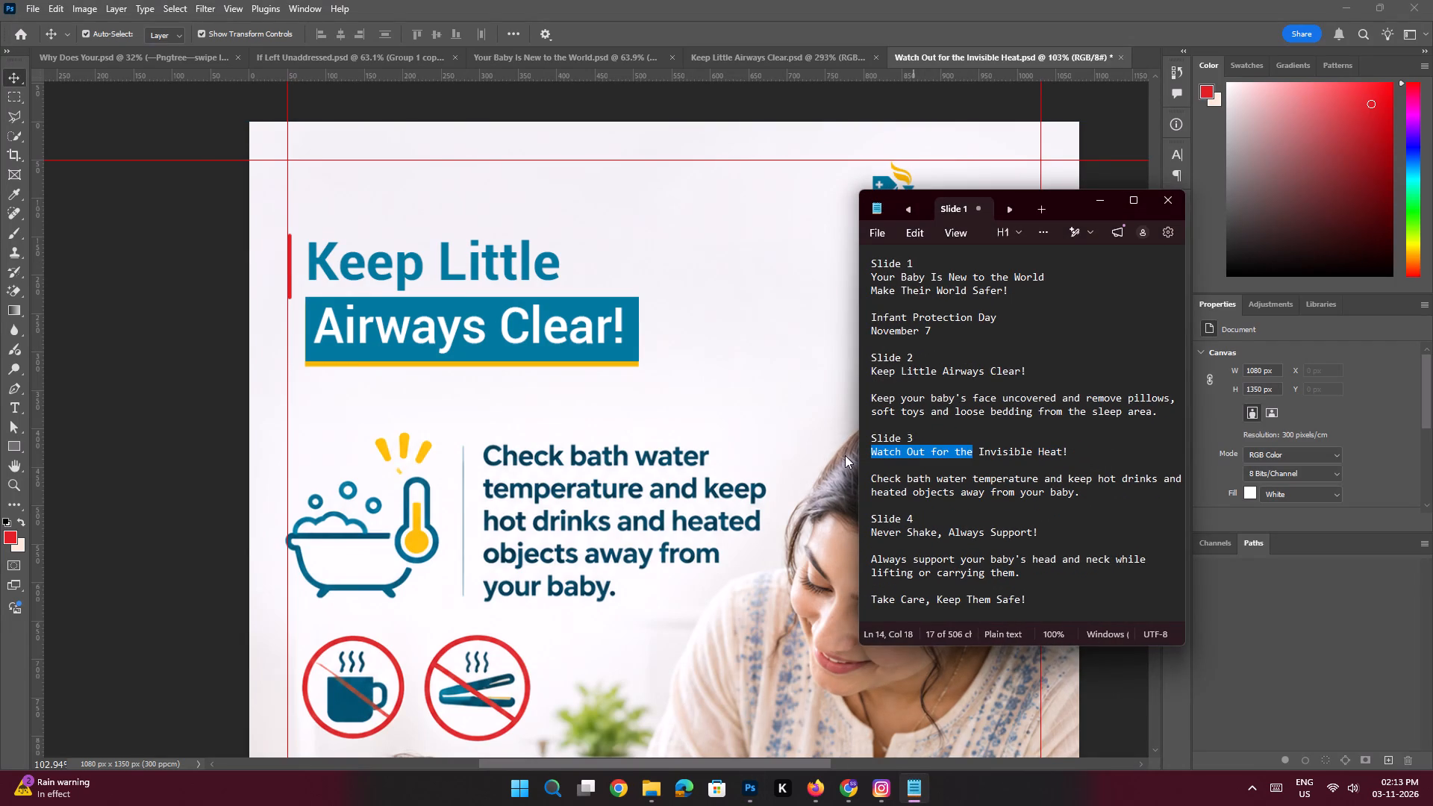
{"action": "key", "text": "ctrl+c"}
{"action": "key", "text": "ctrl+c"}
{"action": "key", "text": "ctrl+c"}
{"action": "left_click", "coordinate": [1095, 200]}
{"action": "double_click", "coordinate": [399, 249]}
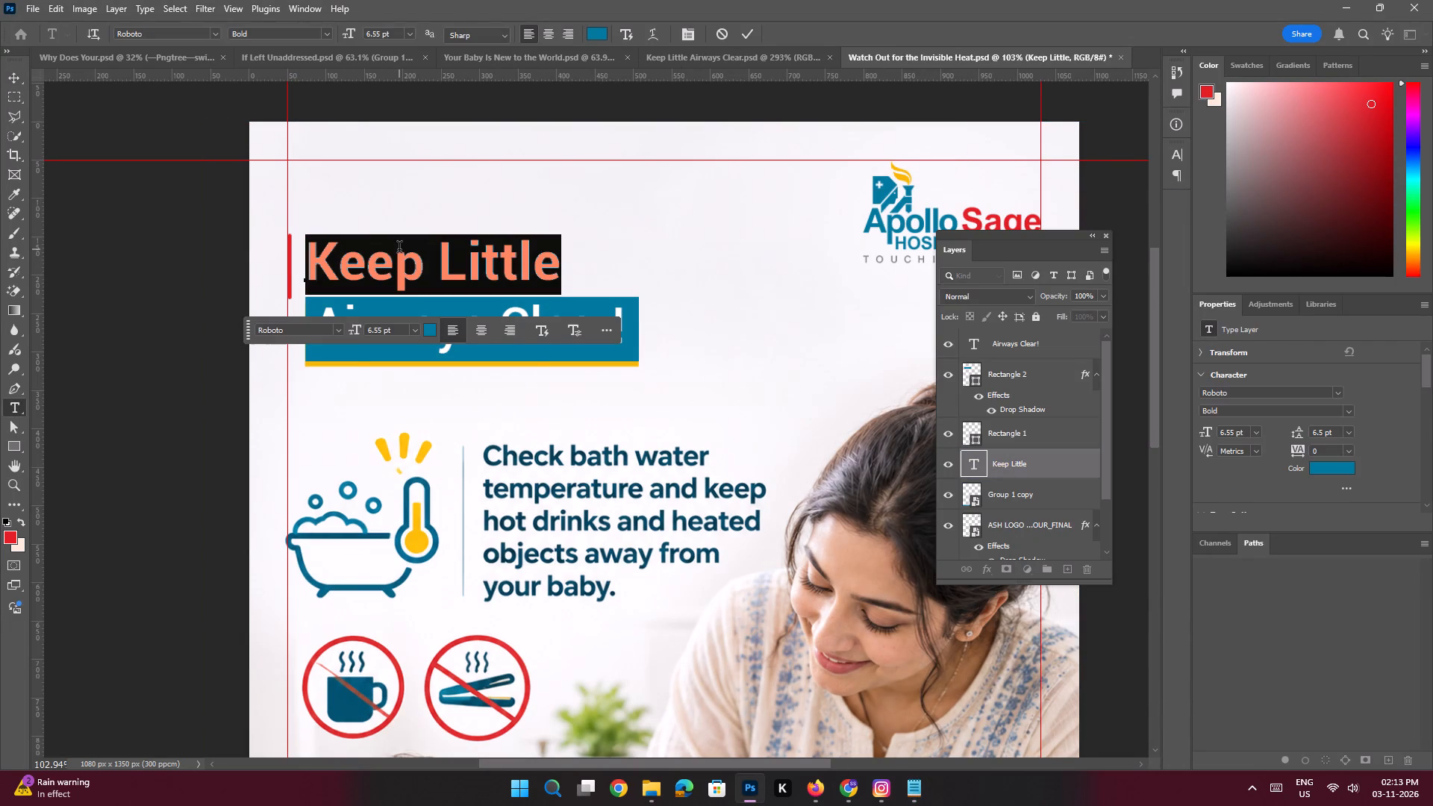
{"action": "key", "text": "ctrl+v"}
{"action": "key", "text": "Return"}
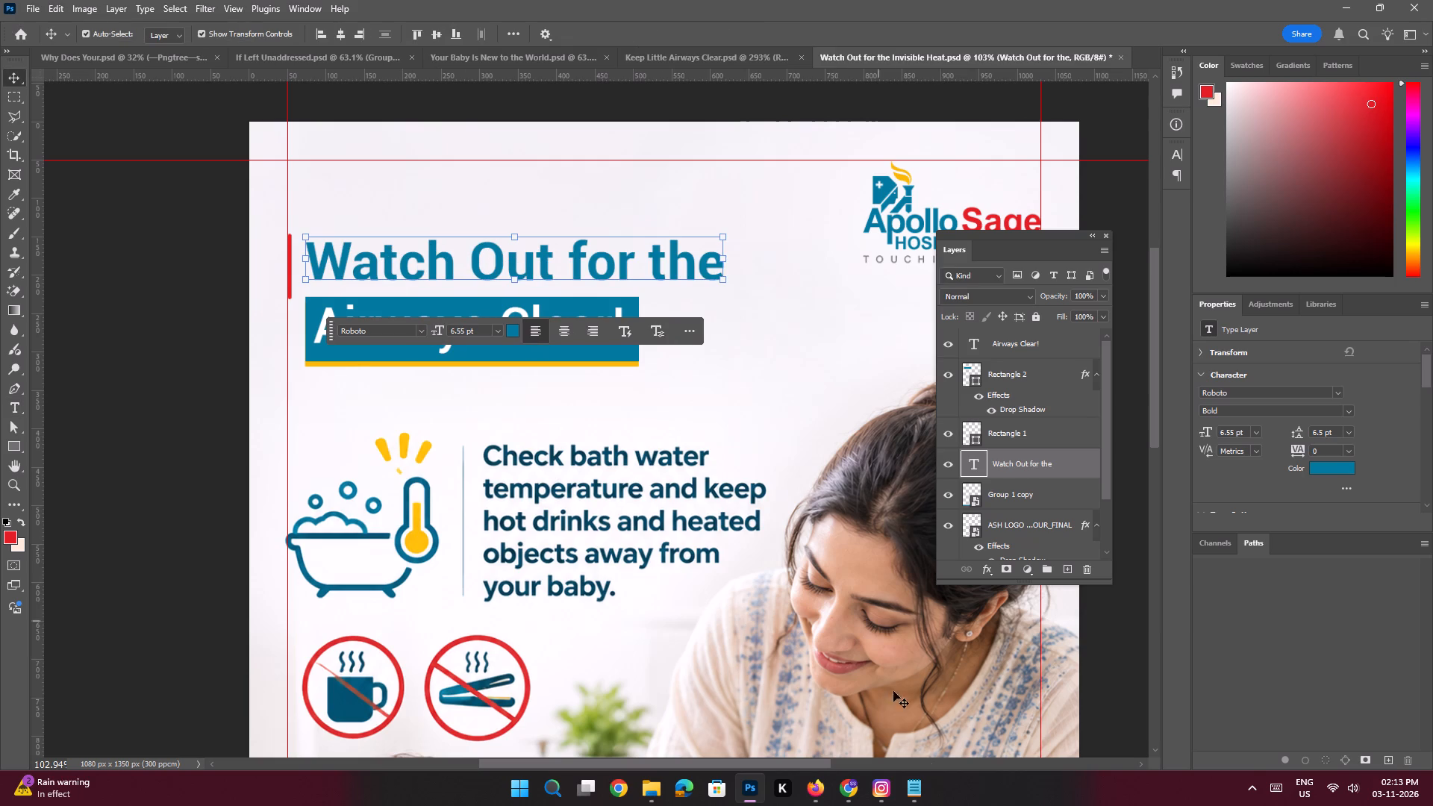
Replace the "Airways Clear!" line with "Invisible Heat!" from the notes and nudge it slightly down inside the blue box.
{"action": "left_click", "coordinate": [924, 793]}
{"action": "left_click_drag", "start_coordinate": [1072, 454], "coordinate": [980, 450]}
{"action": "key", "text": "ctrl+c"}
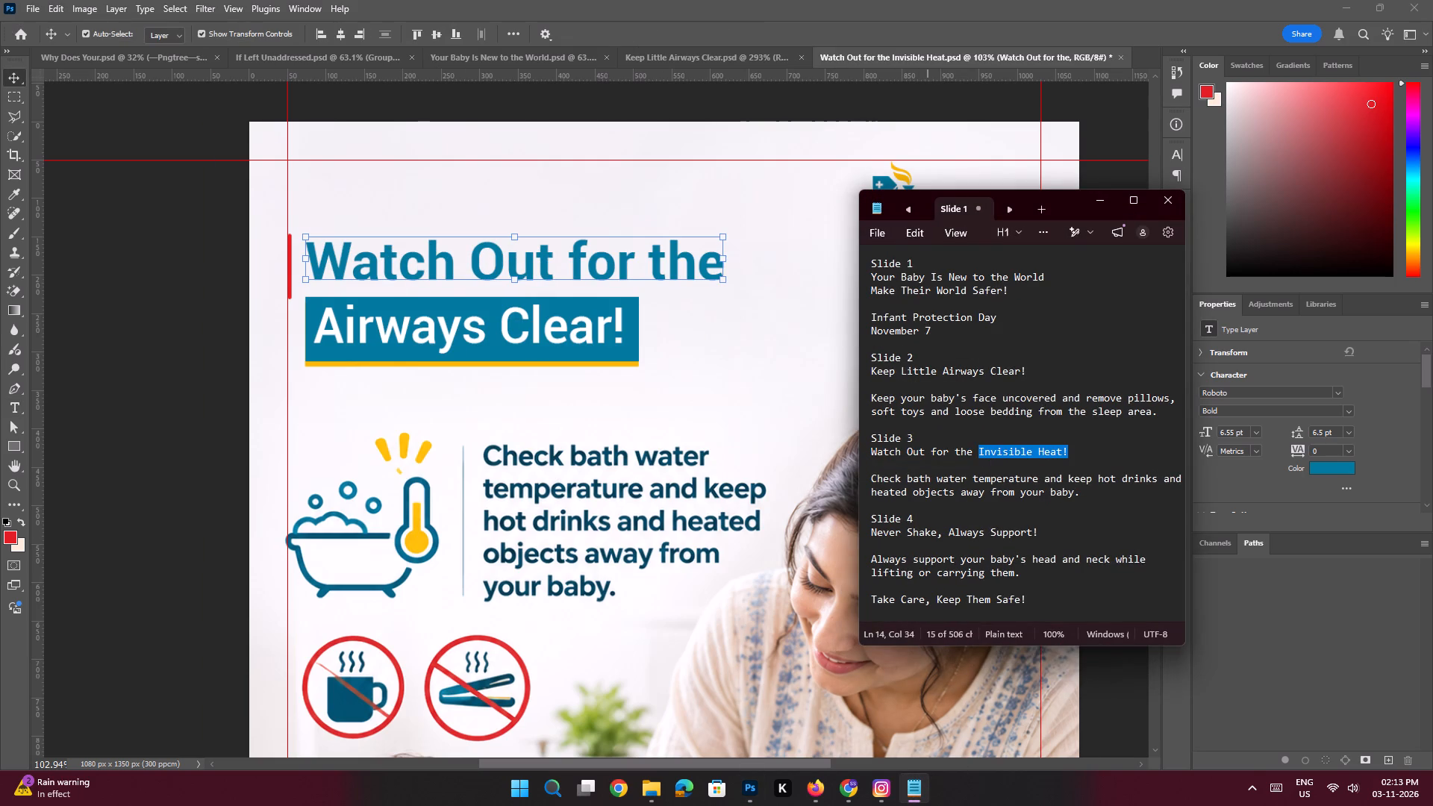
{"action": "key", "text": "ctrl+c"}
{"action": "left_click", "coordinate": [1107, 202]}
{"action": "left_click", "coordinate": [222, 307]}
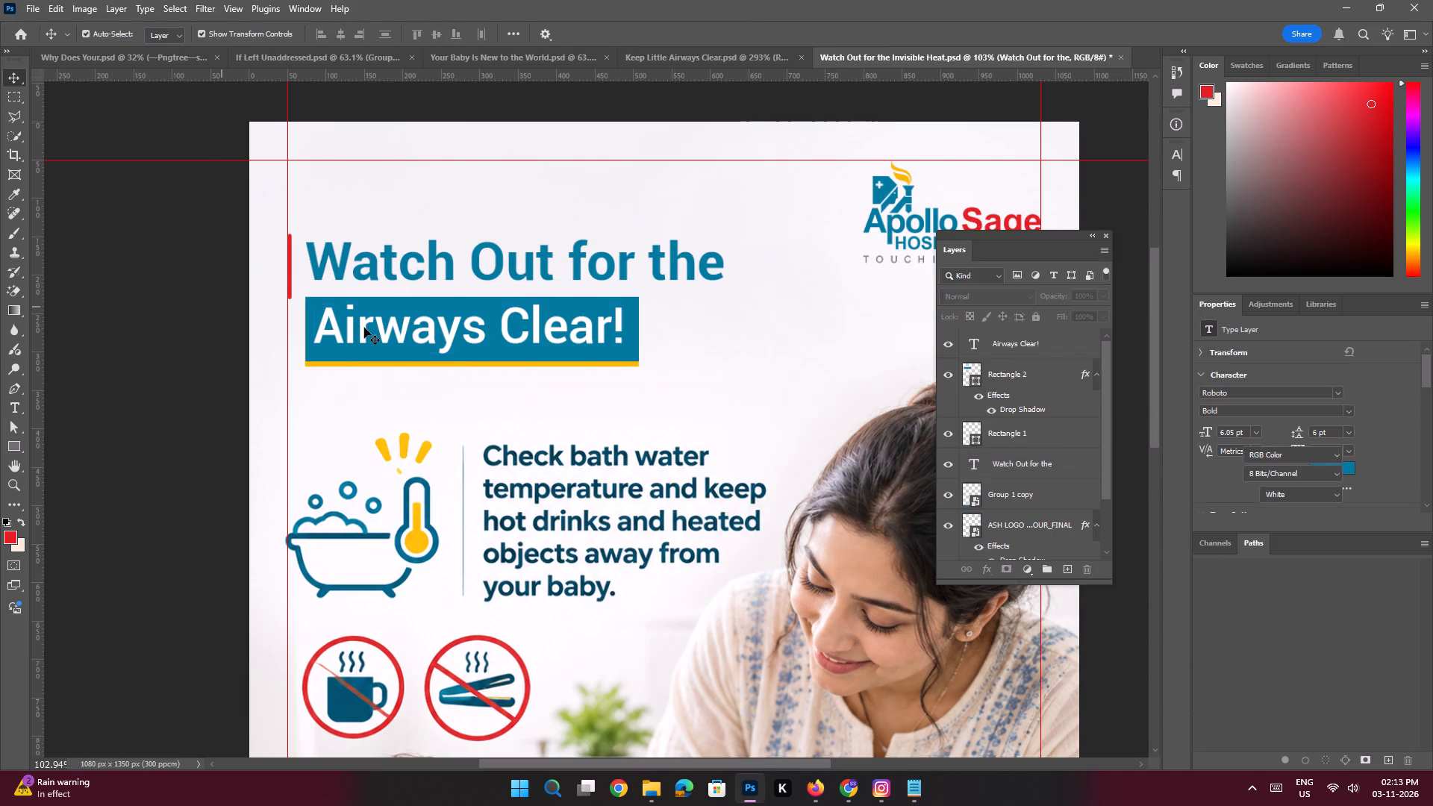
{"action": "double_click", "coordinate": [364, 328]}
{"action": "key", "text": "ctrl+v"}
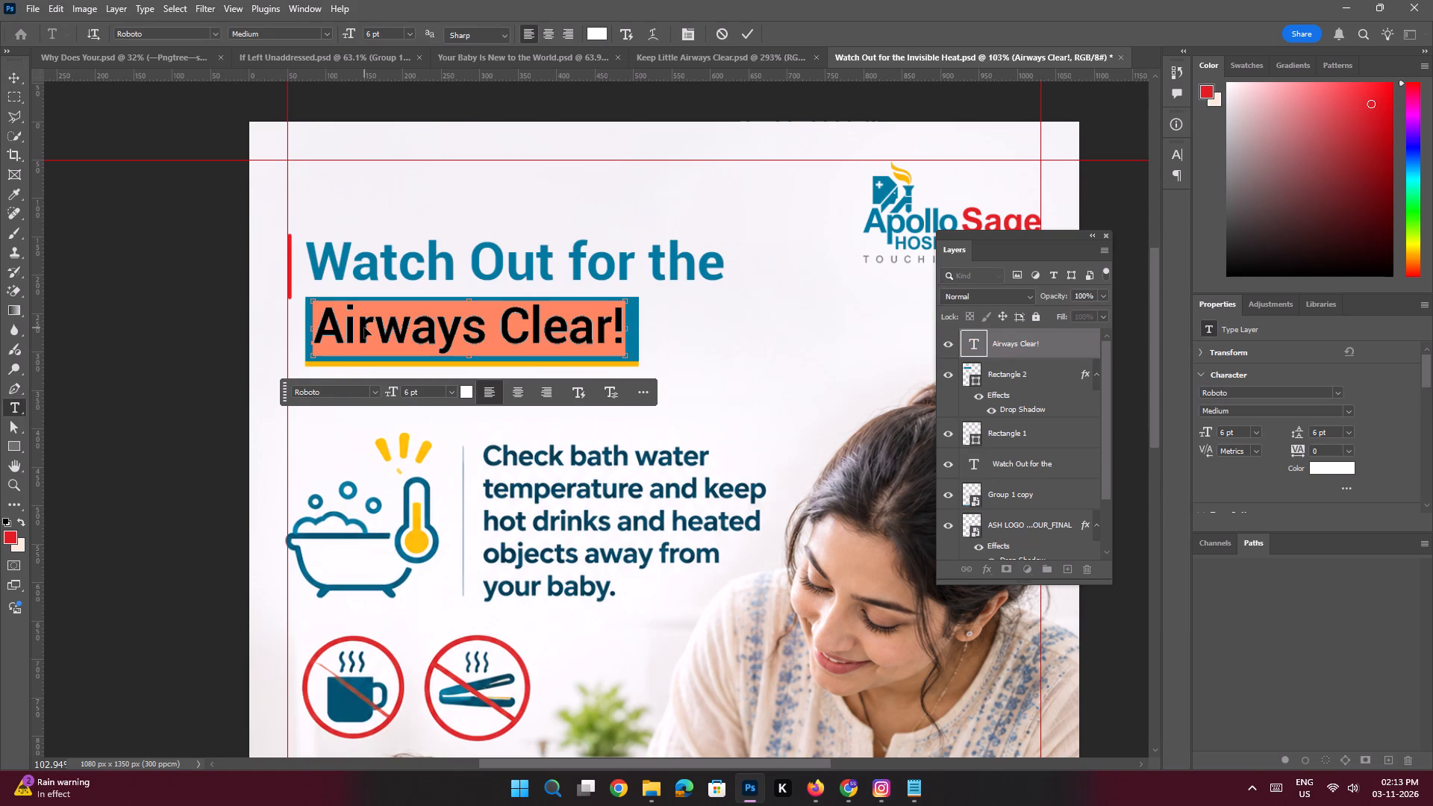
{"action": "key", "text": "Return"}
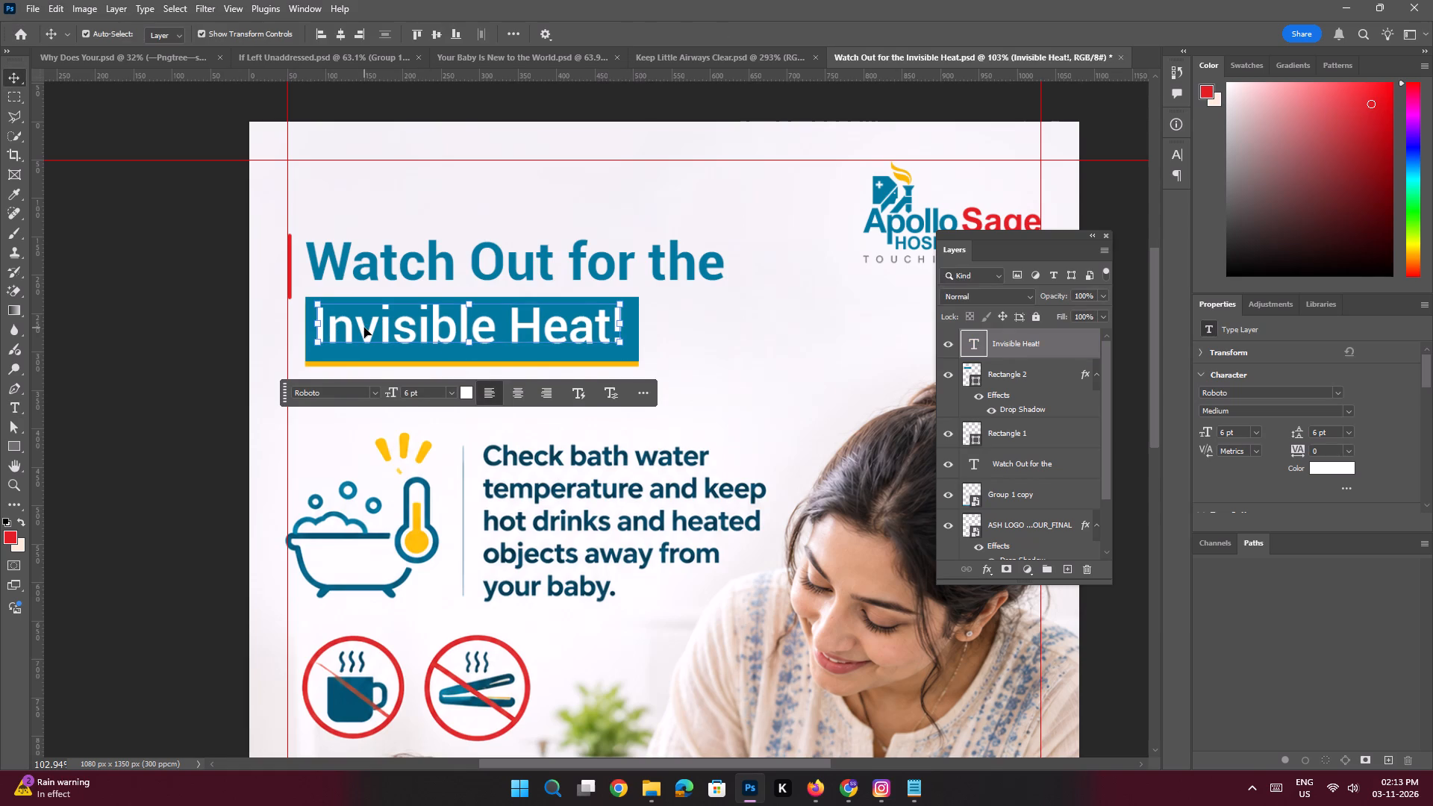
{"action": "key", "text": "Down"}
{"action": "key", "text": "Down"}
{"action": "key", "text": "Down"}
{"action": "key", "text": "Down"}
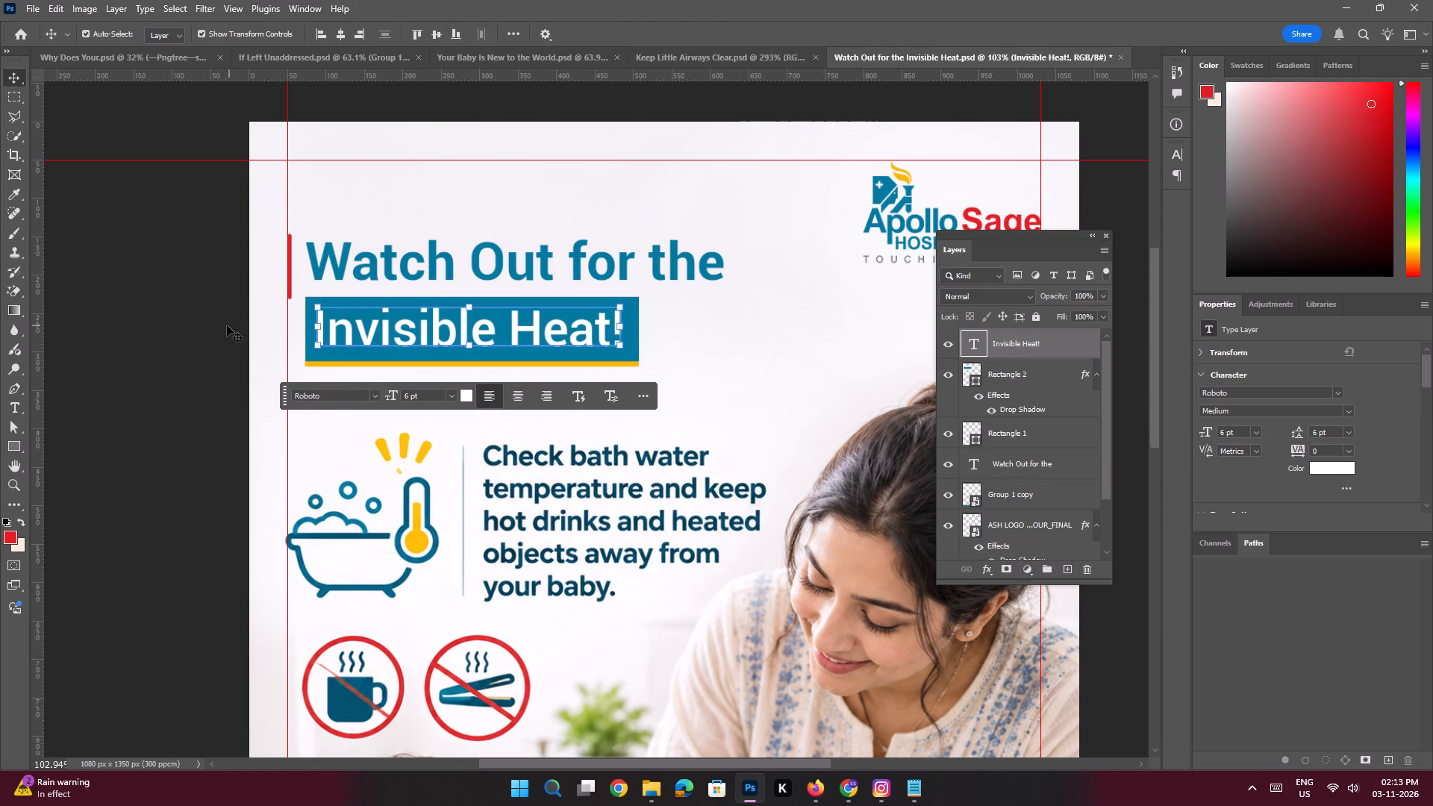
{"action": "left_click", "coordinate": [227, 325]}
Rasterize the Remove this 2 smart object into a pixel layer.
{"action": "key", "text": "space"}
{"action": "key", "text": "space"}
{"action": "key", "text": "space"}
{"action": "key", "text": "space"}
{"action": "key", "text": "space"}
{"action": "key", "text": "space"}
{"action": "key", "text": "space"}
{"action": "left_click_drag", "start_coordinate": [452, 414], "coordinate": [418, 346]}
{"action": "left_click_drag", "start_coordinate": [405, 362], "coordinate": [438, 404], "text": "ctrl"}
{"action": "left_click", "coordinate": [443, 341]}
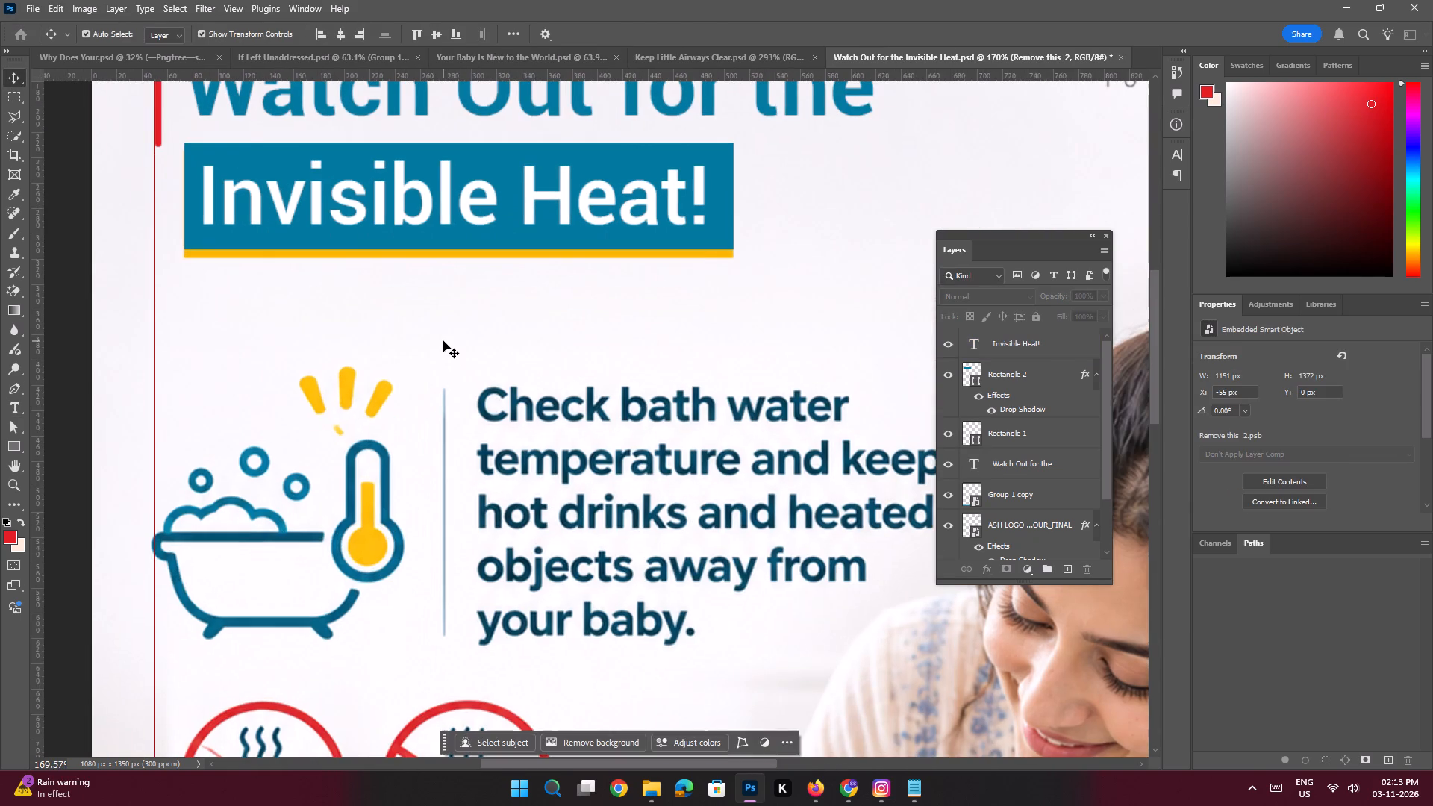
{"action": "key", "text": "e"}
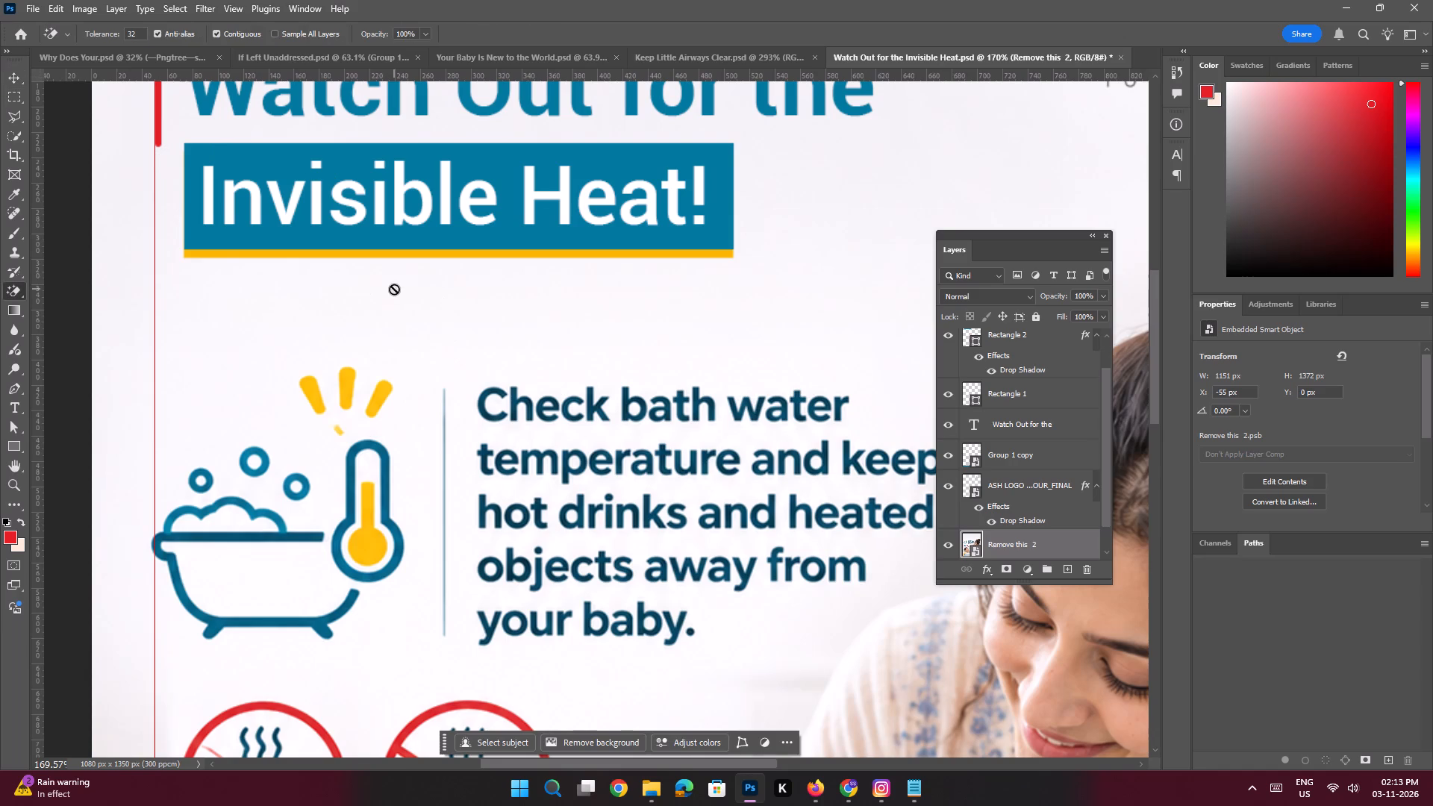
{"action": "left_click", "coordinate": [394, 289]}
{"action": "left_click", "coordinate": [668, 293]}
Lasso an area of about 107 x 66 px around the yellow ray marks above the thermometer, fill it with the nearby background colour, and deselect.
{"action": "key", "text": "space"}
{"action": "left_click_drag", "start_coordinate": [404, 362], "coordinate": [430, 389], "text": "ctrl"}
{"action": "left_click", "coordinate": [16, 108]}
{"action": "left_click", "coordinate": [234, 367]}
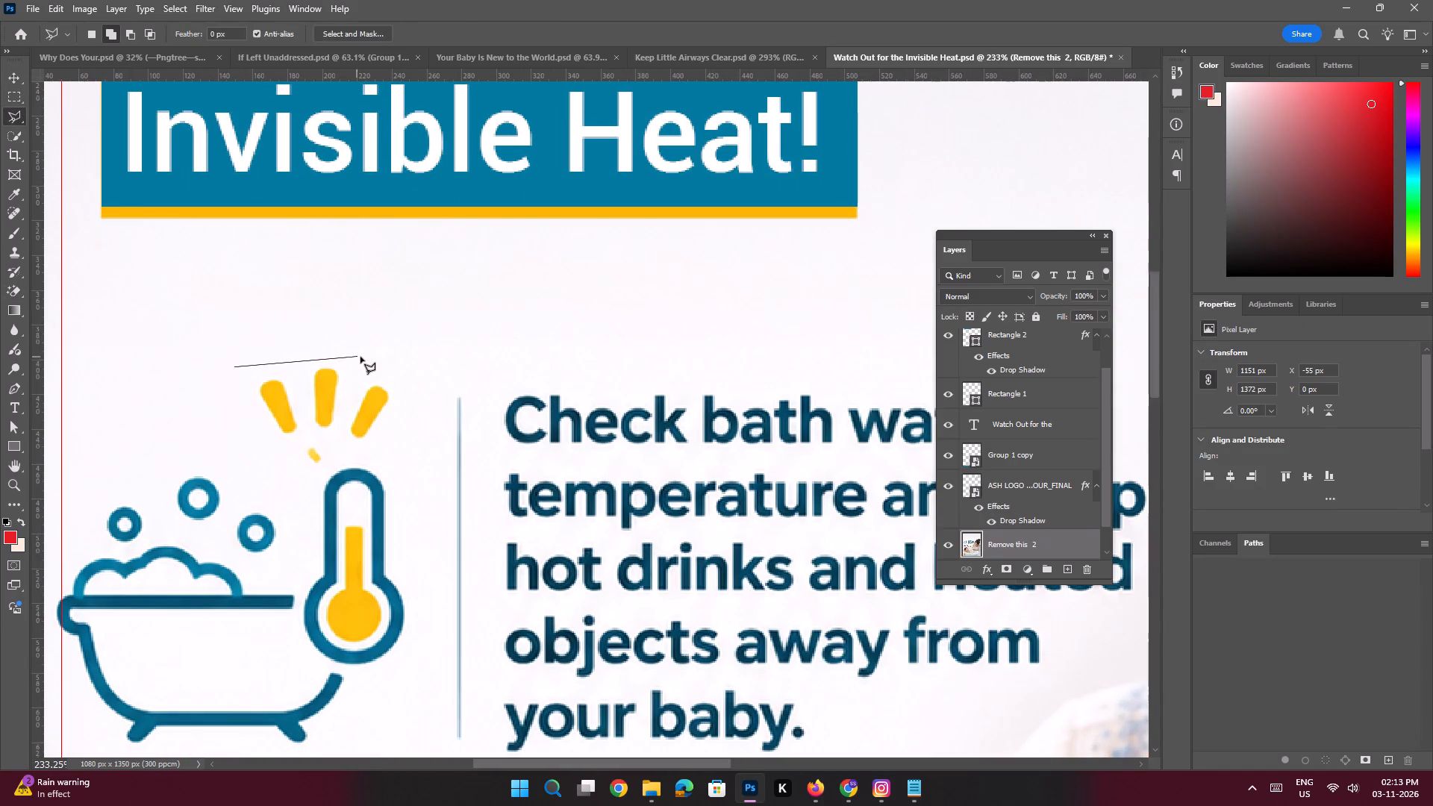
{"action": "left_click", "coordinate": [360, 357]}
{"action": "left_click_drag", "start_coordinate": [403, 369], "coordinate": [405, 377]}
{"action": "left_click", "coordinate": [416, 409]}
{"action": "left_click_drag", "start_coordinate": [410, 436], "coordinate": [382, 444]}
{"action": "left_click", "coordinate": [317, 471]}
{"action": "left_click", "coordinate": [255, 461]}
{"action": "double_click", "coordinate": [231, 369]}
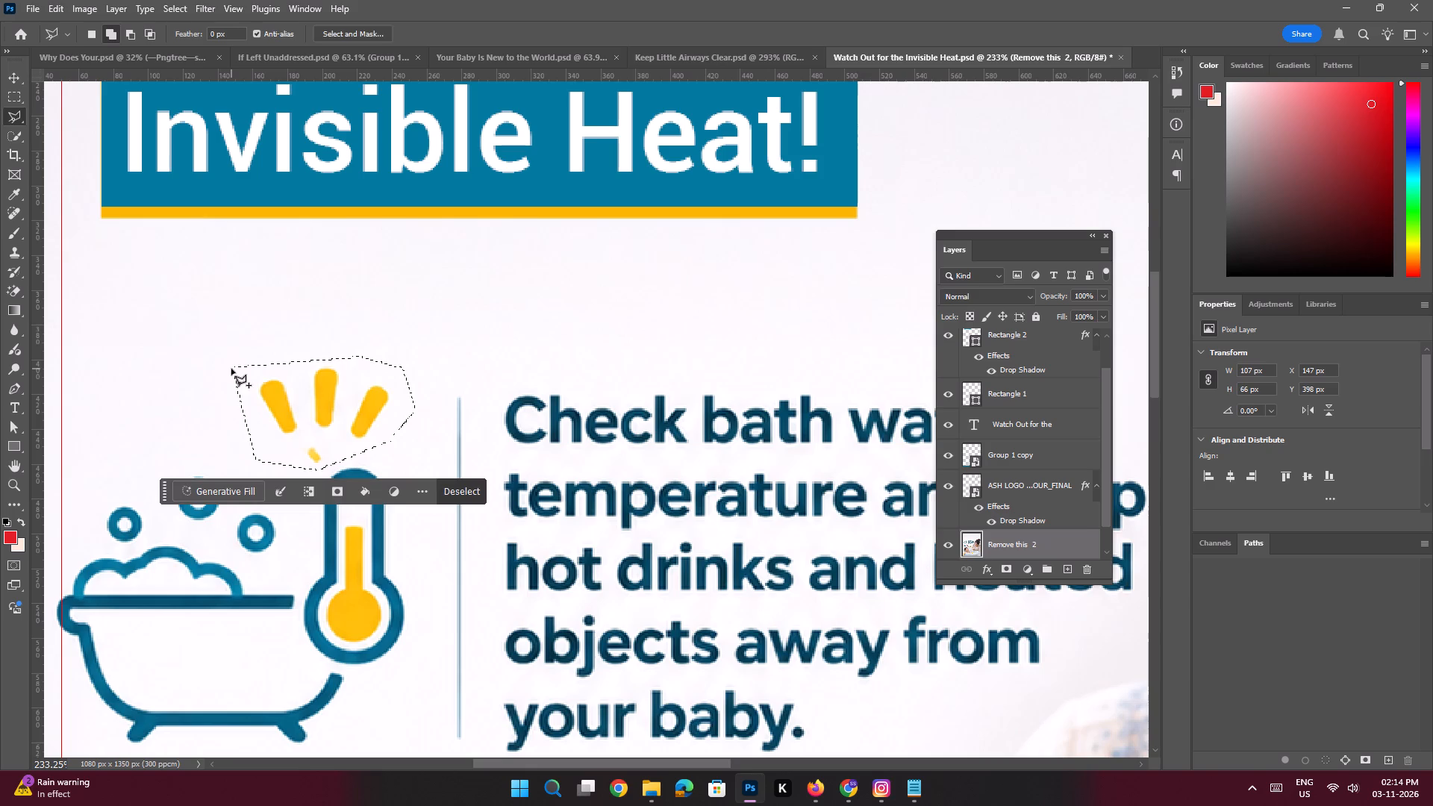
{"action": "key", "text": "shift+BackSpace"}
{"action": "left_click", "coordinate": [721, 198]}
{"action": "left_click", "coordinate": [687, 239]}
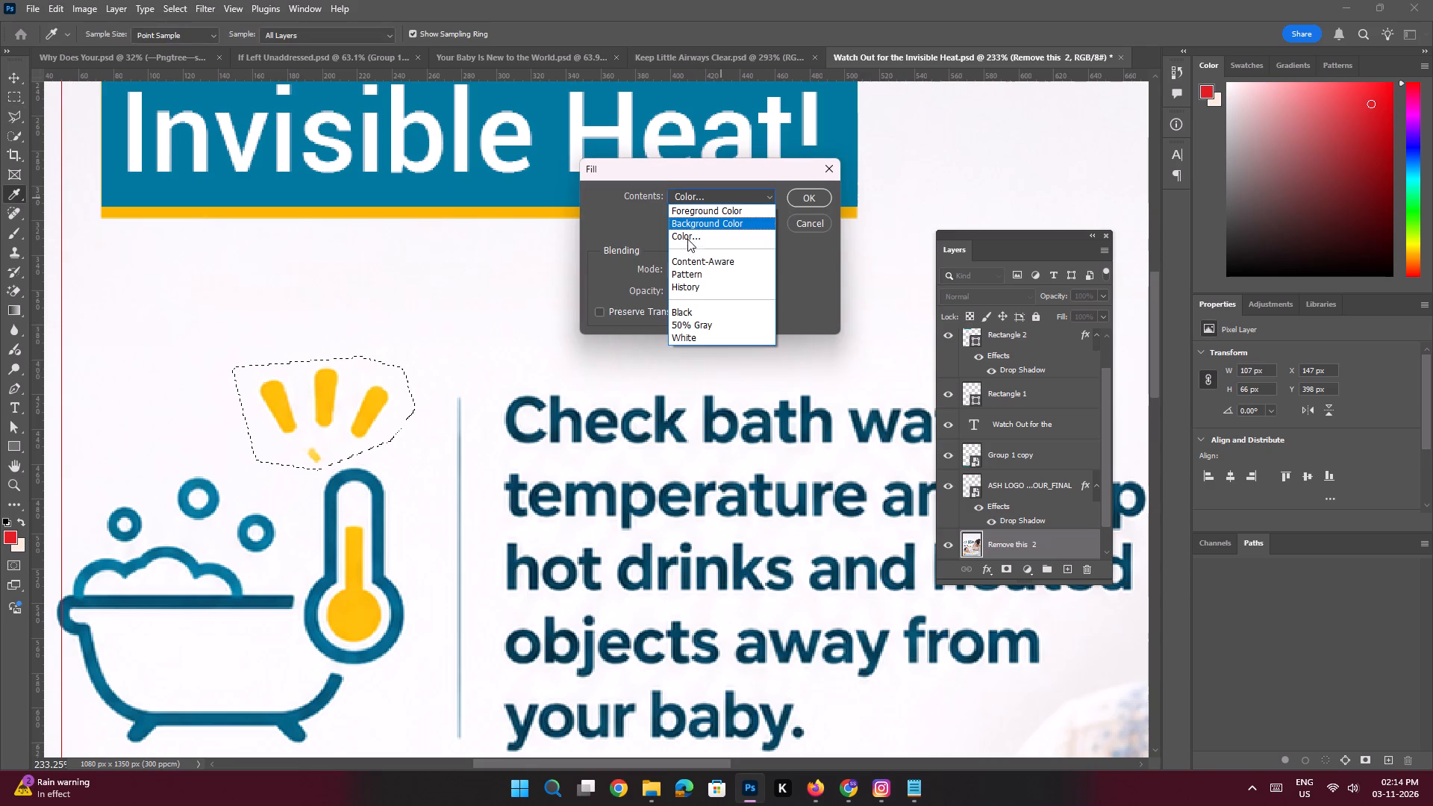
{"action": "left_click", "coordinate": [442, 310]}
{"action": "key", "text": "Return"}
{"action": "key", "text": "Return"}
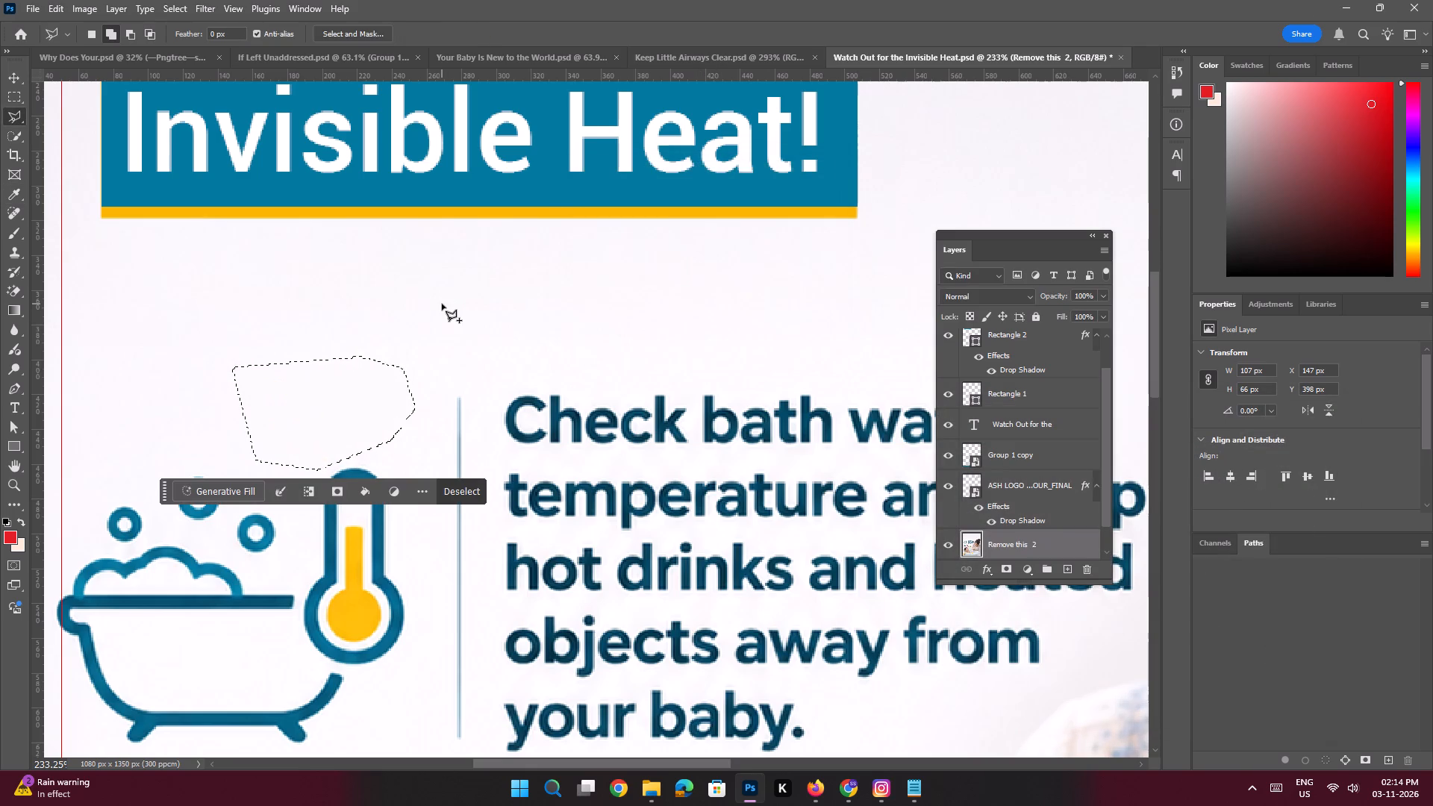
{"action": "key", "text": "ctrl+d"}
Copy slide 3's body text, "Check bath water temperature and keep hot drinks and heated objects away from your baby.", from the Notepad notes.
{"action": "key", "text": "space"}
{"action": "left_click_drag", "start_coordinate": [603, 445], "coordinate": [534, 423], "text": "ctrl"}
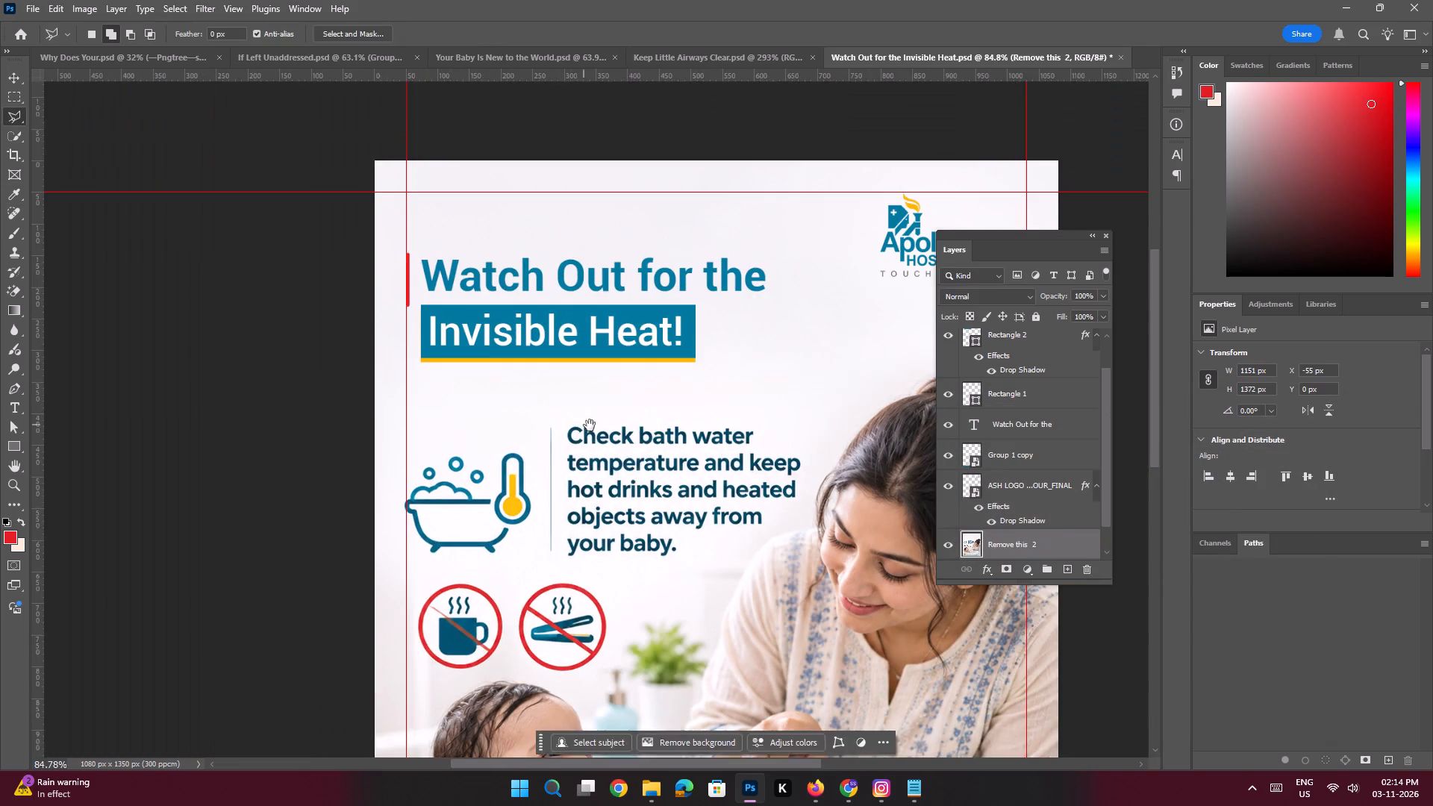
{"action": "left_click_drag", "start_coordinate": [591, 426], "coordinate": [525, 346]}
{"action": "left_click_drag", "start_coordinate": [552, 378], "coordinate": [572, 414], "text": "ctrl"}
{"action": "left_click_drag", "start_coordinate": [619, 401], "coordinate": [611, 401]}
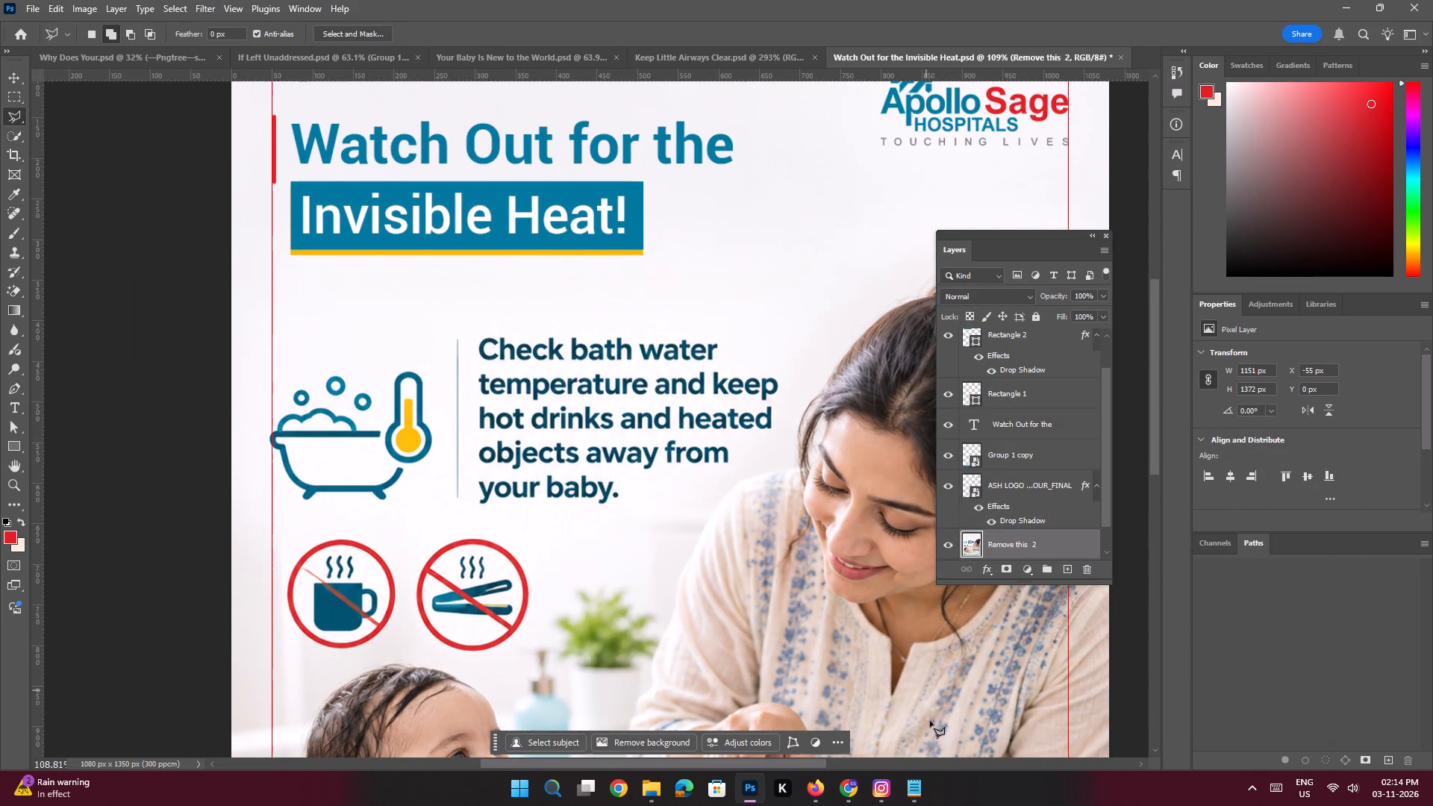
{"action": "left_click", "coordinate": [916, 783]}
{"action": "left_click_drag", "start_coordinate": [1083, 493], "coordinate": [1079, 493]}
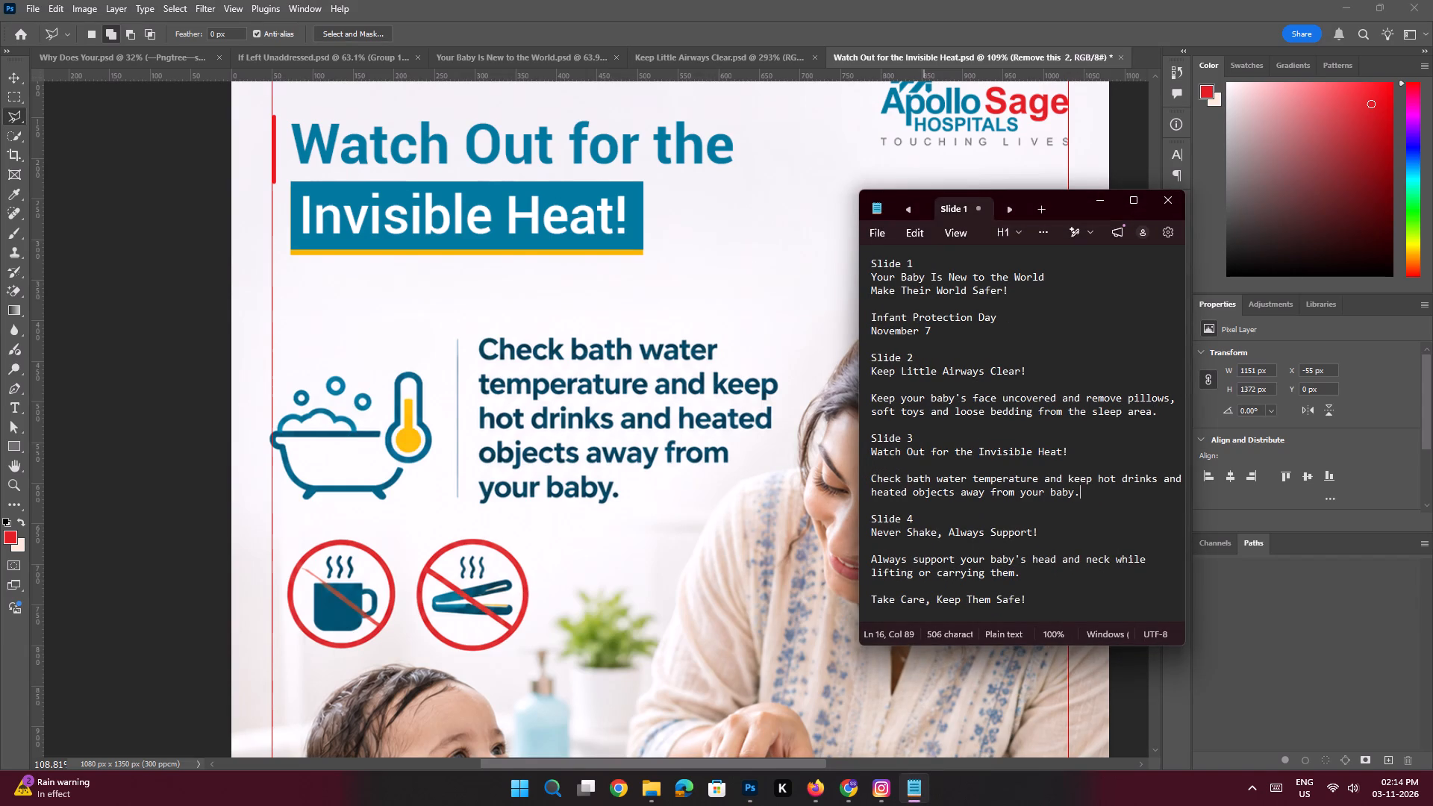
{"action": "left_click_drag", "start_coordinate": [1079, 493], "coordinate": [821, 480]}
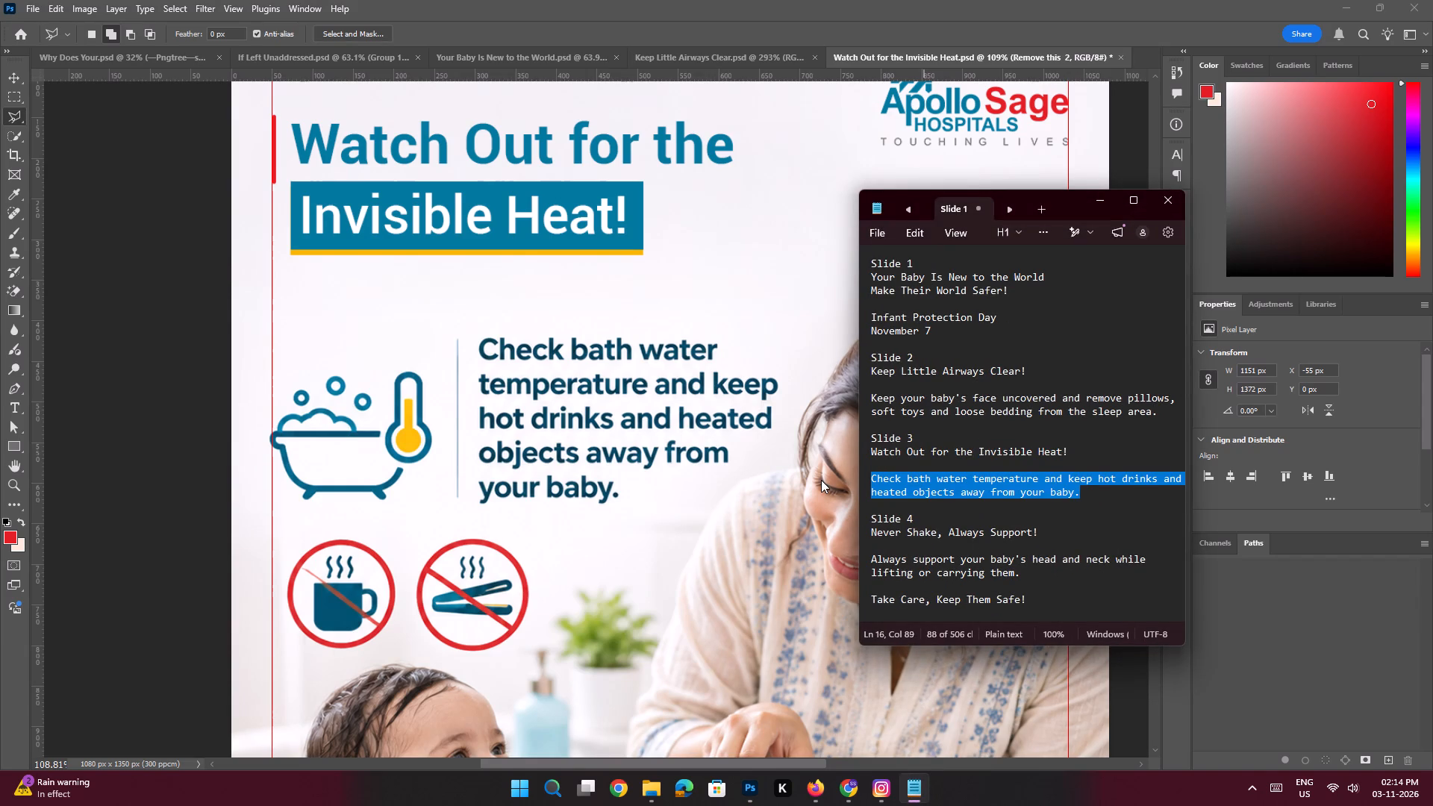
{"action": "key", "text": "ctrl+c"}
{"action": "key", "text": "ctrl+c"}
{"action": "key", "text": "ctrl+c"}
{"action": "key", "text": "ctrl+c"}
{"action": "left_click", "coordinate": [1099, 204]}
{"action": "key", "text": "space"}
{"action": "key", "text": "space"}
{"action": "key", "text": "space"}
{"action": "key", "text": "space"}
{"action": "key", "text": "space"}
{"action": "key", "text": "space"}
{"action": "key", "text": "space"}
{"action": "left_click_drag", "start_coordinate": [649, 362], "coordinate": [640, 360]}
{"action": "key", "text": "space"}
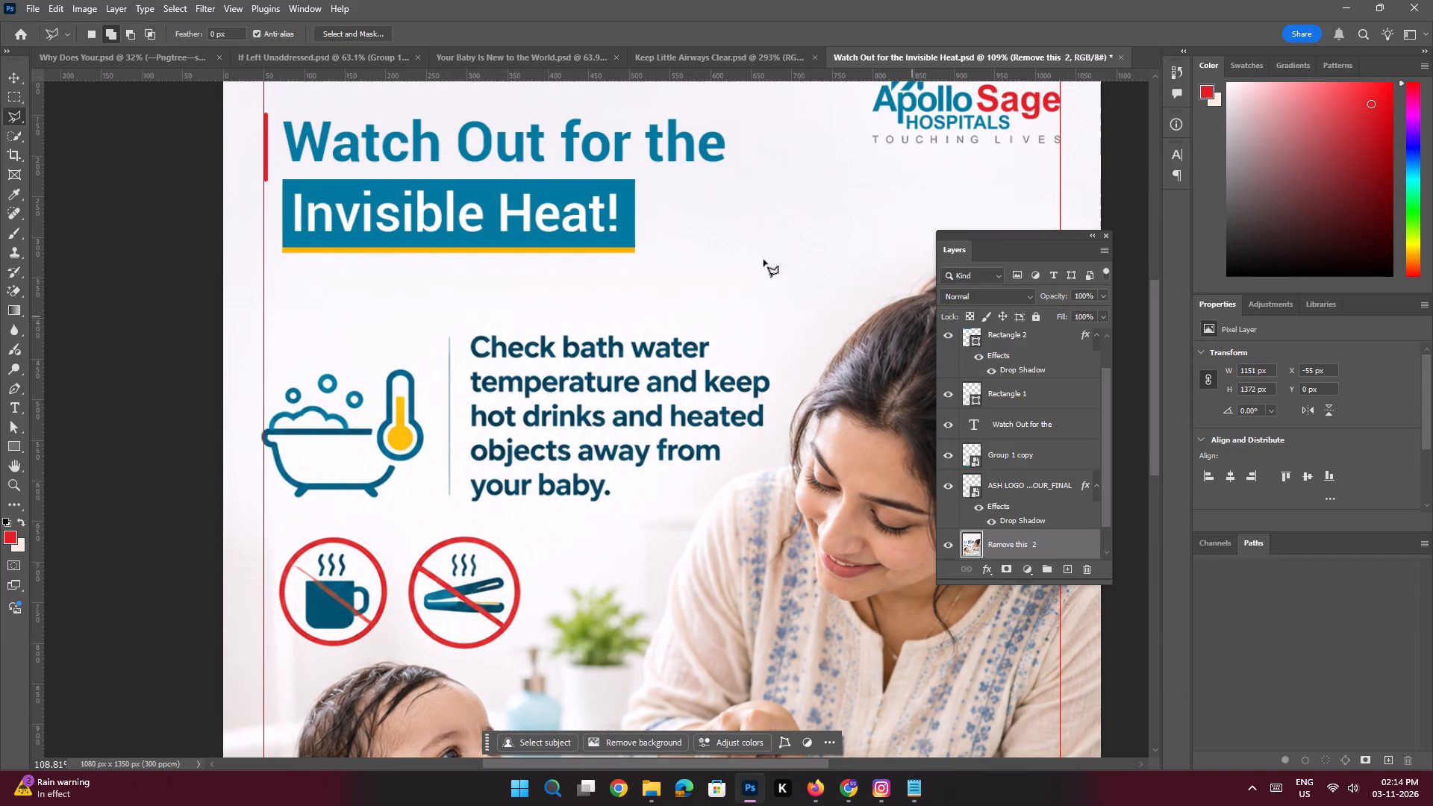
Move the whole heading group, both text lines, the blue box and the red bar, down 30 px to Y 176 px, and deselect.
{"action": "key", "text": "space"}
{"action": "key", "text": "space"}
{"action": "key", "text": "space"}
{"action": "key", "text": "space"}
{"action": "key", "text": "space"}
{"action": "key", "text": "space"}
{"action": "key", "text": "space"}
{"action": "key", "text": "space"}
{"action": "left_click_drag", "start_coordinate": [313, 187], "coordinate": [331, 216]}
{"action": "left_click", "coordinate": [19, 78]}
{"action": "left_click", "coordinate": [68, 148]}
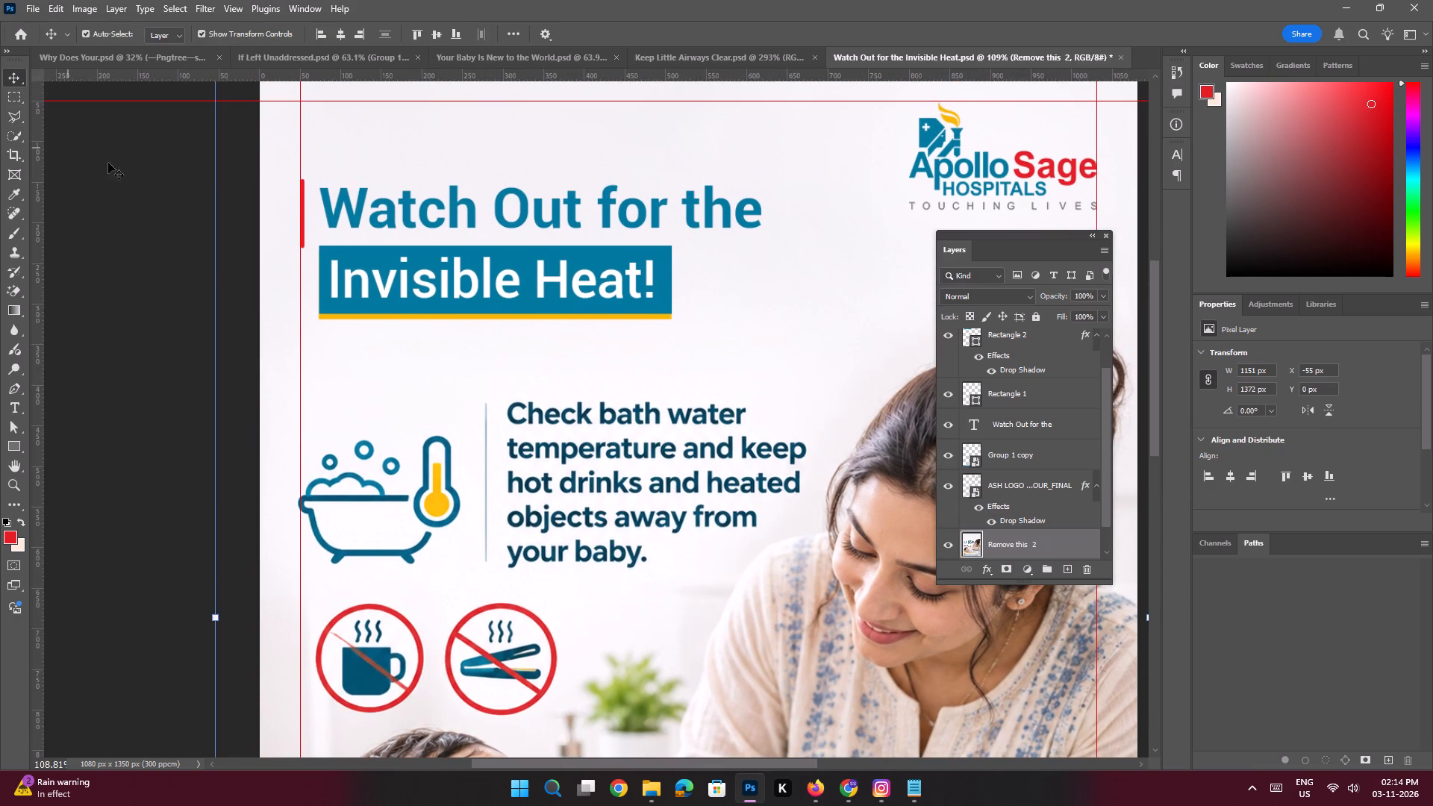
{"action": "key", "text": "space"}
{"action": "left_click_drag", "start_coordinate": [348, 179], "coordinate": [384, 263], "text": "ctrl"}
{"action": "left_click", "coordinate": [266, 235]}
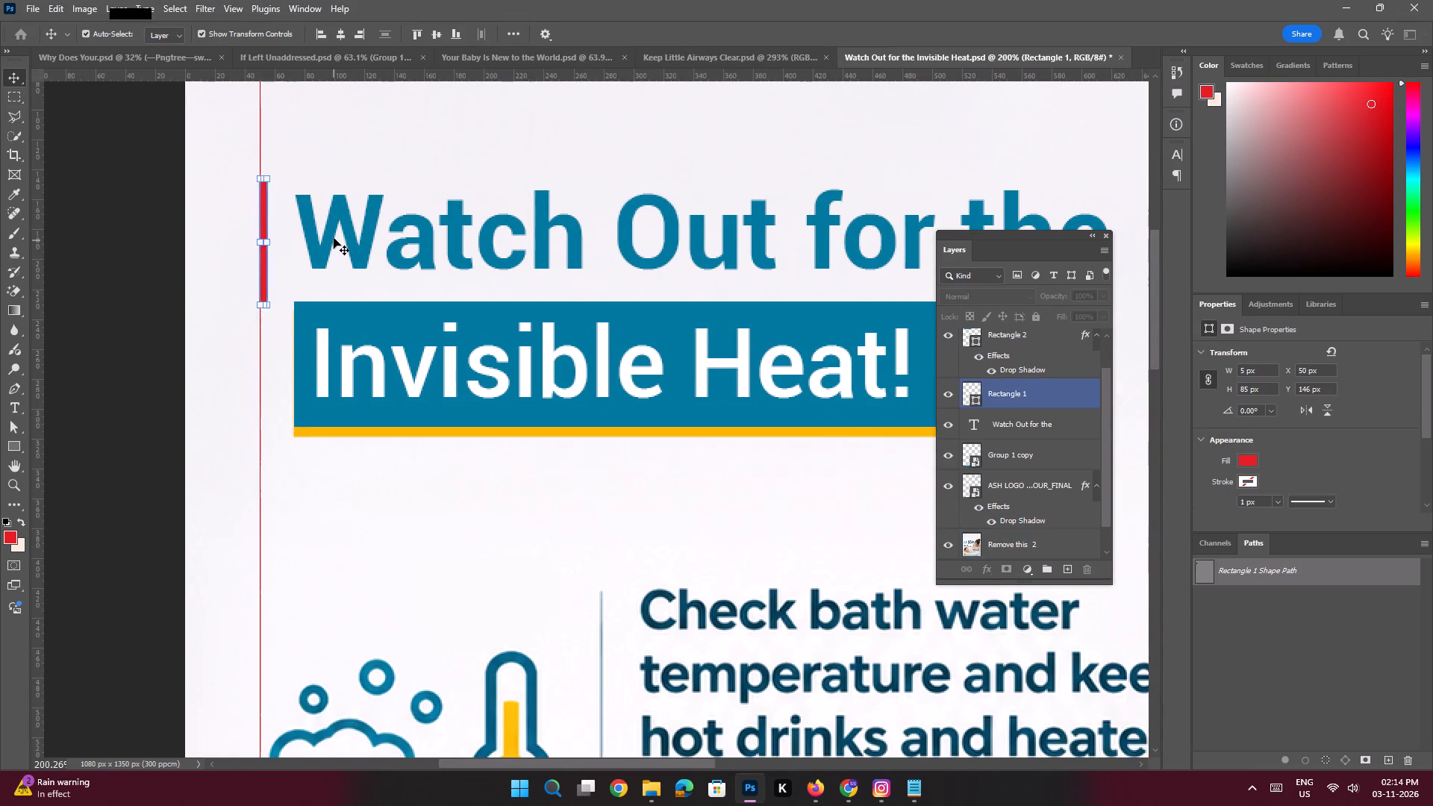
{"action": "left_click", "coordinate": [334, 236], "text": "shift"}
{"action": "left_click", "coordinate": [411, 369], "text": "shift"}
{"action": "key", "text": "space"}
{"action": "left_click_drag", "start_coordinate": [295, 402], "coordinate": [340, 446], "text": "ctrl"}
{"action": "left_click", "coordinate": [338, 446], "text": "shift"}
{"action": "key", "text": "space"}
{"action": "left_click_drag", "start_coordinate": [390, 380], "coordinate": [327, 356], "text": "ctrl"}
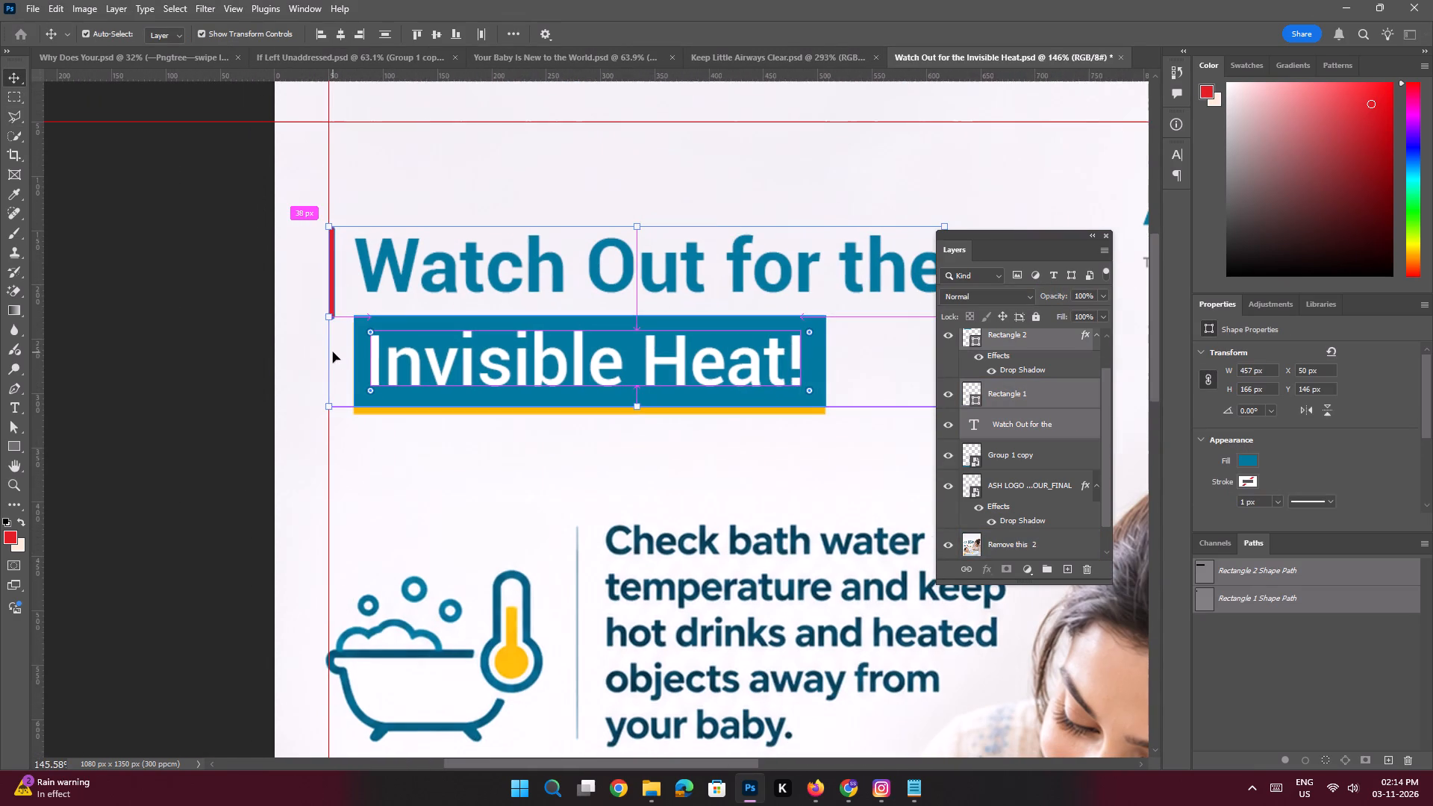
{"action": "key", "text": "shift+Down"}
{"action": "key", "text": "shift+Down"}
{"action": "key", "text": "shift+Down"}
{"action": "key", "text": "shift+Up"}
{"action": "key", "text": "shift+Down"}
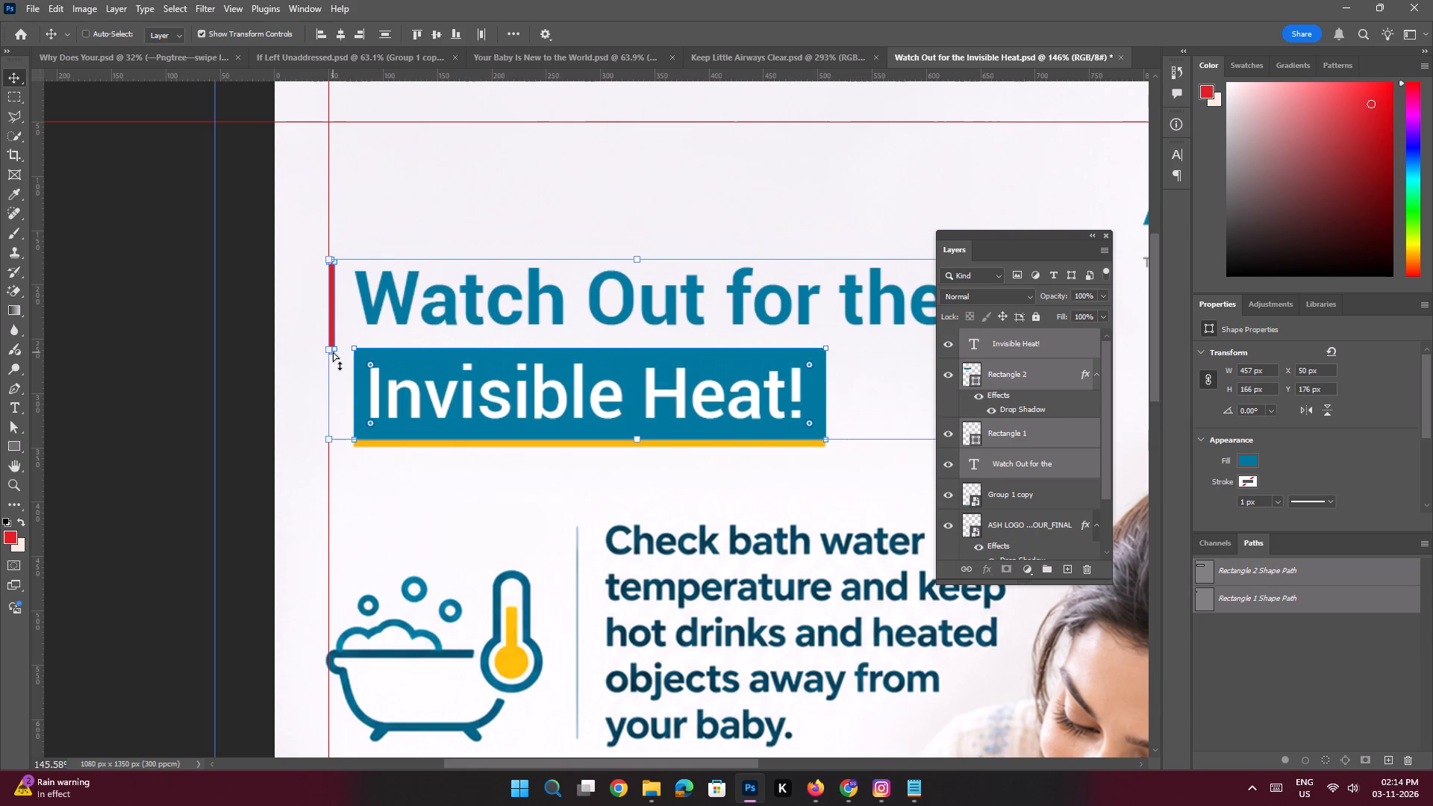
{"action": "key", "text": "ctrl+0"}
{"action": "left_click", "coordinate": [275, 281]}
Lasso an area of about 376 x 225 px around the baked-in body text on the Remove this 2 layer and run Generative Fill with "Remove this".
{"action": "key", "text": "space"}
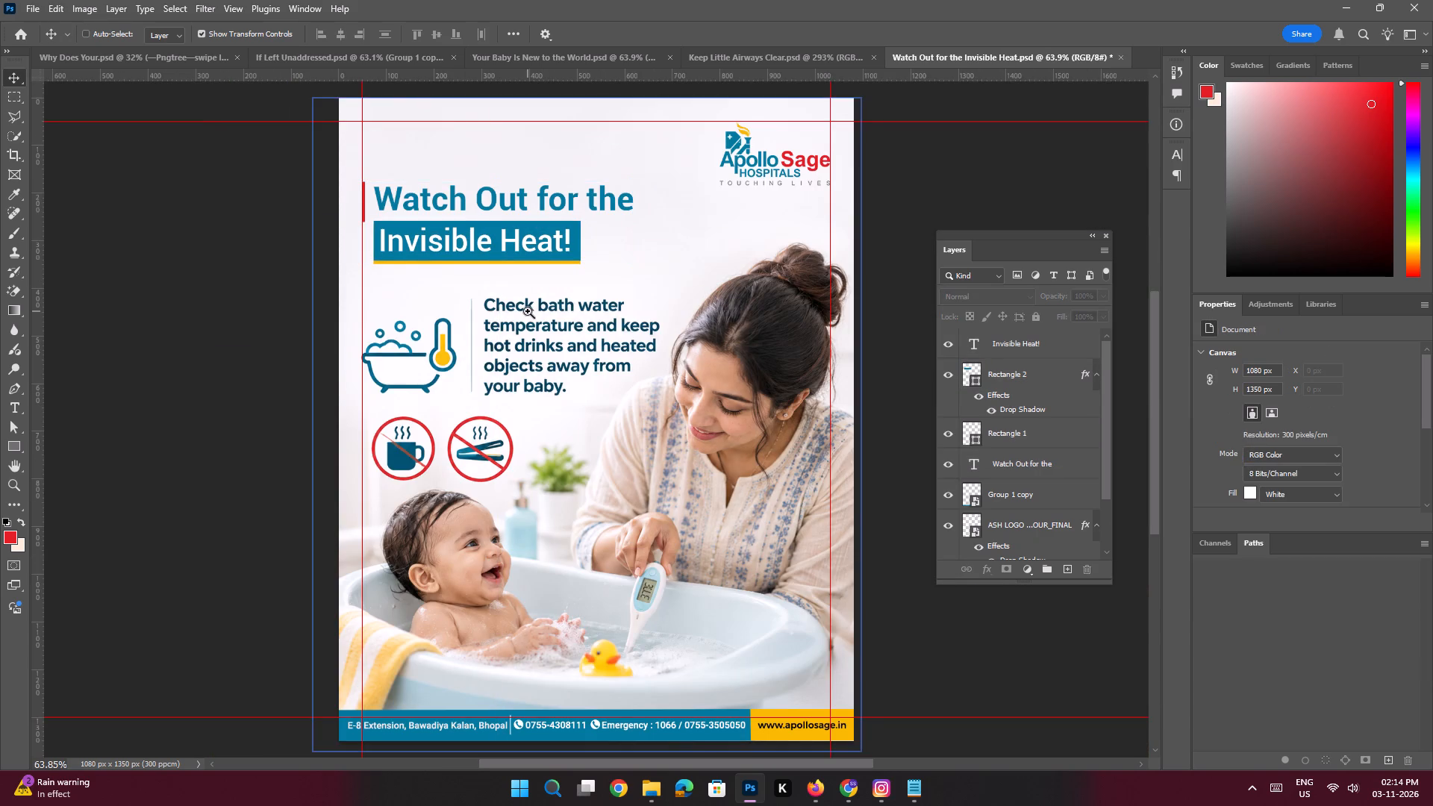
{"action": "left_click_drag", "start_coordinate": [528, 311], "coordinate": [563, 359], "text": "ctrl"}
{"action": "left_click_drag", "start_coordinate": [629, 332], "coordinate": [614, 342]}
{"action": "left_click", "coordinate": [716, 268]}
{"action": "key", "text": "space"}
{"action": "left_click_drag", "start_coordinate": [585, 331], "coordinate": [606, 376], "text": "ctrl"}
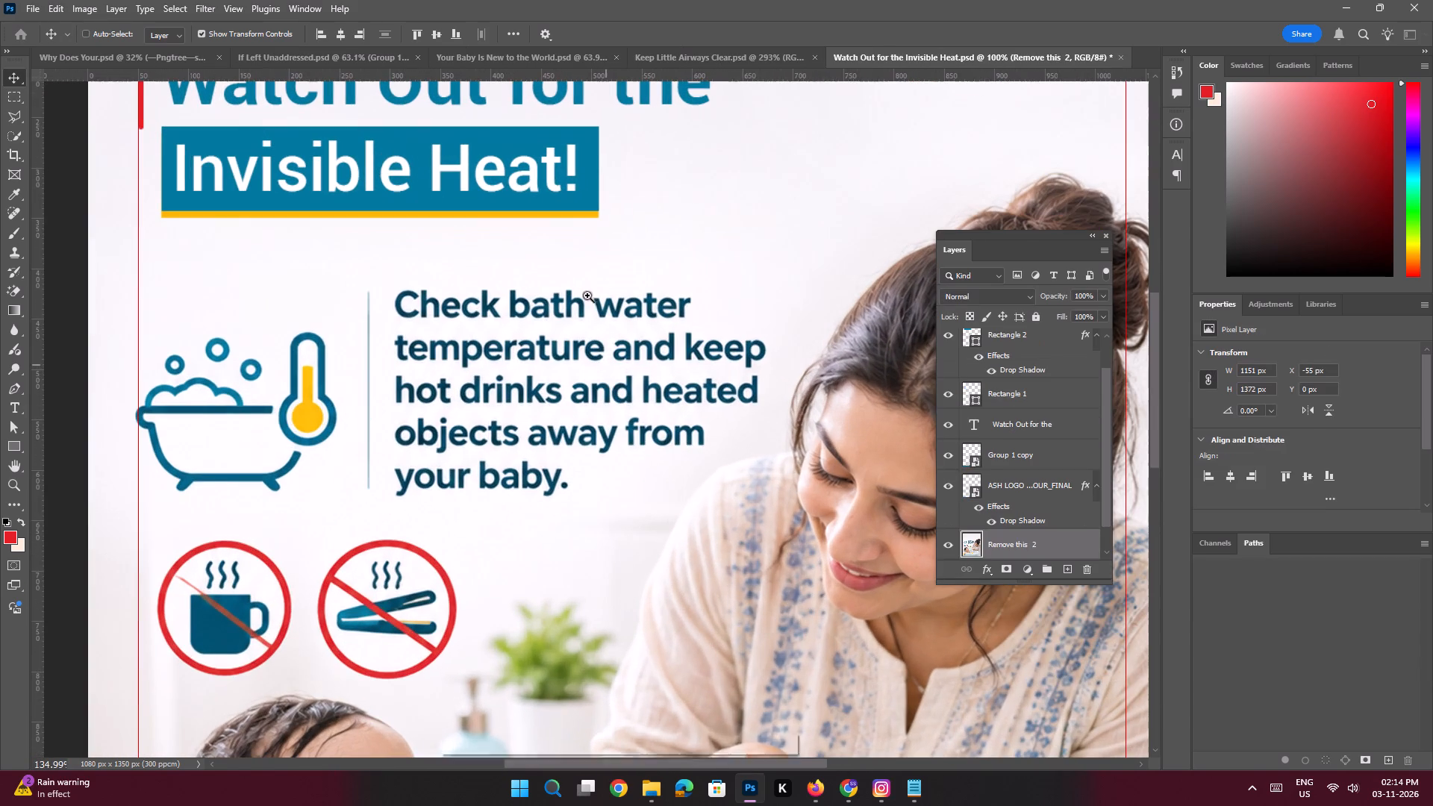
{"action": "left_click", "coordinate": [21, 118]}
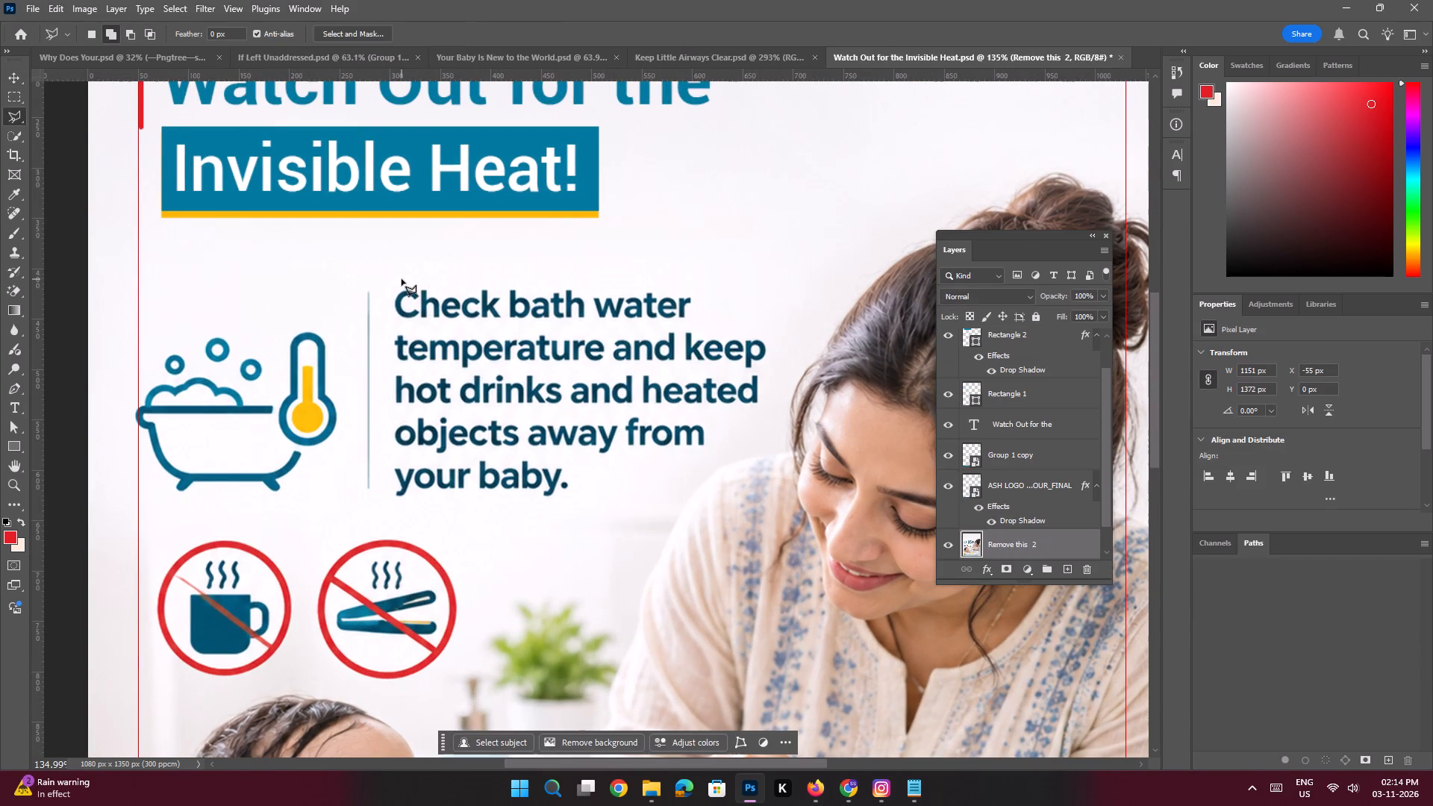
{"action": "left_click", "coordinate": [402, 279]}
{"action": "left_click", "coordinate": [696, 284], "text": "shift"}
{"action": "left_click", "coordinate": [714, 322]}
{"action": "left_click", "coordinate": [771, 336]}
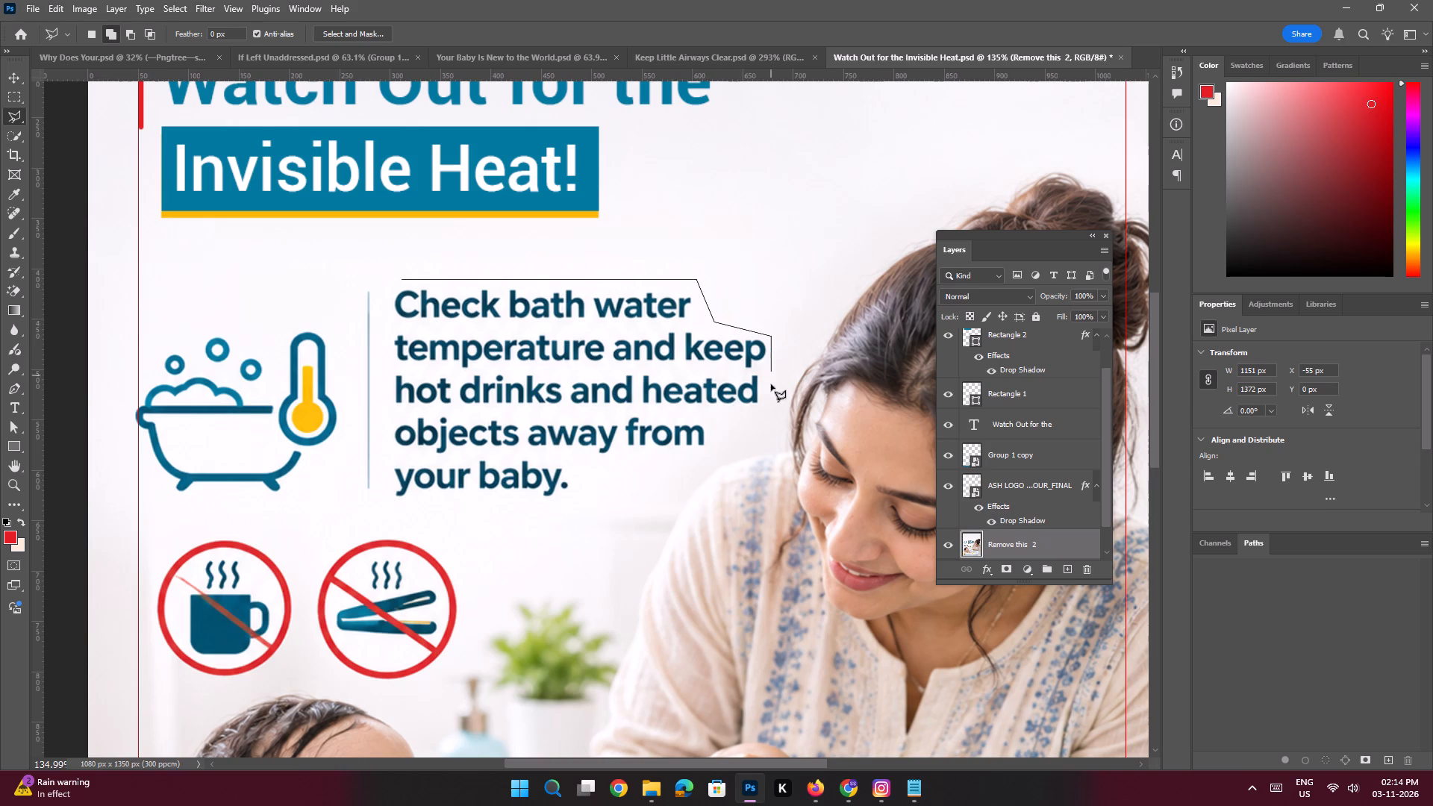
{"action": "left_click", "coordinate": [769, 396]}
{"action": "left_click", "coordinate": [716, 416]}
{"action": "left_click", "coordinate": [715, 447]}
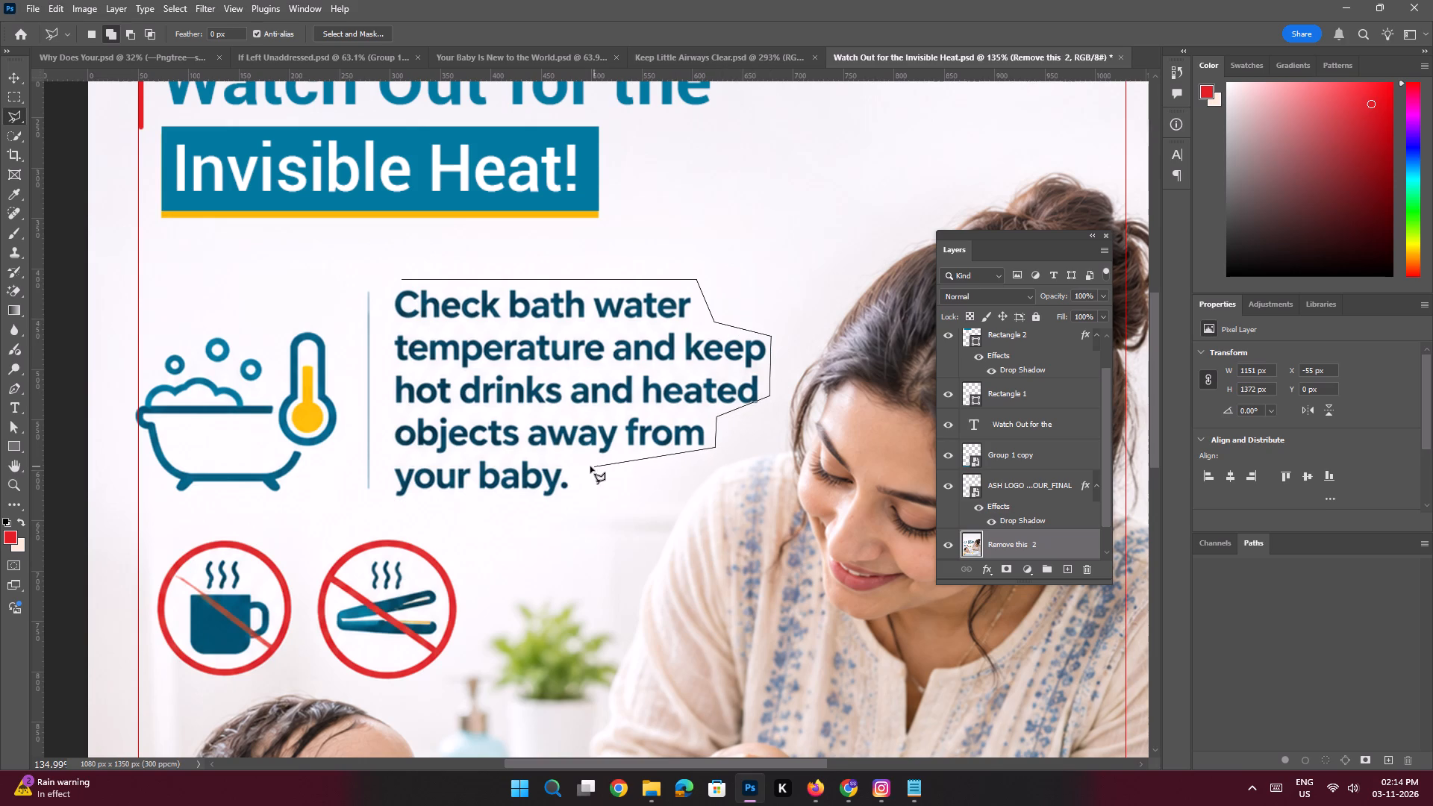
{"action": "left_click", "coordinate": [578, 462]}
{"action": "left_click", "coordinate": [574, 492]}
{"action": "left_click", "coordinate": [528, 504]}
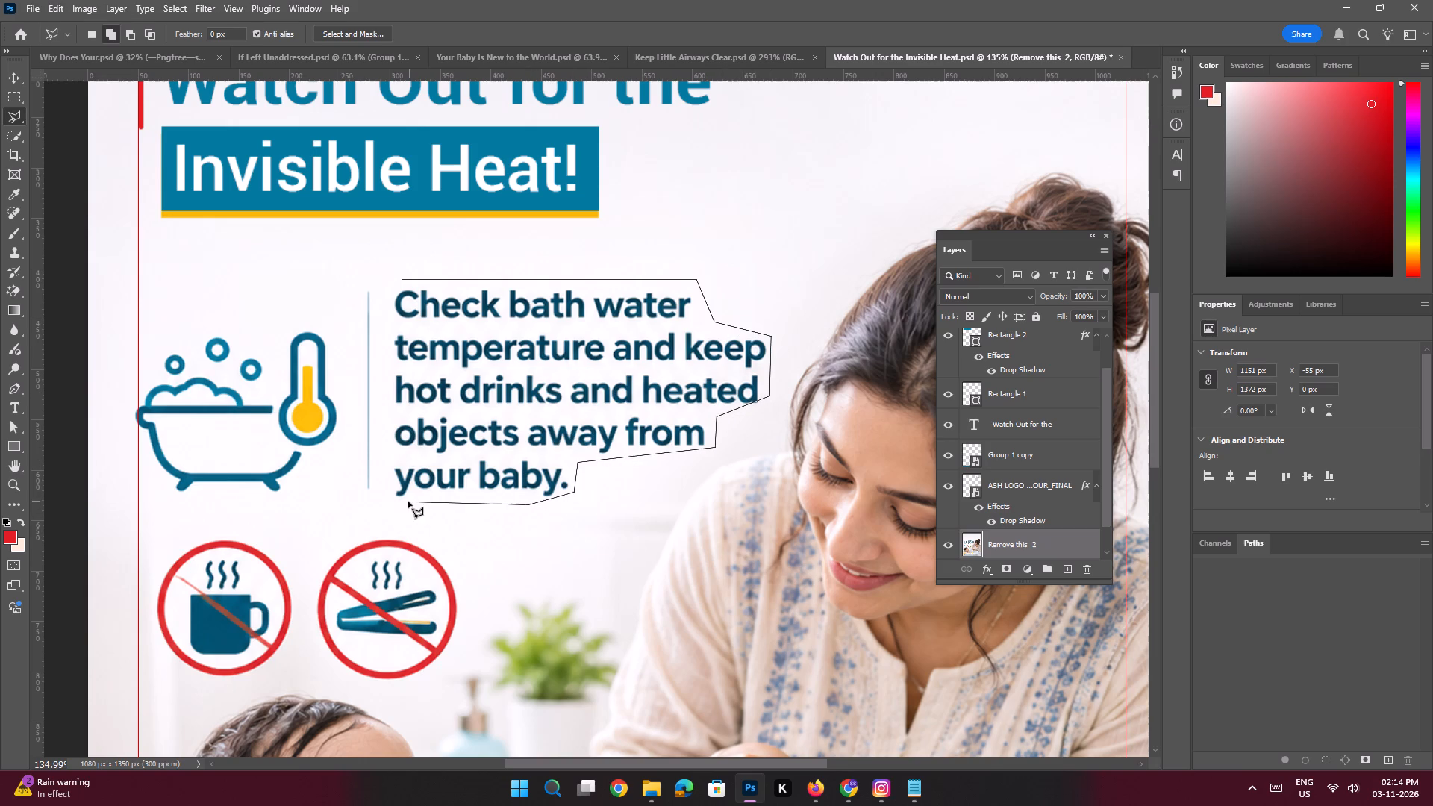
{"action": "left_click", "coordinate": [393, 502]}
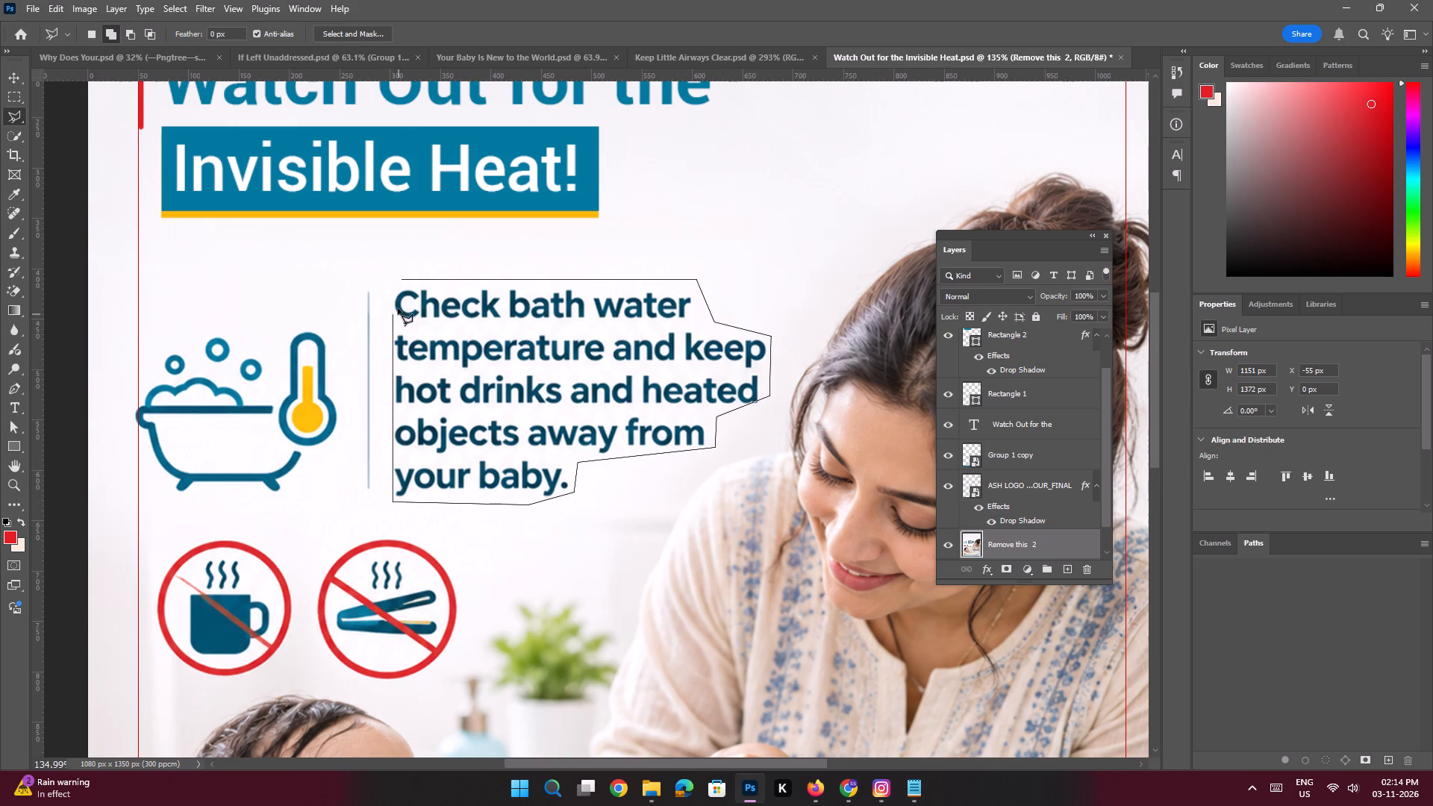
{"action": "left_click", "coordinate": [394, 293], "text": "shift"}
{"action": "left_click", "coordinate": [402, 278]}
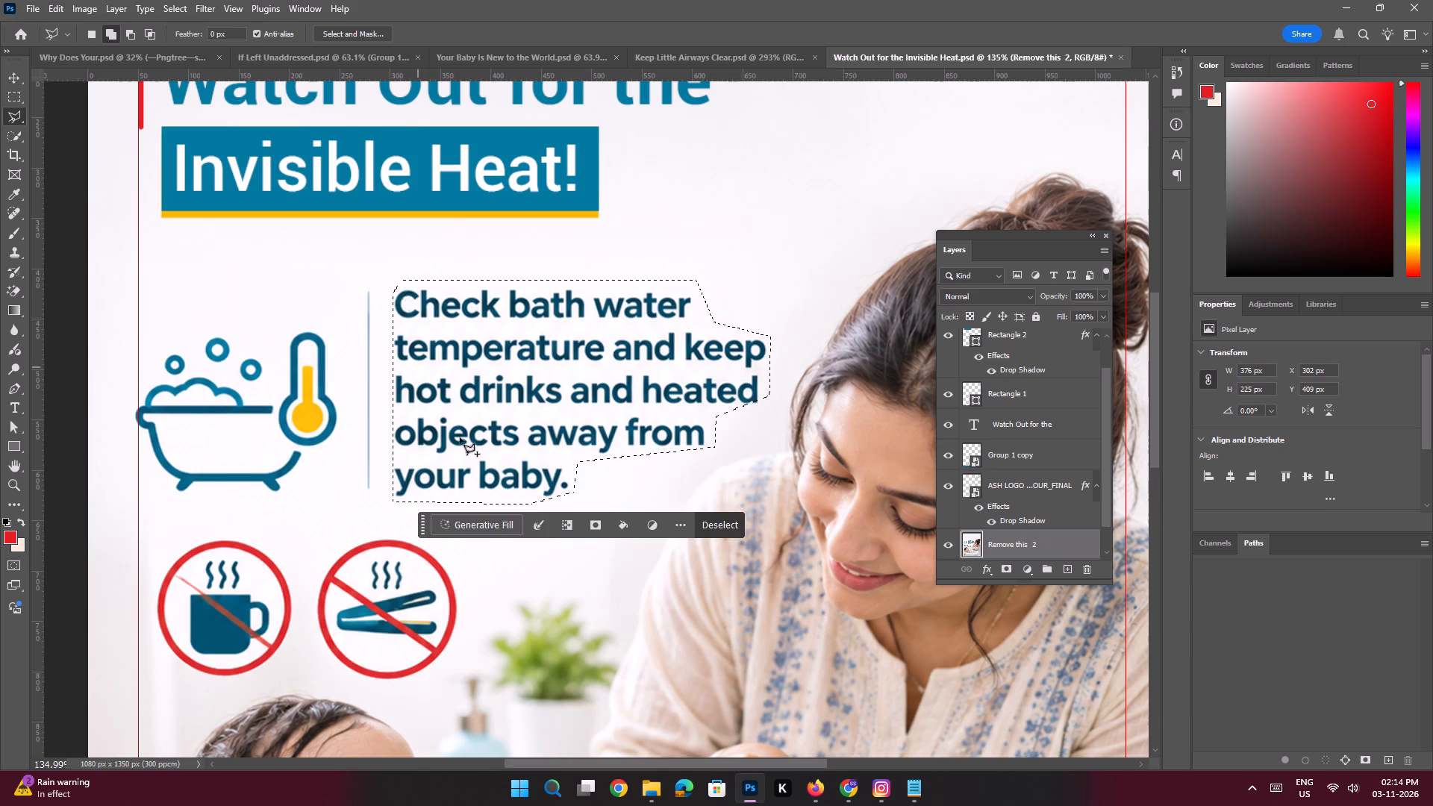
{"action": "left_click", "coordinate": [472, 517]}
{"action": "type", "text": "Remove this"}
{"action": "key", "text": "space"}
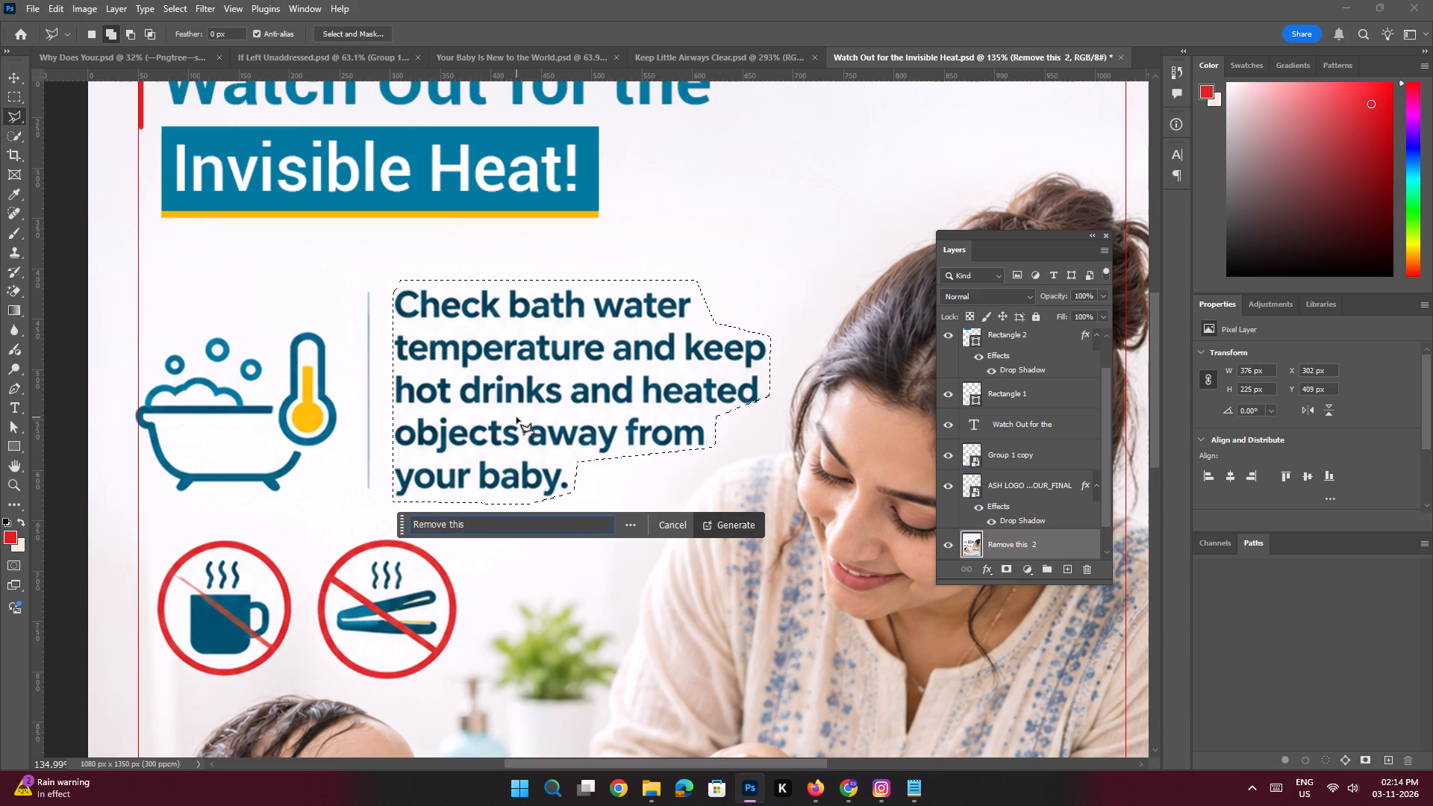
{"action": "key", "text": "Return"}
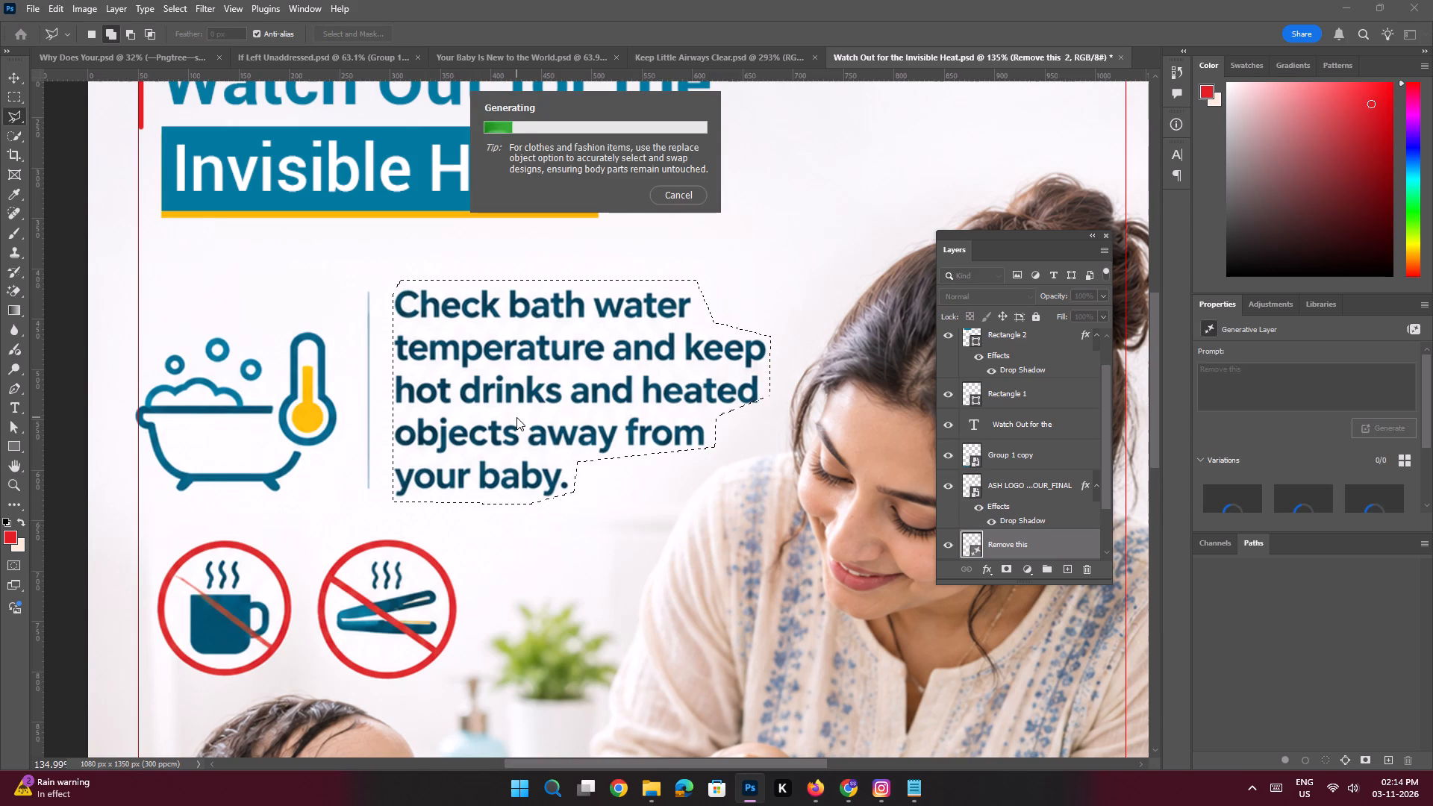
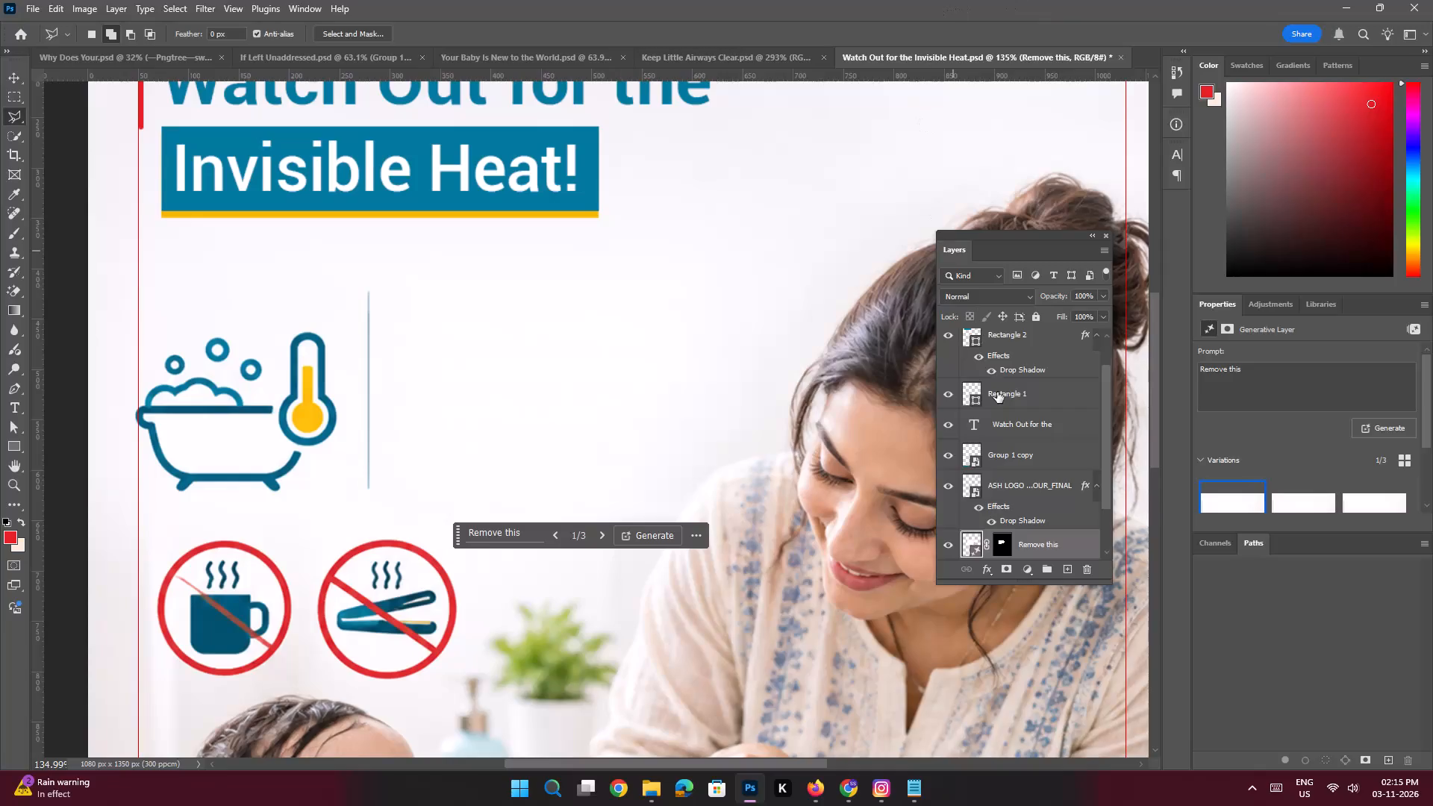
Hide the Remove this generative layer so the baked-in body text shows as a placement reference.
{"action": "scroll", "coordinate": [1001, 405], "scroll_direction": "down", "scroll_amount": 6}
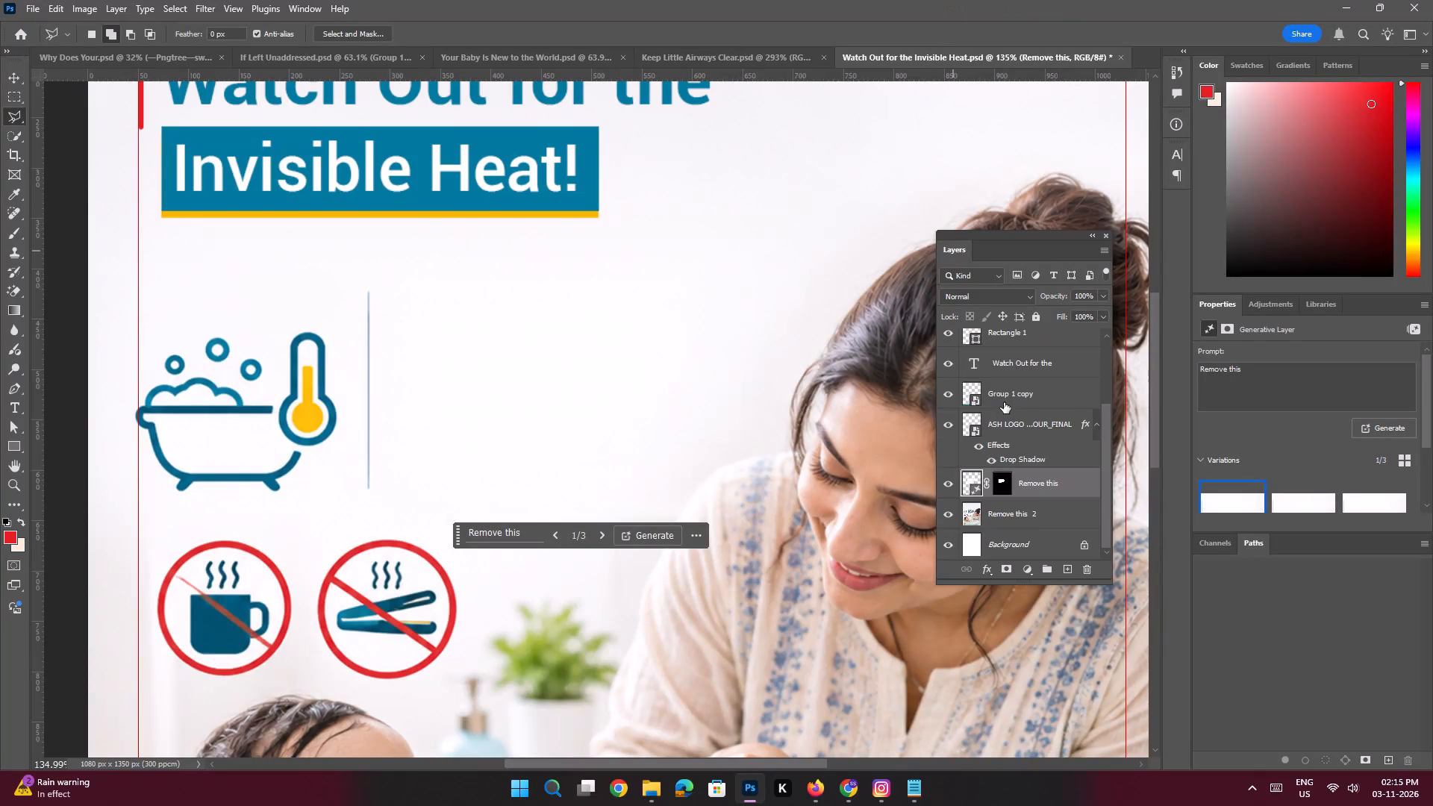
{"action": "left_click", "coordinate": [949, 484]}
Copy slide 3's body text, "Check bath water temperature and keep hot drinks and heated objects away from your baby.", from the Notepad notes.
{"action": "left_click", "coordinate": [921, 784]}
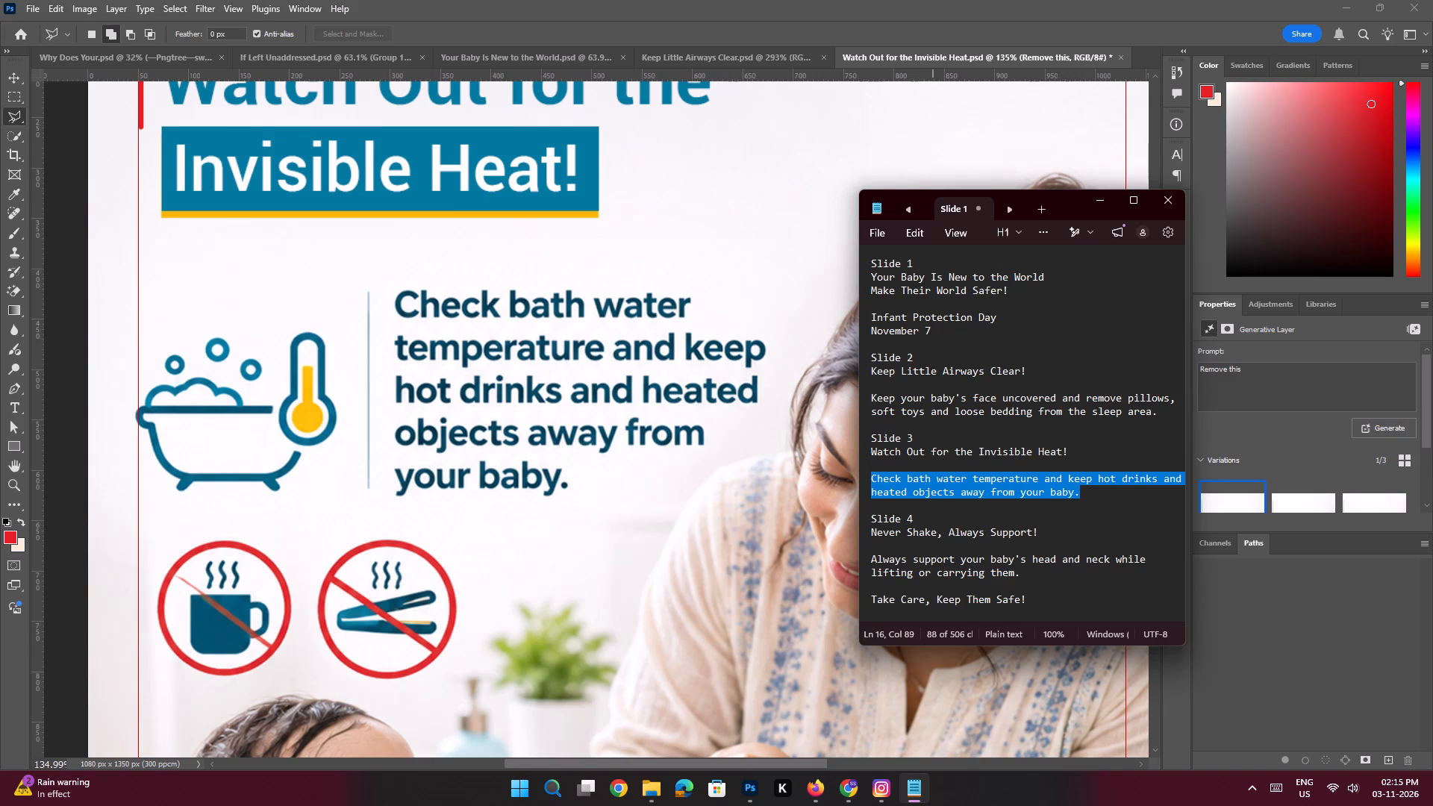
{"action": "key", "text": "ctrl+c"}
{"action": "key", "text": "ctrl+c"}
{"action": "key", "text": "ctrl+c"}
{"action": "left_click", "coordinate": [1099, 196]}
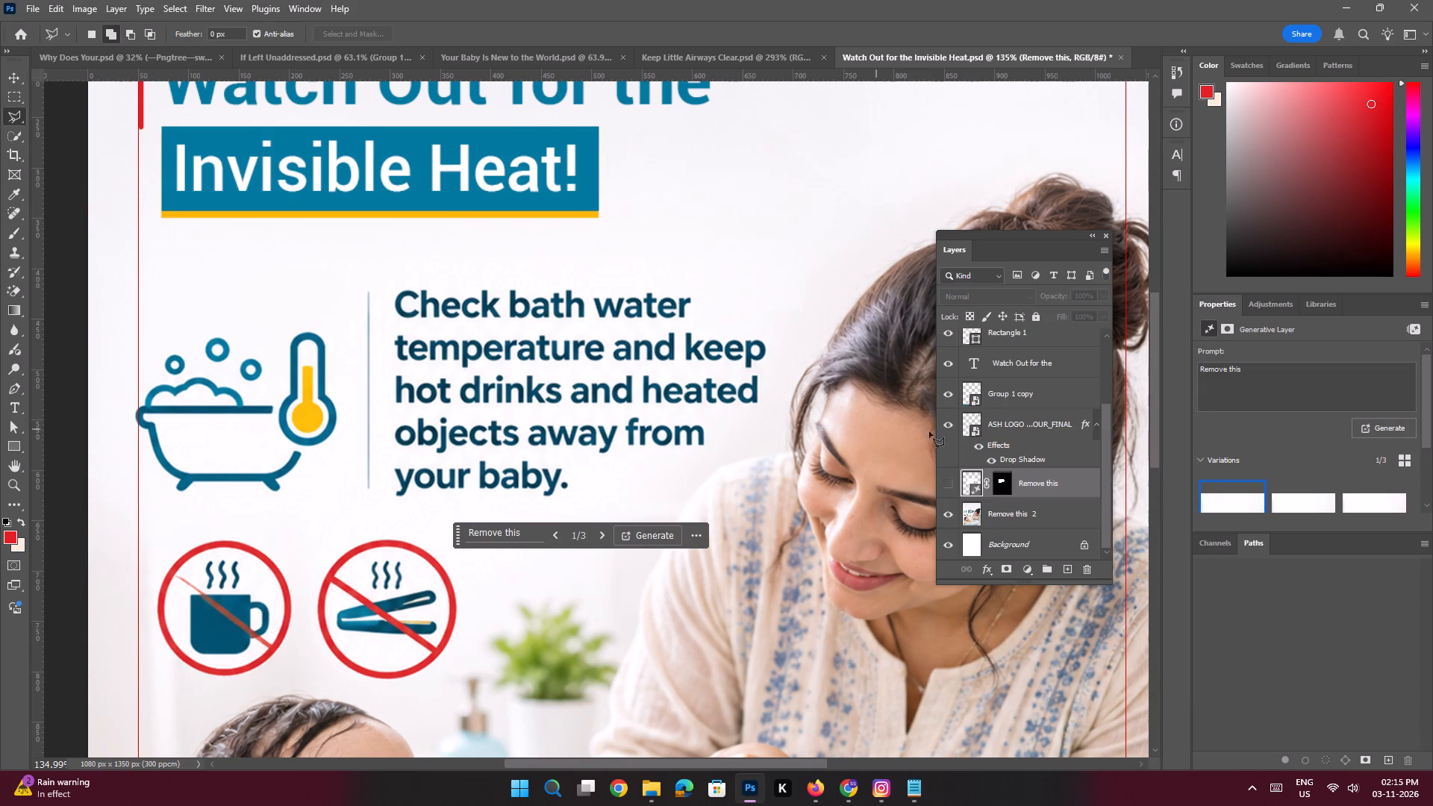
Add a new empty layer above the Invisible Heat! text layer.
{"action": "scroll", "coordinate": [987, 384], "scroll_direction": "up", "scroll_amount": 7}
{"action": "left_click", "coordinate": [1002, 343]}
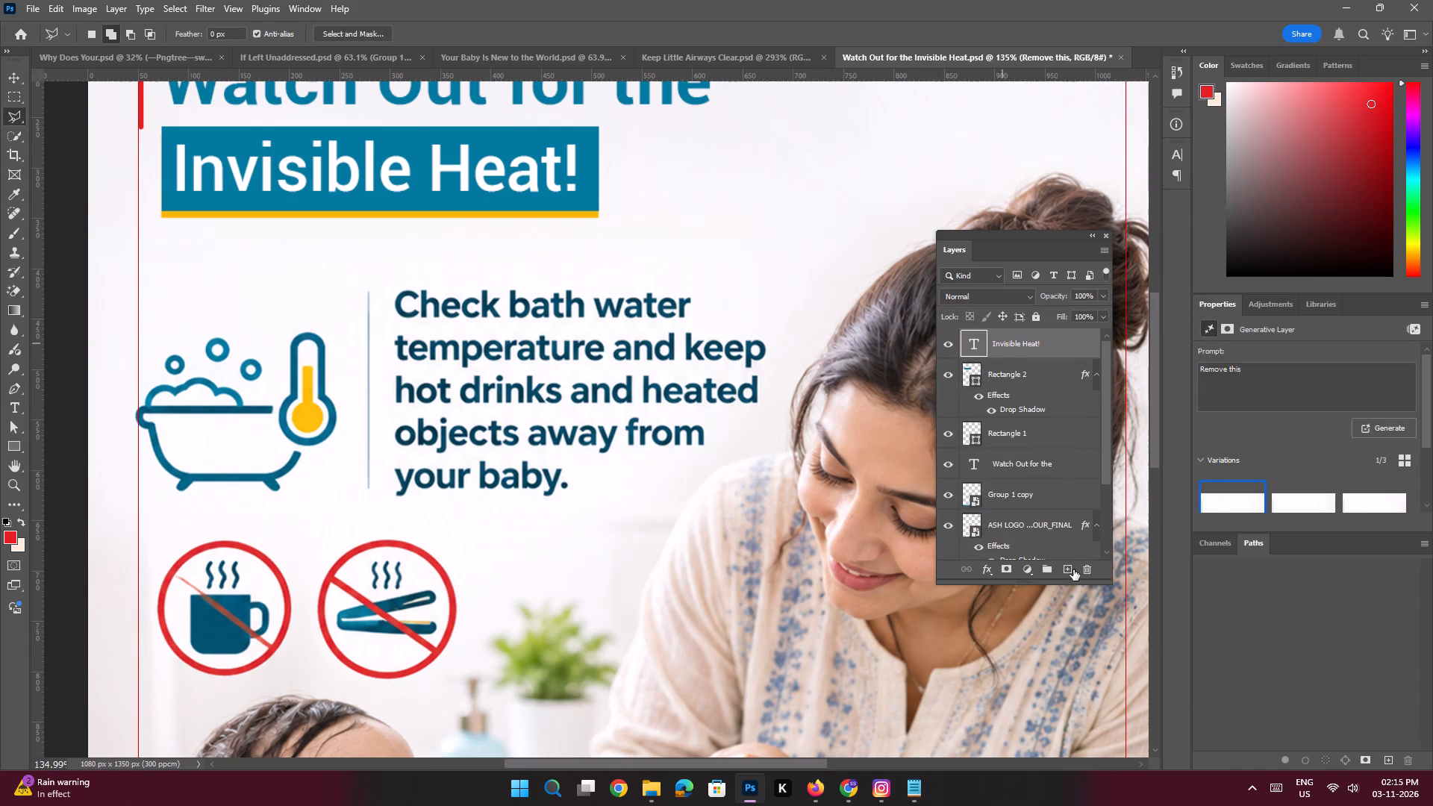
{"action": "left_click", "coordinate": [1069, 569]}
{"action": "key", "text": "space"}
{"action": "key", "text": "space"}
{"action": "key", "text": "space"}
{"action": "key", "text": "space"}
{"action": "key", "text": "space"}
{"action": "key", "text": "space"}
{"action": "key", "text": "space"}
{"action": "key", "text": "space"}
{"action": "key", "text": "space"}
{"action": "key", "text": "space"}
{"action": "key", "text": "space"}
{"action": "left_click_drag", "start_coordinate": [632, 439], "coordinate": [584, 354]}
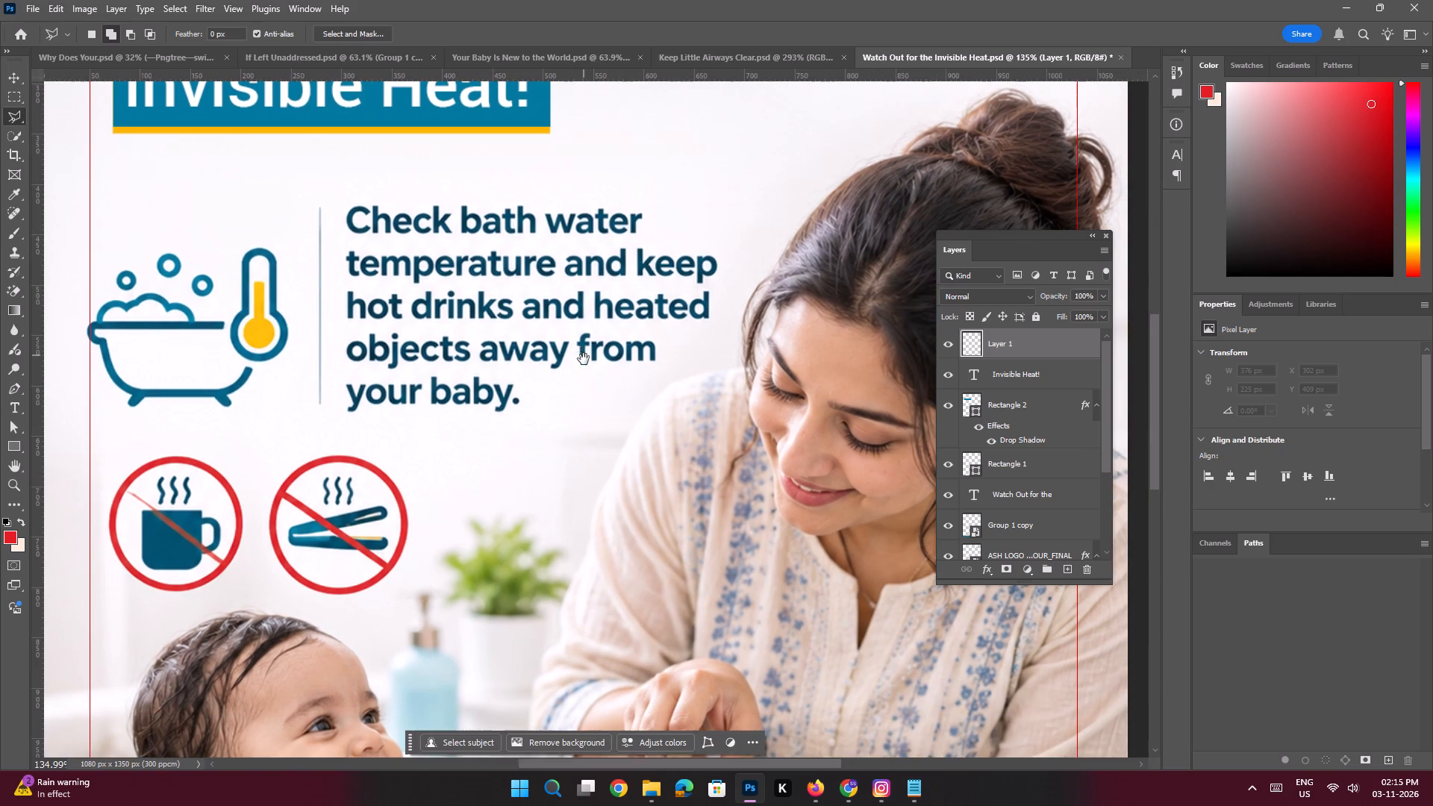
{"action": "key", "text": "t"}
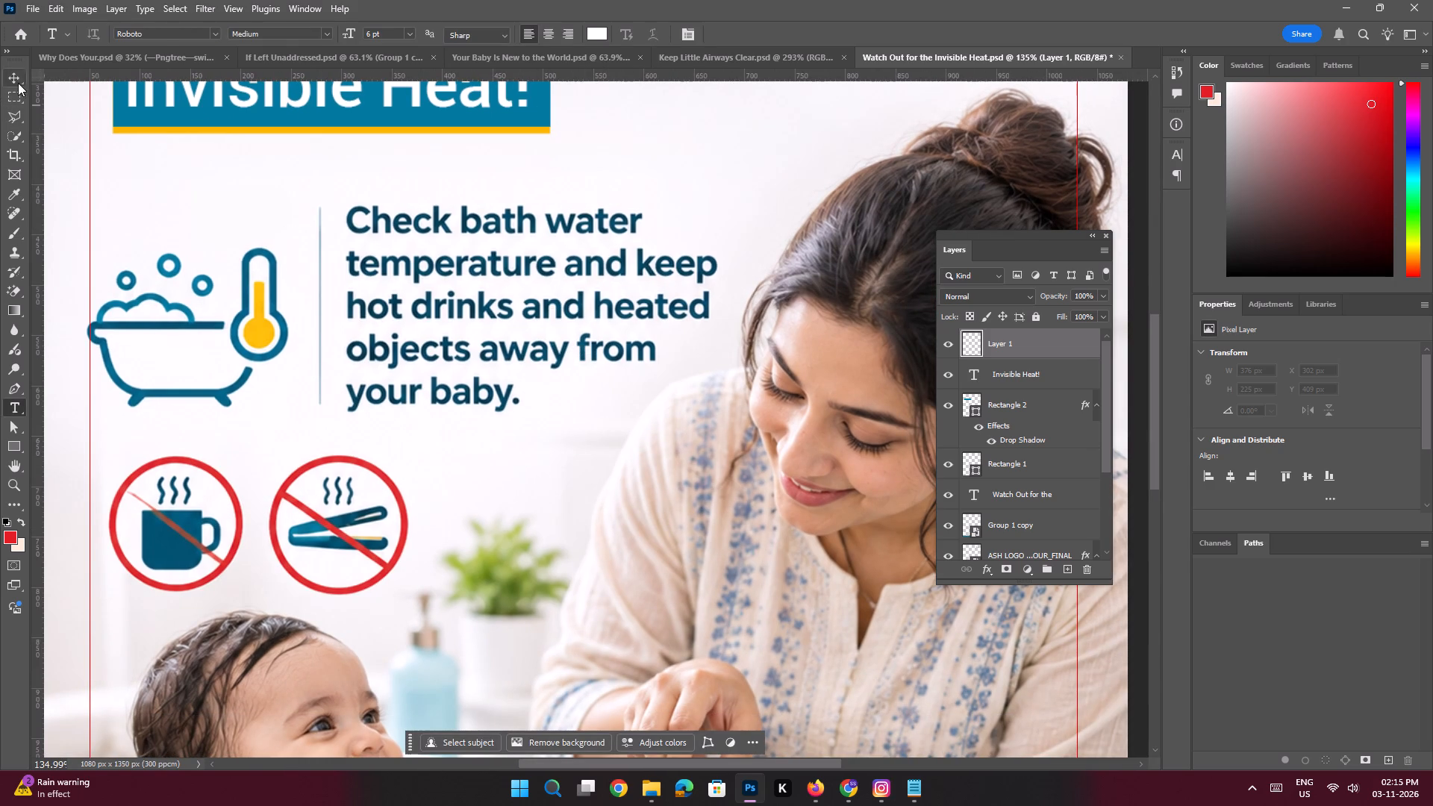
{"action": "left_click", "coordinate": [20, 78]}
Copy the body text layer from Keep Little Airways Clear.psd into Watch Out for the Invisible Heat.psd, beside the two prohibition icons.
{"action": "left_click", "coordinate": [755, 52]}
{"action": "key", "text": "space"}
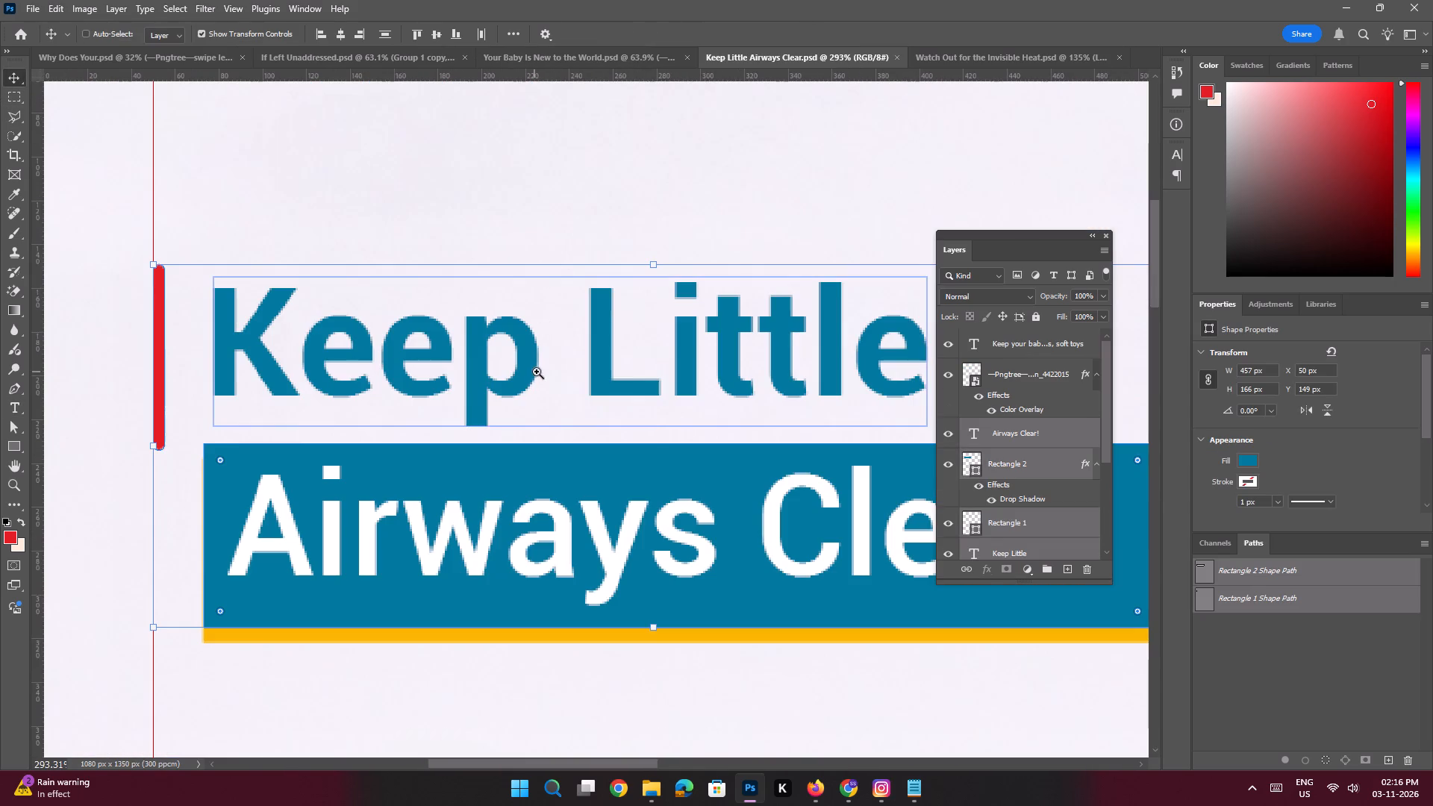
{"action": "left_click_drag", "start_coordinate": [537, 372], "coordinate": [448, 343], "text": "ctrl"}
{"action": "left_click", "coordinate": [339, 391]}
{"action": "left_click", "coordinate": [724, 498]}
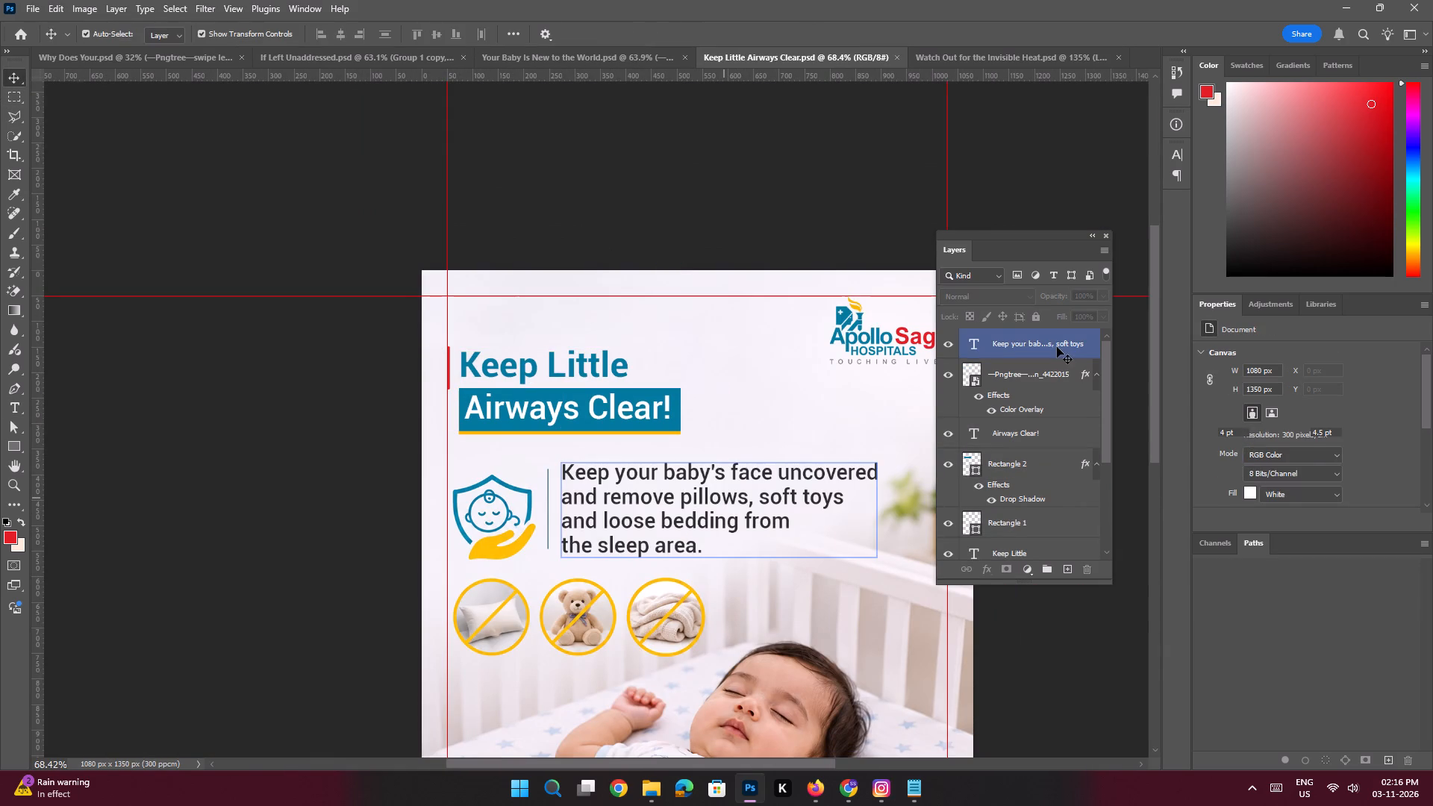
{"action": "left_click_drag", "start_coordinate": [1023, 346], "coordinate": [1015, 61]}
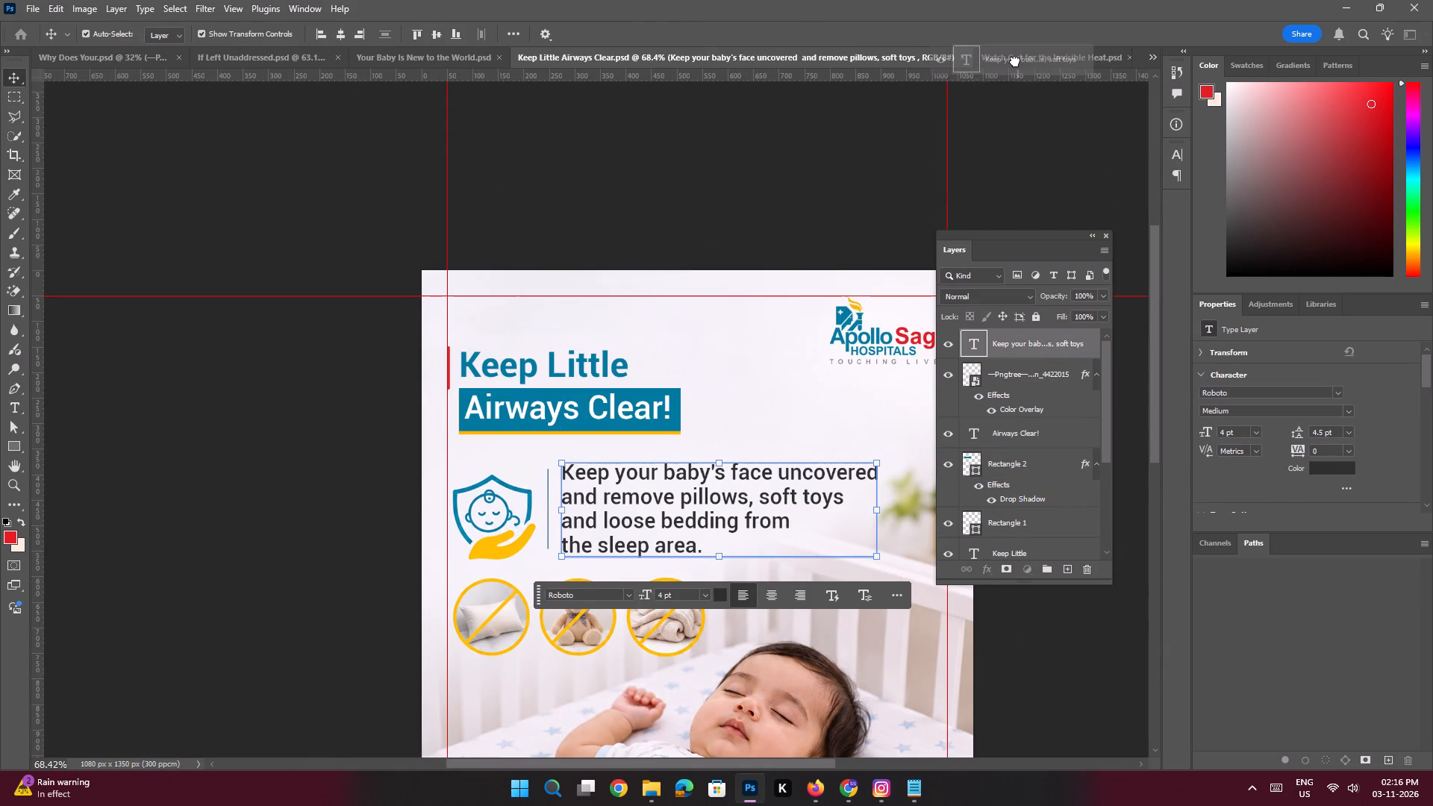
{"action": "left_click_drag", "start_coordinate": [1015, 61], "coordinate": [577, 519]}
{"action": "key", "text": "ctrl+space"}
{"action": "key", "text": "ctrl+space"}
{"action": "key", "text": "ctrl+space"}
{"action": "key", "text": "ctrl+space"}
{"action": "key", "text": "ctrl+space"}
{"action": "key", "text": "ctrl+space"}
{"action": "key", "text": "ctrl+space"}
{"action": "key", "text": "ctrl+space"}
{"action": "key", "text": "ctrl+space"}
{"action": "key", "text": "ctrl+space"}
{"action": "key", "text": "ctrl+space"}
{"action": "key", "text": "ctrl+space"}
{"action": "key", "text": "ctrl+space"}
{"action": "key", "text": "ctrl+space"}
{"action": "key", "text": "ctrl+space"}
{"action": "key", "text": "ctrl+space"}
{"action": "left_click_drag", "start_coordinate": [618, 454], "coordinate": [556, 440], "text": "ctrl"}
{"action": "left_click_drag", "start_coordinate": [581, 480], "coordinate": [536, 437]}
{"action": "left_click_drag", "start_coordinate": [531, 431], "coordinate": [573, 481], "text": "ctrl"}
{"action": "left_click_drag", "start_coordinate": [514, 419], "coordinate": [636, 458]}
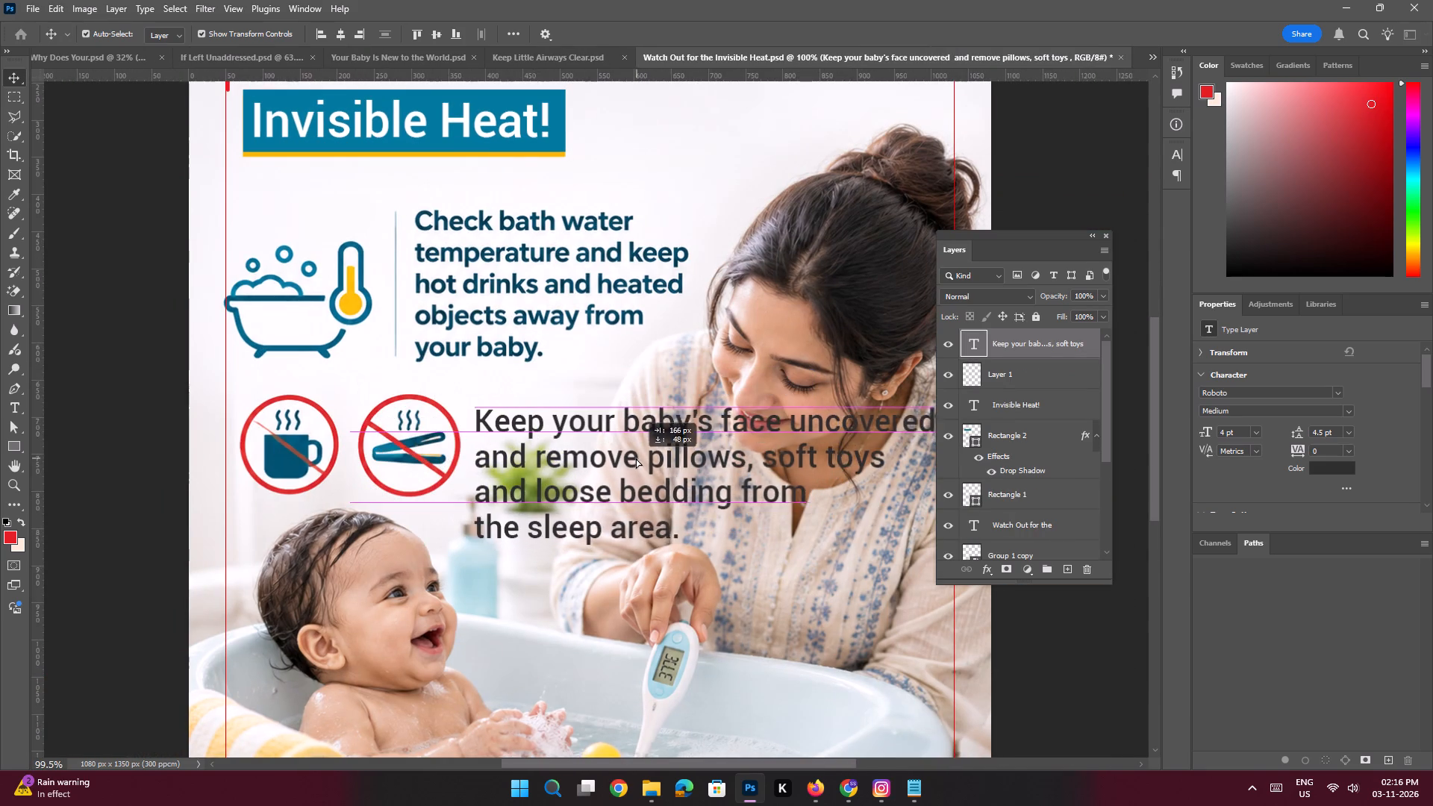
{"action": "left_click_drag", "start_coordinate": [636, 458], "coordinate": [643, 441]}
Replace the copied layer's wording with the slide 3 body text from the clipboard and commit it.
{"action": "key", "text": "space"}
{"action": "key", "text": "space"}
{"action": "left_click_drag", "start_coordinate": [660, 432], "coordinate": [549, 465]}
{"action": "double_click", "coordinate": [538, 468]}
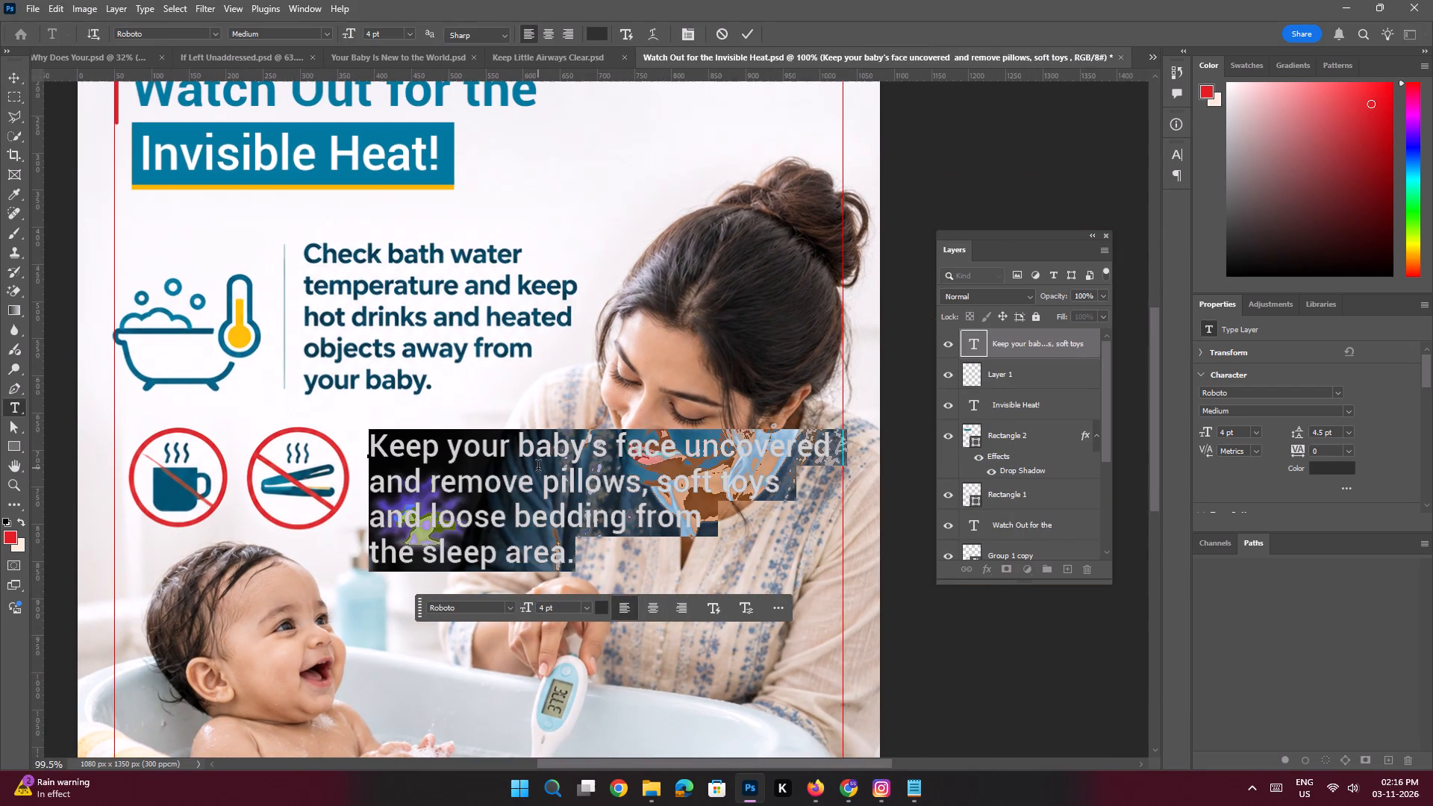
{"action": "key", "text": "ctrl+v"}
{"action": "key", "text": "Return"}
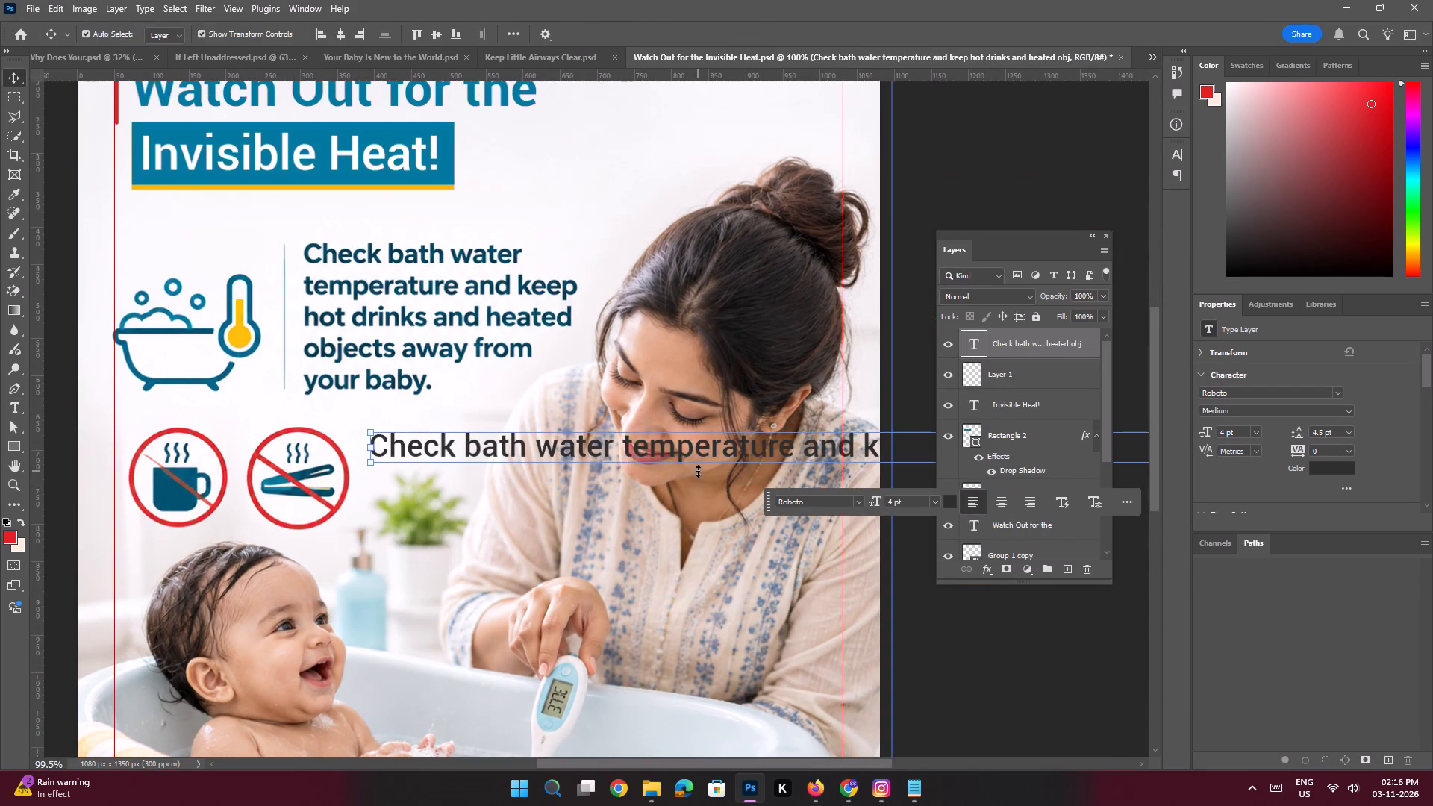
Break the body text into five lines: "Check bath water / temperature and keep / hot drinks and heated / objects away from / your baby.".
{"action": "double_click", "coordinate": [664, 450]}
{"action": "left_click", "coordinate": [621, 440]}
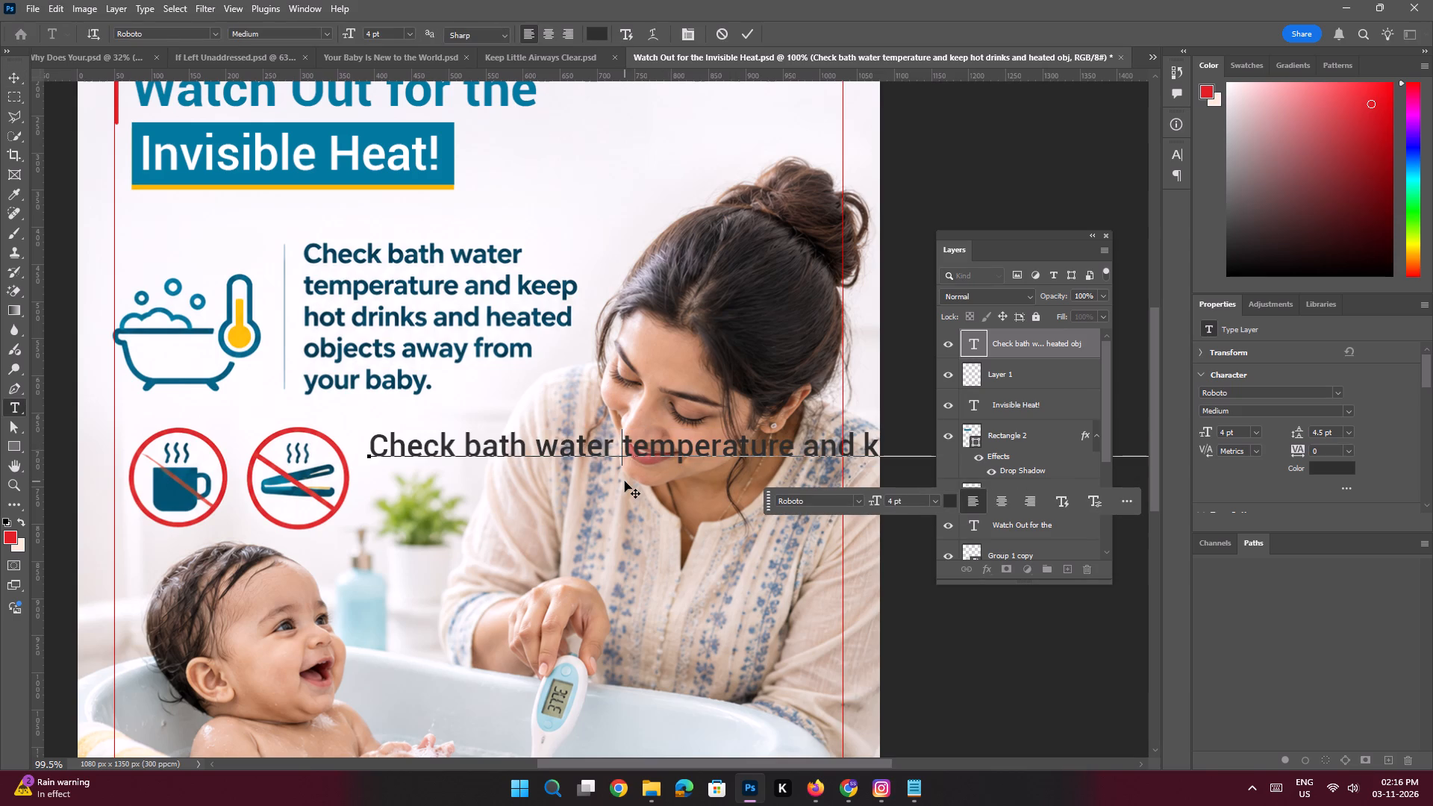
{"action": "key", "text": "Return"}
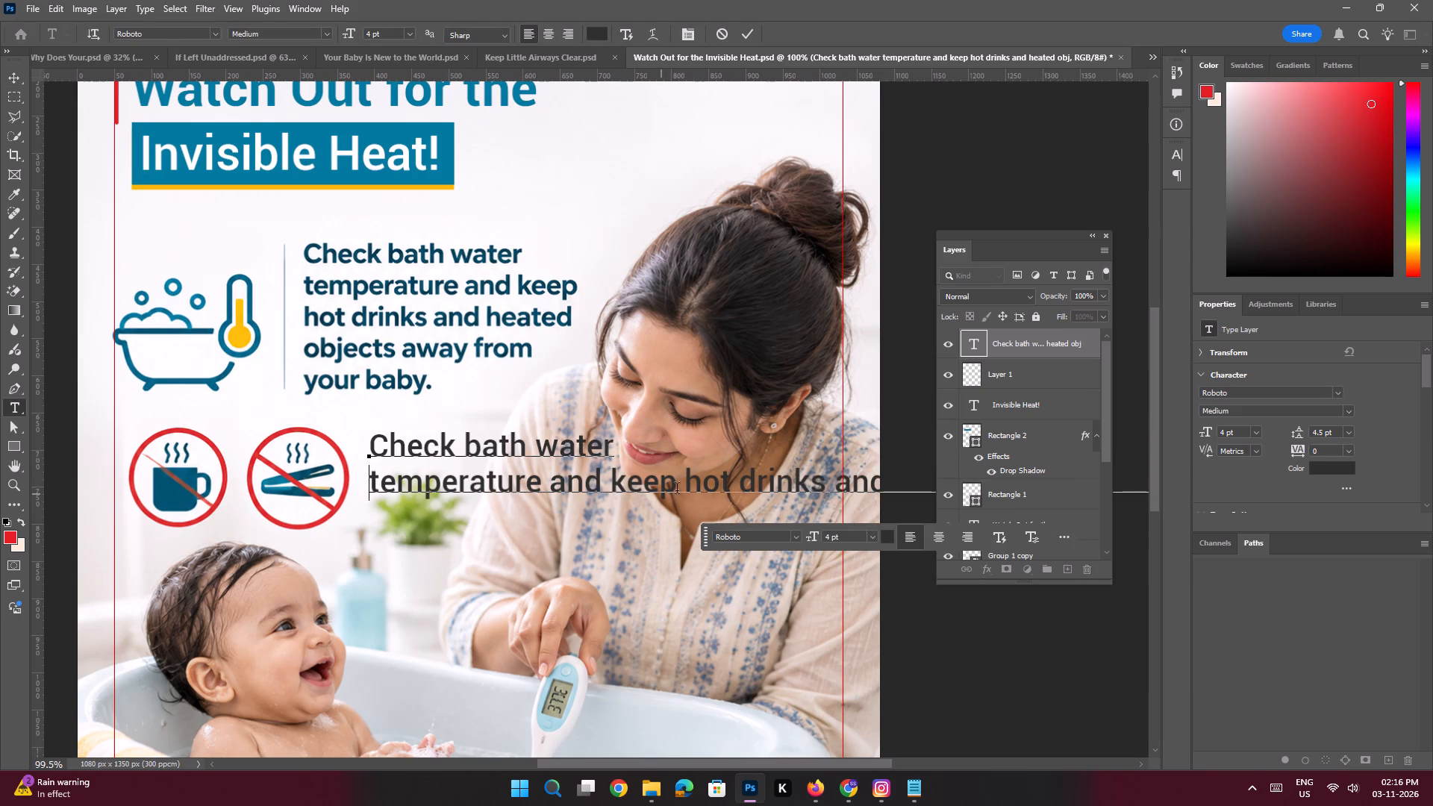
{"action": "left_click", "coordinate": [687, 481]}
{"action": "key", "text": "Return"}
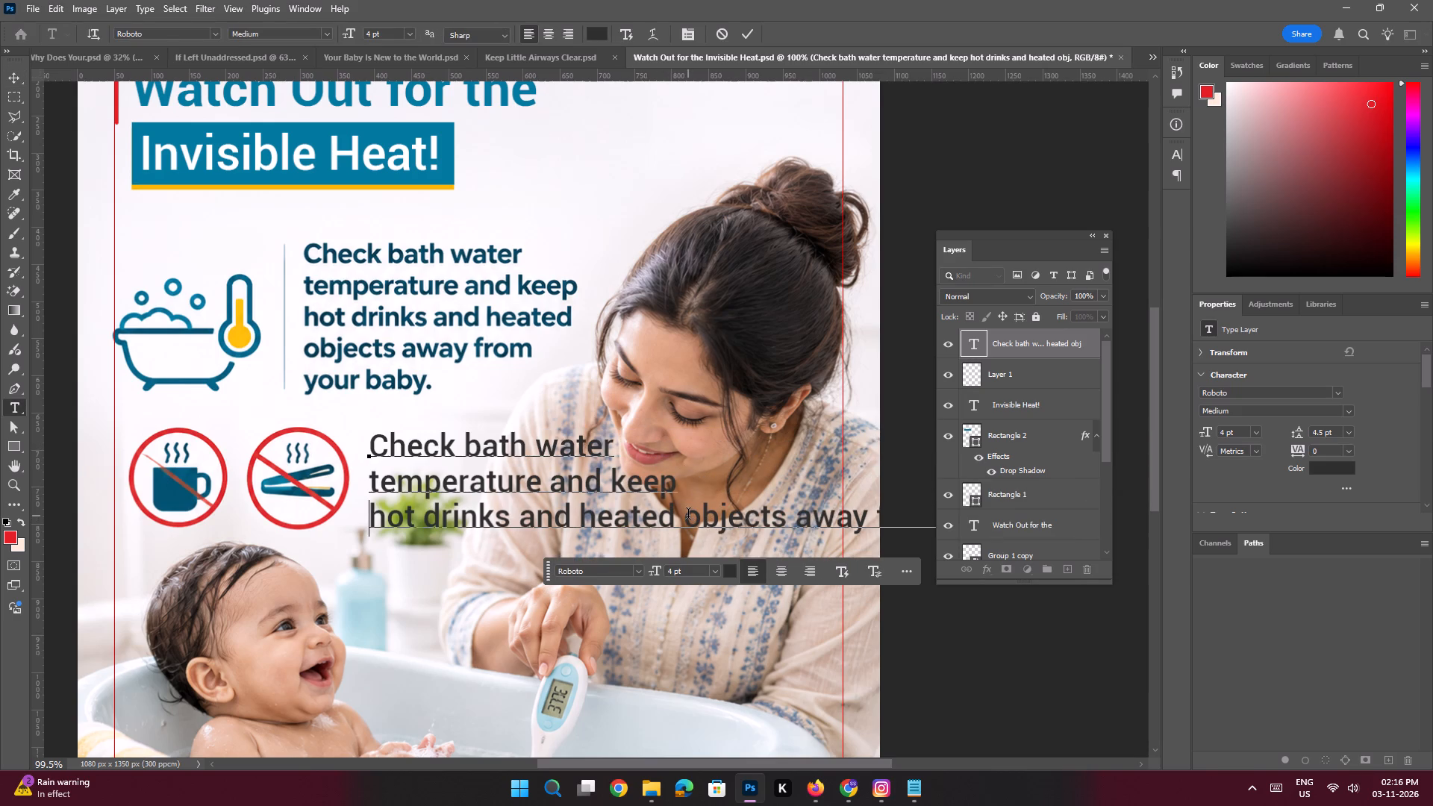
{"action": "left_click", "coordinate": [688, 516]}
{"action": "key", "text": "Return"}
{"action": "key", "text": "Return"}
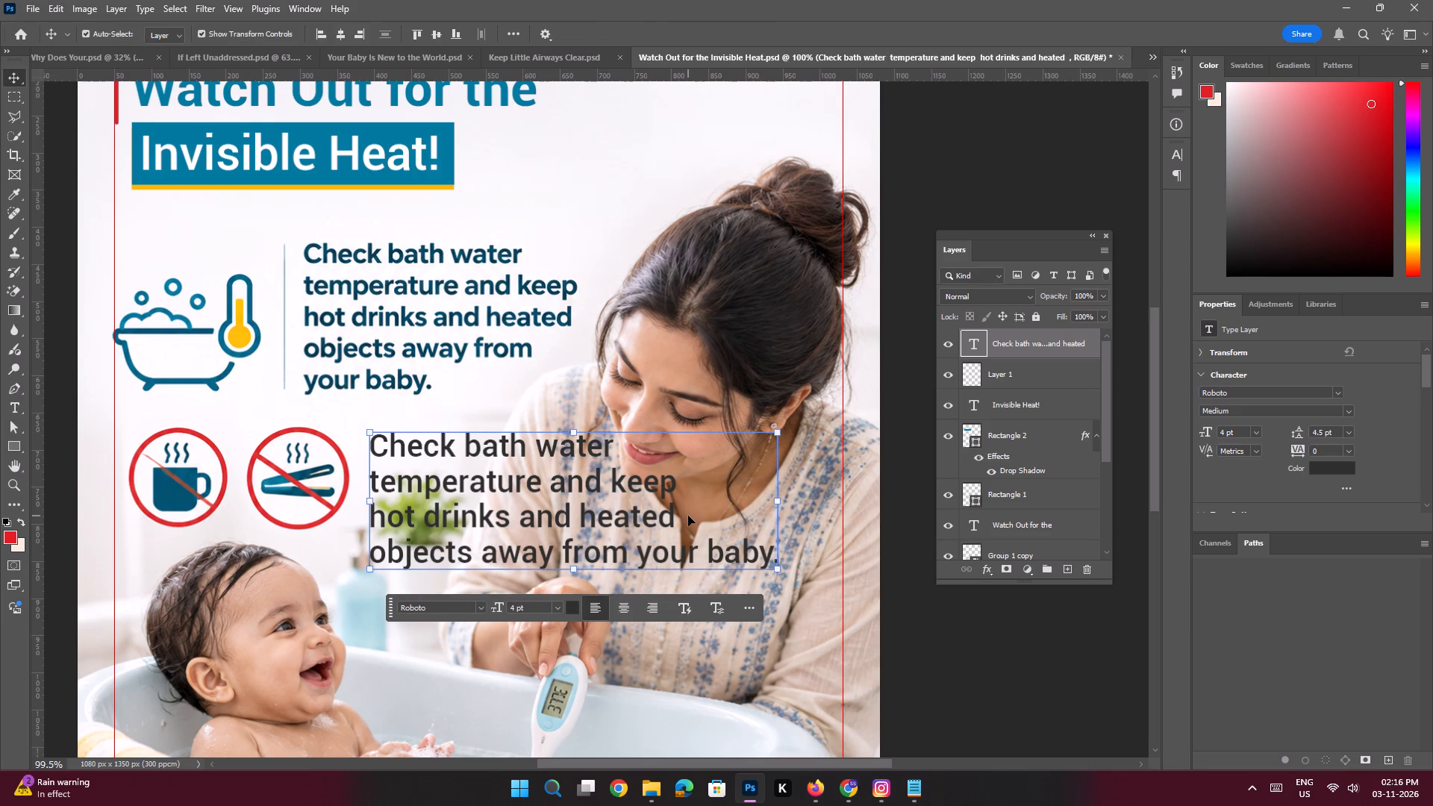
{"action": "double_click", "coordinate": [688, 516]}
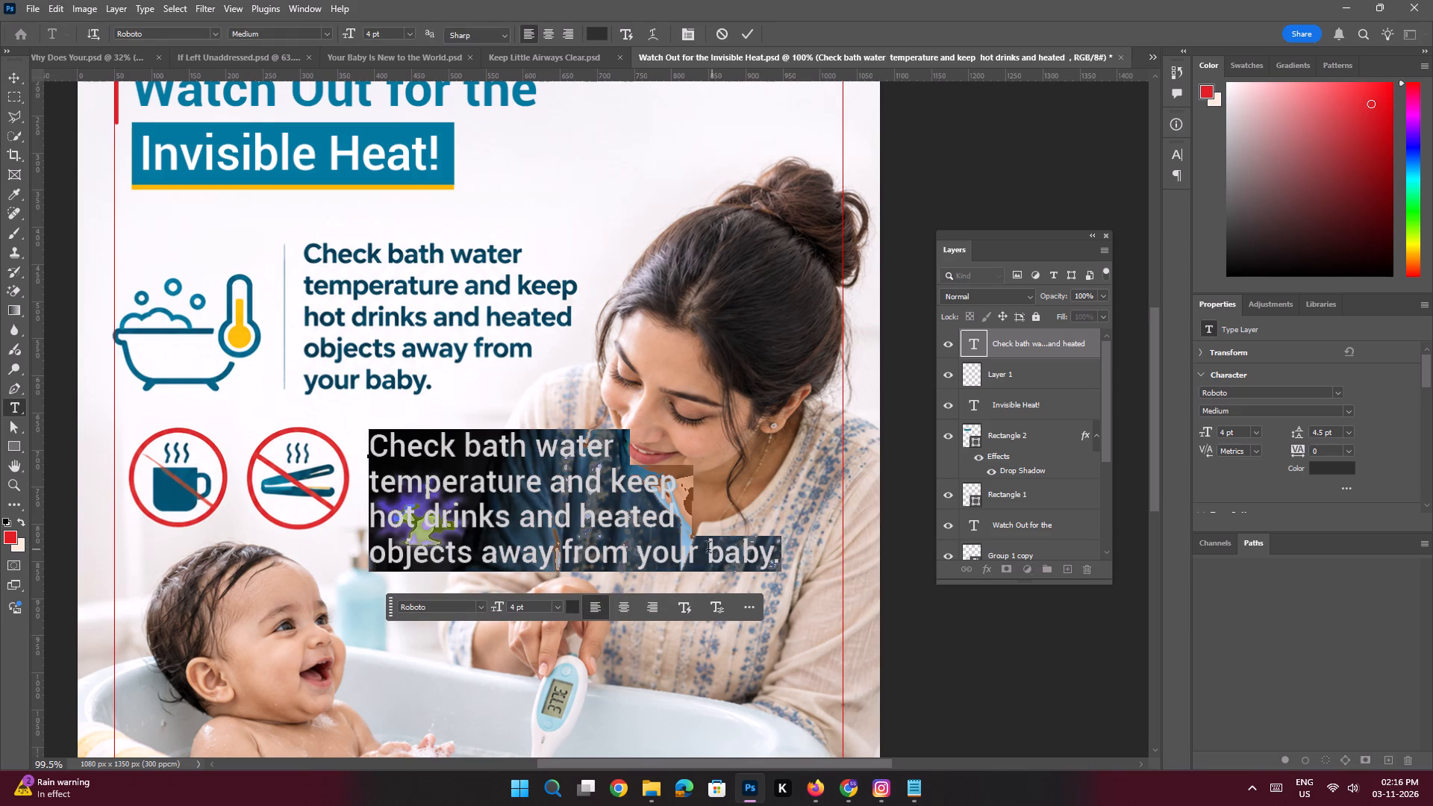
{"action": "left_click", "coordinate": [704, 549]}
{"action": "left_click", "coordinate": [638, 553]}
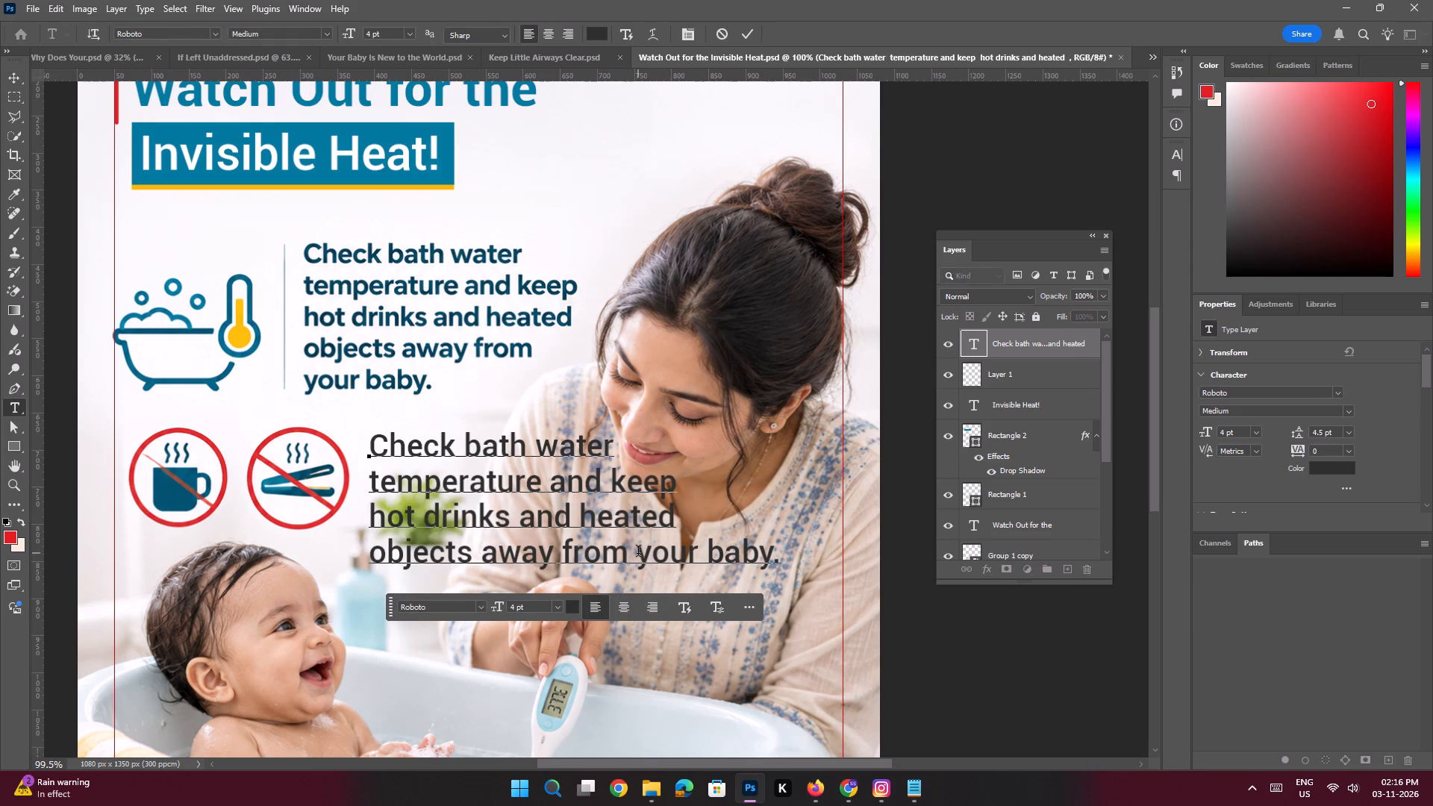
{"action": "key", "text": "Return"}
{"action": "key", "text": "Return"}
Move the editable body text over the baked-in text beside the thin vertical divider.
{"action": "key", "text": "space"}
{"action": "key", "text": "space"}
{"action": "key", "text": "space"}
{"action": "key", "text": "space"}
{"action": "key", "text": "space"}
{"action": "key", "text": "space"}
{"action": "key", "text": "space"}
{"action": "key", "text": "space"}
{"action": "key", "text": "space"}
{"action": "left_click_drag", "start_coordinate": [480, 527], "coordinate": [520, 561]}
{"action": "left_click_drag", "start_coordinate": [520, 560], "coordinate": [517, 550]}
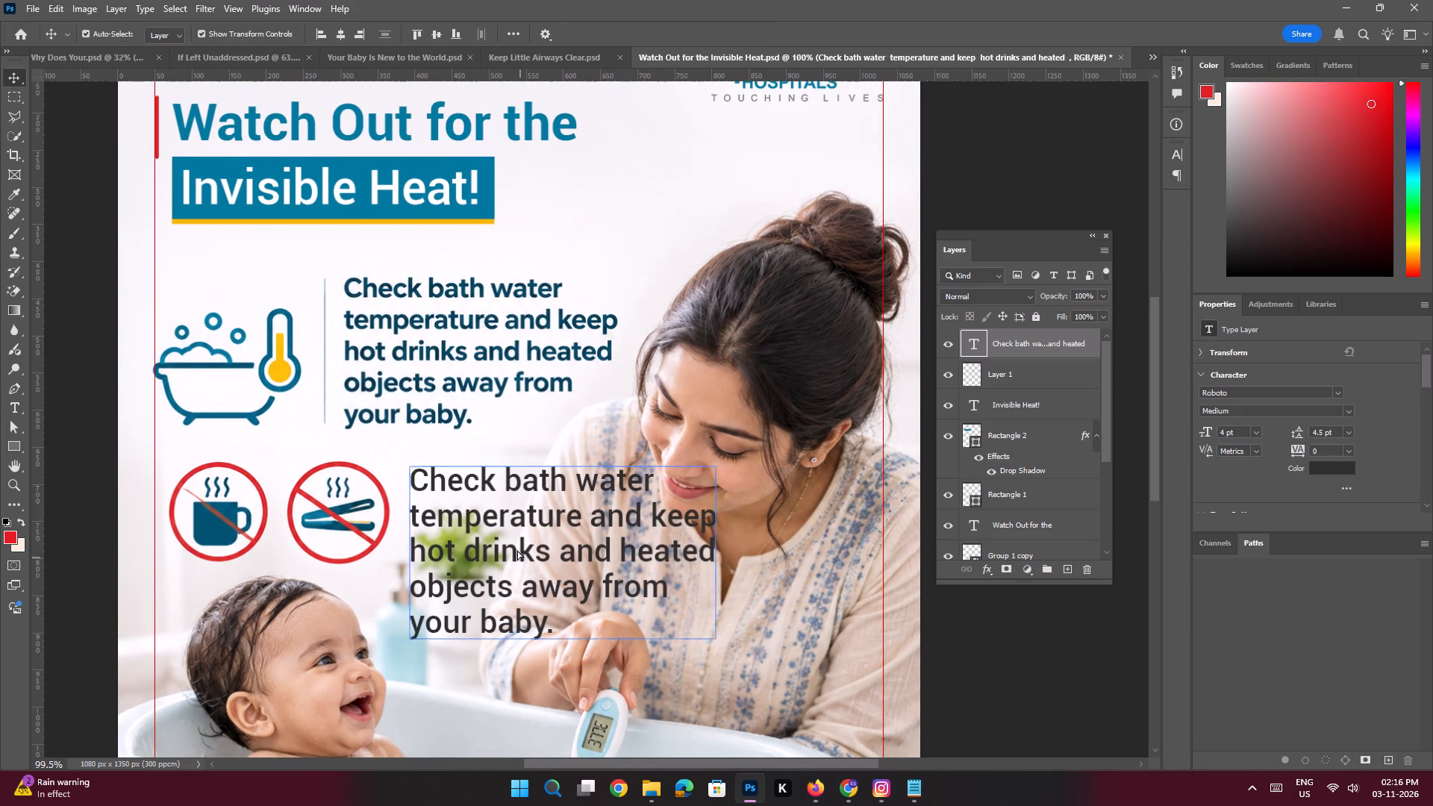
{"action": "left_click_drag", "start_coordinate": [517, 550], "coordinate": [450, 363]}
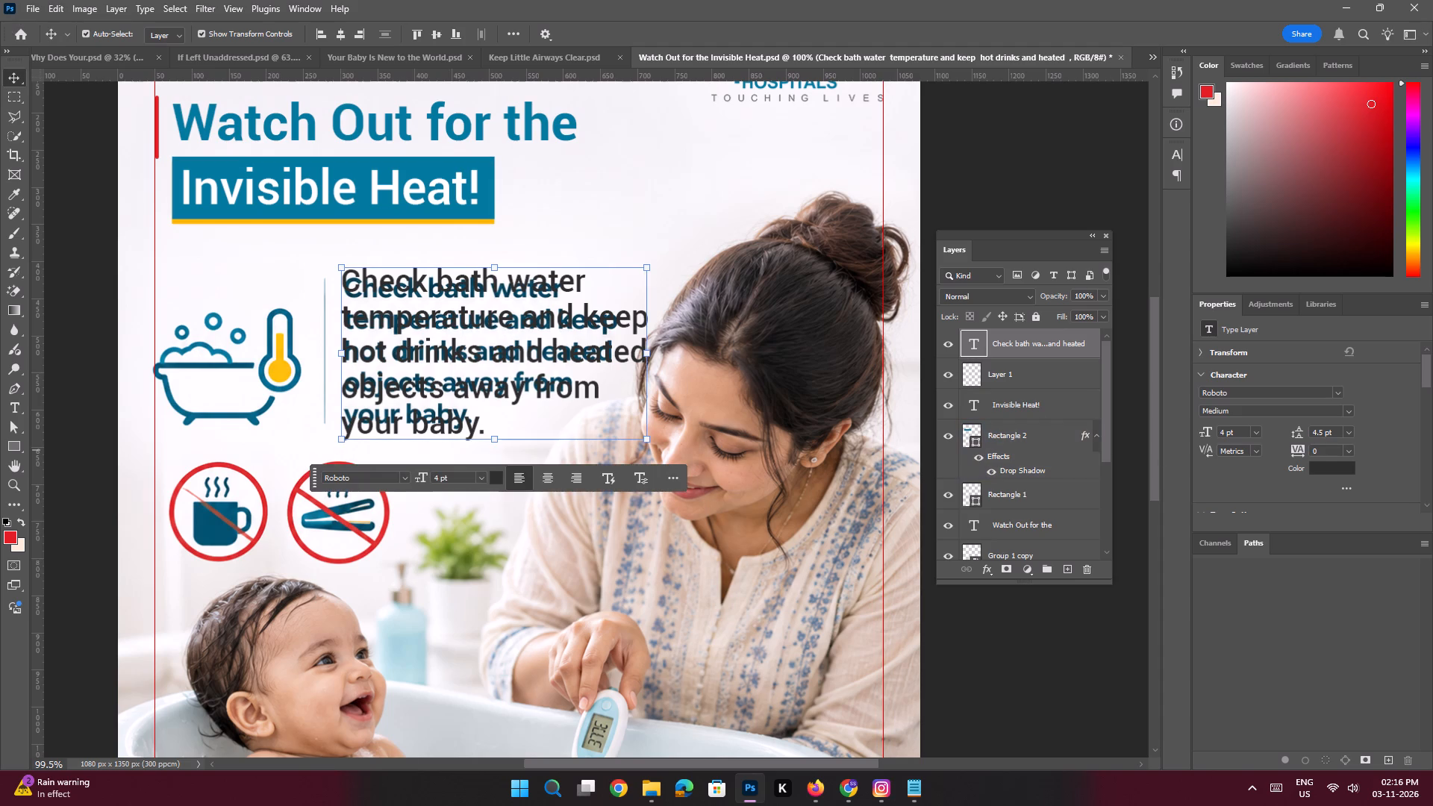
Set the body text to 3.5 pt size with 4 pt leading.
{"action": "left_click_drag", "start_coordinate": [1227, 432], "coordinate": [1188, 420]}
{"action": "type", "text": "3.5"}
{"action": "key", "text": "Return"}
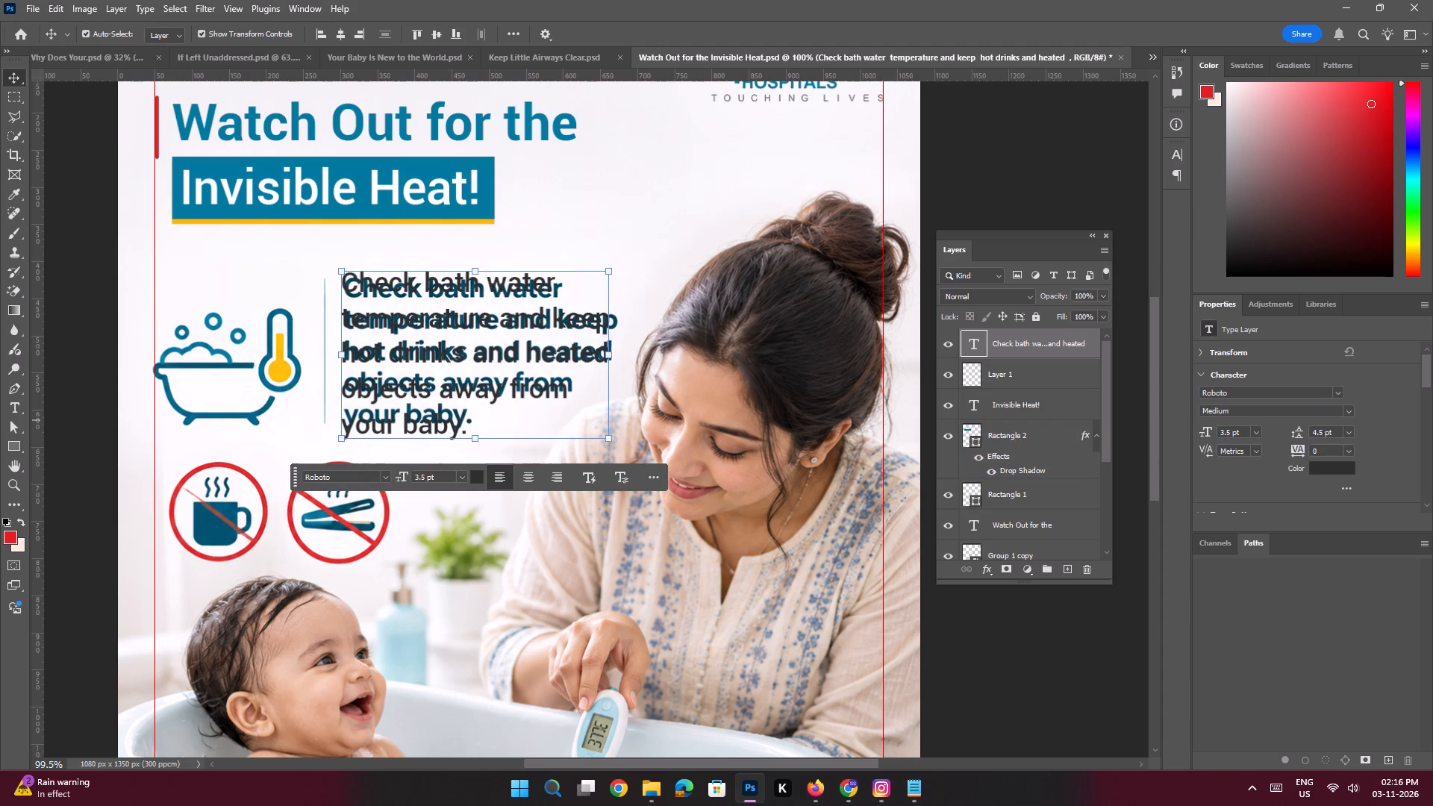
{"action": "left_click_drag", "start_coordinate": [1323, 432], "coordinate": [1281, 418]}
{"action": "key", "text": "4"}
{"action": "key", "text": "Return"}
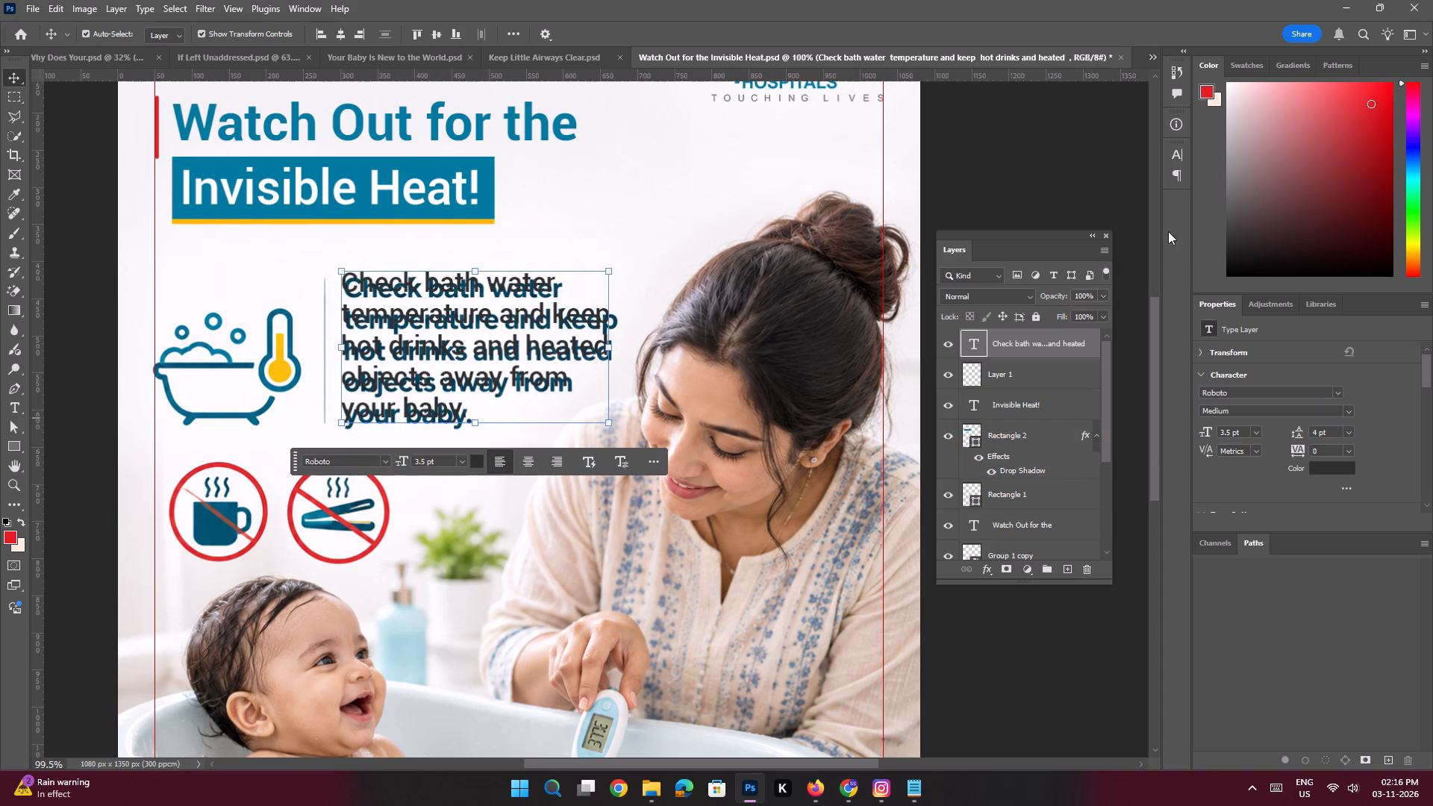
Nudge the editable body text about 2 px right and slightly down to line up with the baked-in lines.
{"action": "left_click_drag", "start_coordinate": [366, 343], "coordinate": [369, 347]}
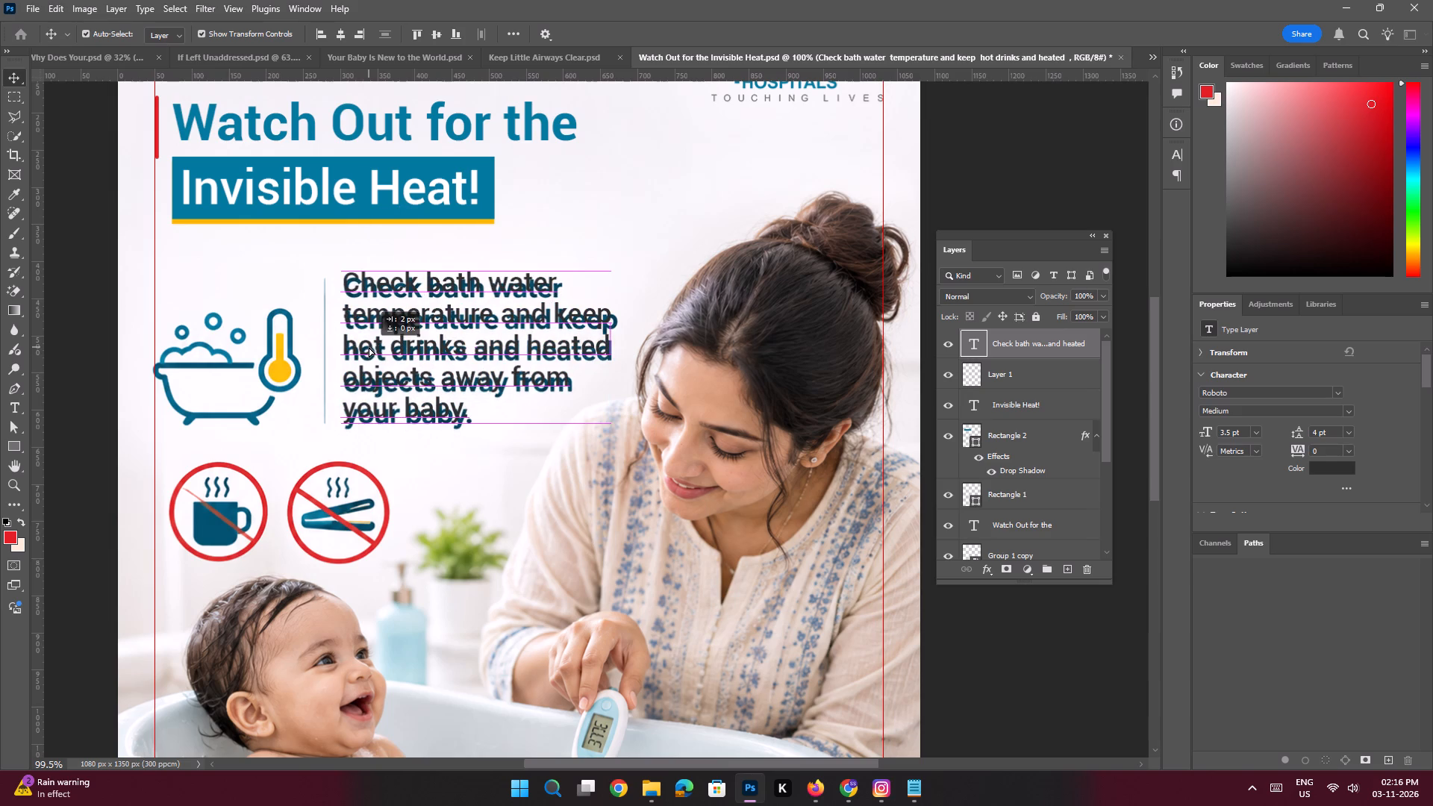
{"action": "left_click_drag", "start_coordinate": [369, 347], "coordinate": [369, 349]}
Show the Remove this generative layer again to cover the baked-in text, and deselect the body text layer.
{"action": "scroll", "coordinate": [1002, 478], "scroll_direction": "down", "scroll_amount": 8}
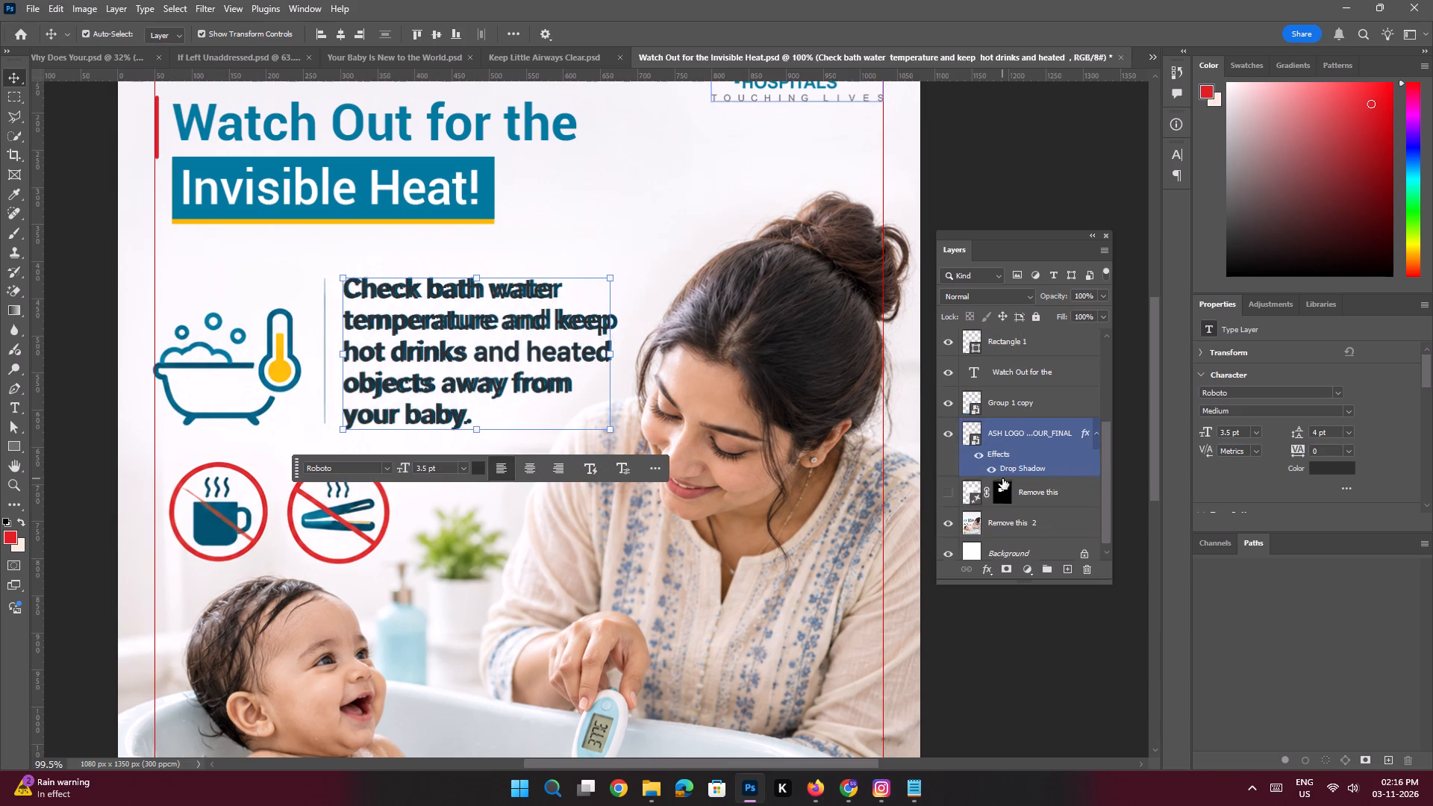
{"action": "left_click", "coordinate": [948, 486]}
{"action": "key", "text": "space"}
{"action": "left_click_drag", "start_coordinate": [508, 330], "coordinate": [461, 316], "text": "ctrl"}
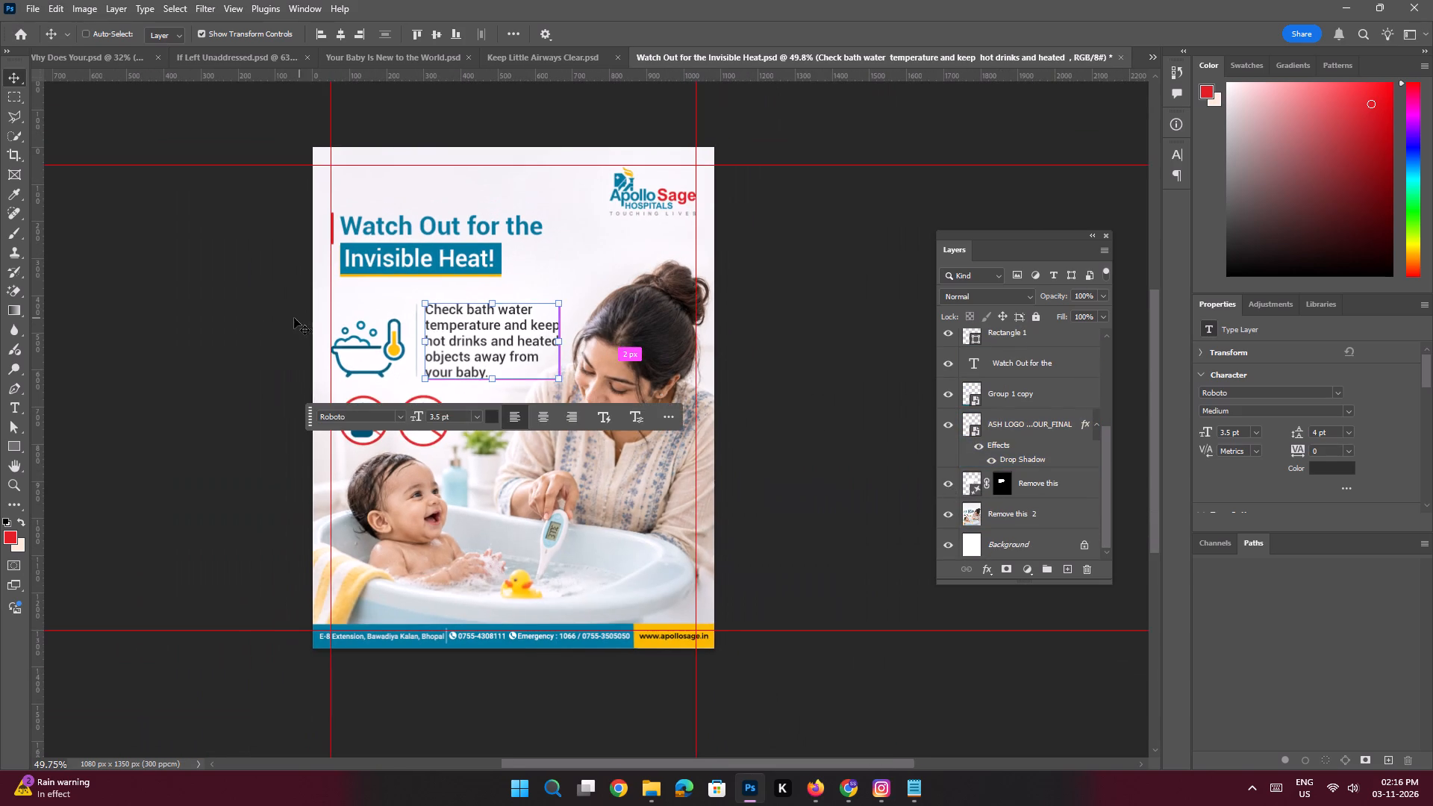
{"action": "left_click", "coordinate": [247, 318]}
{"action": "key", "text": "space"}
{"action": "left_click", "coordinate": [637, 306]}
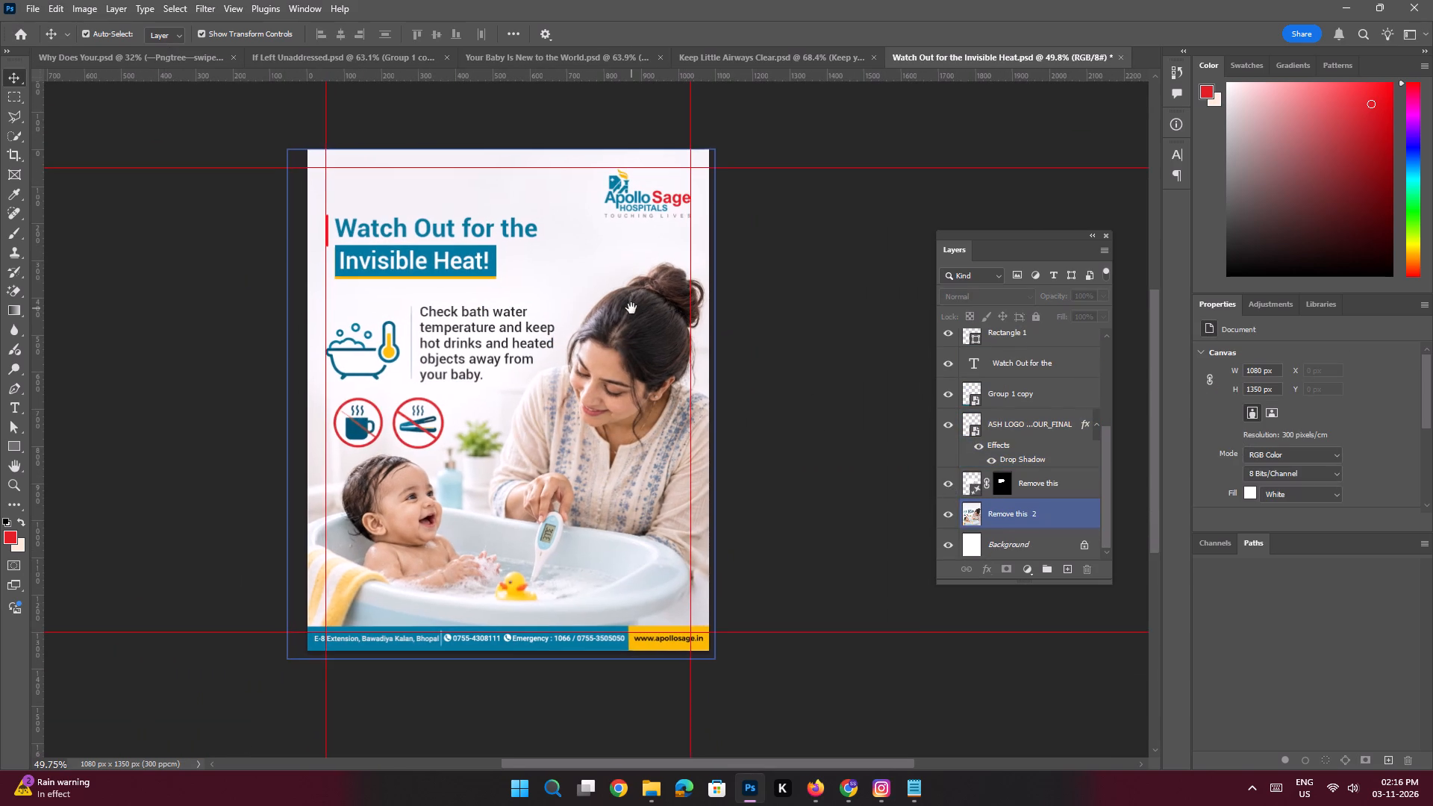
Save Watch Out for the Invisible Heat.psd.
{"action": "key", "text": "ctrl+s"}
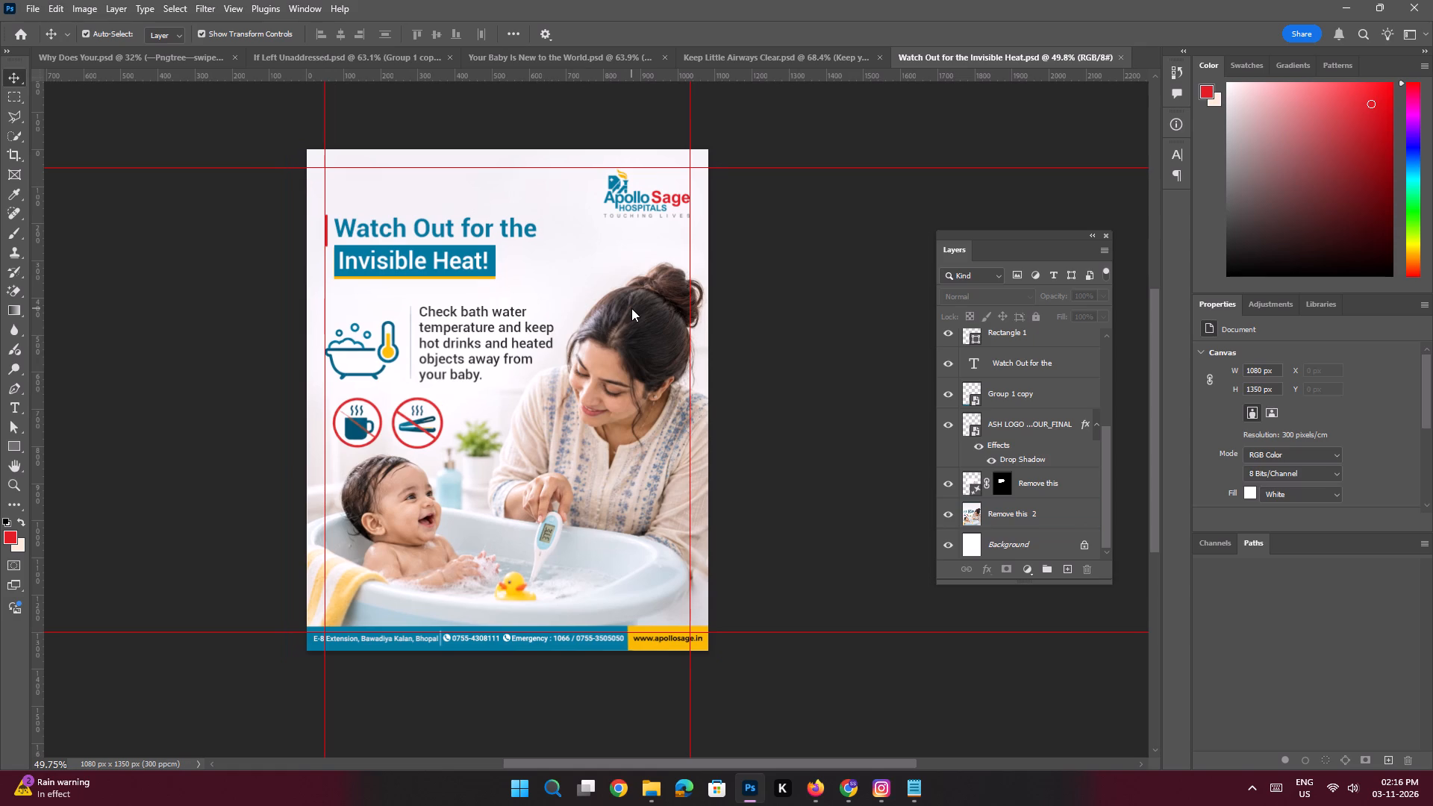
{"action": "key", "text": "ctrl+n"}
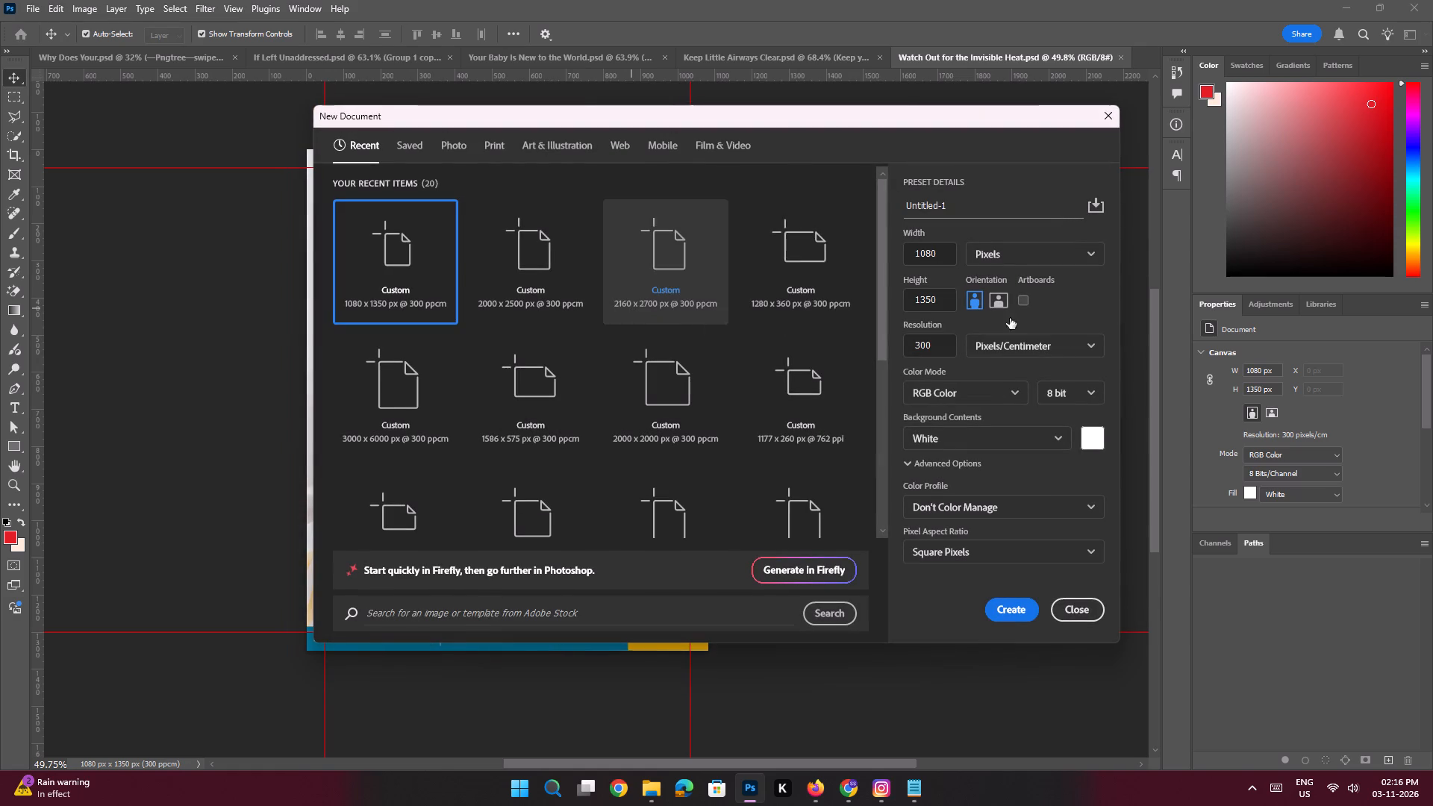
{"action": "left_click", "coordinate": [1074, 605]}
Copy the red swipe-left hand icon layer from Keep Little Airways Clear.psd into Watch Out for the Invisible Heat.psd.
{"action": "left_click", "coordinate": [831, 49]}
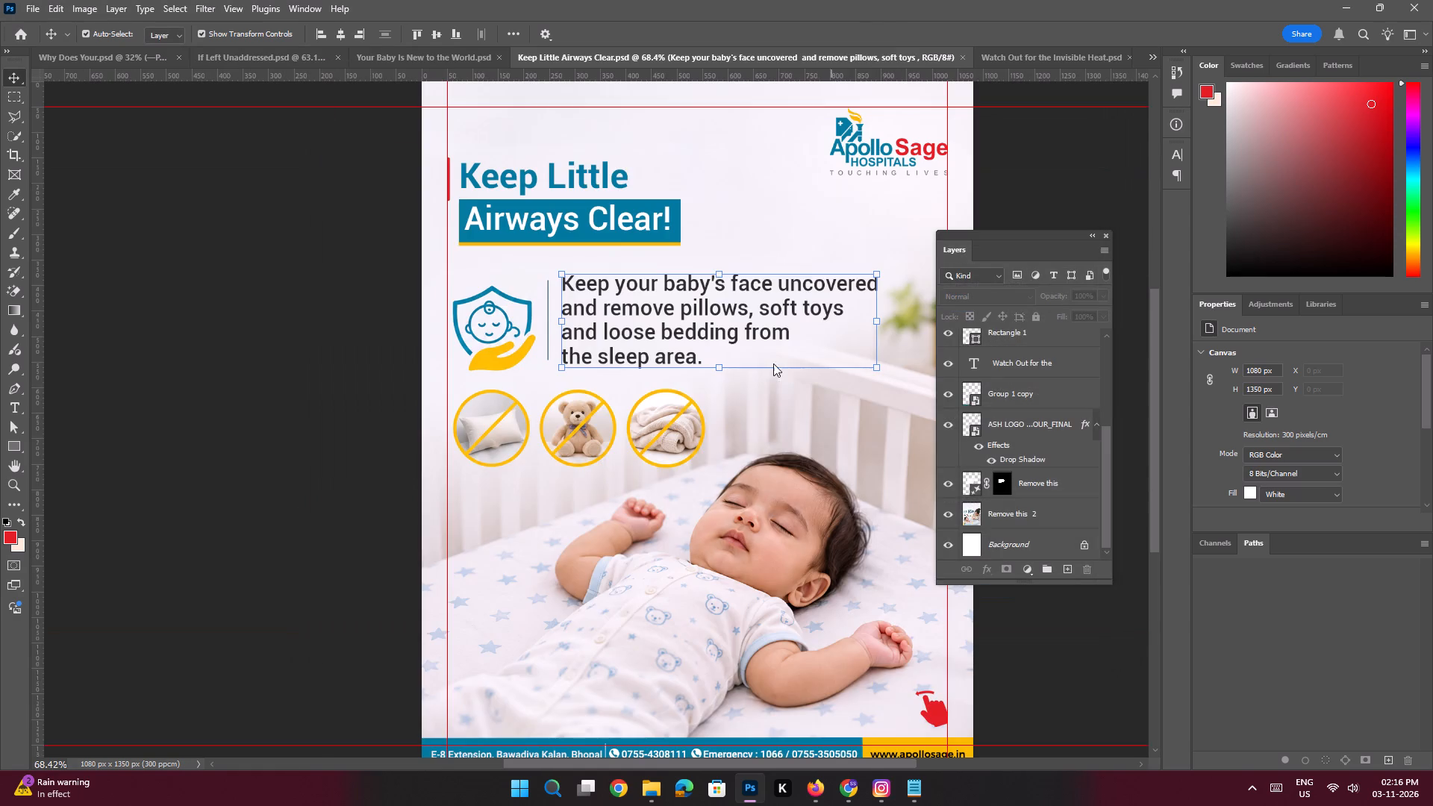
{"action": "key", "text": "space"}
{"action": "key", "text": "space"}
{"action": "key", "text": "space"}
{"action": "key", "text": "space"}
{"action": "key", "text": "space"}
{"action": "key", "text": "space"}
{"action": "key", "text": "space"}
{"action": "key", "text": "space"}
{"action": "key", "text": "space"}
{"action": "key", "text": "space"}
{"action": "key", "text": "space"}
{"action": "left_click_drag", "start_coordinate": [849, 595], "coordinate": [763, 522]}
{"action": "left_click", "coordinate": [852, 643]}
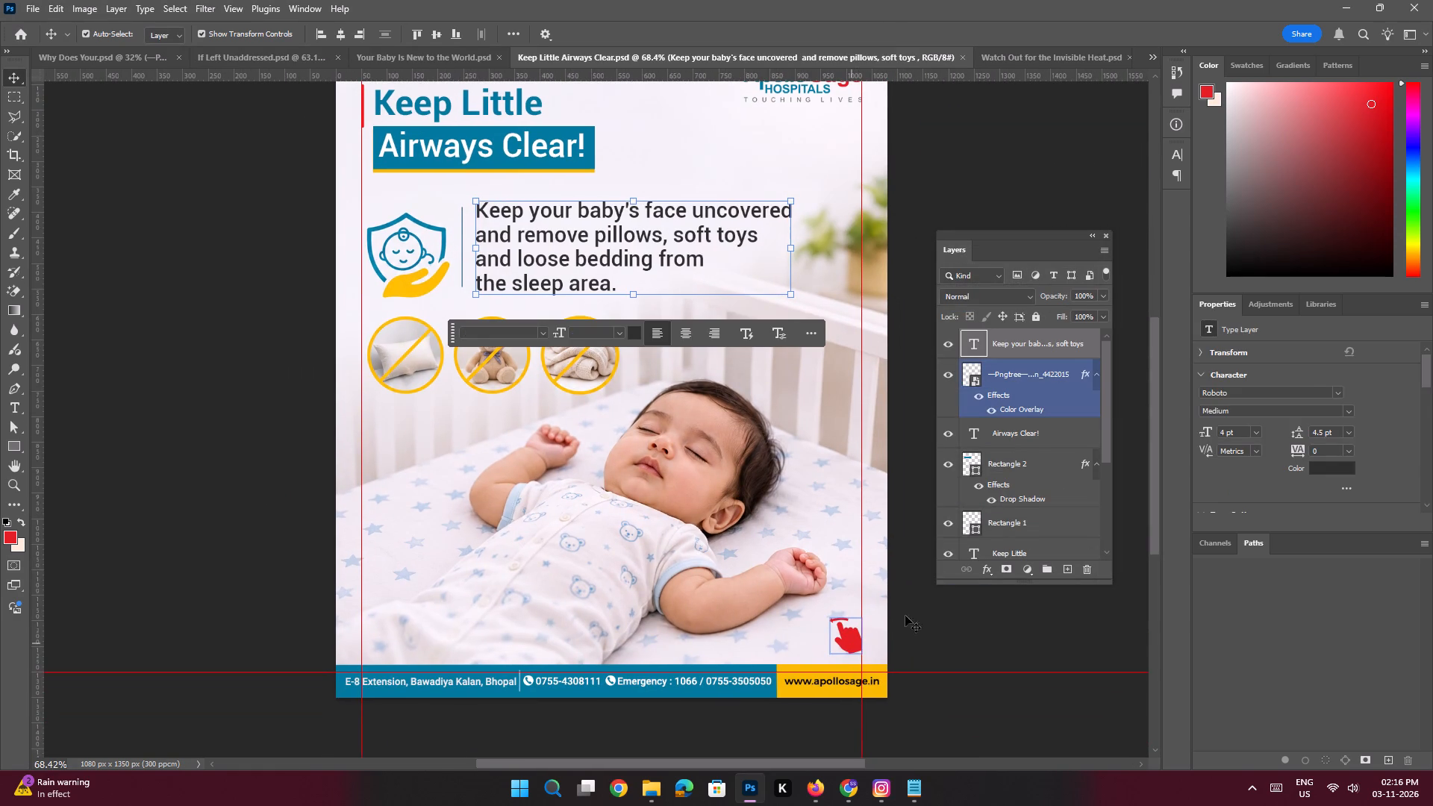
{"action": "left_click_drag", "start_coordinate": [1012, 373], "coordinate": [1003, 53]}
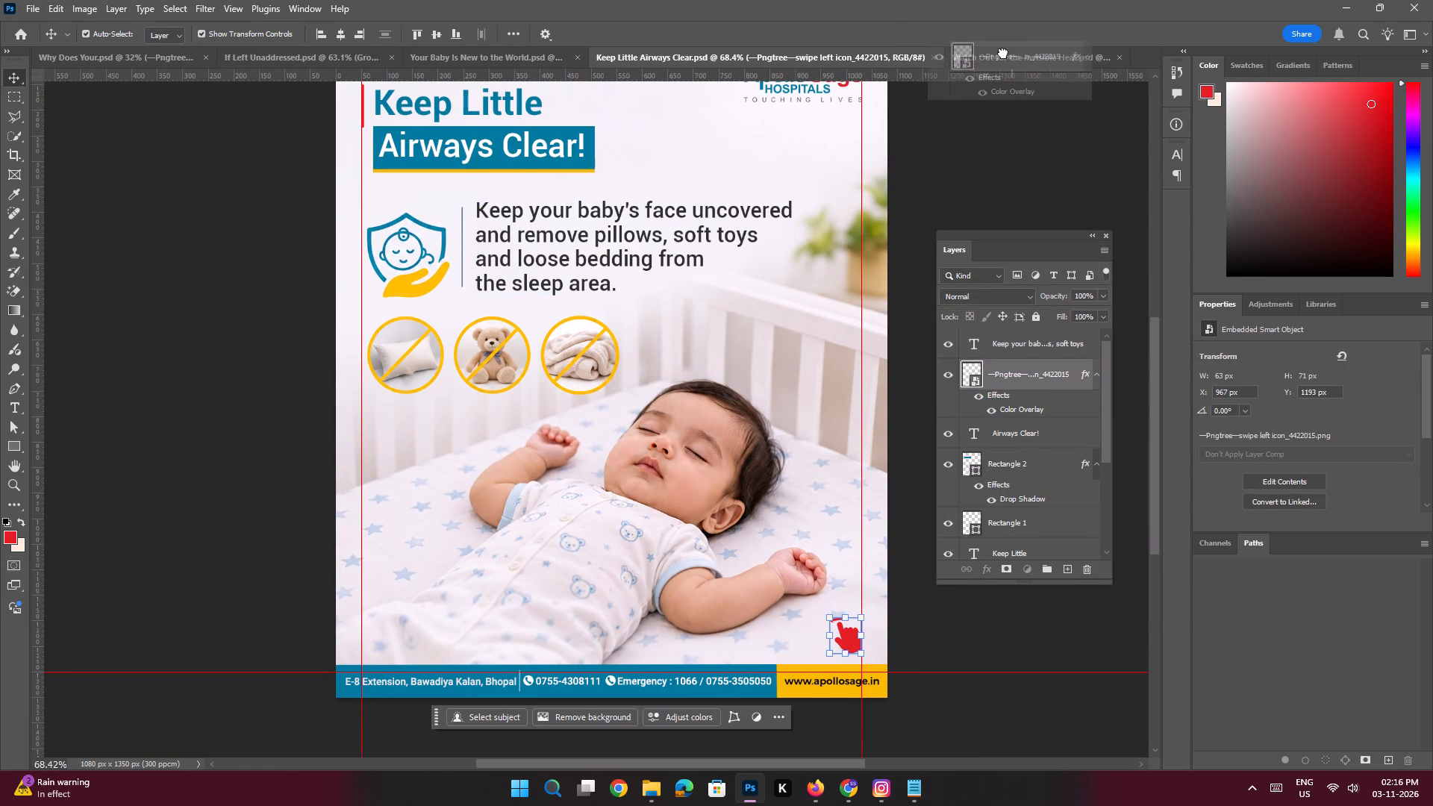
{"action": "left_click_drag", "start_coordinate": [1003, 53], "coordinate": [678, 596]}
Position the red hand icon at X 967 px, Y 1178 px above the footer's web address, and deselect it.
{"action": "key", "text": "space"}
{"action": "left_click_drag", "start_coordinate": [666, 601], "coordinate": [702, 623], "text": "ctrl"}
{"action": "left_click_drag", "start_coordinate": [685, 594], "coordinate": [683, 602]}
{"action": "key", "text": "space"}
{"action": "left_click_drag", "start_coordinate": [716, 437], "coordinate": [667, 419], "text": "ctrl"}
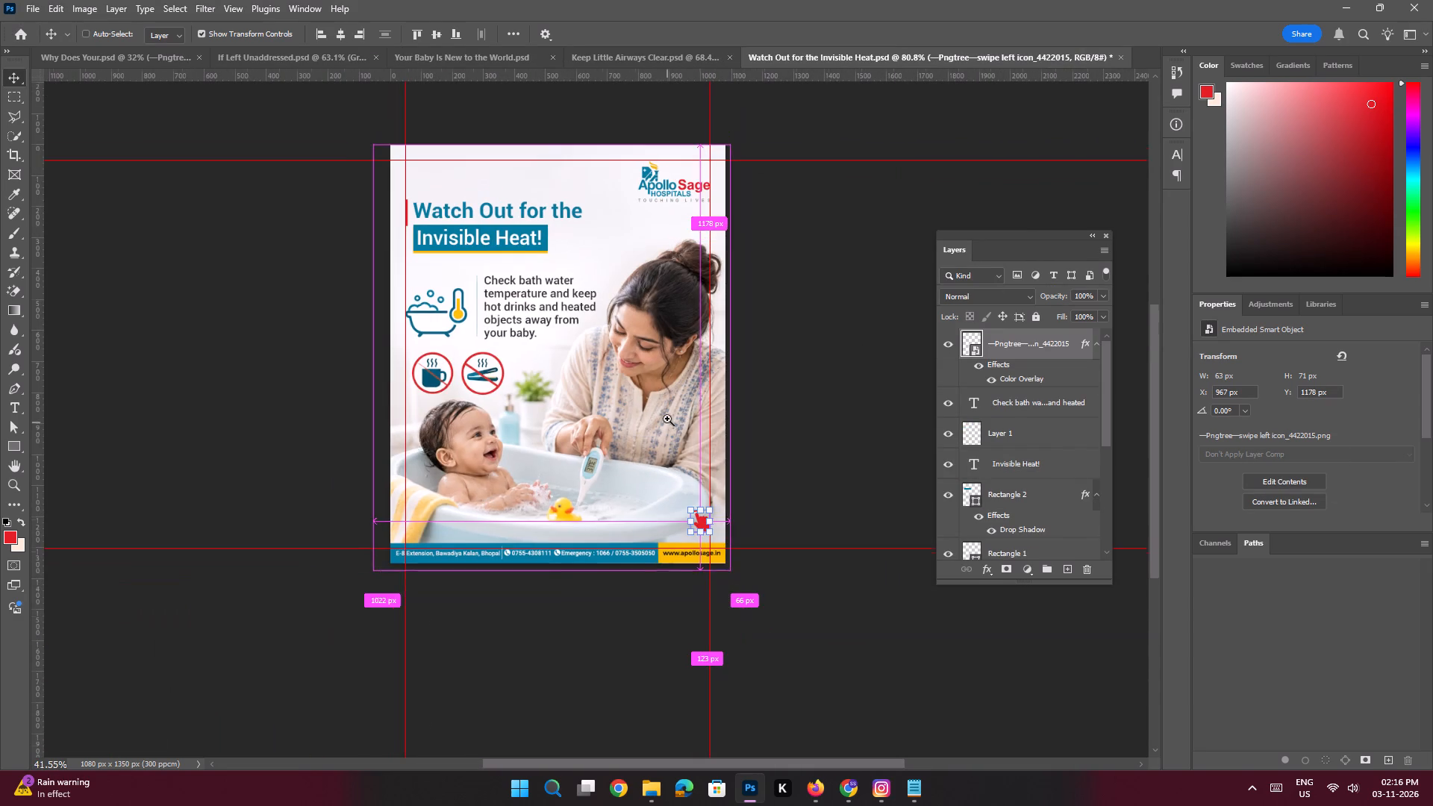
{"action": "left_click_drag", "start_coordinate": [667, 419], "coordinate": [667, 422], "text": "ctrl"}
{"action": "left_click", "coordinate": [387, 325]}
Save Watch Out for the Invisible Heat.psd with the added swipe icon.
{"action": "key", "text": "space"}
{"action": "key", "text": "space"}
{"action": "key", "text": "space"}
{"action": "key", "text": "space"}
{"action": "key", "text": "space"}
{"action": "key", "text": "space"}
{"action": "key", "text": "space"}
{"action": "key", "text": "space"}
{"action": "key", "text": "space"}
{"action": "key", "text": "space"}
{"action": "left_click", "coordinate": [667, 254]}
{"action": "key", "text": "ctrl+s"}
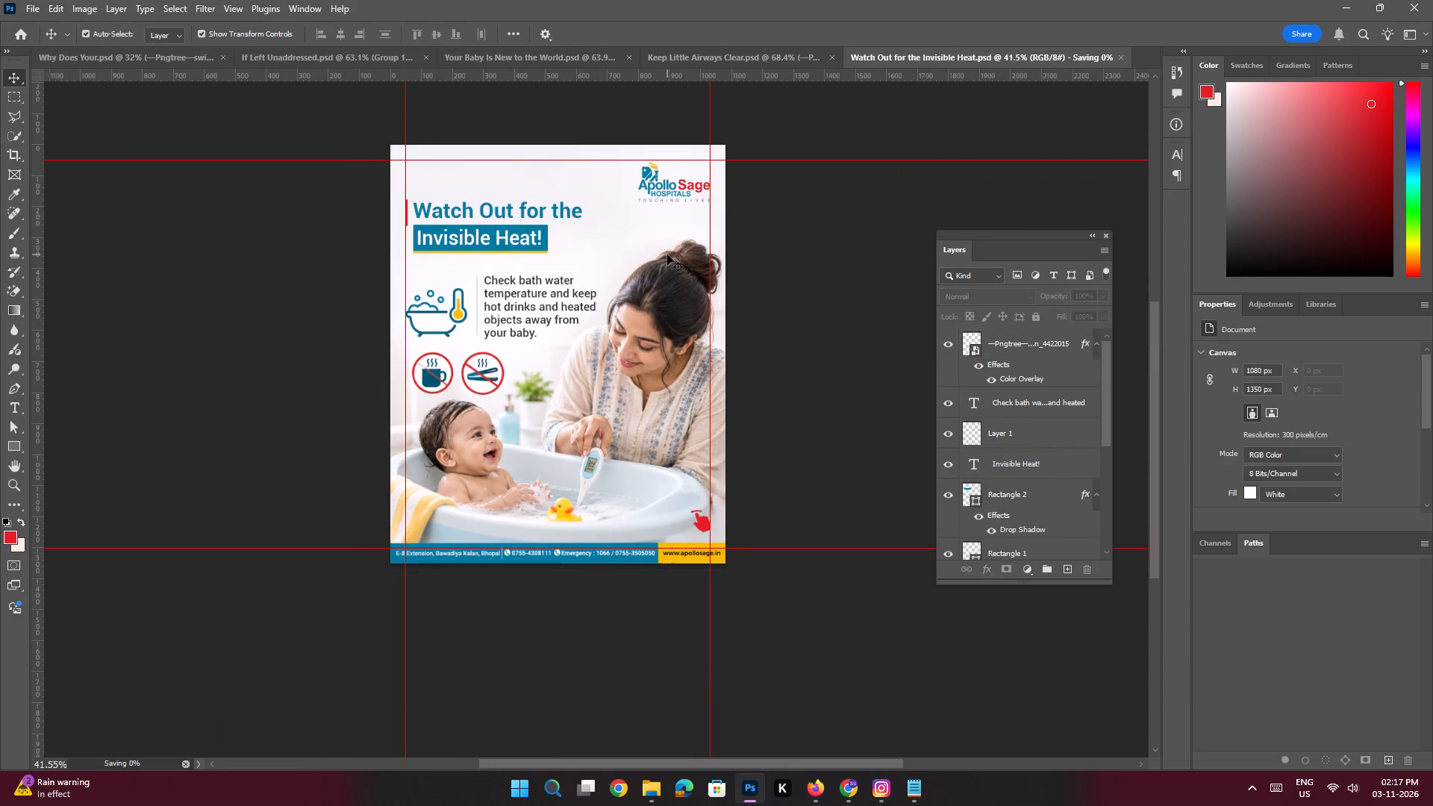
Create a new blank 1080 x 1350 px RGB document with a white background.
{"action": "key", "text": "ctrl+n"}
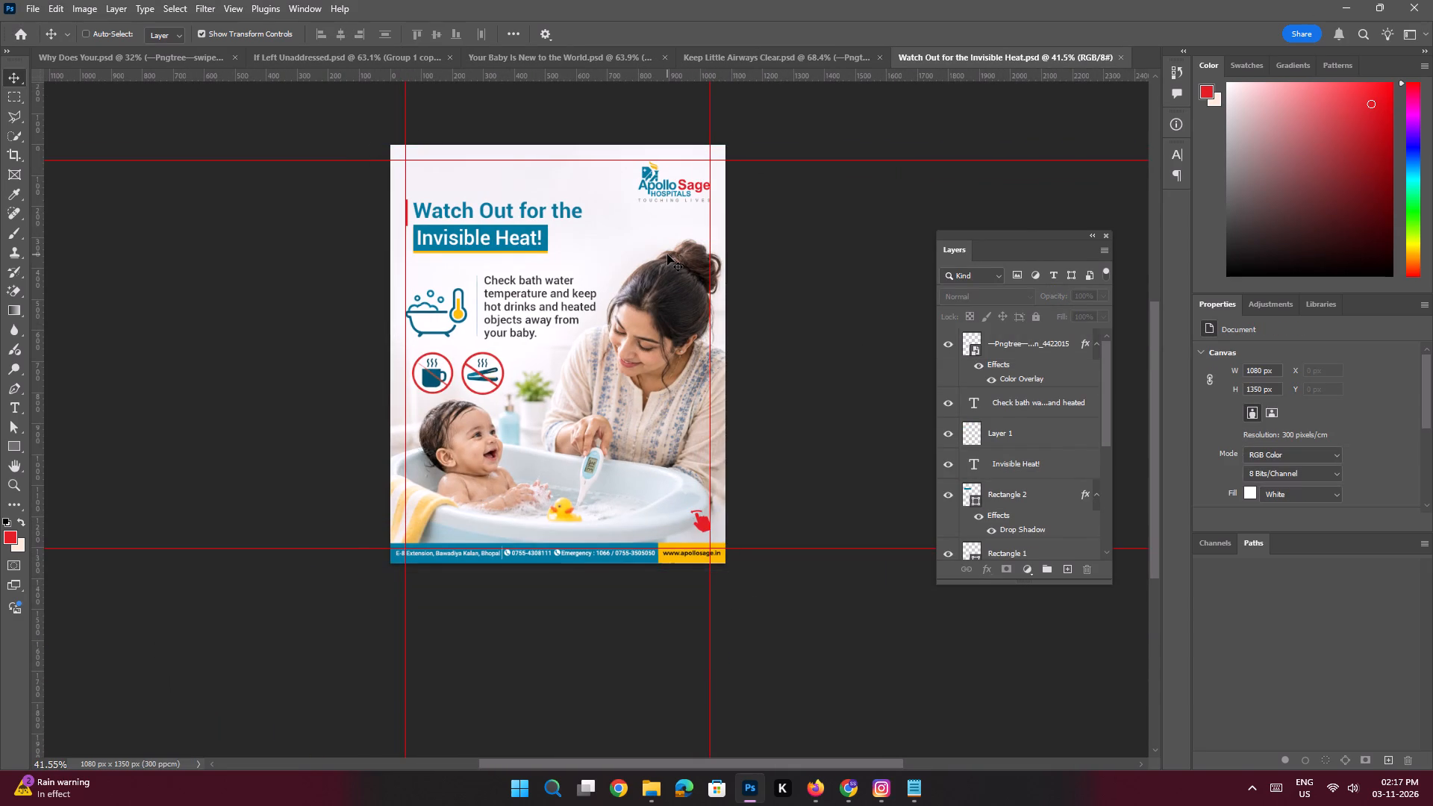
{"action": "key", "text": "Return"}
Place the Never Shake, Always Support! image (ChatGPT Image Nov 3, 2026, 01_39_34 PM-4) from Downloads into the new document, filling the canvas.
{"action": "key", "text": "space"}
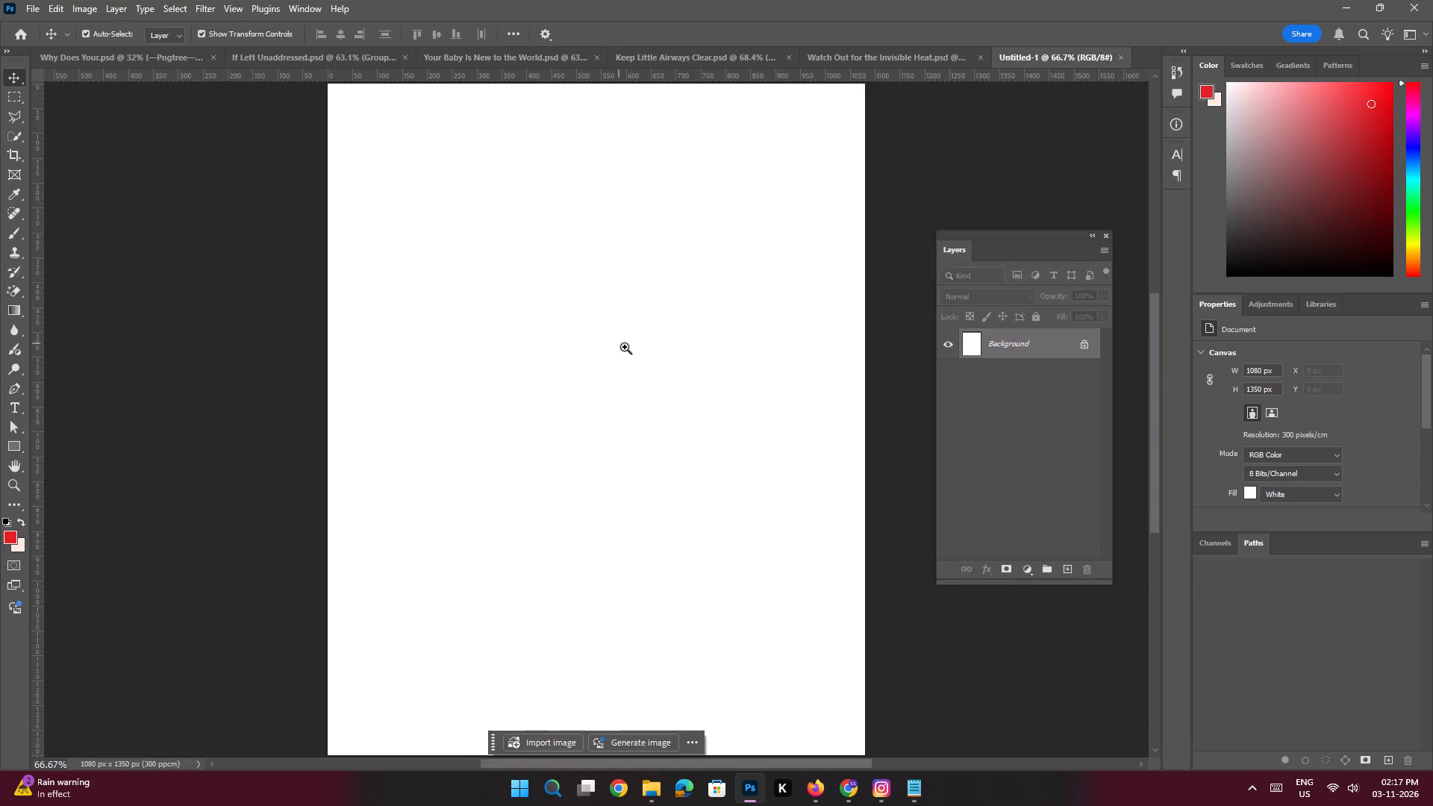
{"action": "left_click_drag", "start_coordinate": [625, 347], "coordinate": [606, 344], "text": "ctrl"}
{"action": "left_click", "coordinate": [640, 748]}
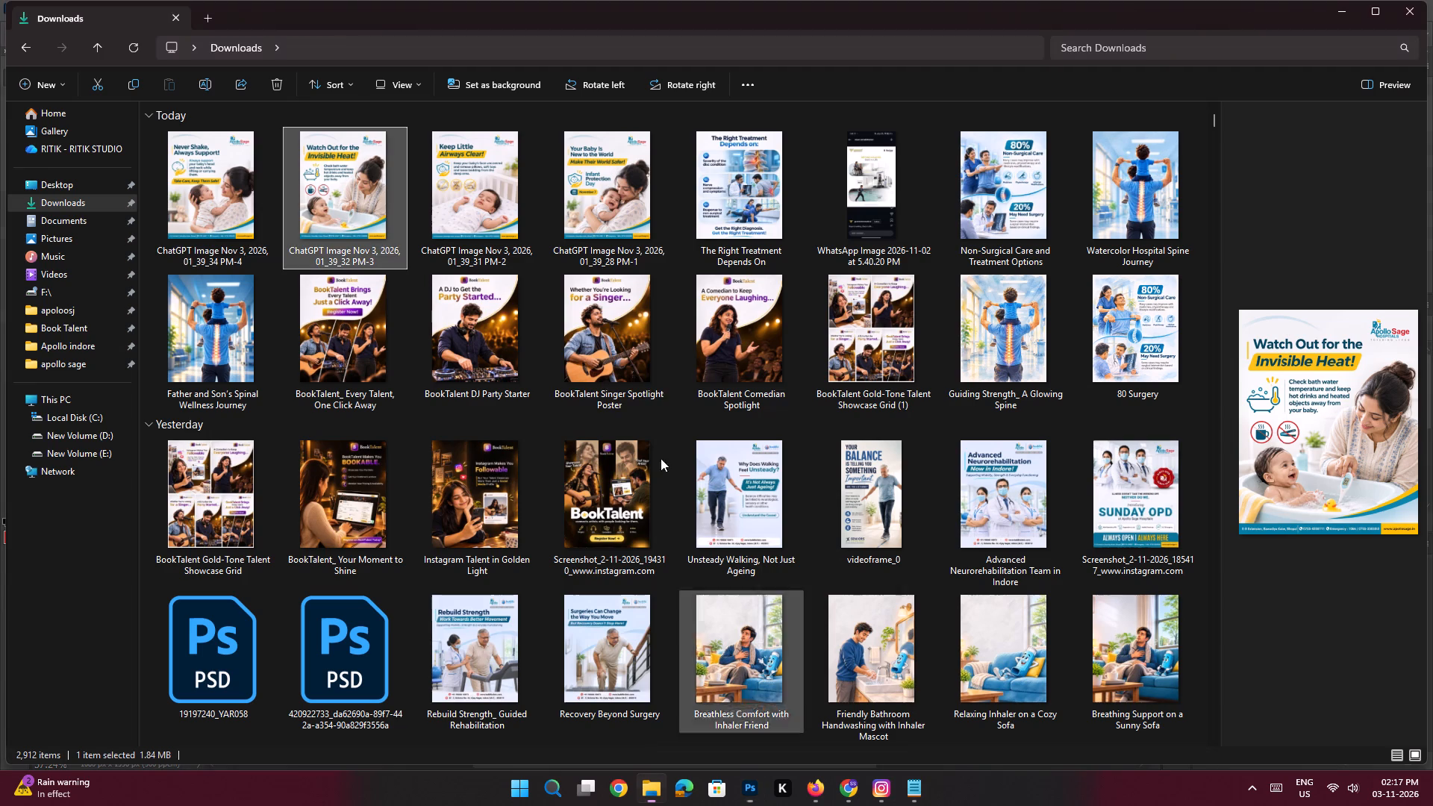
{"action": "left_click", "coordinate": [213, 200]}
{"action": "left_click_drag", "start_coordinate": [209, 208], "coordinate": [769, 675]}
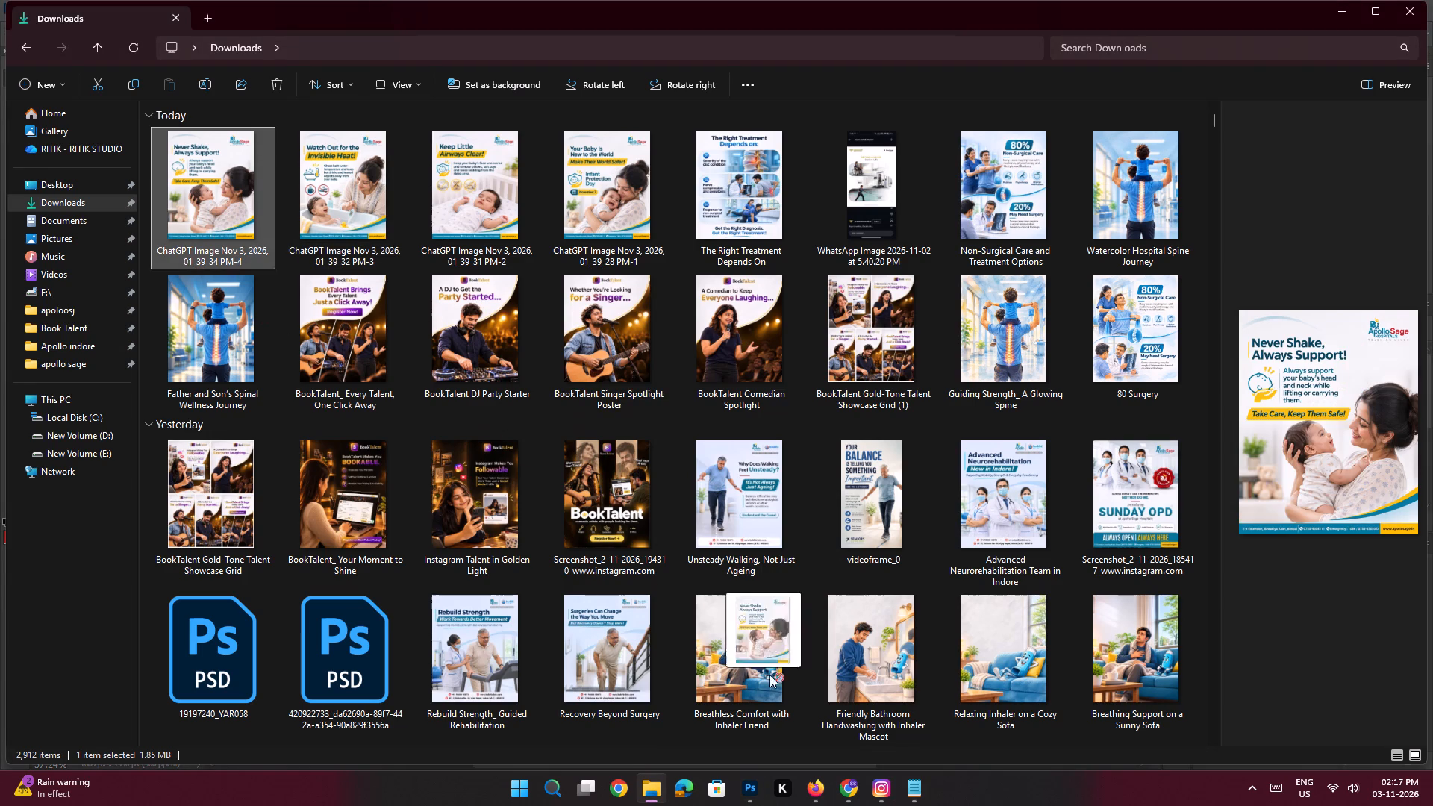
{"action": "left_click_drag", "start_coordinate": [769, 675], "coordinate": [635, 540]}
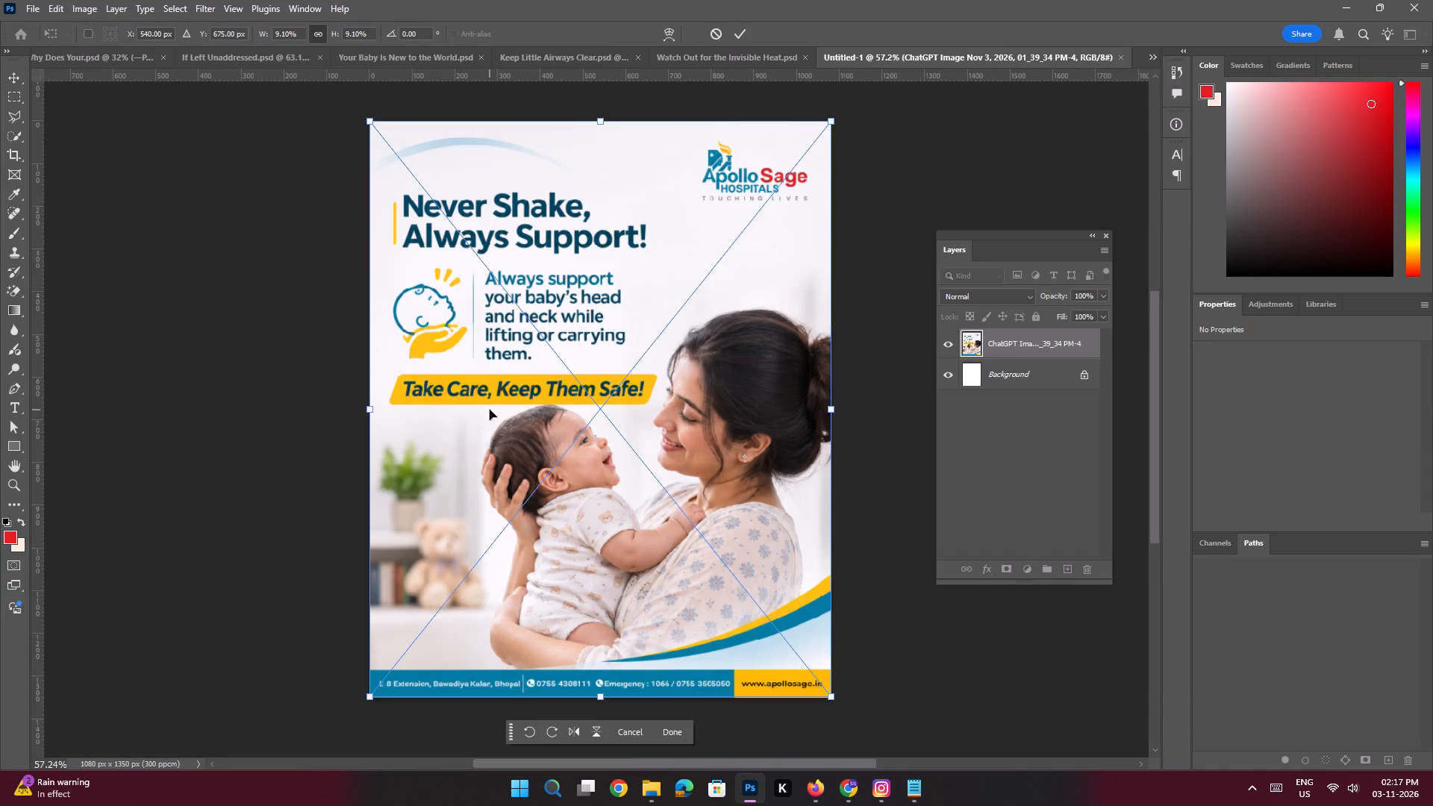
{"action": "key", "text": "Return"}
{"action": "key", "text": "Return"}
Rasterize the placed Never Shake, Always Support! image layer.
{"action": "key", "text": "space"}
{"action": "left_click_drag", "start_coordinate": [649, 223], "coordinate": [706, 319], "text": "ctrl"}
{"action": "left_click_drag", "start_coordinate": [821, 246], "coordinate": [499, 480]}
{"action": "key", "text": "e"}
{"action": "left_click", "coordinate": [559, 467]}
{"action": "left_click", "coordinate": [639, 294]}
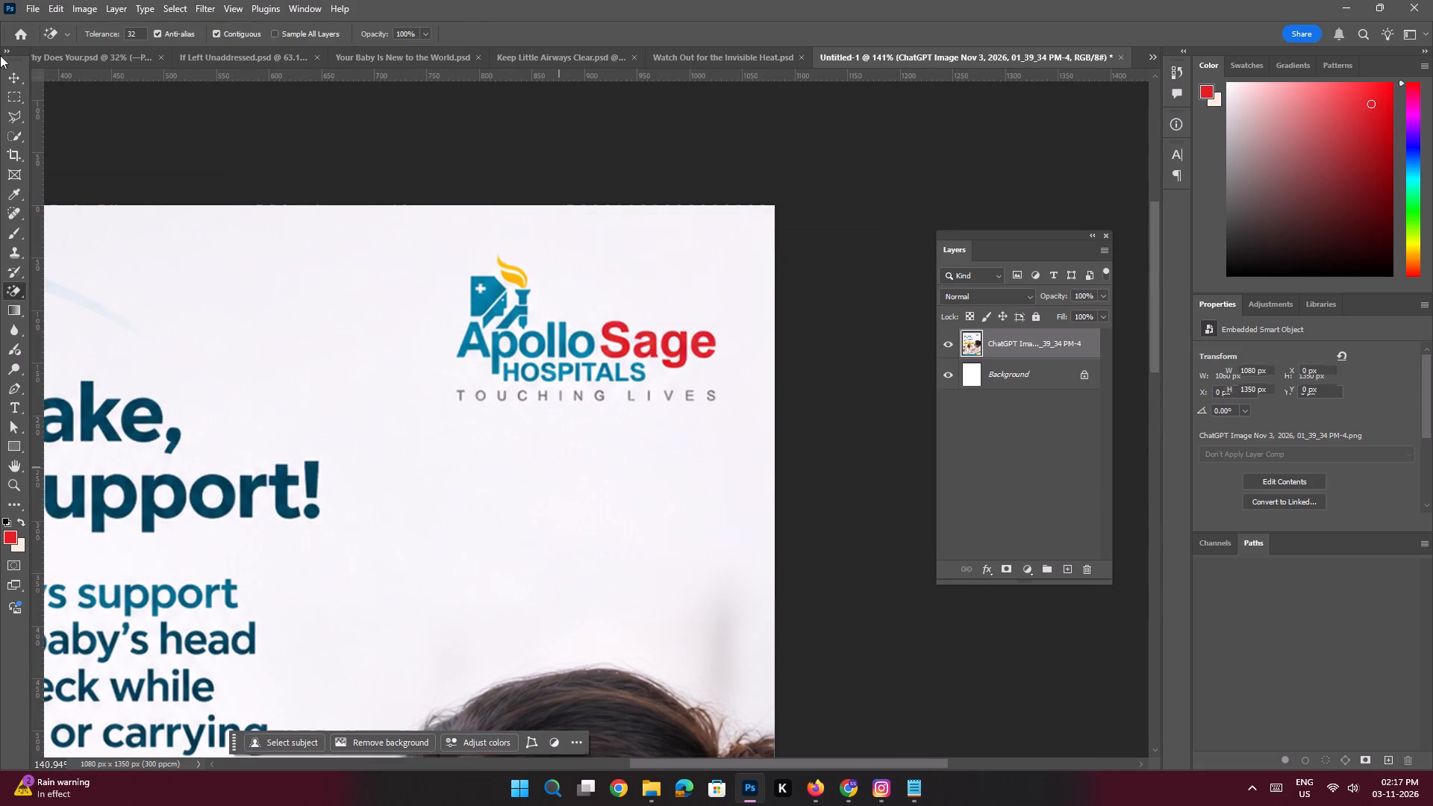
Outline the Apollo Sage Hospitals logo with the Polygonal Lasso, remove it with a Content-Aware fill at 100% opacity, and deselect.
{"action": "left_click", "coordinate": [16, 122]}
{"action": "left_click", "coordinate": [463, 272]}
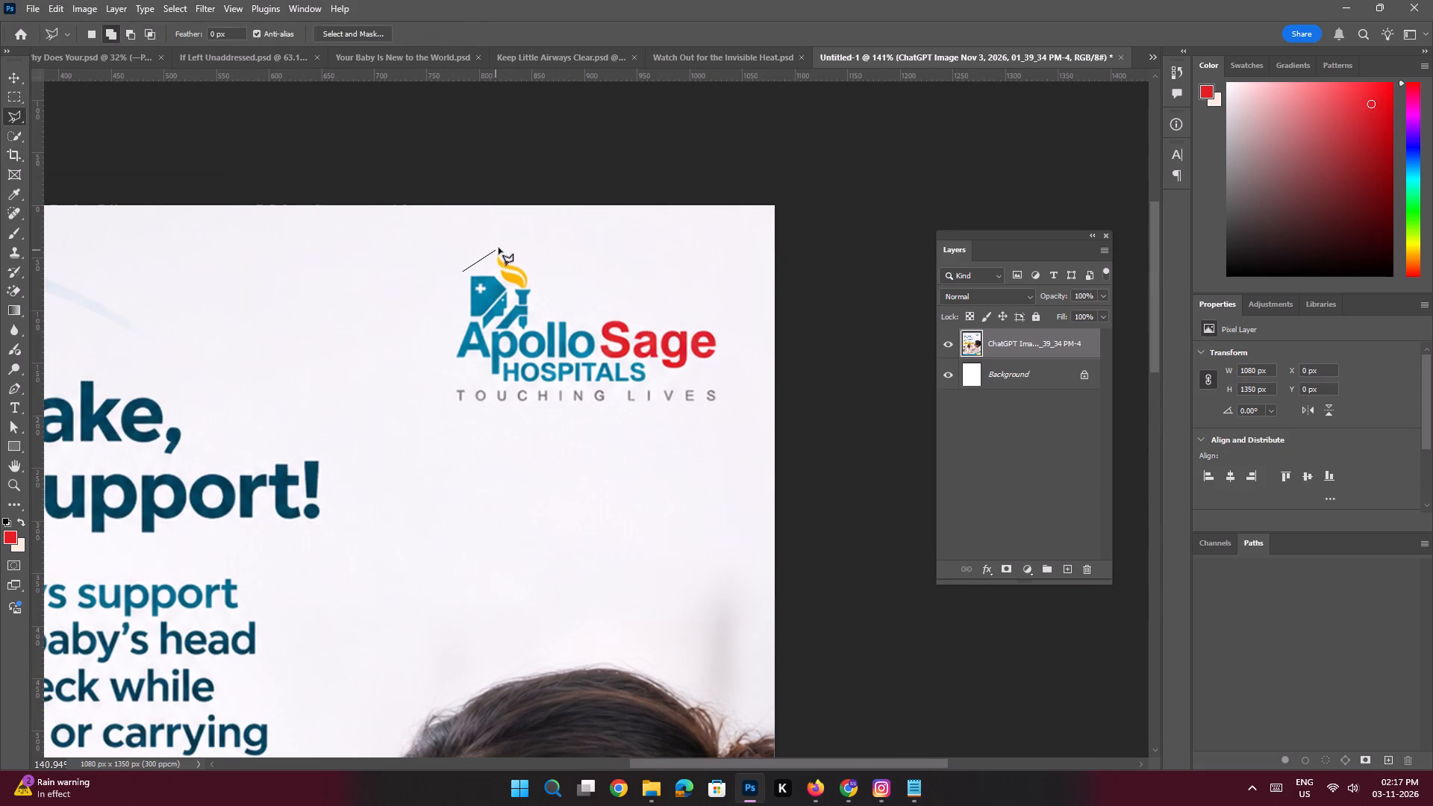
{"action": "left_click", "coordinate": [506, 242]}
{"action": "left_click", "coordinate": [565, 262]}
{"action": "left_click", "coordinate": [542, 309]}
{"action": "left_click", "coordinate": [722, 313], "text": "shift"}
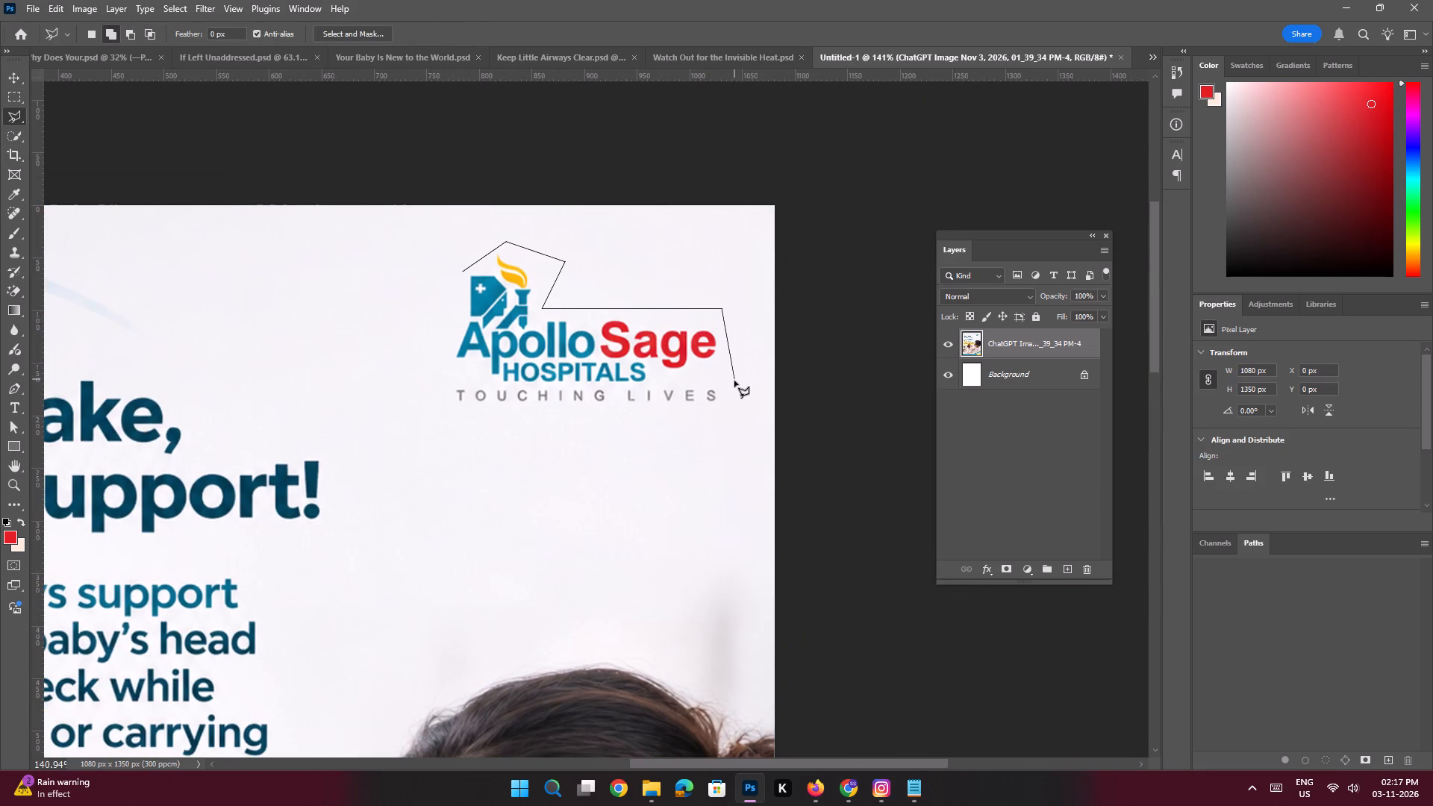
{"action": "left_click", "coordinate": [734, 381]}
{"action": "left_click", "coordinate": [728, 400]}
{"action": "left_click", "coordinate": [715, 407]}
{"action": "left_click", "coordinate": [440, 404], "text": "shift"}
{"action": "left_click", "coordinate": [439, 319]}
{"action": "left_click", "coordinate": [449, 289]}
{"action": "left_click", "coordinate": [461, 272]}
{"action": "key", "text": "shift+BackSpace"}
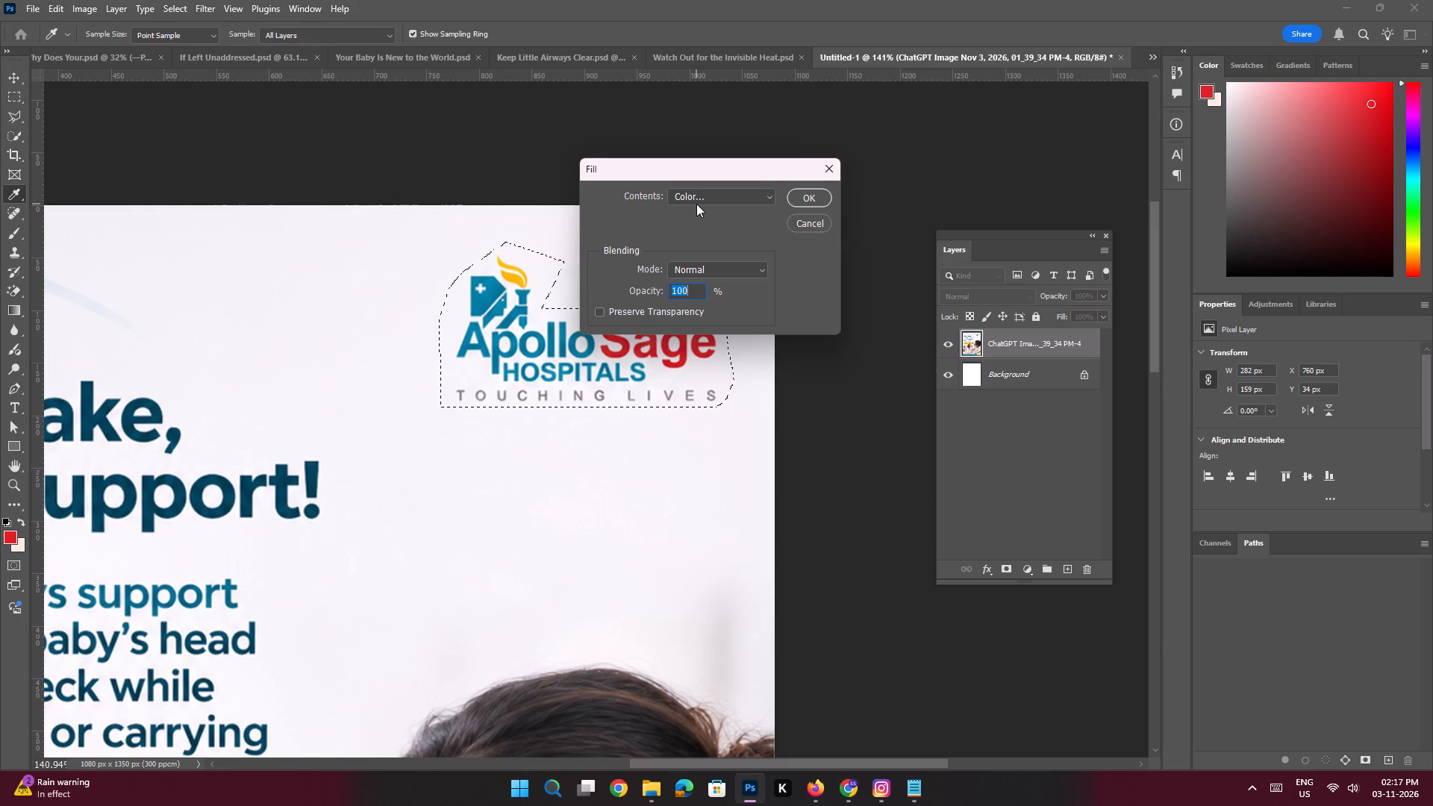
{"action": "left_click", "coordinate": [702, 197]}
{"action": "left_click", "coordinate": [706, 257]}
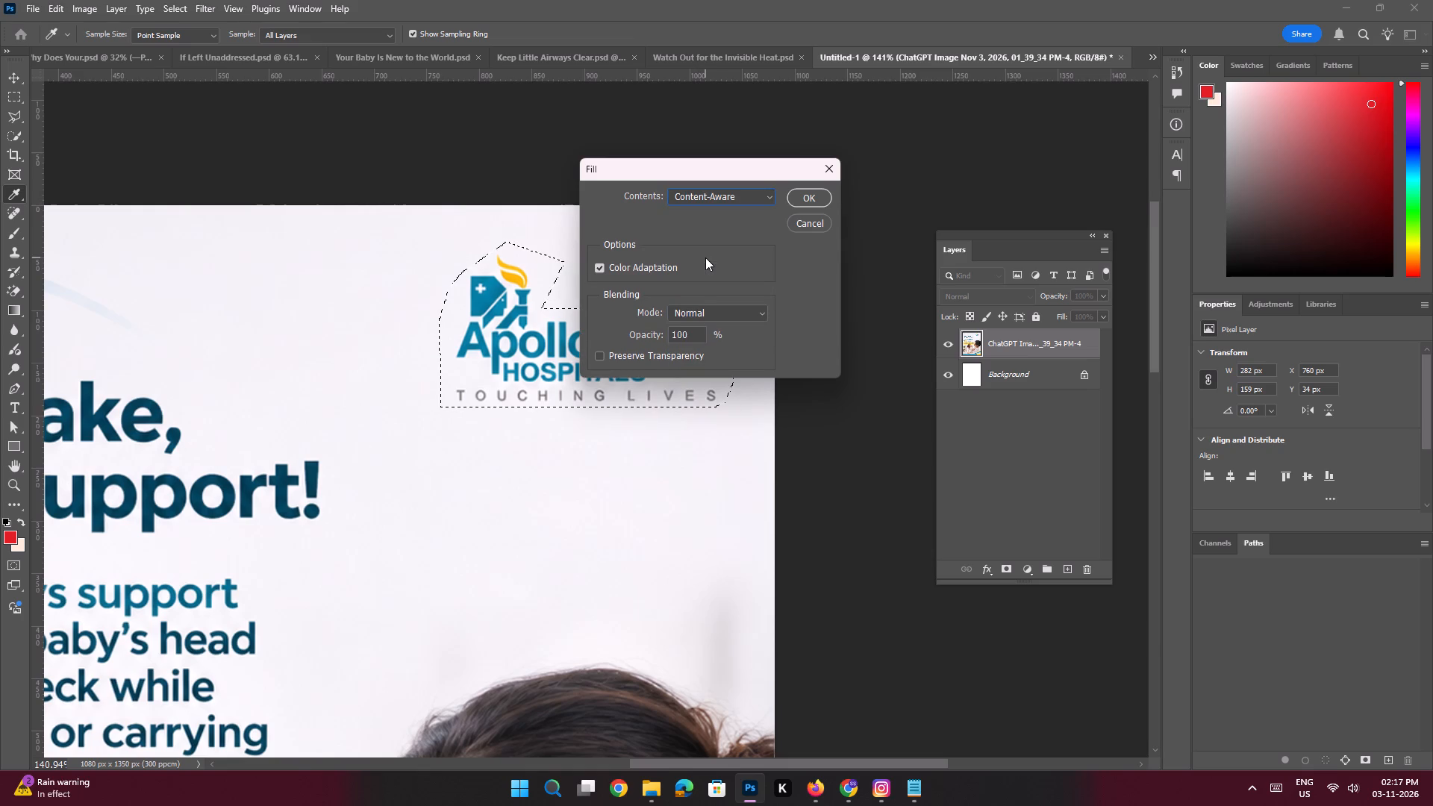
{"action": "key", "text": "Return"}
{"action": "key", "text": "Return"}
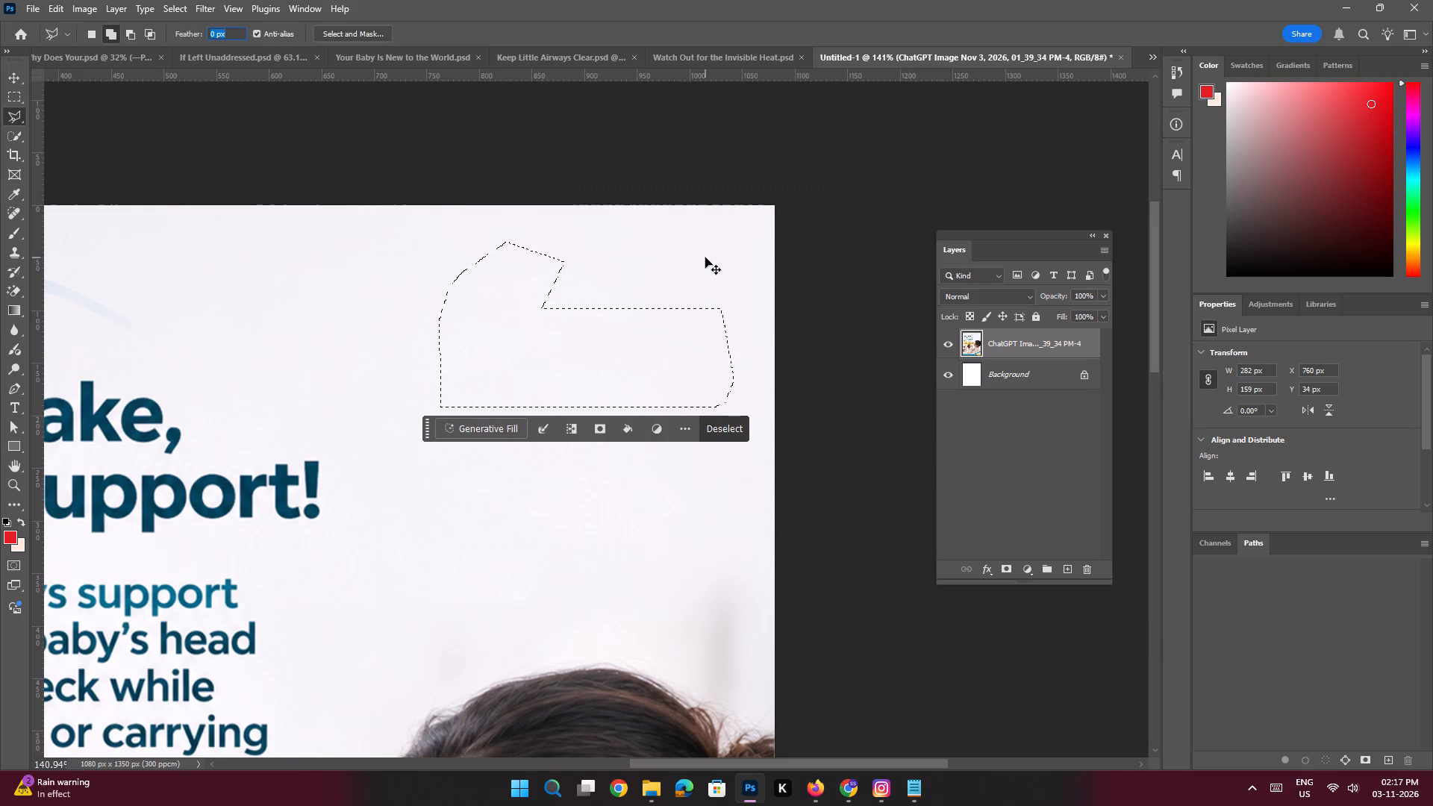
{"action": "key", "text": "ctrl+d"}
Outline the contact footer and the yellow-blue curve above it with the Polygonal Lasso, and run Generative Fill with the prompt "Remove this".
{"action": "key", "text": "ctrl+0"}
{"action": "key", "text": "space"}
{"action": "key", "text": "space"}
{"action": "key", "text": "space"}
{"action": "key", "text": "space"}
{"action": "key", "text": "space"}
{"action": "key", "text": "space"}
{"action": "key", "text": "space"}
{"action": "key", "text": "space"}
{"action": "key", "text": "space"}
{"action": "key", "text": "space"}
{"action": "key", "text": "space"}
{"action": "key", "text": "space"}
{"action": "key", "text": "space"}
{"action": "key", "text": "space"}
{"action": "key", "text": "space"}
{"action": "key", "text": "space"}
{"action": "key", "text": "space"}
{"action": "key", "text": "space"}
{"action": "key", "text": "space"}
{"action": "key", "text": "space"}
{"action": "left_click_drag", "start_coordinate": [671, 405], "coordinate": [664, 352]}
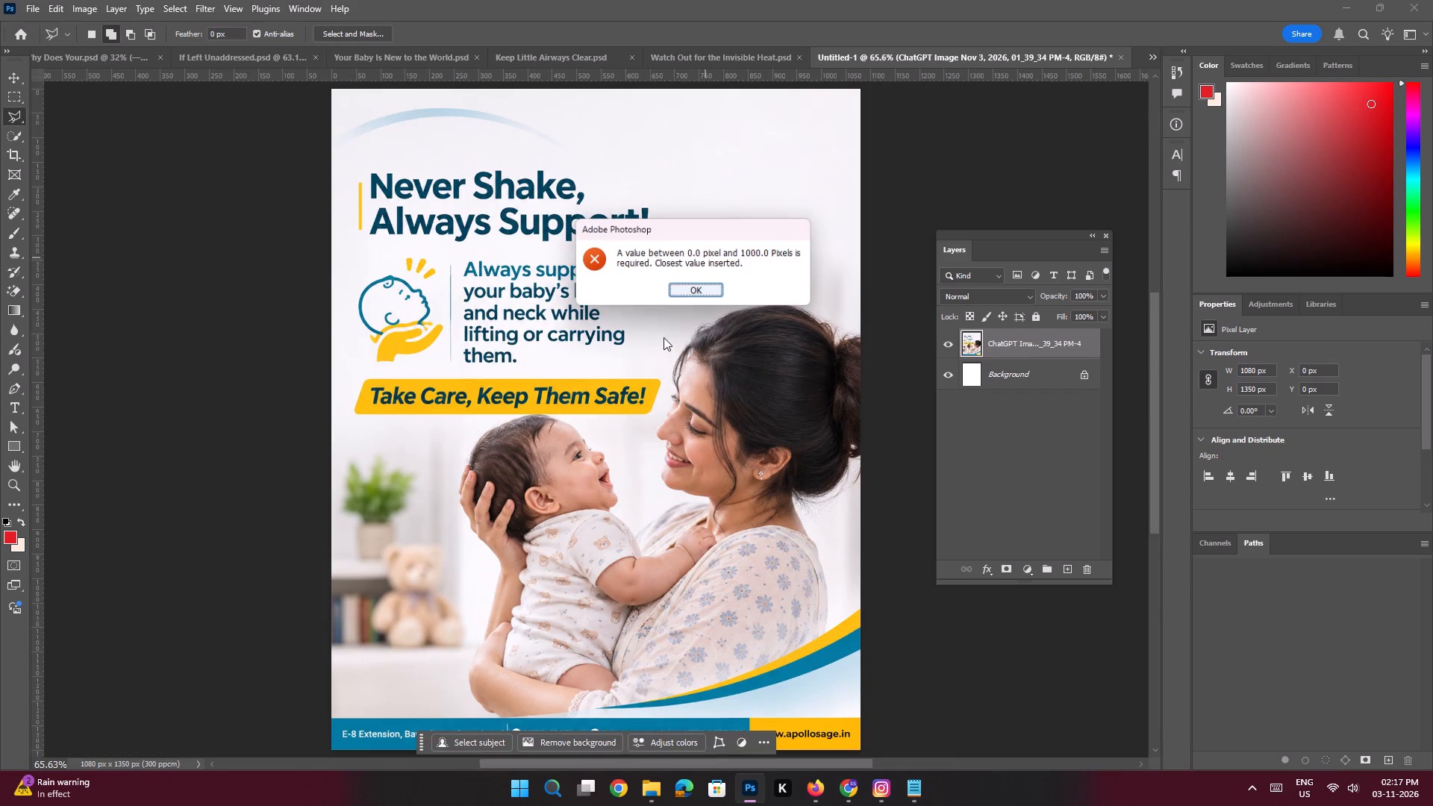
{"action": "left_click", "coordinate": [658, 355]}
{"action": "left_click", "coordinate": [707, 293]}
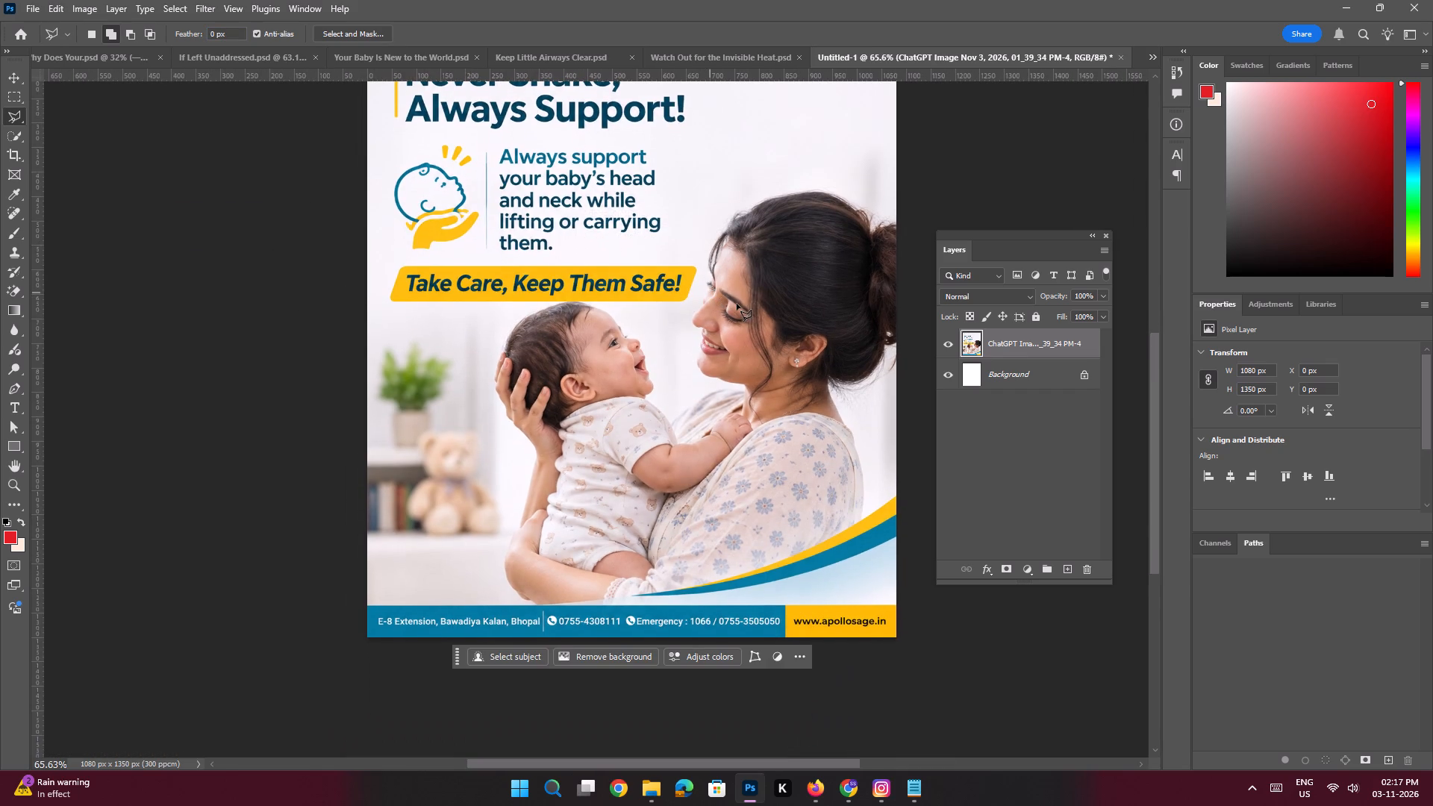
{"action": "key", "text": "space"}
{"action": "left_click", "coordinate": [519, 549], "text": "ctrl"}
{"action": "left_click", "coordinate": [540, 552], "text": "ctrl"}
{"action": "left_click_drag", "start_coordinate": [609, 554], "coordinate": [537, 495]}
{"action": "left_click", "coordinate": [193, 569]}
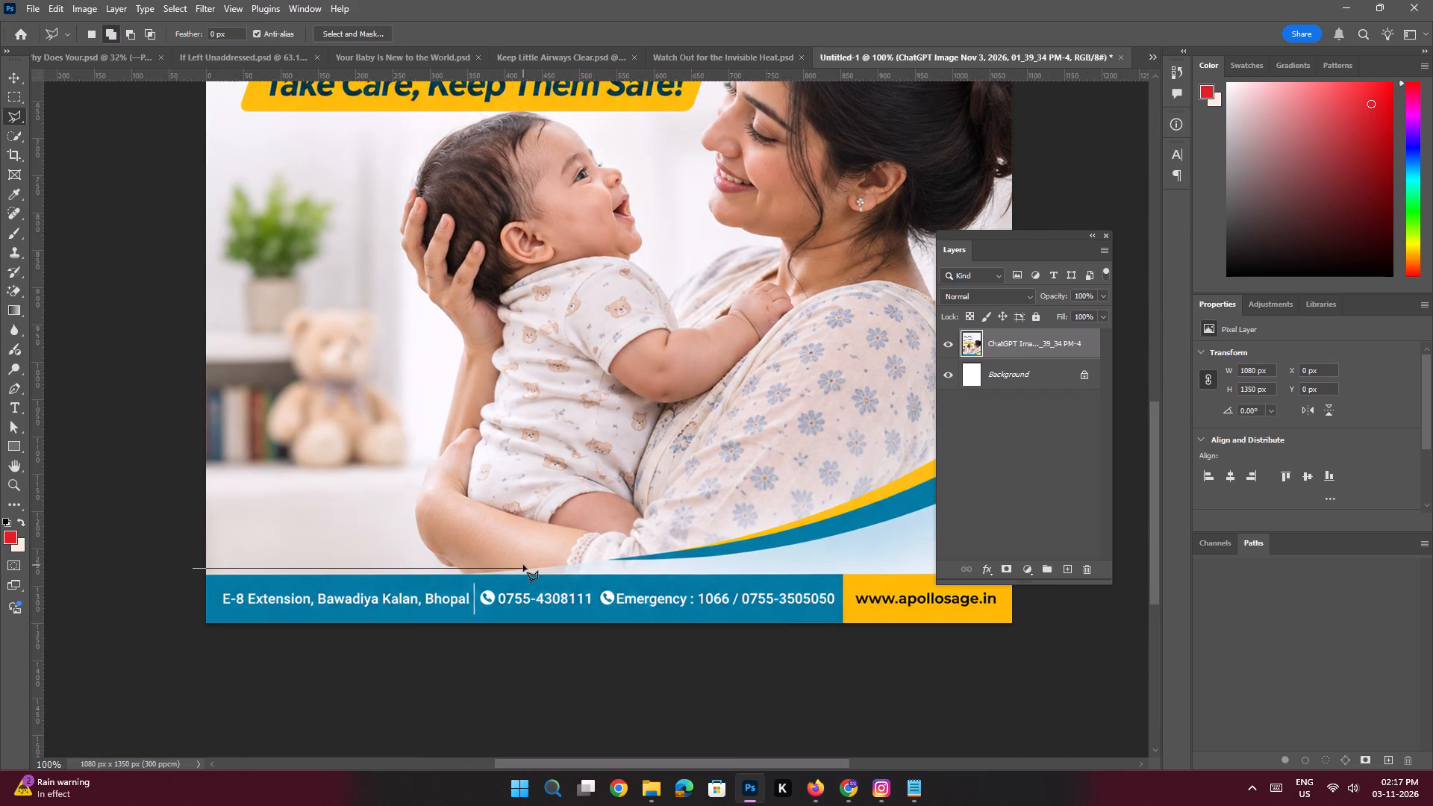
{"action": "left_click", "coordinate": [507, 566], "text": "shift"}
{"action": "left_click", "coordinate": [625, 554]}
{"action": "left_click", "coordinate": [778, 522]}
{"action": "key", "text": "space"}
{"action": "key", "text": "space"}
{"action": "key", "text": "space"}
{"action": "key", "text": "space"}
{"action": "key", "text": "space"}
{"action": "key", "text": "space"}
{"action": "key", "text": "space"}
{"action": "left_click_drag", "start_coordinate": [778, 522], "coordinate": [519, 532]}
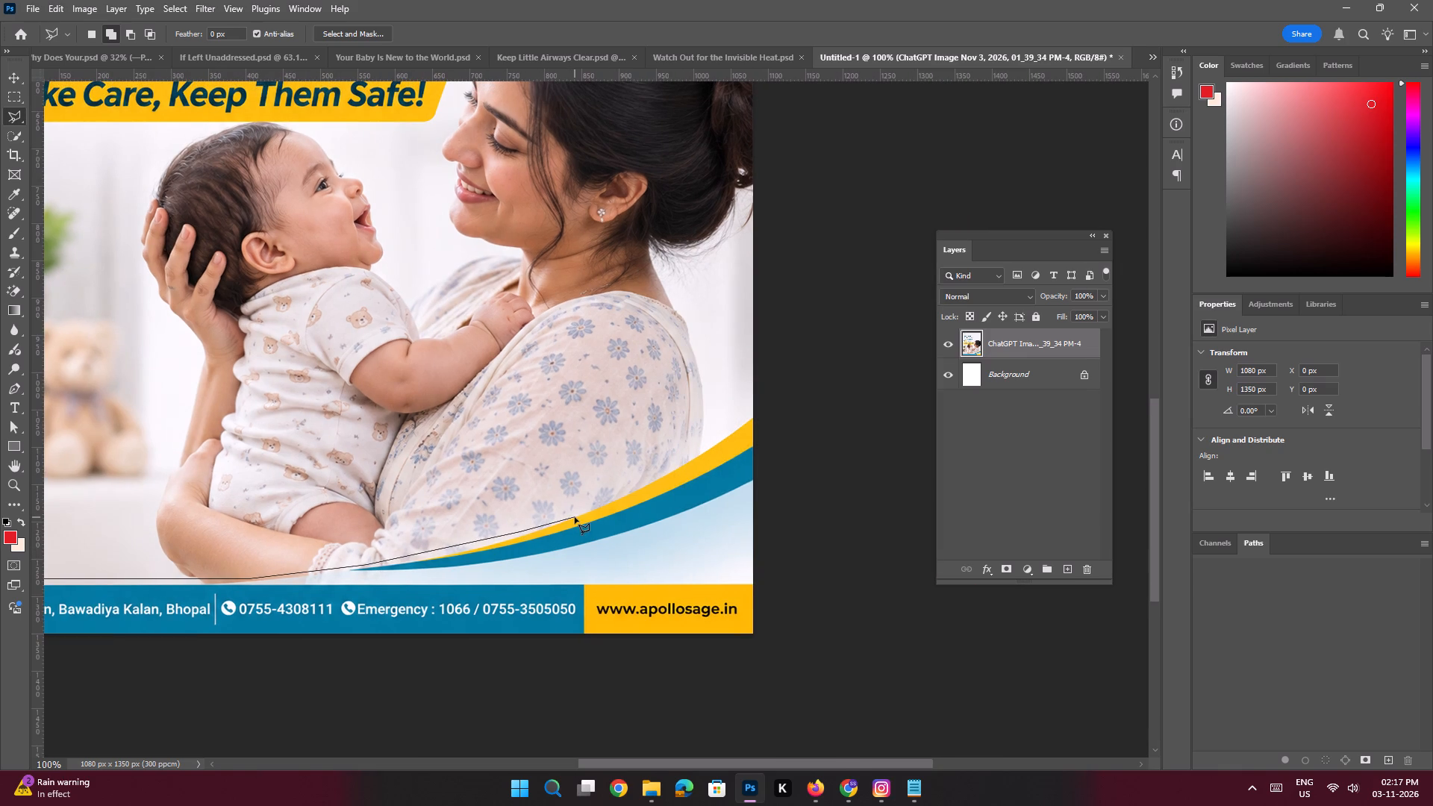
{"action": "left_click", "coordinate": [575, 515]}
{"action": "left_click", "coordinate": [687, 460]}
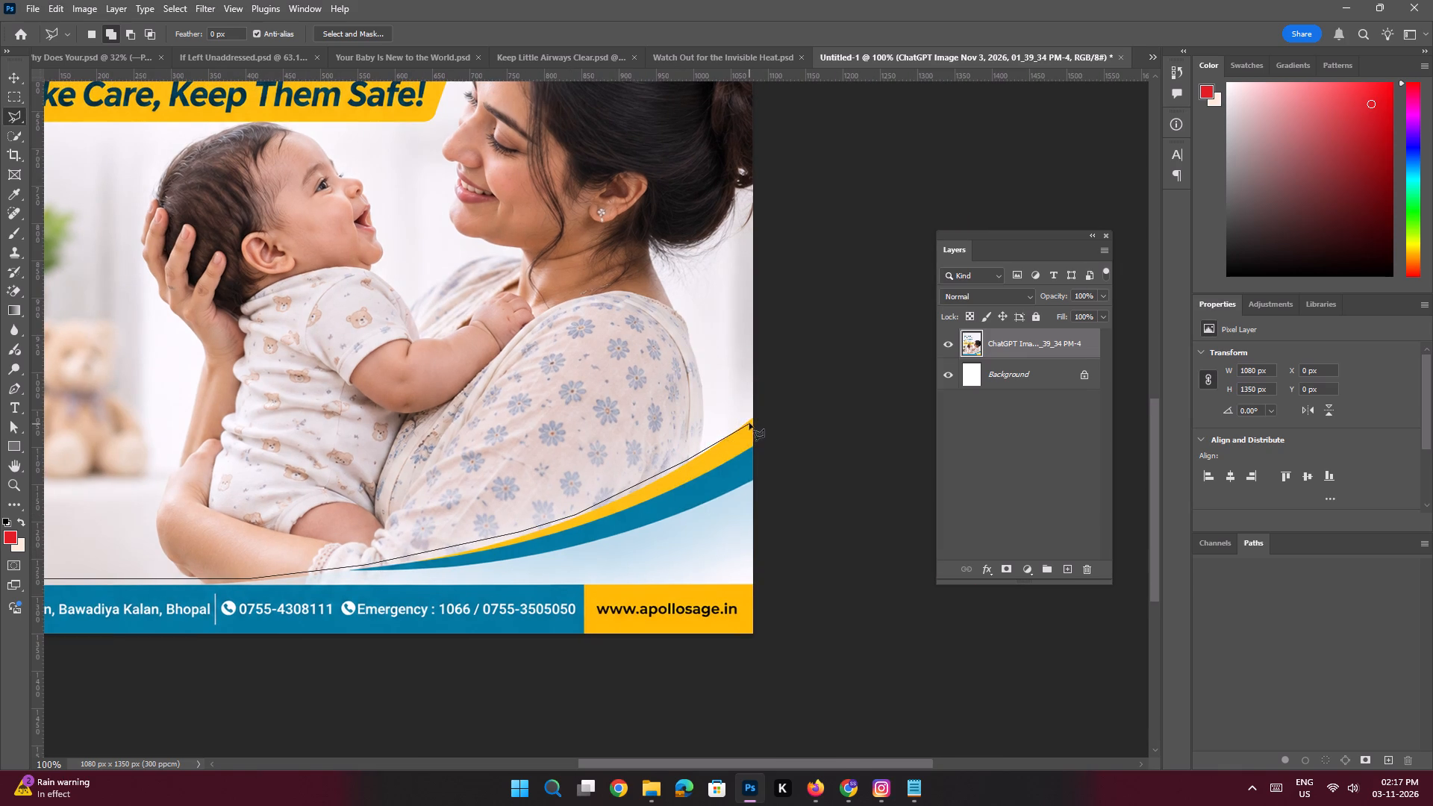
{"action": "left_click", "coordinate": [758, 411]}
{"action": "left_click", "coordinate": [748, 644], "text": "shift"}
{"action": "key", "text": "shift+space"}
{"action": "key", "text": "shift+space"}
{"action": "key", "text": "shift+space"}
{"action": "key", "text": "shift+space"}
{"action": "key", "text": "shift+space"}
{"action": "left_click_drag", "start_coordinate": [255, 645], "coordinate": [678, 649]}
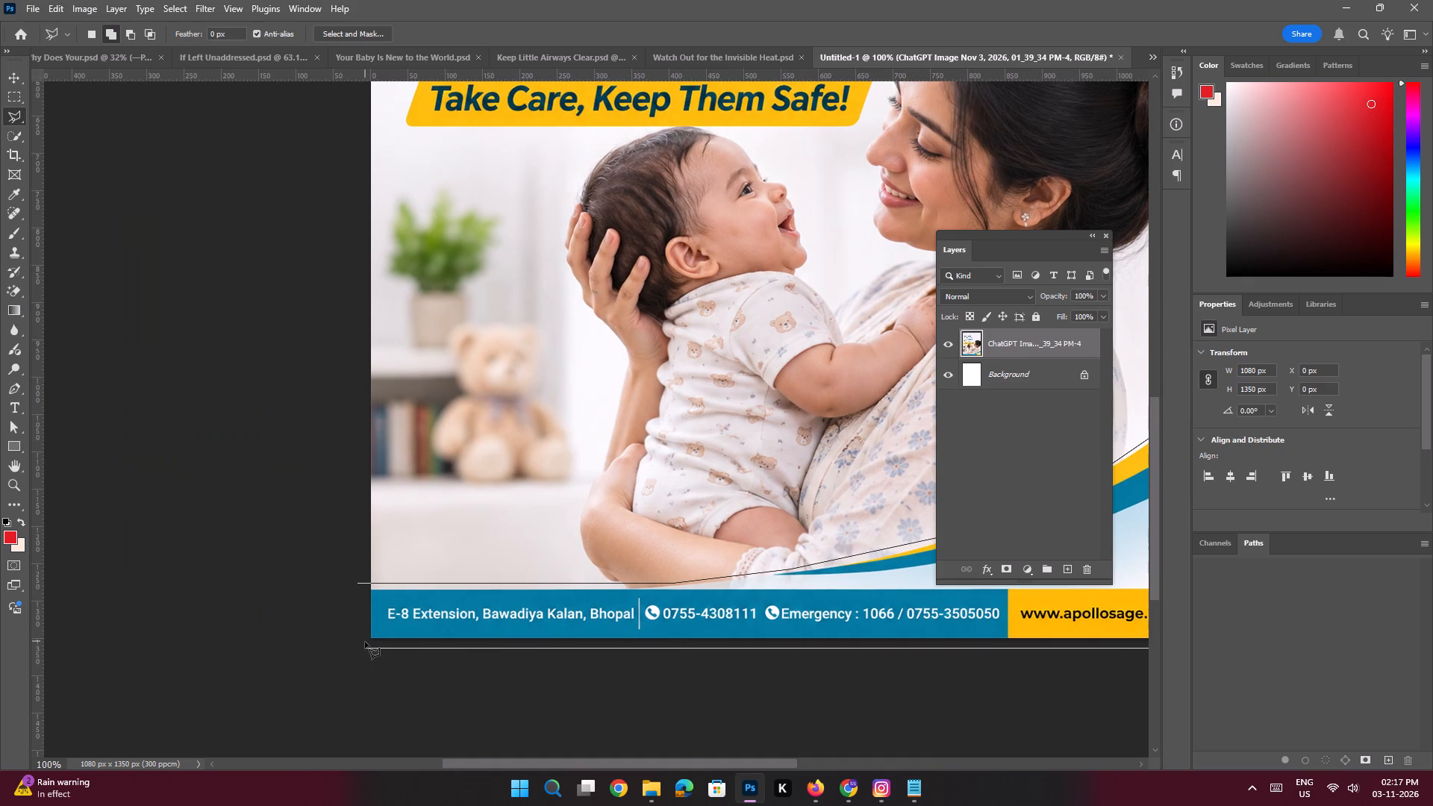
{"action": "left_click", "coordinate": [365, 642], "text": "shift"}
{"action": "left_click", "coordinate": [357, 581]}
{"action": "left_click", "coordinate": [619, 660]}
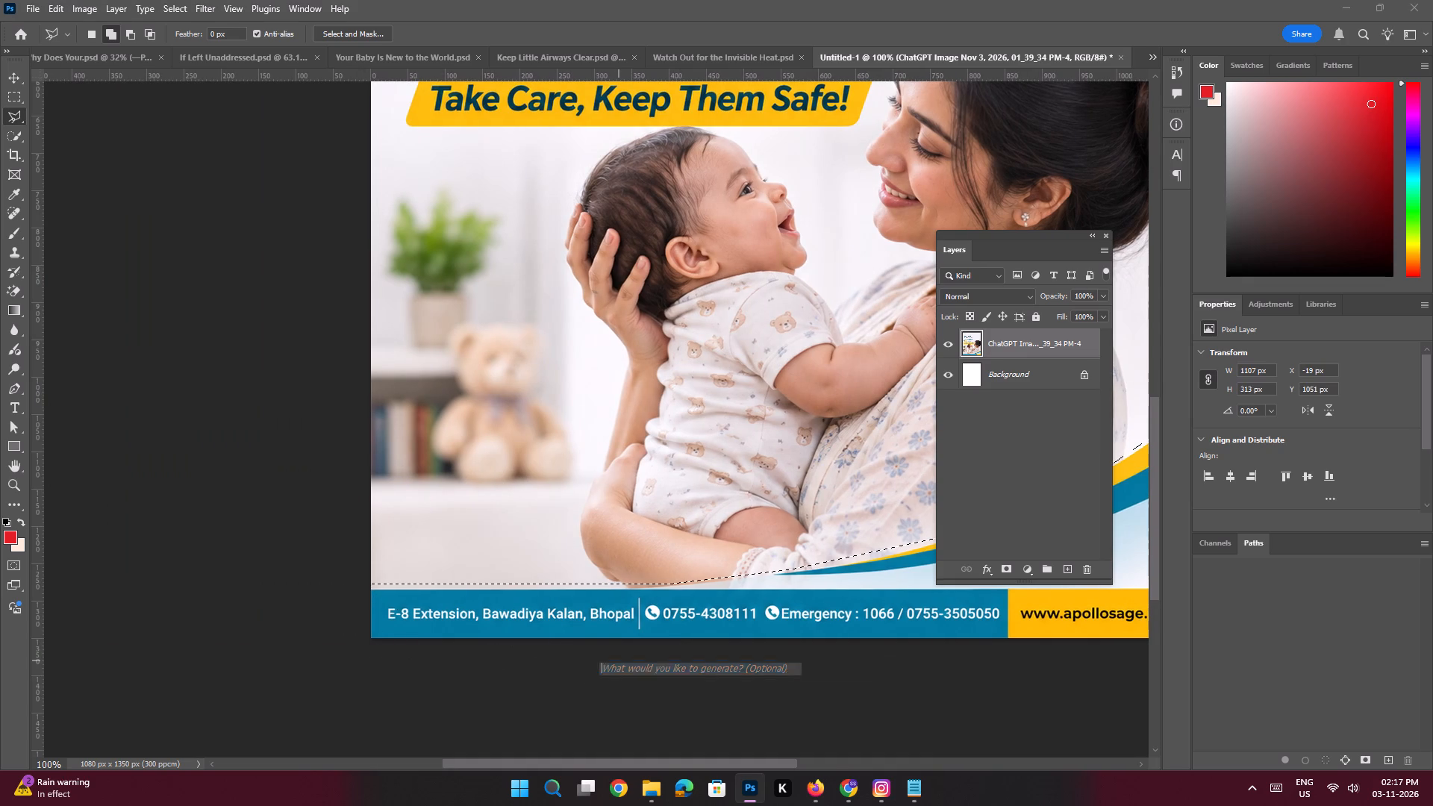
{"action": "type", "text": "Remove this"}
{"action": "key", "text": "space"}
{"action": "key", "text": "Return"}
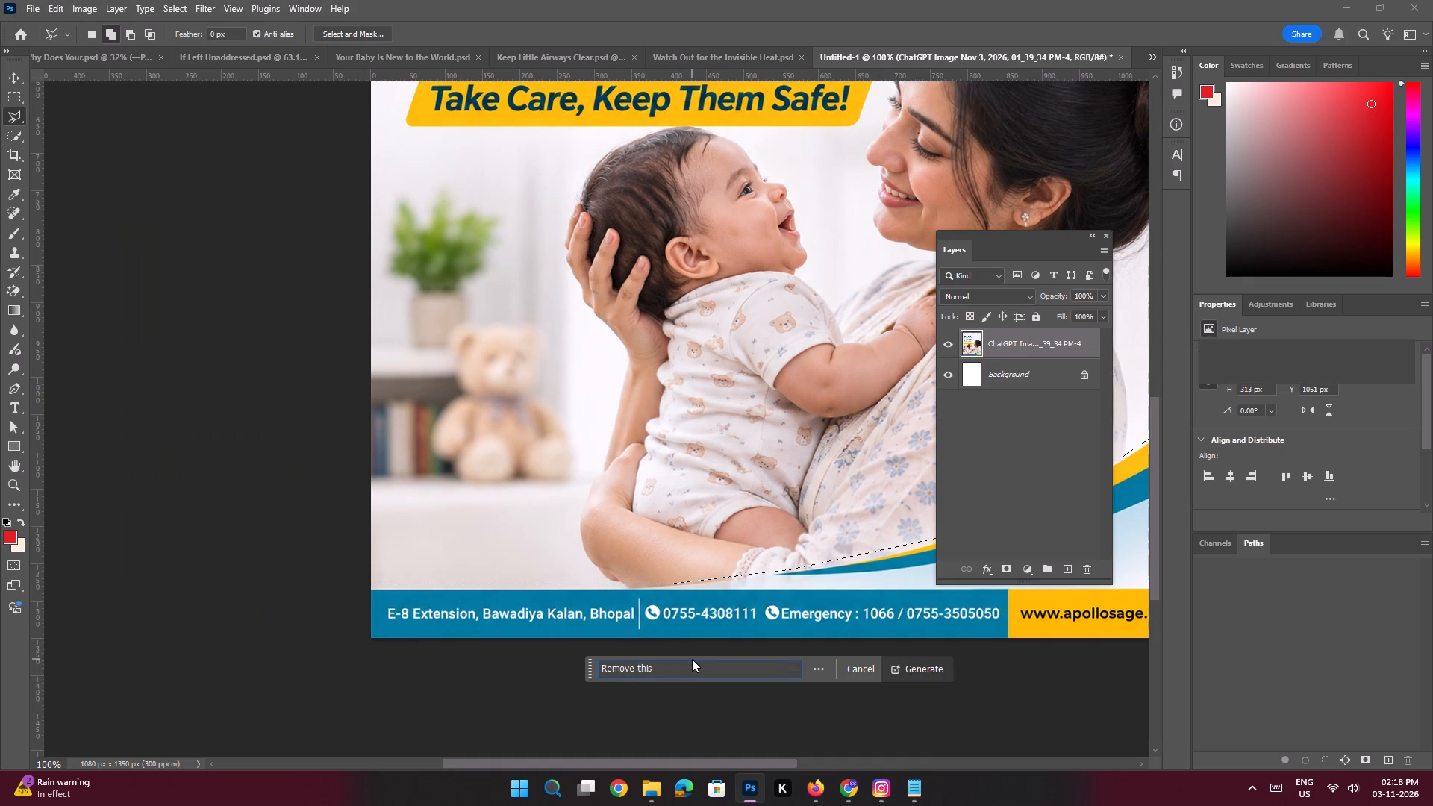
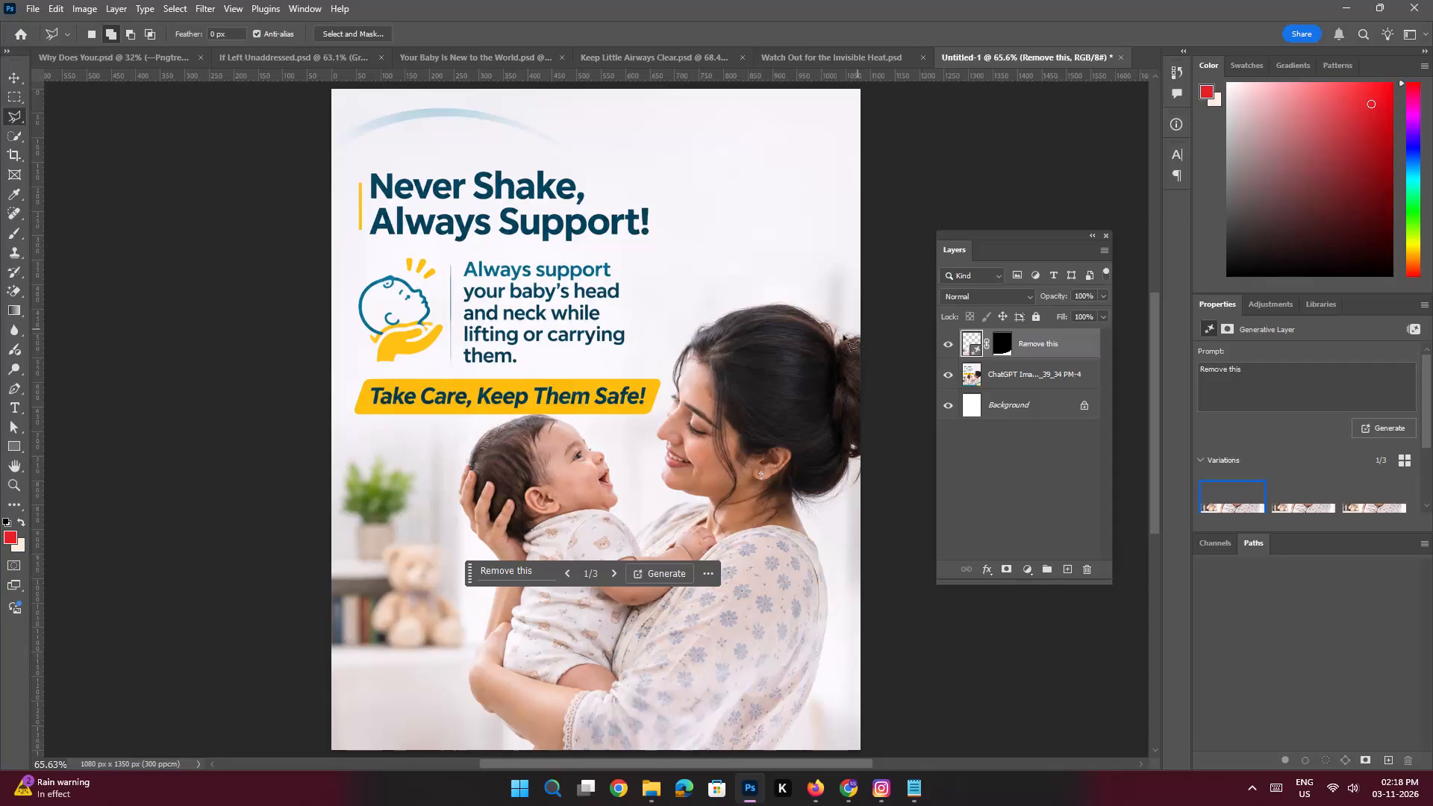
Convert the "Remove this" layer and the ChatGPT image layer into a single smart object.
{"action": "left_click", "coordinate": [1000, 371], "text": "shift"}
{"action": "right_click", "coordinate": [1018, 346]}
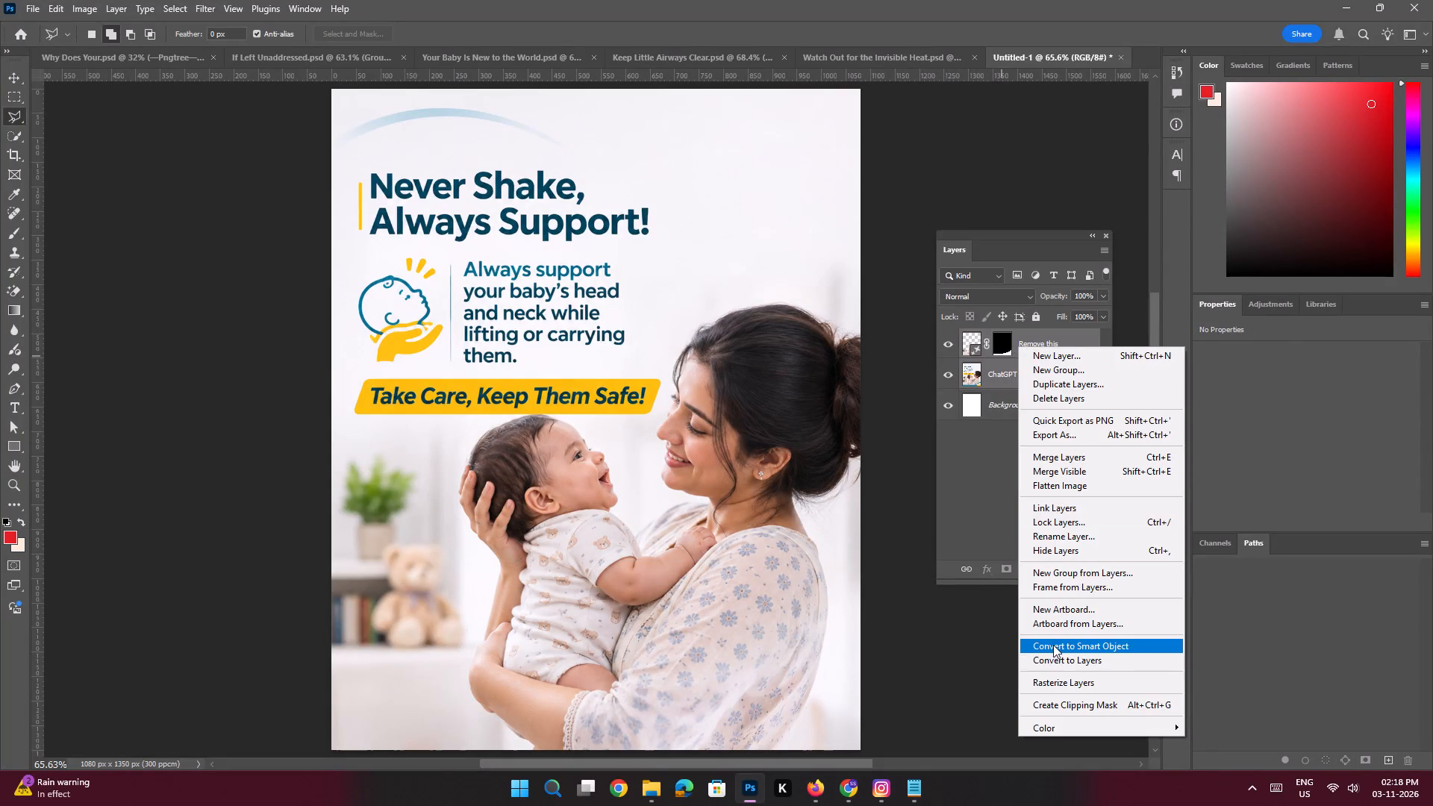
{"action": "left_click", "coordinate": [1053, 645]}
Select the pale blue arc above the headline with a polygonal lasso, rasterize the layer, and remove the arc with a fill.
{"action": "key", "text": "space"}
{"action": "key", "text": "space"}
{"action": "key", "text": "space"}
{"action": "key", "text": "space"}
{"action": "key", "text": "space"}
{"action": "key", "text": "space"}
{"action": "key", "text": "space"}
{"action": "key", "text": "space"}
{"action": "key", "text": "space"}
{"action": "key", "text": "space"}
{"action": "left_click_drag", "start_coordinate": [620, 263], "coordinate": [608, 360]}
{"action": "left_click_drag", "start_coordinate": [339, 195], "coordinate": [341, 198], "text": "ctrl"}
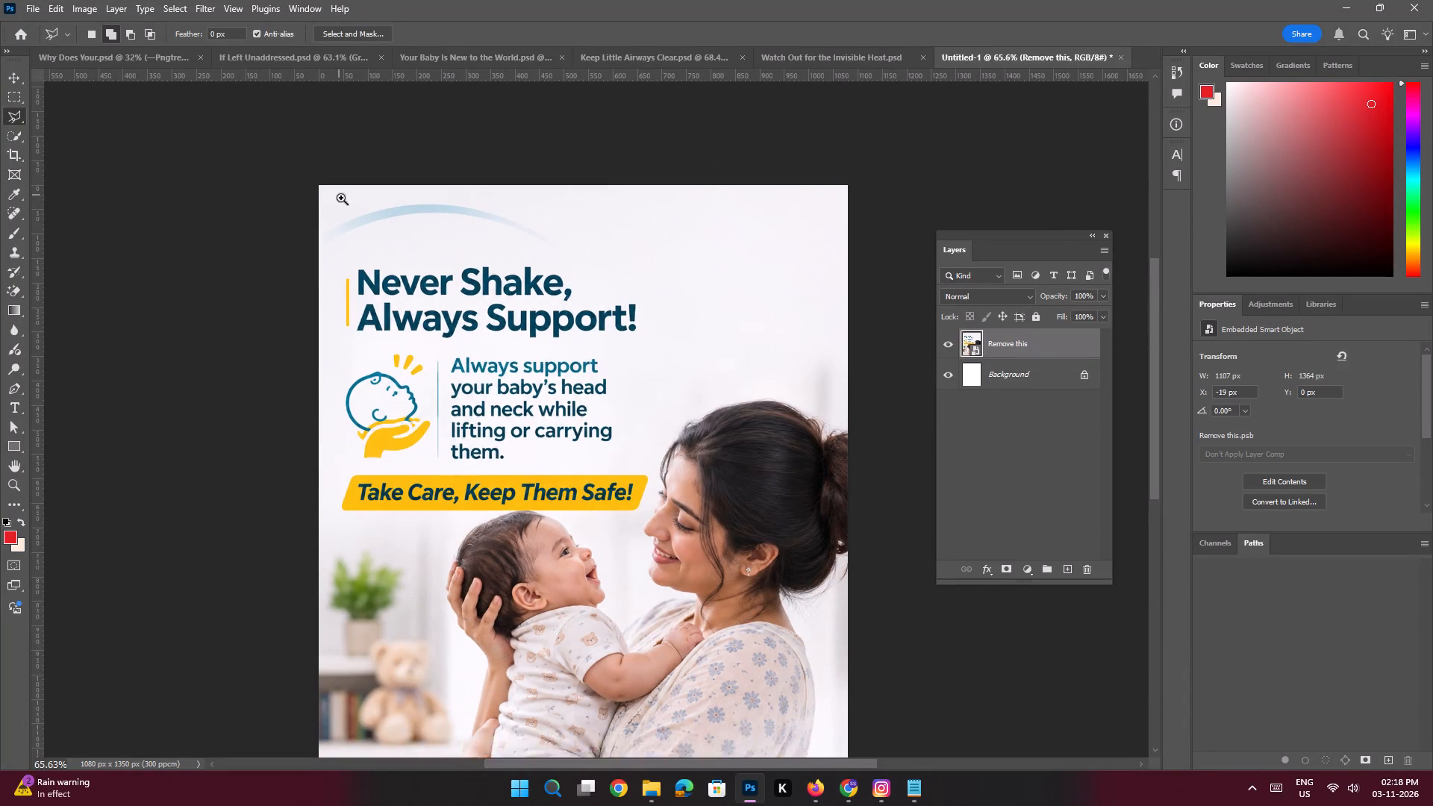
{"action": "left_click_drag", "start_coordinate": [341, 198], "coordinate": [375, 254], "text": "ctrl"}
{"action": "left_click_drag", "start_coordinate": [483, 238], "coordinate": [481, 246]}
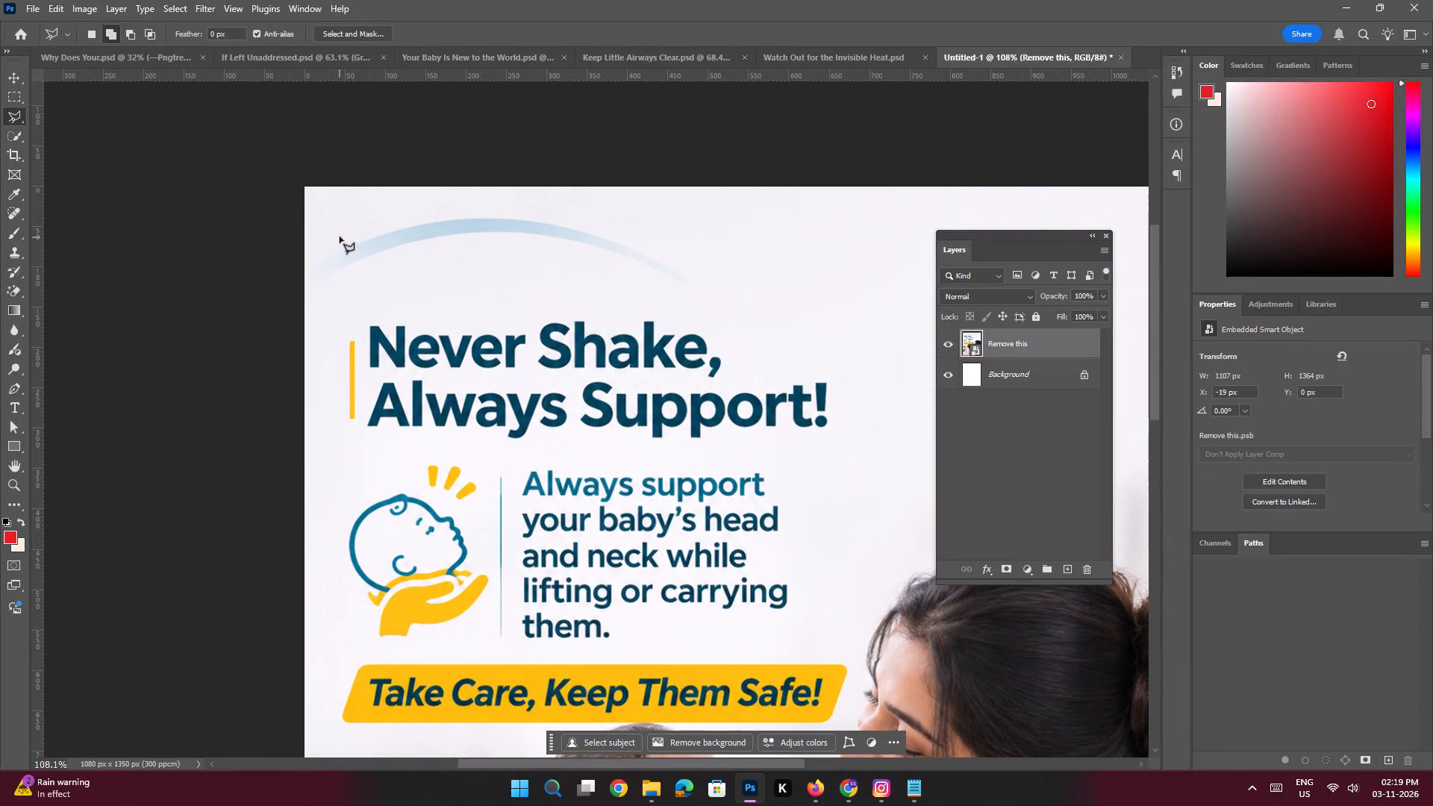
{"action": "left_click", "coordinate": [337, 235]}
{"action": "left_click", "coordinate": [494, 206]}
{"action": "left_click", "coordinate": [643, 237]}
{"action": "left_click", "coordinate": [721, 272]}
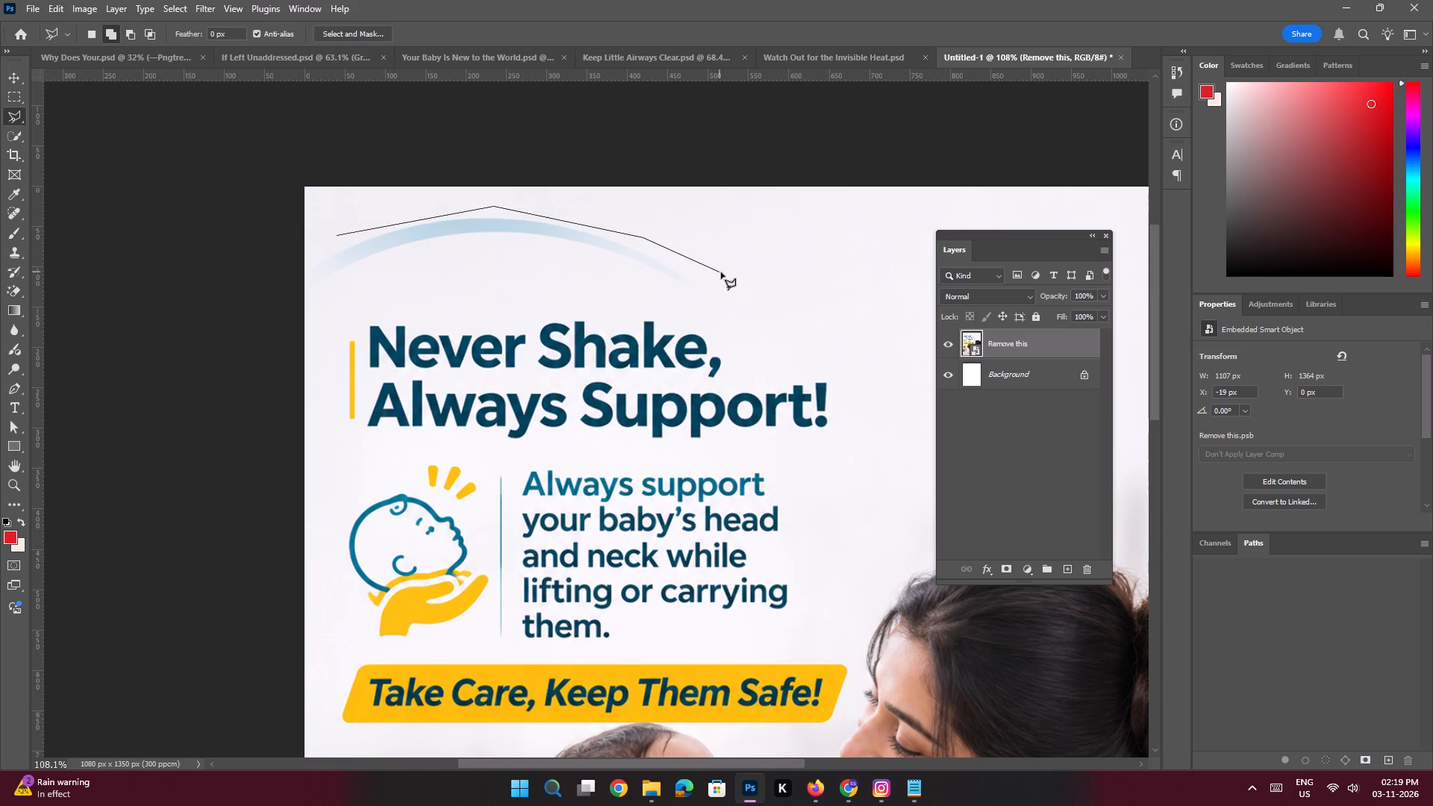
{"action": "left_click", "coordinate": [726, 290]}
{"action": "left_click", "coordinate": [696, 306]}
{"action": "left_click", "coordinate": [617, 287]}
{"action": "left_click", "coordinate": [439, 245]}
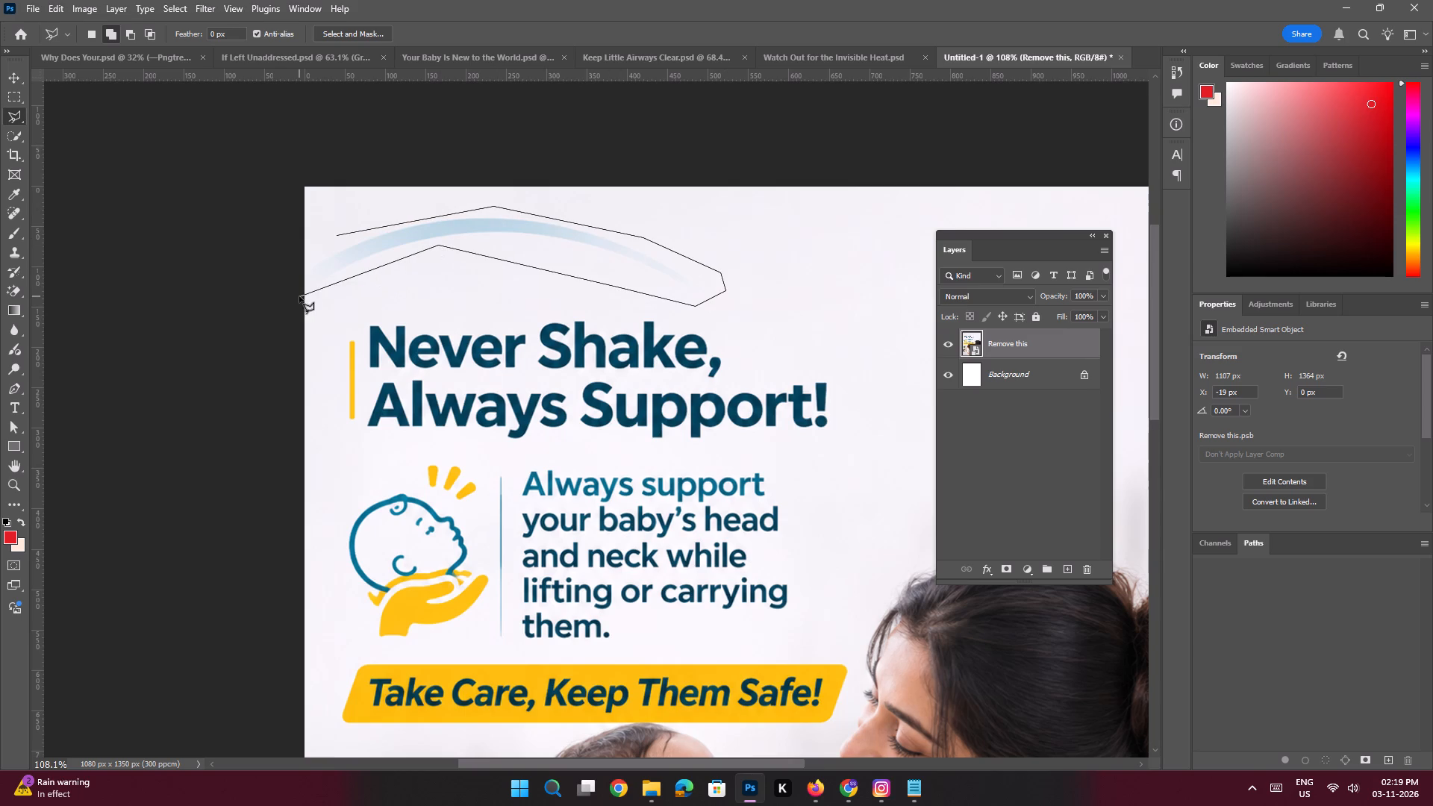
{"action": "left_click", "coordinate": [299, 301]}
{"action": "left_click", "coordinate": [284, 277]}
{"action": "left_click", "coordinate": [313, 240]}
{"action": "double_click", "coordinate": [343, 234]}
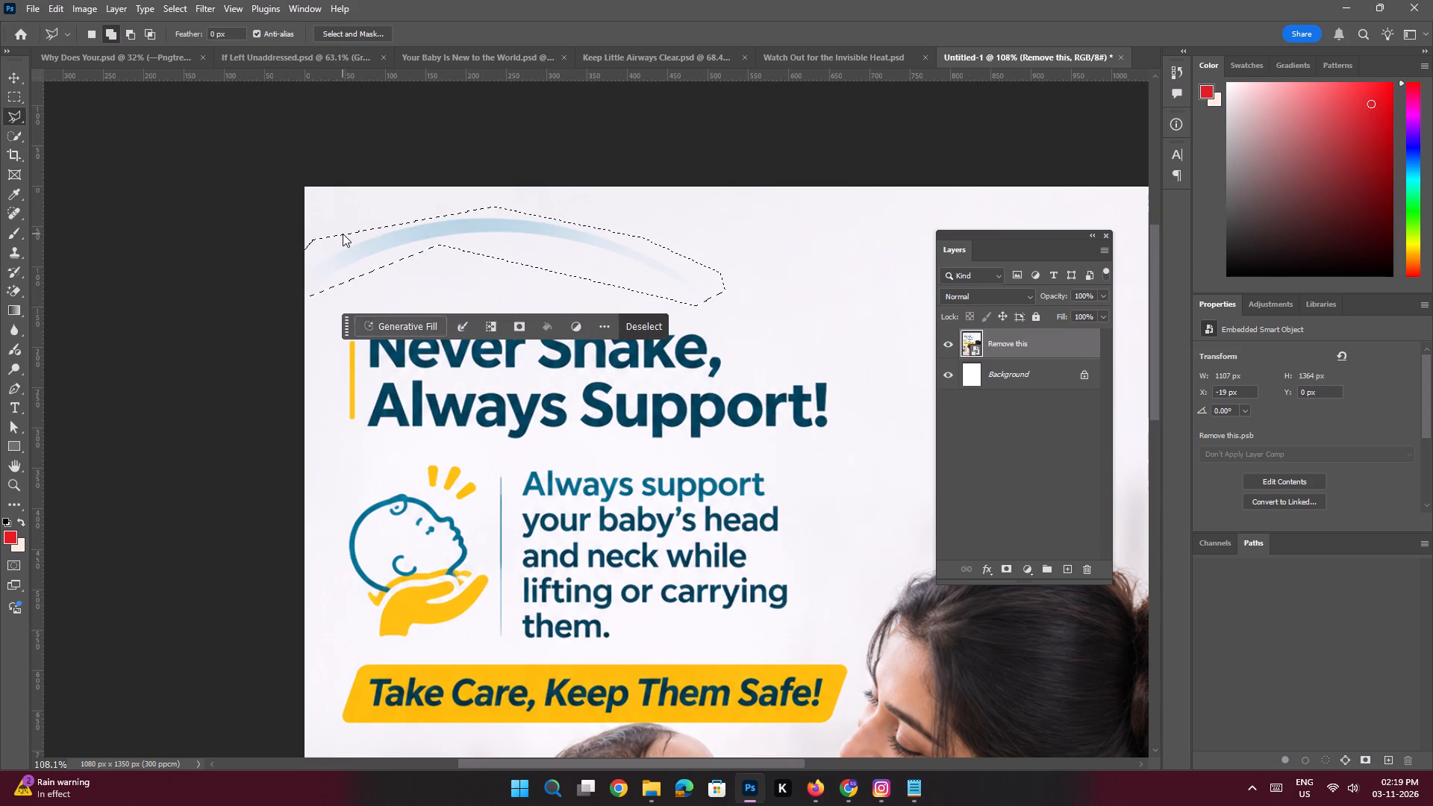
{"action": "key", "text": "shift+BackSpace"}
{"action": "key", "text": "Return"}
{"action": "key", "text": "e"}
{"action": "left_click", "coordinate": [646, 474]}
{"action": "left_click", "coordinate": [675, 290]}
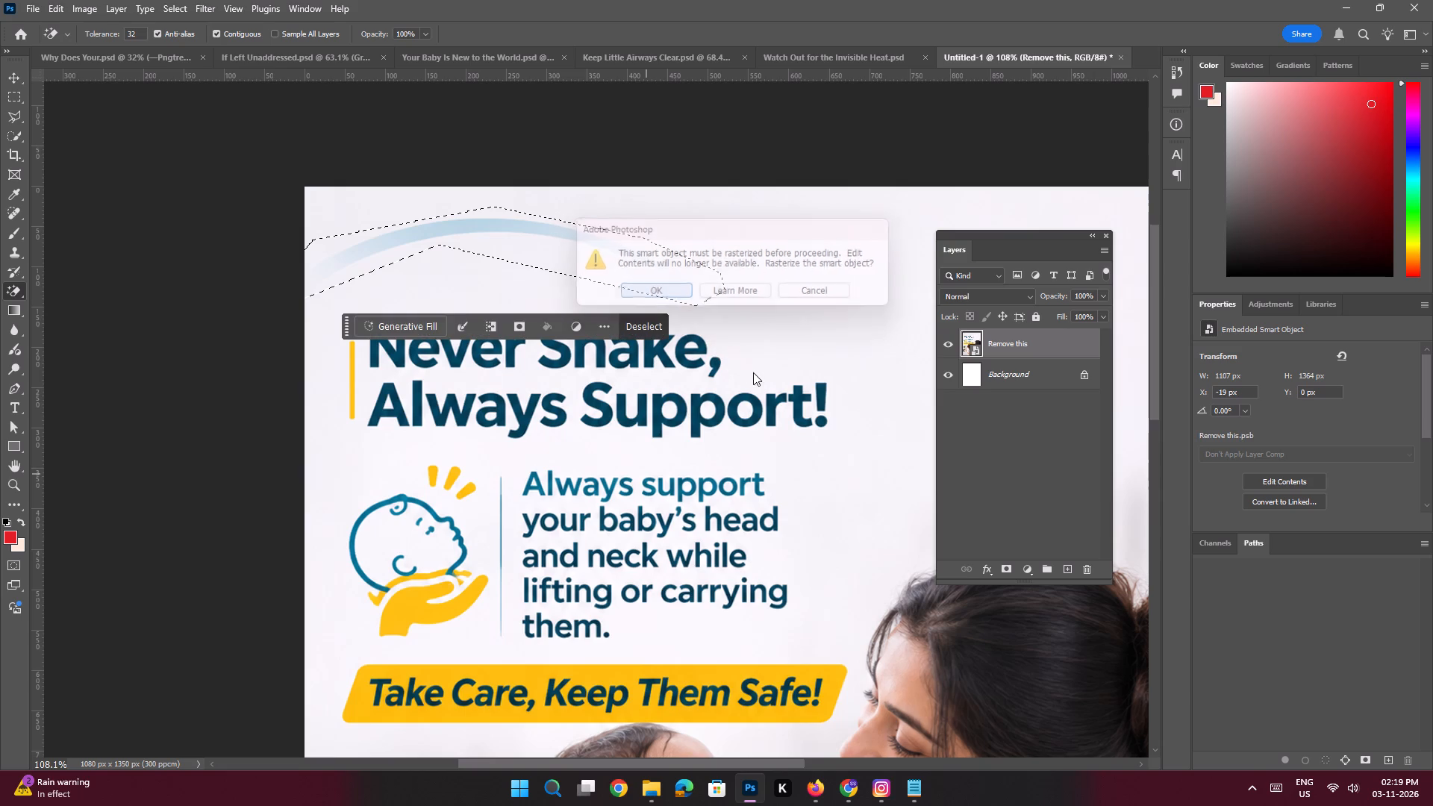
{"action": "key", "text": "shift+BackSpace"}
{"action": "key", "text": "Return"}
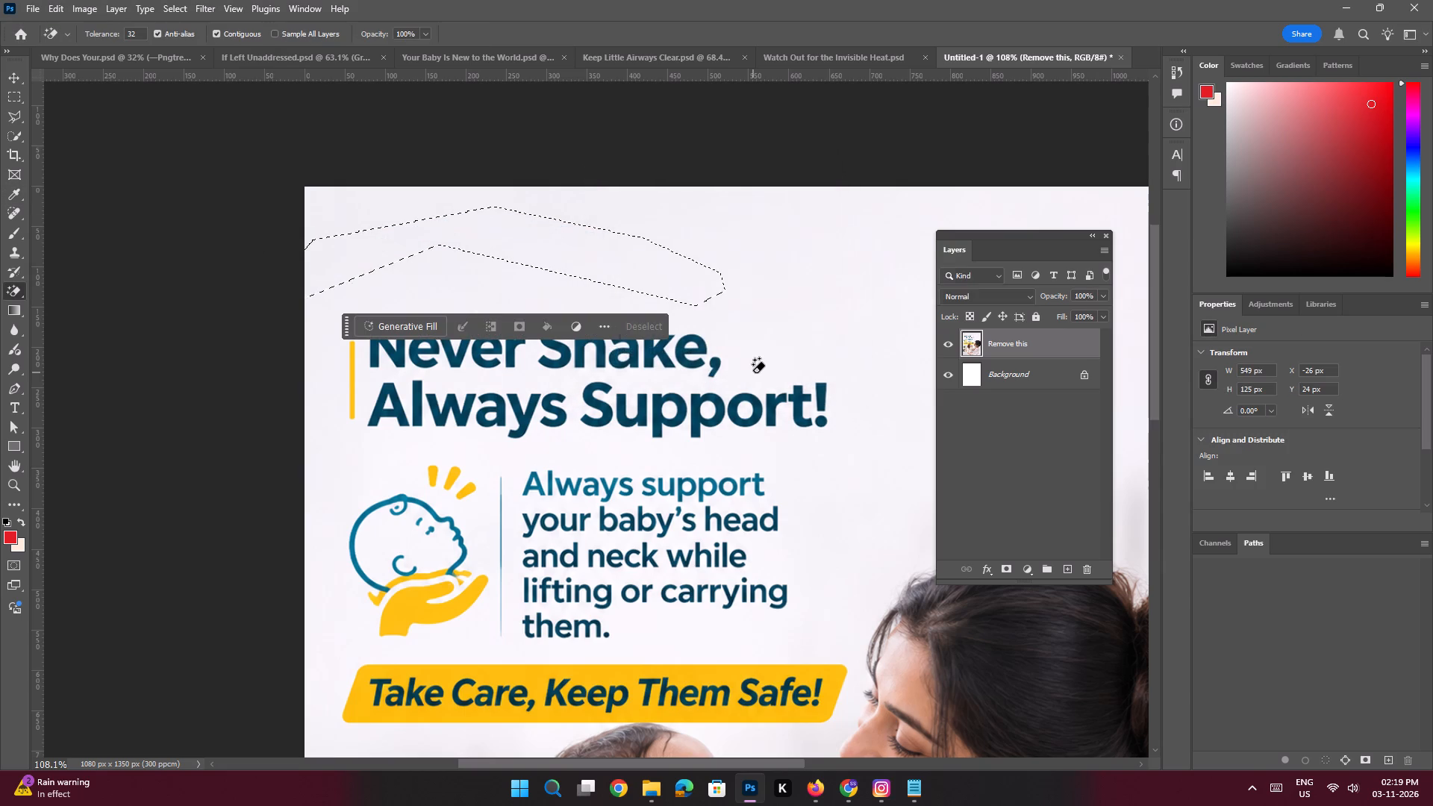
{"action": "key", "text": "ctrl+d"}
Add a guide layout with 50 px margins around the canvas.
{"action": "key", "text": "ctrl+0"}
{"action": "key", "text": "space"}
{"action": "left_click_drag", "start_coordinate": [762, 390], "coordinate": [752, 387], "text": "ctrl"}
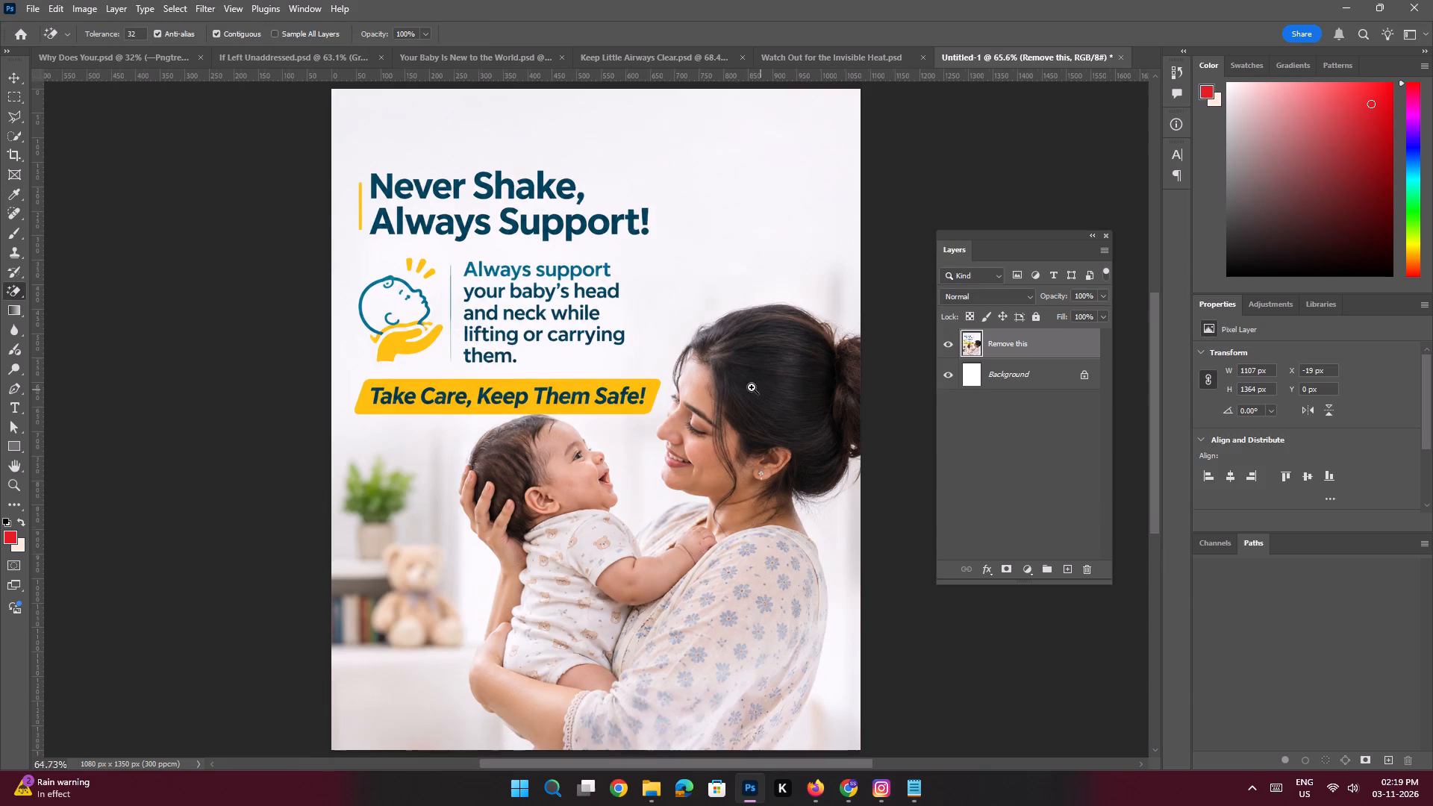
{"action": "left_click_drag", "start_coordinate": [752, 387], "coordinate": [731, 381], "text": "ctrl"}
{"action": "left_click_drag", "start_coordinate": [786, 390], "coordinate": [766, 388]}
{"action": "left_click", "coordinate": [10, 81]}
{"action": "left_click", "coordinate": [199, 263]}
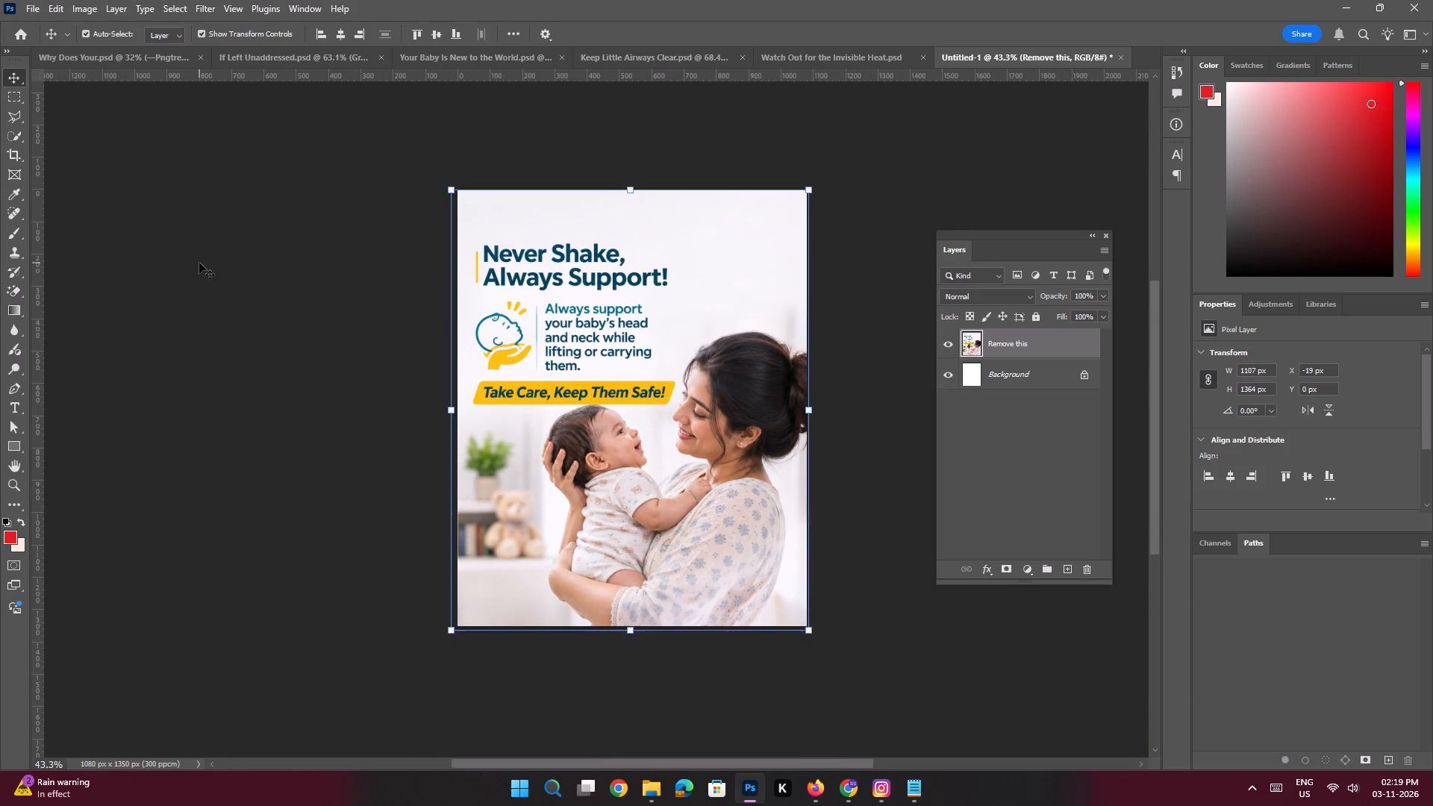
{"action": "left_click", "coordinate": [238, 12]}
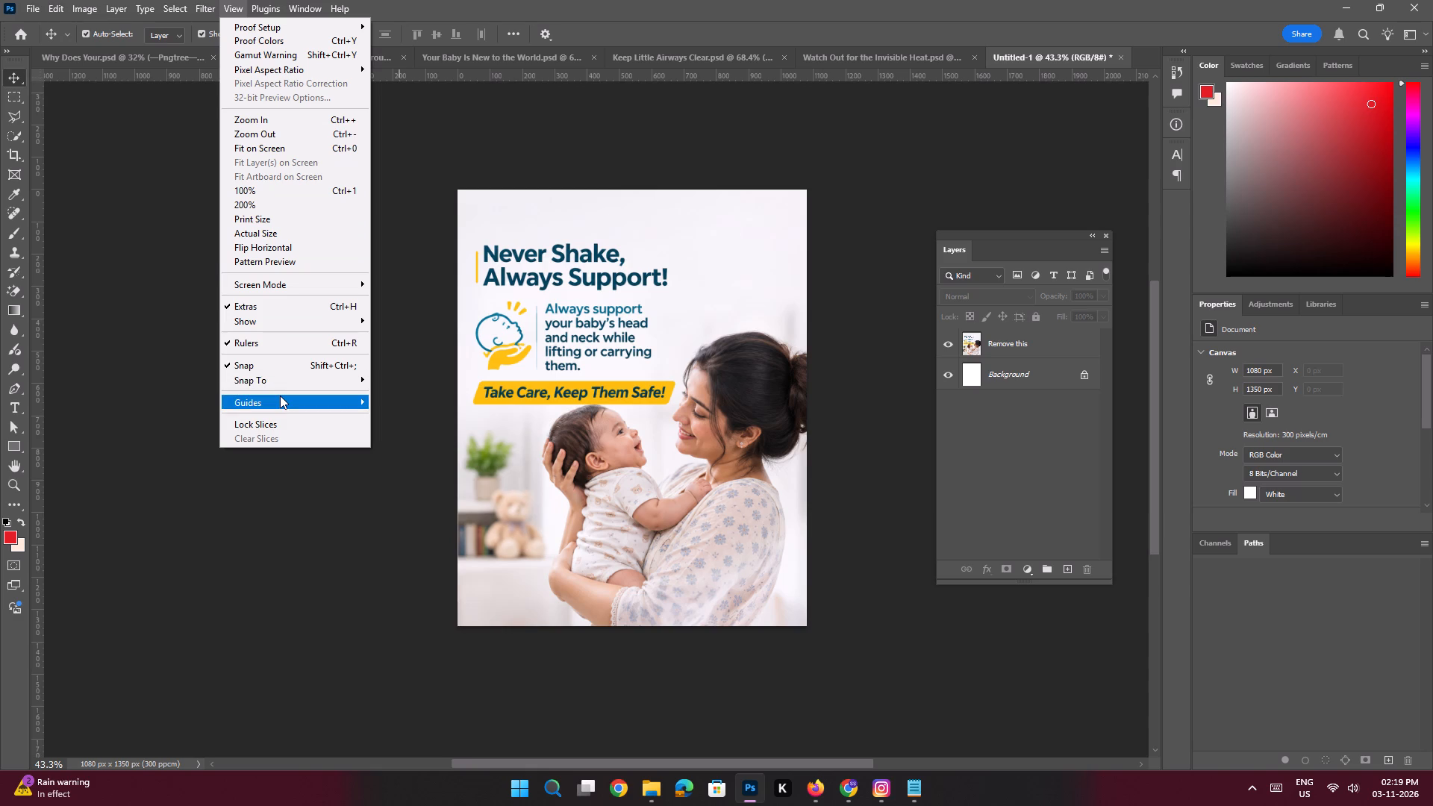
{"action": "left_click", "coordinate": [402, 502]}
{"action": "key", "text": "Return"}
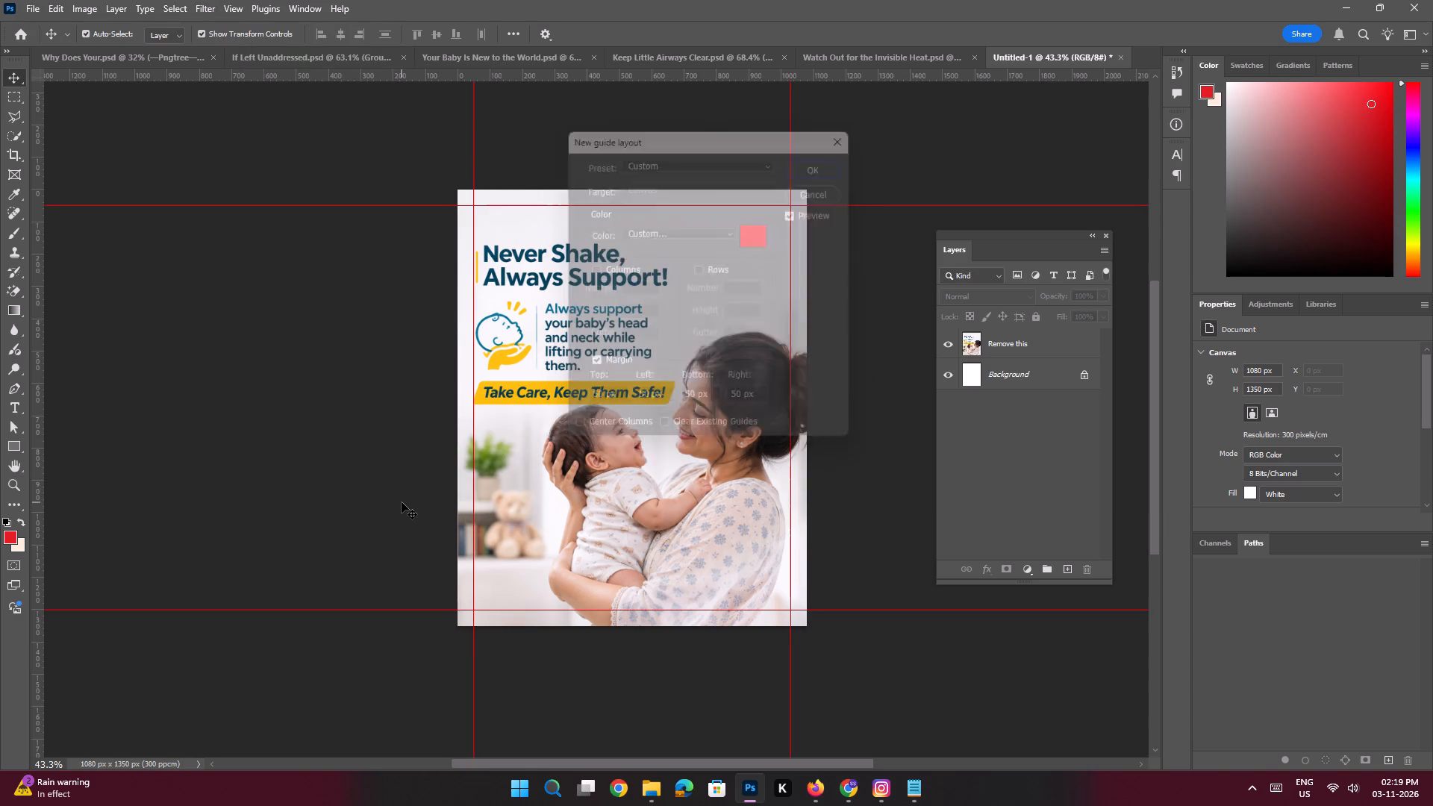
Copy the Slide 4 heading text "Never Shake, Always Support" from the Notepad document.
{"action": "key", "text": "space"}
{"action": "left_click_drag", "start_coordinate": [695, 223], "coordinate": [714, 266], "text": "ctrl"}
{"action": "left_click_drag", "start_coordinate": [750, 238], "coordinate": [737, 243]}
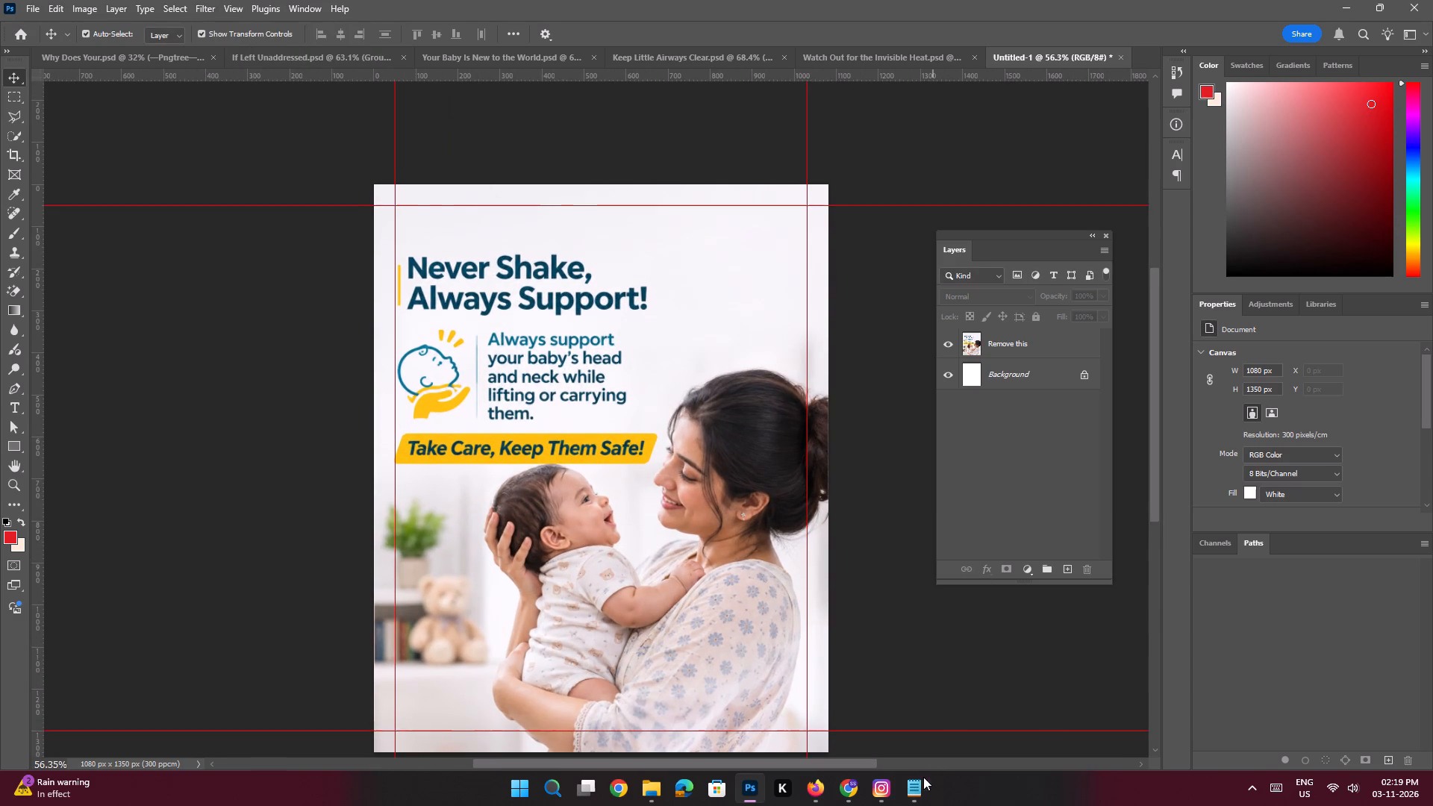
{"action": "left_click", "coordinate": [915, 790]}
{"action": "left_click_drag", "start_coordinate": [1034, 534], "coordinate": [869, 528]}
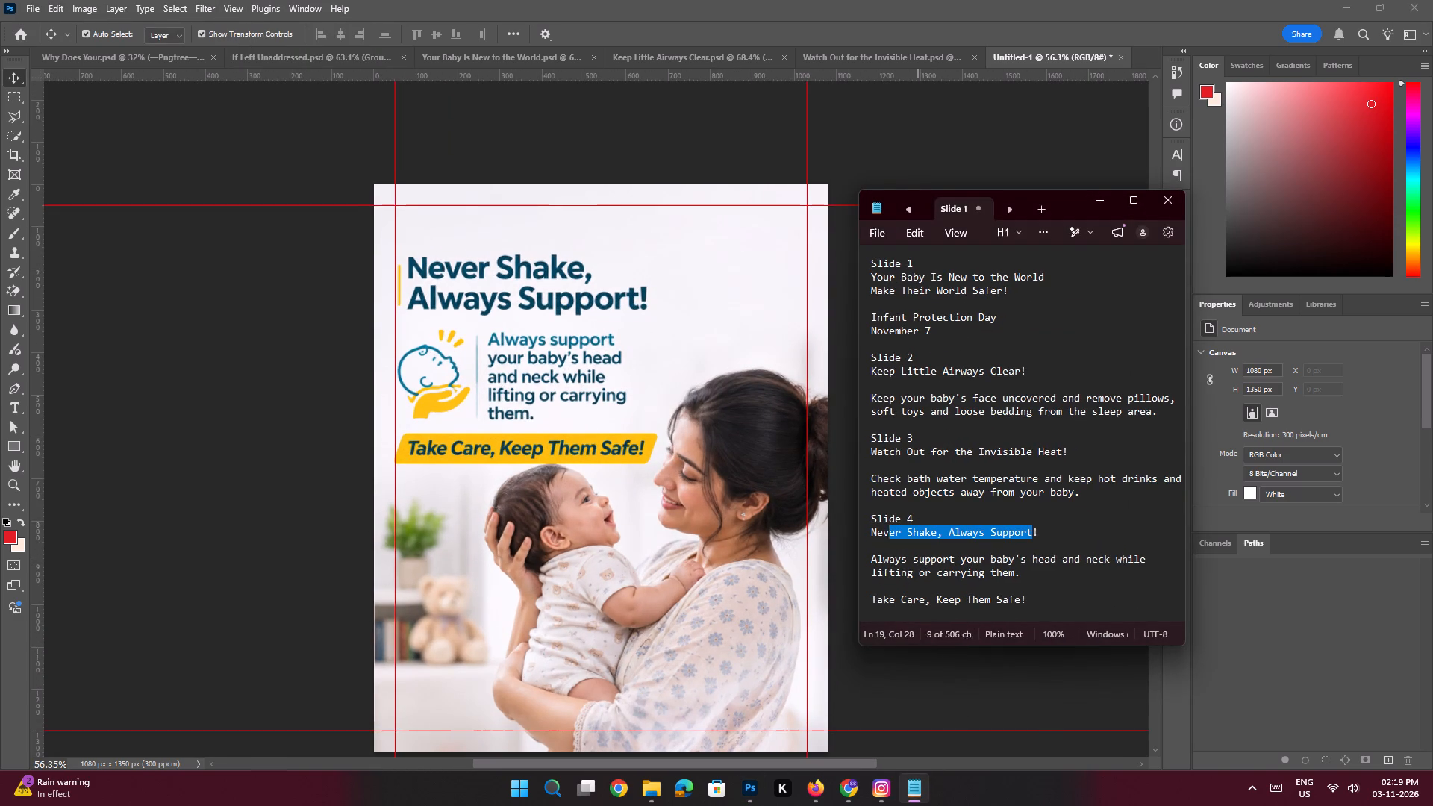
{"action": "left_click_drag", "start_coordinate": [869, 528], "coordinate": [797, 528]}
{"action": "key", "text": "ctrl+c"}
{"action": "key", "text": "ctrl+c"}
{"action": "left_click", "coordinate": [1094, 206]}
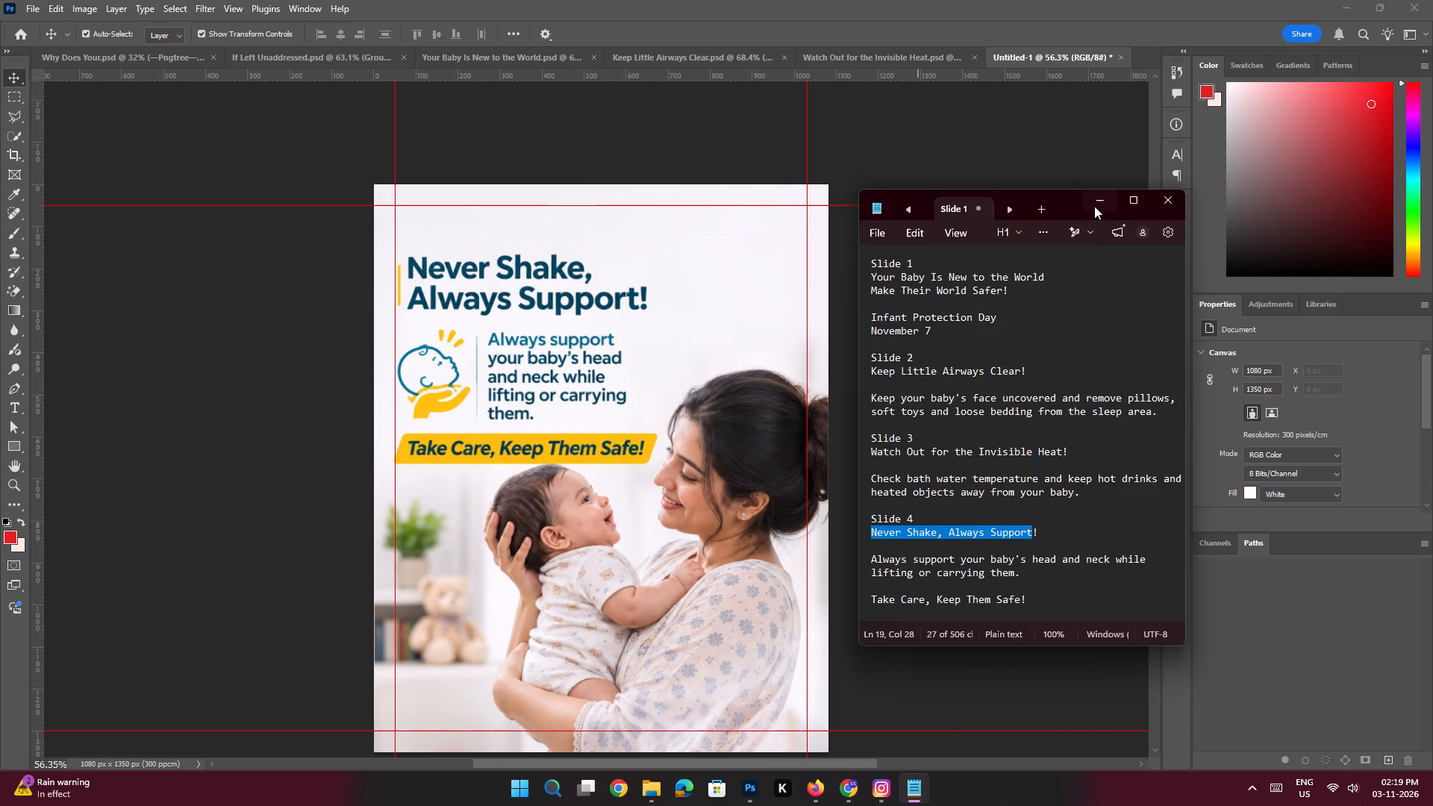
Save the document as a Photoshop file named "Never Shake, Always Support" in the apollo sage folder.
{"action": "key", "text": "ctrl+s"}
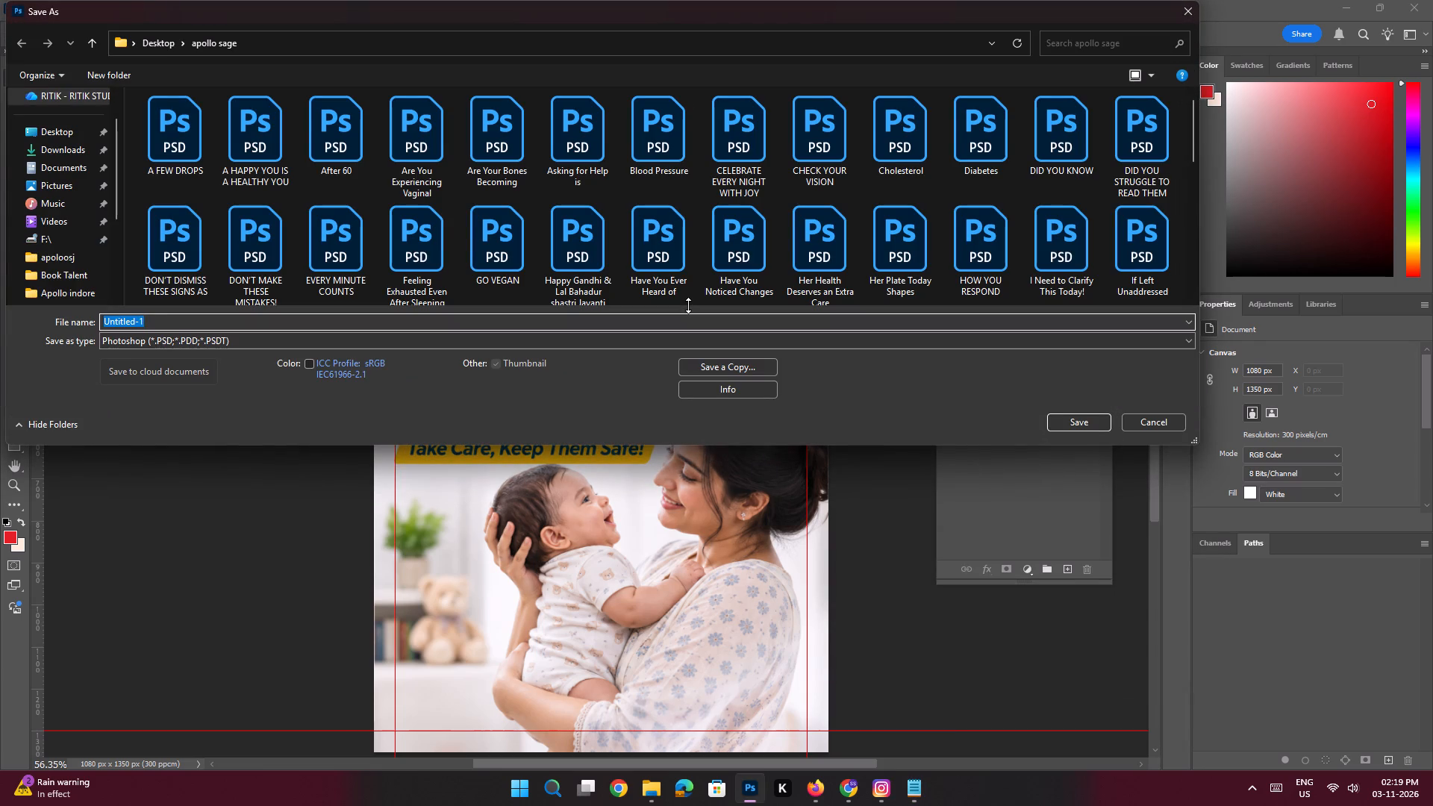
{"action": "key", "text": "ctrl+v"}
{"action": "key", "text": "Return"}
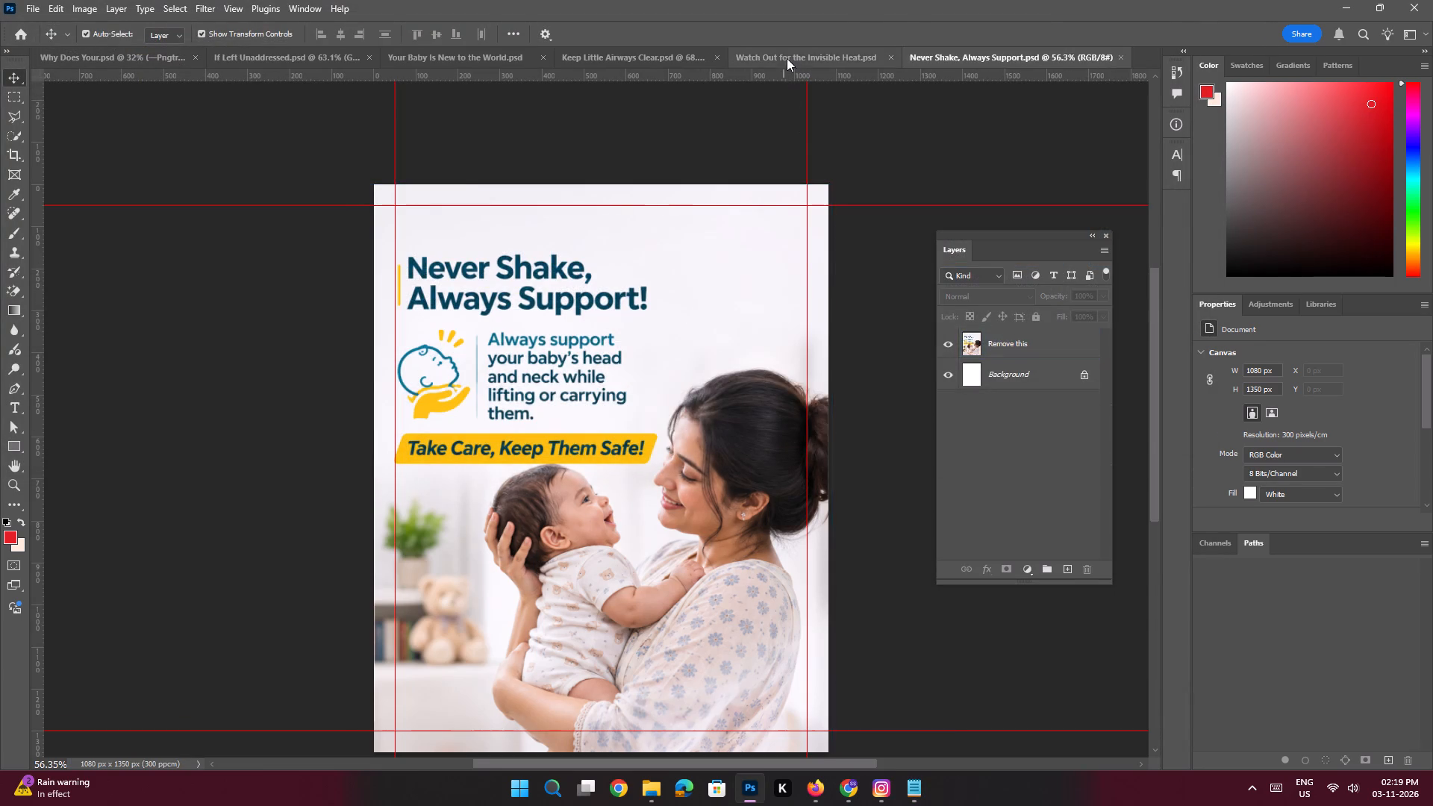
Copy the Apollo Sage Hospitals logo layer from the "Watch Out for the Invisible Heat" document into the "Never Shake, Always Support" document.
{"action": "left_click", "coordinate": [787, 58]}
{"action": "key", "text": "space"}
{"action": "left_click_drag", "start_coordinate": [669, 186], "coordinate": [716, 272], "text": "ctrl"}
{"action": "left_click", "coordinate": [622, 155]}
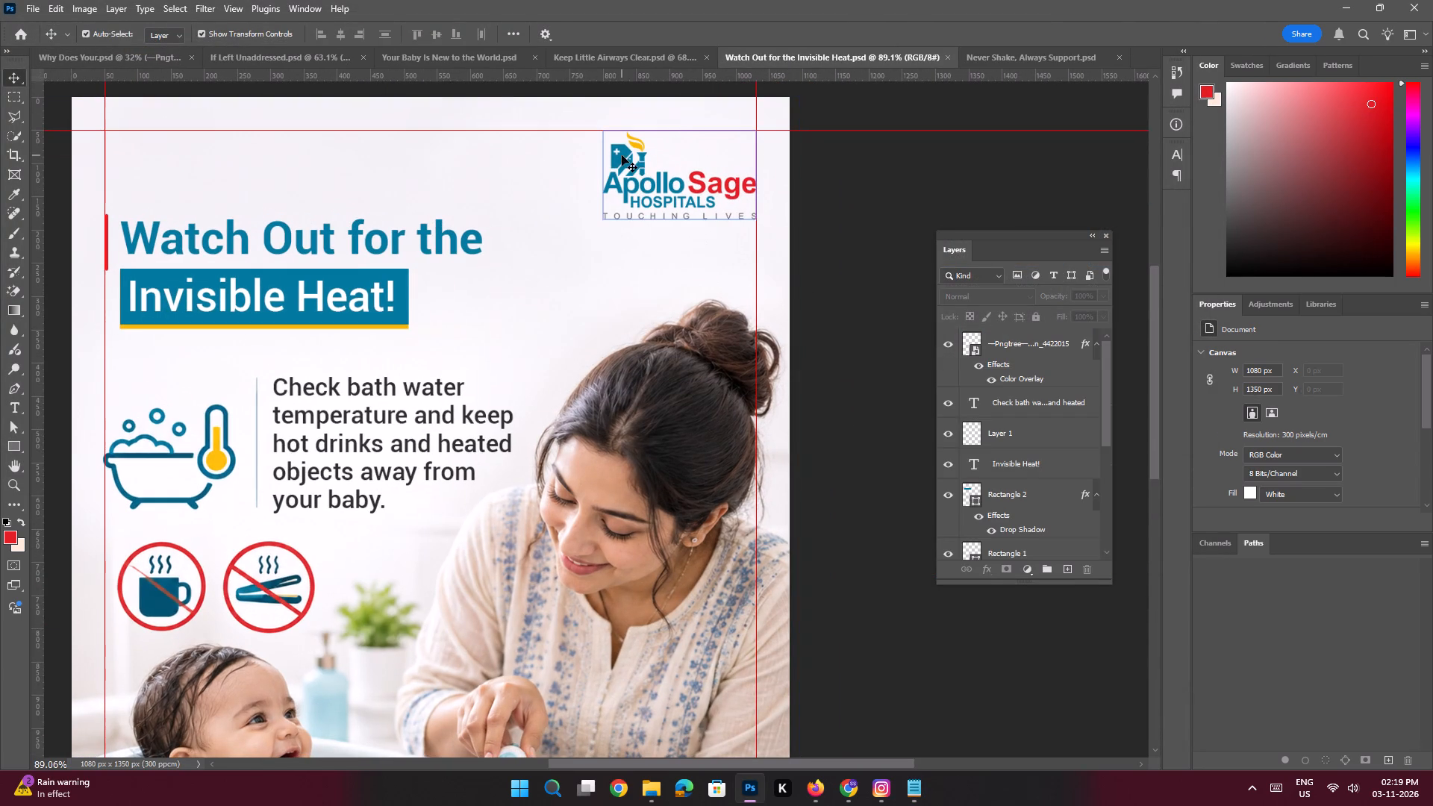
{"action": "left_click_drag", "start_coordinate": [1029, 515], "coordinate": [1037, 69]}
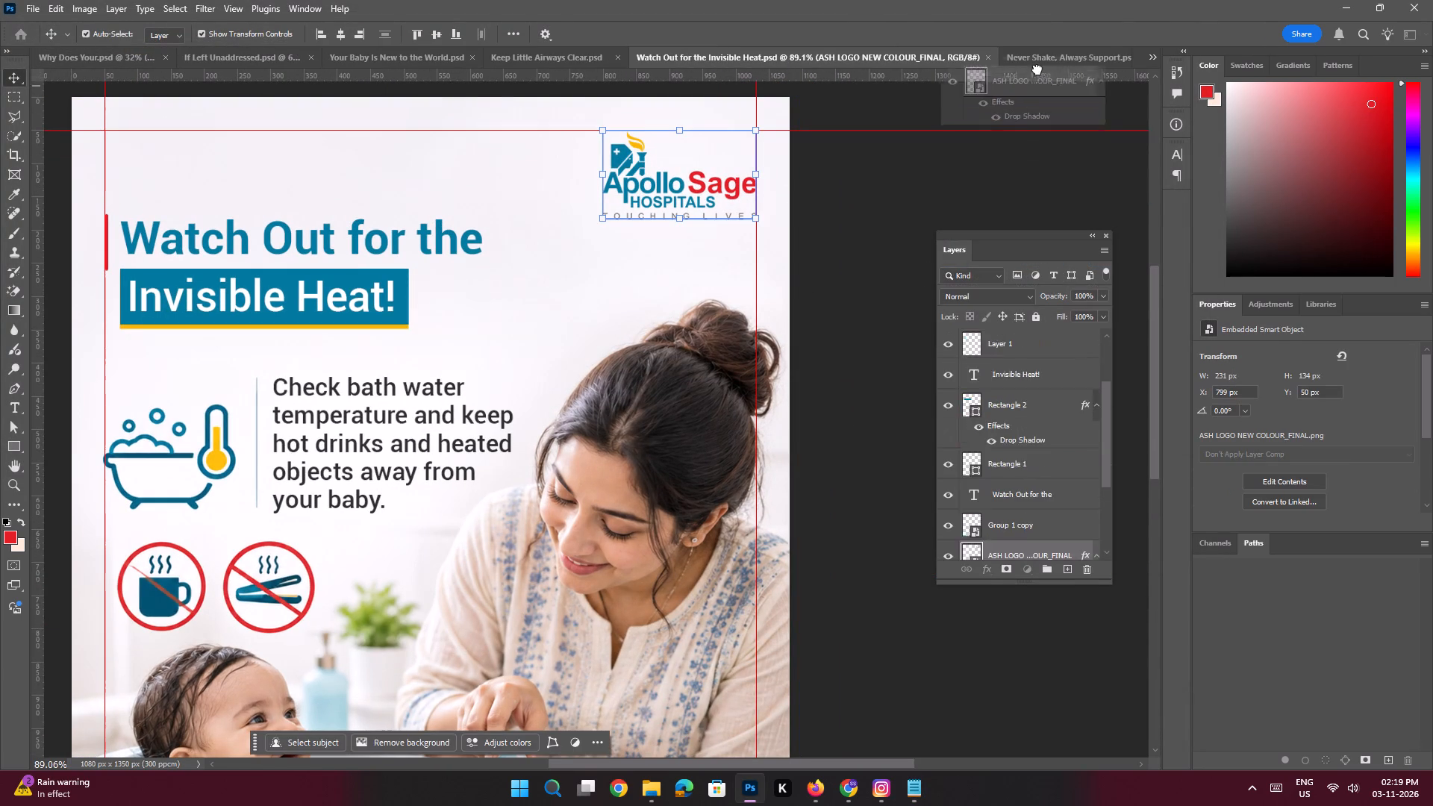
{"action": "left_click_drag", "start_coordinate": [1037, 69], "coordinate": [774, 253]}
Move the hospital logo into the upper-right corner formed by the margin guides.
{"action": "key", "text": "space"}
{"action": "left_click_drag", "start_coordinate": [776, 225], "coordinate": [824, 352], "text": "ctrl"}
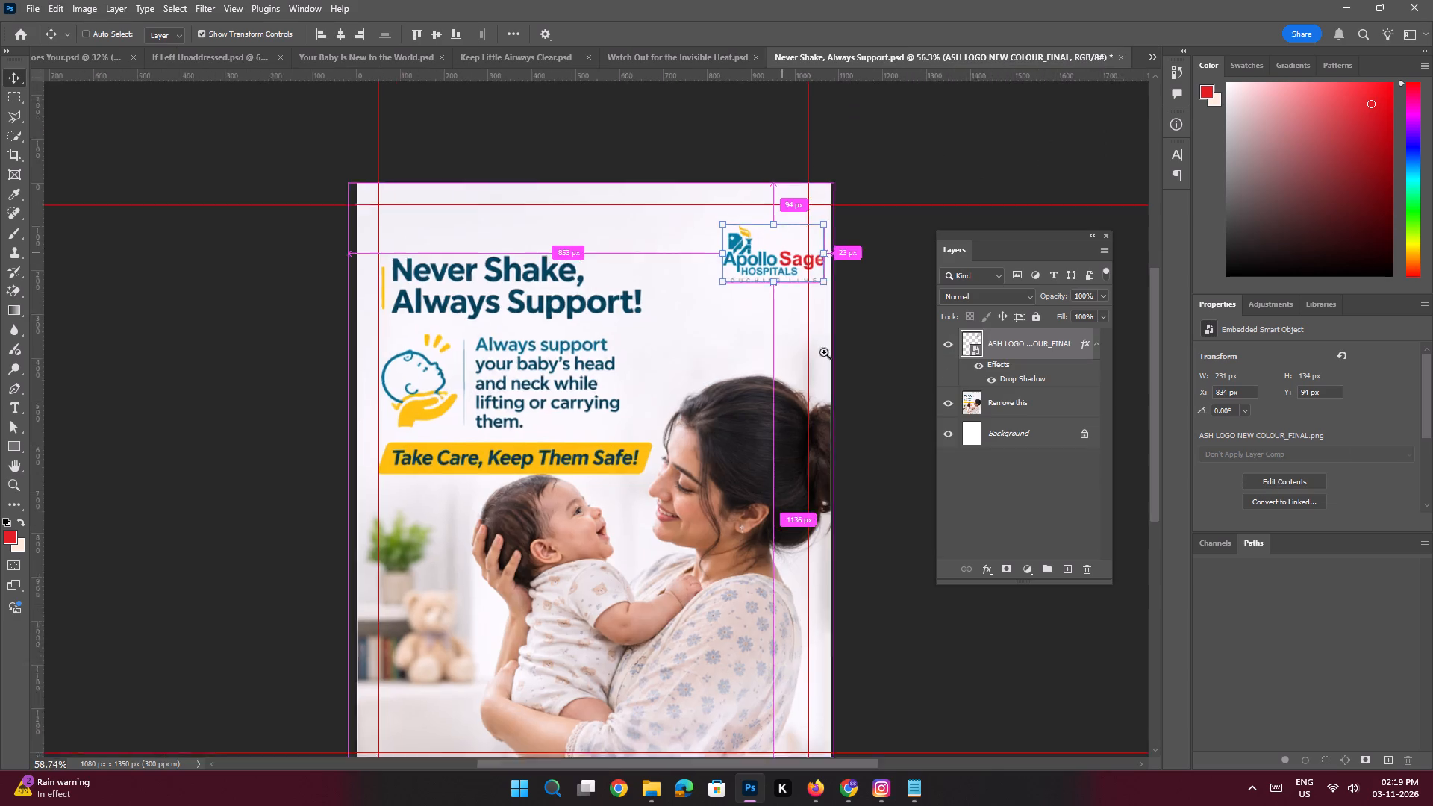
{"action": "left_click_drag", "start_coordinate": [824, 352], "coordinate": [833, 371], "text": "ctrl"}
{"action": "left_click_drag", "start_coordinate": [799, 283], "coordinate": [701, 372]}
{"action": "left_click_drag", "start_coordinate": [574, 363], "coordinate": [514, 313]}
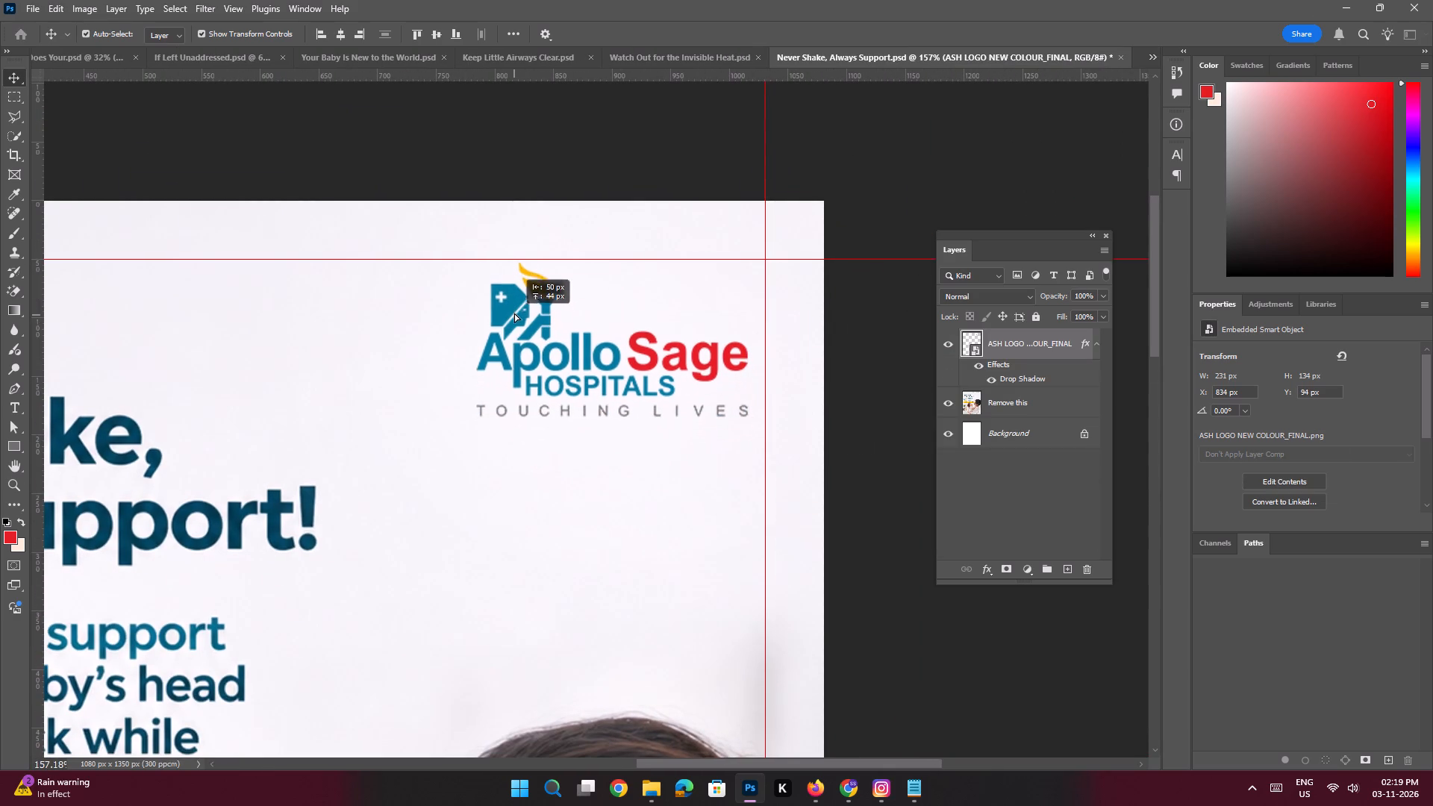
{"action": "left_click_drag", "start_coordinate": [514, 313], "coordinate": [528, 307]}
Copy the contact footer bar, layer "Group 1 copy", from the "Watch Out for the Invisible Heat" document into the "Never Shake, Always Support" document.
{"action": "key", "text": "ctrl+space"}
{"action": "key", "text": "ctrl+space"}
{"action": "key", "text": "ctrl+space"}
{"action": "key", "text": "ctrl+space"}
{"action": "key", "text": "ctrl+space"}
{"action": "key", "text": "ctrl+space"}
{"action": "key", "text": "ctrl+space"}
{"action": "key", "text": "ctrl+space"}
{"action": "key", "text": "ctrl+space"}
{"action": "key", "text": "ctrl+space"}
{"action": "left_click_drag", "start_coordinate": [556, 357], "coordinate": [469, 327], "text": "ctrl"}
{"action": "left_click_drag", "start_coordinate": [474, 439], "coordinate": [484, 404]}
{"action": "left_click", "coordinate": [484, 400]}
{"action": "left_click", "coordinate": [683, 57]}
{"action": "key", "text": "space"}
{"action": "key", "text": "space"}
{"action": "key", "text": "space"}
{"action": "key", "text": "space"}
{"action": "key", "text": "space"}
{"action": "key", "text": "space"}
{"action": "key", "text": "space"}
{"action": "key", "text": "space"}
{"action": "key", "text": "space"}
{"action": "key", "text": "space"}
{"action": "key", "text": "space"}
{"action": "key", "text": "space"}
{"action": "key", "text": "space"}
{"action": "key", "text": "space"}
{"action": "key", "text": "space"}
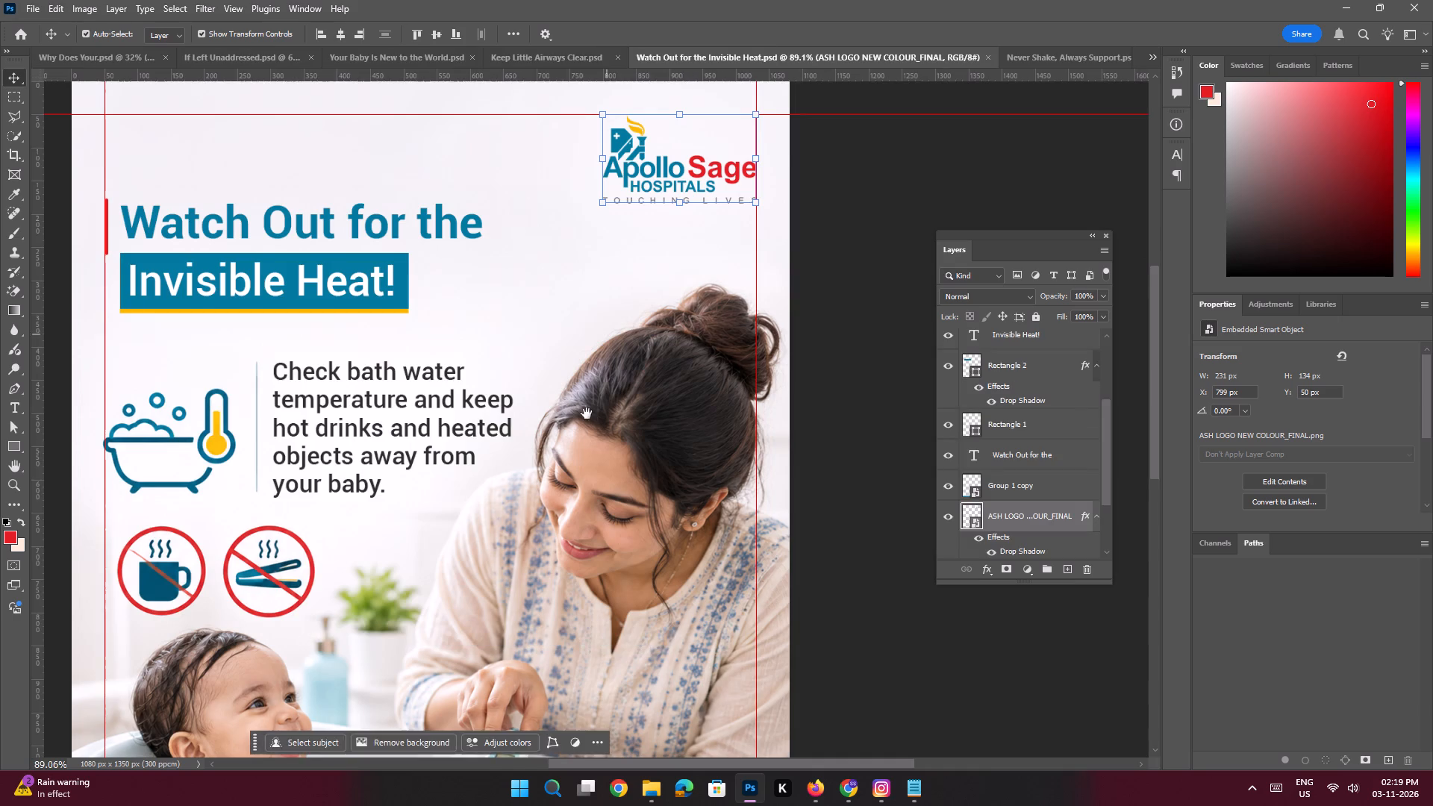
{"action": "left_click_drag", "start_coordinate": [577, 449], "coordinate": [634, 336]}
{"action": "left_click", "coordinate": [622, 430]}
{"action": "left_click", "coordinate": [641, 552]}
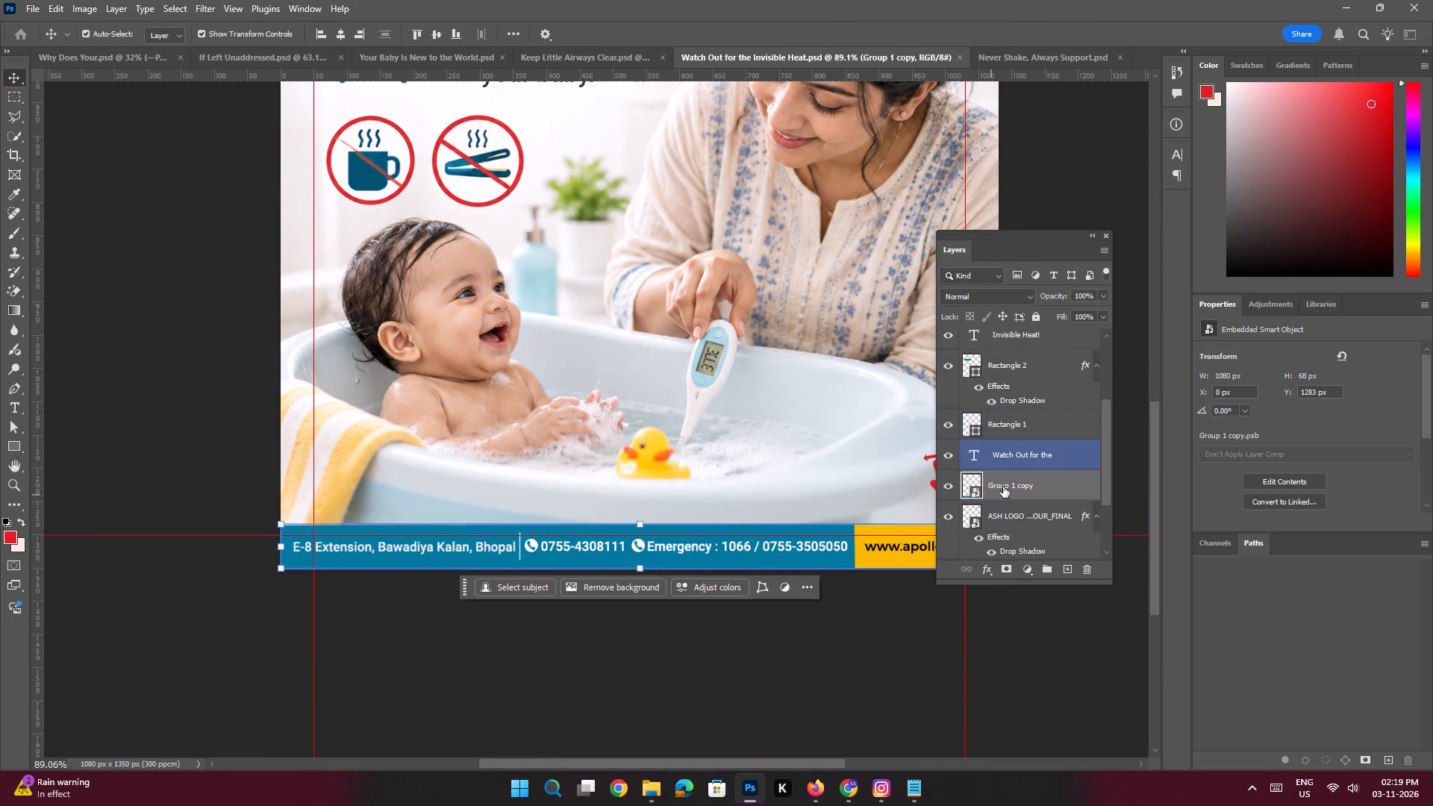
{"action": "left_click_drag", "start_coordinate": [1003, 487], "coordinate": [519, 536]}
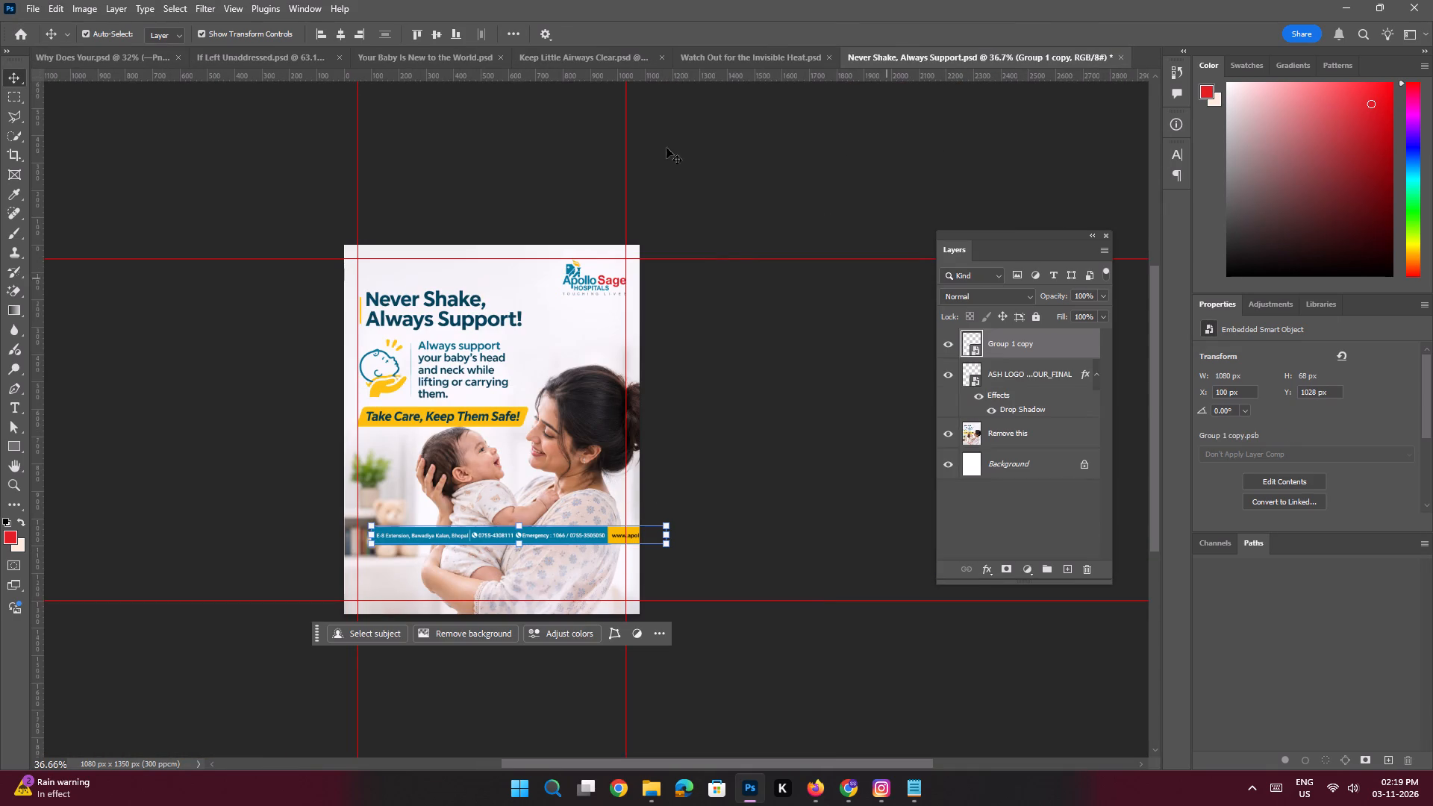
Align the footer bar centred along the canvas's bottom edge and nudge it down 1 px to X 0, Y 1283 px.
{"action": "double_click", "coordinate": [336, 37]}
{"action": "left_click", "coordinate": [458, 37]}
{"action": "left_click", "coordinate": [290, 343]}
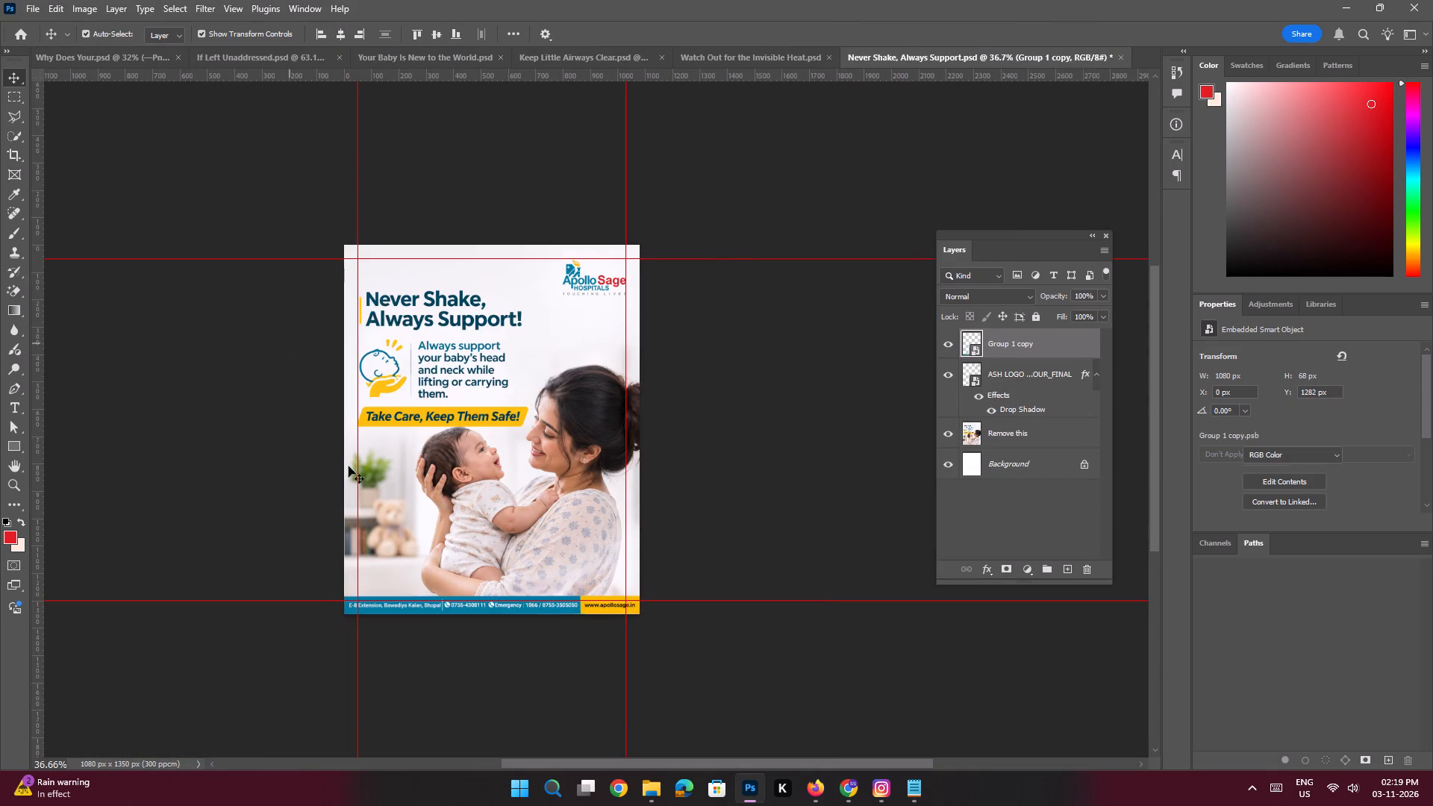
{"action": "key", "text": "space"}
{"action": "left_click_drag", "start_coordinate": [406, 590], "coordinate": [461, 633], "text": "ctrl"}
{"action": "left_click", "coordinate": [453, 634]}
{"action": "key", "text": "Down"}
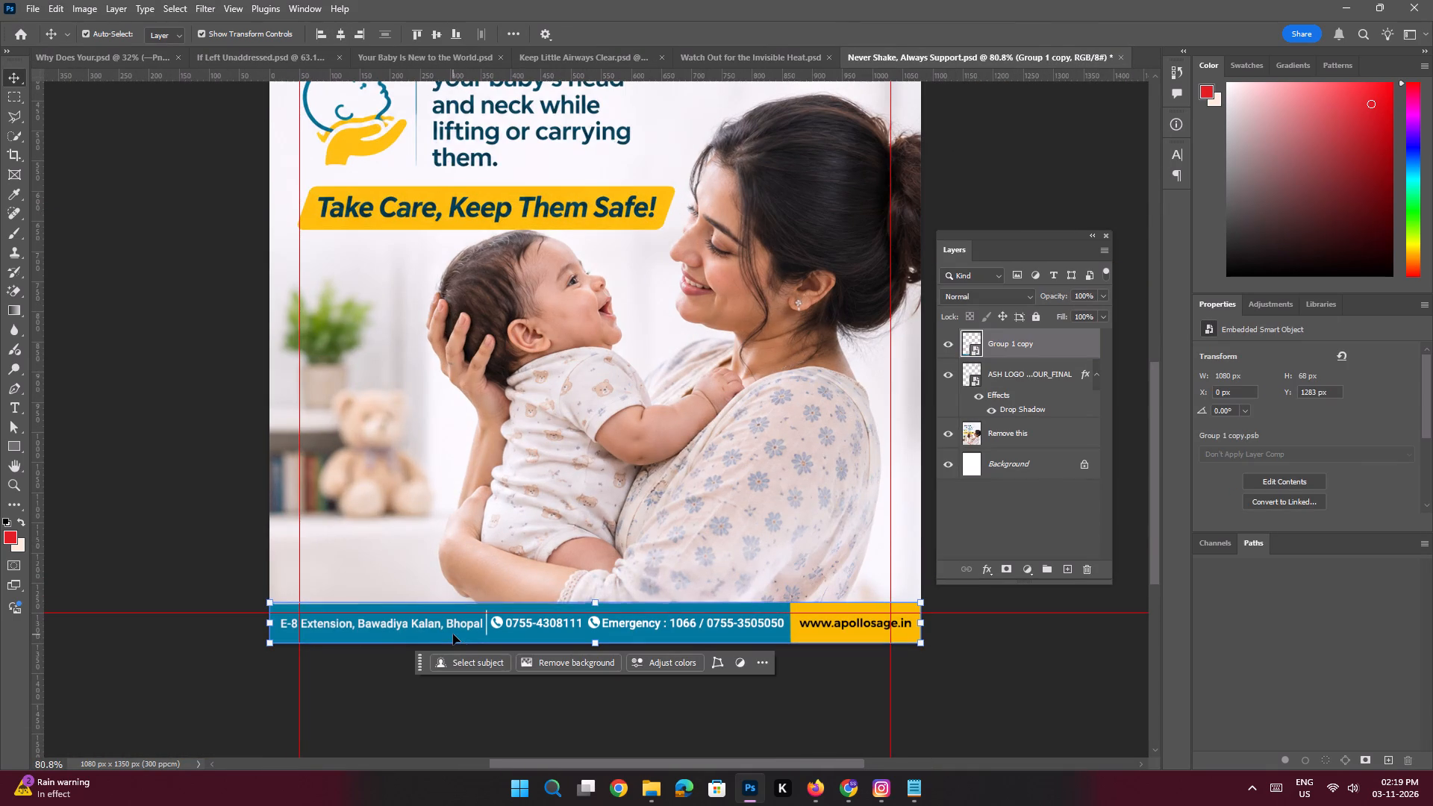
Copy the "Watch Out for the" heading and its red bar into the "Never Shake, Always Support" document, with the bar at X 50, Y 50 px.
{"action": "key", "text": "ctrl+0"}
{"action": "key", "text": "space"}
{"action": "left_click", "coordinate": [491, 267], "text": "ctrl"}
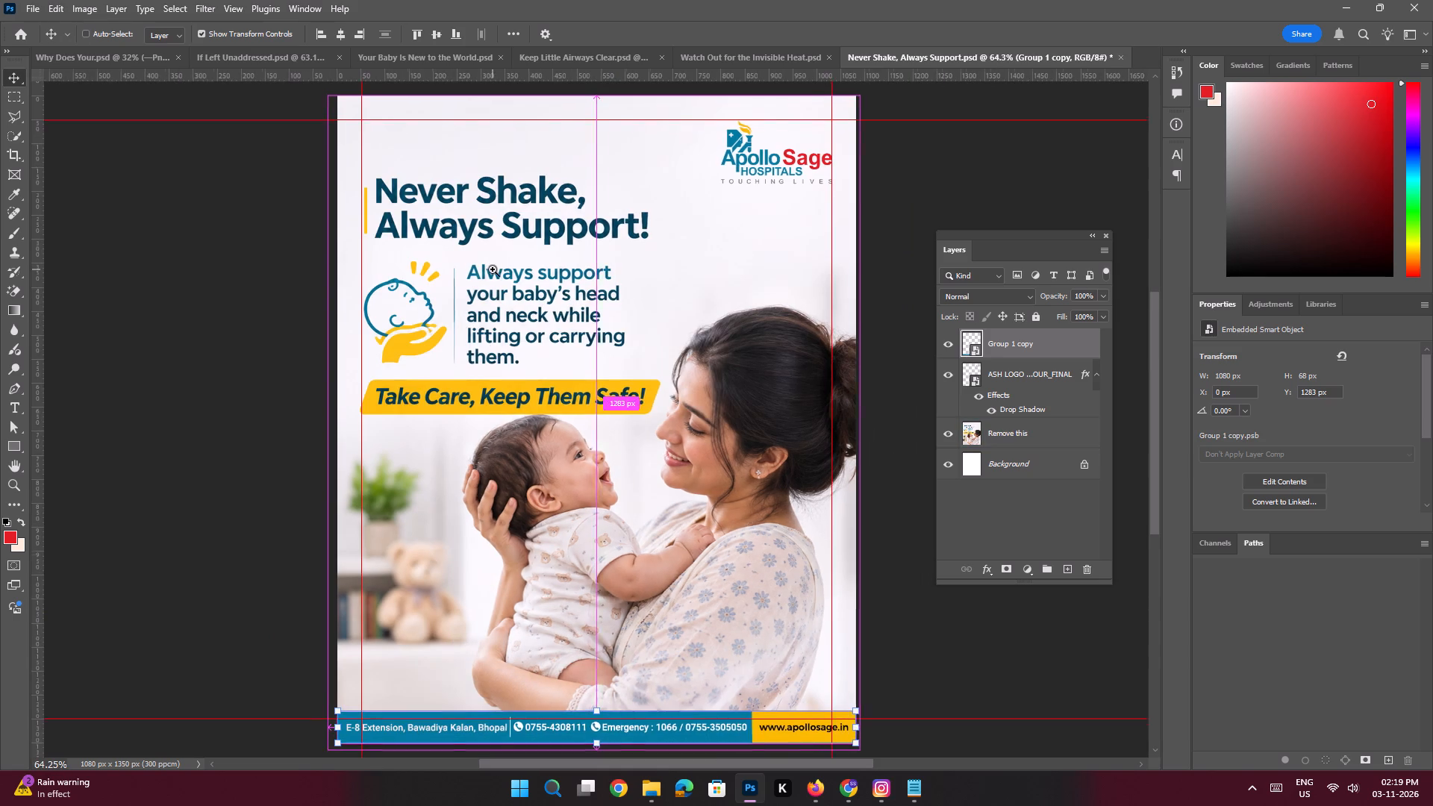
{"action": "left_click", "coordinate": [496, 271], "text": "ctrl"}
{"action": "left_click_drag", "start_coordinate": [604, 269], "coordinate": [585, 340]}
{"action": "left_click_drag", "start_coordinate": [660, 301], "coordinate": [655, 302]}
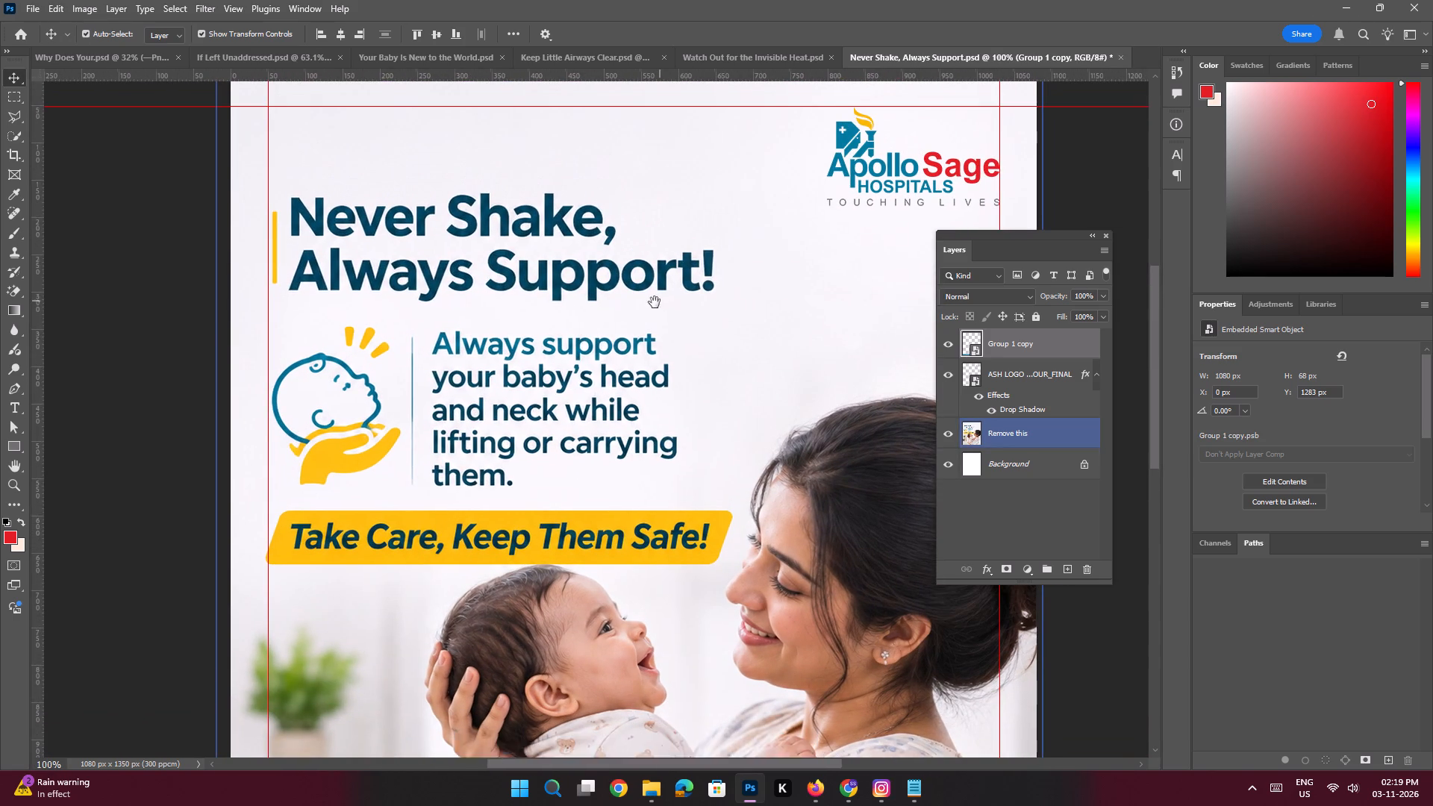
{"action": "left_click_drag", "start_coordinate": [655, 302], "coordinate": [643, 307]}
{"action": "left_click", "coordinate": [778, 54]}
{"action": "key", "text": "space"}
{"action": "left_click_drag", "start_coordinate": [542, 173], "coordinate": [552, 262]}
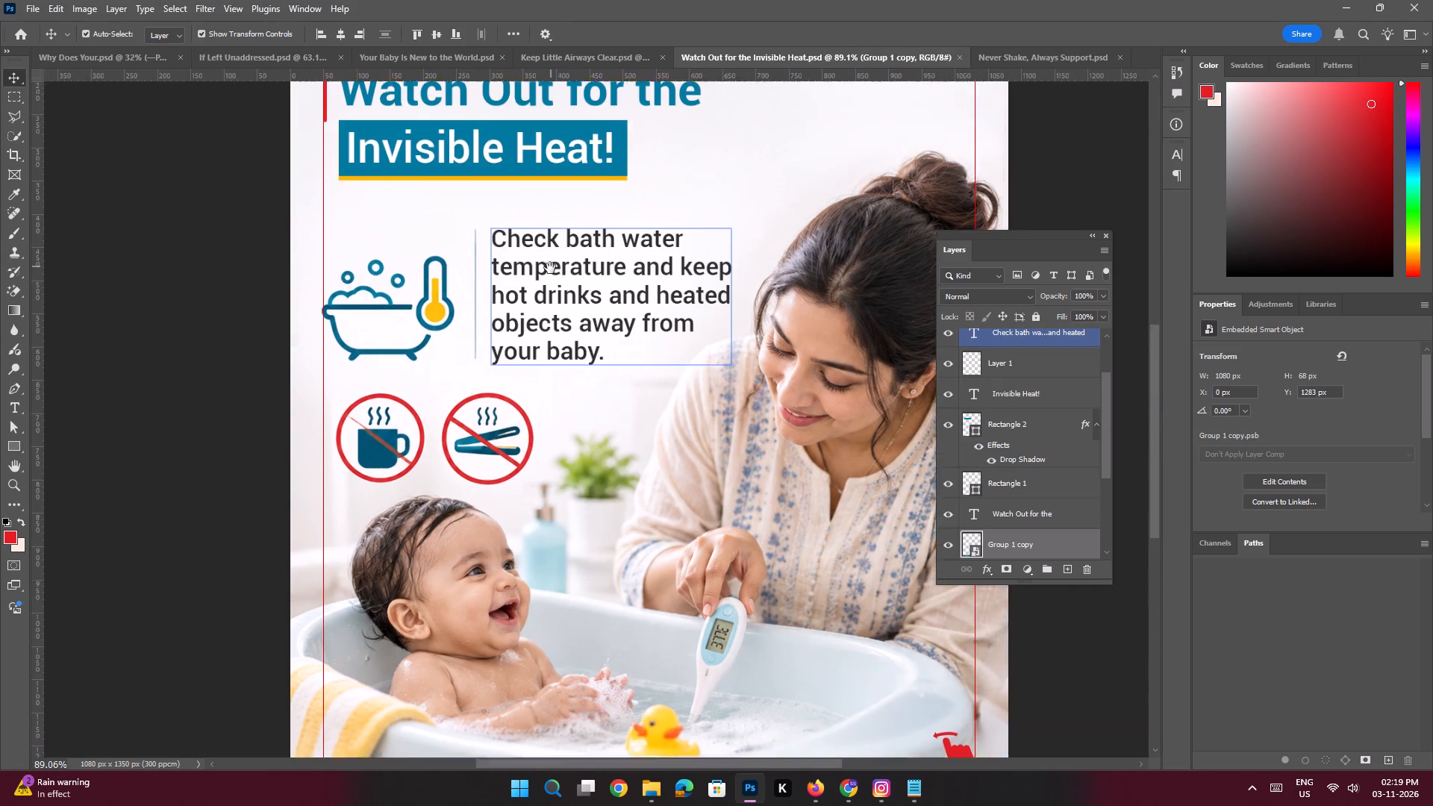
{"action": "left_click", "coordinate": [549, 268]}
{"action": "left_click_drag", "start_coordinate": [383, 240], "coordinate": [422, 295], "text": "ctrl"}
{"action": "left_click", "coordinate": [389, 257]}
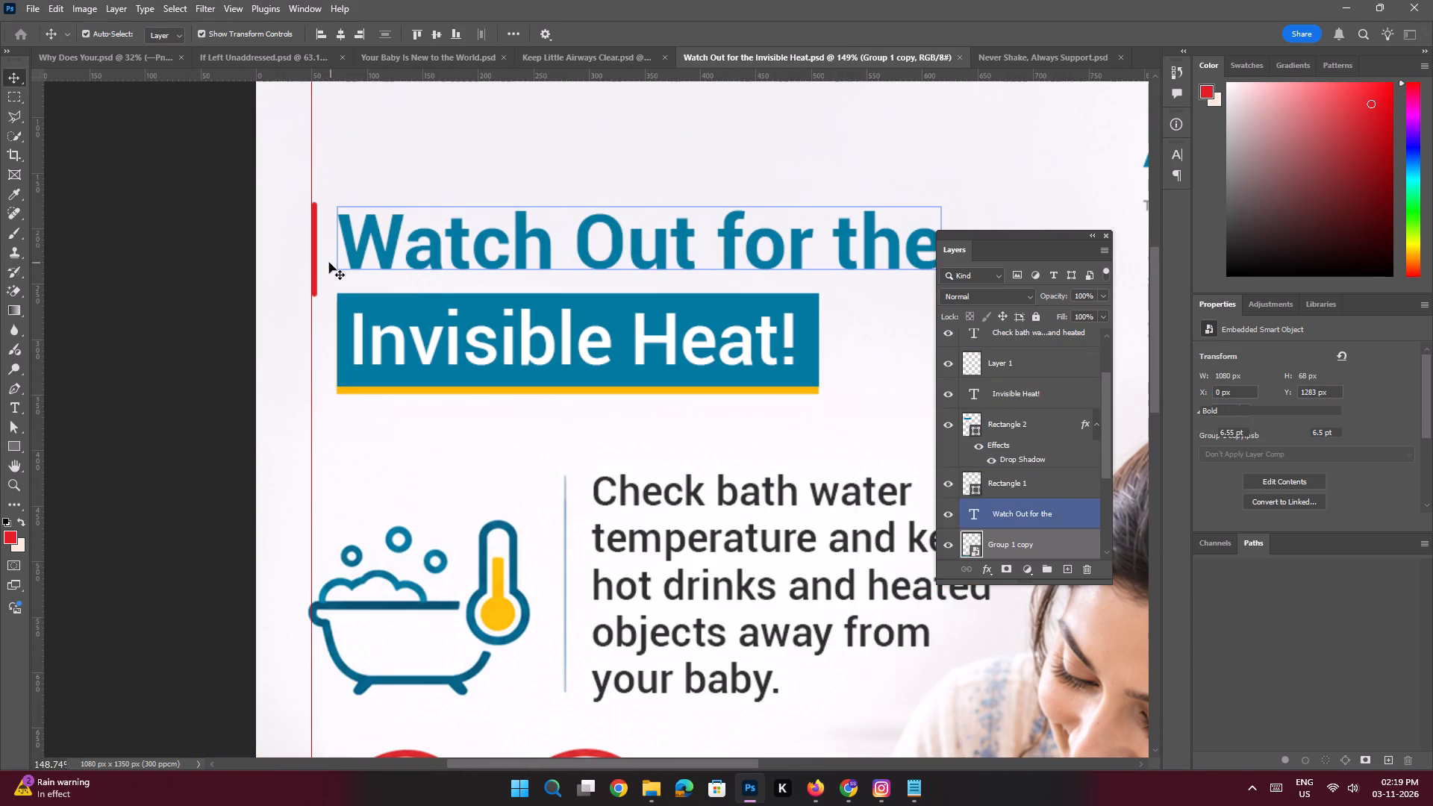
{"action": "left_click", "coordinate": [314, 270], "text": "shift"}
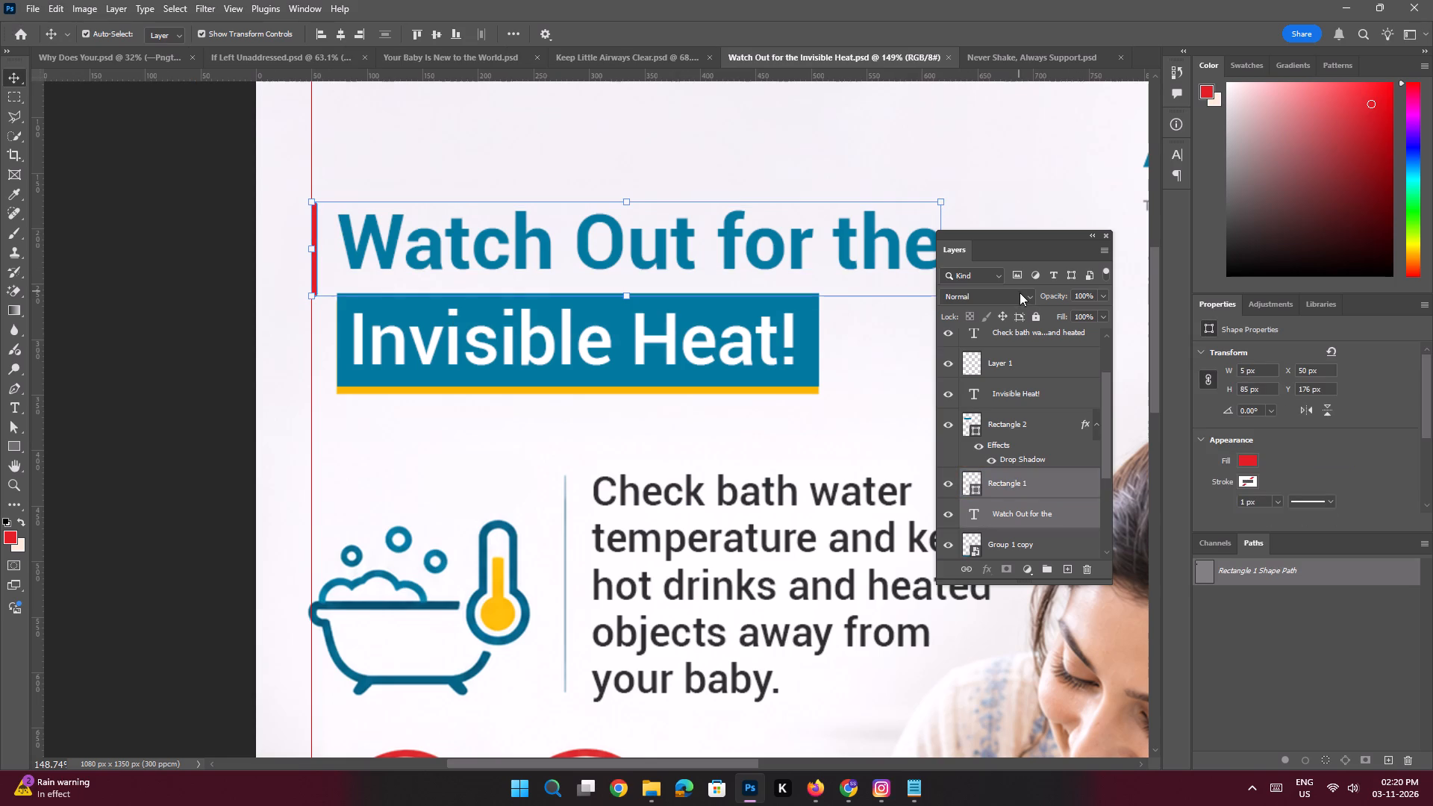
{"action": "left_click_drag", "start_coordinate": [1013, 481], "coordinate": [990, 51]}
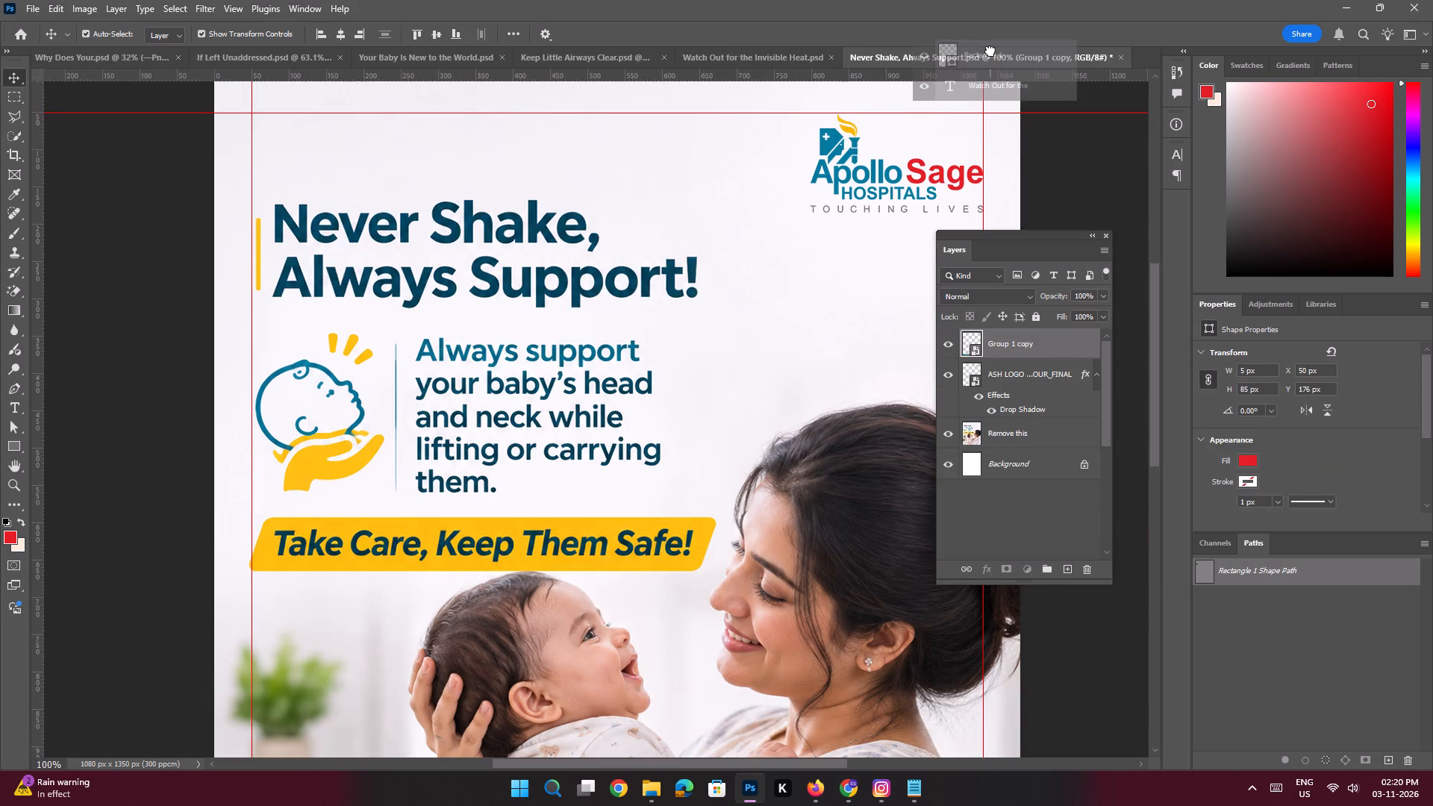
{"action": "left_click_drag", "start_coordinate": [990, 51], "coordinate": [444, 145]}
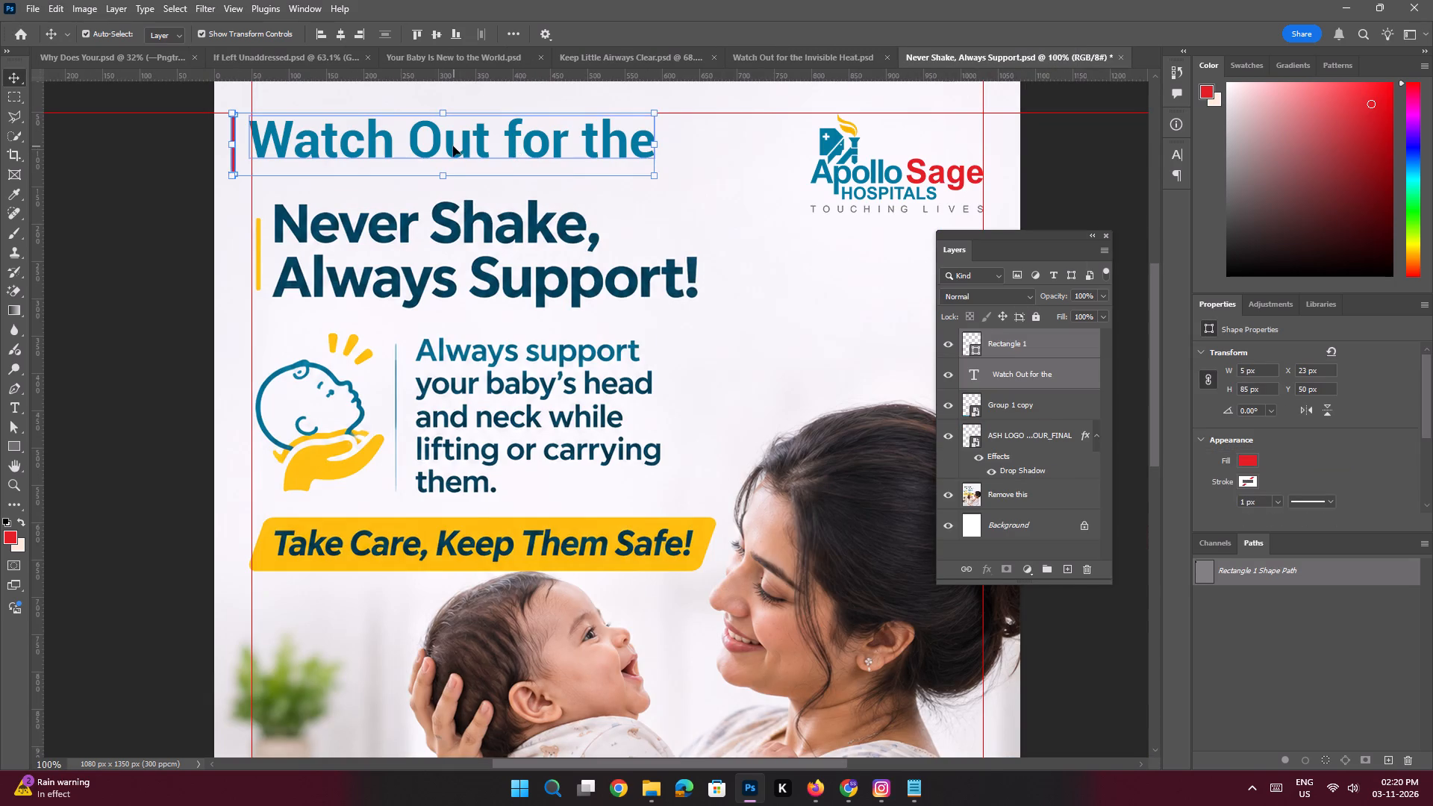
{"action": "left_click_drag", "start_coordinate": [453, 146], "coordinate": [476, 149]}
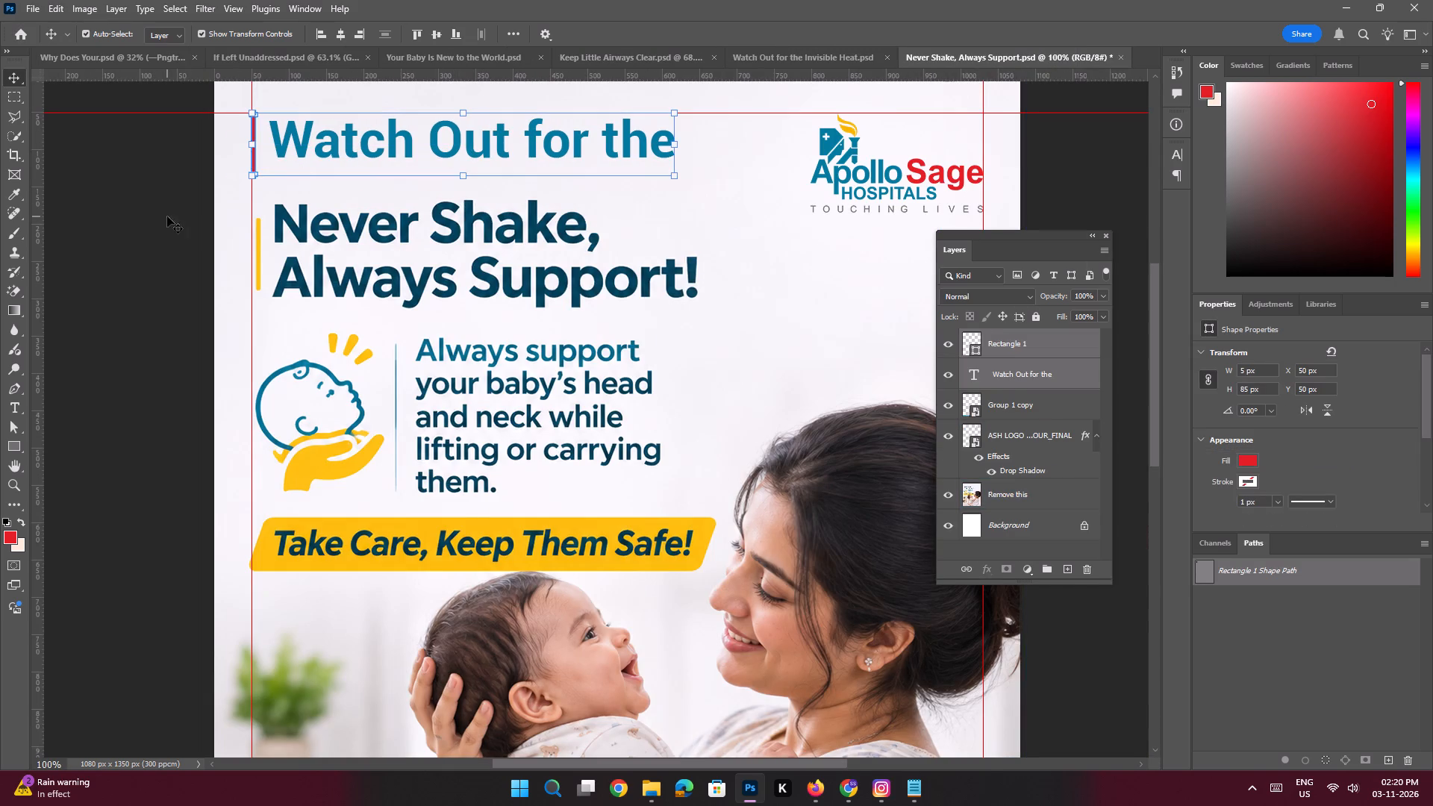
Replace the "Watch Out for the" heading text with "Never Shake, Always Support!" copied from the Slide 4 notes in Notepad.
{"action": "left_click", "coordinate": [167, 216]}
{"action": "left_click", "coordinate": [919, 790]}
{"action": "scroll", "coordinate": [980, 554], "scroll_direction": "down", "scroll_amount": 3}
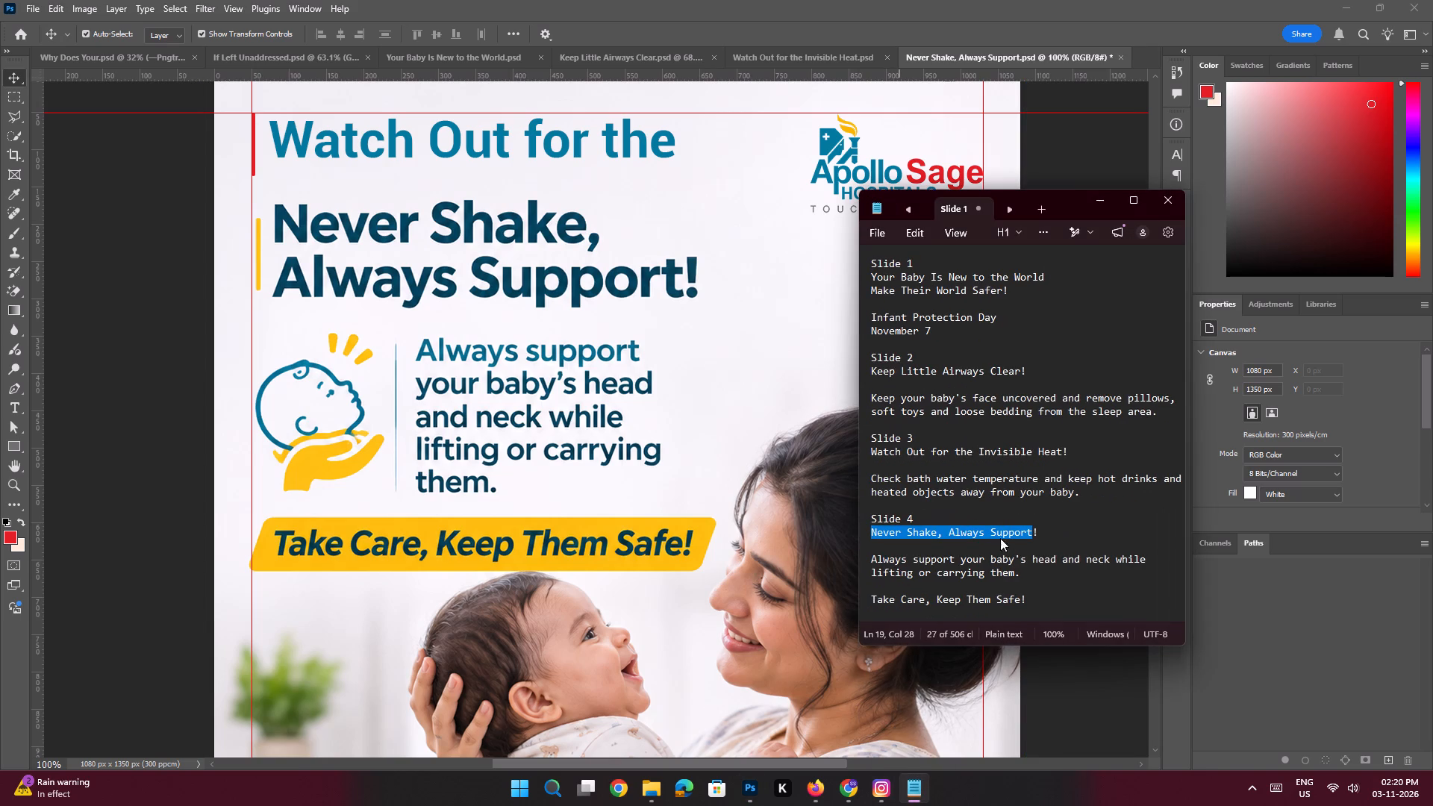
{"action": "left_click_drag", "start_coordinate": [1048, 529], "coordinate": [847, 534]}
{"action": "key", "text": "ctrl+c"}
{"action": "key", "text": "ctrl+c"}
{"action": "key", "text": "ctrl+c"}
{"action": "key", "text": "ctrl+c"}
{"action": "left_click", "coordinate": [1101, 203]}
{"action": "key", "text": "space"}
{"action": "key", "text": "space"}
{"action": "key", "text": "space"}
{"action": "key", "text": "space"}
{"action": "key", "text": "space"}
{"action": "key", "text": "space"}
{"action": "left_click_drag", "start_coordinate": [576, 221], "coordinate": [587, 299]}
{"action": "double_click", "coordinate": [467, 227]}
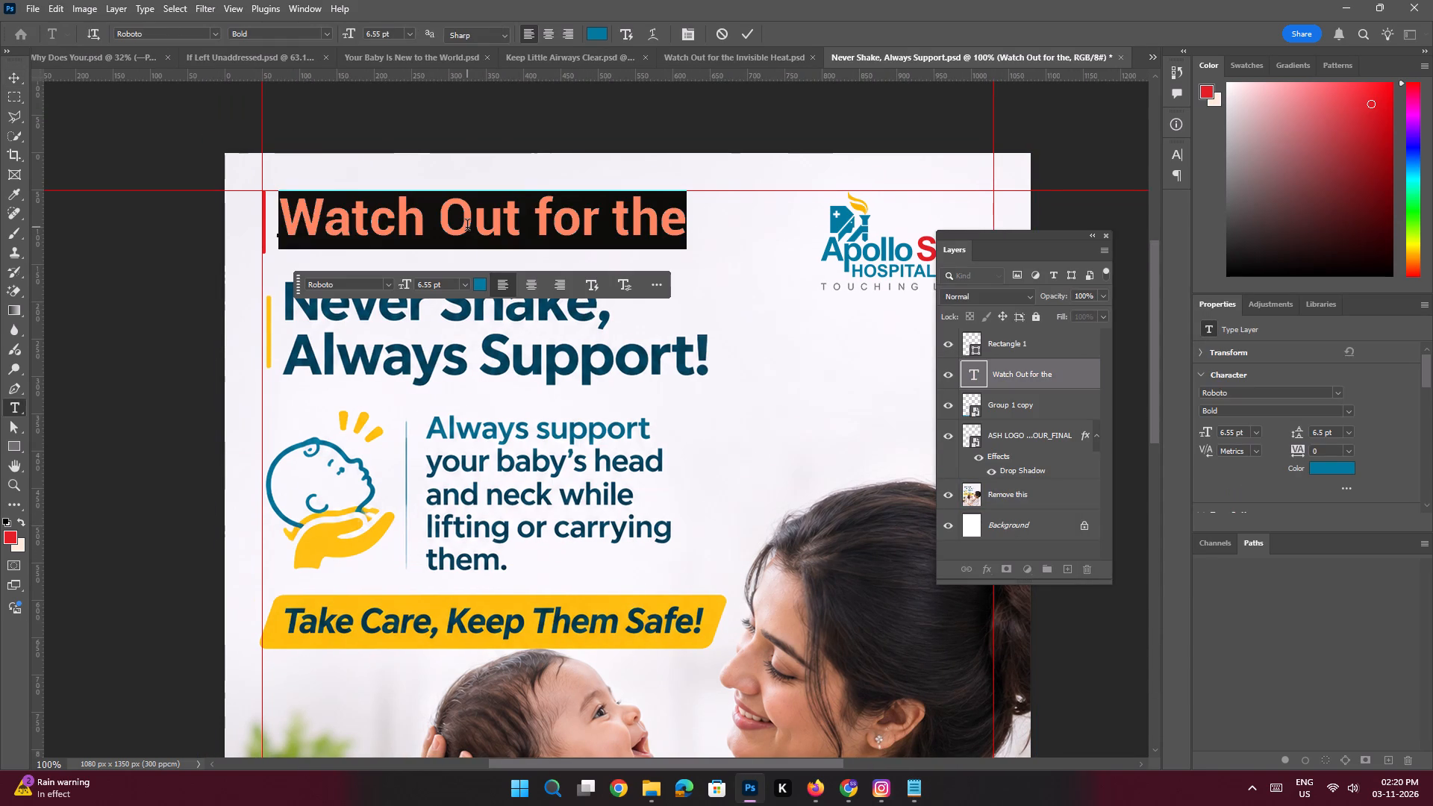
{"action": "key", "text": "ctrl+v"}
{"action": "key", "text": "Return"}
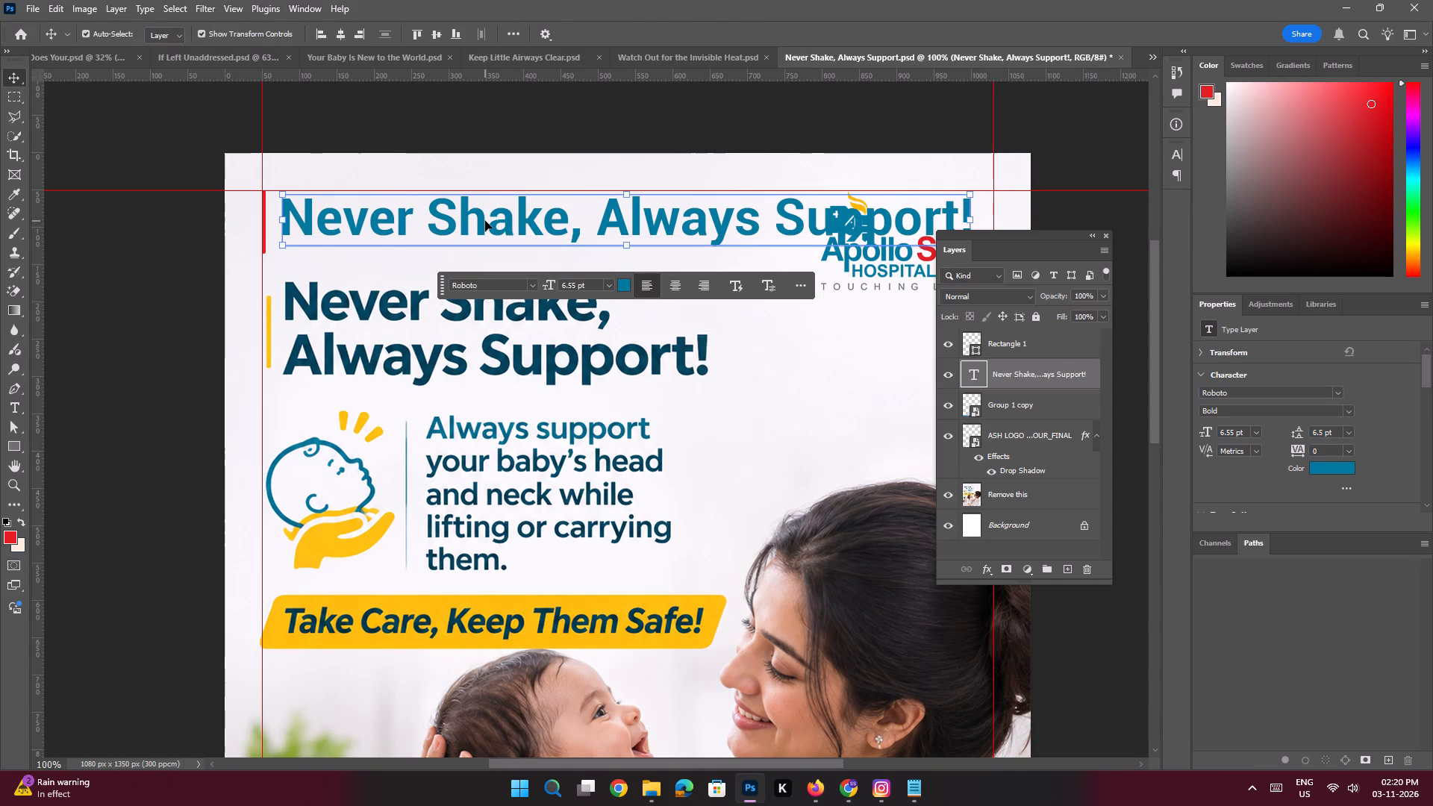
Break the new heading onto two lines so that "Always Support!" starts the second line.
{"action": "double_click", "coordinate": [485, 221]}
{"action": "left_click", "coordinate": [597, 205]}
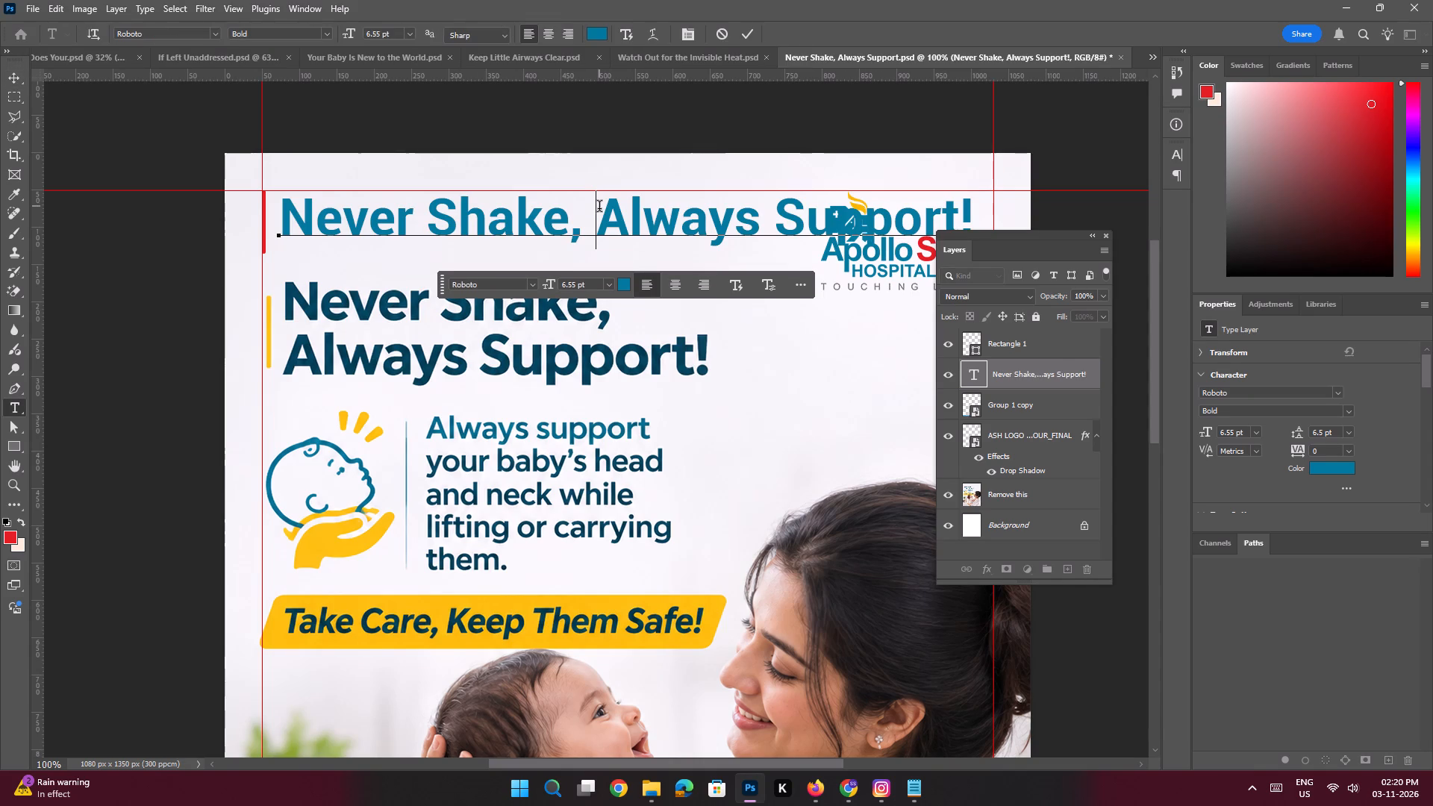
{"action": "key", "text": "Return"}
{"action": "key", "text": "Return"}
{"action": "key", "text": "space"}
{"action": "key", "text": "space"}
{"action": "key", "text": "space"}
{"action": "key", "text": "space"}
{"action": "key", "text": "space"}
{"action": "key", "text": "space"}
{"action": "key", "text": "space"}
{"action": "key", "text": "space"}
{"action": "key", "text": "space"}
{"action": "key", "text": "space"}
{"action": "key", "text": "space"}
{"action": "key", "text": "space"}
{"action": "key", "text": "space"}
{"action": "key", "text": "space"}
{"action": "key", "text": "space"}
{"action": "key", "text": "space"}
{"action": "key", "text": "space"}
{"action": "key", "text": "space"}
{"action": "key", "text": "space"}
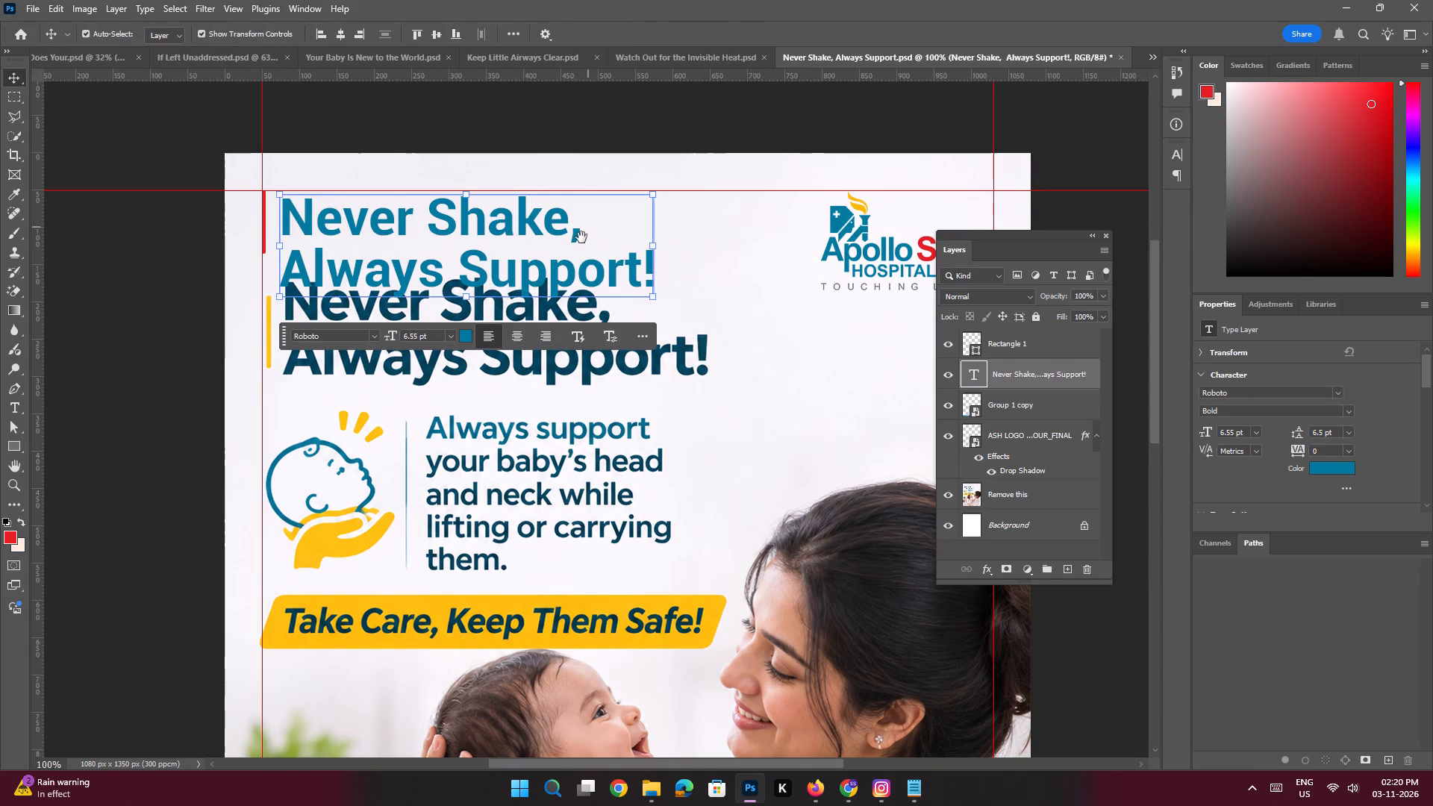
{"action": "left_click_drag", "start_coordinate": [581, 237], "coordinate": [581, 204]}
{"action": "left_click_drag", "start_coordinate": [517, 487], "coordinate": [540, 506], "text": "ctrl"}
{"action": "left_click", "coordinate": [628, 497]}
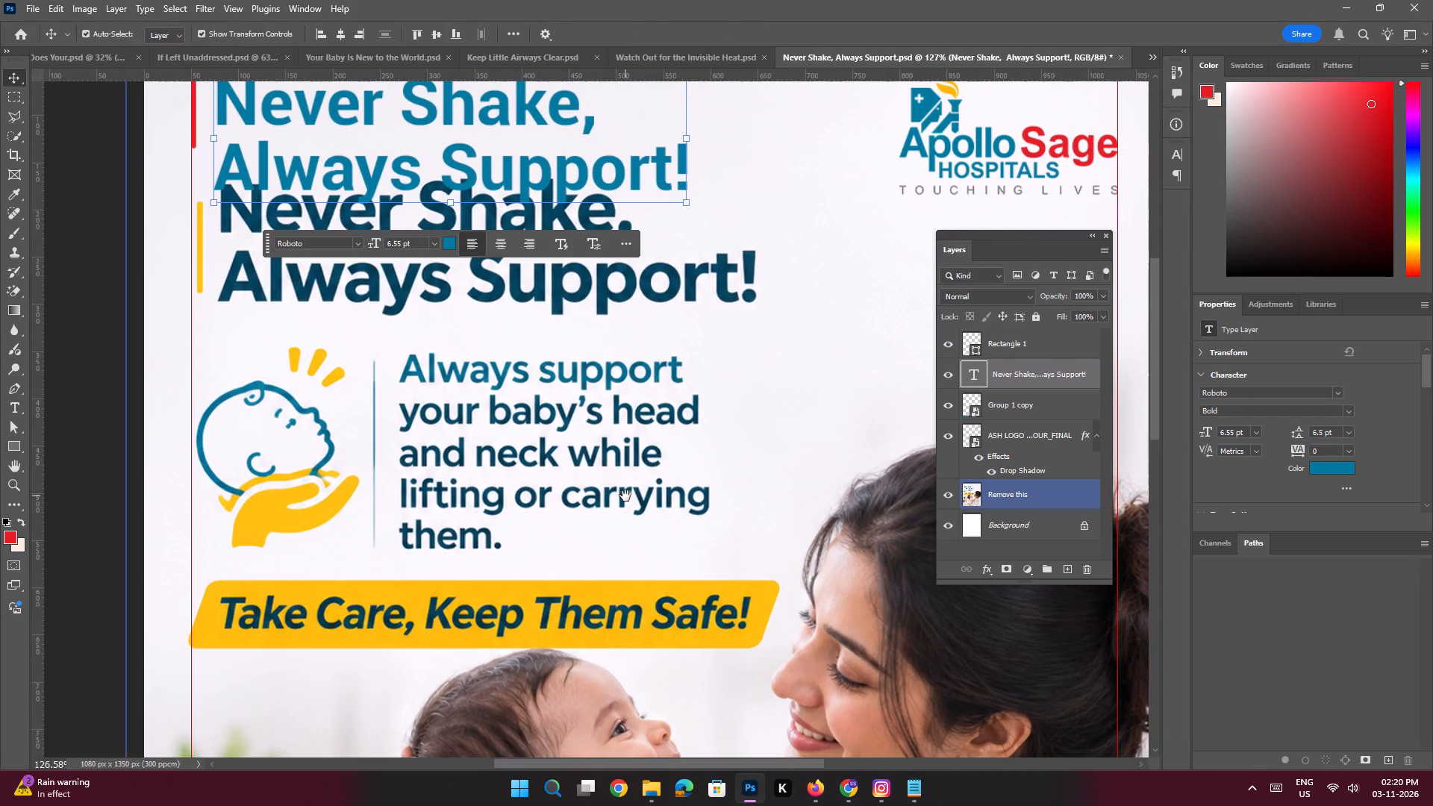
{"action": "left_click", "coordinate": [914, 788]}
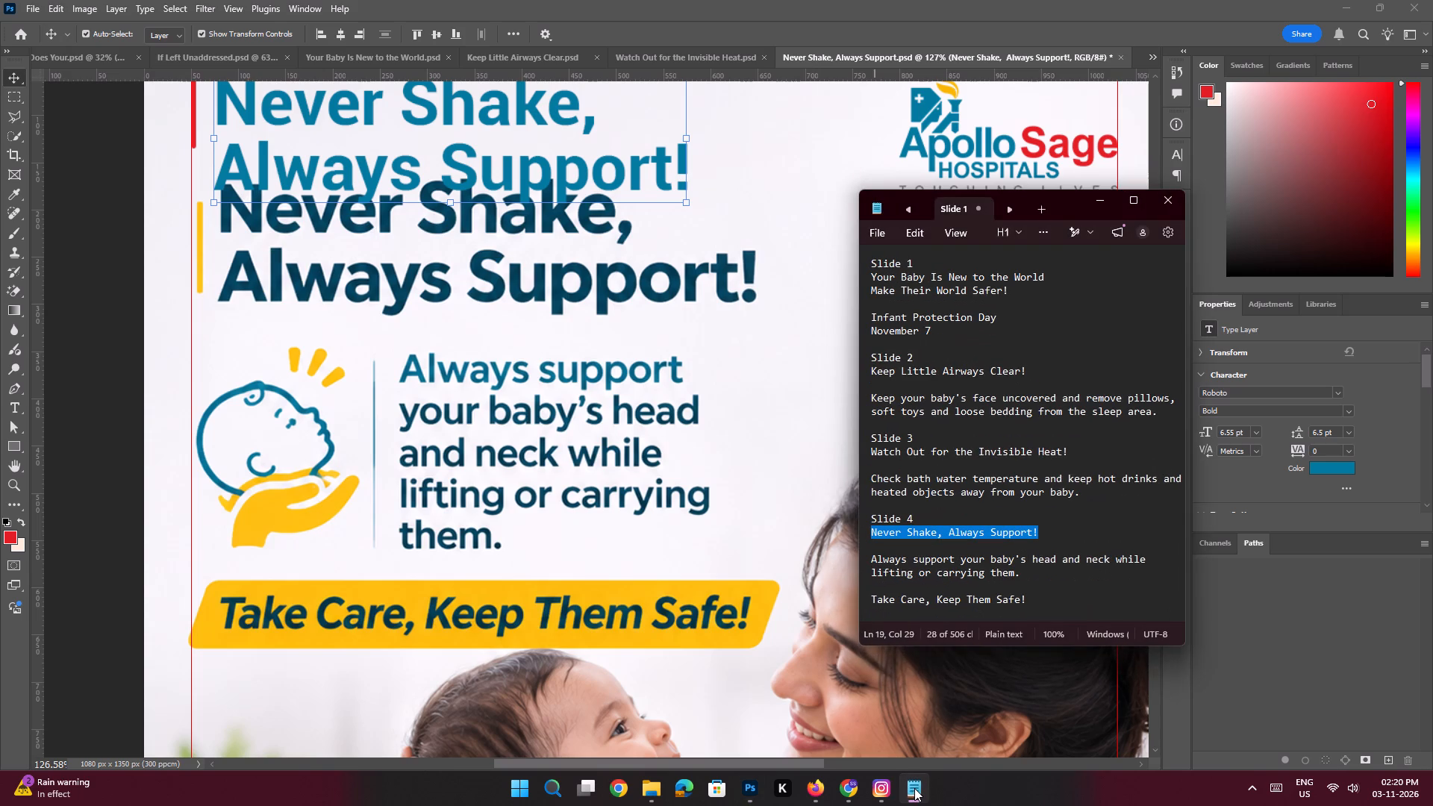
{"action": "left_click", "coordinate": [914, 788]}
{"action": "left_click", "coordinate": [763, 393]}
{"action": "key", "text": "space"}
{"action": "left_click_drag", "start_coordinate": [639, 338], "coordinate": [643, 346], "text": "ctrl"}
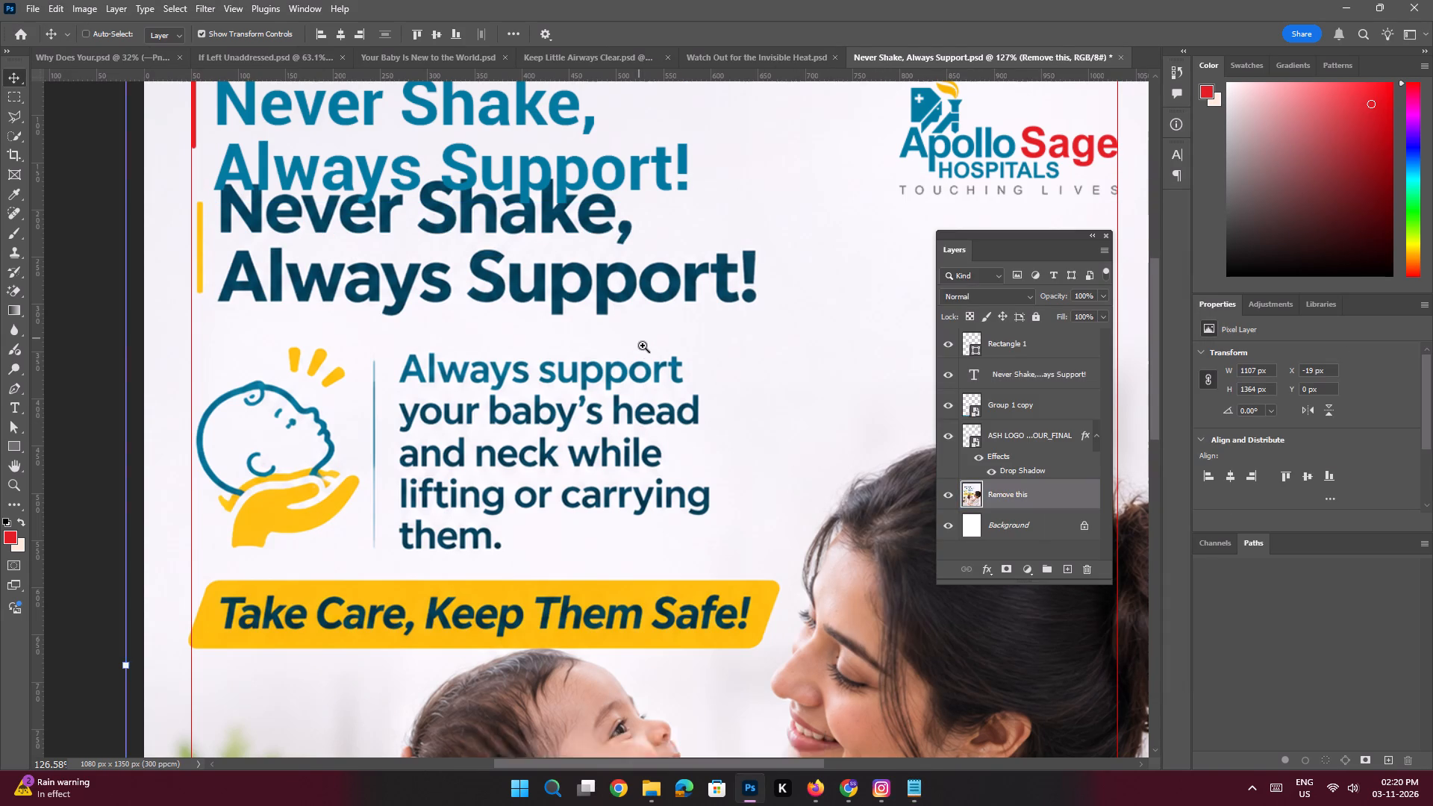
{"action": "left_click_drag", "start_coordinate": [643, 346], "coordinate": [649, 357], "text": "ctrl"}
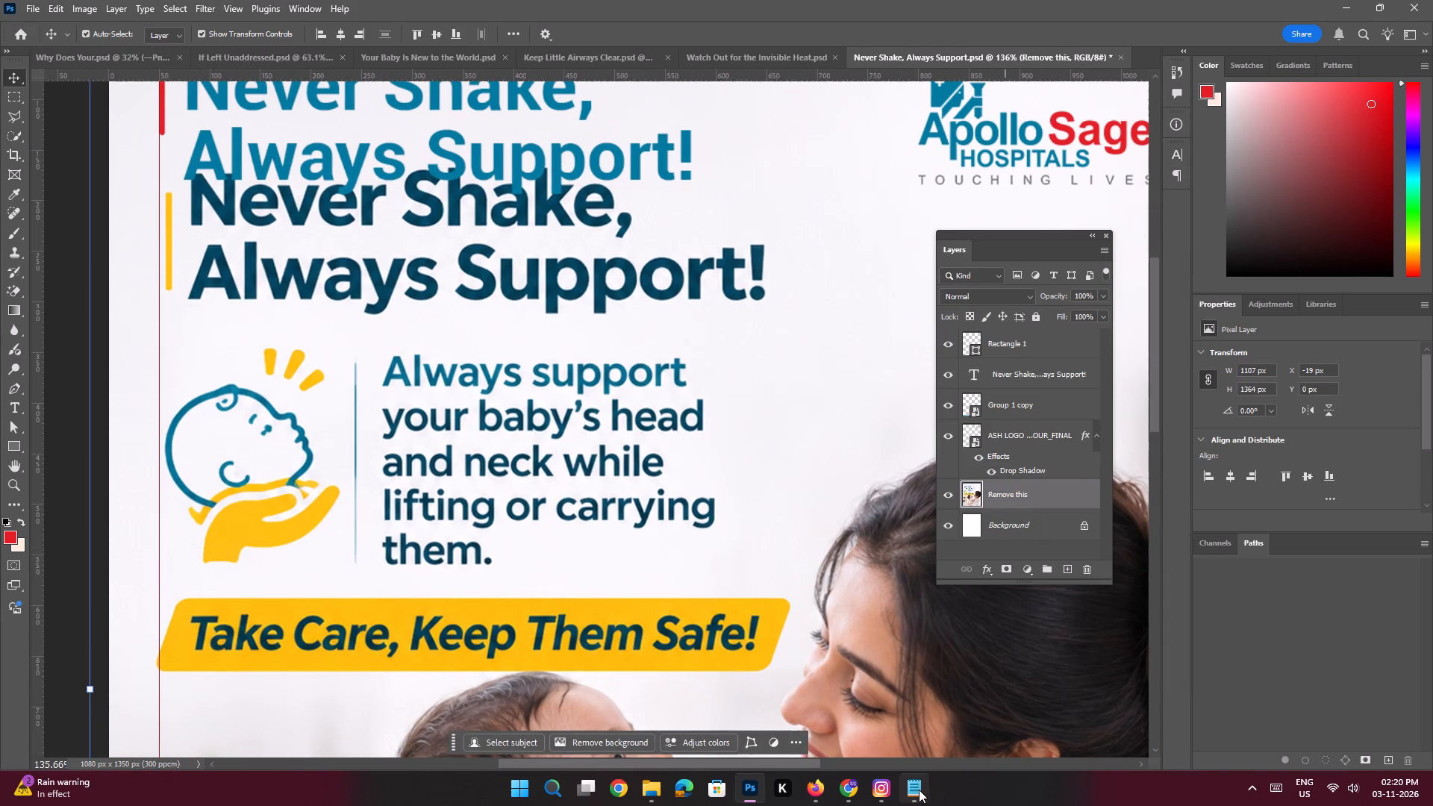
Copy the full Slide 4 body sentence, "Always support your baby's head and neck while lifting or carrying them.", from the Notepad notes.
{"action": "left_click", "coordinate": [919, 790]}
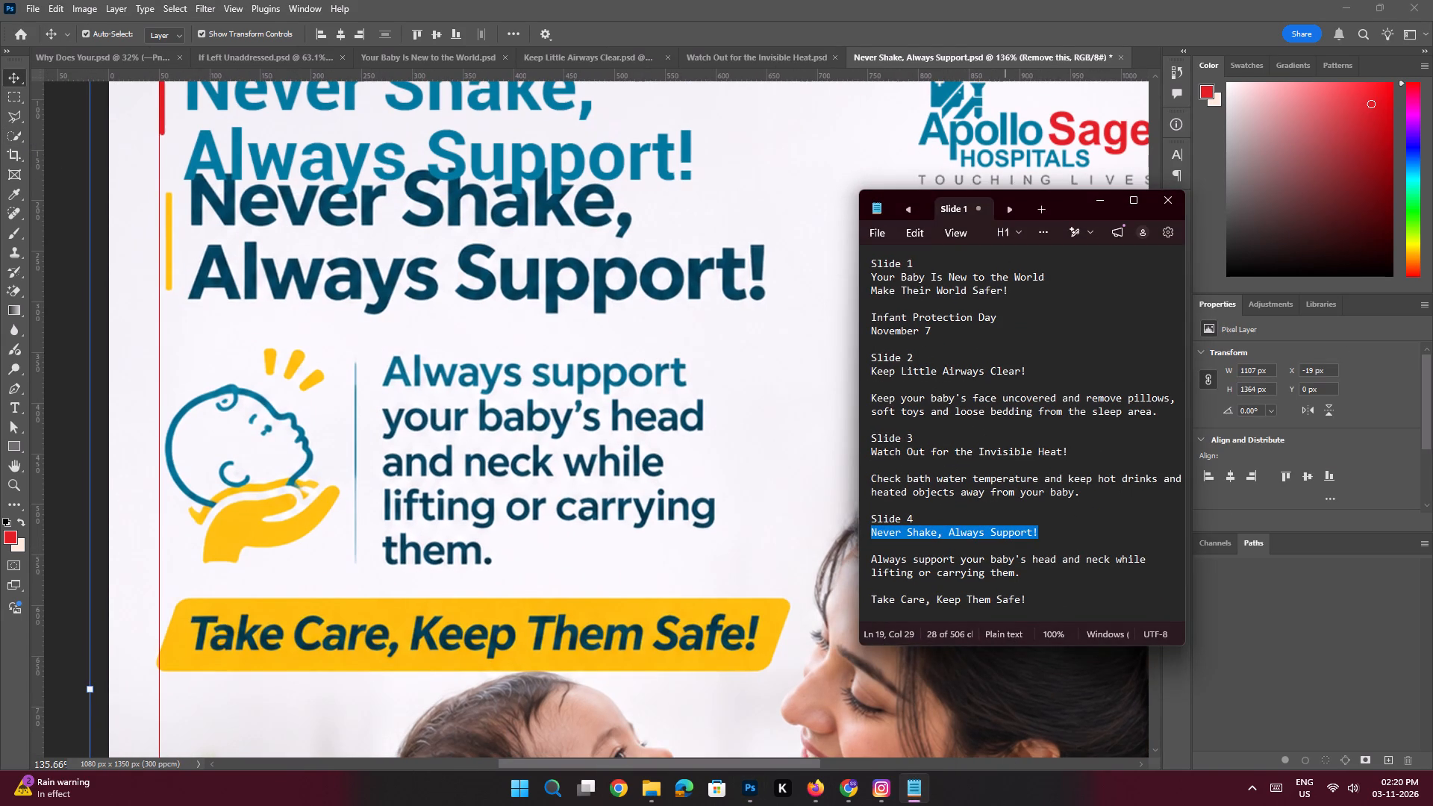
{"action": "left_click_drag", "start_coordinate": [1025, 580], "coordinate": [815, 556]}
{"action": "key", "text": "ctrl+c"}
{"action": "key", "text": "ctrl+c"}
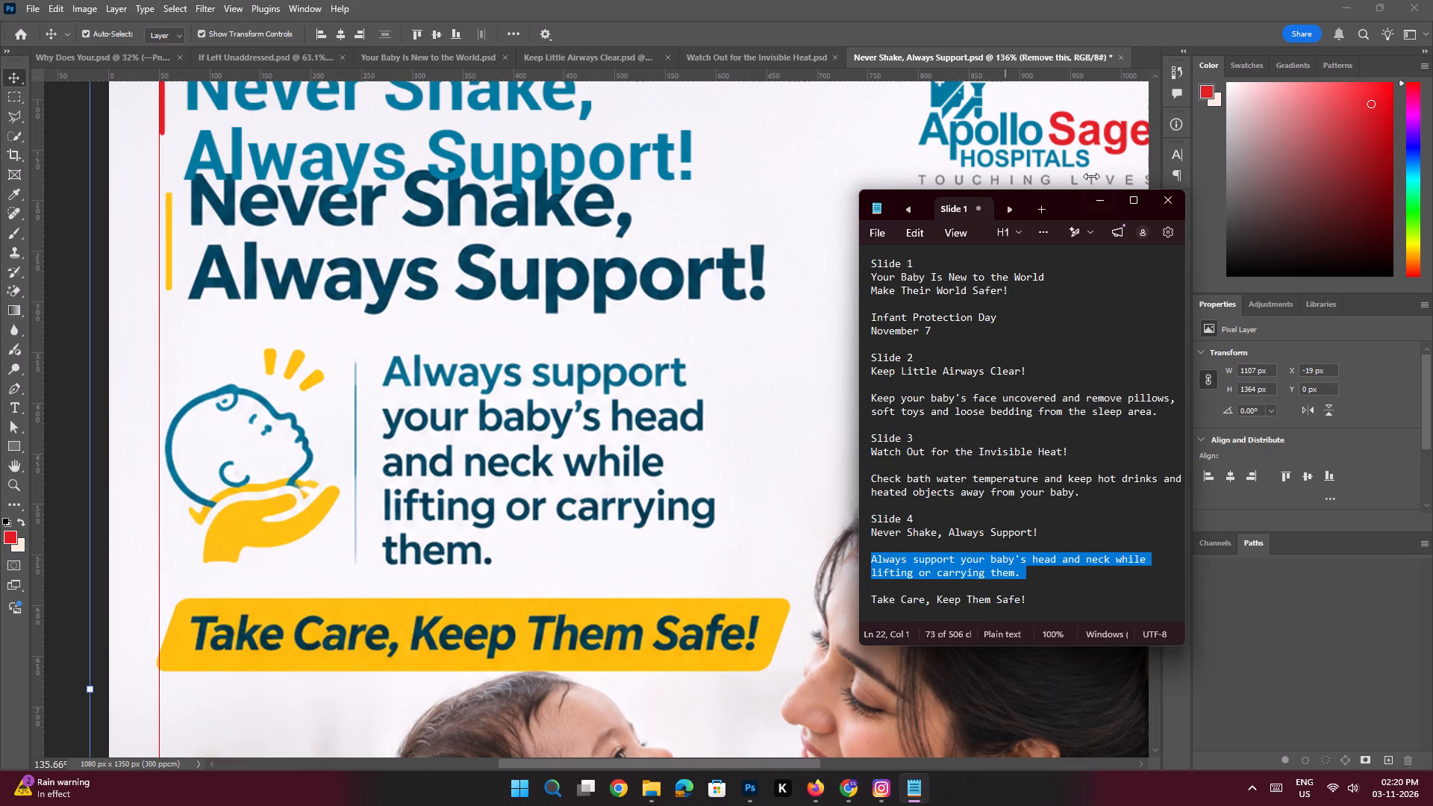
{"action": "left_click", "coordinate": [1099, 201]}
Copy the "Check bath water…" text layer from "Watch Out for the Invisible Heat" into "Never Shake, Always Support", placing it beside the existing body text.
{"action": "left_click", "coordinate": [769, 62]}
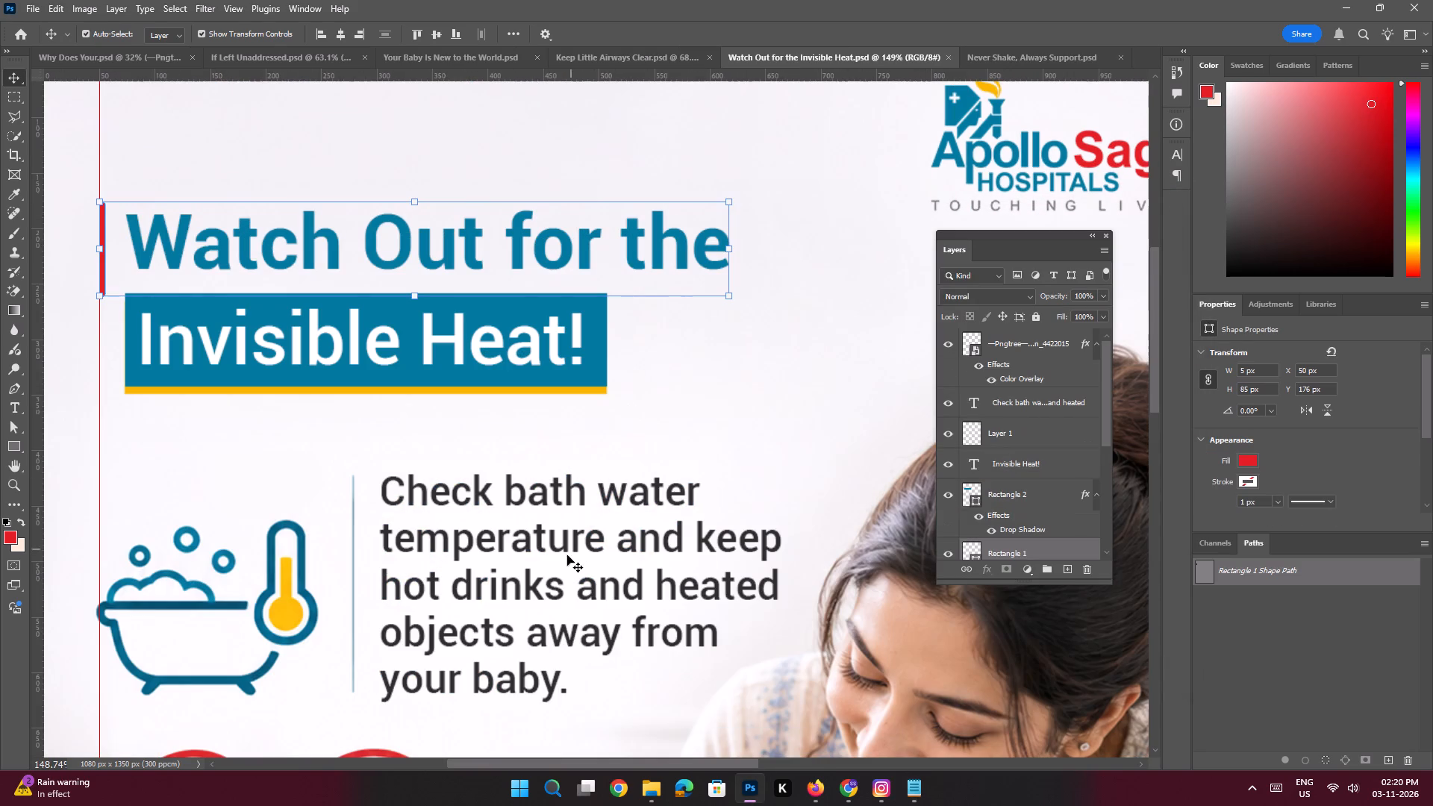
{"action": "left_click", "coordinate": [566, 555]}
{"action": "left_click_drag", "start_coordinate": [1034, 399], "coordinate": [1108, 58]}
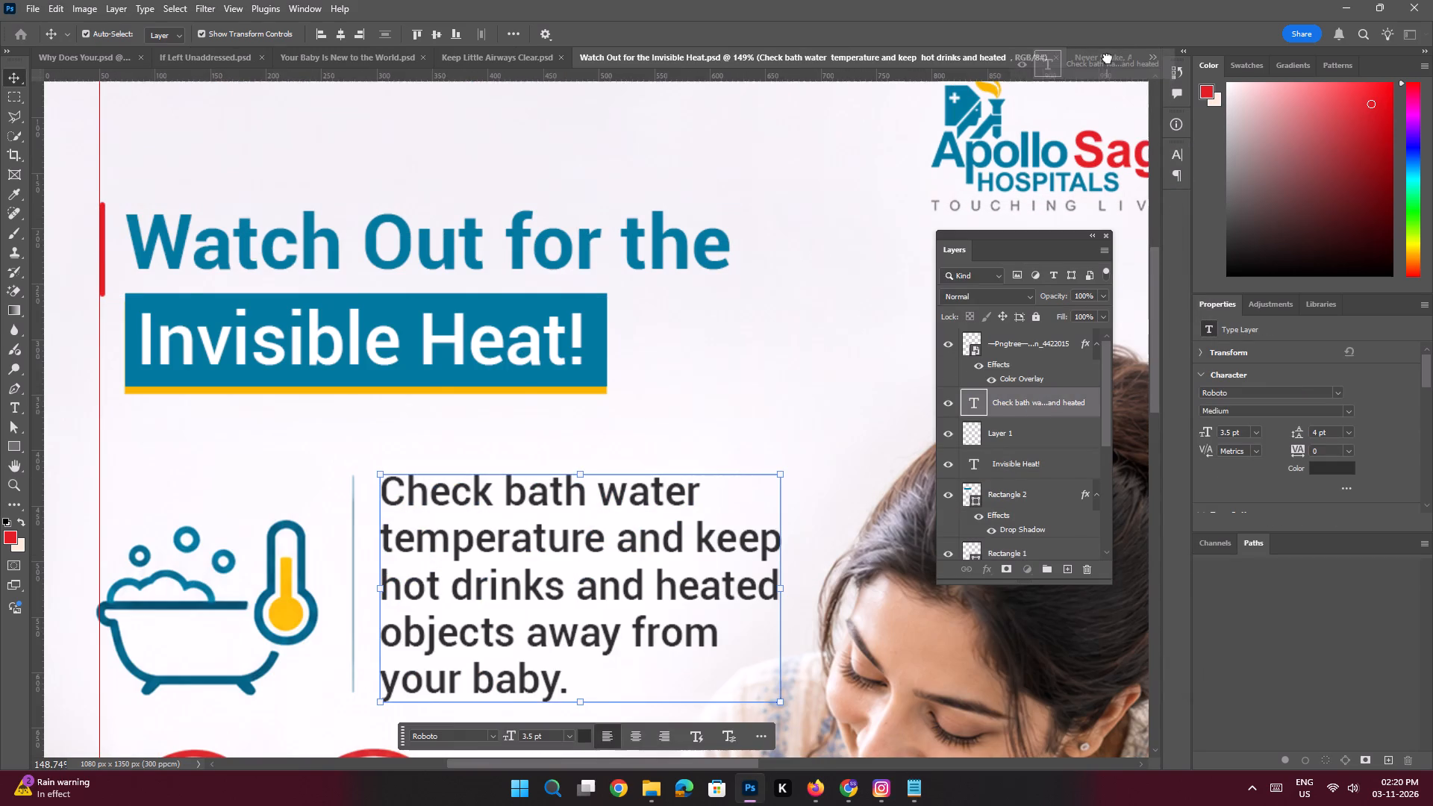
{"action": "left_click_drag", "start_coordinate": [1108, 58], "coordinate": [714, 391]}
{"action": "key", "text": "space"}
{"action": "left_click_drag", "start_coordinate": [697, 434], "coordinate": [675, 432], "text": "ctrl"}
{"action": "left_click_drag", "start_coordinate": [712, 421], "coordinate": [624, 405]}
{"action": "left_click_drag", "start_coordinate": [623, 399], "coordinate": [696, 431]}
{"action": "key", "text": "space"}
{"action": "left_click_drag", "start_coordinate": [695, 431], "coordinate": [671, 425], "text": "ctrl"}
{"action": "left_click_drag", "start_coordinate": [690, 410], "coordinate": [732, 399]}
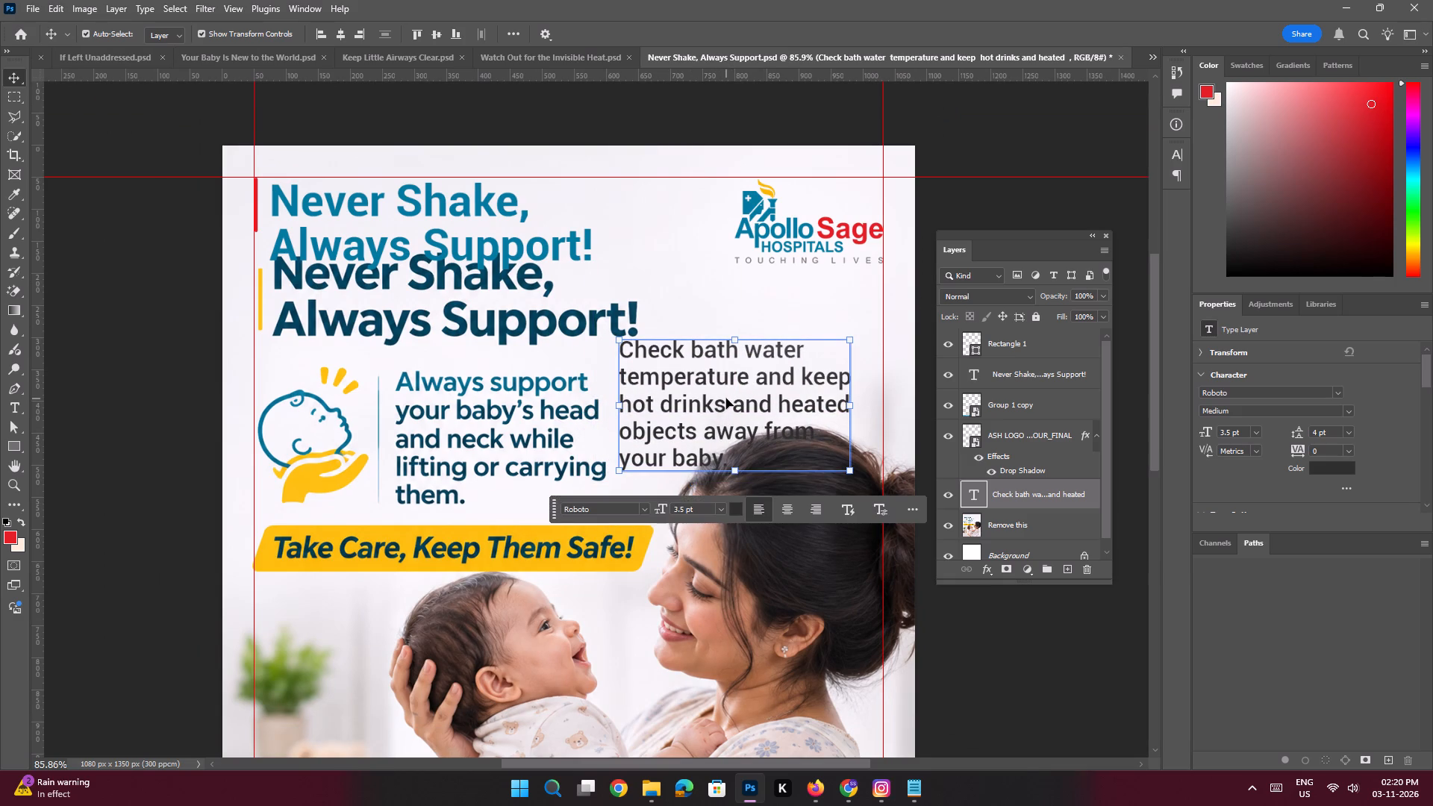
Replace the copied paragraph's first line with "Always support" from the Slide 4 notes in Notepad.
{"action": "left_click", "coordinate": [908, 777]}
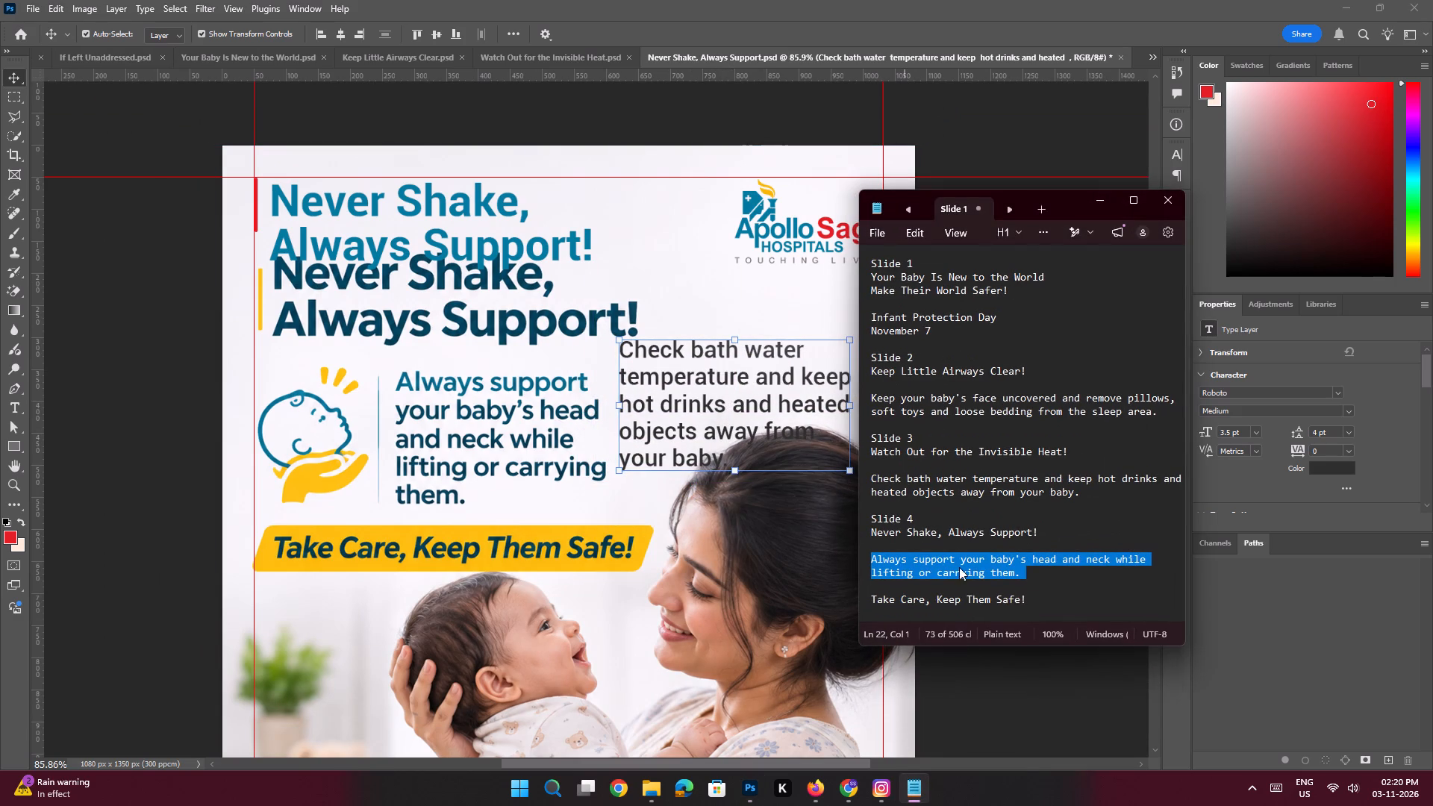
{"action": "left_click", "coordinate": [943, 563]}
{"action": "left_click_drag", "start_coordinate": [957, 561], "coordinate": [856, 557]}
{"action": "key", "text": "ctrl+c"}
{"action": "key", "text": "ctrl+c"}
{"action": "left_click", "coordinate": [1102, 200]}
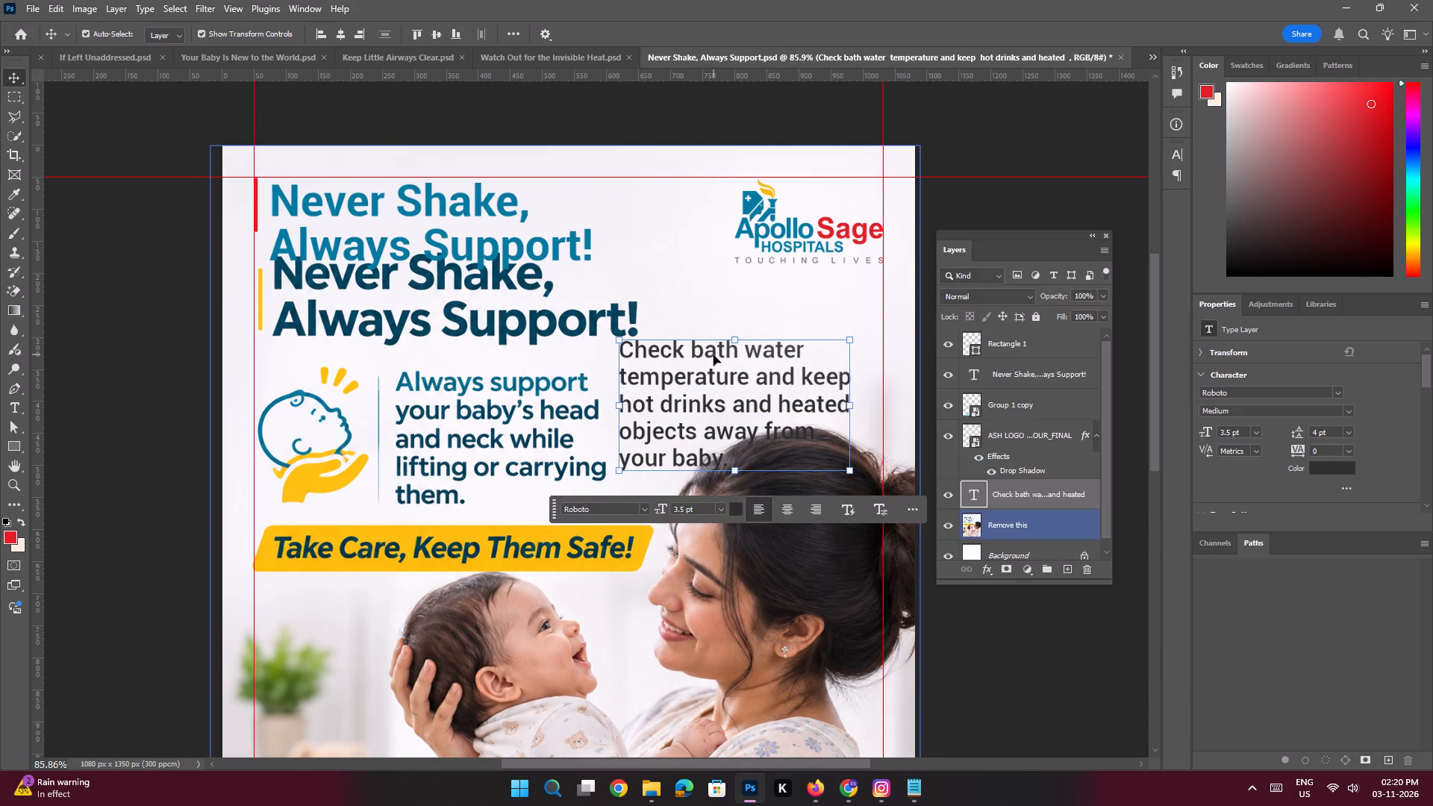
{"action": "double_click", "coordinate": [714, 355]}
{"action": "left_click", "coordinate": [787, 343]}
{"action": "left_click_drag", "start_coordinate": [808, 351], "coordinate": [585, 343]}
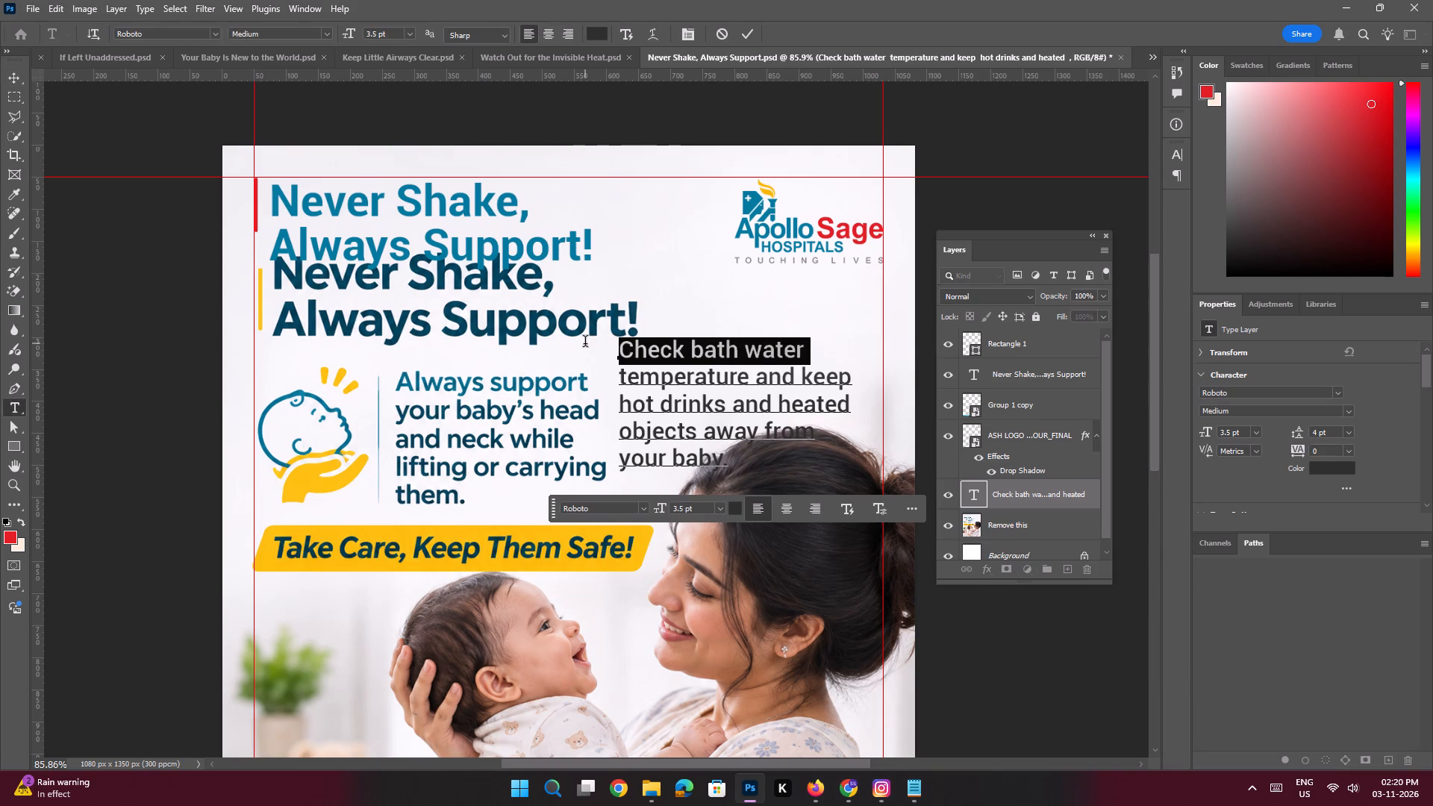
{"action": "key", "text": "ctrl+v"}
{"action": "key", "text": "Return"}
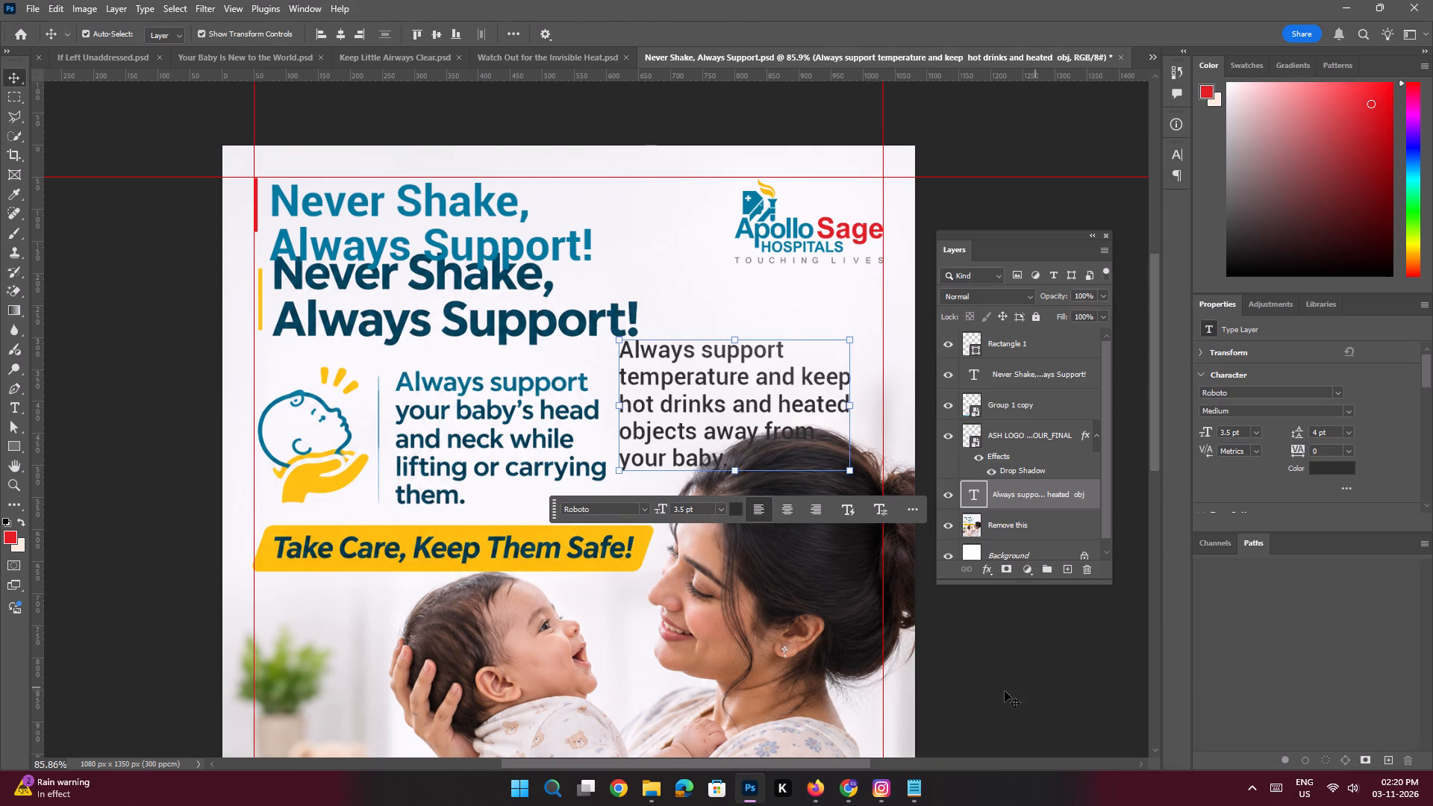
Replace the paragraph's second line with "your baby's head" from the Notepad notes.
{"action": "left_click", "coordinate": [914, 792]}
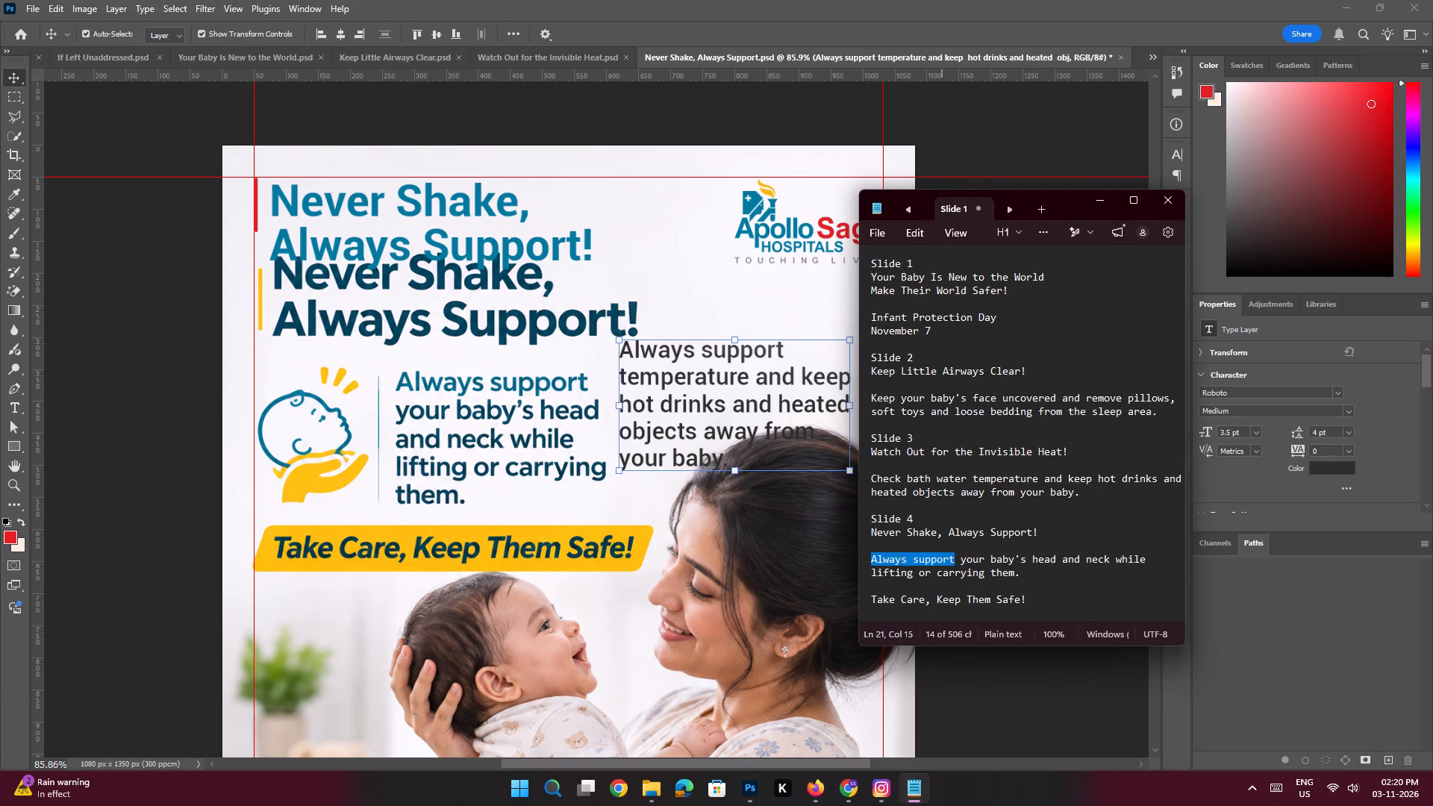
{"action": "left_click_drag", "start_coordinate": [1057, 560], "coordinate": [961, 563]}
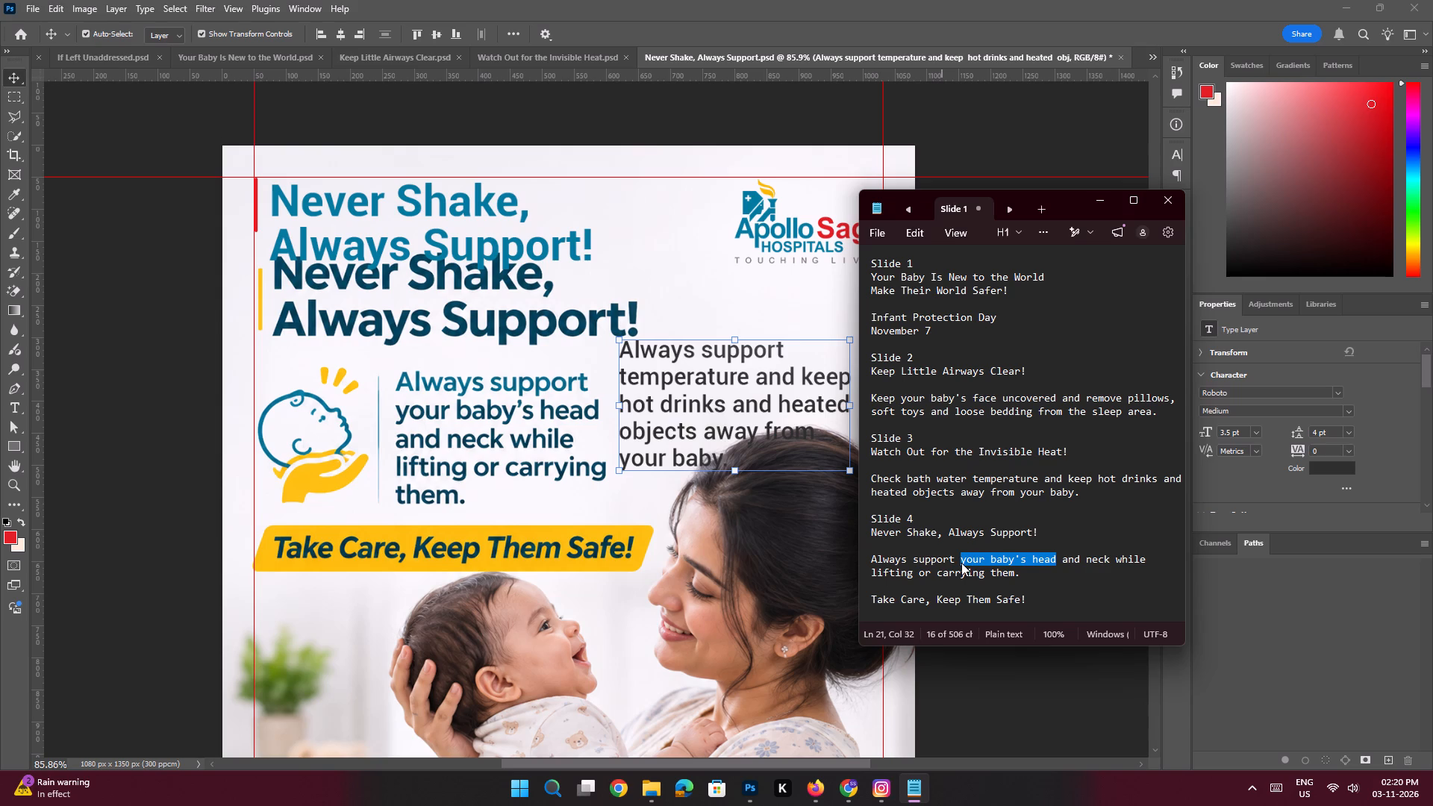
{"action": "key", "text": "ctrl+c"}
{"action": "key", "text": "ctrl+c"}
{"action": "left_click", "coordinate": [1102, 202]}
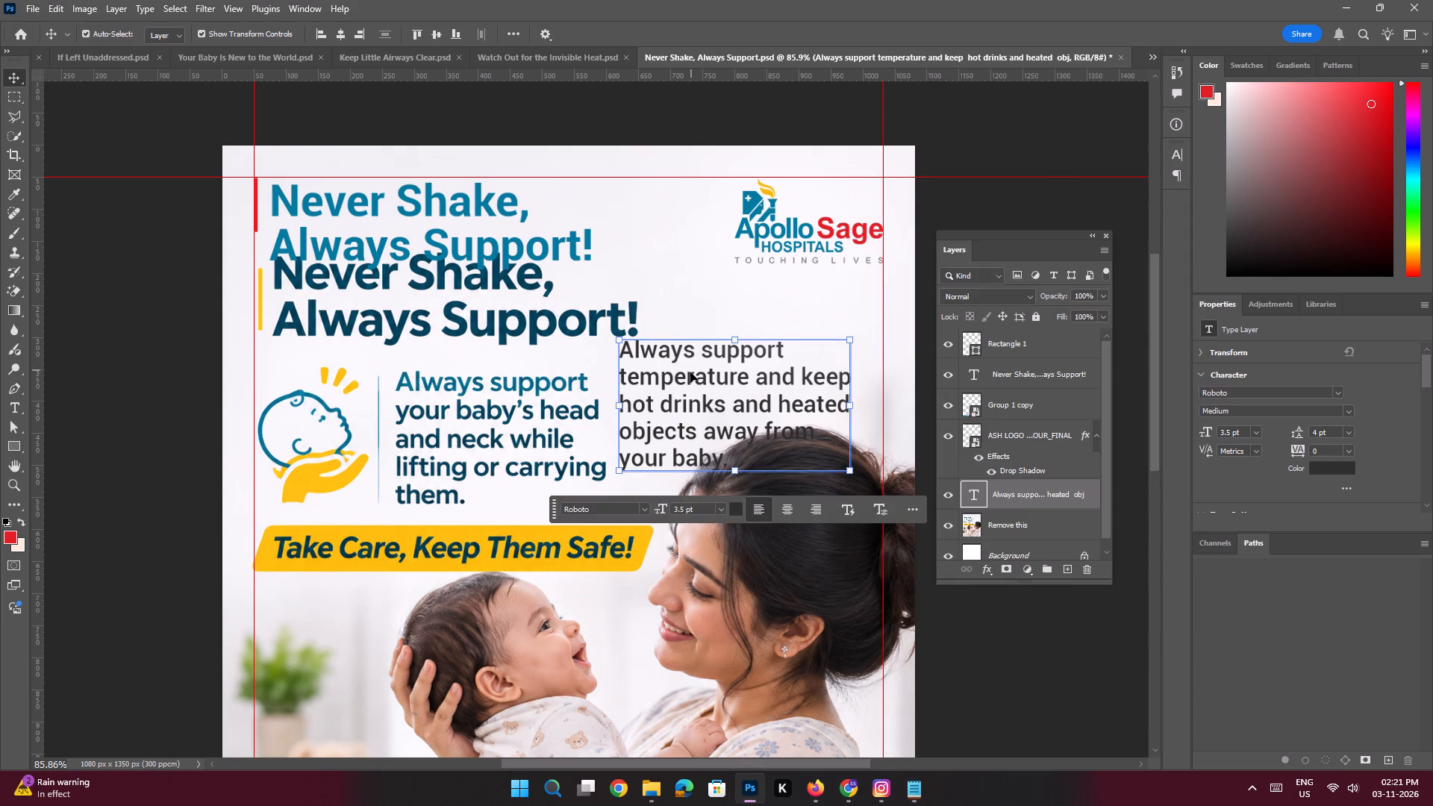
{"action": "double_click", "coordinate": [690, 372]}
{"action": "left_click", "coordinate": [836, 372]}
{"action": "left_click_drag", "start_coordinate": [855, 380], "coordinate": [575, 382]}
{"action": "key", "text": "ctrl+v"}
{"action": "key", "text": "Return"}
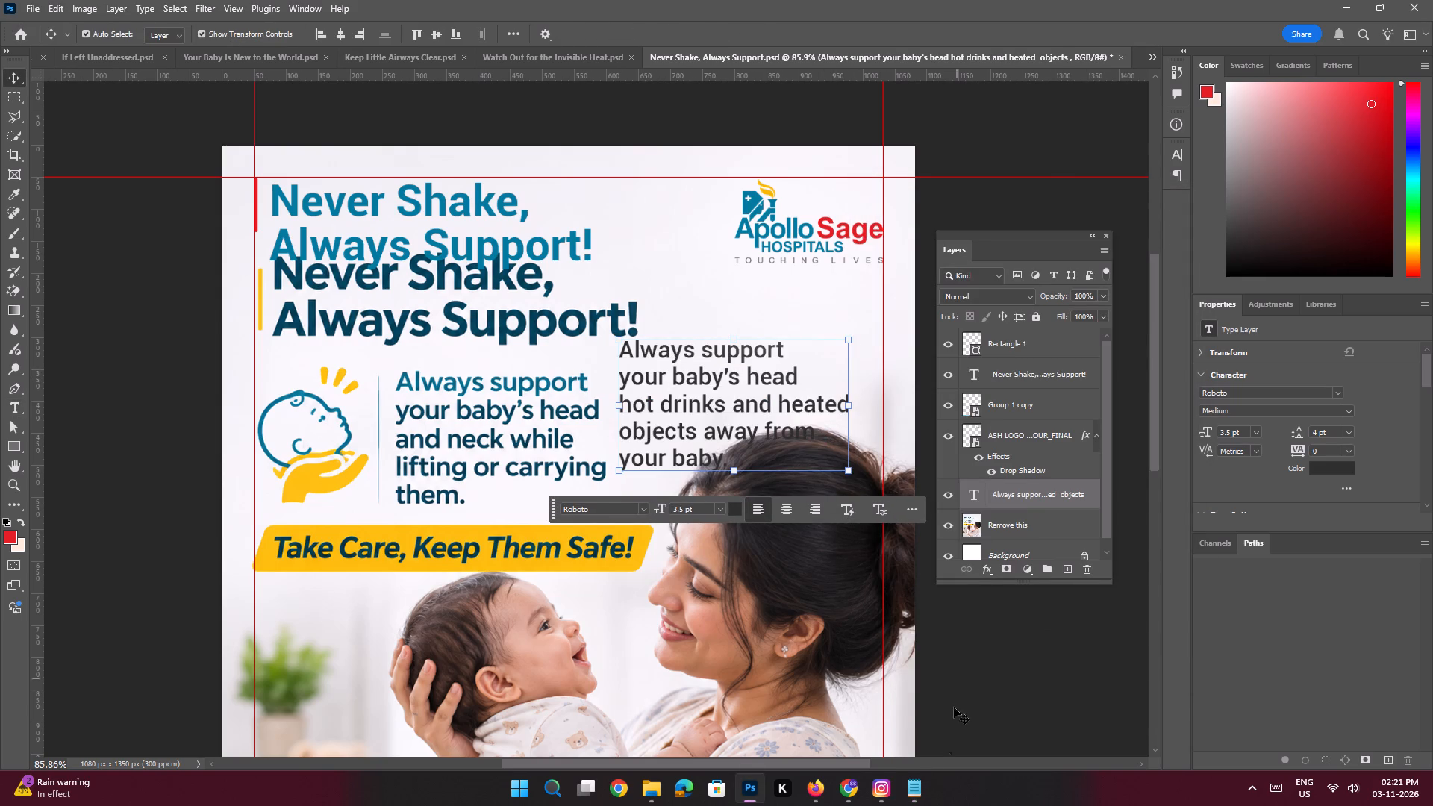
Replace the paragraph's third line with "and neck while" from the Notepad notes.
{"action": "left_click", "coordinate": [917, 794]}
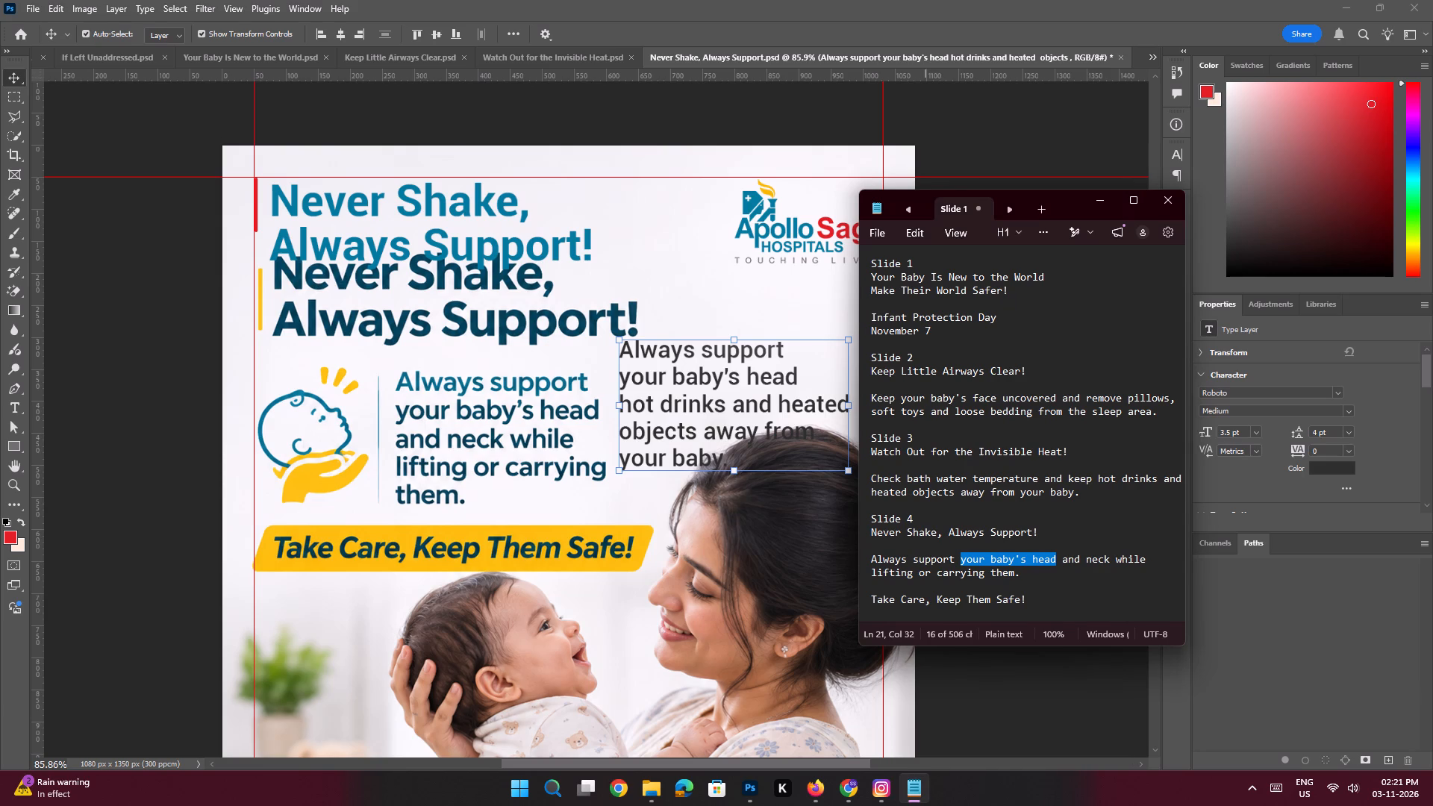
{"action": "left_click_drag", "start_coordinate": [1061, 558], "coordinate": [1146, 563]}
{"action": "key", "text": "ctrl+c"}
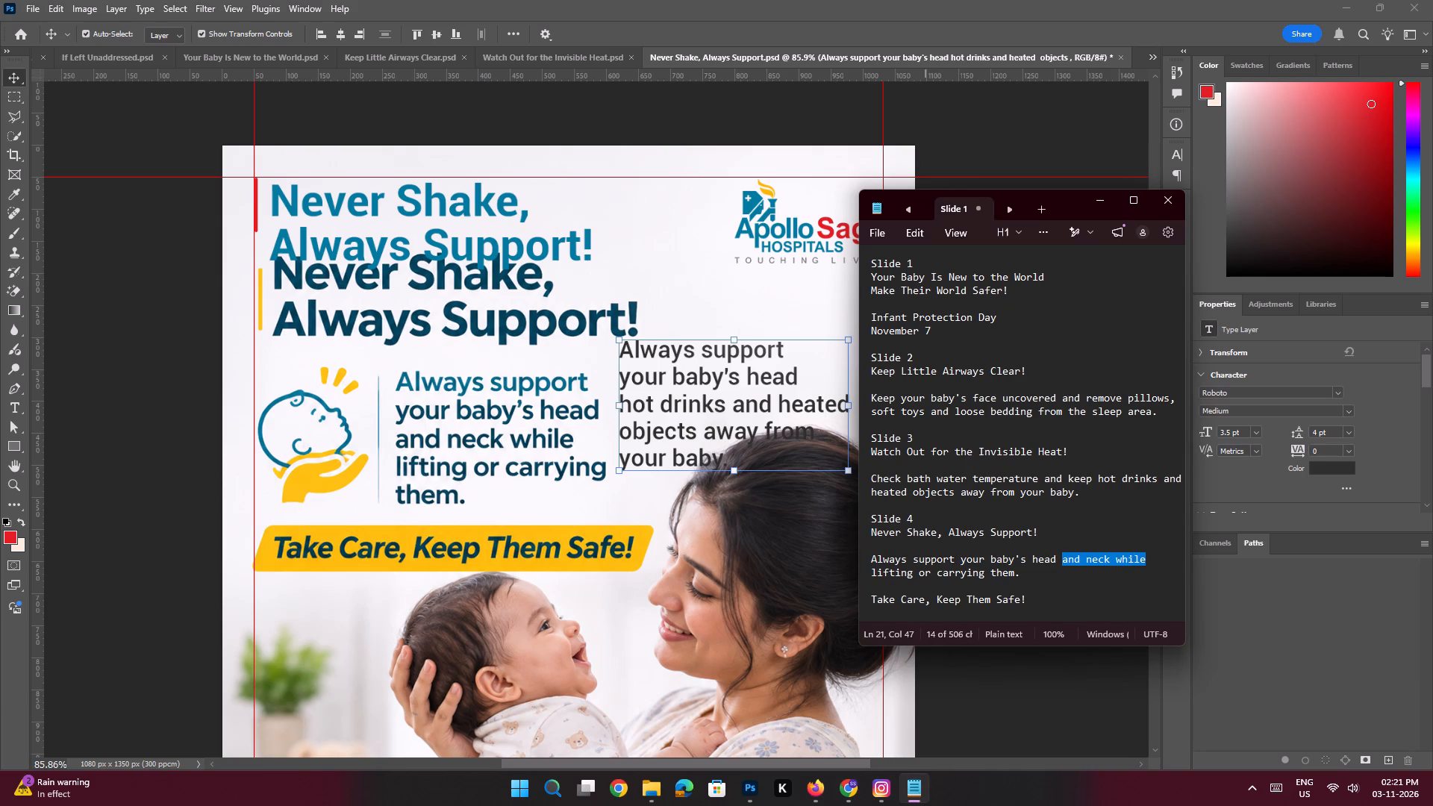
{"action": "key", "text": "ctrl+c"}
{"action": "key", "text": "ctrl+c"}
{"action": "left_click", "coordinate": [1103, 204]}
{"action": "double_click", "coordinate": [708, 390]}
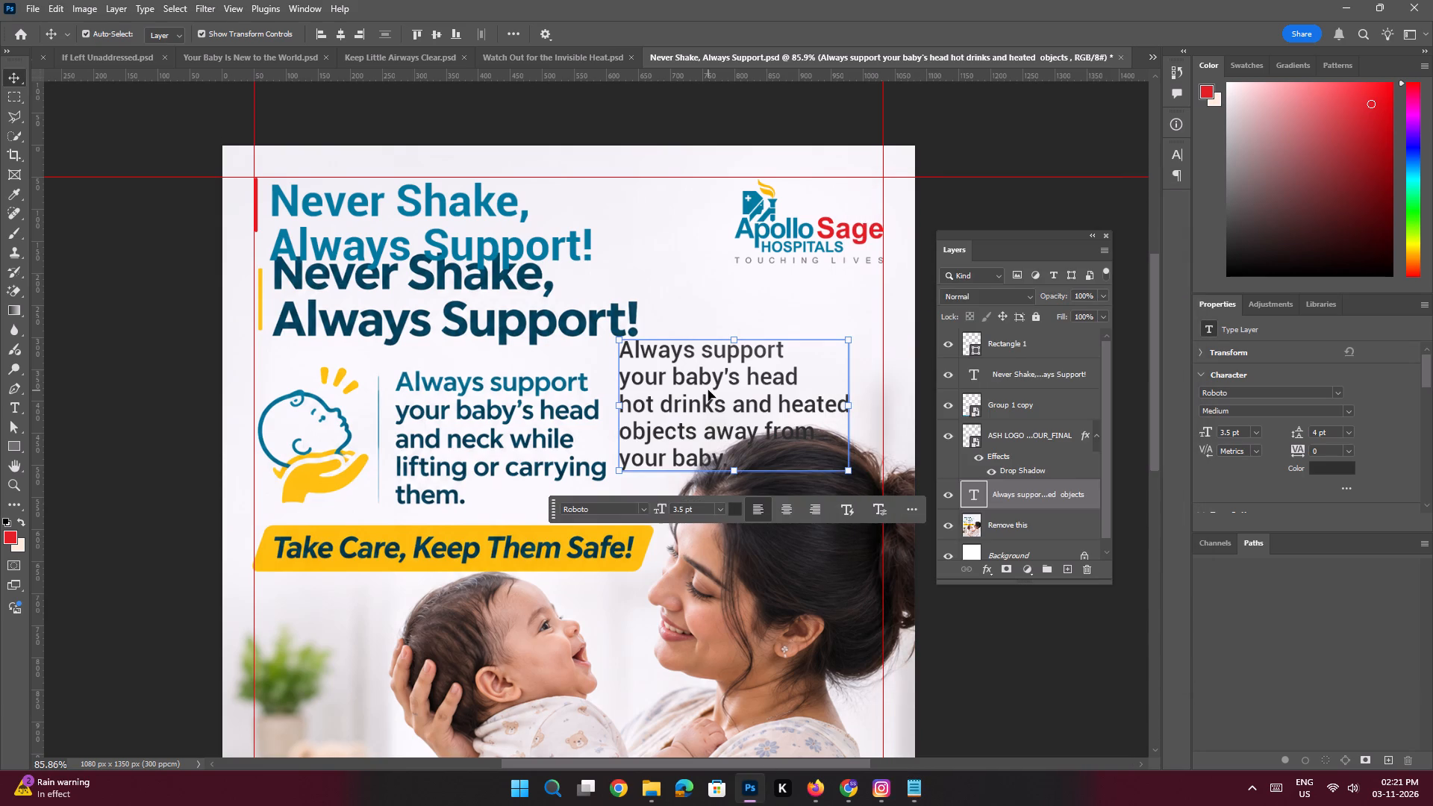
{"action": "left_click", "coordinate": [835, 416]}
{"action": "left_click_drag", "start_coordinate": [852, 410], "coordinate": [616, 410]}
{"action": "key", "text": "ctrl+v"}
{"action": "key", "text": "Return"}
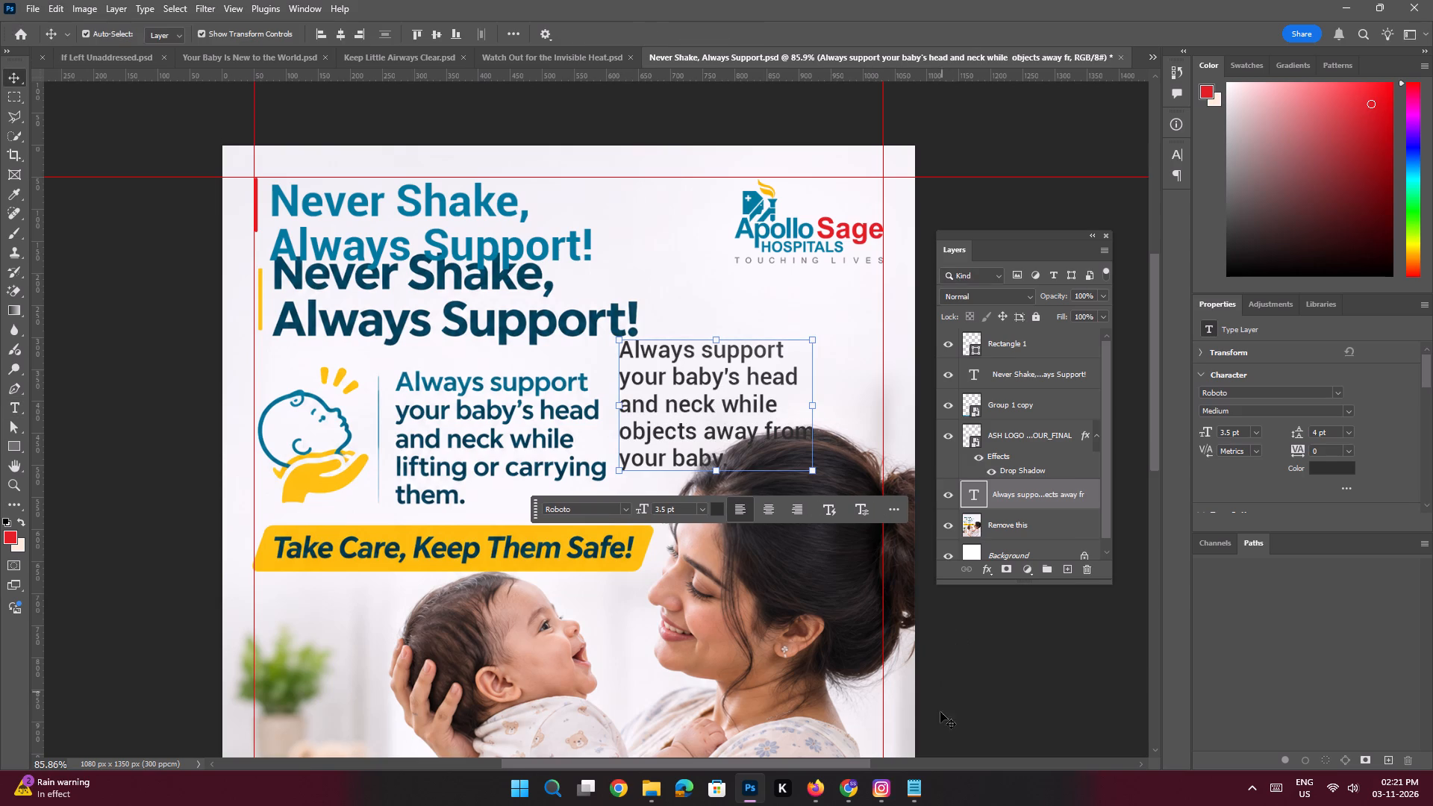
Replace the paragraph's fourth line with "lifting or carrying" from the Notepad notes.
{"action": "left_click", "coordinate": [914, 786]}
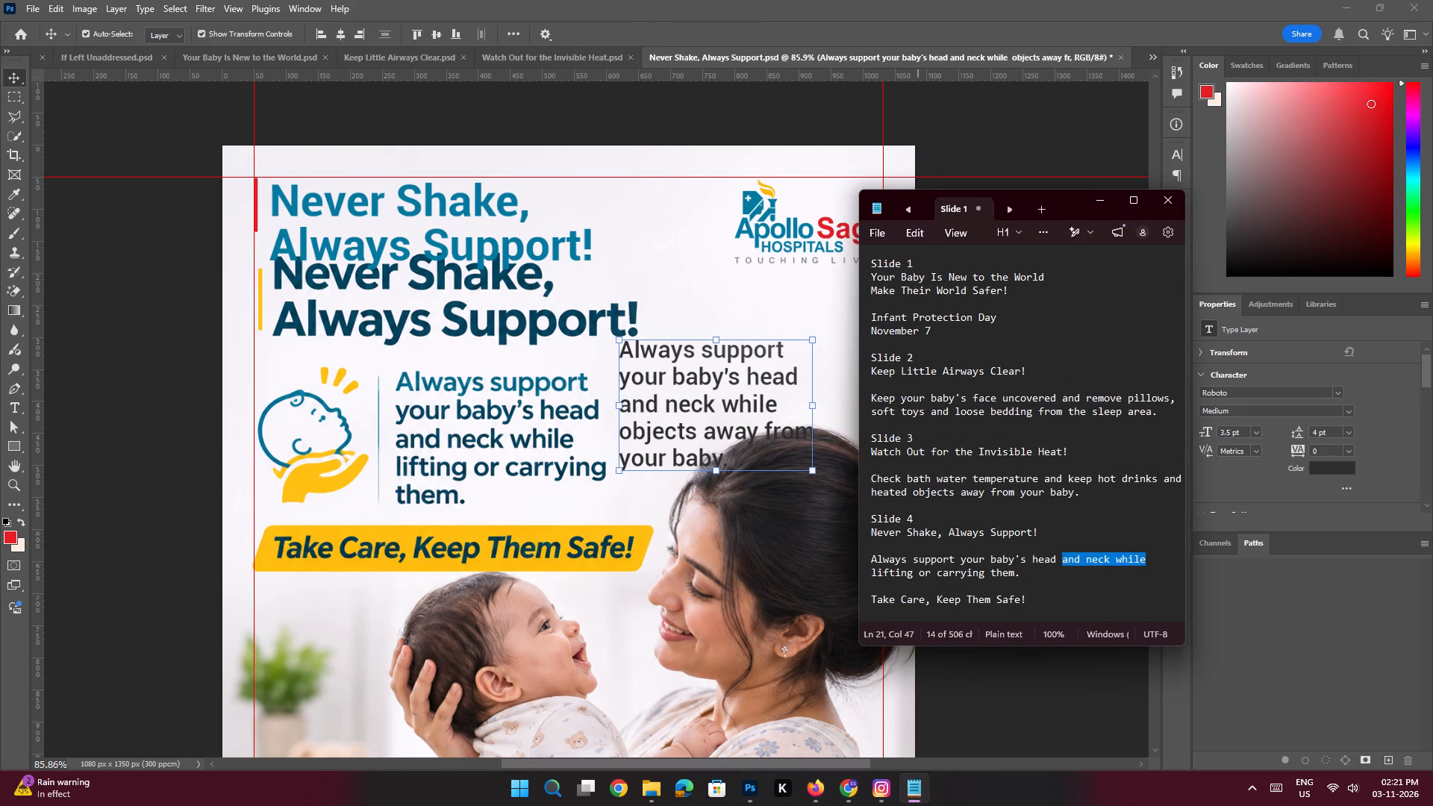
{"action": "left_click_drag", "start_coordinate": [987, 573], "coordinate": [866, 573]}
{"action": "key", "text": "ctrl+c"}
{"action": "key", "text": "ctrl+c"}
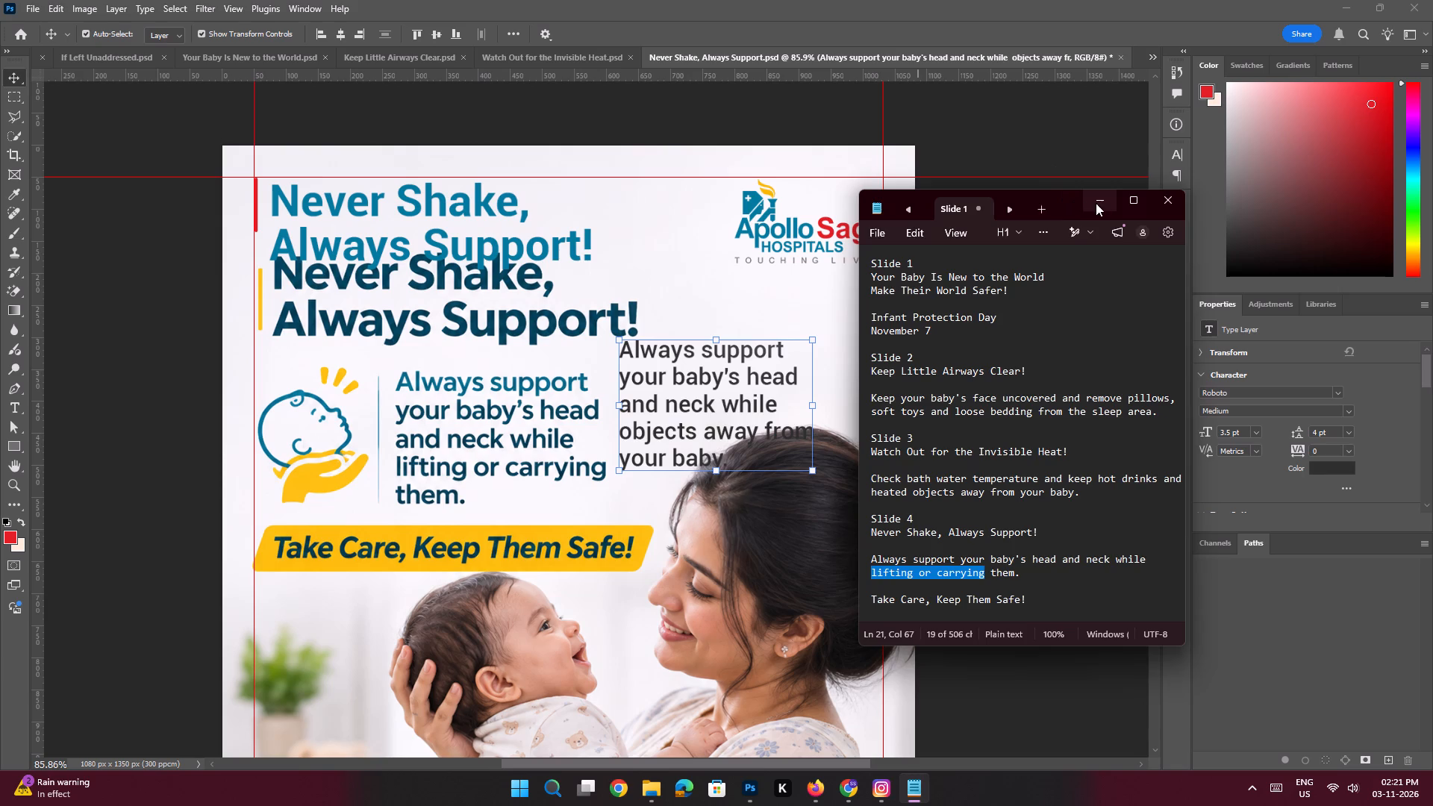
{"action": "left_click", "coordinate": [1096, 203]}
{"action": "double_click", "coordinate": [734, 399]}
{"action": "left_click", "coordinate": [803, 431]}
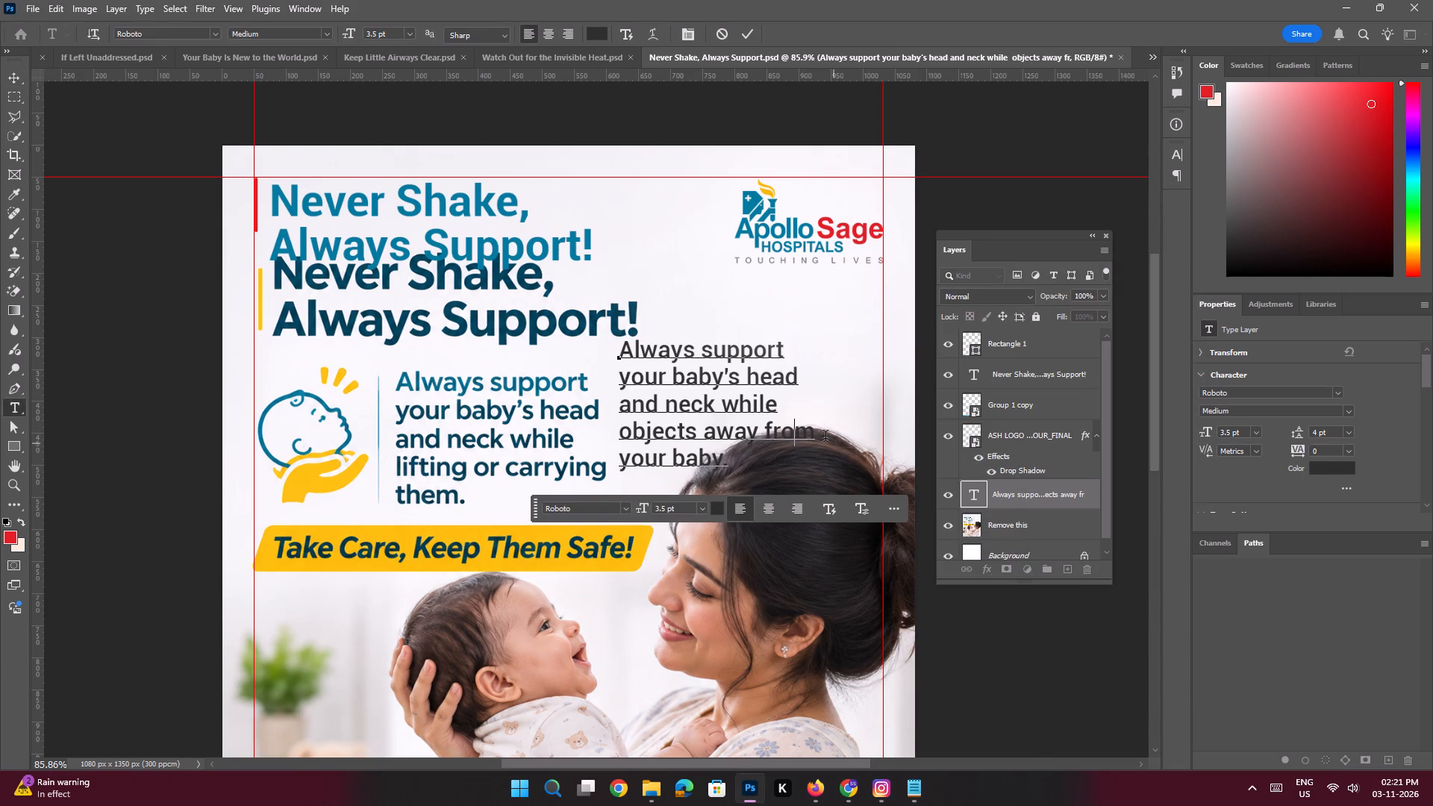
{"action": "left_click_drag", "start_coordinate": [819, 434], "coordinate": [613, 431]}
{"action": "key", "text": "ctrl+v"}
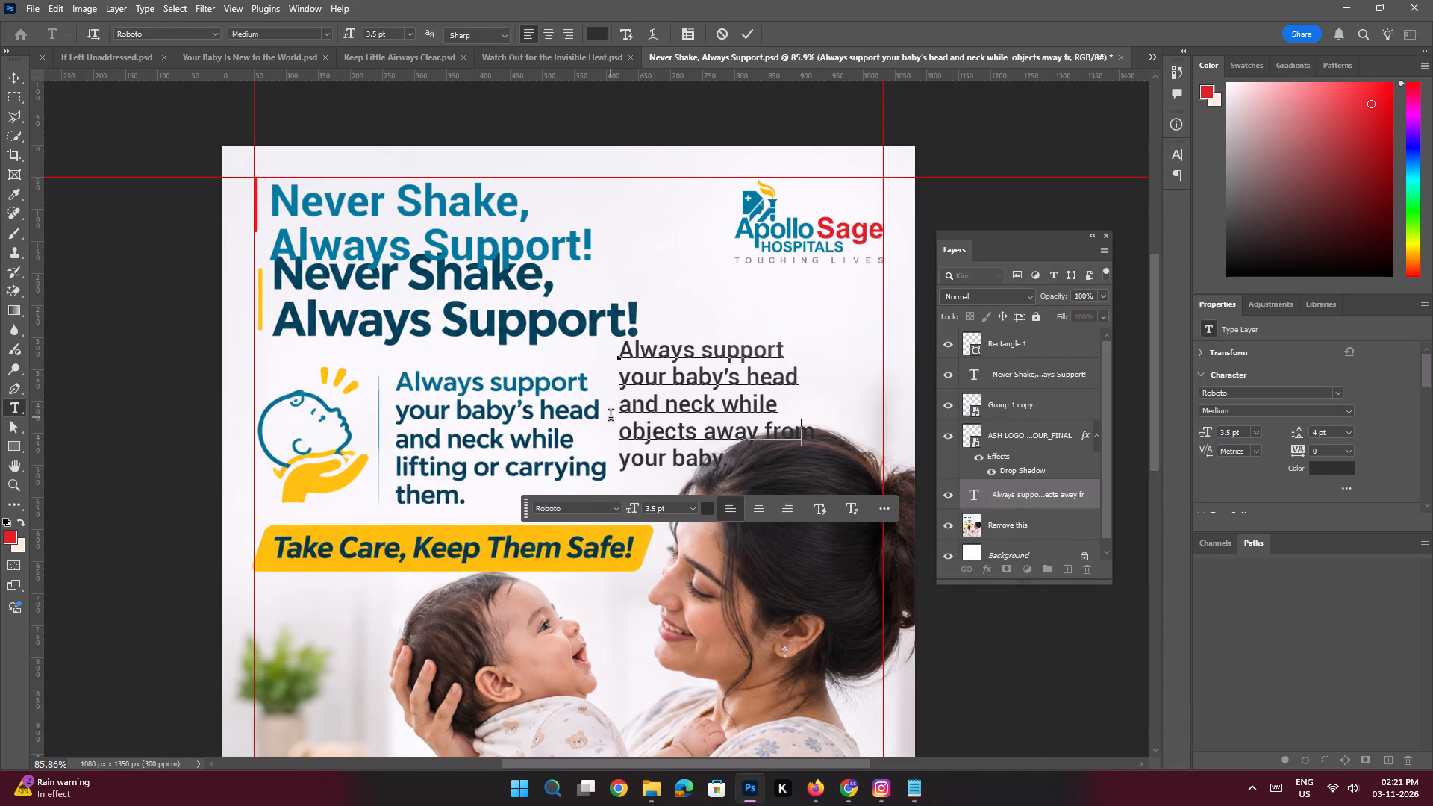
{"action": "key", "text": "Return"}
Replace the paragraph's last line with "them." from the Slide 4 notes in Notepad.
{"action": "left_click", "coordinate": [913, 789]}
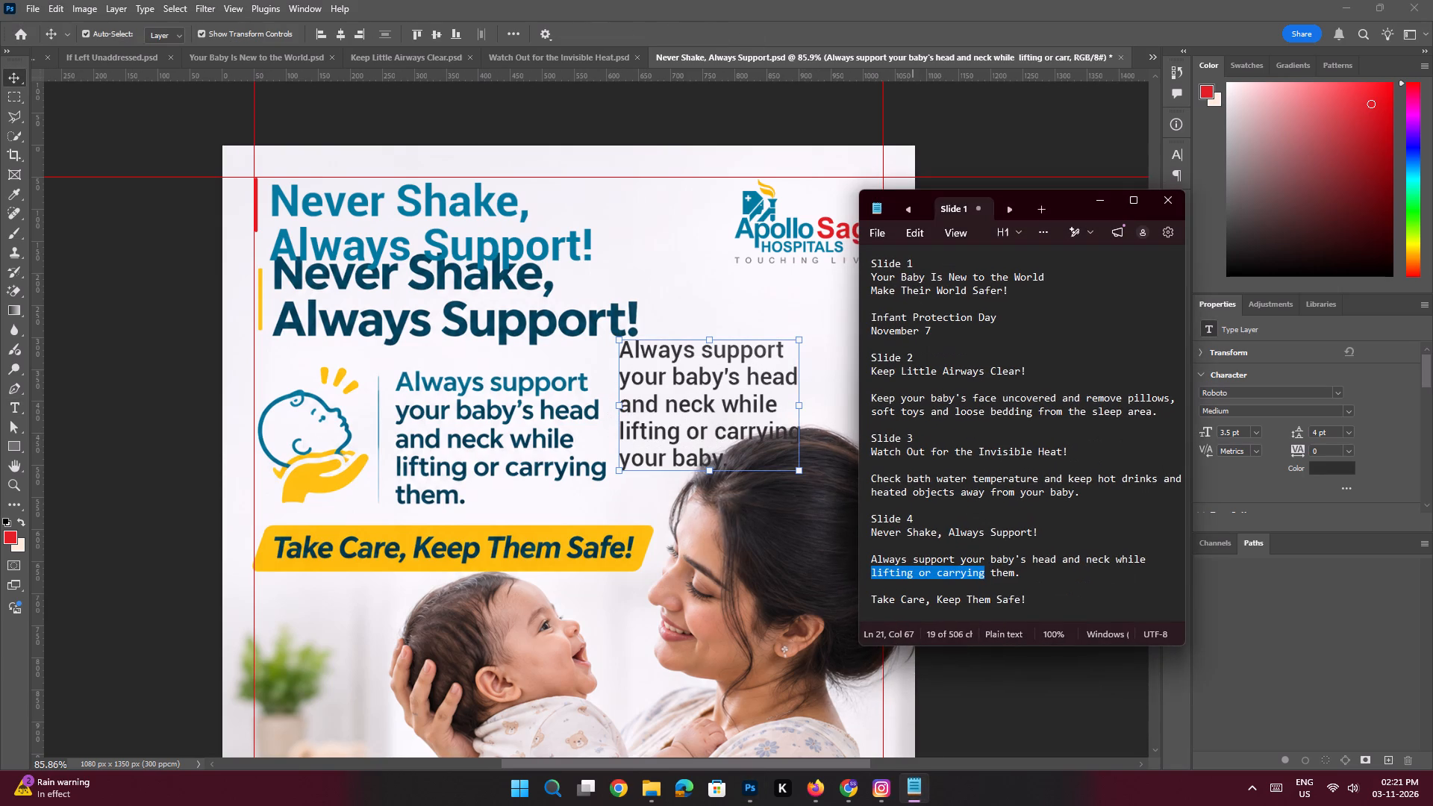
{"action": "left_click_drag", "start_coordinate": [1023, 576], "coordinate": [984, 574]}
{"action": "left_click", "coordinate": [1002, 577]}
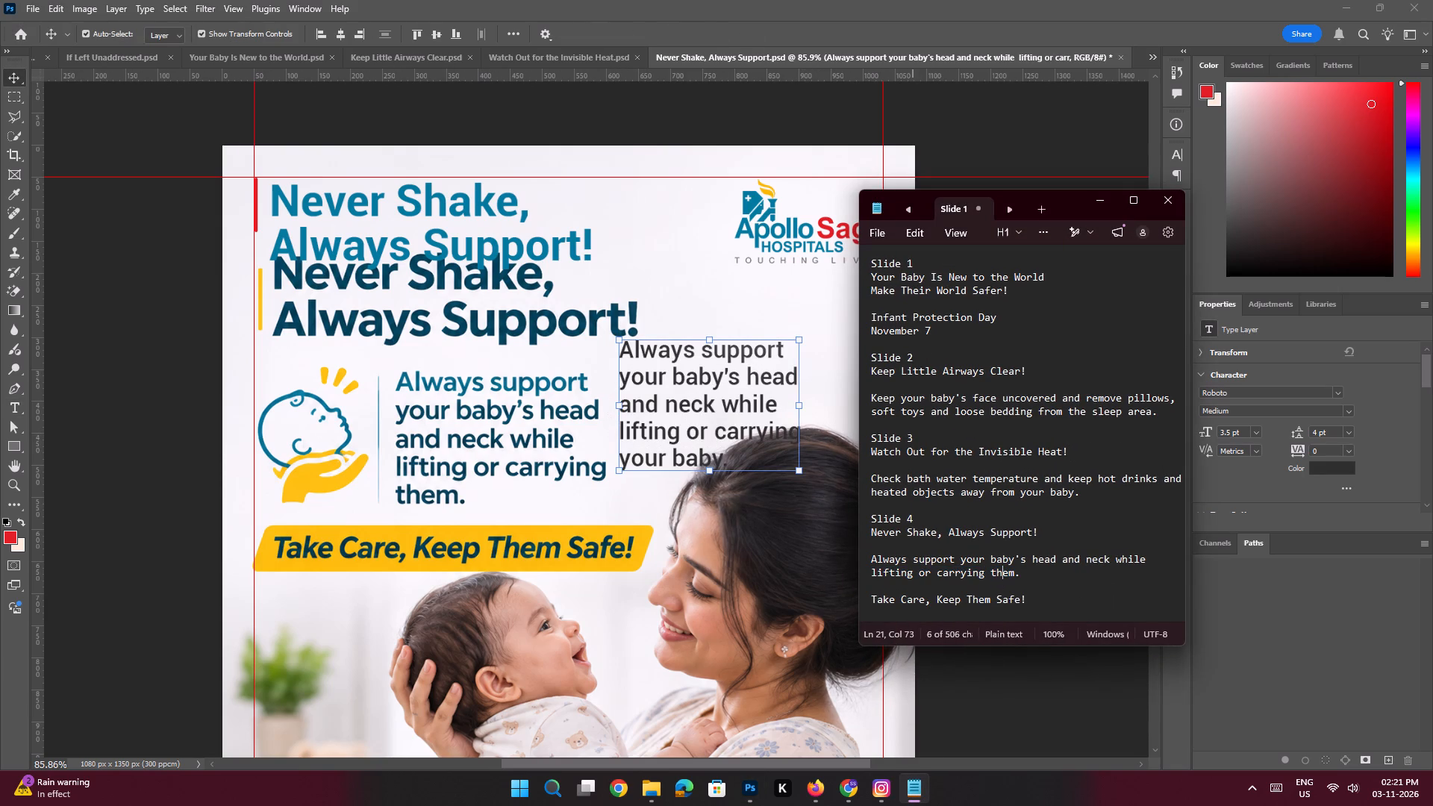
{"action": "left_click_drag", "start_coordinate": [1021, 576], "coordinate": [993, 575]}
{"action": "key", "text": "ctrl+c"}
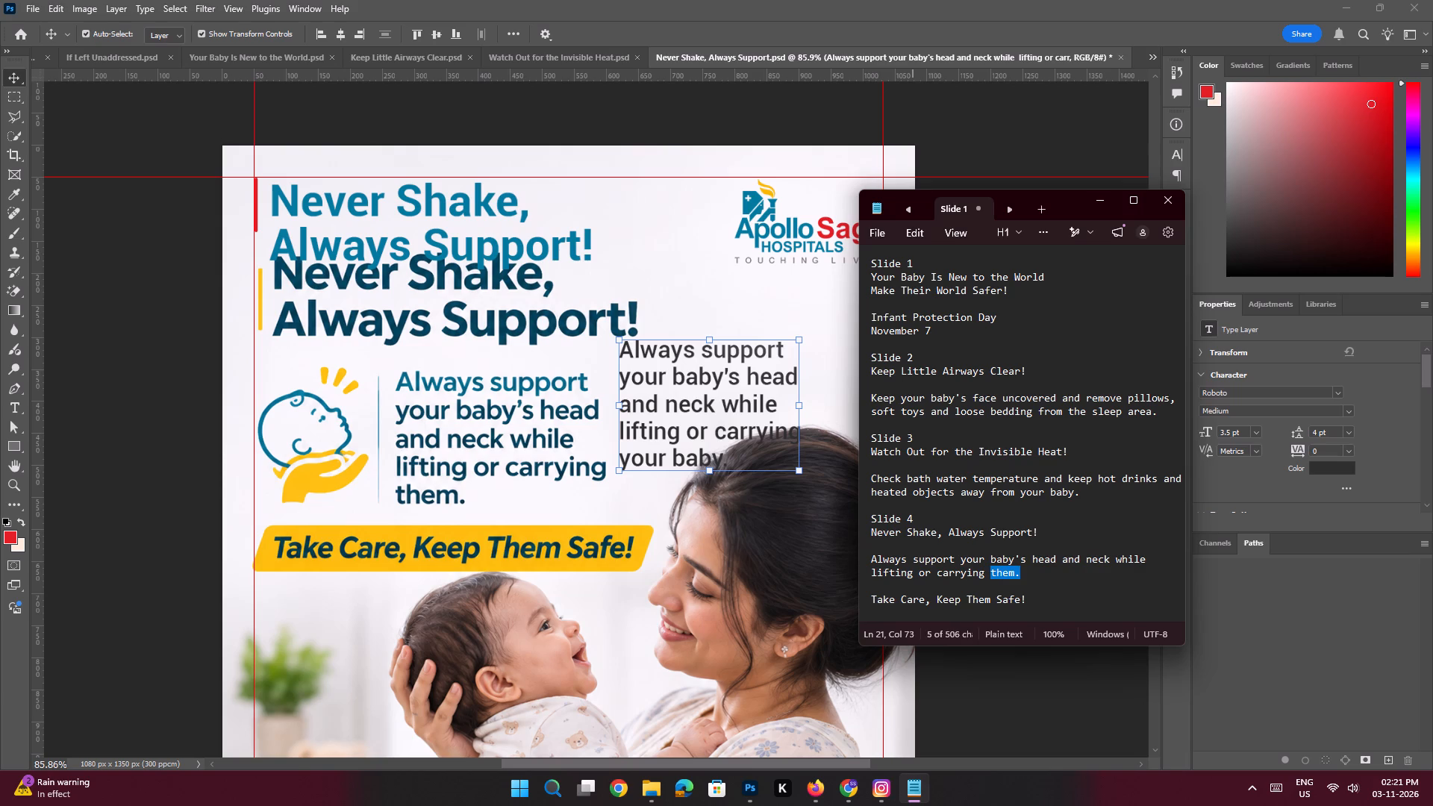
{"action": "key", "text": "ctrl+c"}
{"action": "left_click", "coordinate": [1094, 199]}
{"action": "double_click", "coordinate": [726, 408]}
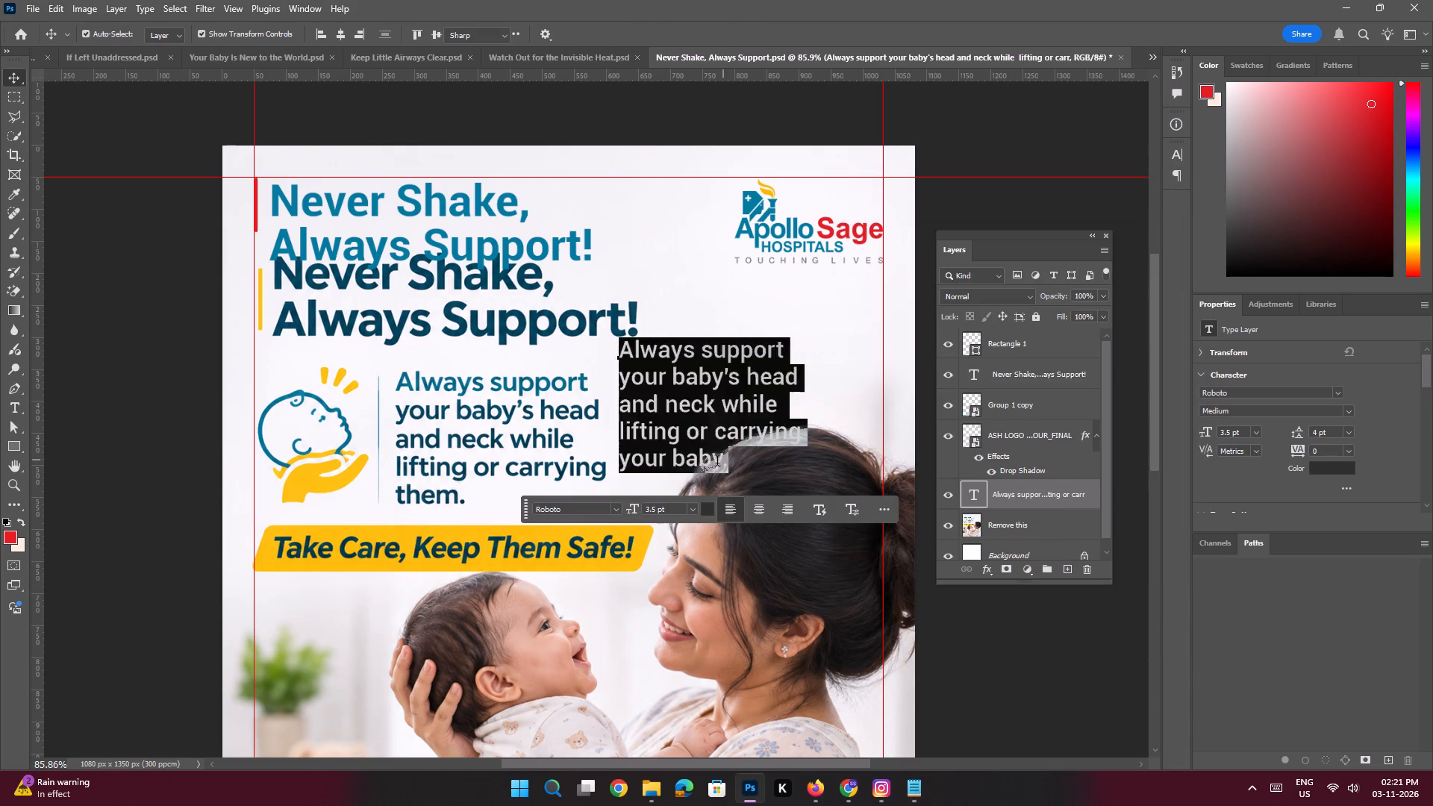
{"action": "left_click", "coordinate": [714, 466]}
{"action": "left_click_drag", "start_coordinate": [729, 466], "coordinate": [561, 460]}
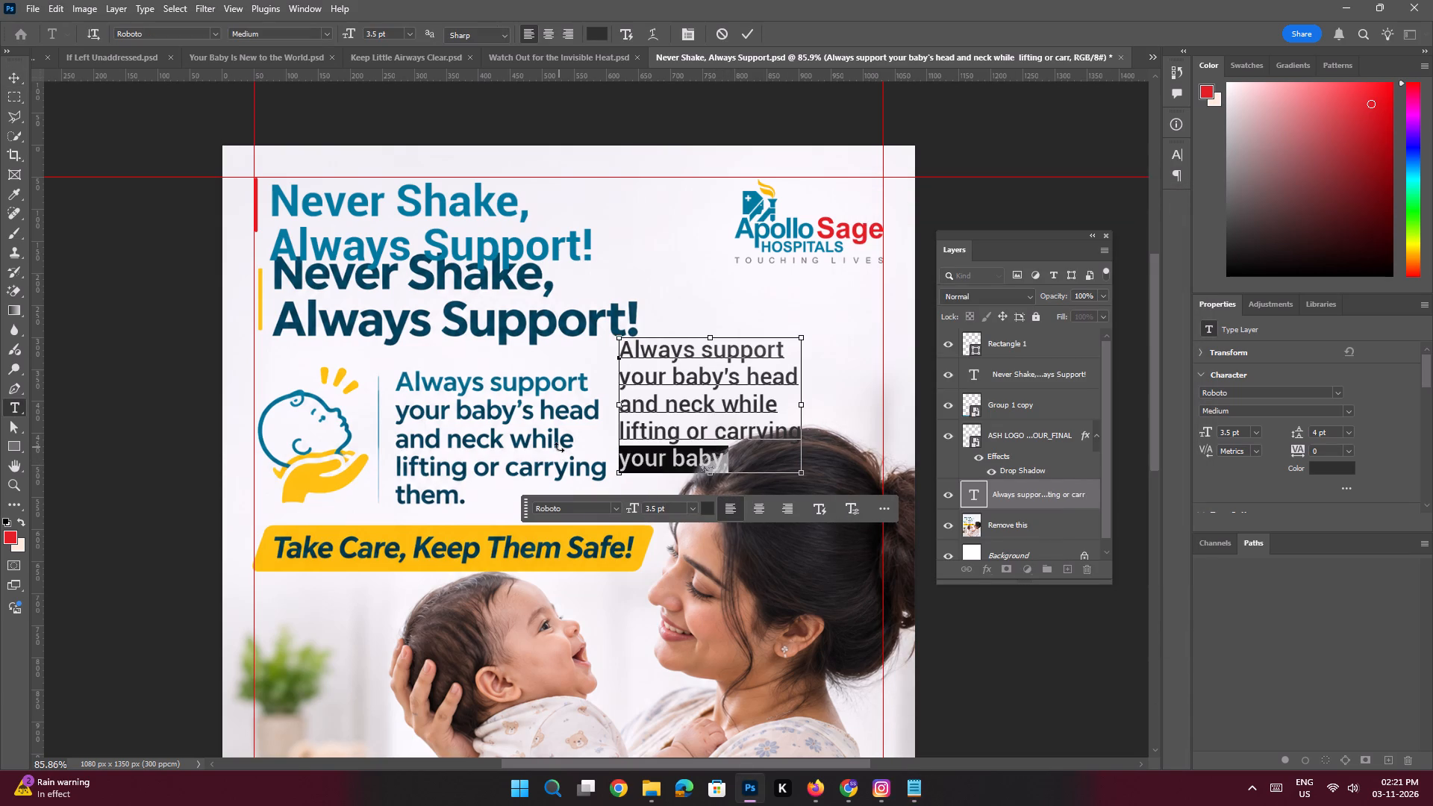
{"action": "key", "text": "ctrl+v"}
{"action": "key", "text": "Return"}
Move the new paragraph over the original artwork paragraph beside the baby icon and enlarge it slightly to match.
{"action": "left_click_drag", "start_coordinate": [737, 389], "coordinate": [547, 428]}
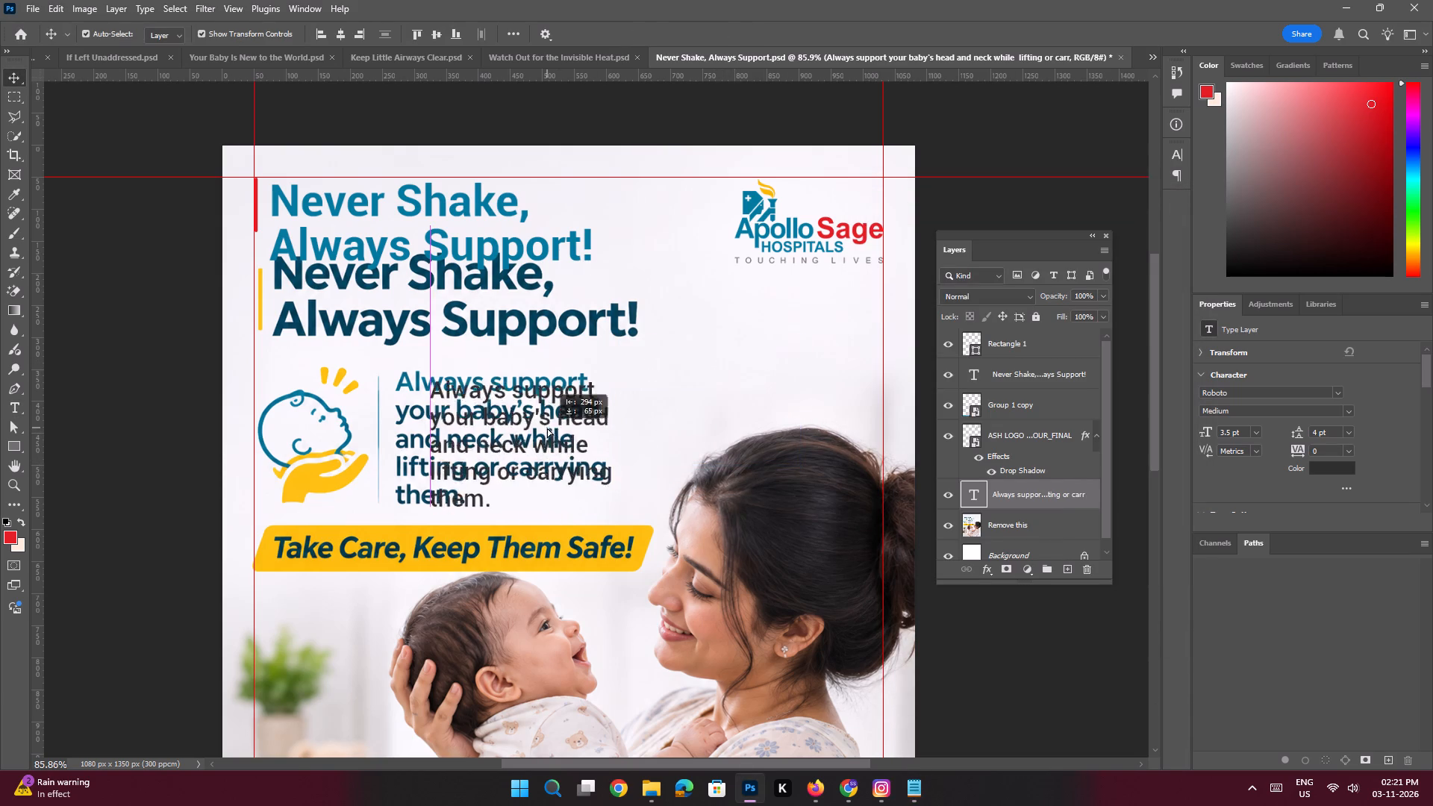
{"action": "left_click_drag", "start_coordinate": [547, 428], "coordinate": [516, 420]}
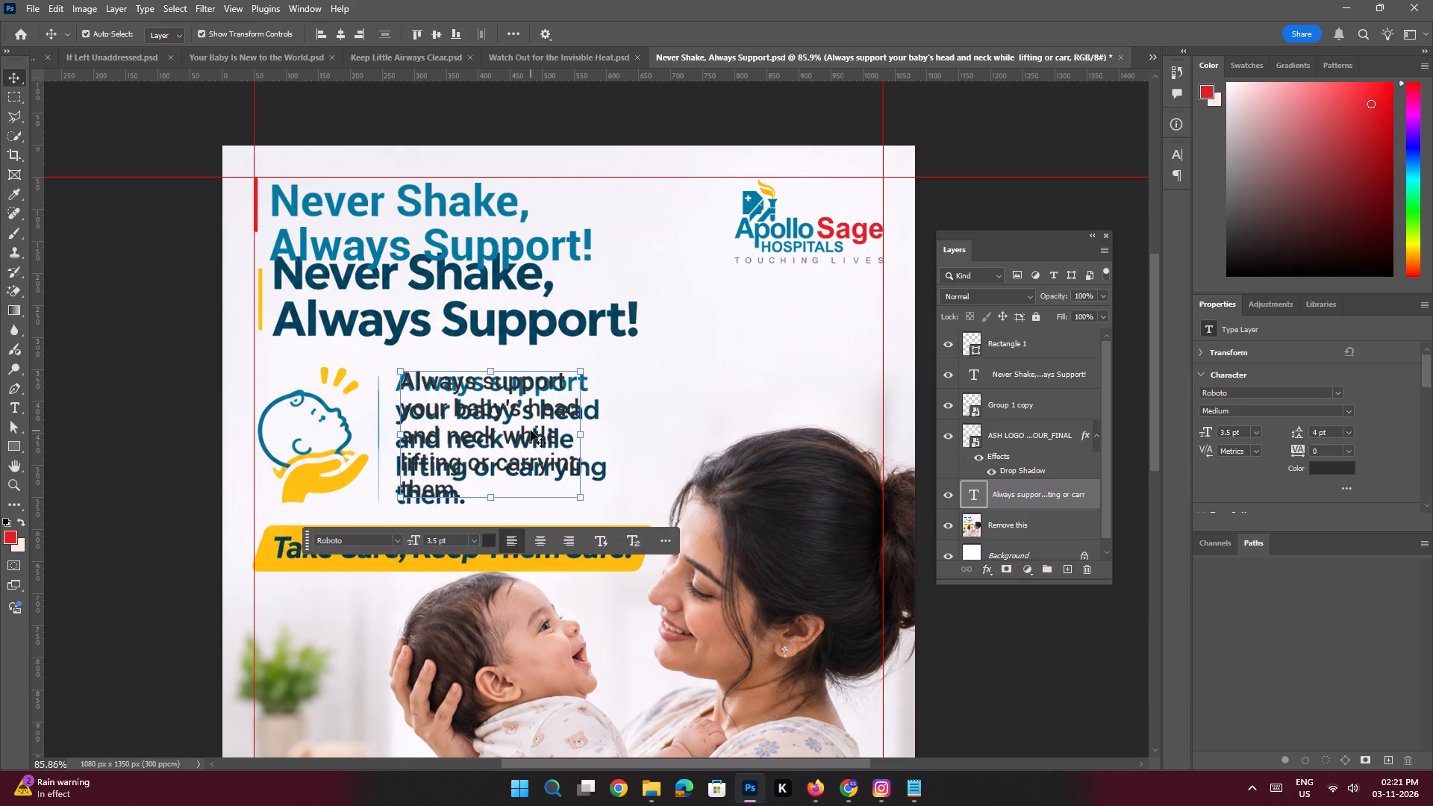
{"action": "key", "text": "ctrl+t"}
{"action": "left_click_drag", "start_coordinate": [583, 507], "coordinate": [591, 510]}
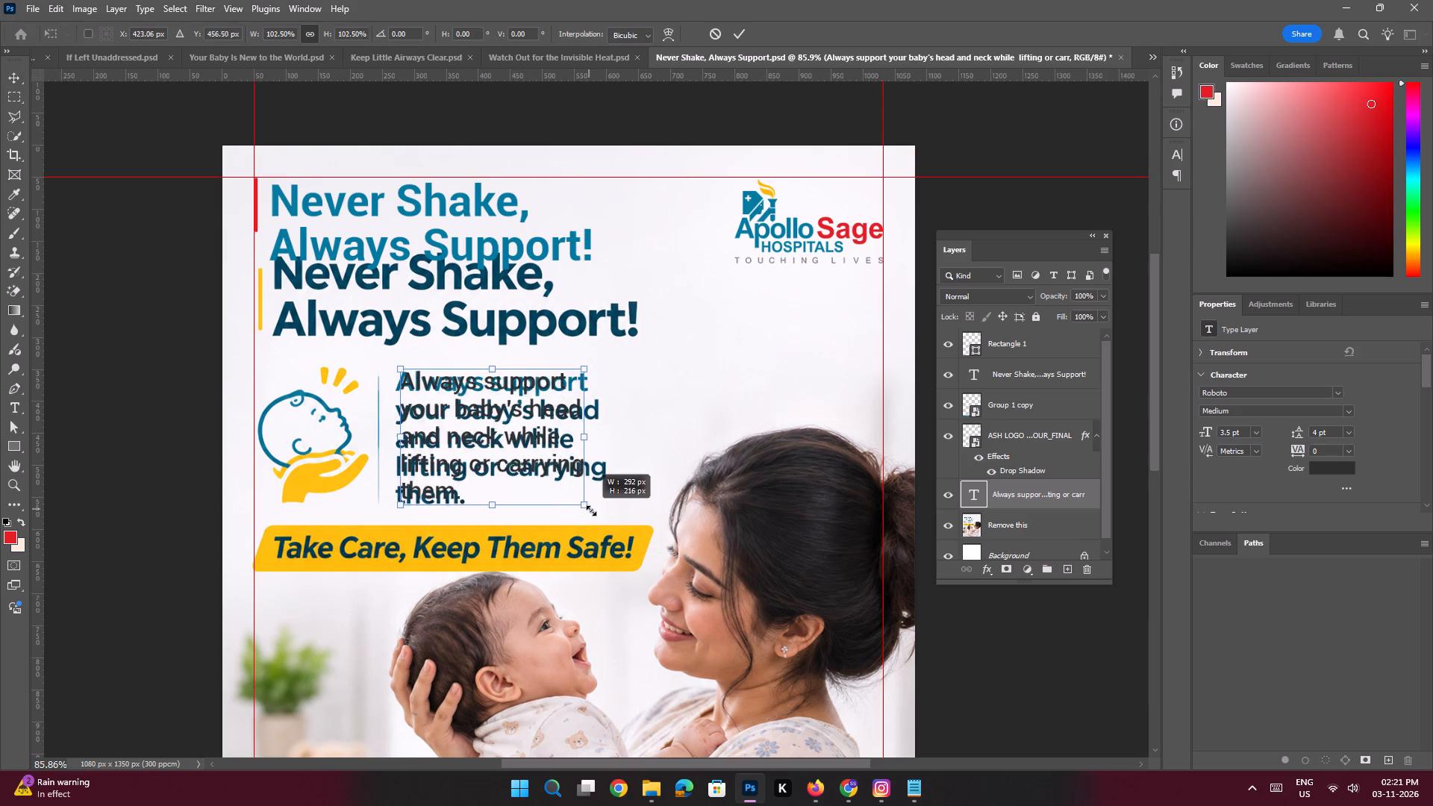
{"action": "left_click_drag", "start_coordinate": [591, 510], "coordinate": [593, 515]}
{"action": "key", "text": "Return"}
{"action": "key", "text": "space"}
{"action": "key", "text": "space"}
{"action": "key", "text": "space"}
{"action": "key", "text": "space"}
{"action": "key", "text": "space"}
{"action": "key", "text": "space"}
{"action": "key", "text": "space"}
{"action": "key", "text": "space"}
{"action": "key", "text": "space"}
{"action": "key", "text": "space"}
{"action": "key", "text": "space"}
{"action": "left_click_drag", "start_coordinate": [553, 448], "coordinate": [591, 445]}
Copy the blue rectangle behind "Invisible Heat!" from the Watch Out for the Invisible Heat document onto the yellow tagline banner in Never Shake, Always Support.
{"action": "left_click", "coordinate": [563, 60]}
{"action": "key", "text": "space"}
{"action": "key", "text": "space"}
{"action": "key", "text": "space"}
{"action": "key", "text": "space"}
{"action": "left_click_drag", "start_coordinate": [543, 386], "coordinate": [572, 383]}
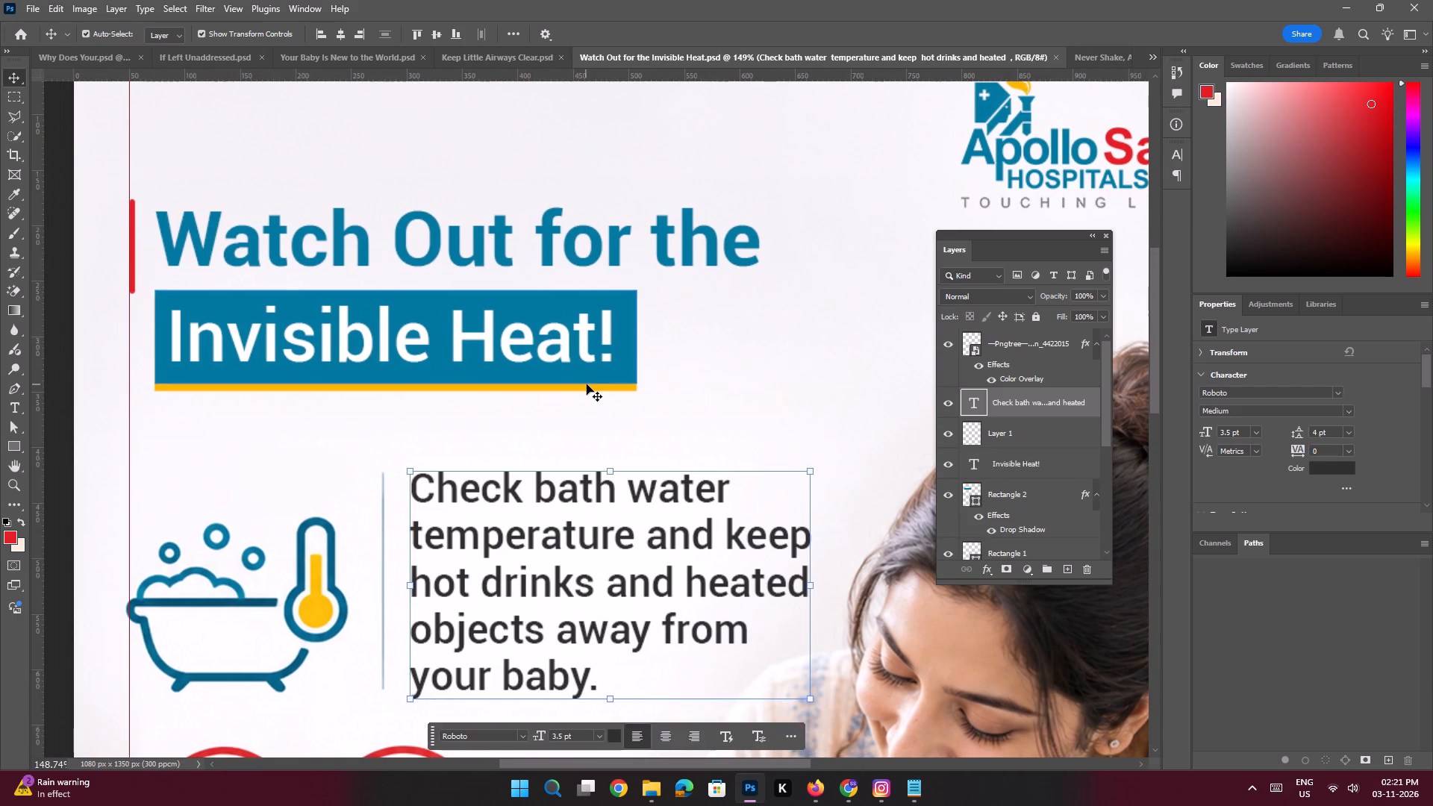
{"action": "left_click", "coordinate": [587, 384]}
{"action": "left_click_drag", "start_coordinate": [1037, 503], "coordinate": [1048, 442]}
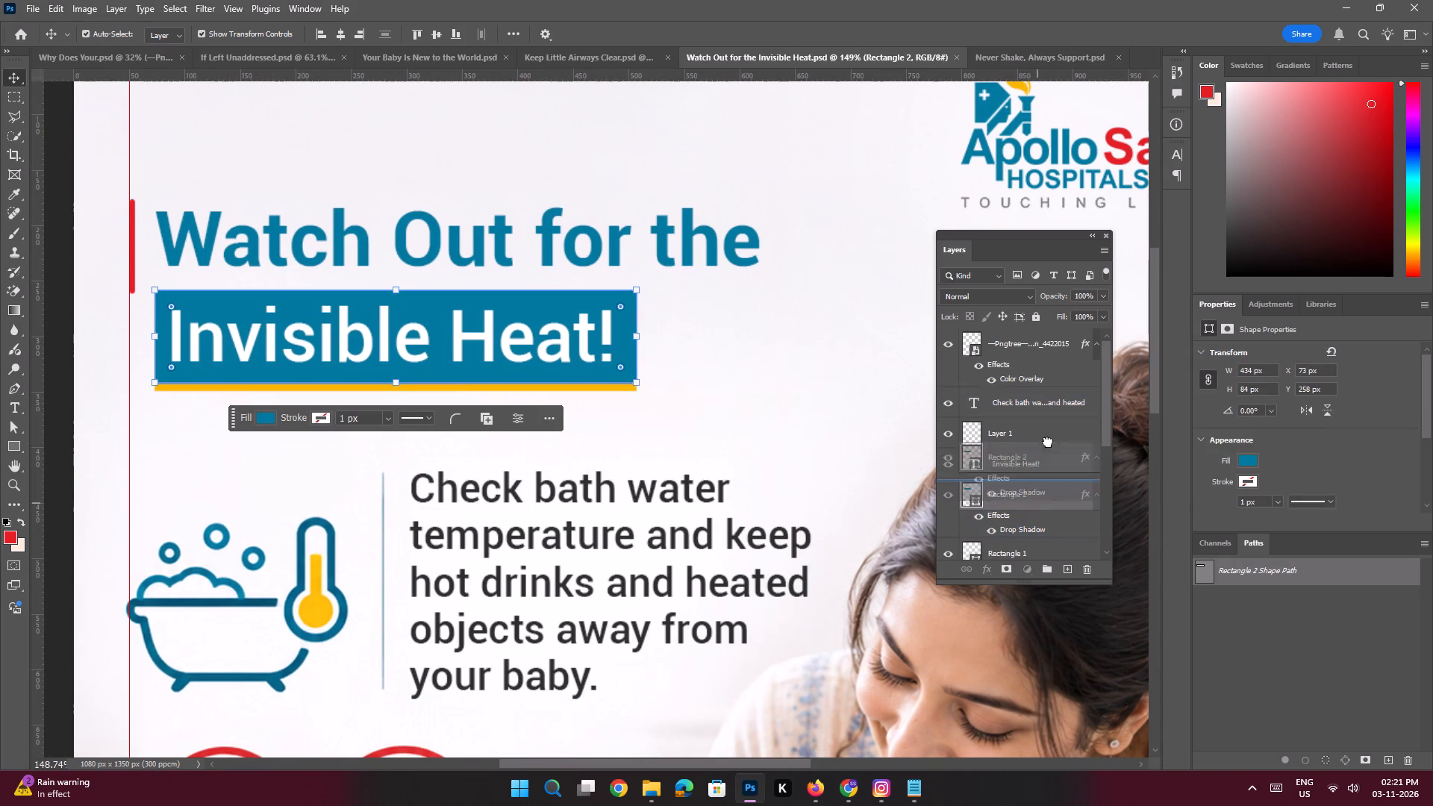
{"action": "left_click_drag", "start_coordinate": [1048, 442], "coordinate": [531, 498]}
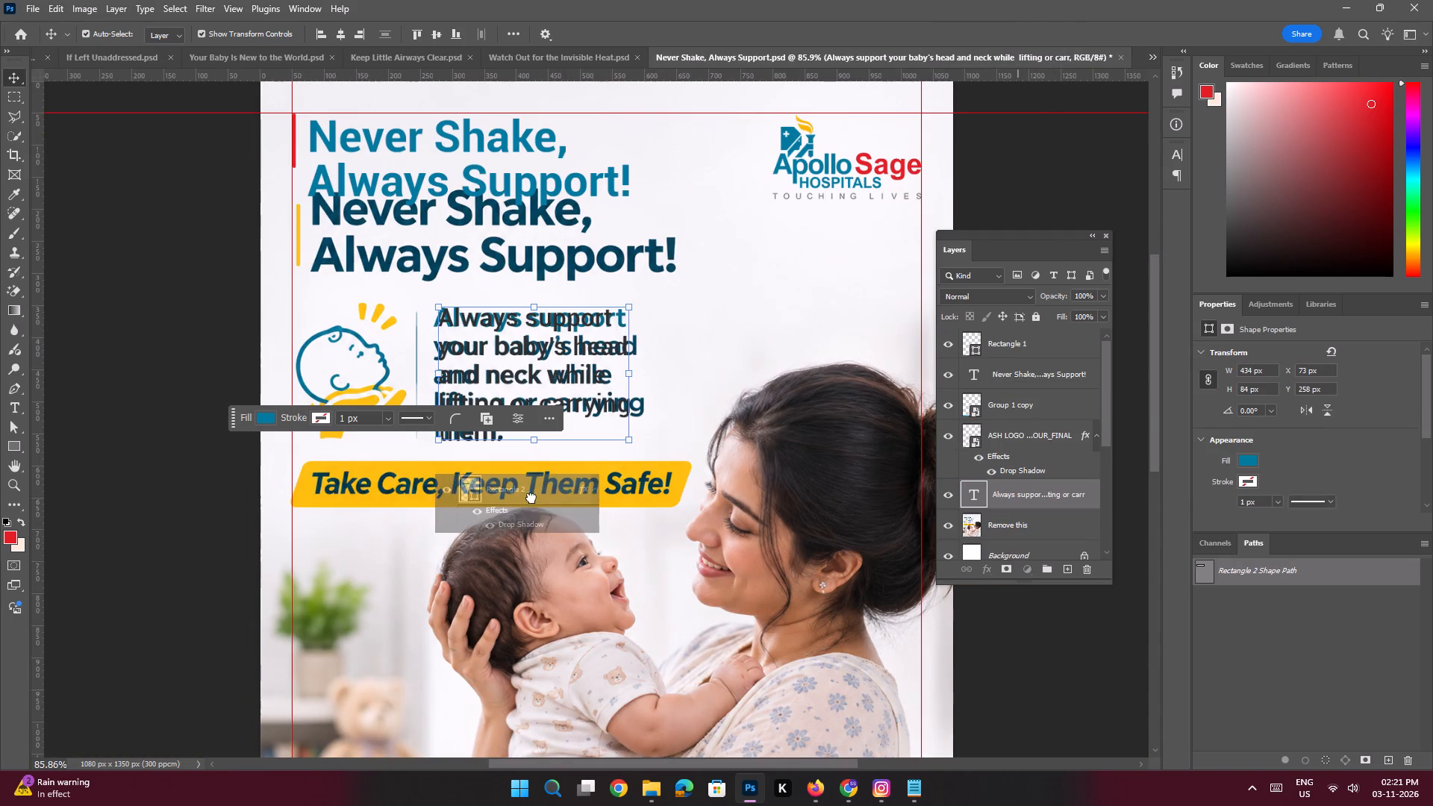
{"action": "left_click_drag", "start_coordinate": [531, 498], "coordinate": [524, 496]}
{"action": "left_click_drag", "start_coordinate": [575, 501], "coordinate": [555, 492]}
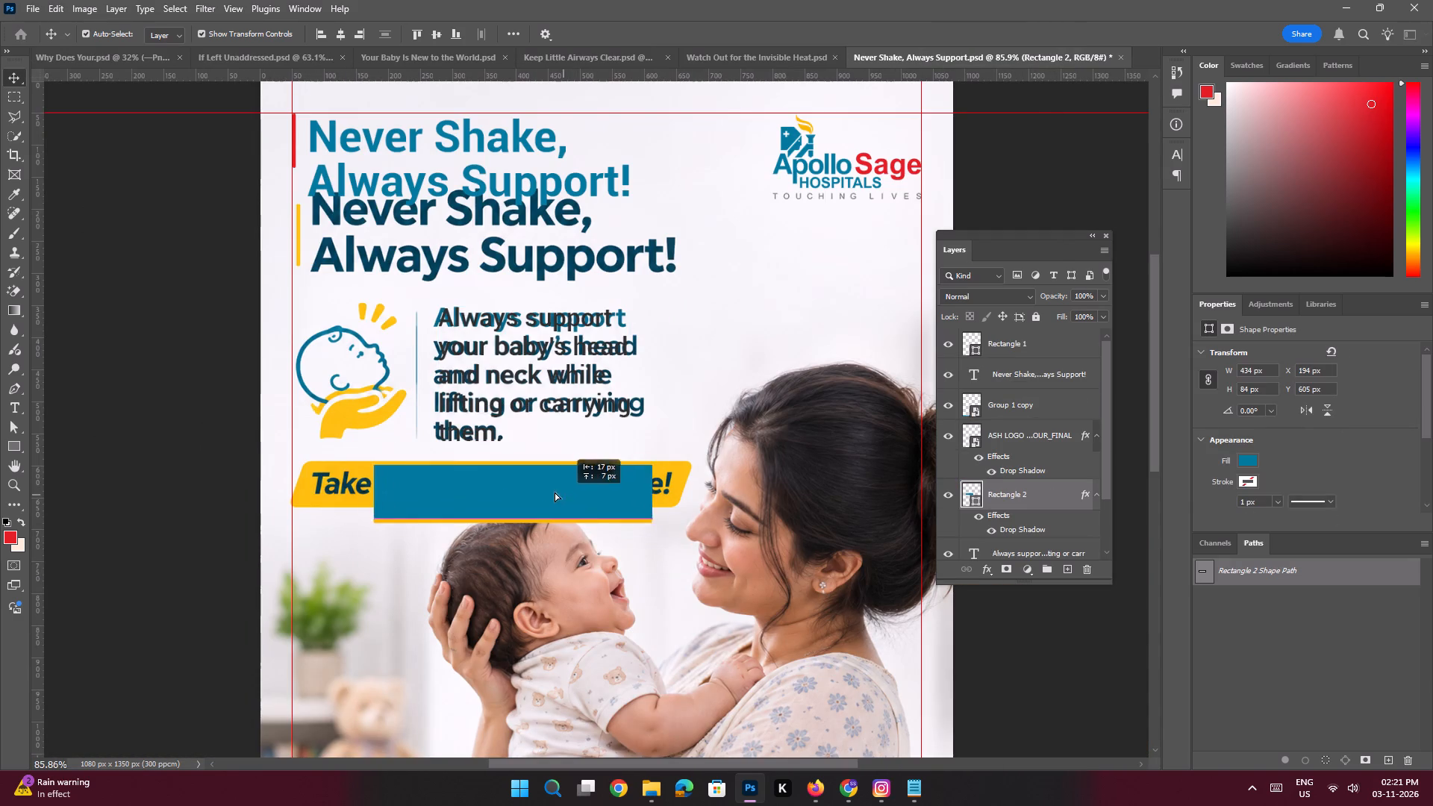
{"action": "left_click_drag", "start_coordinate": [555, 492], "coordinate": [497, 484]}
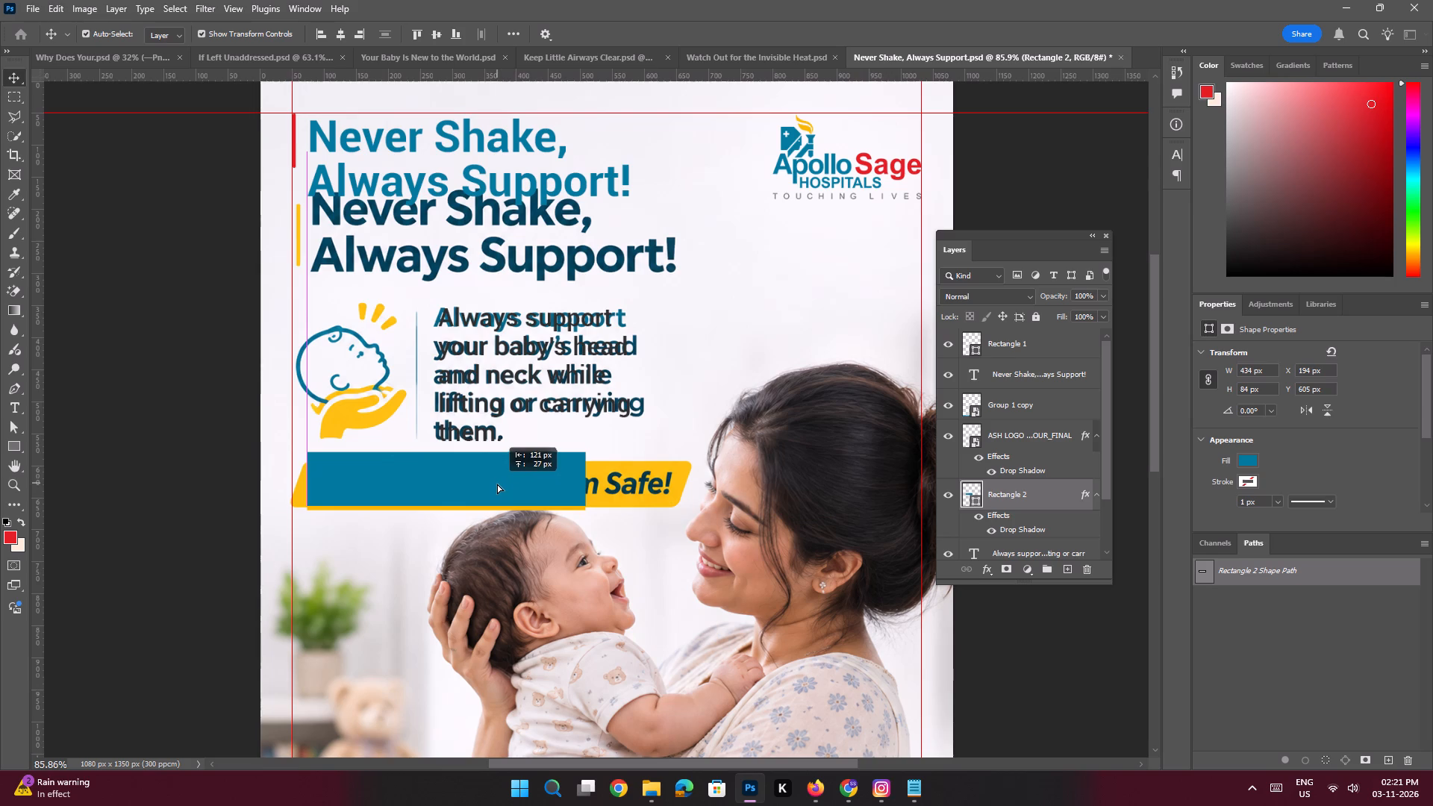
{"action": "left_click_drag", "start_coordinate": [497, 484], "coordinate": [497, 485]}
Add the text "Take Care, Keep Them Safe!" from Notepad on a new layer above the blue rectangle and position it near the rectangle's left edge.
{"action": "left_click", "coordinate": [917, 786]}
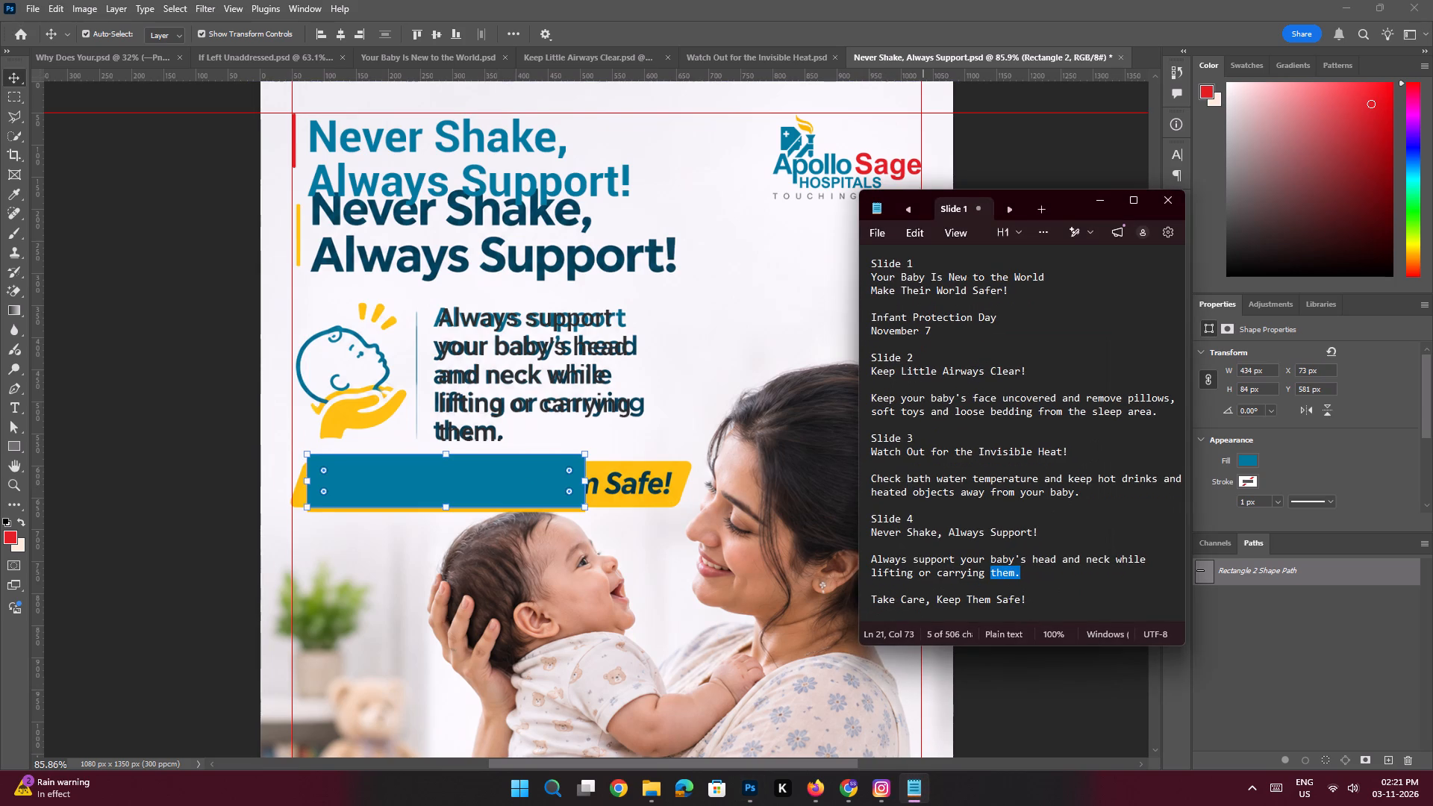
{"action": "left_click_drag", "start_coordinate": [1040, 600], "coordinate": [787, 596]}
{"action": "key", "text": "ctrl+c"}
{"action": "key", "text": "ctrl+c"}
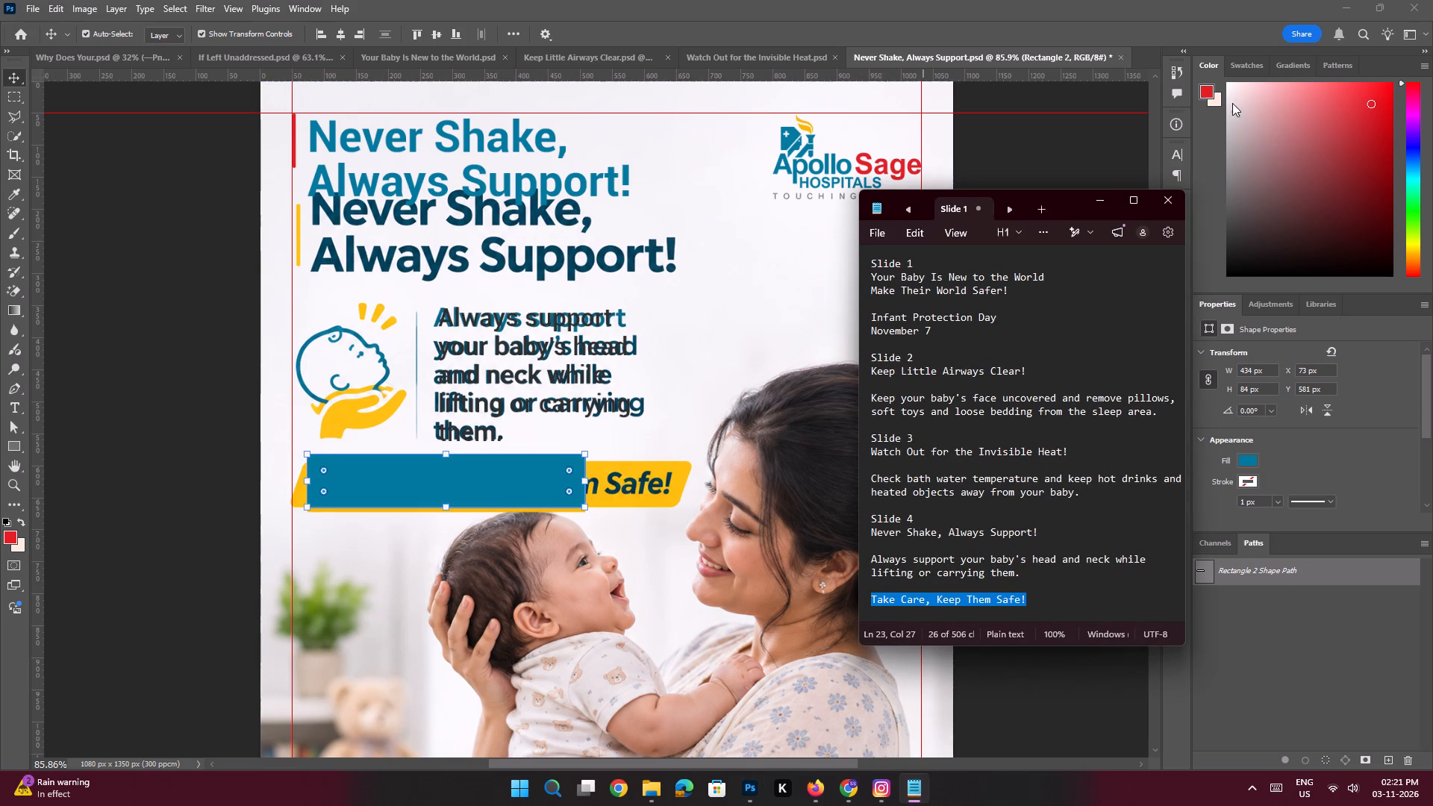
{"action": "left_click", "coordinate": [1096, 206]}
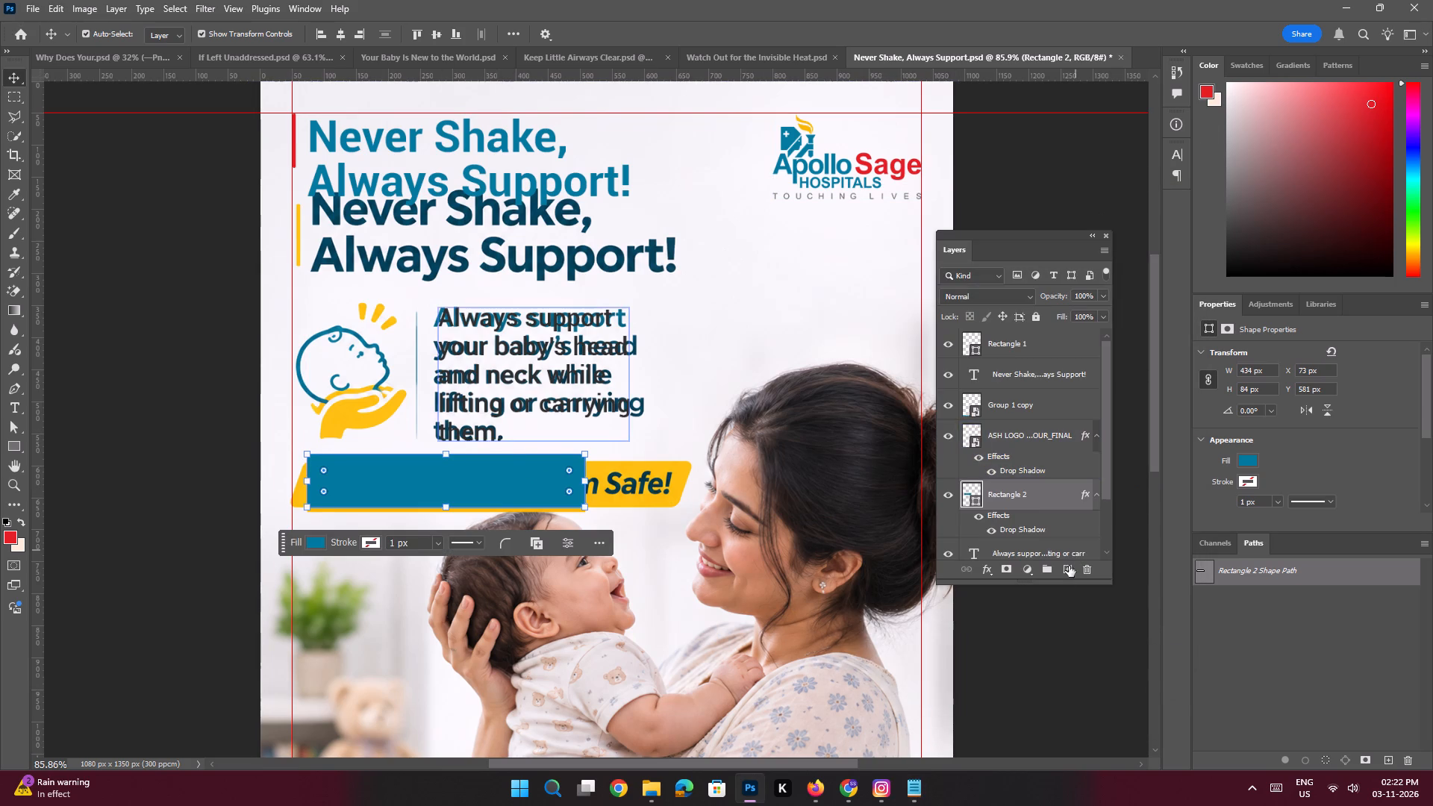
{"action": "left_click", "coordinate": [1066, 571]}
{"action": "key", "text": "space"}
{"action": "left_click_drag", "start_coordinate": [334, 472], "coordinate": [349, 499], "text": "ctrl"}
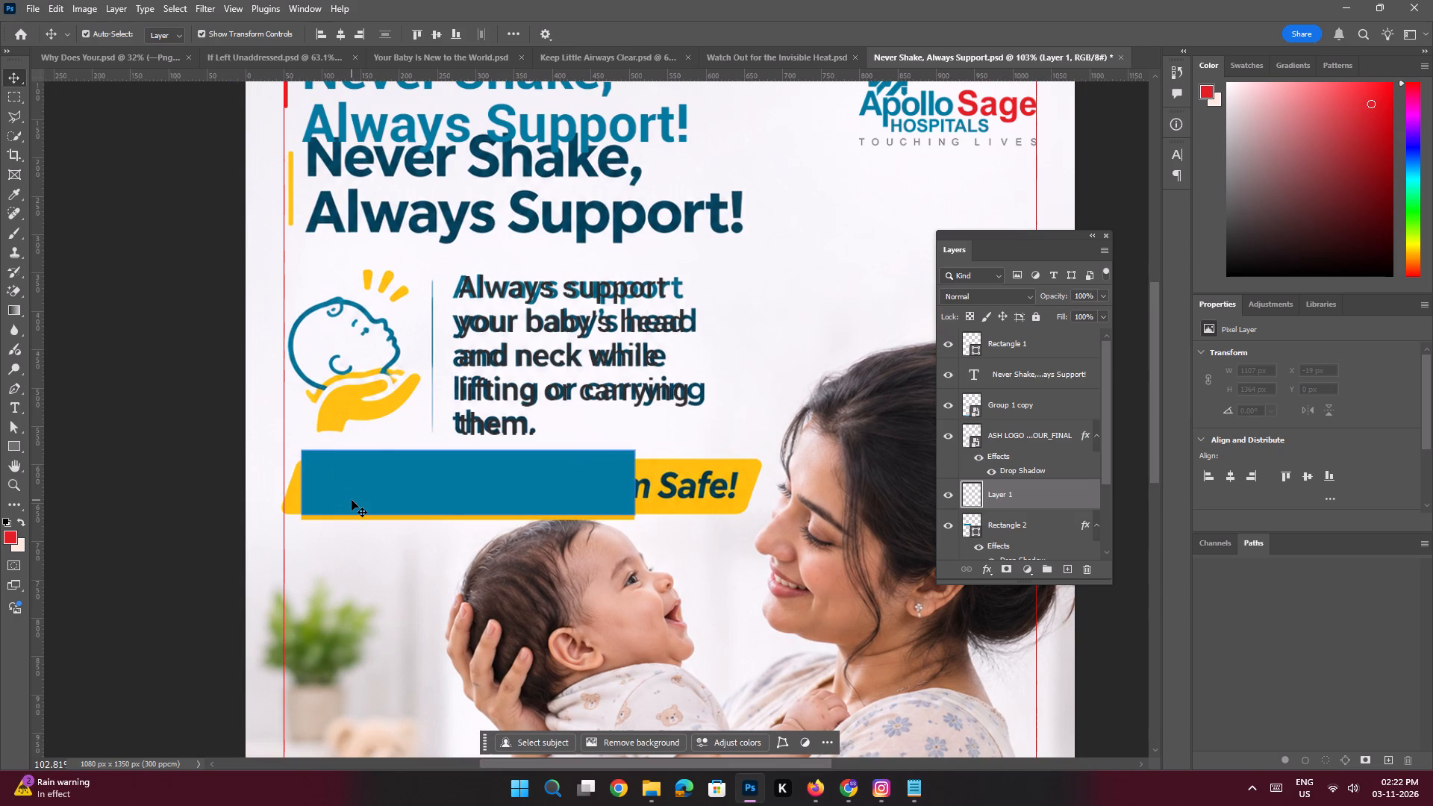
{"action": "key", "text": "t"}
{"action": "left_click", "coordinate": [343, 493]}
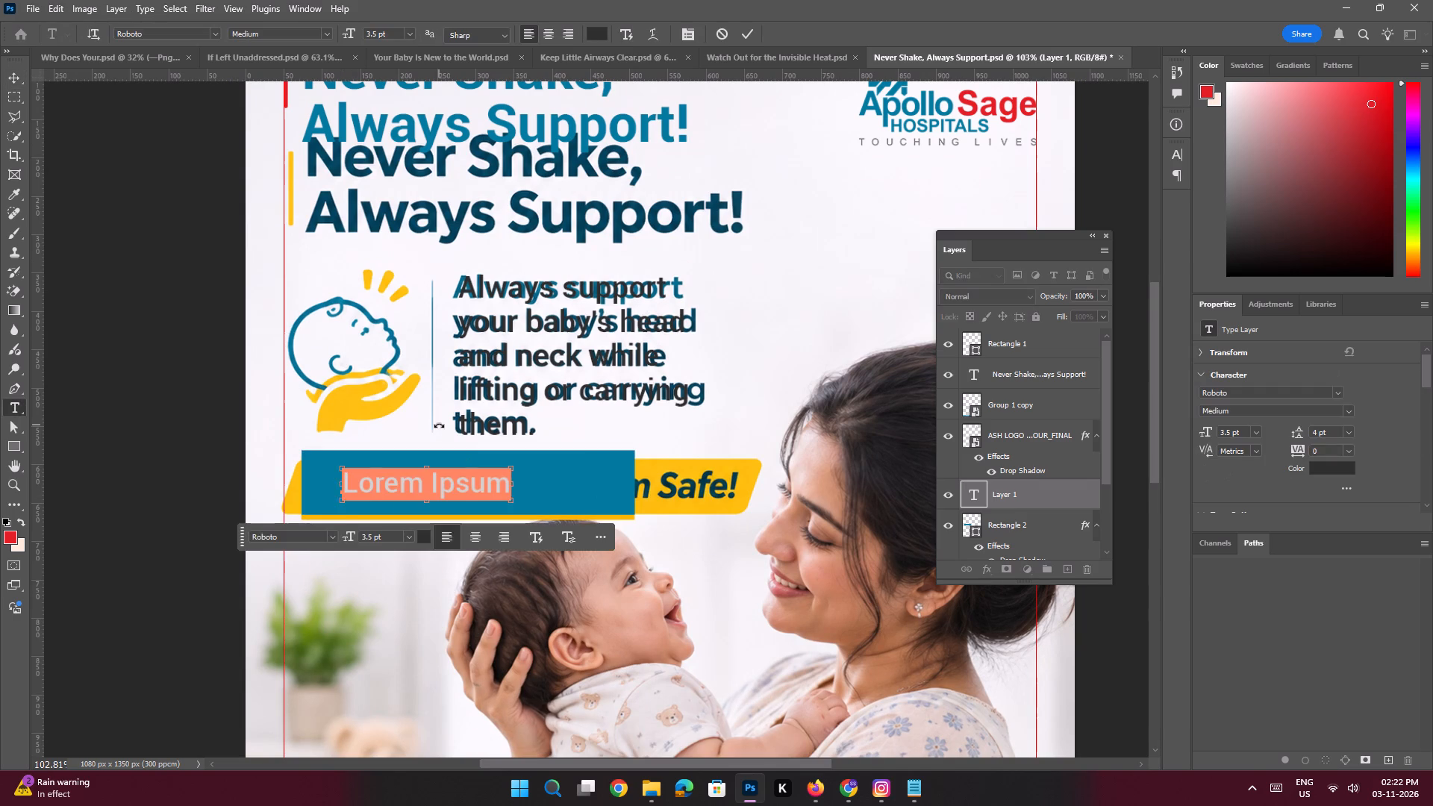
{"action": "key", "text": "ctrl+v"}
{"action": "left_click", "coordinate": [13, 80]}
{"action": "key", "text": "space"}
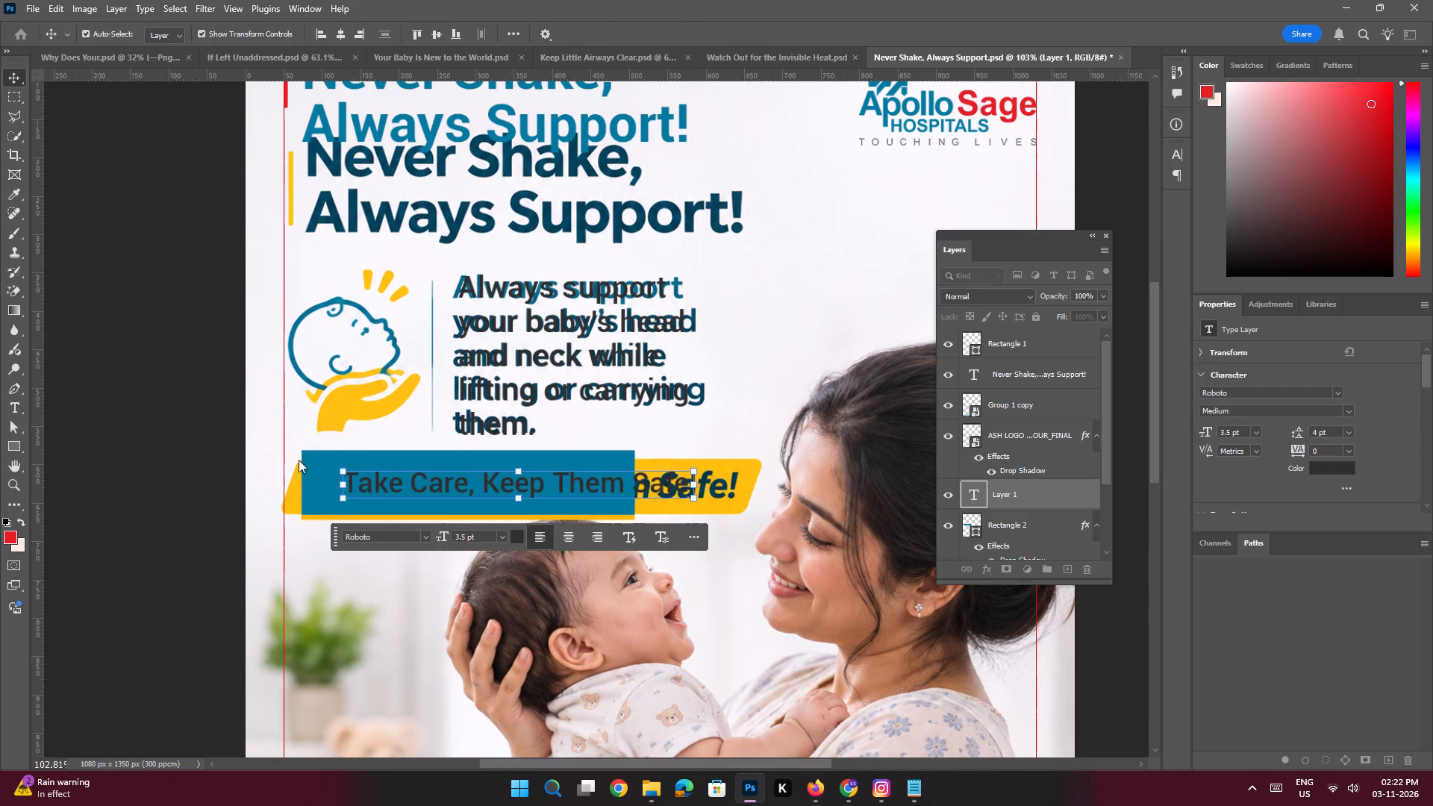
{"action": "left_click_drag", "start_coordinate": [356, 464], "coordinate": [409, 519], "text": "ctrl"}
{"action": "left_click_drag", "start_coordinate": [373, 475], "coordinate": [412, 509], "text": "ctrl"}
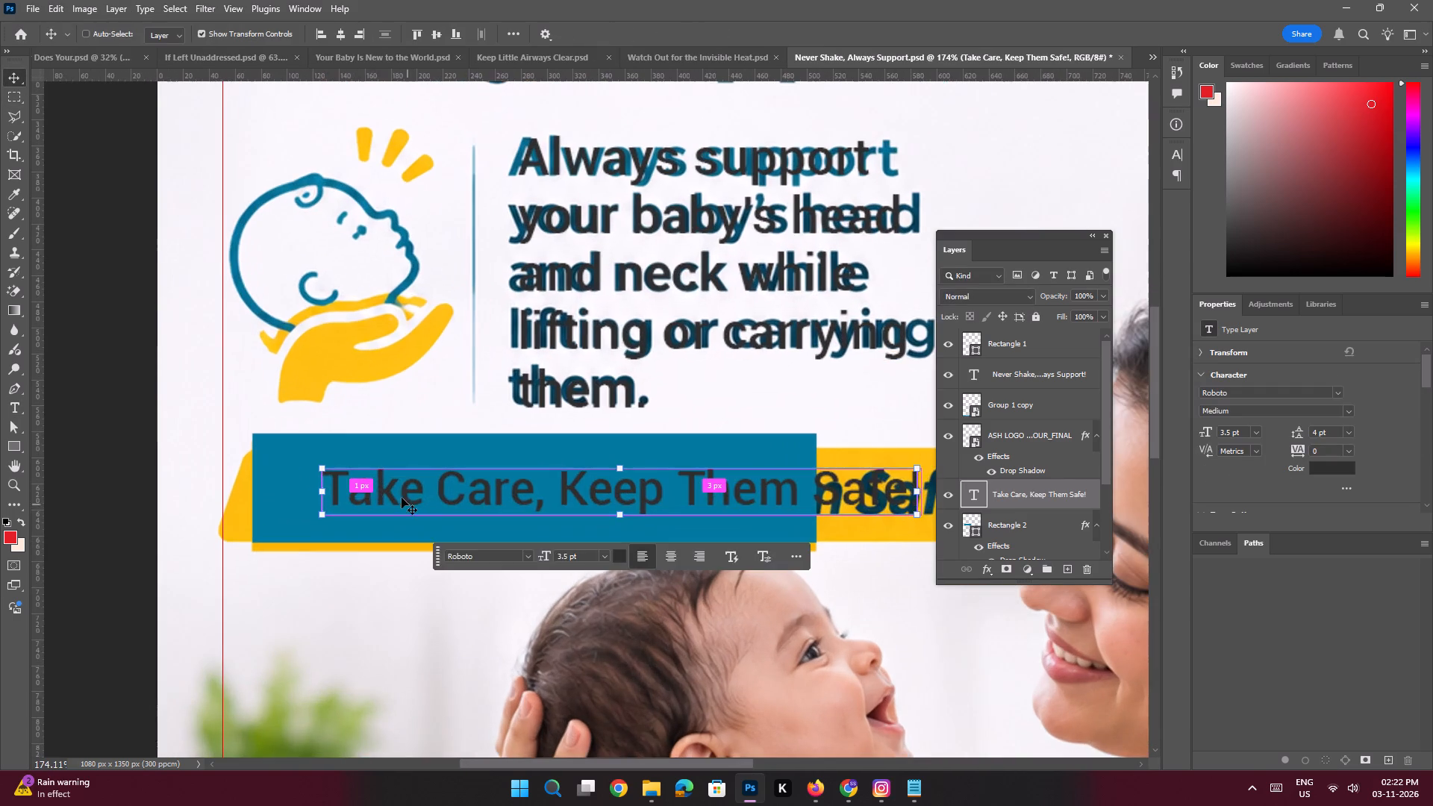
{"action": "left_click_drag", "start_coordinate": [399, 496], "coordinate": [354, 494]}
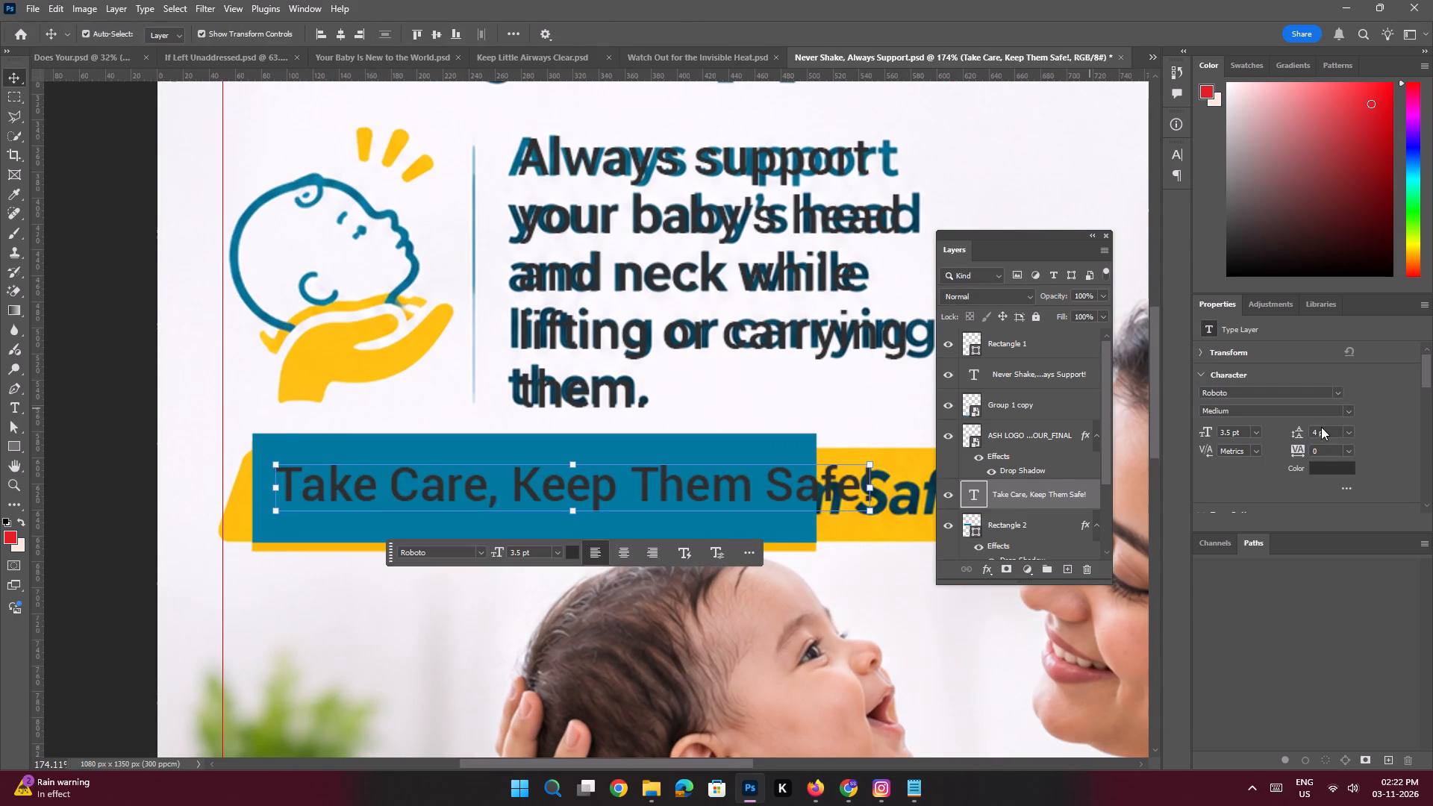
Set the tagline text to Bold at 4 pt.
{"action": "left_click", "coordinate": [1347, 413]}
{"action": "left_click", "coordinate": [1238, 695]}
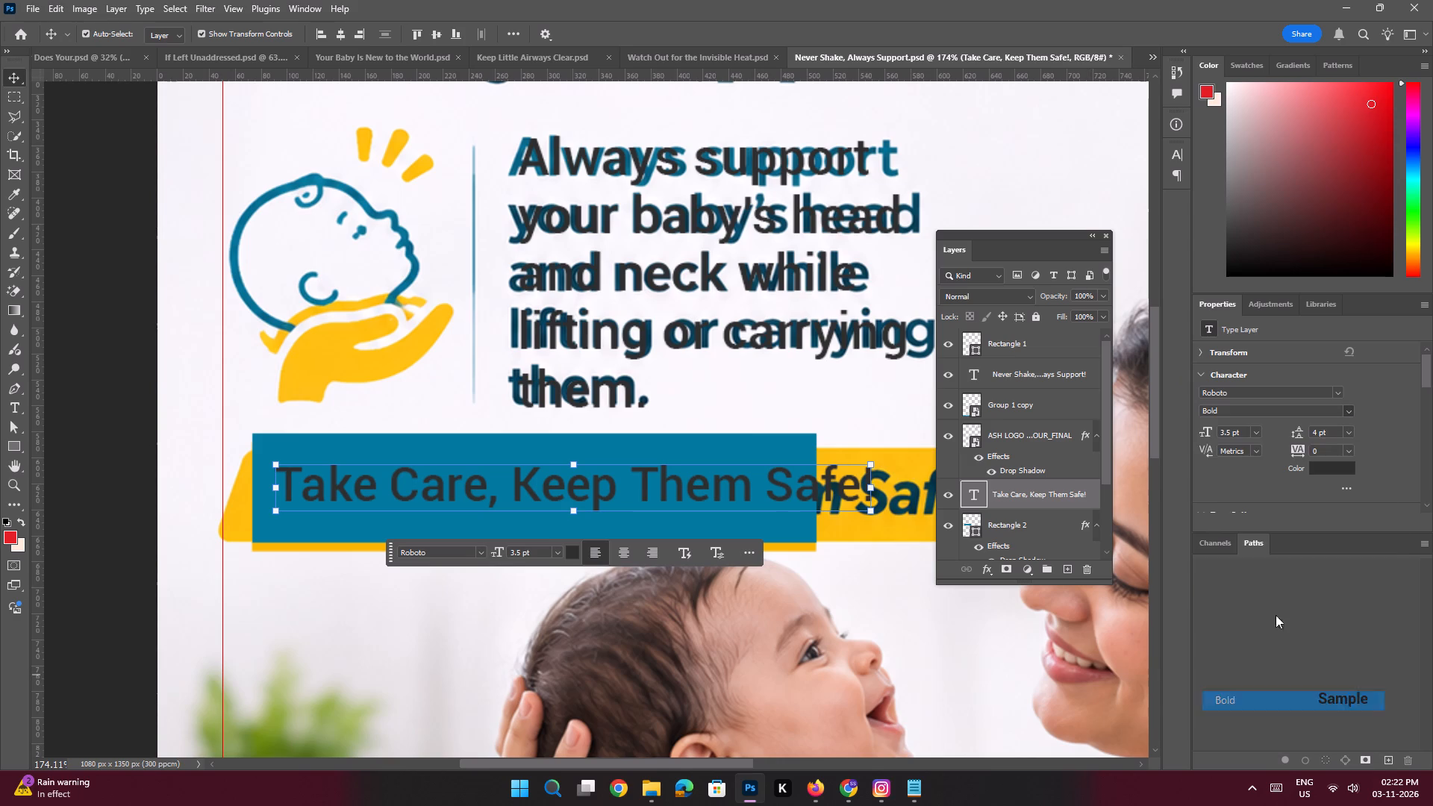
{"action": "left_click_drag", "start_coordinate": [1232, 431], "coordinate": [1188, 406]}
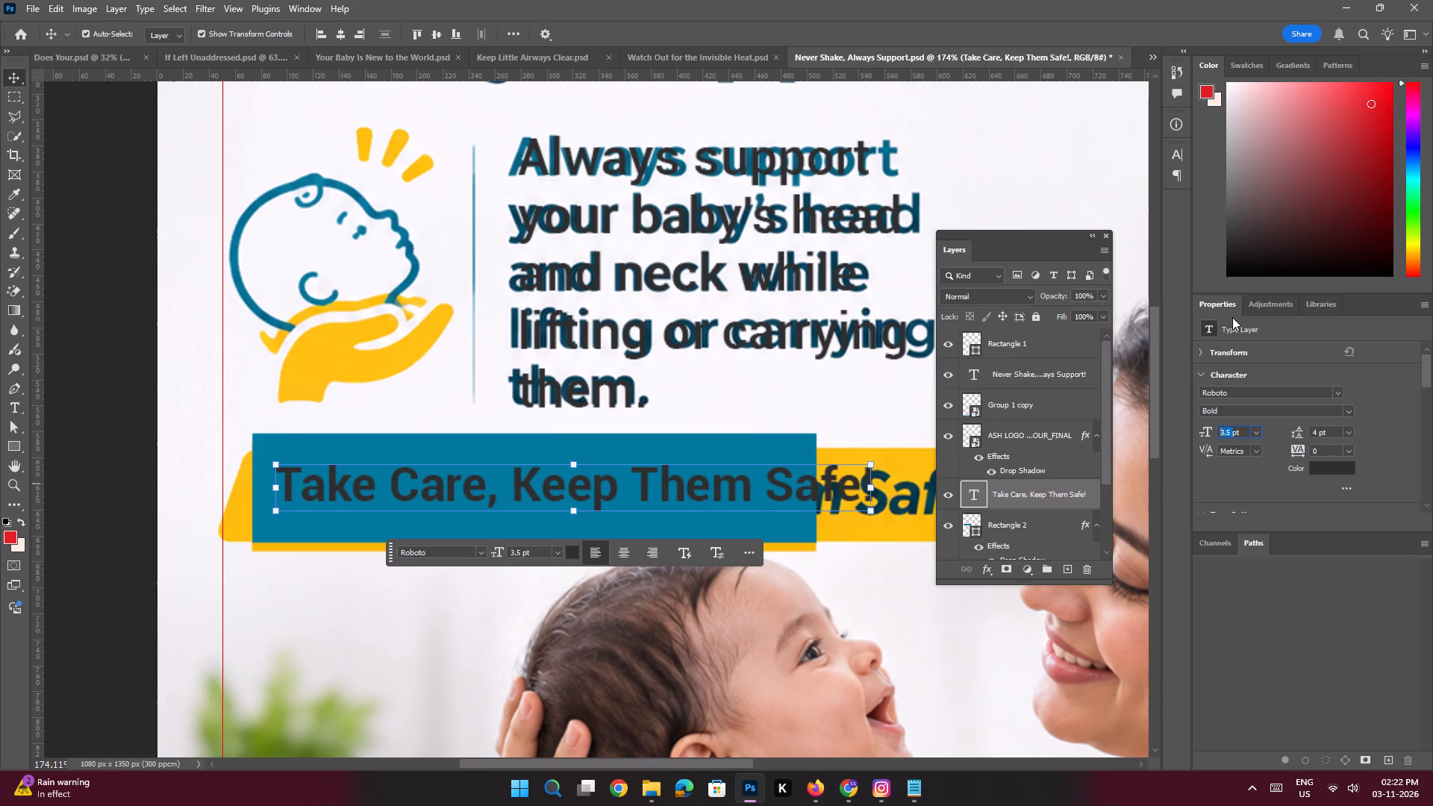
{"action": "key", "text": "4"}
{"action": "key", "text": "Return"}
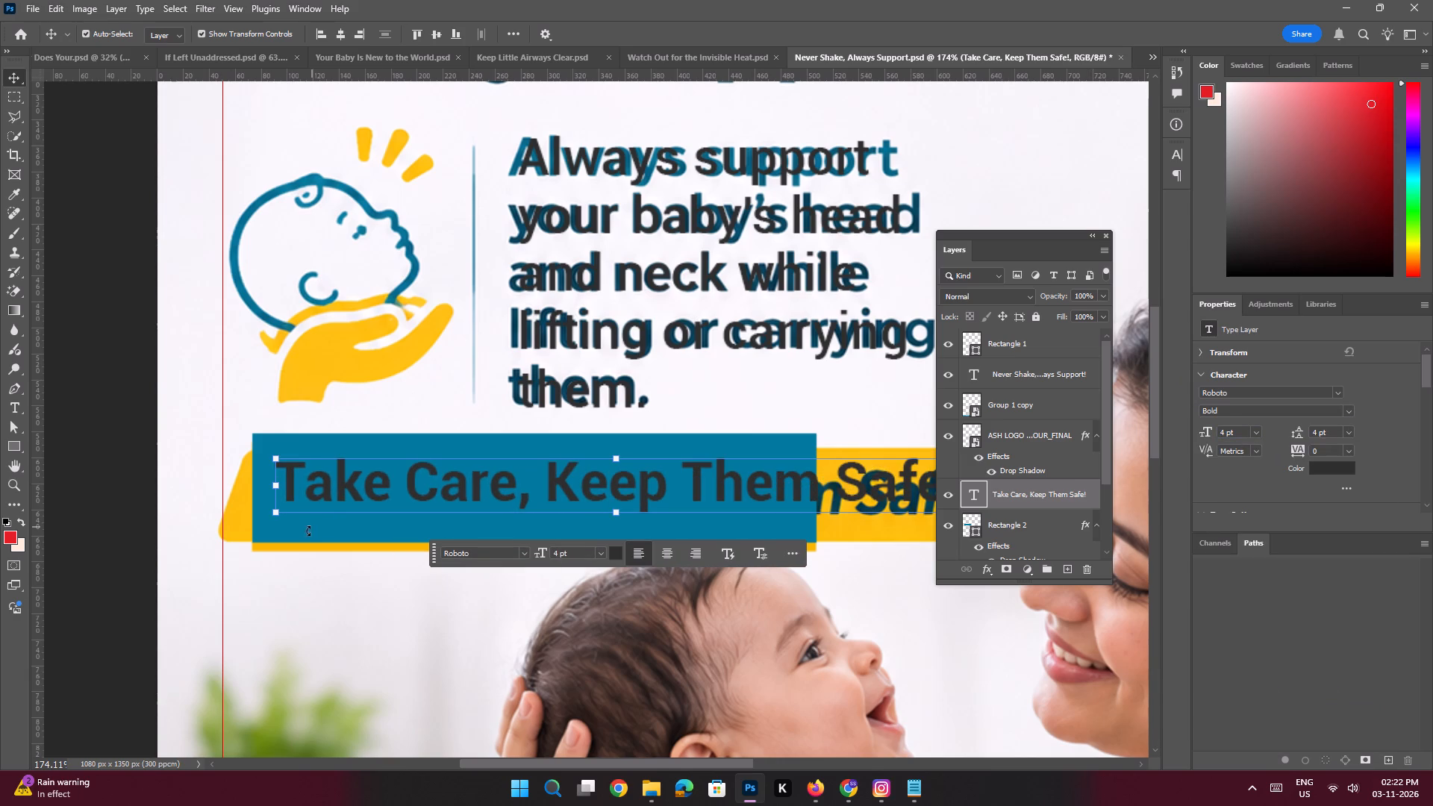
Change the tagline text colour to white (ffffff).
{"action": "left_click", "coordinate": [297, 538]}
{"action": "left_click", "coordinate": [388, 482]}
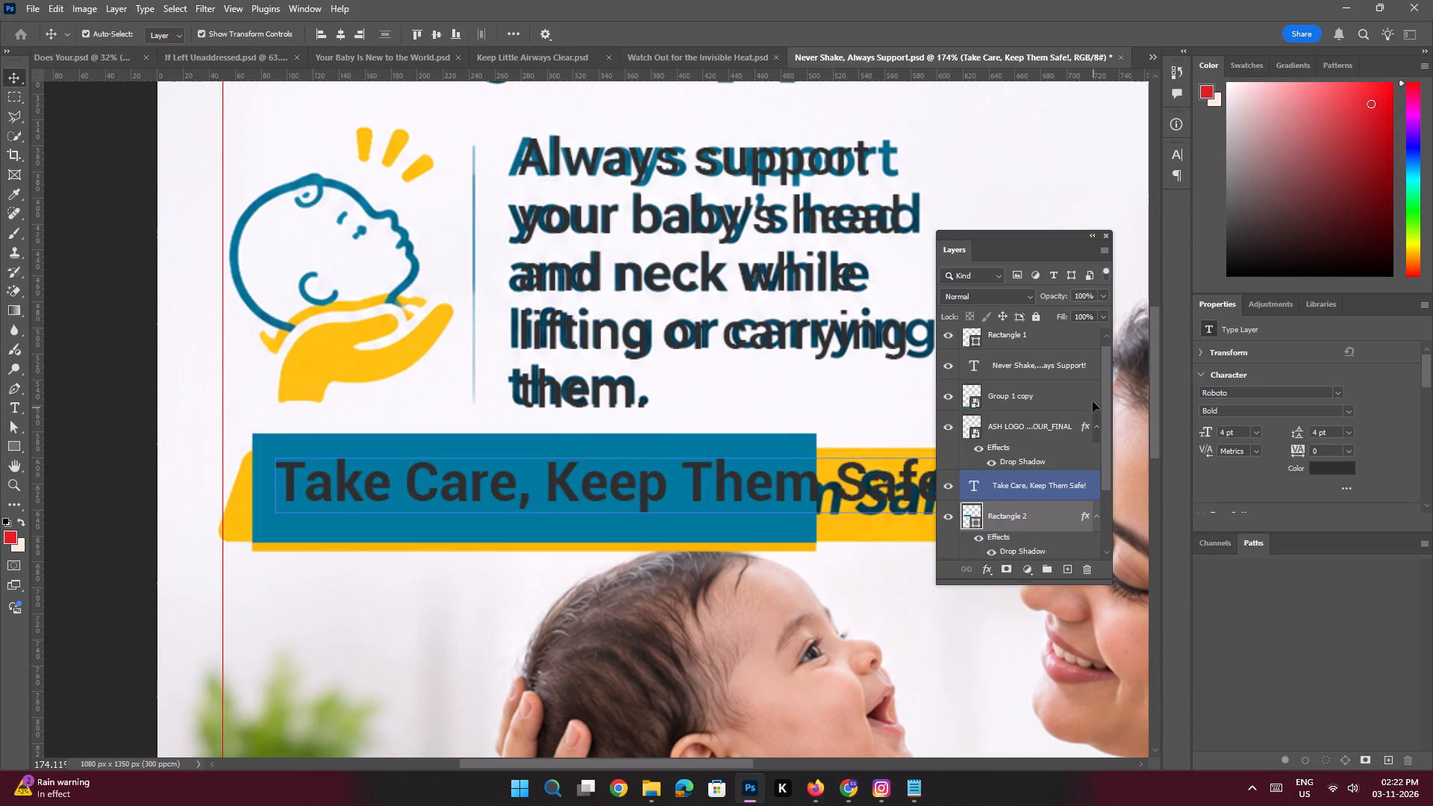
{"action": "left_click", "coordinate": [1319, 468]}
{"action": "left_click_drag", "start_coordinate": [1074, 559], "coordinate": [784, 350]}
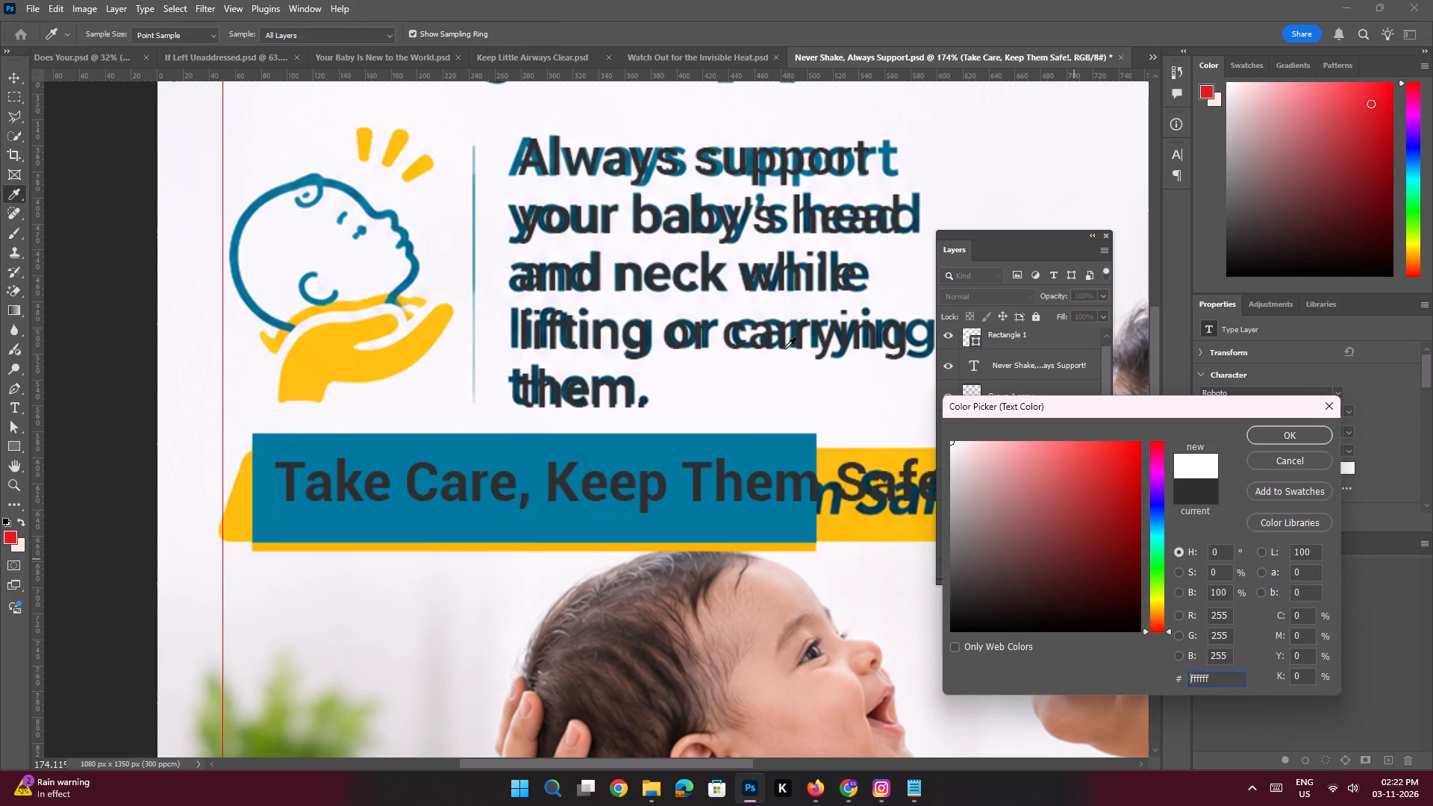
{"action": "key", "text": "Return"}
{"action": "key", "text": "Return"}
Resize the blue rectangle to about 557 px wide and 64 px high so it frames the whole tagline.
{"action": "left_click", "coordinate": [355, 541]}
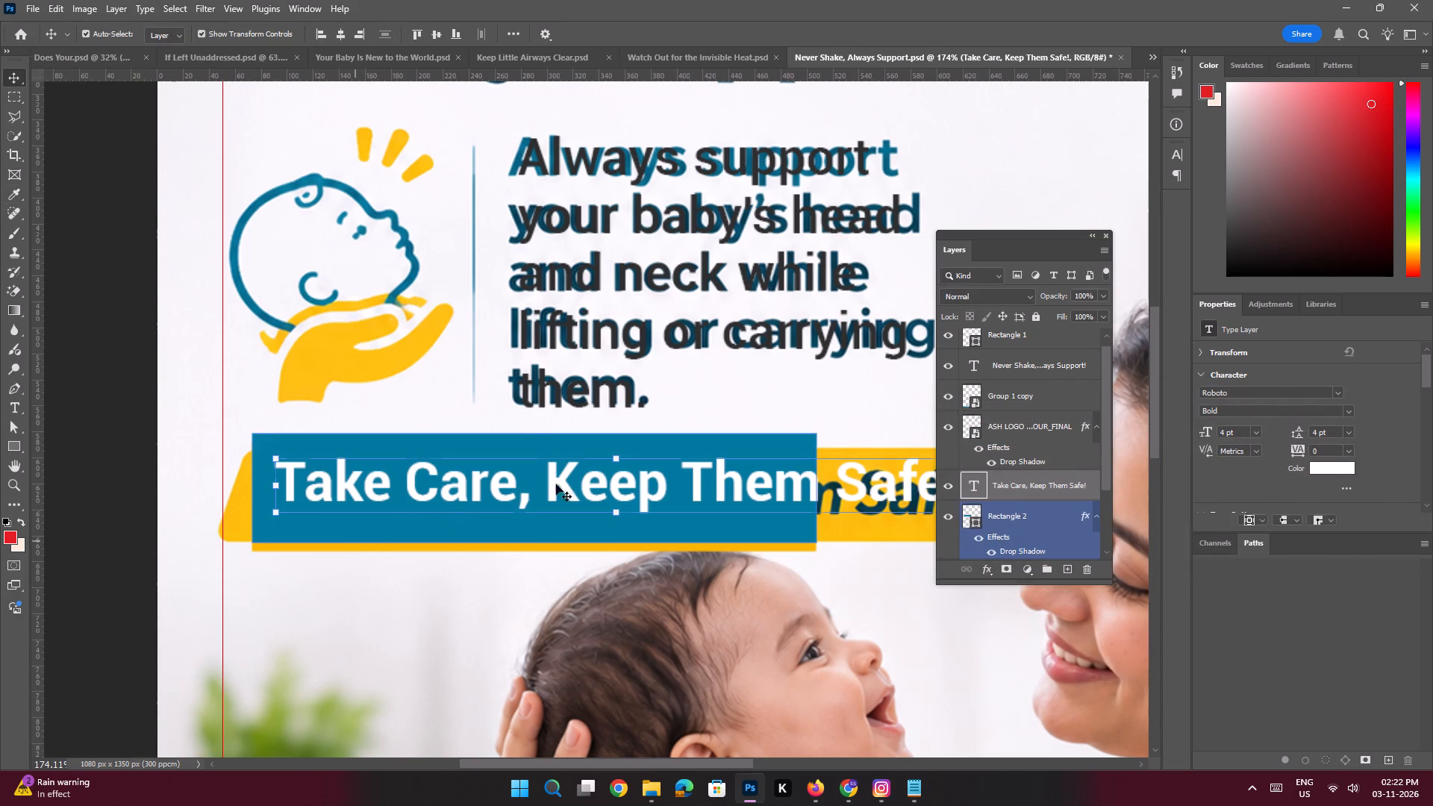
{"action": "key", "text": "space"}
{"action": "key", "text": "space"}
{"action": "key", "text": "space"}
{"action": "key", "text": "space"}
{"action": "key", "text": "space"}
{"action": "key", "text": "space"}
{"action": "key", "text": "space"}
{"action": "key", "text": "space"}
{"action": "key", "text": "space"}
{"action": "key", "text": "space"}
{"action": "key", "text": "space"}
{"action": "key", "text": "space"}
{"action": "key", "text": "space"}
{"action": "key", "text": "space"}
{"action": "key", "text": "space"}
{"action": "key", "text": "space"}
{"action": "key", "text": "space"}
{"action": "key", "text": "space"}
{"action": "key", "text": "space"}
{"action": "key", "text": "space"}
{"action": "left_click_drag", "start_coordinate": [699, 457], "coordinate": [540, 446]}
{"action": "left_click", "coordinate": [538, 445]}
{"action": "left_click_drag", "start_coordinate": [499, 443], "coordinate": [547, 452]}
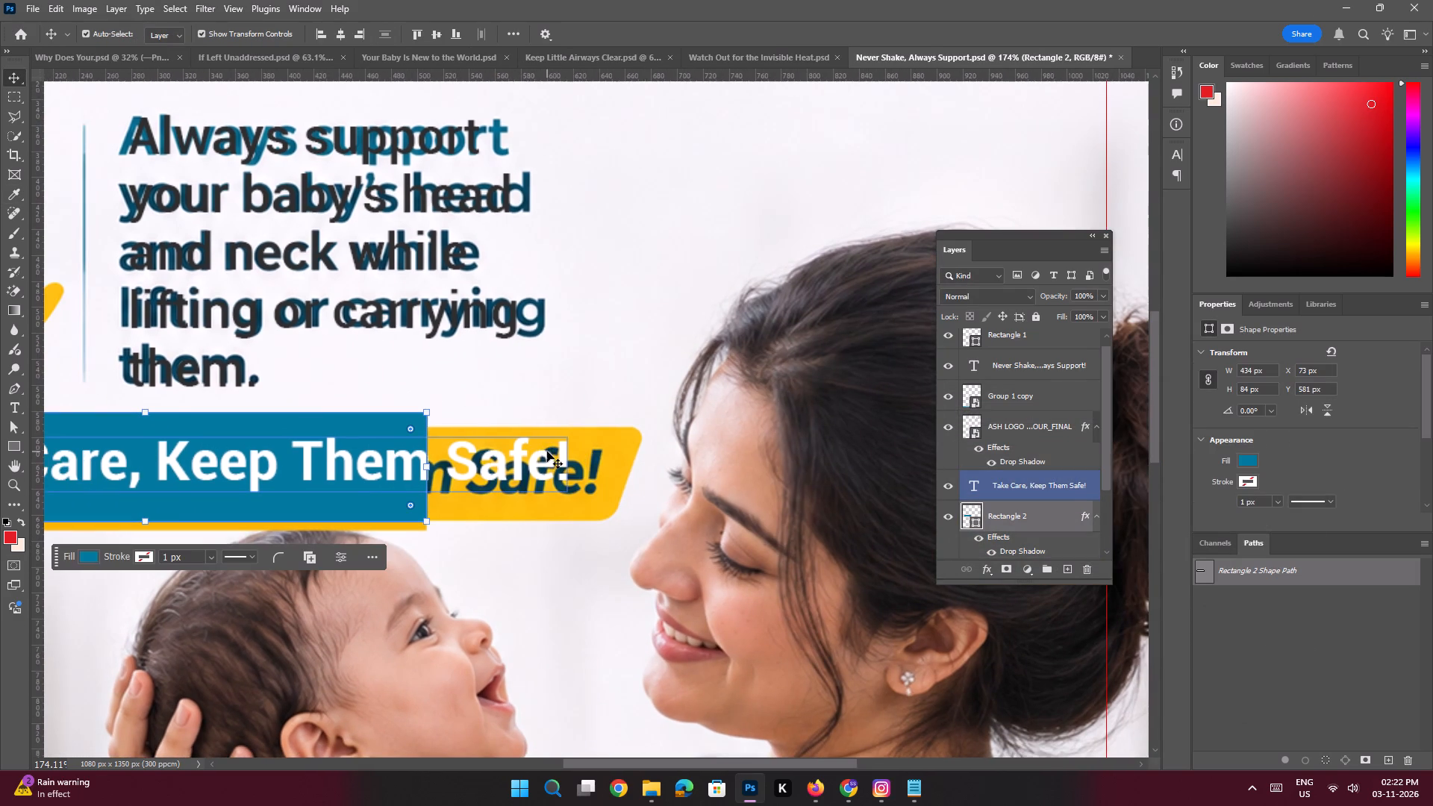
{"action": "key", "text": "ctrl+t"}
{"action": "left_click_drag", "start_coordinate": [429, 466], "coordinate": [448, 466], "text": "shift"}
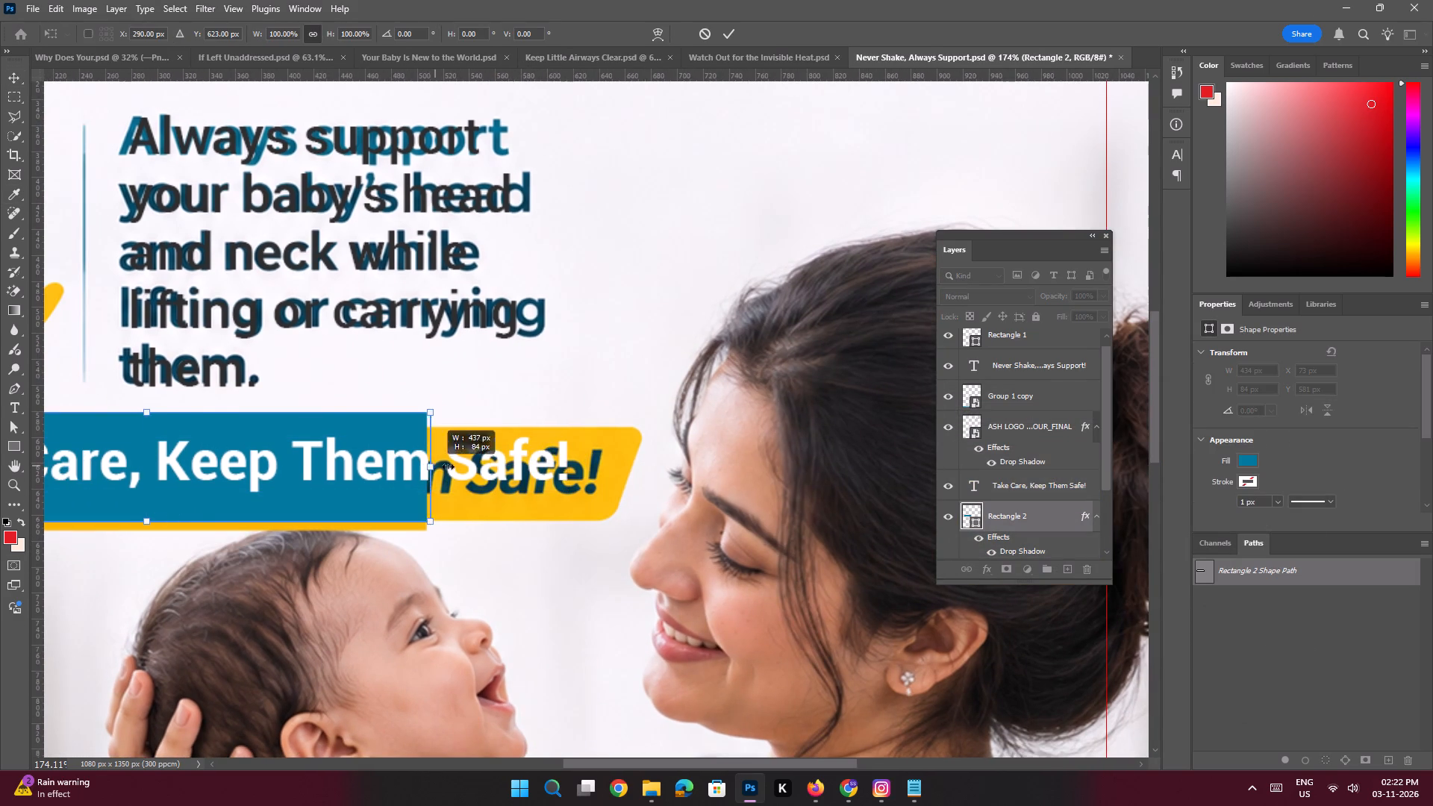
{"action": "left_click_drag", "start_coordinate": [448, 466], "coordinate": [590, 472], "text": "shift"}
{"action": "key", "text": "space"}
{"action": "key", "text": "space"}
{"action": "key", "text": "space"}
{"action": "key", "text": "space"}
{"action": "key", "text": "space"}
{"action": "key", "text": "space"}
{"action": "key", "text": "space"}
{"action": "key", "text": "space"}
{"action": "key", "text": "space"}
{"action": "key", "text": "space"}
{"action": "key", "text": "space"}
{"action": "key", "text": "space"}
{"action": "key", "text": "space"}
{"action": "key", "text": "space"}
{"action": "key", "text": "space"}
{"action": "key", "text": "space"}
{"action": "key", "text": "space"}
{"action": "key", "text": "space"}
{"action": "key", "text": "space"}
{"action": "key", "text": "space"}
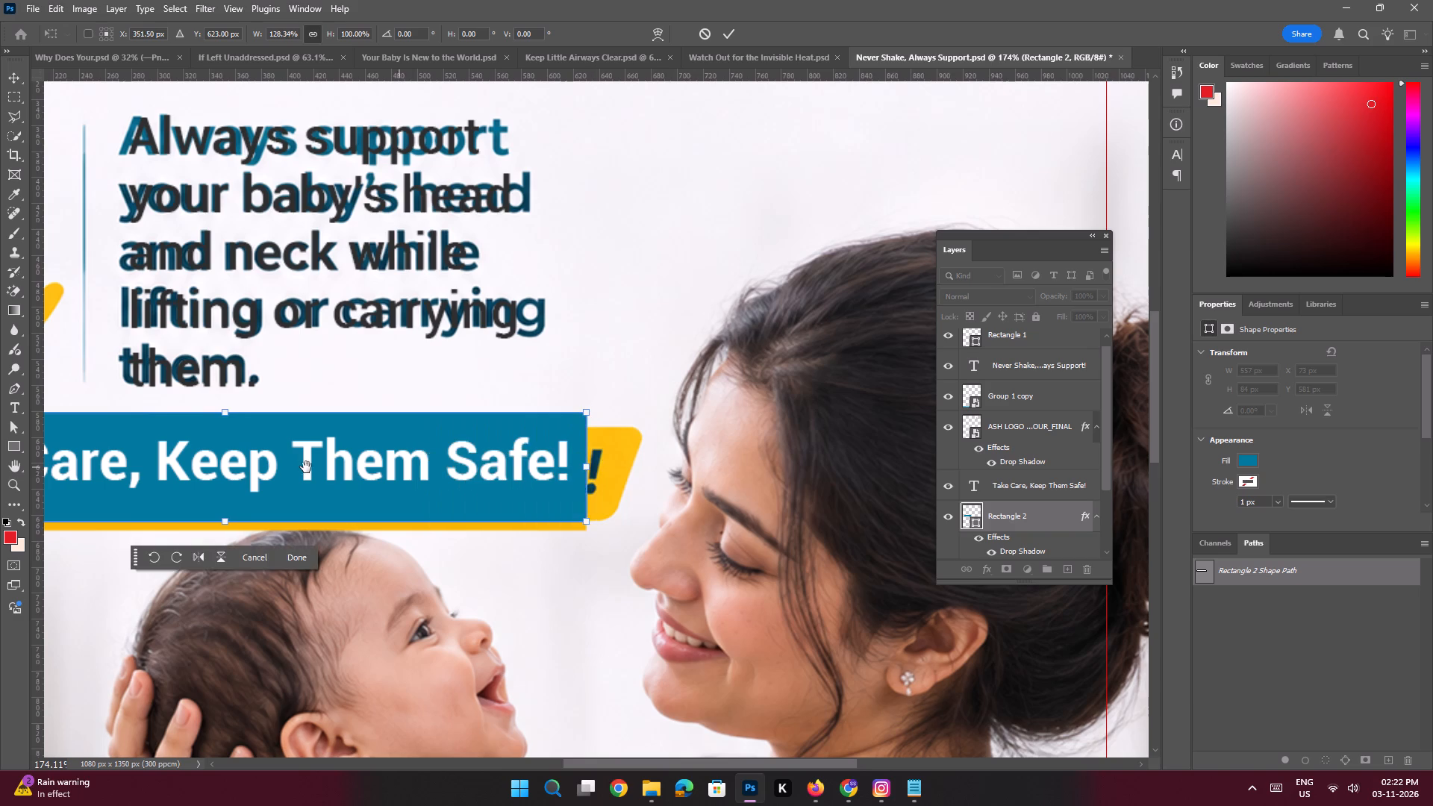
{"action": "left_click_drag", "start_coordinate": [303, 467], "coordinate": [439, 470]}
{"action": "left_click", "coordinate": [443, 470]}
{"action": "left_click_drag", "start_coordinate": [546, 421], "coordinate": [546, 432], "text": "shift"}
{"action": "left_click_drag", "start_coordinate": [549, 531], "coordinate": [550, 522], "text": "shift"}
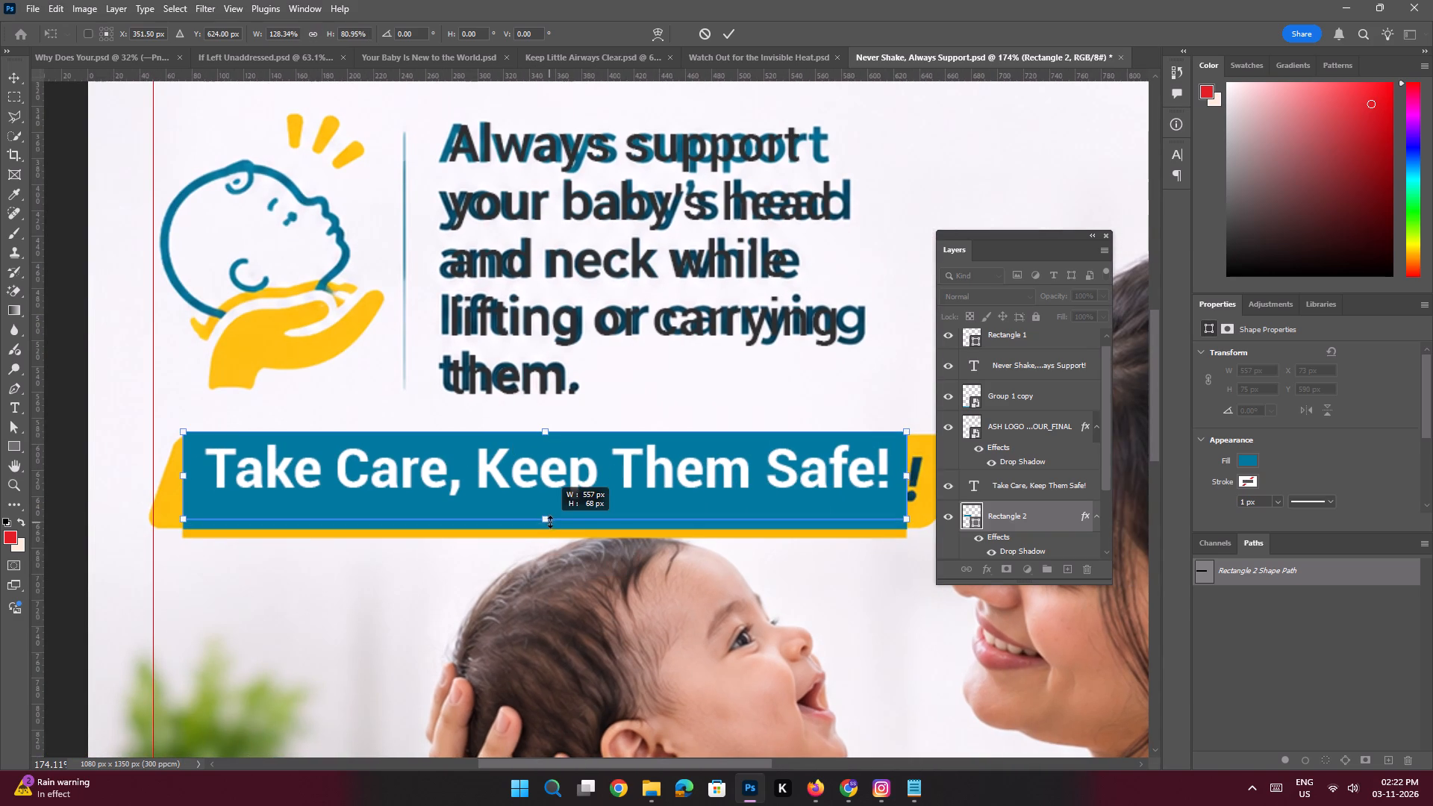
{"action": "left_click_drag", "start_coordinate": [550, 522], "coordinate": [550, 516], "text": "shift"}
{"action": "key", "text": "Return"}
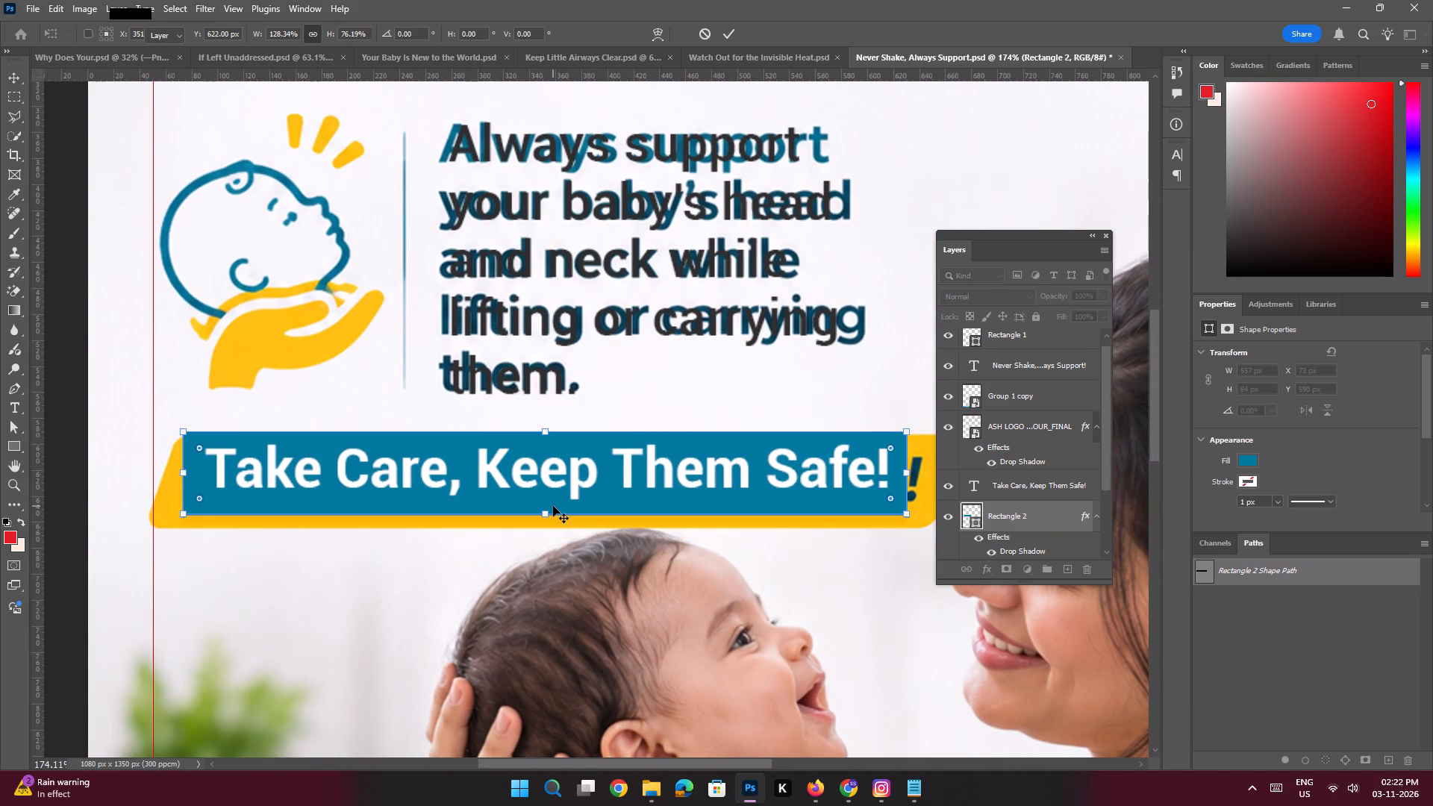
On the "Remove this" image layer, outline the original dark "Never Shake, Always Support!" headline and its yellow bar with the Polygonal Lasso.
{"action": "key", "text": "space"}
{"action": "left_click_drag", "start_coordinate": [607, 428], "coordinate": [572, 418], "text": "ctrl"}
{"action": "left_click_drag", "start_coordinate": [690, 345], "coordinate": [675, 384]}
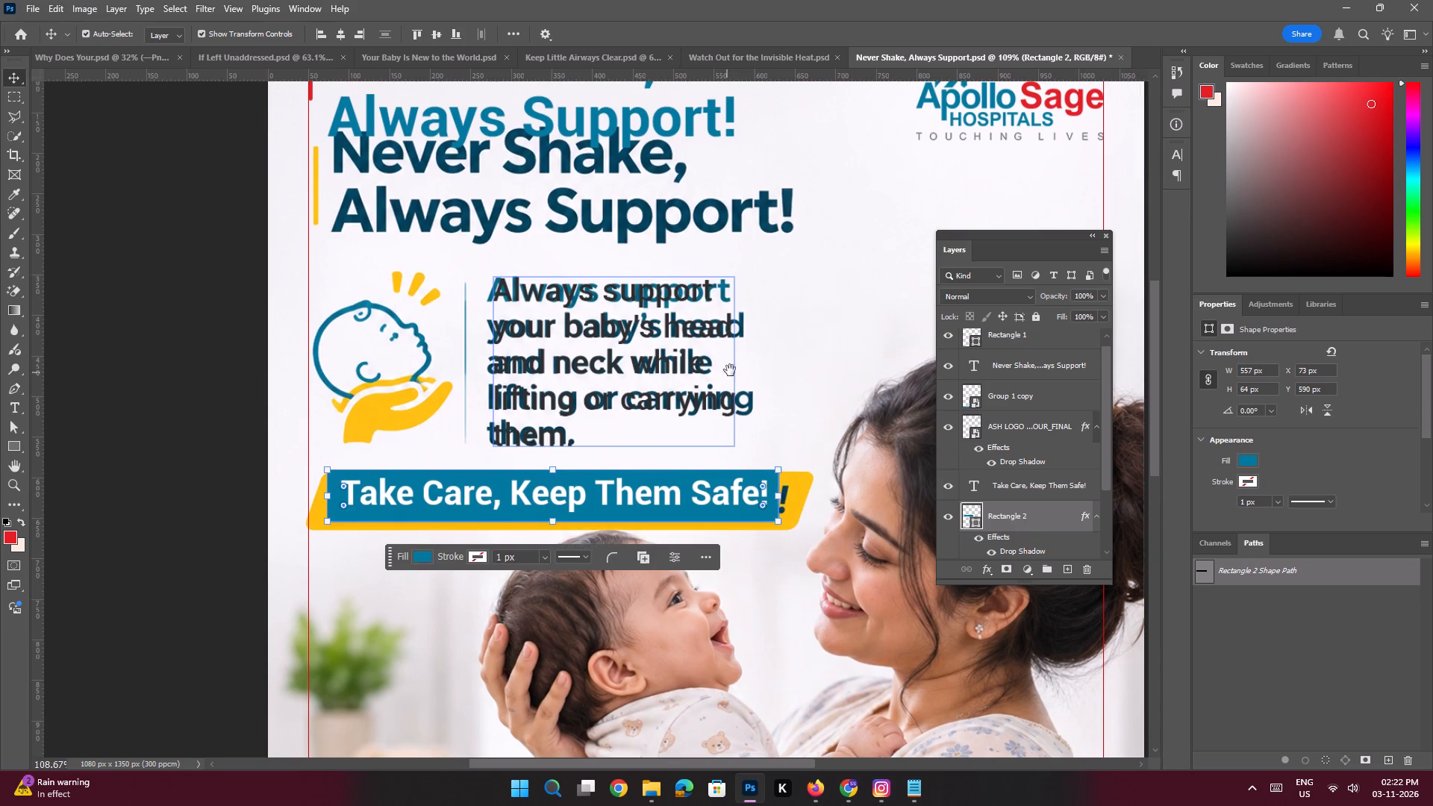
{"action": "left_click_drag", "start_coordinate": [740, 357], "coordinate": [711, 391]}
{"action": "left_click", "coordinate": [792, 329]}
{"action": "key", "text": "space"}
{"action": "key", "text": "space"}
{"action": "key", "text": "space"}
{"action": "key", "text": "space"}
{"action": "key", "text": "space"}
{"action": "key", "text": "space"}
{"action": "key", "text": "space"}
{"action": "left_click_drag", "start_coordinate": [787, 233], "coordinate": [771, 288]}
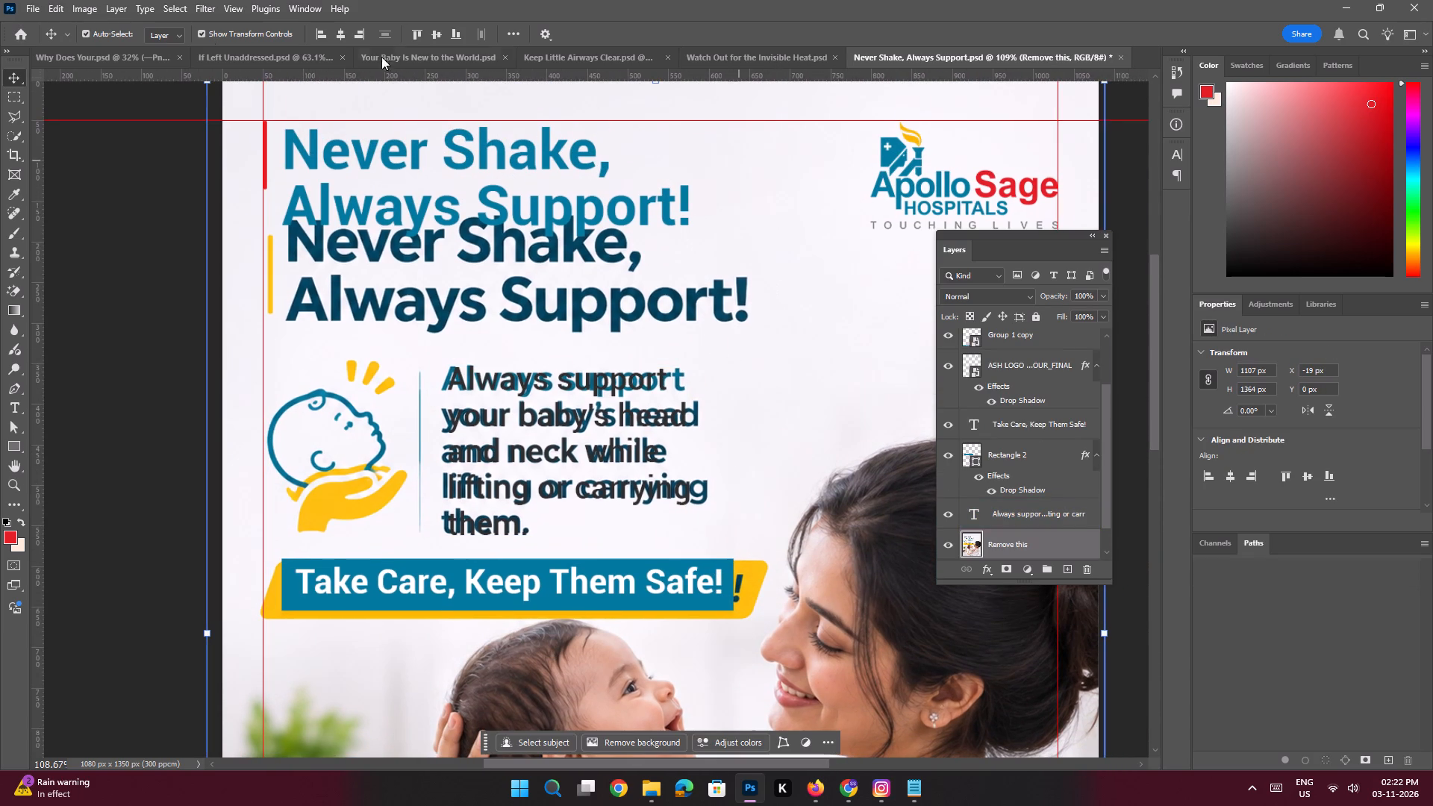
{"action": "left_click", "coordinate": [17, 116]}
{"action": "left_click", "coordinate": [252, 209]}
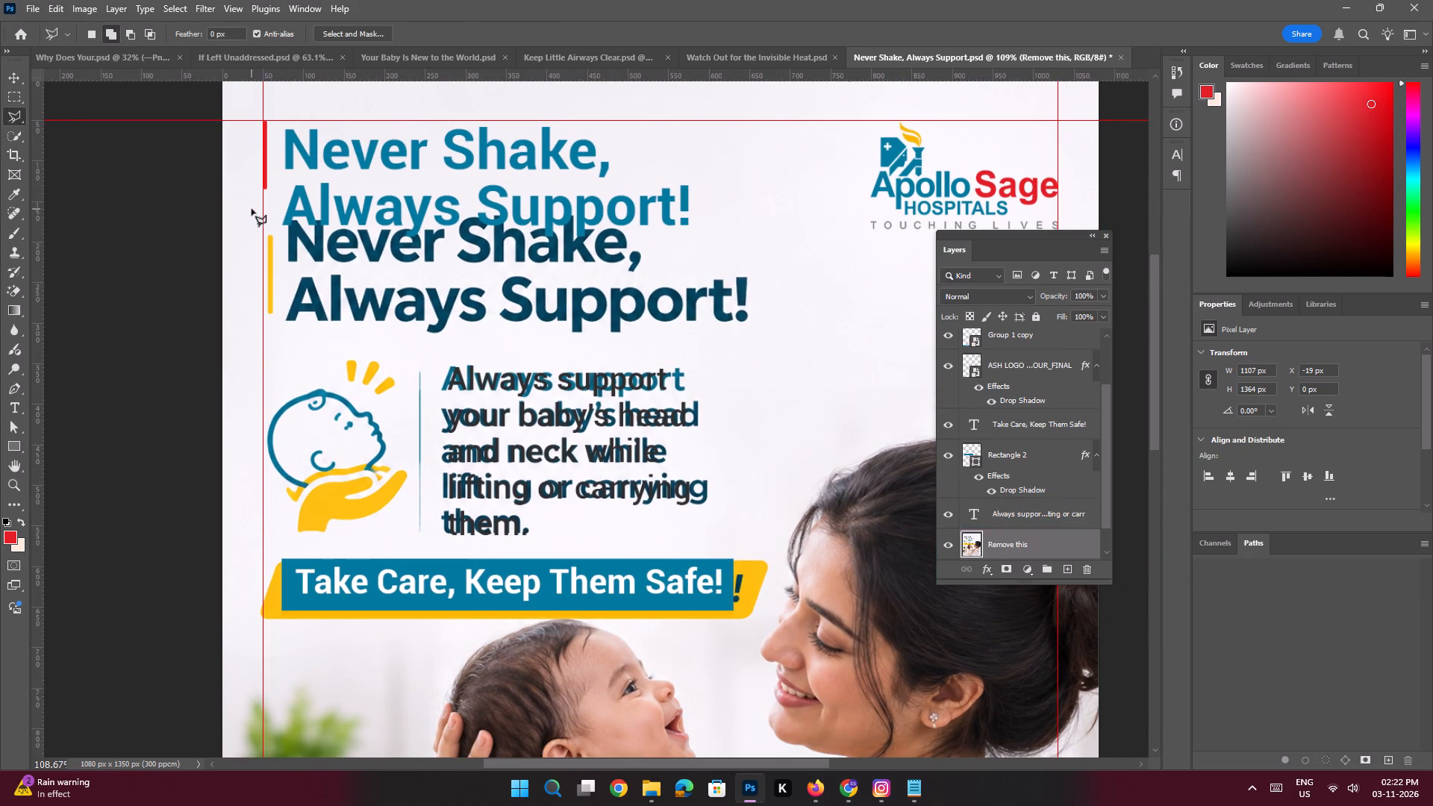
{"action": "left_click", "coordinate": [655, 207]}
{"action": "left_click", "coordinate": [685, 246]}
{"action": "left_click", "coordinate": [772, 266]}
{"action": "left_click", "coordinate": [772, 298]}
{"action": "left_click", "coordinate": [762, 332]}
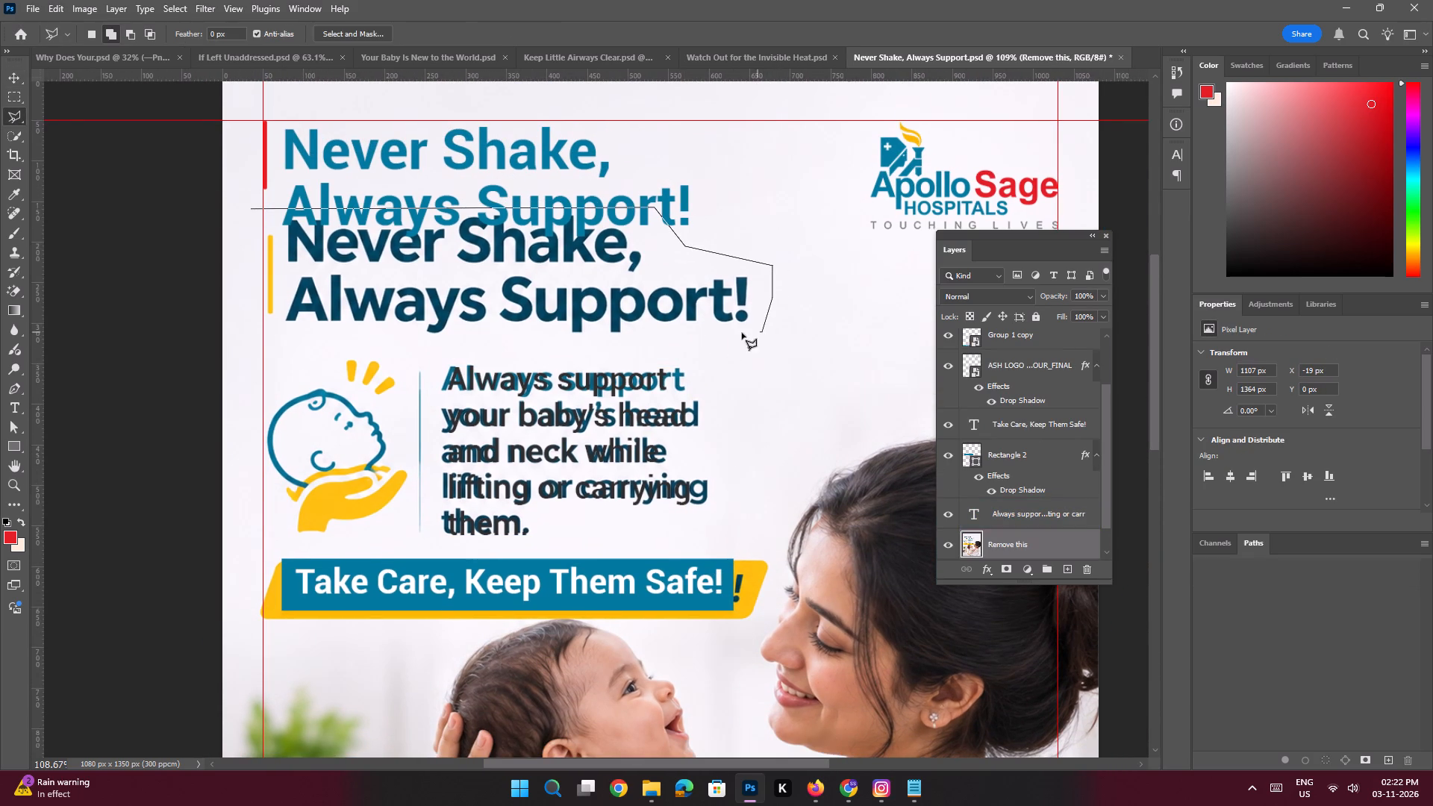
{"action": "left_click", "coordinate": [622, 342]}
{"action": "left_click", "coordinate": [329, 337], "text": "shift"}
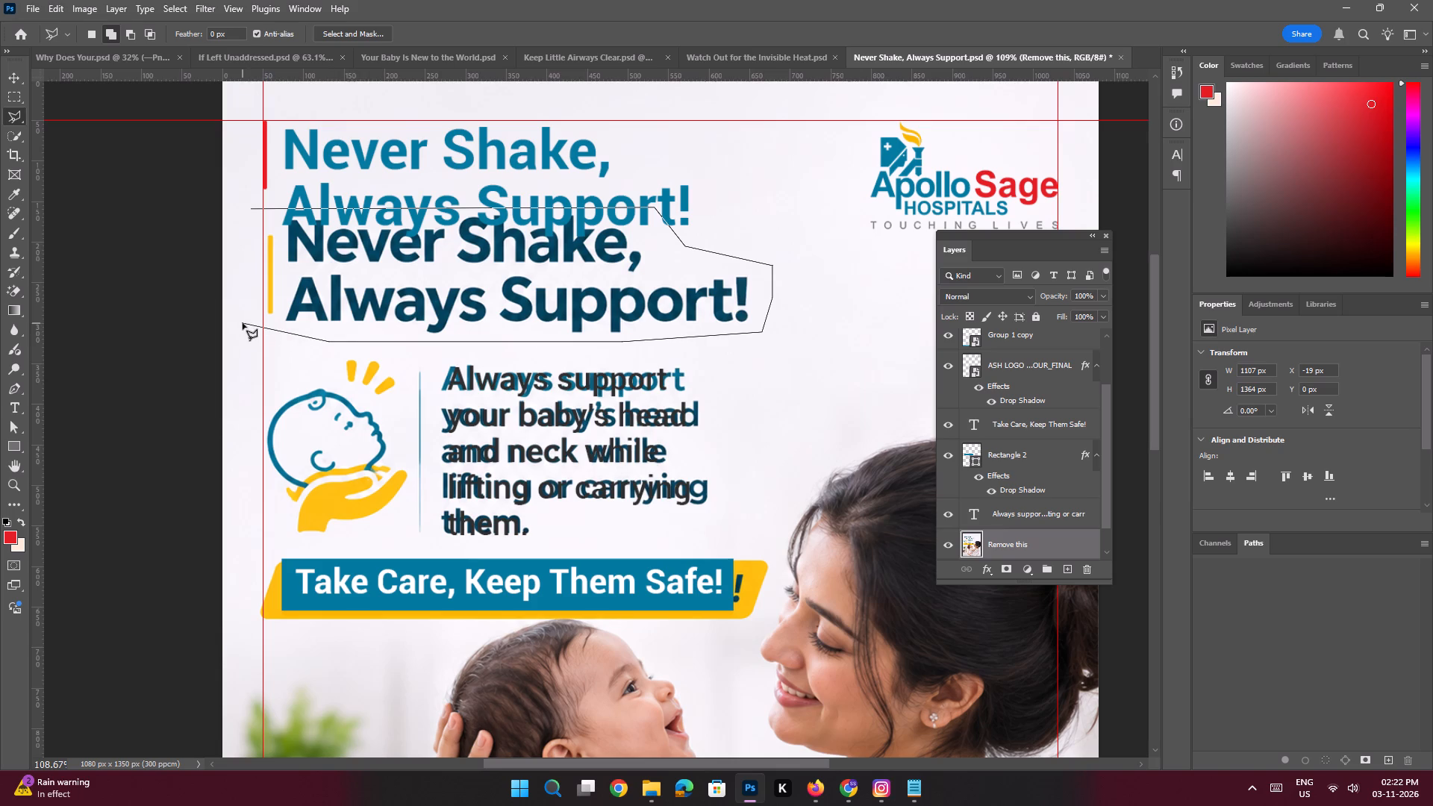
{"action": "left_click", "coordinate": [243, 323]}
{"action": "left_click", "coordinate": [259, 267]}
{"action": "left_click", "coordinate": [250, 229]}
{"action": "left_click", "coordinate": [254, 207]}
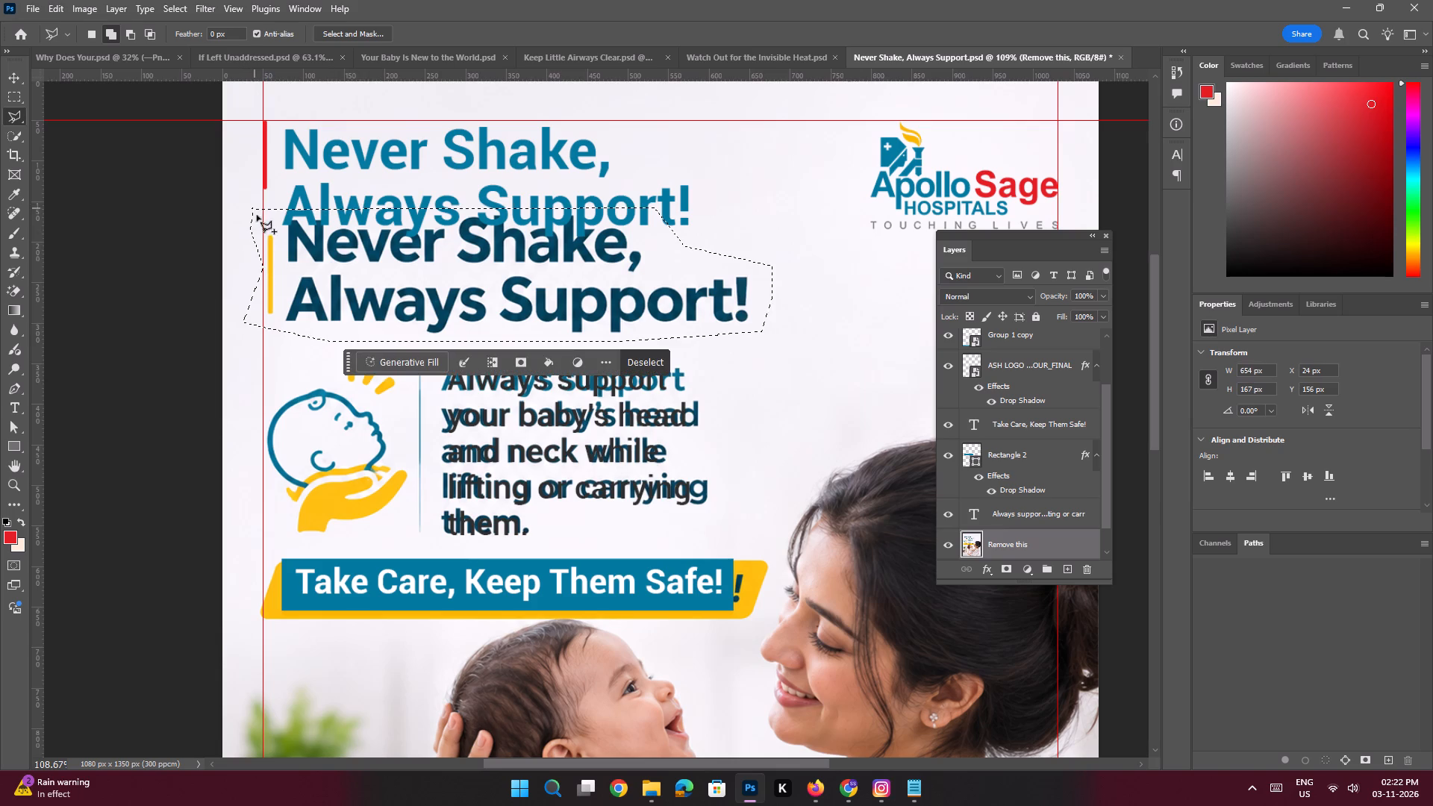
Add the original "Always support your baby's head and neck" paragraph to the lasso selection, leaving out the baby icon and divider line.
{"action": "key", "text": "space"}
{"action": "key", "text": "space"}
{"action": "key", "text": "space"}
{"action": "key", "text": "space"}
{"action": "key", "text": "space"}
{"action": "key", "text": "space"}
{"action": "key", "text": "space"}
{"action": "key", "text": "space"}
{"action": "key", "text": "space"}
{"action": "left_click_drag", "start_coordinate": [463, 451], "coordinate": [449, 447]}
{"action": "left_click", "coordinate": [421, 379], "text": "shift"}
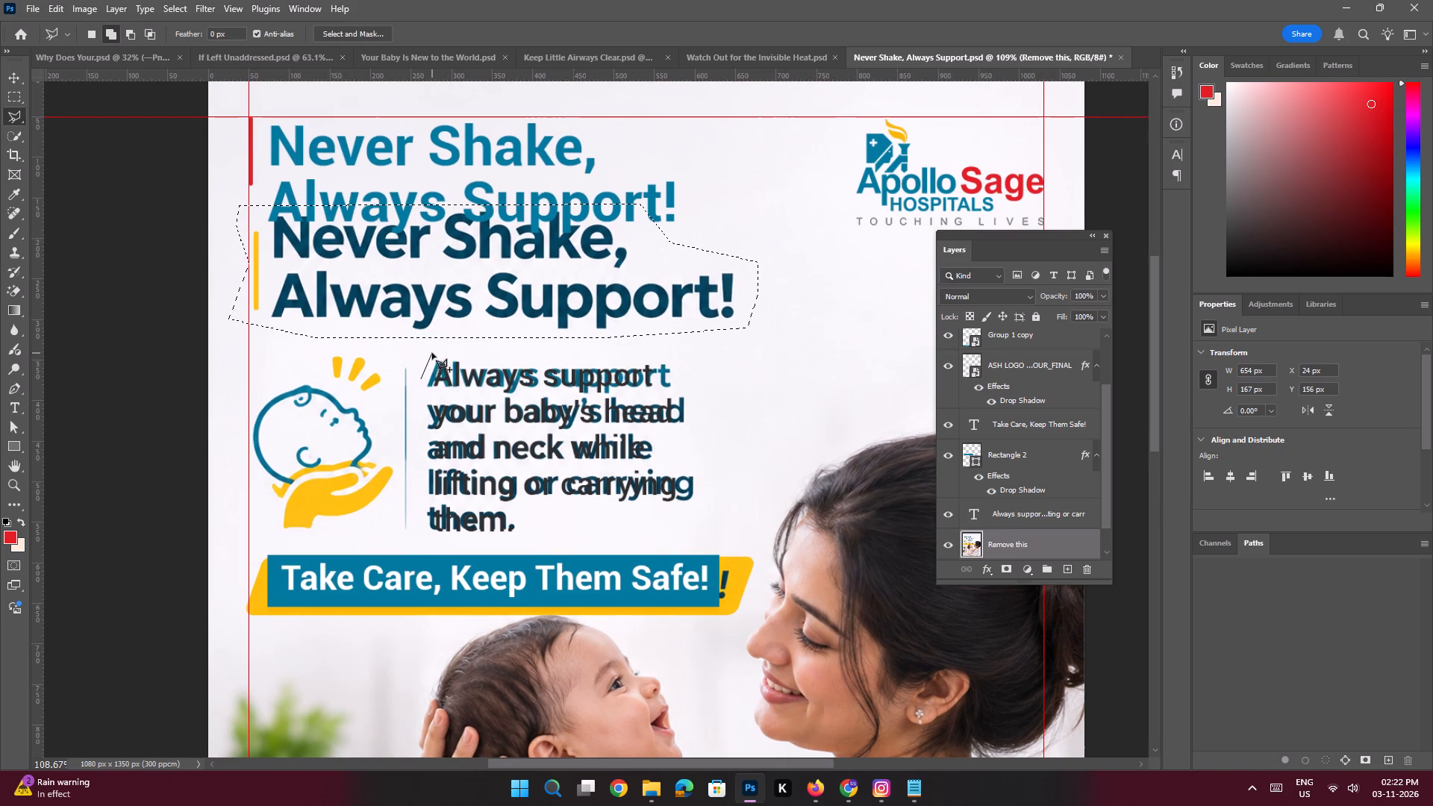
{"action": "left_click", "coordinate": [432, 353], "text": "shift"}
{"action": "left_click", "coordinate": [687, 355], "text": "shift"}
{"action": "left_click", "coordinate": [716, 404], "text": "shift"}
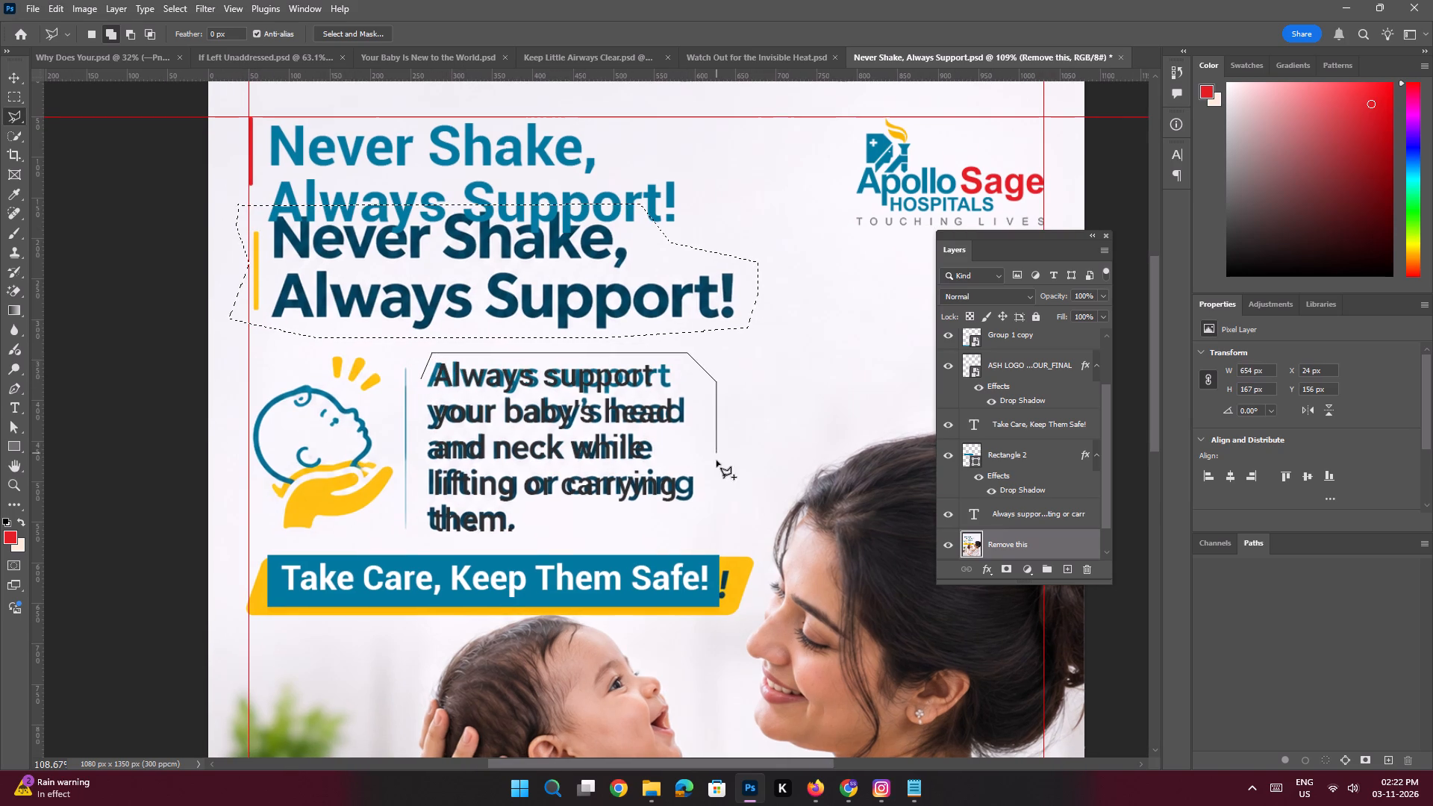
{"action": "left_click", "coordinate": [716, 461], "text": "shift"}
{"action": "left_click", "coordinate": [702, 502], "text": "shift"}
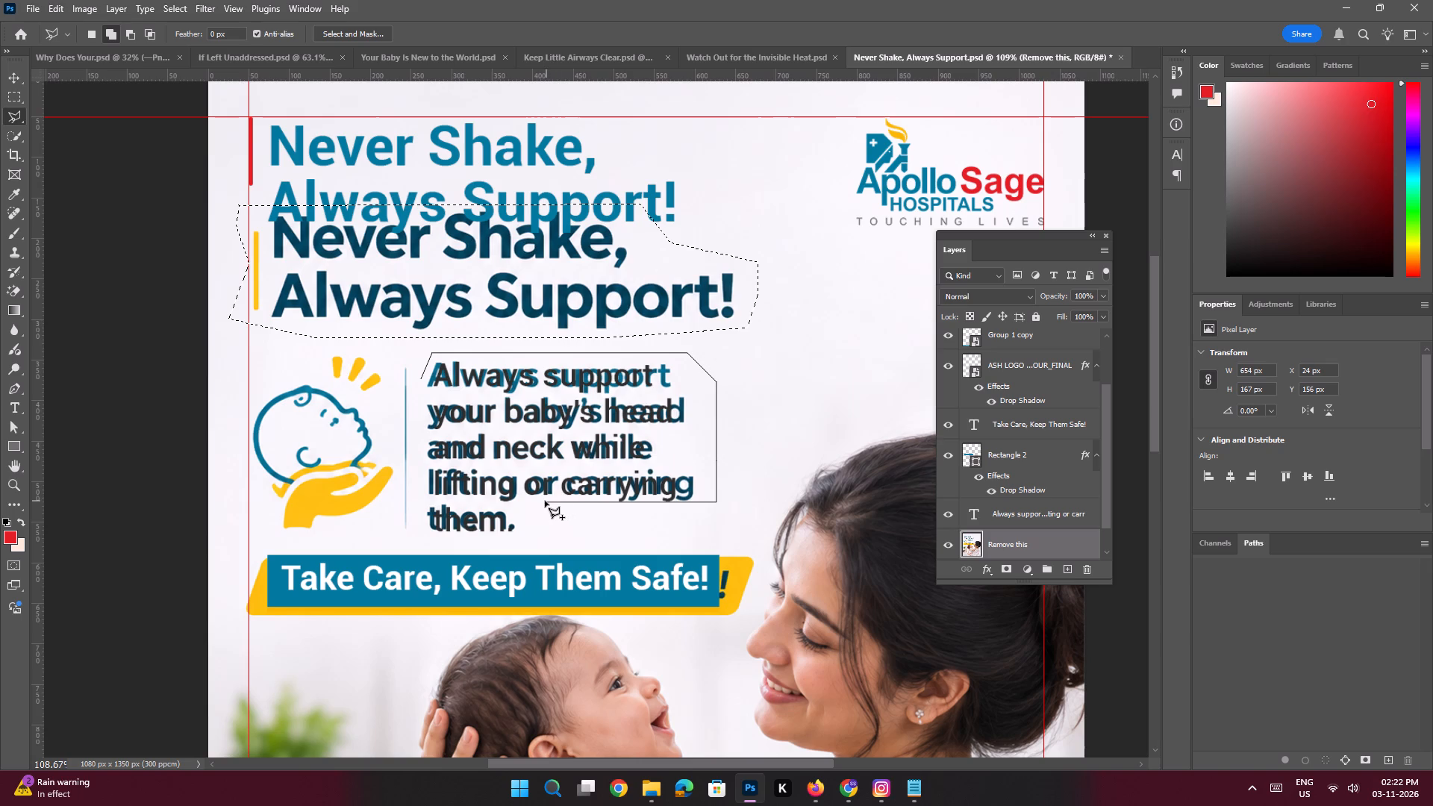
{"action": "left_click", "coordinate": [543, 501], "text": "shift"}
{"action": "left_click", "coordinate": [529, 539]}
{"action": "left_click", "coordinate": [482, 539]}
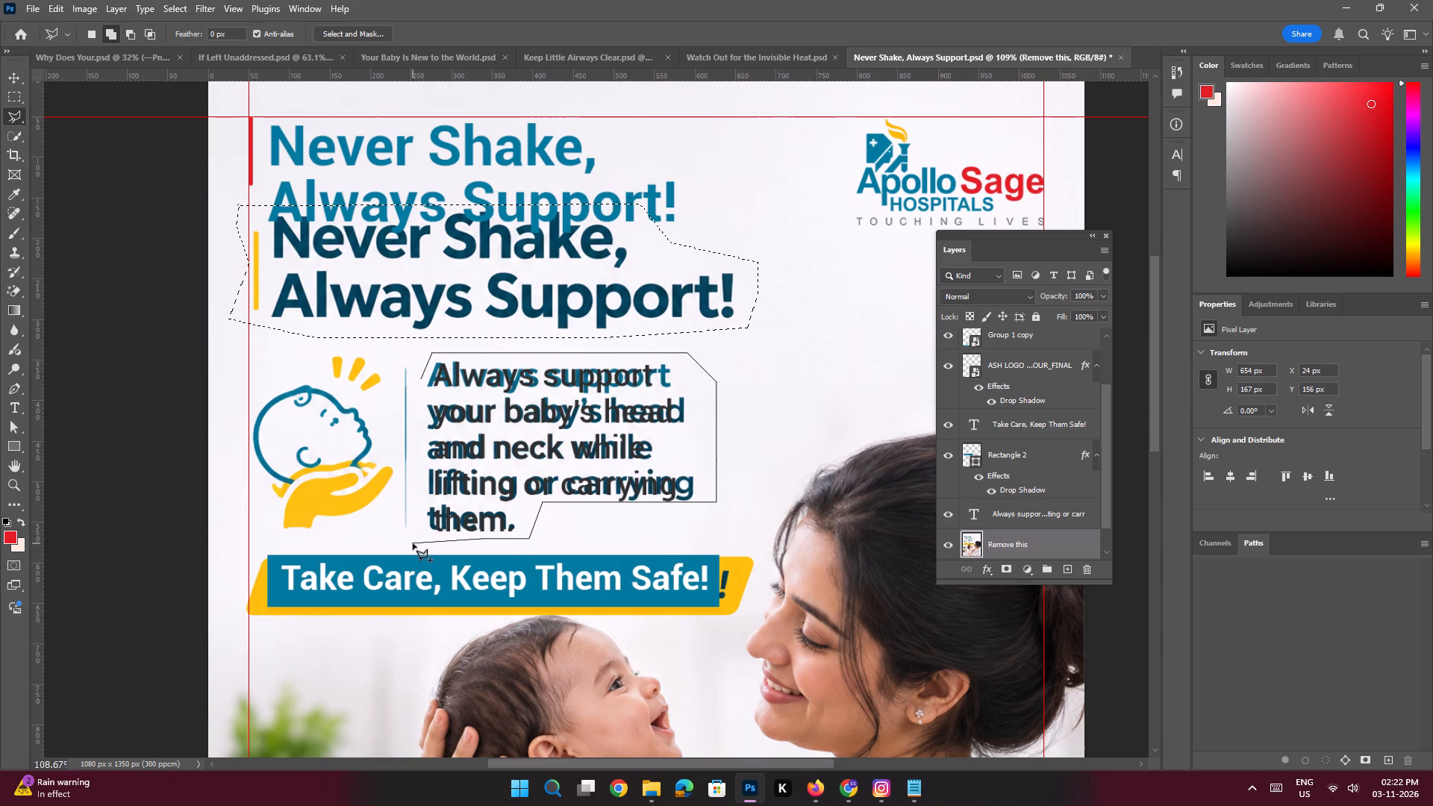
{"action": "left_click", "coordinate": [413, 543]}
{"action": "left_click", "coordinate": [415, 532]}
{"action": "left_click", "coordinate": [407, 388], "text": "shift"}
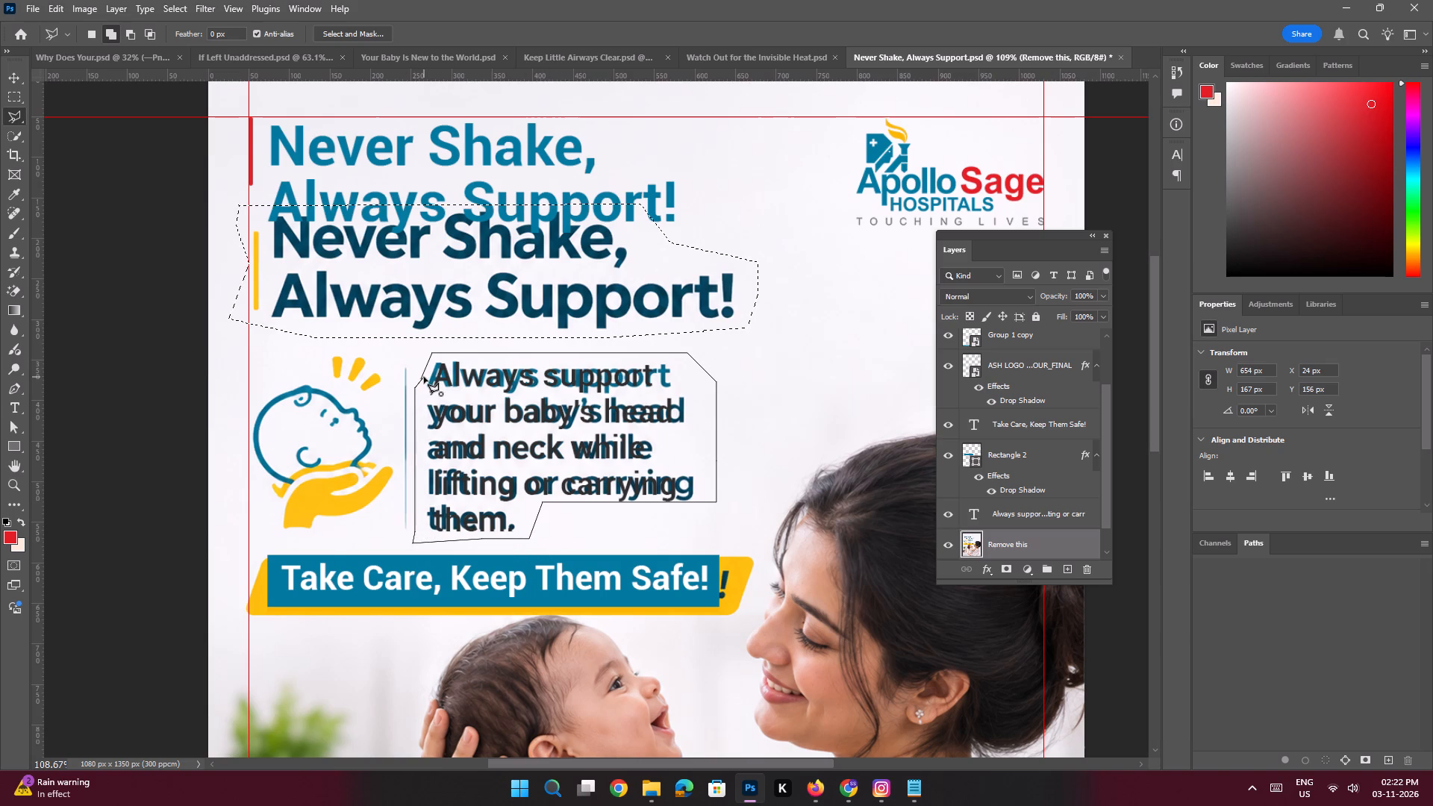
{"action": "left_click", "coordinate": [424, 377]}
Add the original yellow tagline banner behind the blue rectangle to the selection, tracing just above the baby's head.
{"action": "key", "text": "space"}
{"action": "key", "text": "space"}
{"action": "key", "text": "space"}
{"action": "key", "text": "space"}
{"action": "key", "text": "space"}
{"action": "key", "text": "space"}
{"action": "key", "text": "space"}
{"action": "key", "text": "space"}
{"action": "left_click_drag", "start_coordinate": [424, 377], "coordinate": [428, 313]}
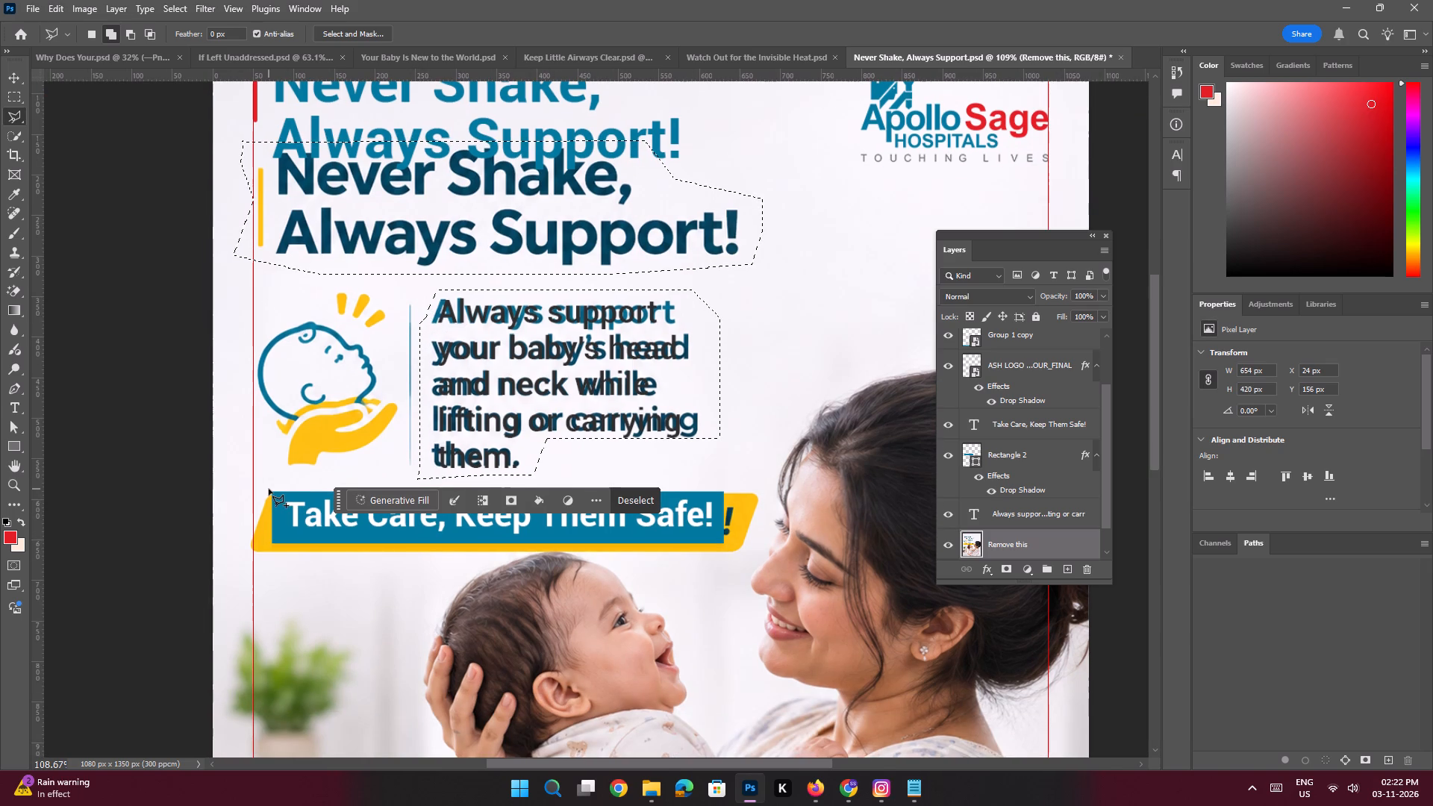
{"action": "left_click", "coordinate": [268, 487], "text": "shift"}
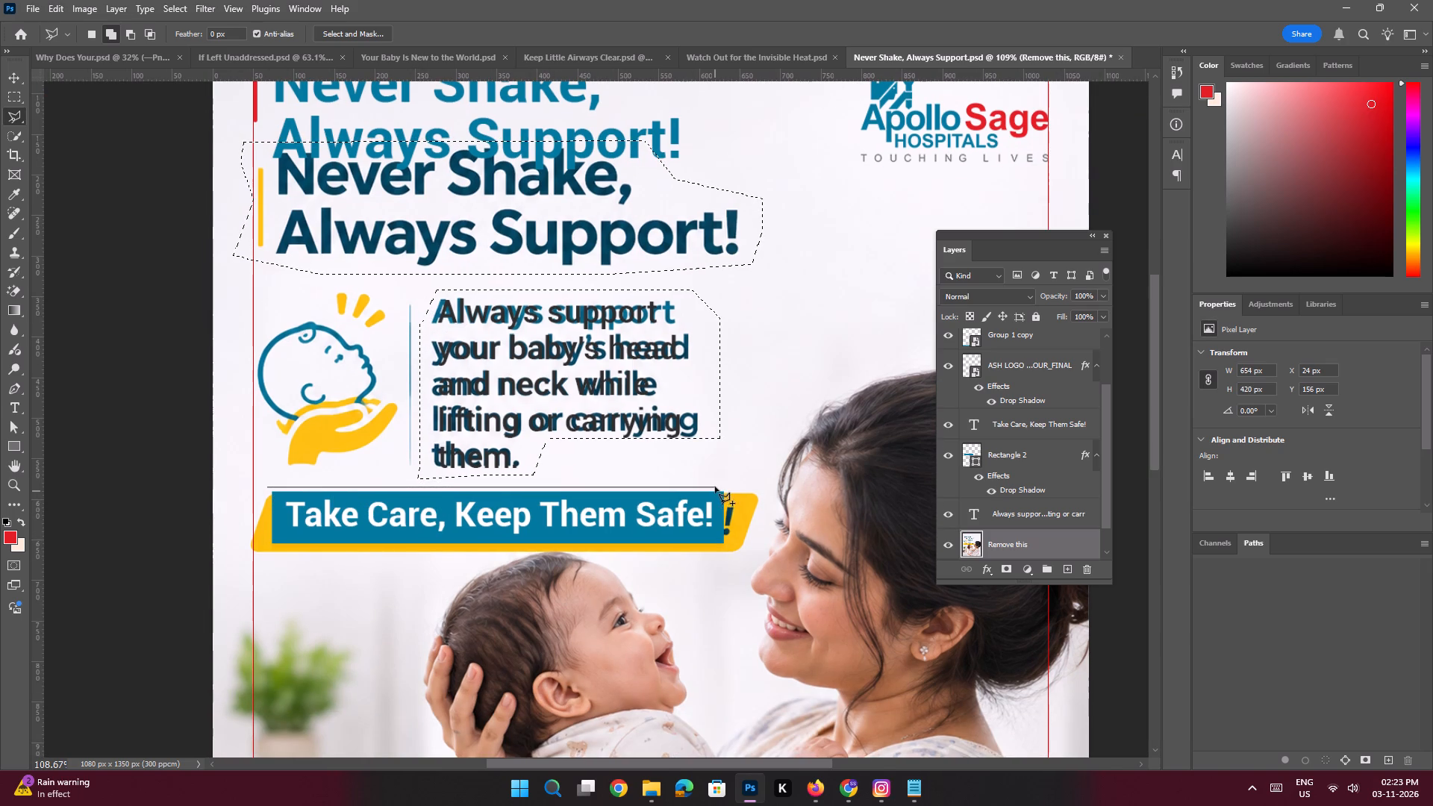
{"action": "left_click", "coordinate": [753, 489], "text": "shift"}
{"action": "left_click", "coordinate": [764, 493], "text": "shift"}
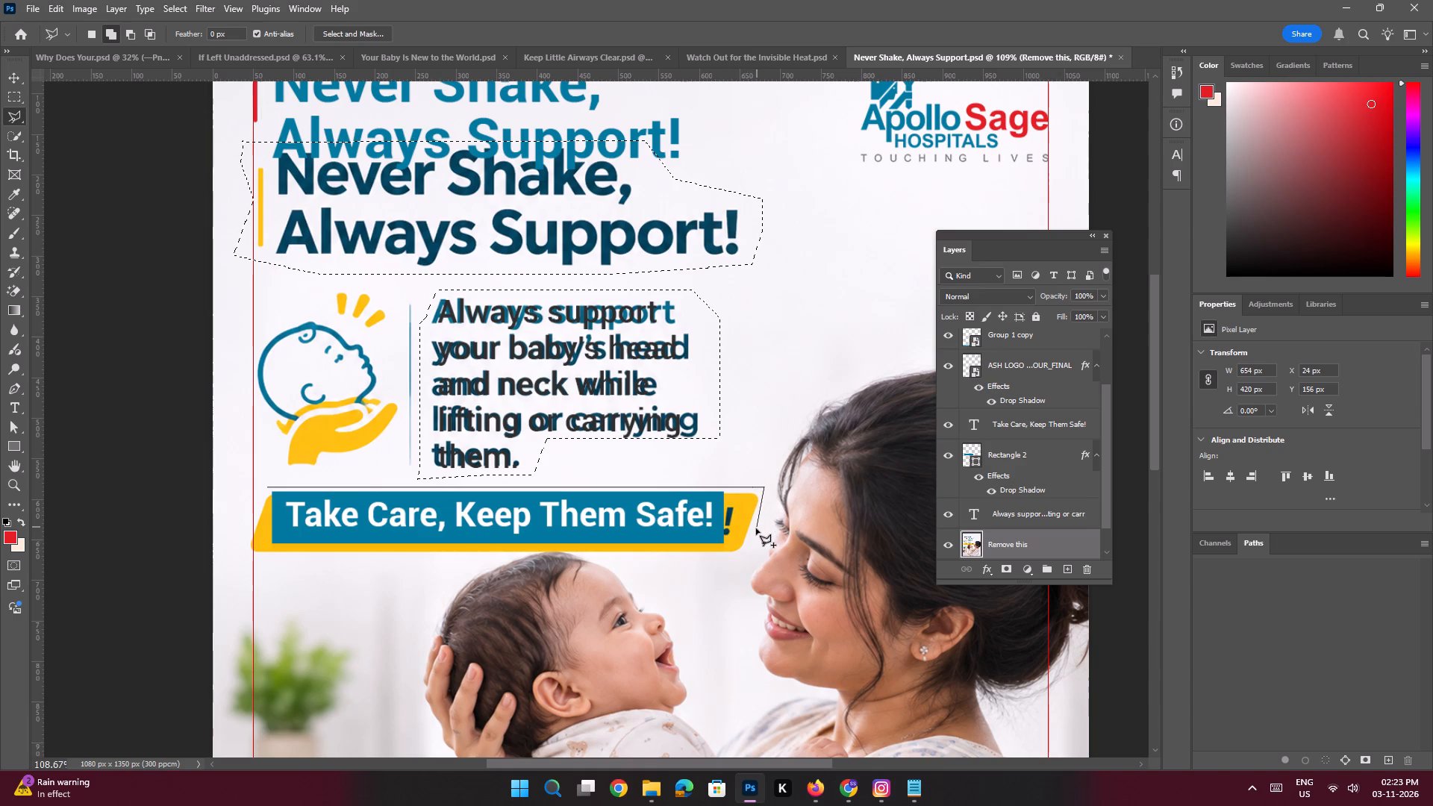
{"action": "left_click", "coordinate": [756, 528]}
{"action": "left_click", "coordinate": [741, 559]}
{"action": "left_click", "coordinate": [714, 560]}
{"action": "left_click", "coordinate": [587, 554]}
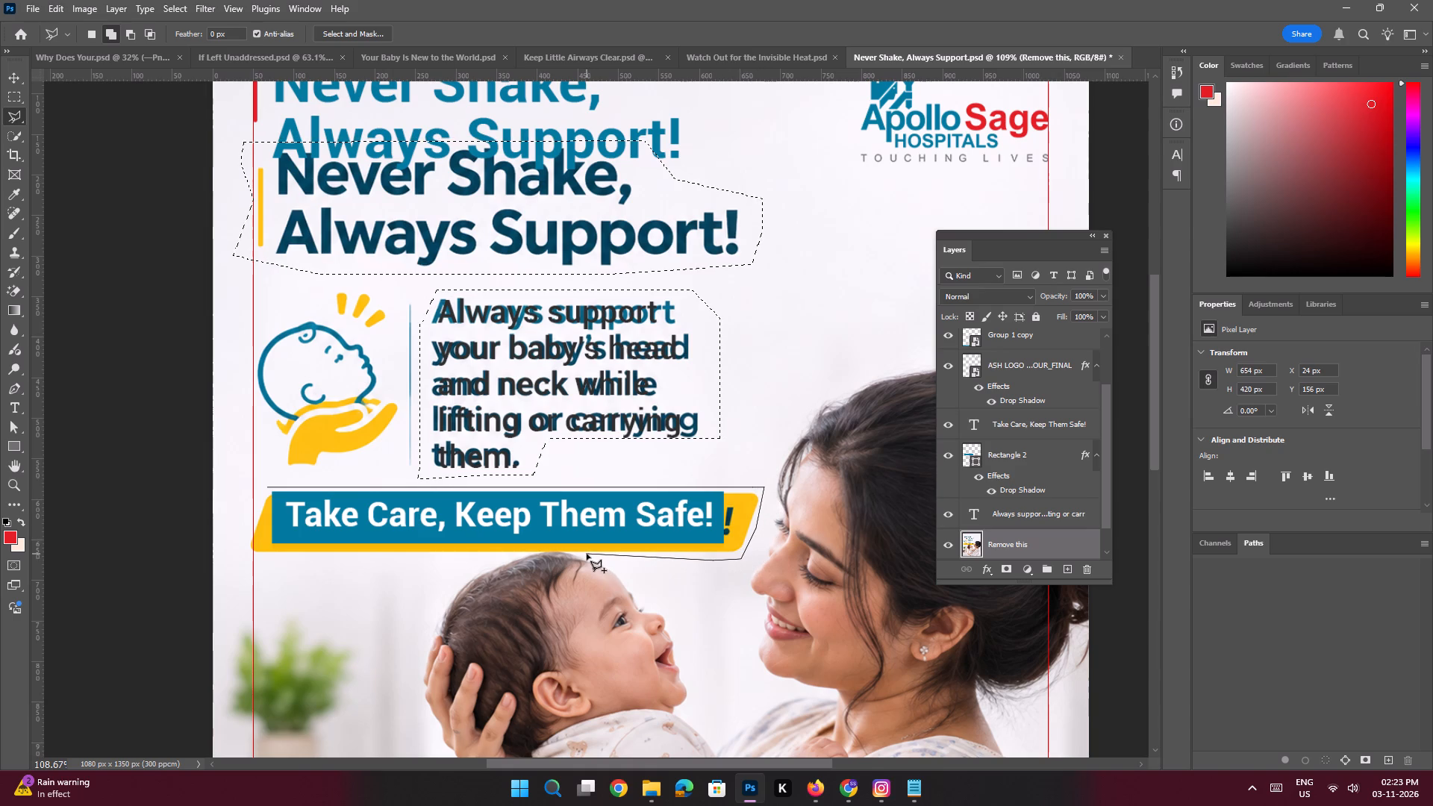
{"action": "left_click", "coordinate": [582, 552]}
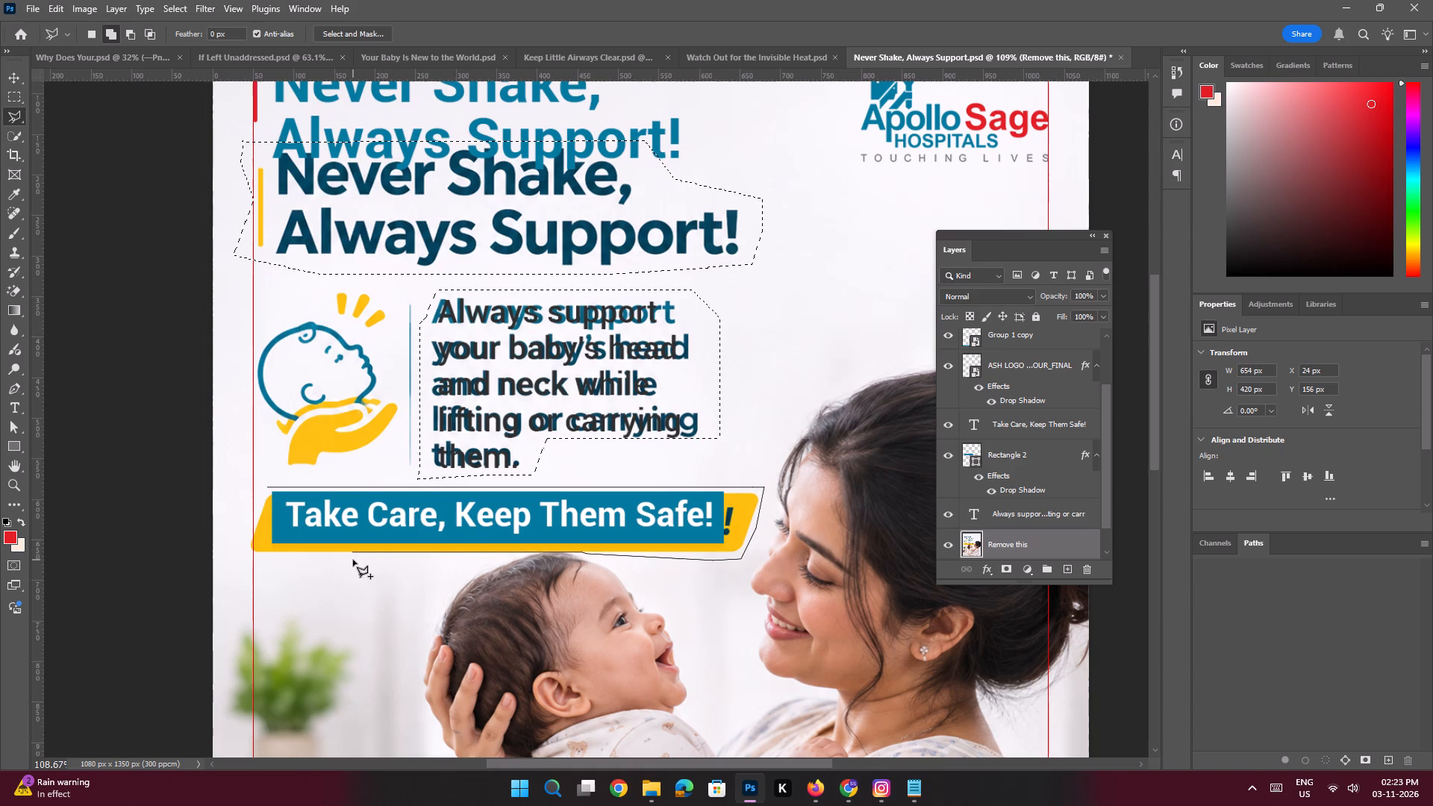
{"action": "left_click", "coordinate": [352, 560], "text": "shift"}
{"action": "left_click", "coordinate": [252, 556]}
{"action": "left_click", "coordinate": [242, 540]}
{"action": "left_click", "coordinate": [246, 510]}
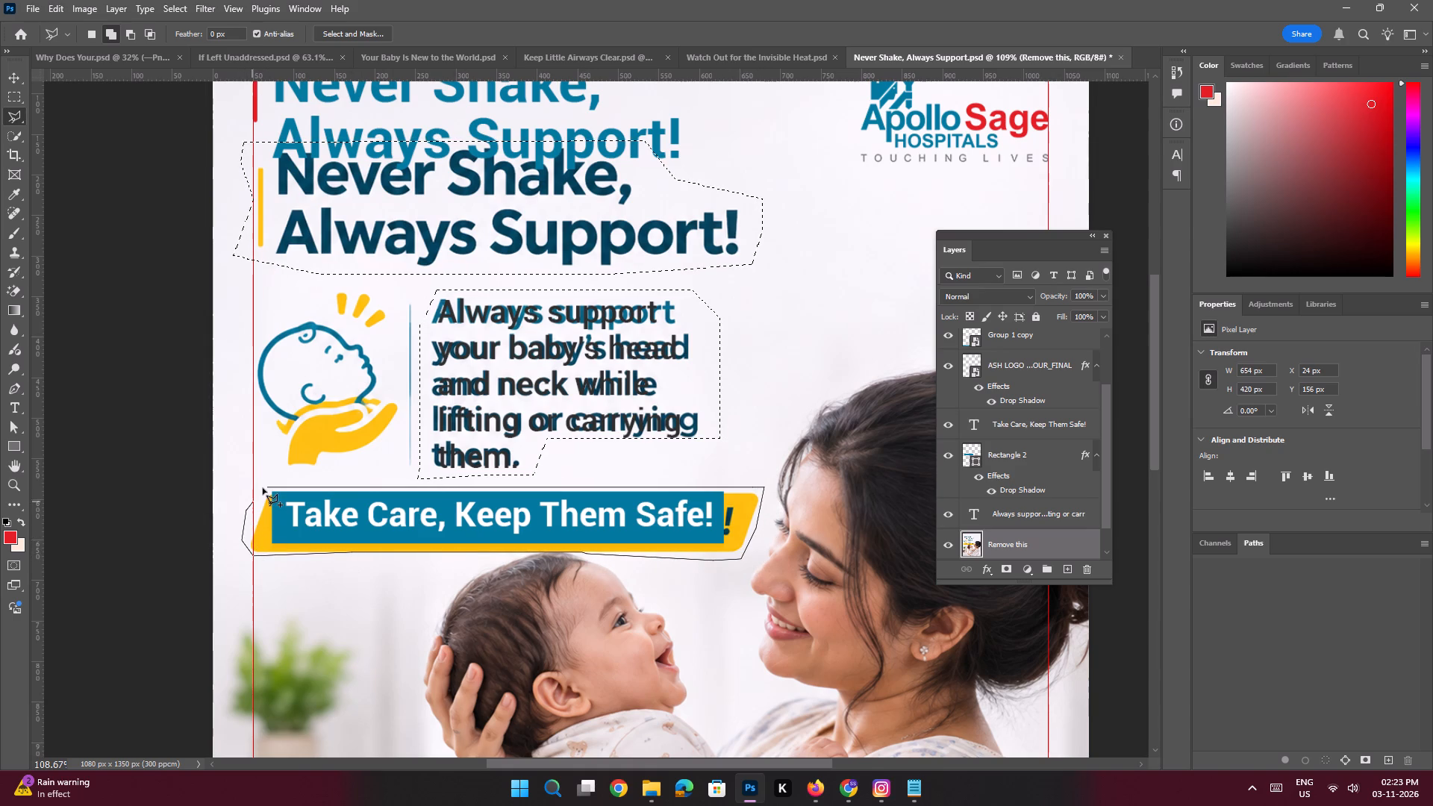
{"action": "double_click", "coordinate": [263, 487]}
Run Generative Fill on the selected areas with the prompt "Remove this".
{"action": "left_click", "coordinate": [391, 575]}
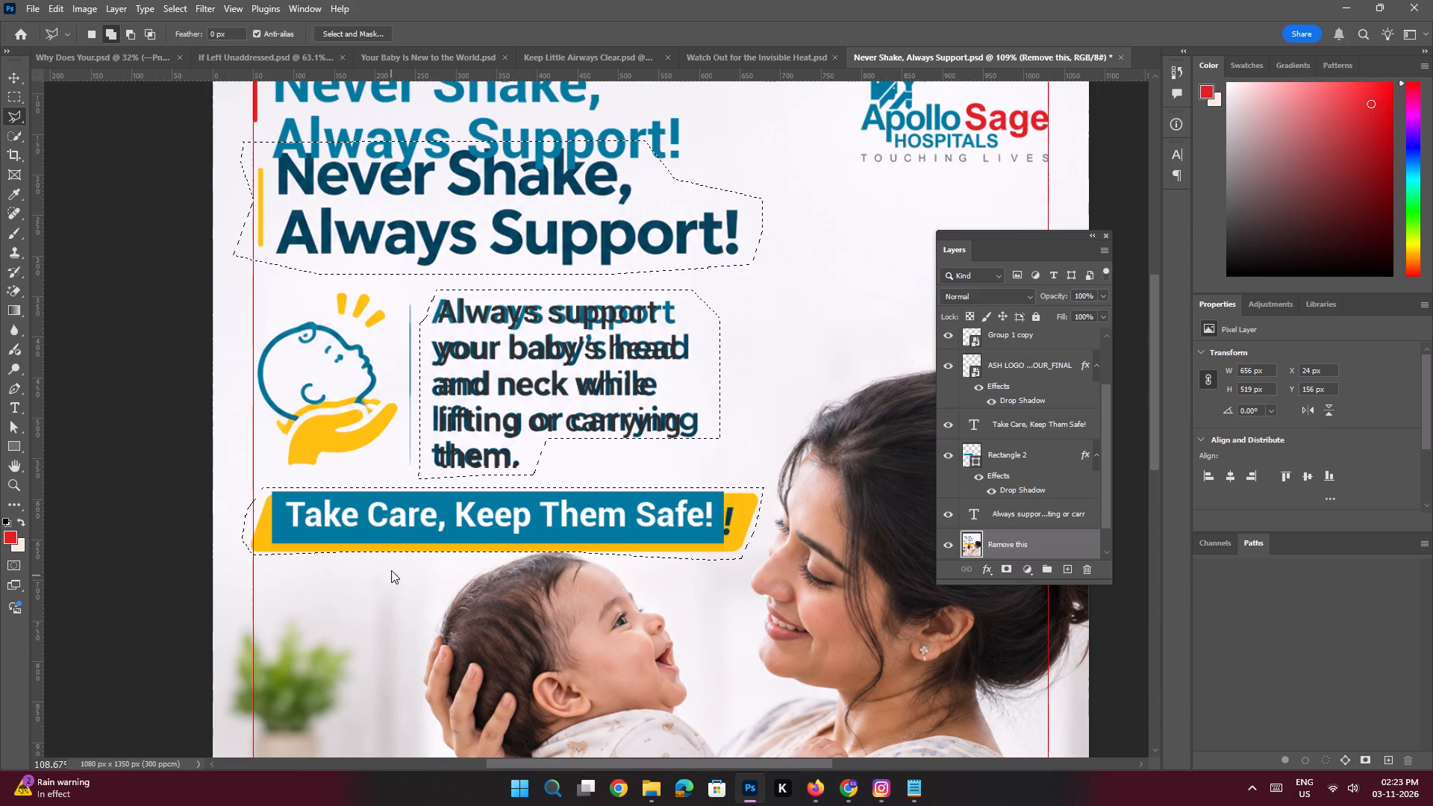
{"action": "type", "text": "Remove this"}
{"action": "key", "text": "space"}
{"action": "key", "text": "Return"}
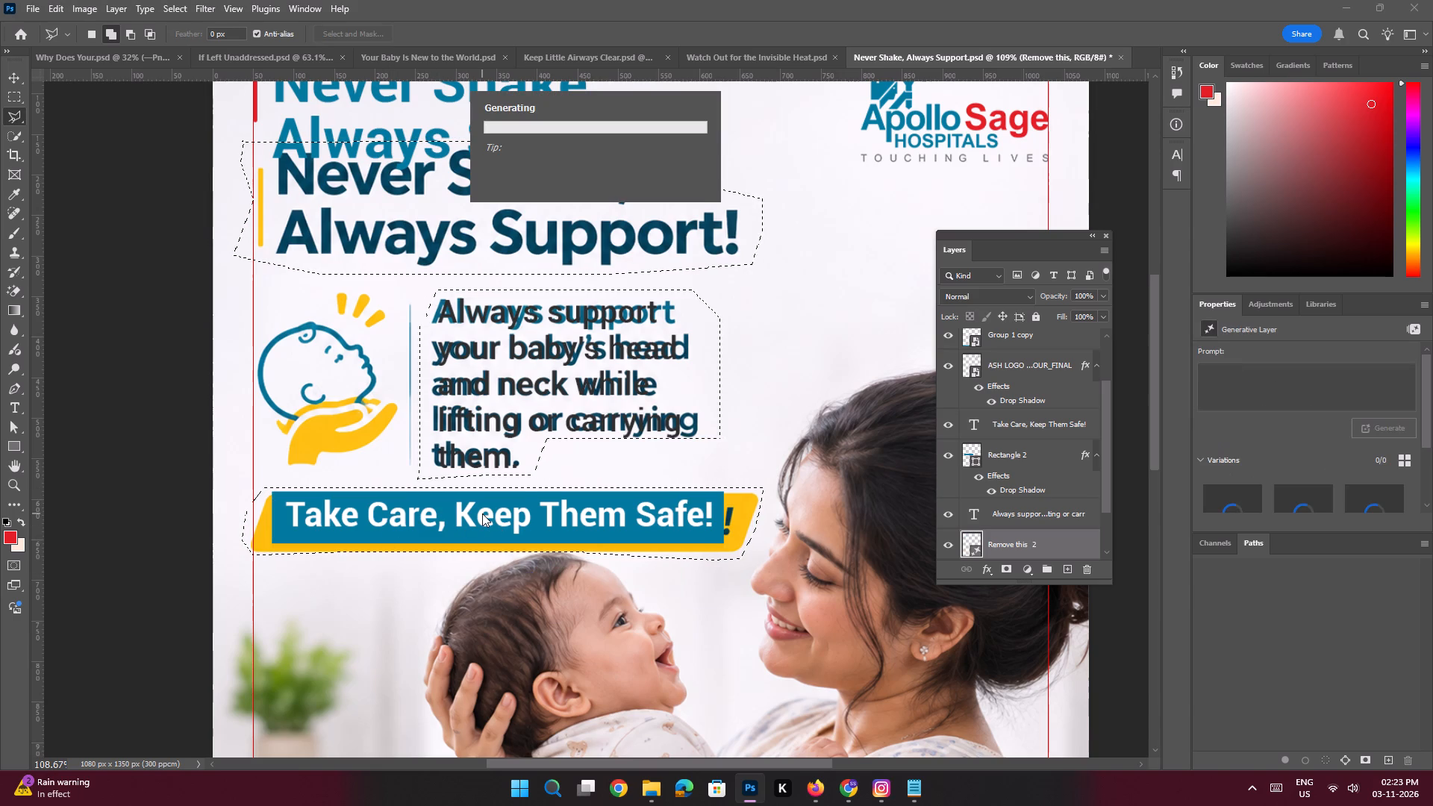
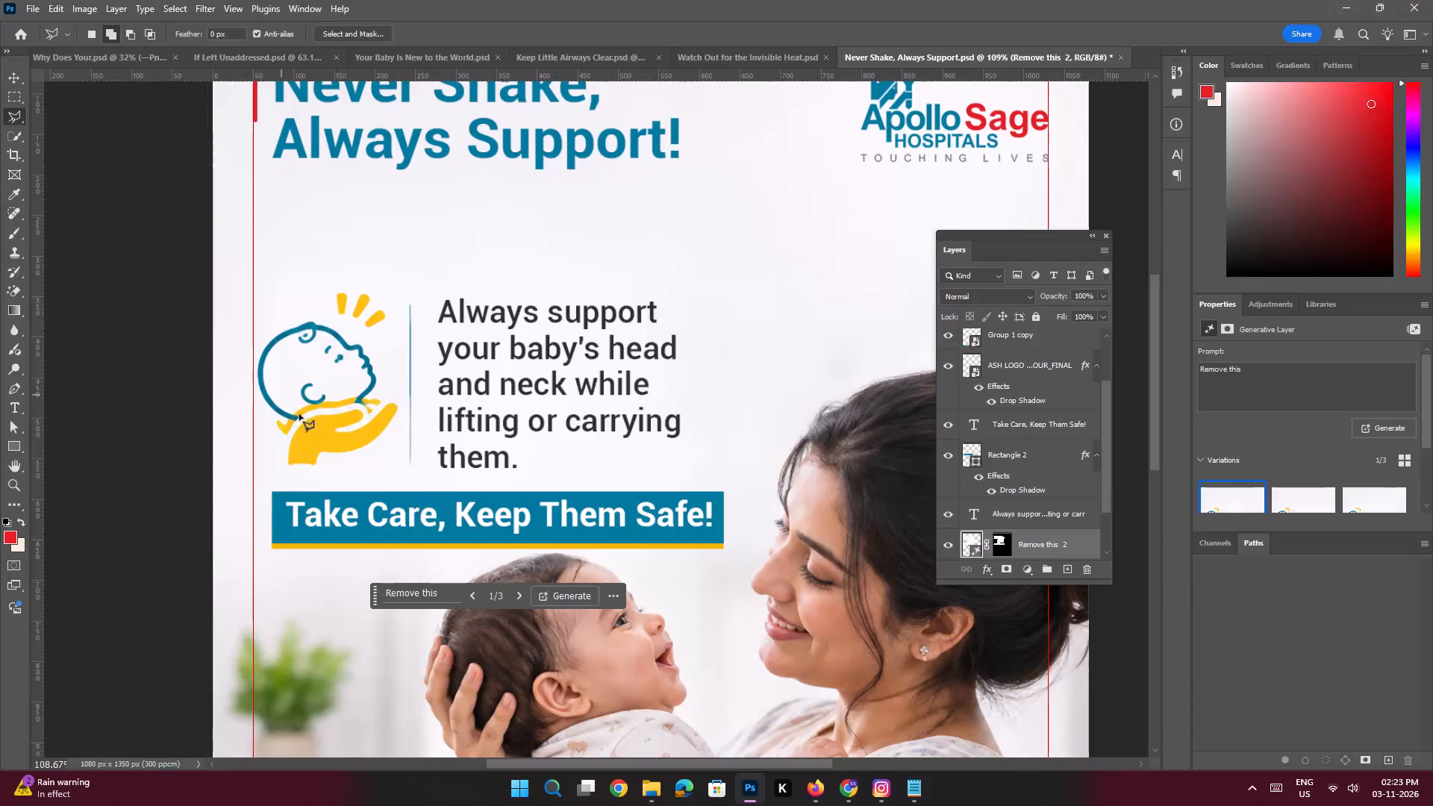
Stretch the red vertical bar beside the "Never Shake, Always Support!" headline downward to a height of about 138 px, spanning both lines.
{"action": "key", "text": "ctrl+space"}
{"action": "key", "text": "ctrl+space"}
{"action": "key", "text": "ctrl+space"}
{"action": "key", "text": "ctrl+space"}
{"action": "left_click_drag", "start_coordinate": [474, 379], "coordinate": [446, 368], "text": "ctrl"}
{"action": "left_click_drag", "start_coordinate": [458, 364], "coordinate": [469, 367]}
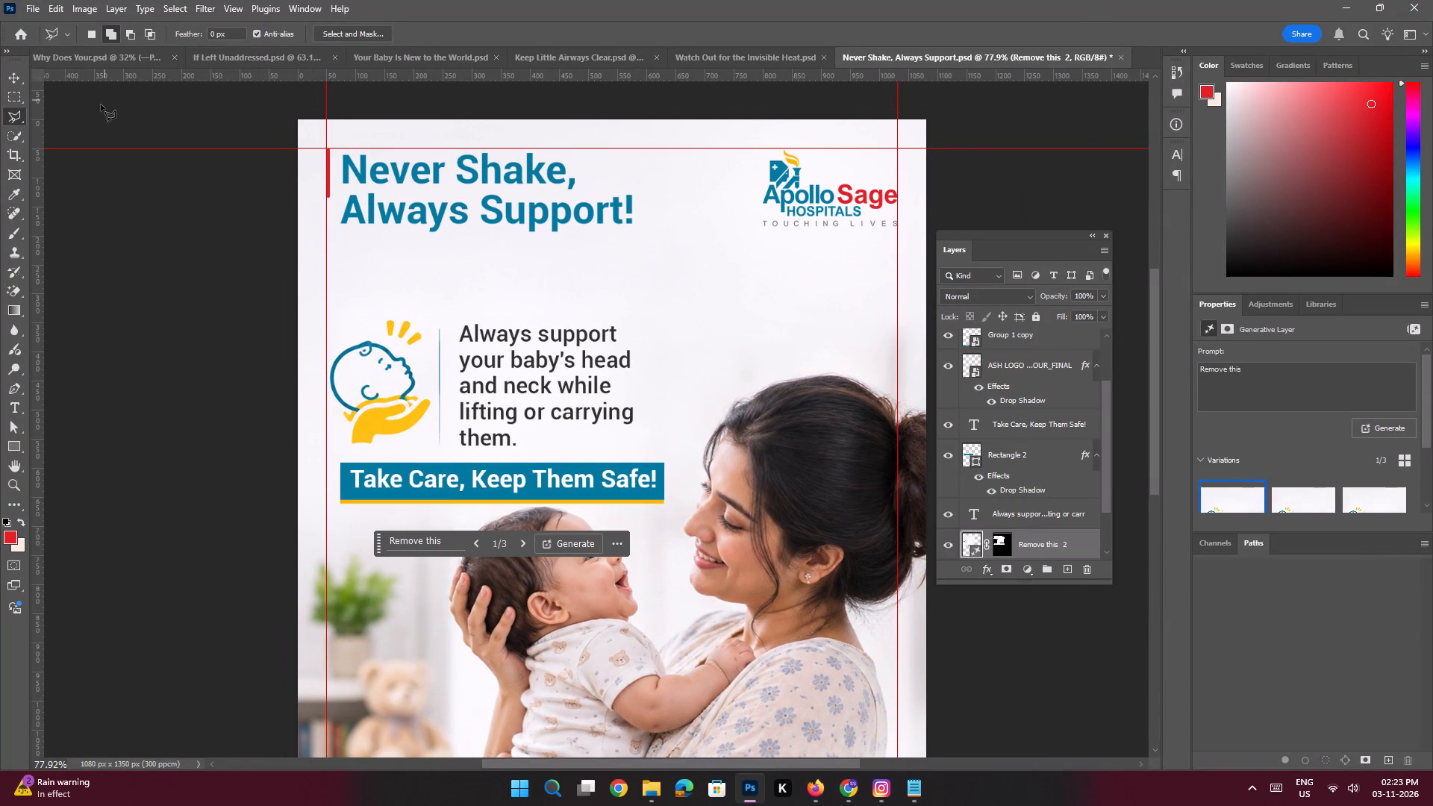
{"action": "left_click", "coordinate": [22, 73]}
{"action": "left_click", "coordinate": [174, 377]}
{"action": "key", "text": "space"}
{"action": "key", "text": "space"}
{"action": "key", "text": "space"}
{"action": "key", "text": "space"}
{"action": "key", "text": "space"}
{"action": "key", "text": "space"}
{"action": "key", "text": "space"}
{"action": "key", "text": "space"}
{"action": "key", "text": "space"}
{"action": "key", "text": "space"}
{"action": "key", "text": "space"}
{"action": "left_click_drag", "start_coordinate": [418, 218], "coordinate": [431, 304]}
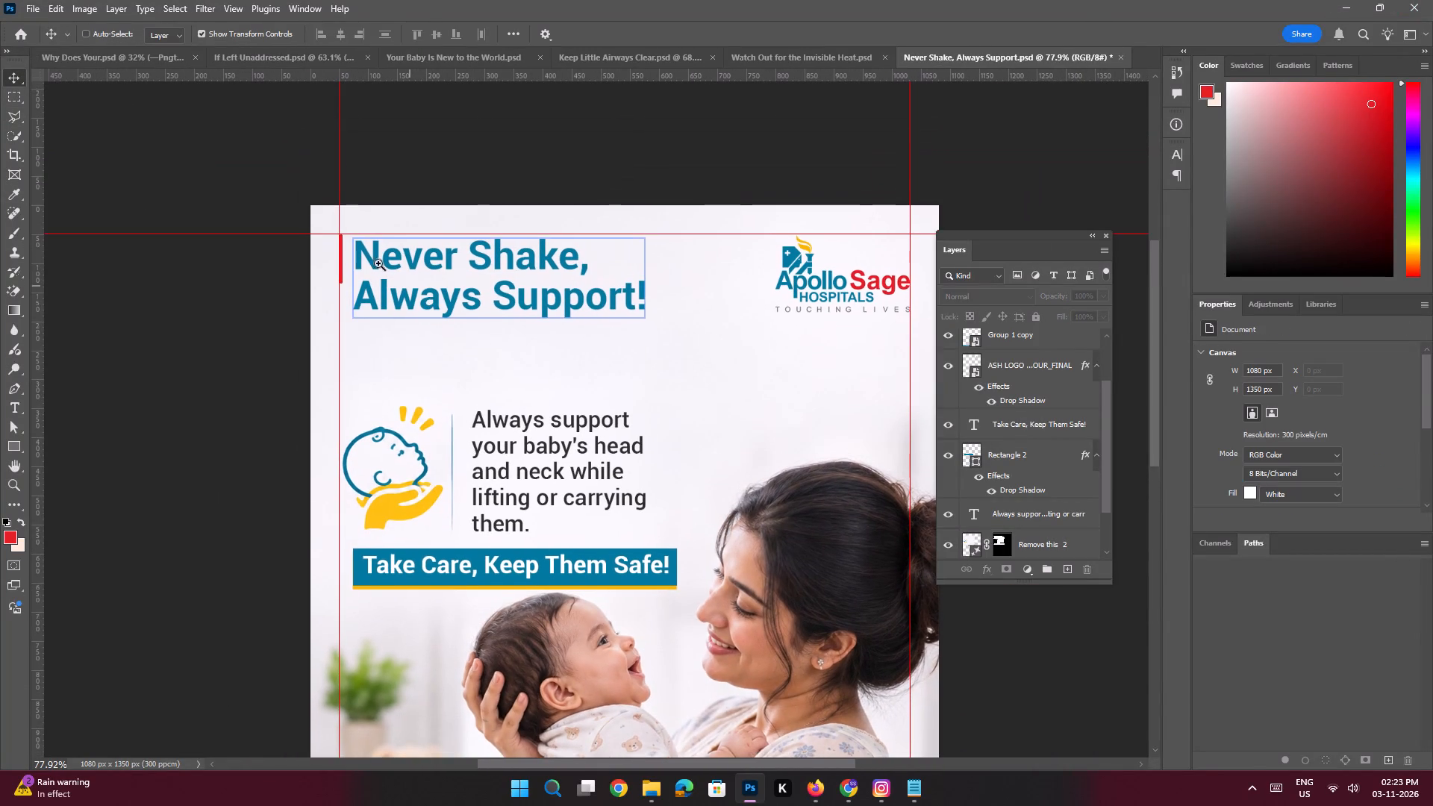
{"action": "left_click_drag", "start_coordinate": [353, 249], "coordinate": [424, 404], "text": "ctrl"}
{"action": "left_click", "coordinate": [310, 307]}
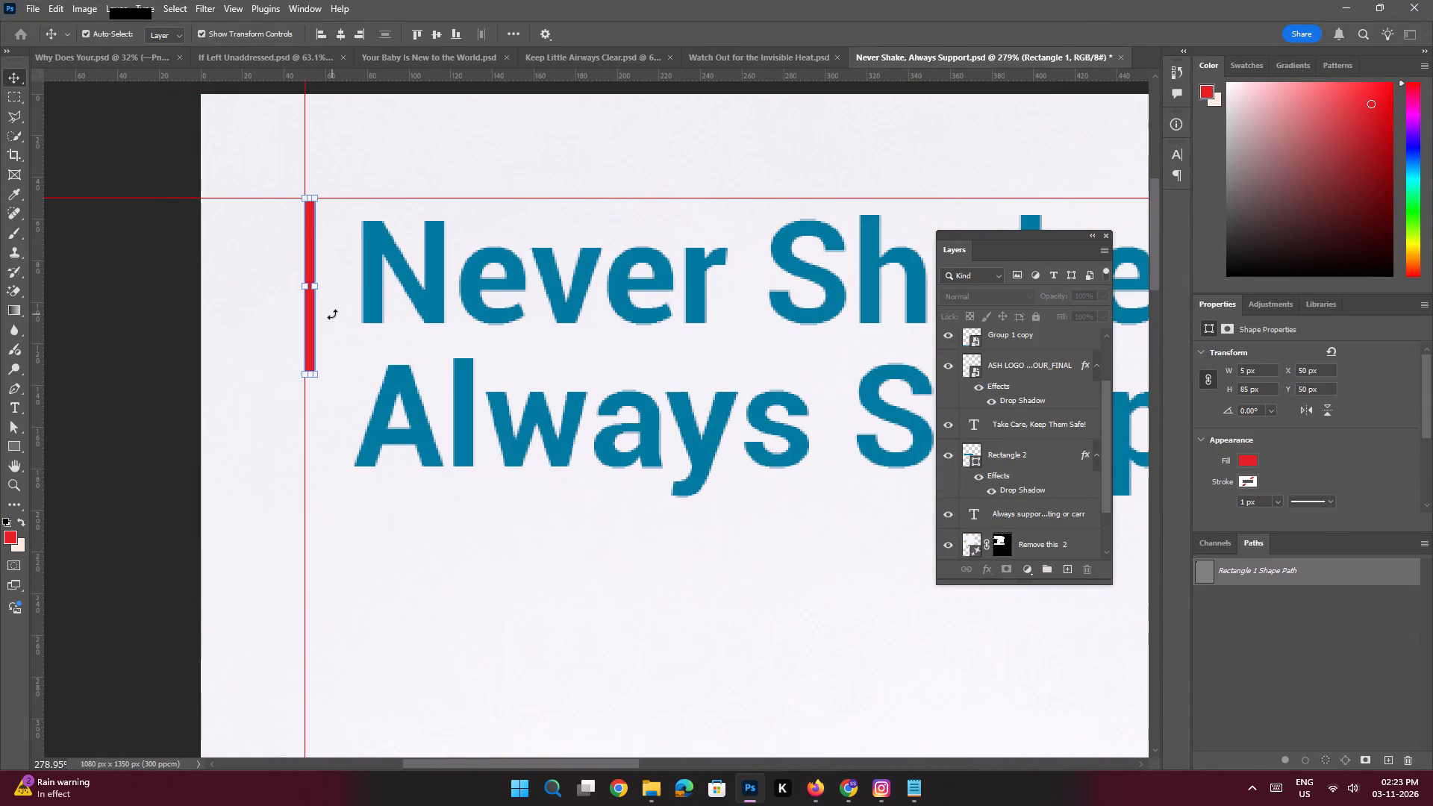
{"action": "key", "text": "space"}
{"action": "key", "text": "space"}
{"action": "key", "text": "space"}
{"action": "key", "text": "space"}
{"action": "key", "text": "space"}
{"action": "left_click_drag", "start_coordinate": [326, 316], "coordinate": [434, 340]}
{"action": "key", "text": "ctrl+t"}
{"action": "key", "text": "ctrl+space"}
{"action": "key", "text": "ctrl+space"}
{"action": "key", "text": "ctrl+space"}
{"action": "key", "text": "ctrl+space"}
{"action": "key", "text": "ctrl+space"}
{"action": "key", "text": "ctrl+space"}
{"action": "key", "text": "ctrl+space"}
{"action": "key", "text": "ctrl+space"}
{"action": "key", "text": "ctrl+space"}
{"action": "key", "text": "ctrl+space"}
{"action": "left_click_drag", "start_coordinate": [407, 386], "coordinate": [412, 394], "text": "ctrl"}
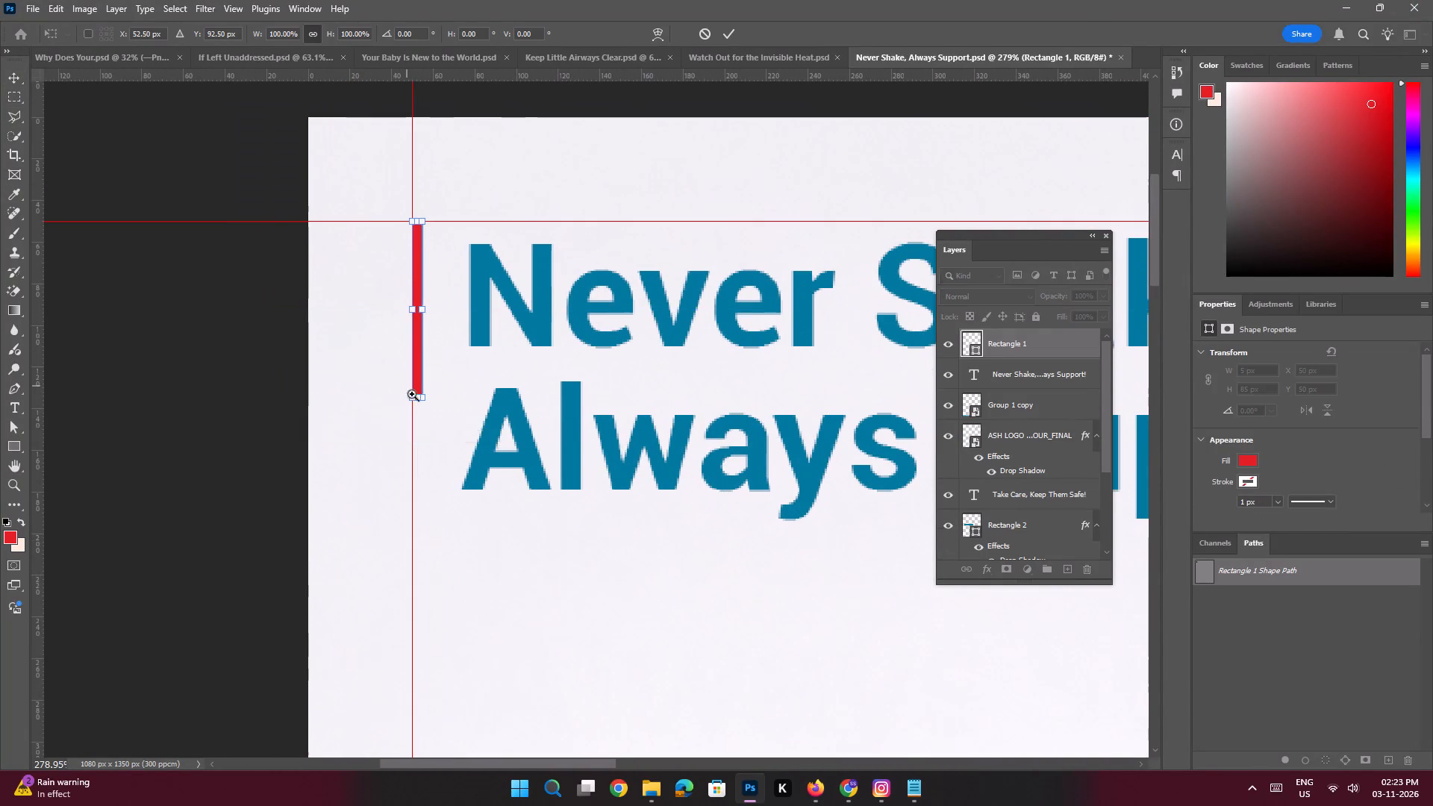
{"action": "left_click_drag", "start_coordinate": [412, 394], "coordinate": [432, 422], "text": "ctrl"}
{"action": "left_click_drag", "start_coordinate": [422, 407], "coordinate": [418, 478], "text": "shift"}
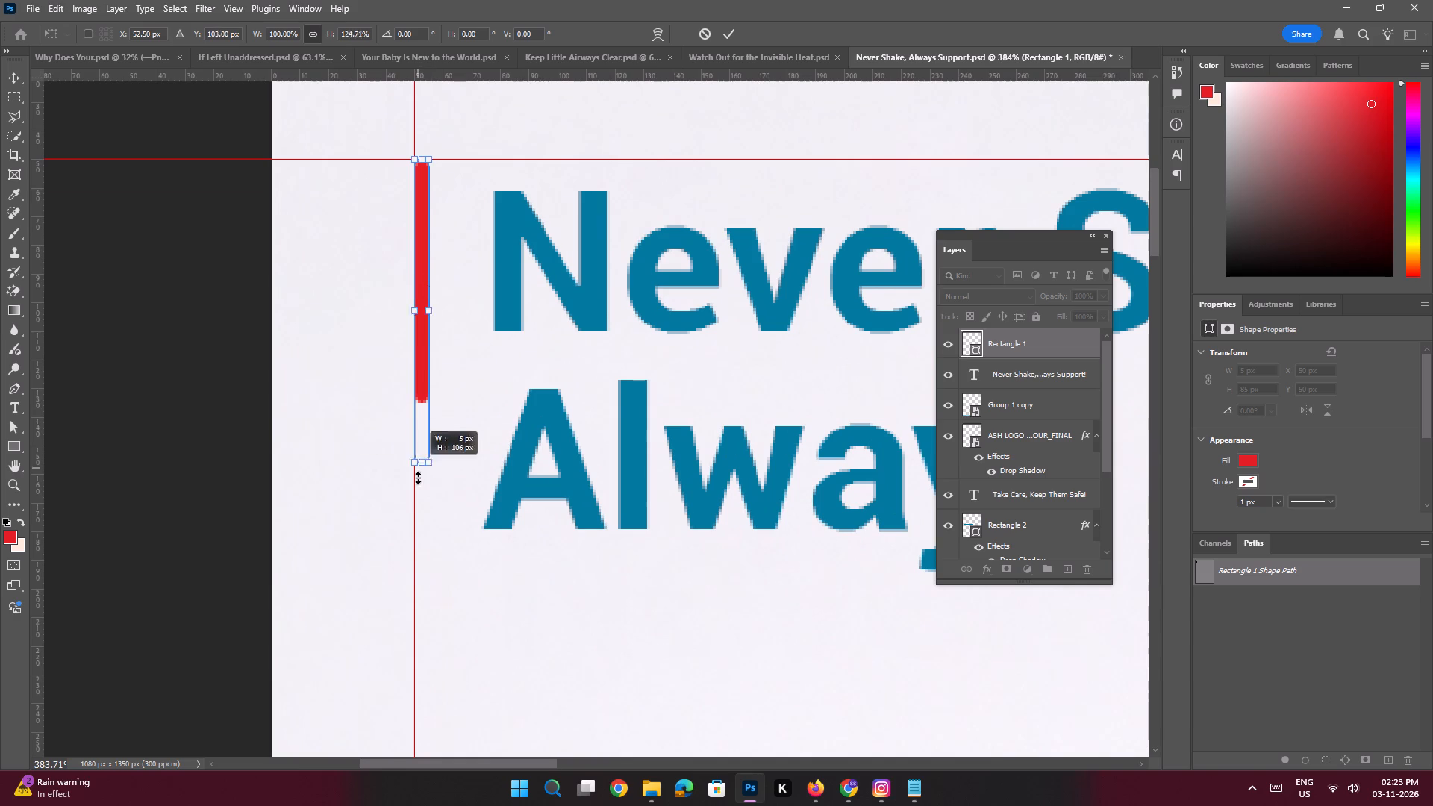
{"action": "left_click_drag", "start_coordinate": [418, 478], "coordinate": [415, 561], "text": "shift"}
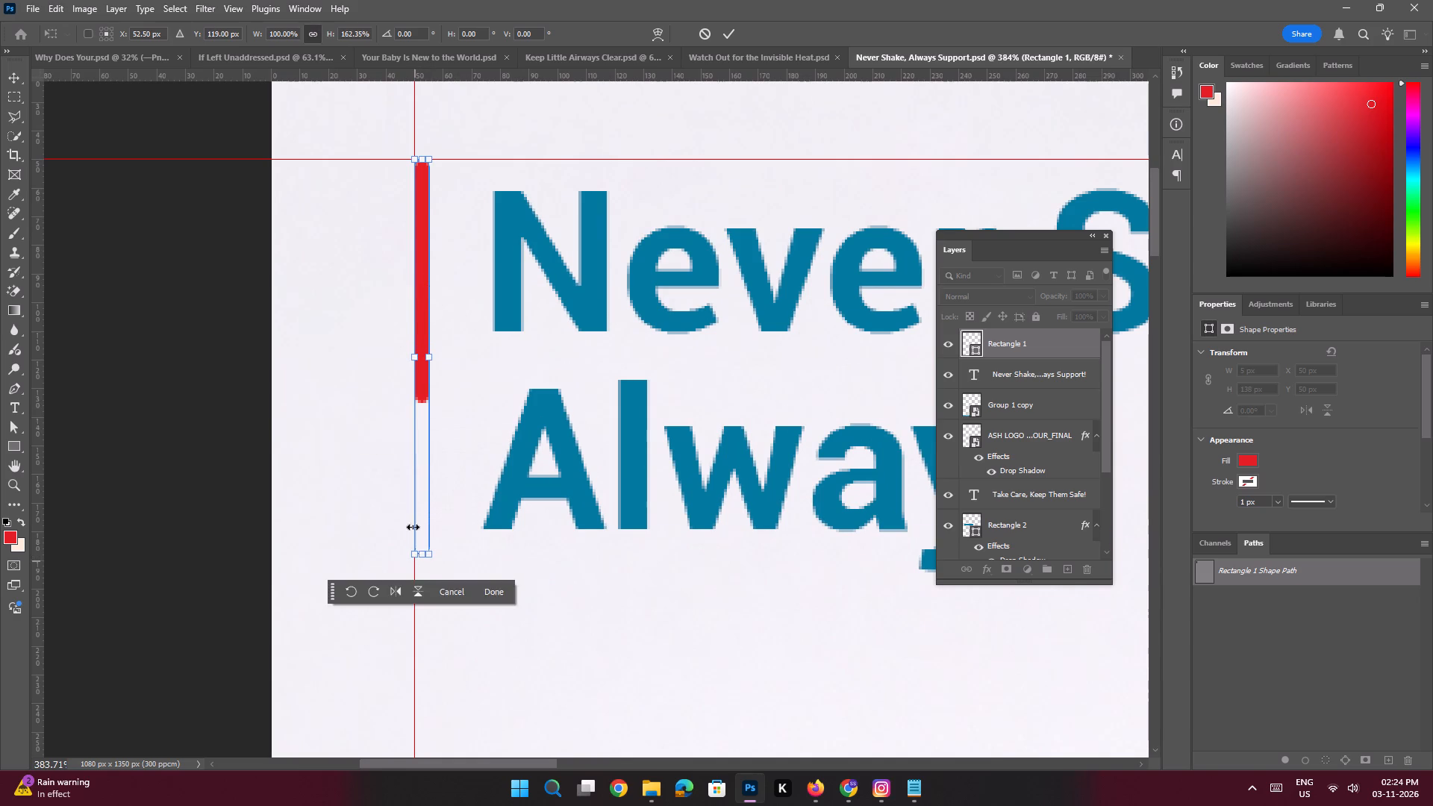
{"action": "key", "text": "Return"}
Move the red bar and the headline text together down to Y 150 px, keeping the bar at X 50 px on the margin guide.
{"action": "left_click", "coordinate": [507, 463], "text": "shift"}
{"action": "key", "text": "space"}
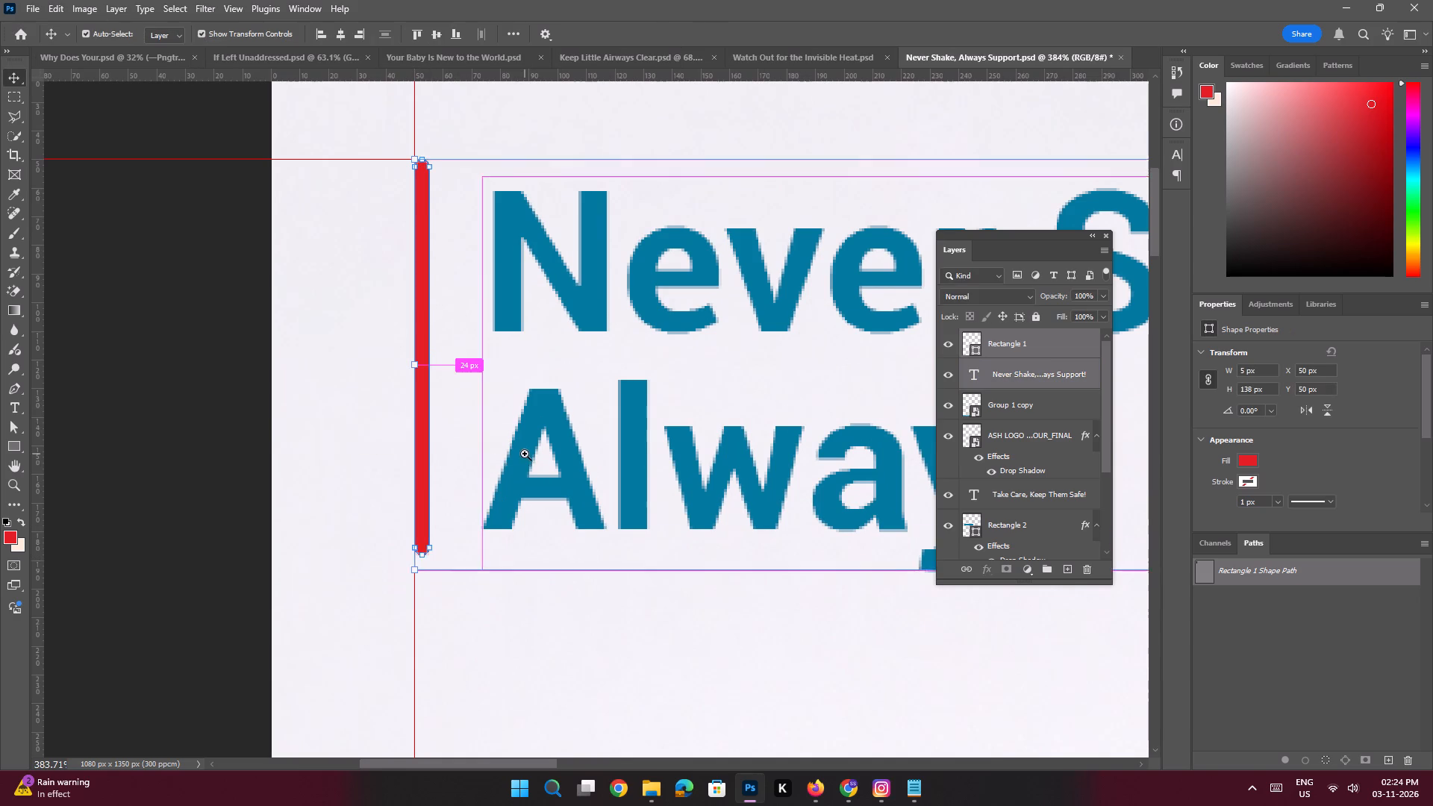
{"action": "left_click_drag", "start_coordinate": [523, 454], "coordinate": [427, 423], "text": "ctrl"}
{"action": "key", "text": "shift+Down"}
{"action": "key", "text": "shift+Right"}
{"action": "key", "text": "shift+Down"}
{"action": "key", "text": "shift+Down"}
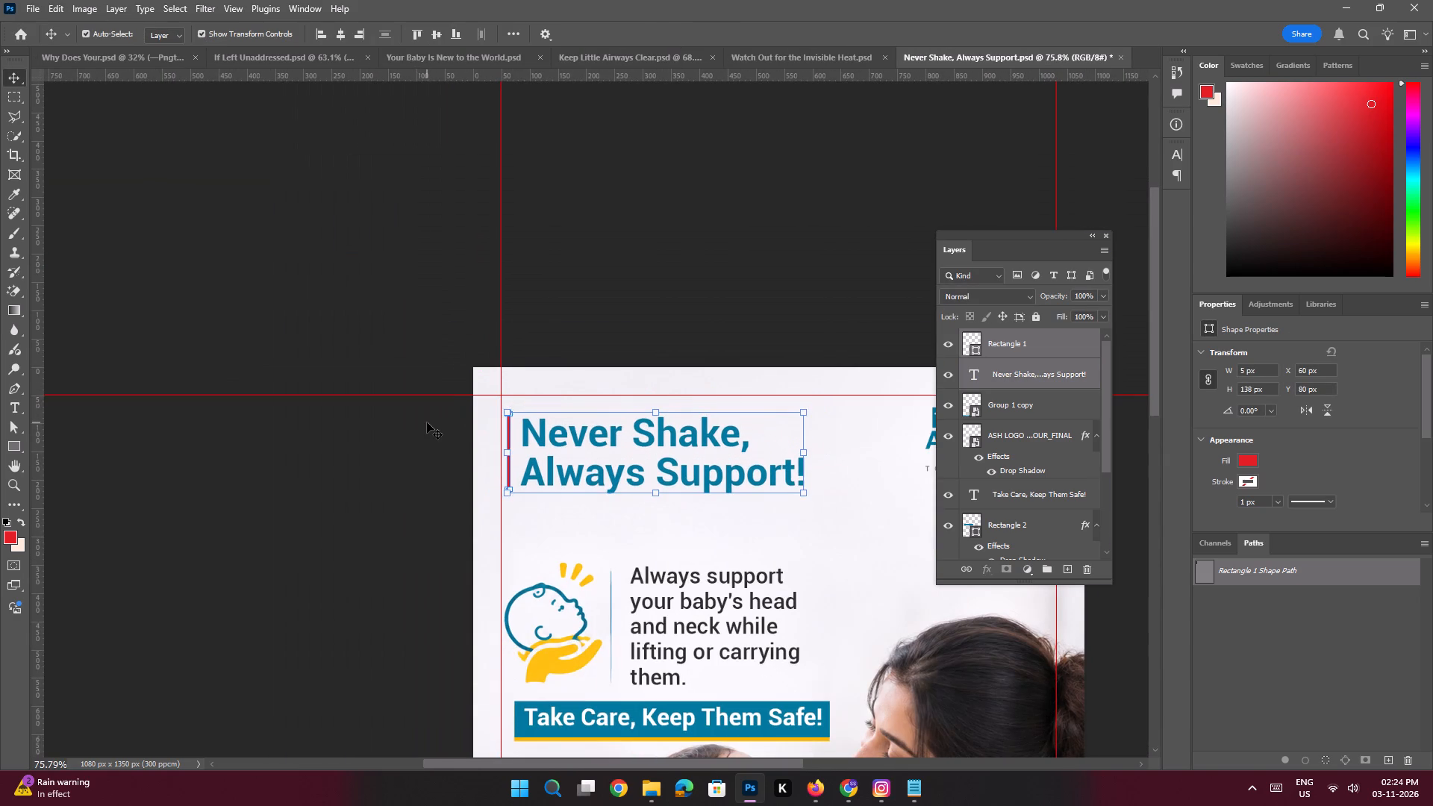
{"action": "key", "text": "shift+Left"}
{"action": "key", "text": "shift+Down"}
{"action": "key", "text": "shift+Down"}
{"action": "key", "text": "shift+Down"}
{"action": "key", "text": "shift+Down"}
{"action": "key", "text": "shift+Down"}
{"action": "key", "text": "shift+Down"}
{"action": "key", "text": "shift+Down"}
{"action": "key", "text": "shift+Down"}
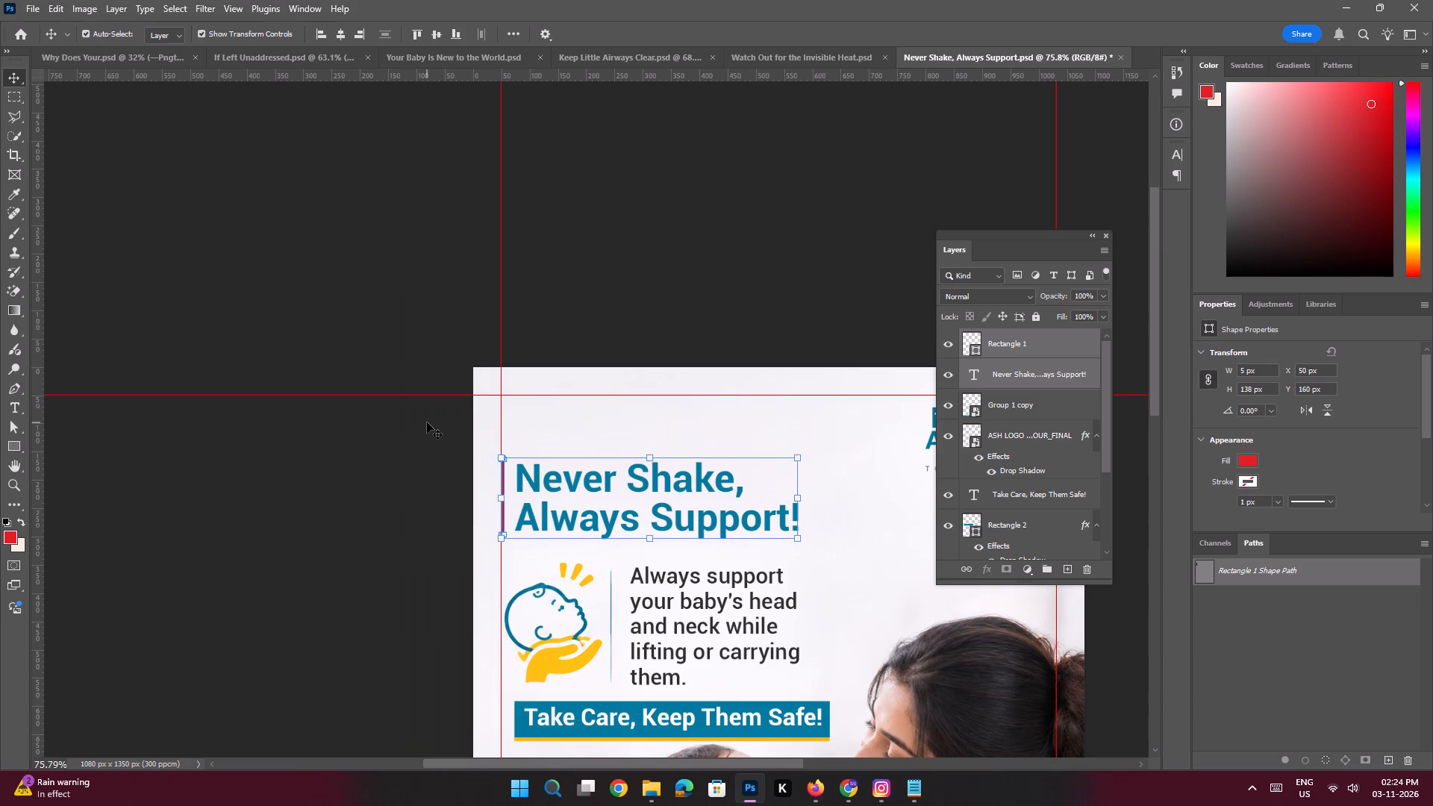
{"action": "key", "text": "shift+Up"}
{"action": "key", "text": "ctrl+0"}
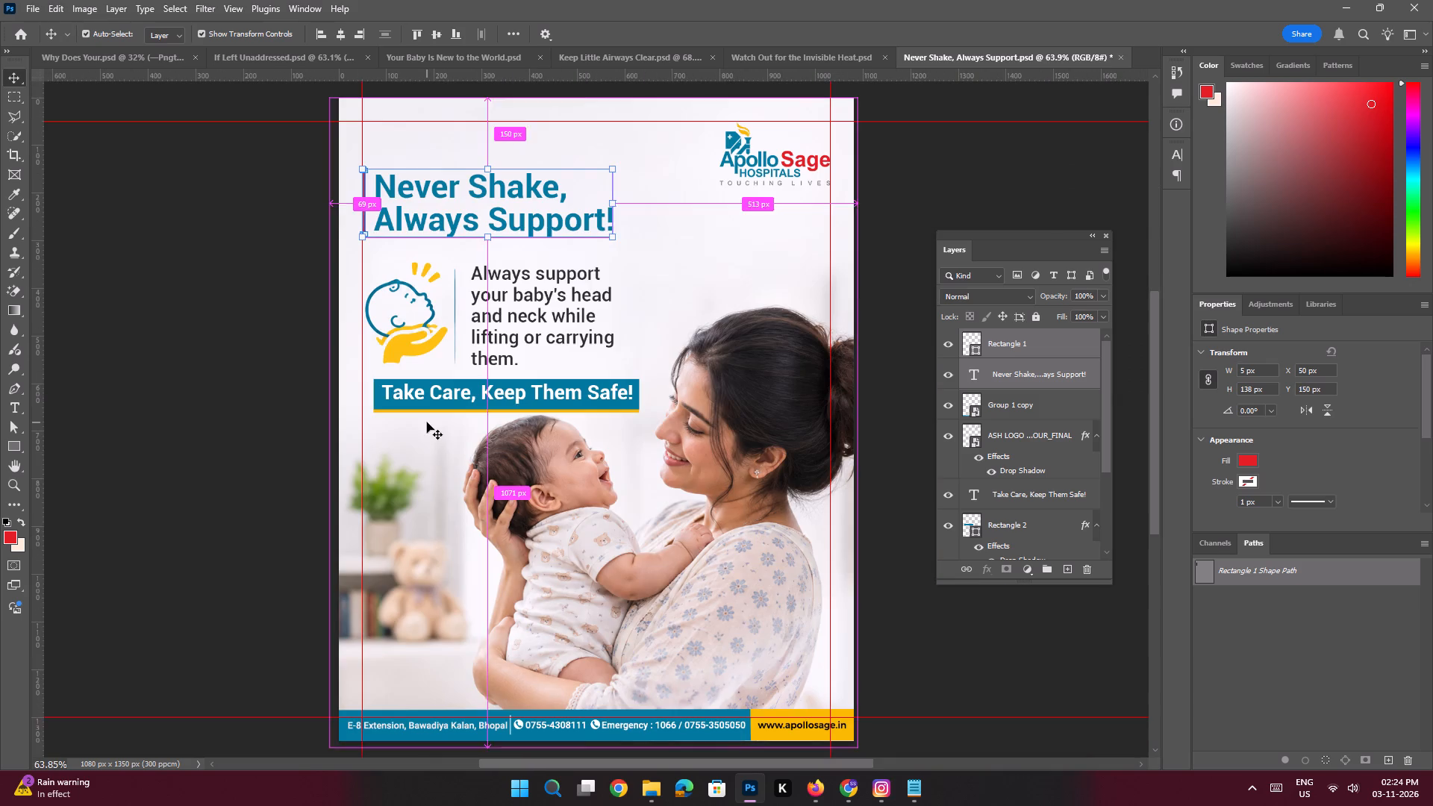
{"action": "left_click", "coordinate": [295, 335]}
Nudge the "Take Care, Keep Them Safe!" tagline and its blue rectangle together so the rectangle sits at X 63 px, Y 584 px.
{"action": "key", "text": "space"}
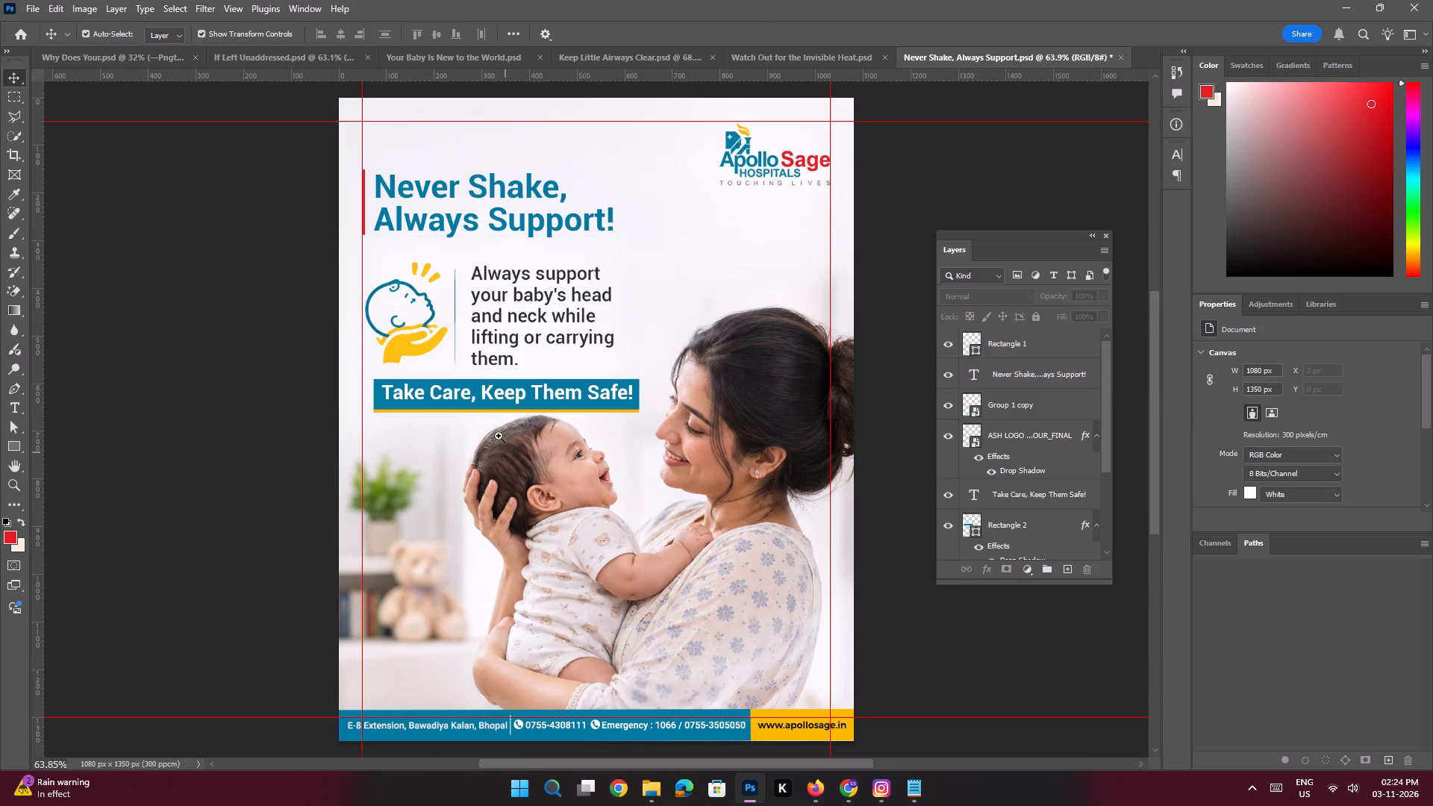
{"action": "left_click_drag", "start_coordinate": [456, 399], "coordinate": [508, 460], "text": "ctrl"}
{"action": "left_click", "coordinate": [413, 399]}
{"action": "key", "text": "space"}
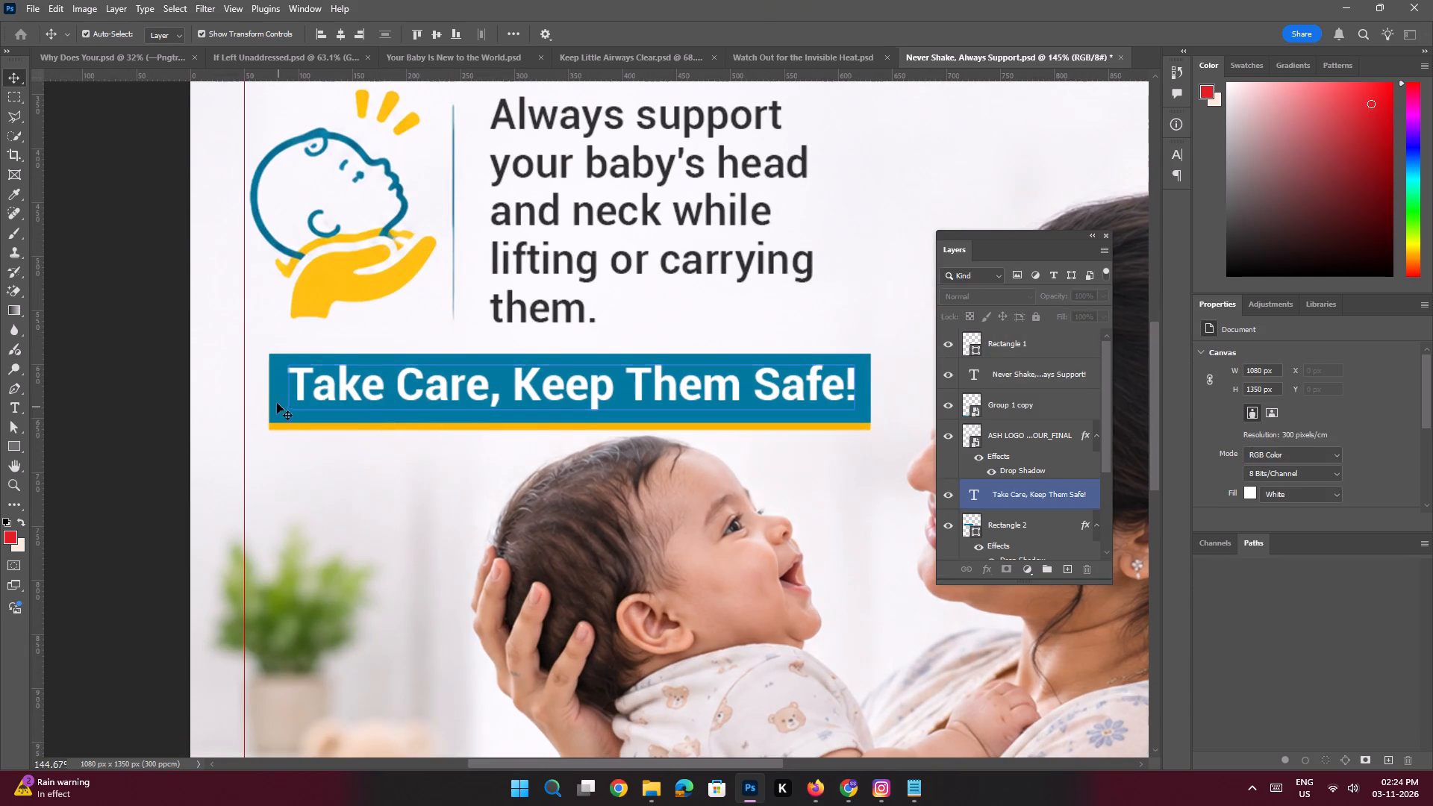
{"action": "left_click_drag", "start_coordinate": [273, 399], "coordinate": [334, 490], "text": "ctrl"}
{"action": "left_click", "coordinate": [282, 457], "text": "shift"}
{"action": "key", "text": "space"}
{"action": "left_click_drag", "start_coordinate": [329, 368], "coordinate": [262, 348], "text": "ctrl"}
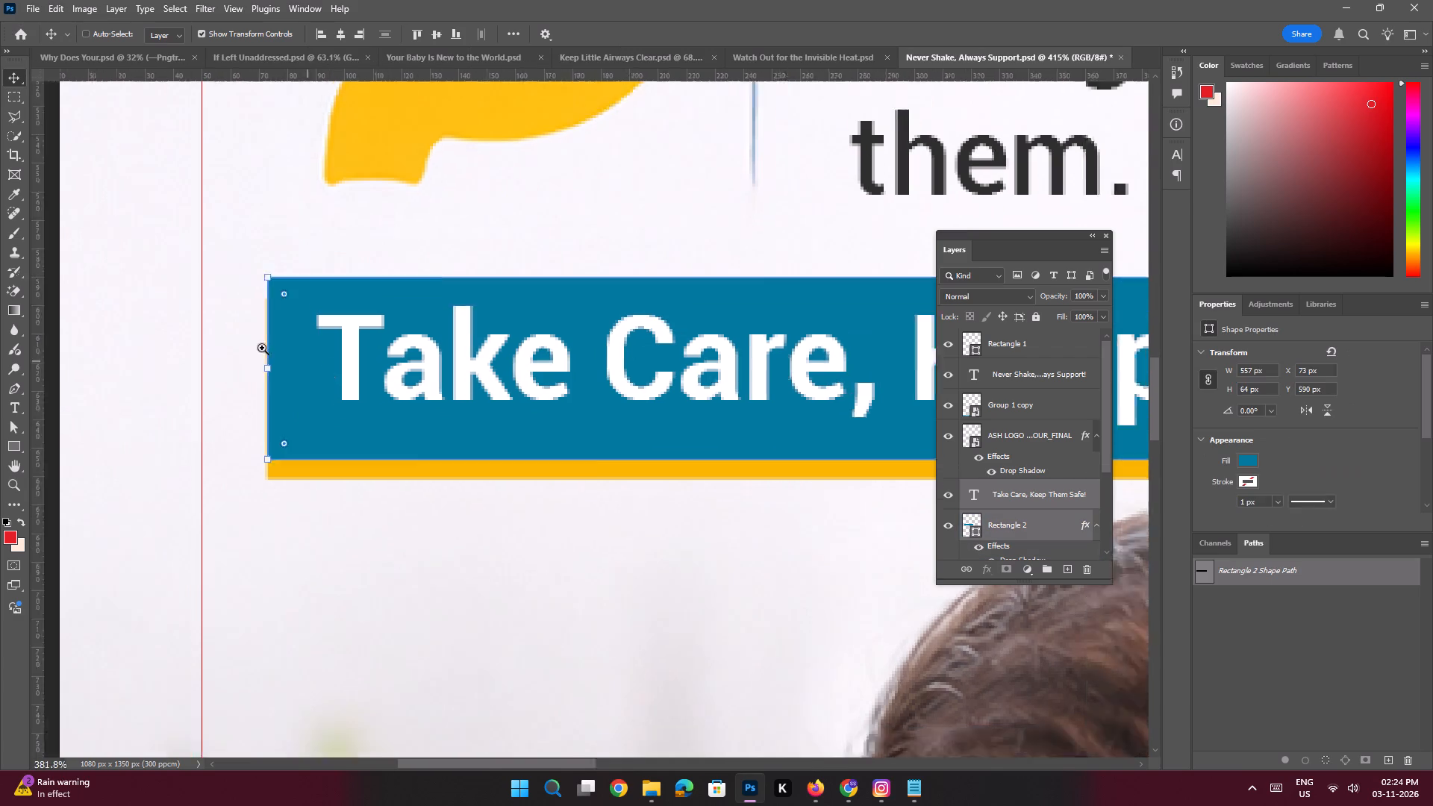
{"action": "left_click_drag", "start_coordinate": [262, 348], "coordinate": [249, 344], "text": "ctrl"}
{"action": "key", "text": "Up"}
{"action": "key", "text": "Up"}
{"action": "key", "text": "Up"}
{"action": "key", "text": "shift+Left"}
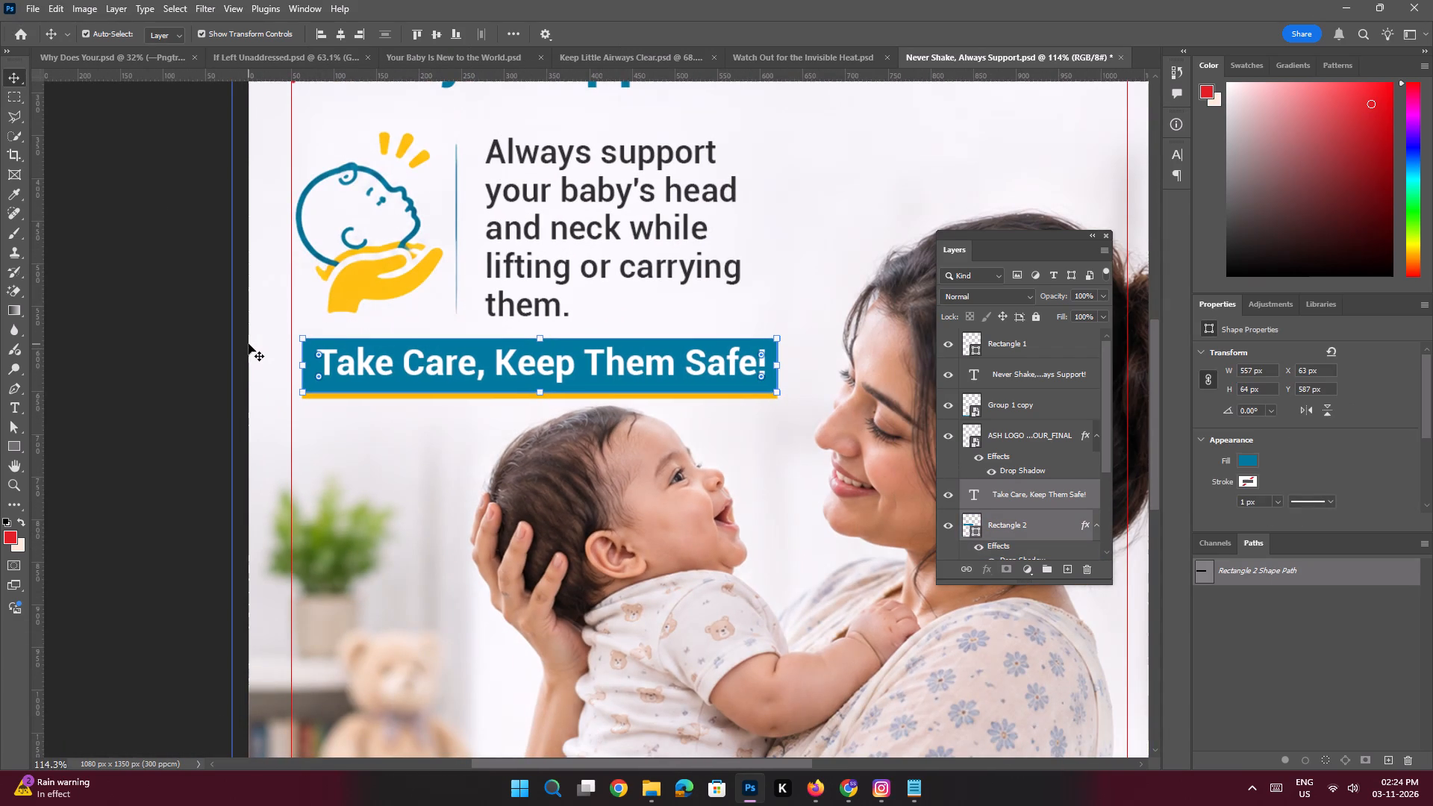
{"action": "key", "text": "Up"}
{"action": "key", "text": "Up"}
{"action": "key", "text": "Up"}
{"action": "key", "text": "Up"}
{"action": "key", "text": "Down"}
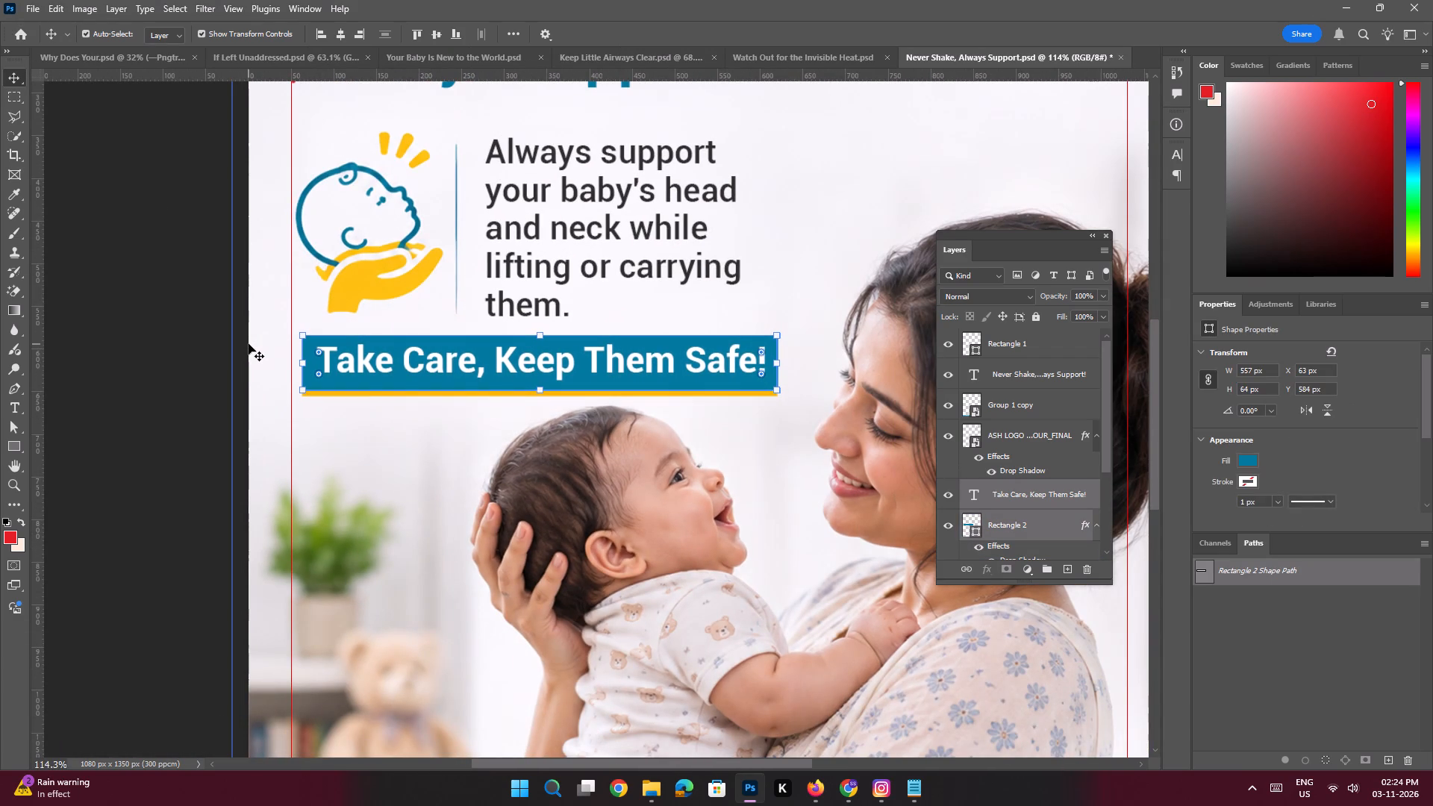
{"action": "key", "text": "ctrl+0"}
{"action": "left_click", "coordinate": [232, 291]}
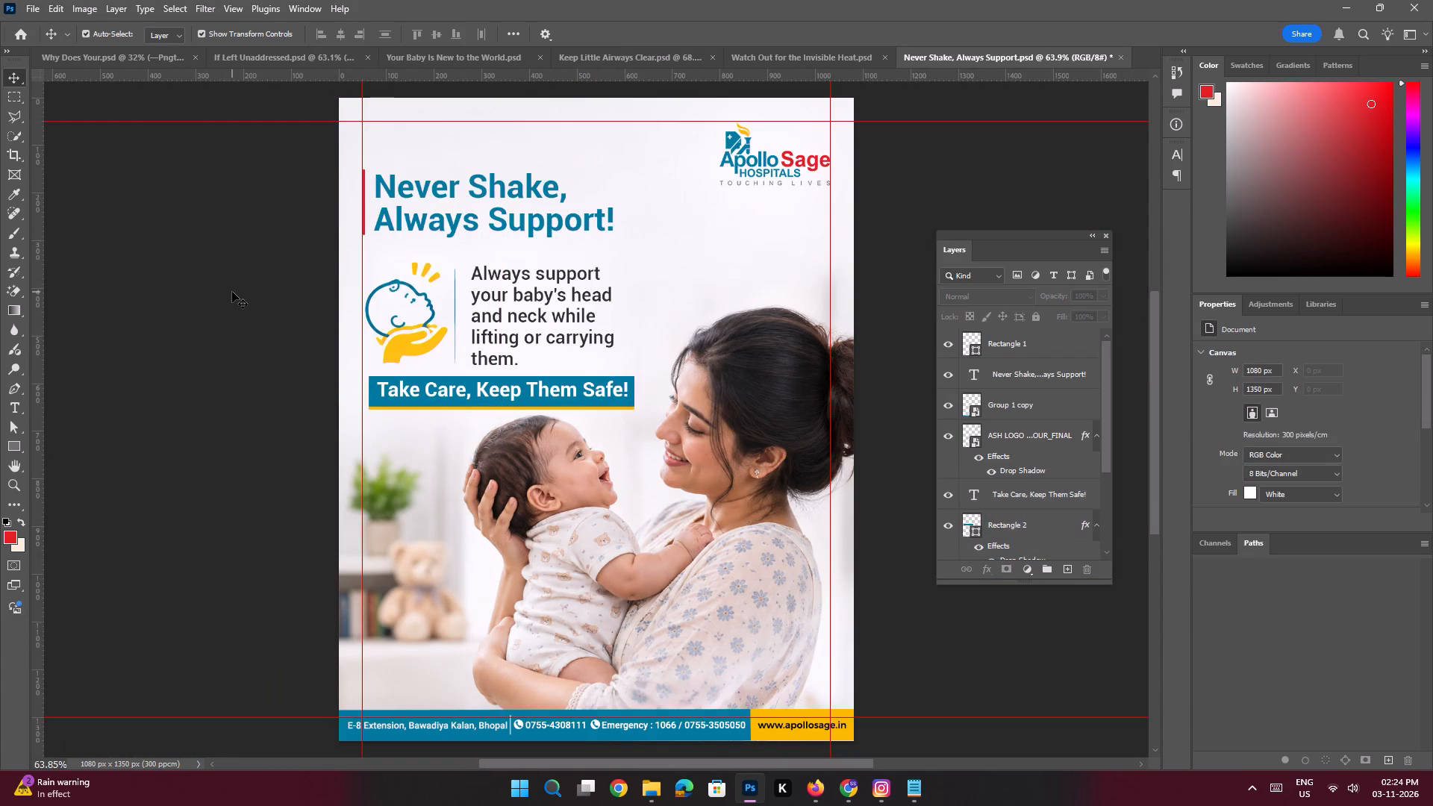
Save the document and export it as the PNG "Never Shake, Always Support" into the apoloosj folder.
{"action": "key", "text": "ctrl+s"}
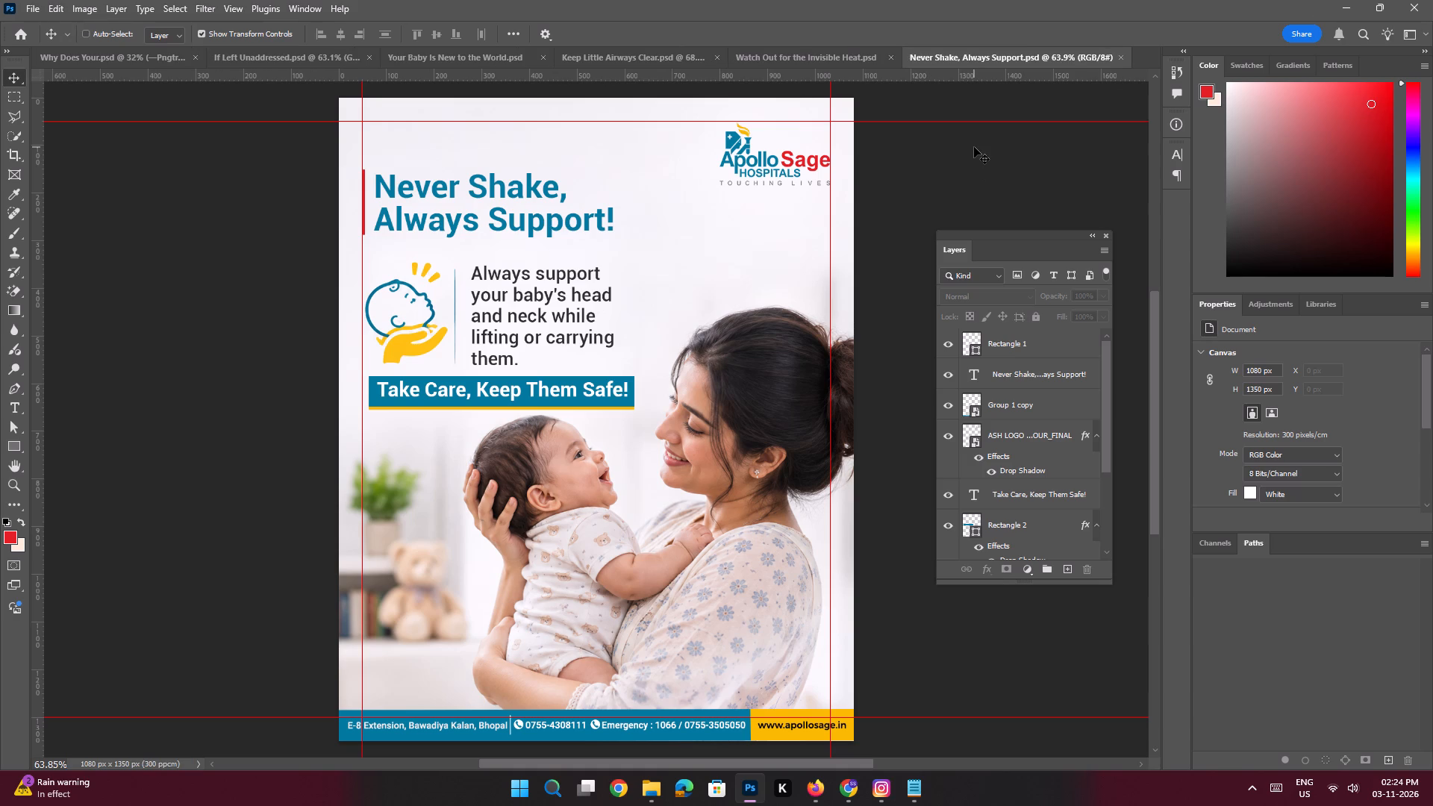
{"action": "key", "text": "ctrl+alt+shift+w"}
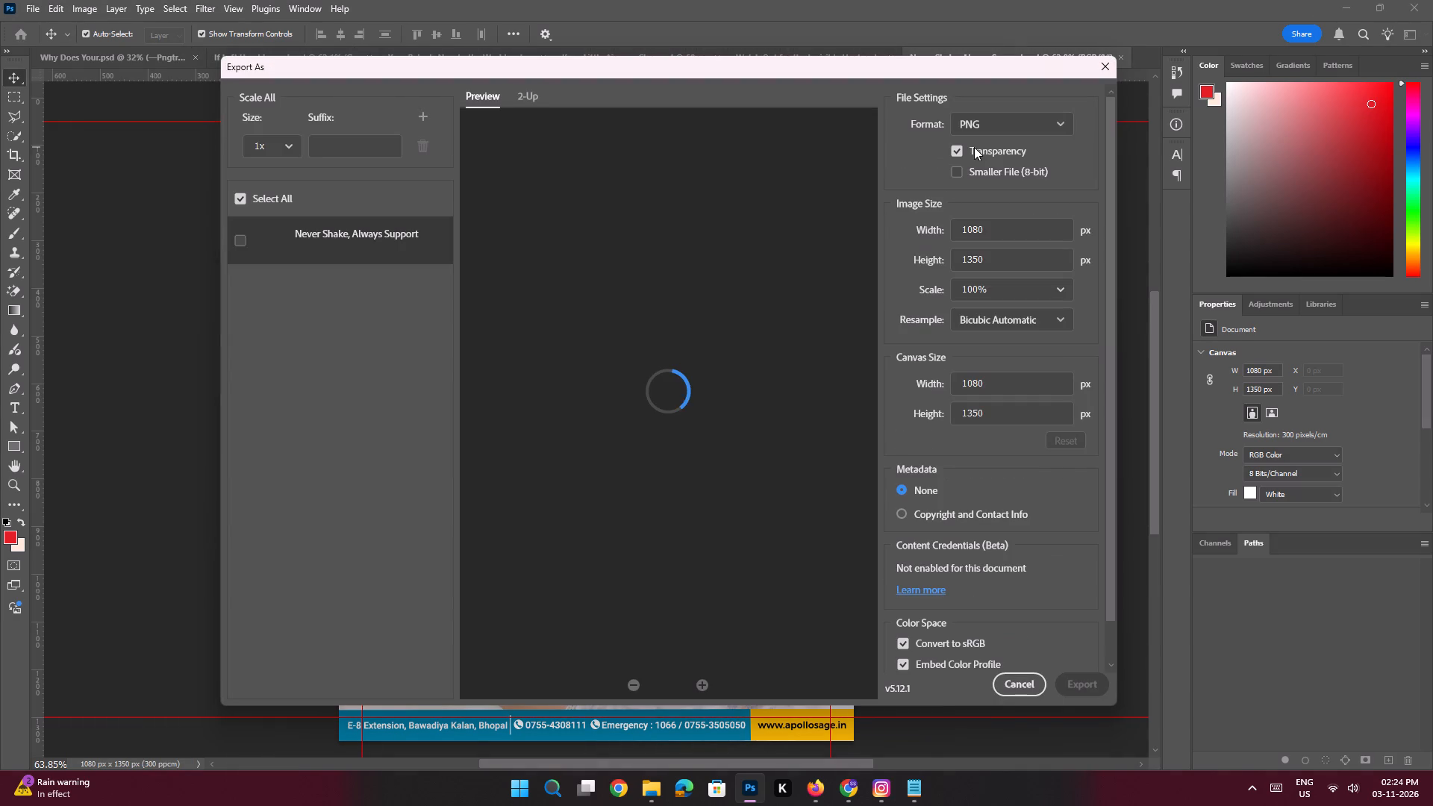
{"action": "left_click", "coordinate": [1084, 684]}
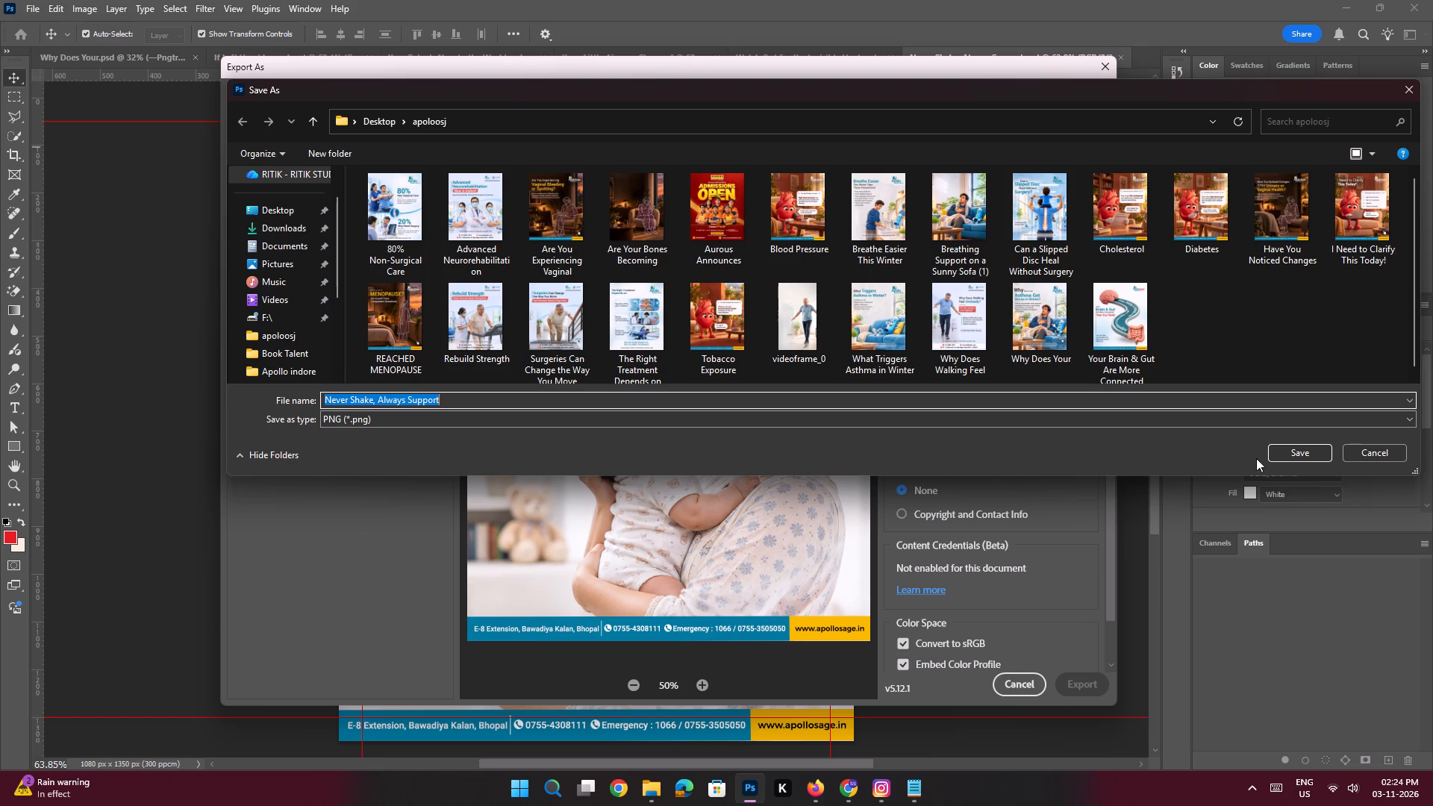
{"action": "left_click", "coordinate": [1286, 452]}
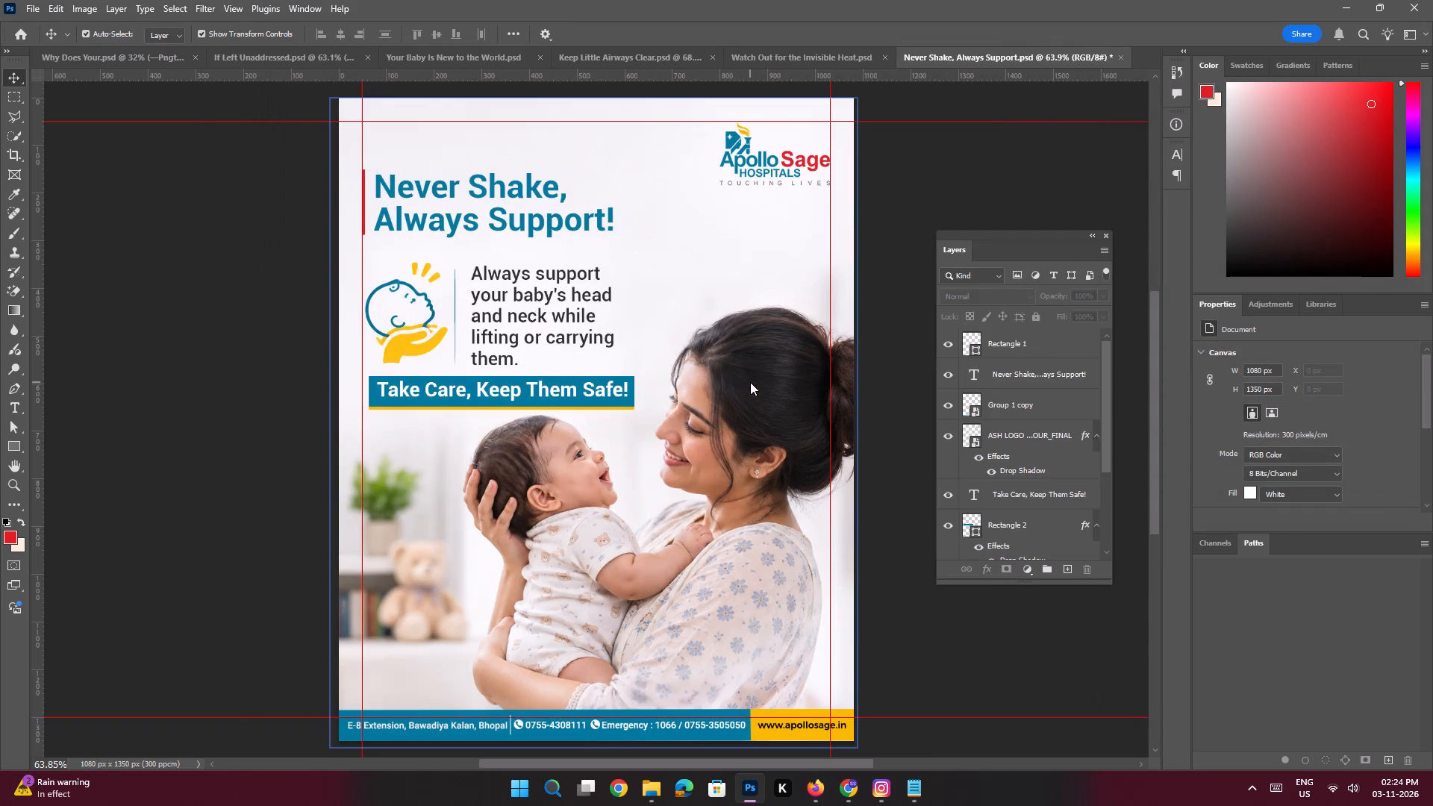
{"action": "key", "text": "ctrl+s"}
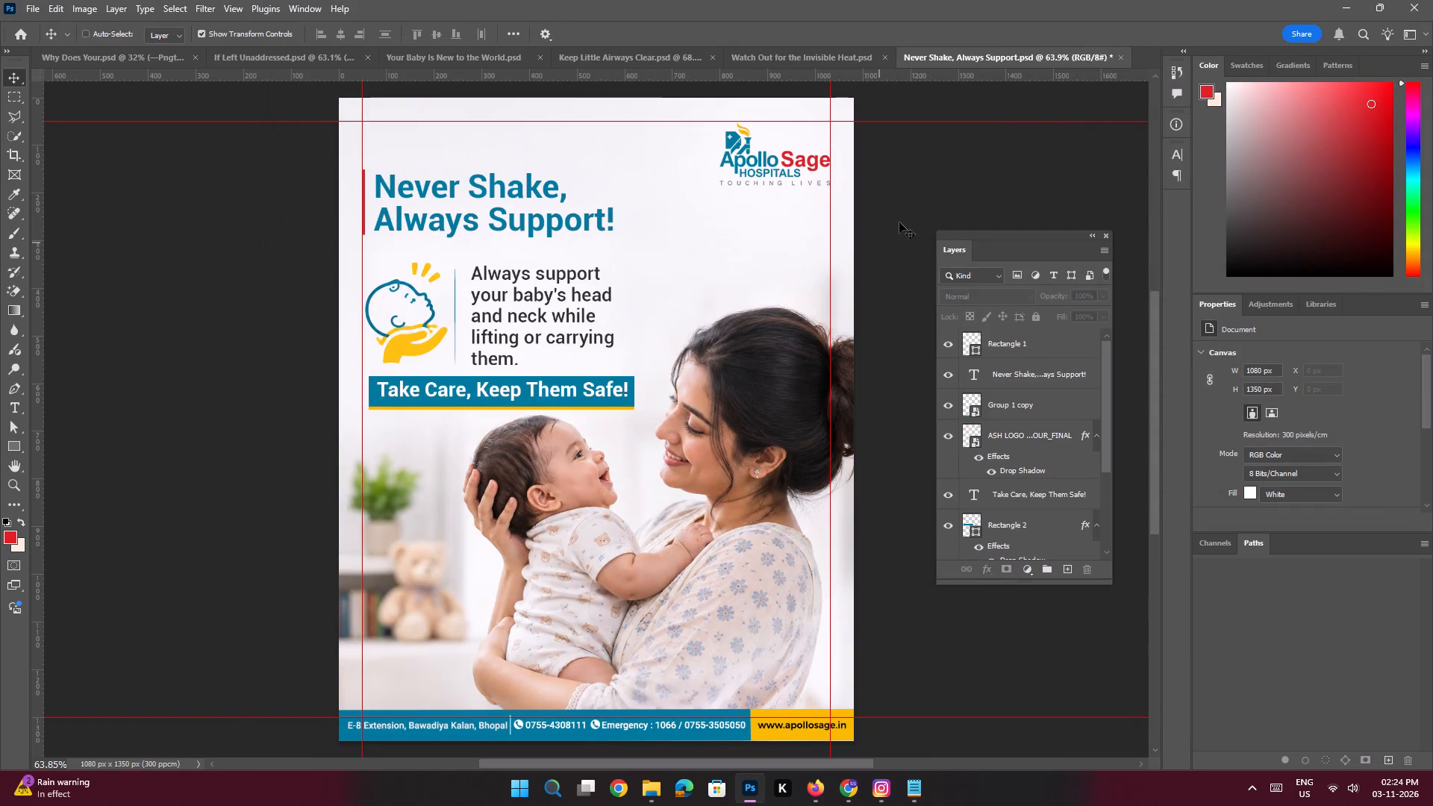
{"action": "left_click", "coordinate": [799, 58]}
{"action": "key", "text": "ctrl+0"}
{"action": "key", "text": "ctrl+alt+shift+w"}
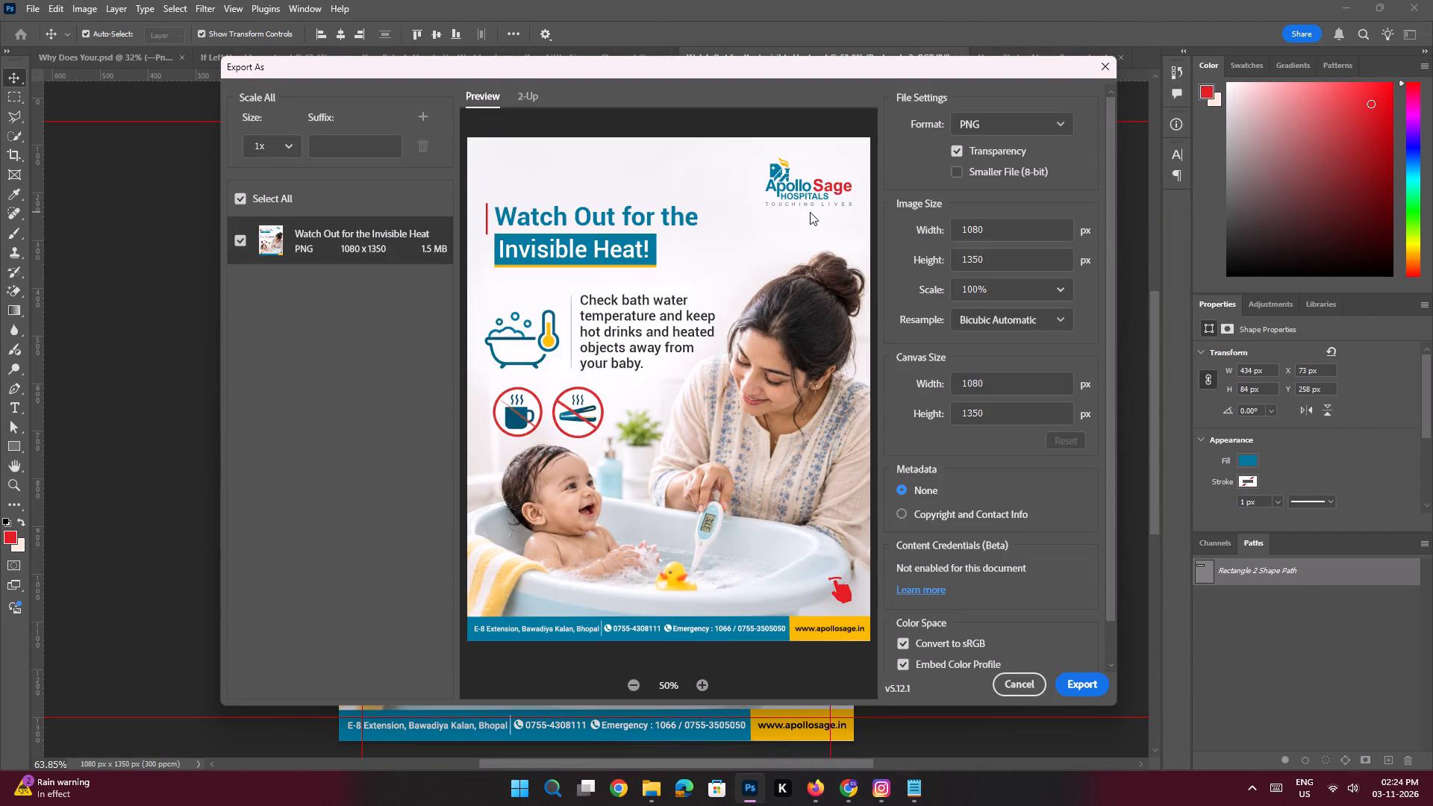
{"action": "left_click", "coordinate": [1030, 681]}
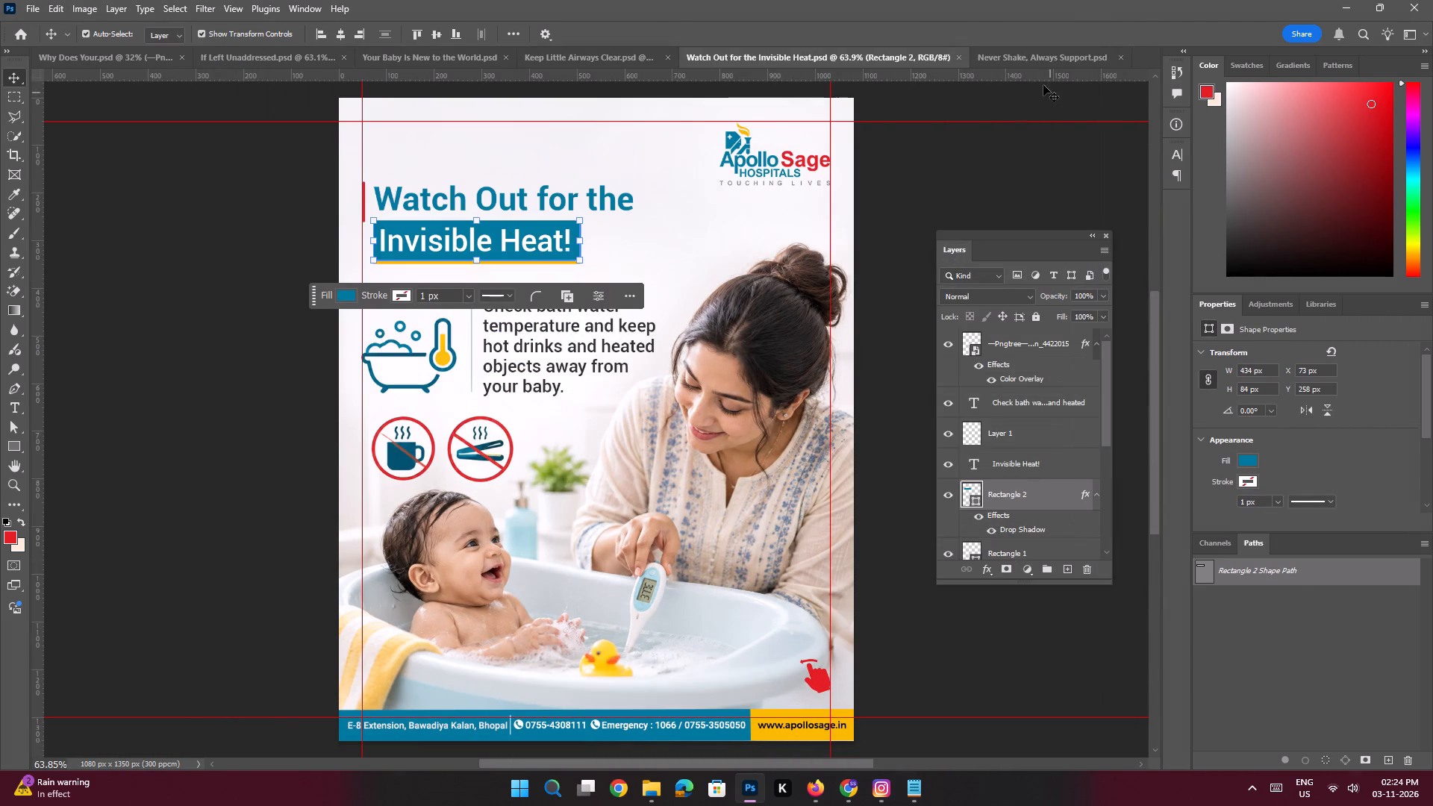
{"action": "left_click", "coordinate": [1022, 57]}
Combine the "Remove this" and "Remove this 2" layers into one smart object and rasterize it into a pixel layer.
{"action": "key", "text": "space"}
{"action": "left_click_drag", "start_coordinate": [405, 283], "coordinate": [467, 397], "text": "ctrl"}
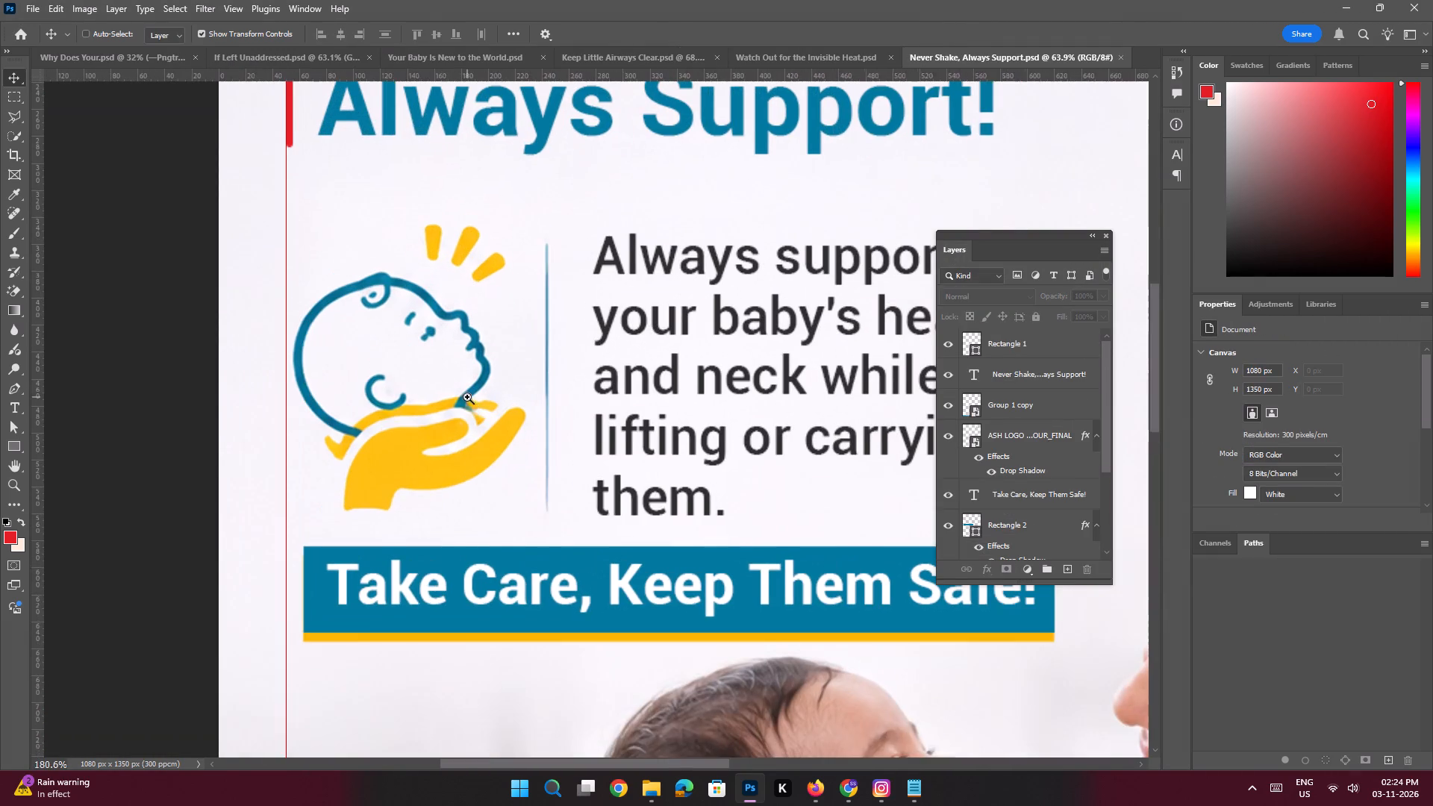
{"action": "left_click_drag", "start_coordinate": [509, 308], "coordinate": [508, 341]}
{"action": "left_click_drag", "start_coordinate": [480, 287], "coordinate": [500, 336], "text": "ctrl"}
{"action": "left_click", "coordinate": [534, 372]}
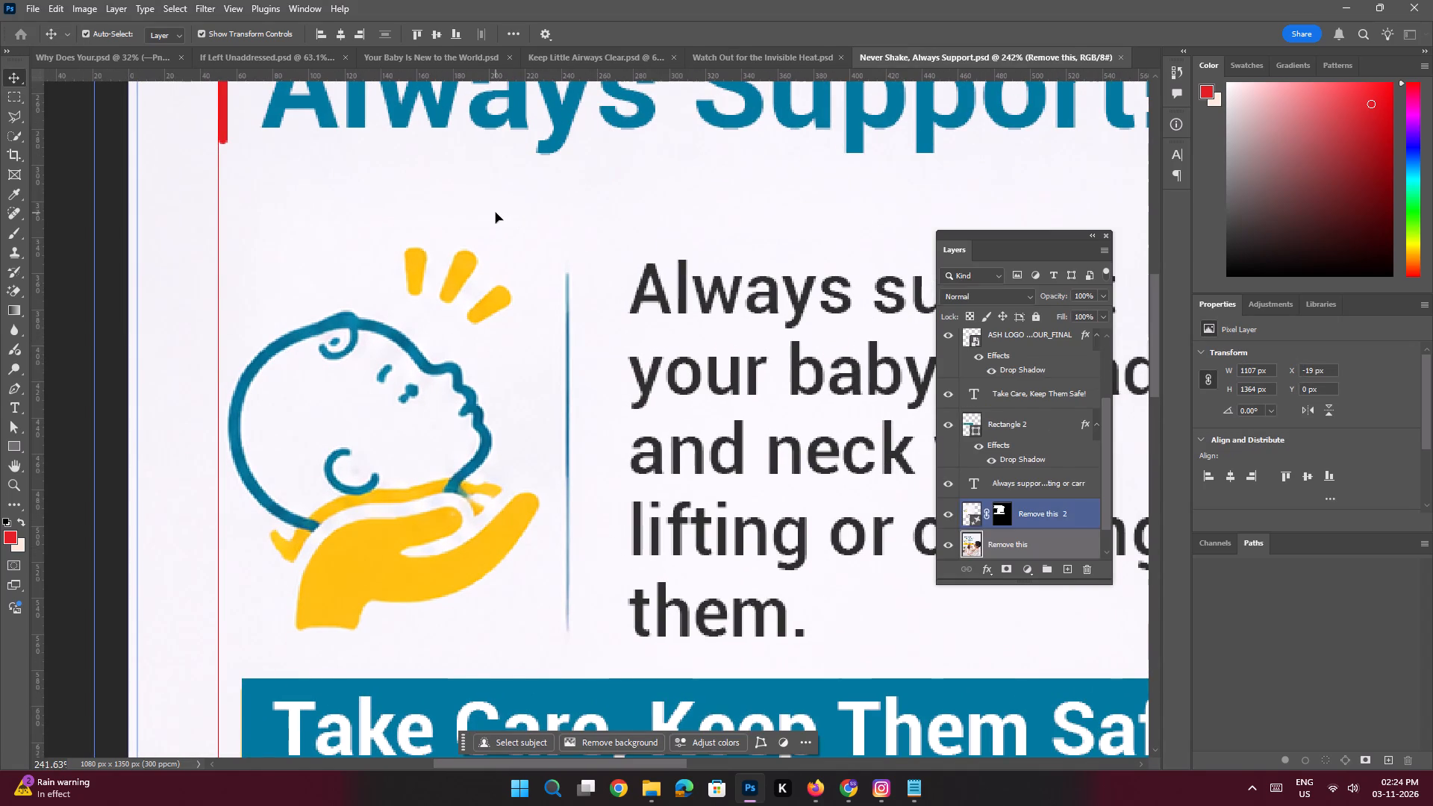
{"action": "left_click", "coordinate": [1044, 511], "text": "shift"}
{"action": "right_click", "coordinate": [1044, 511]}
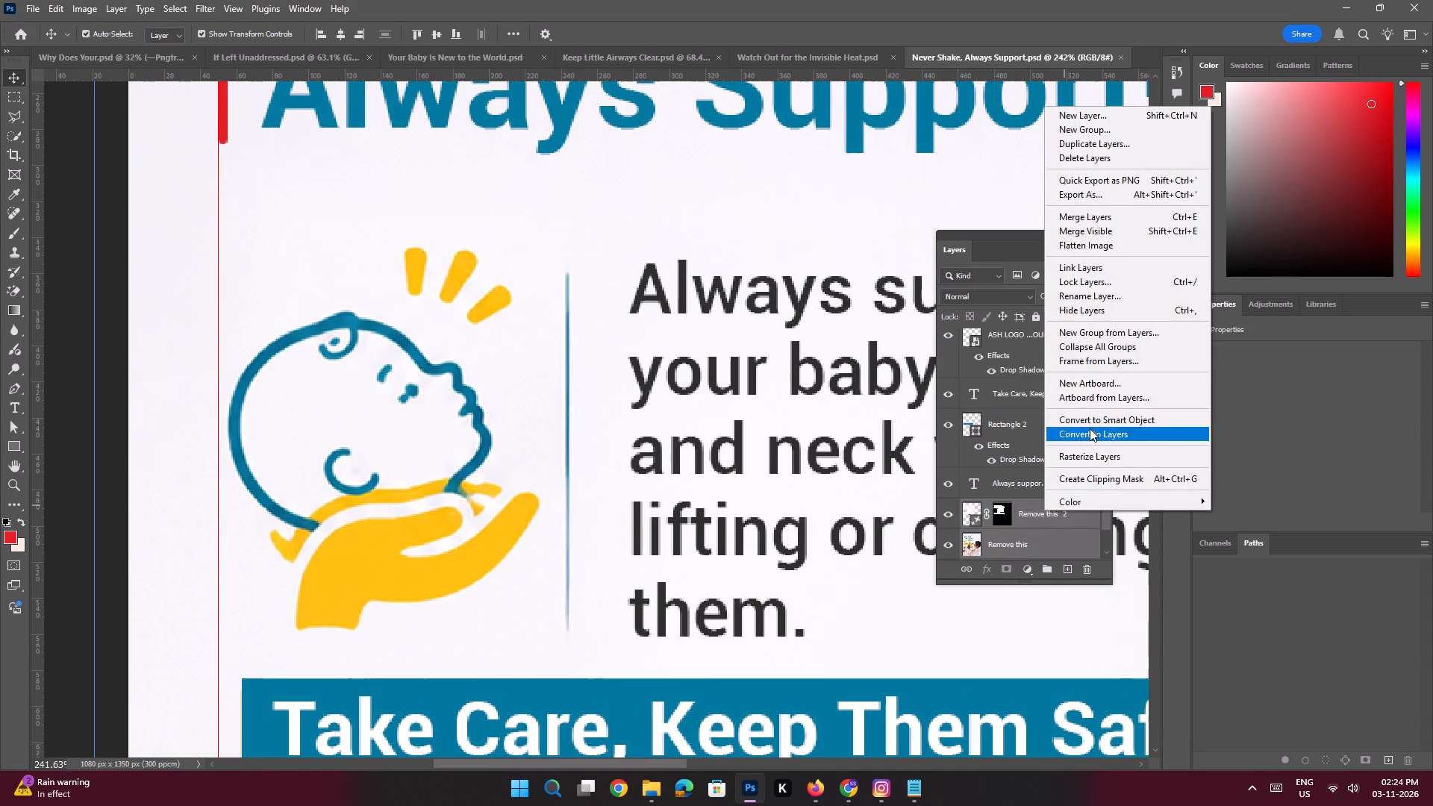
{"action": "left_click", "coordinate": [1085, 422]}
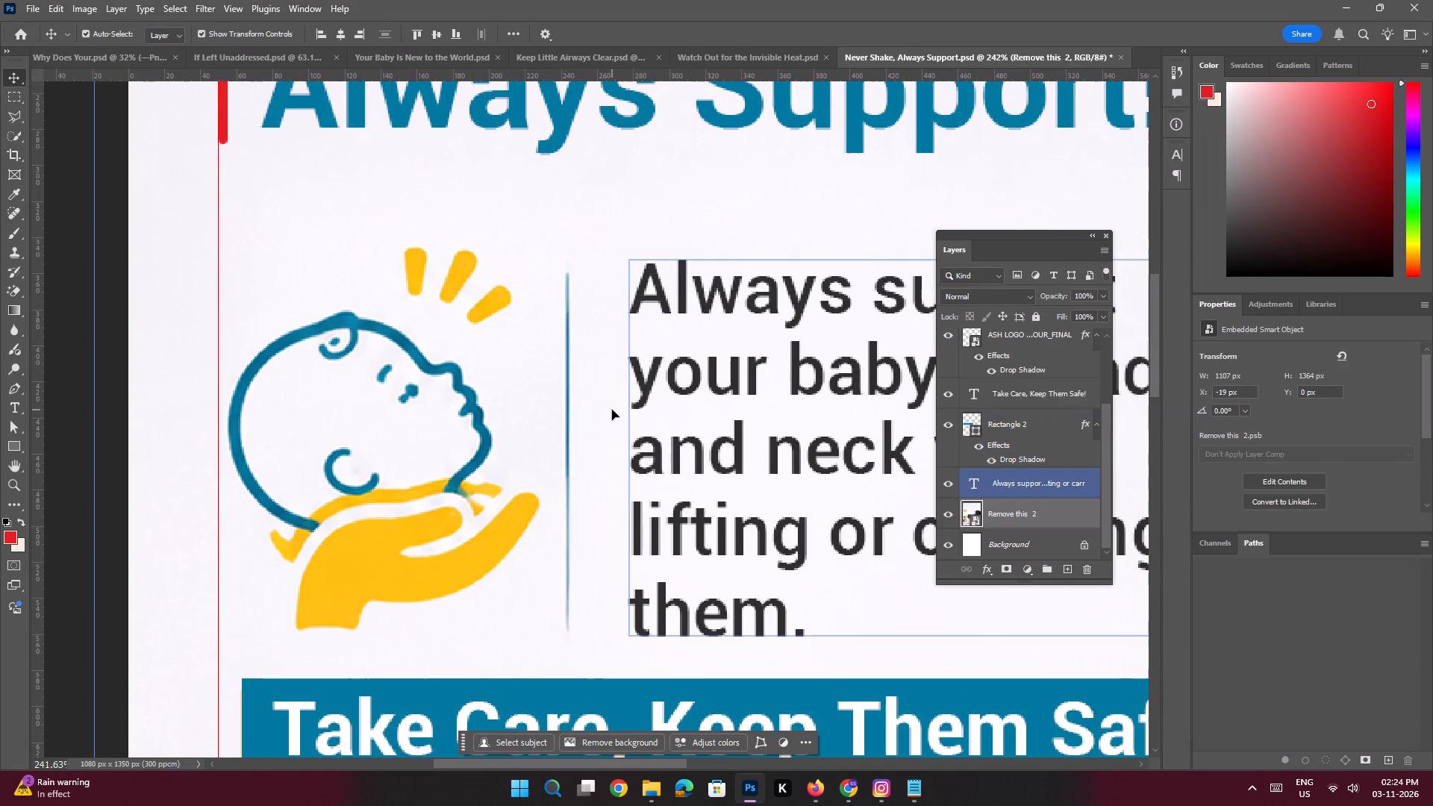
{"action": "key", "text": "e"}
{"action": "left_click", "coordinate": [543, 392]}
{"action": "left_click", "coordinate": [636, 290]}
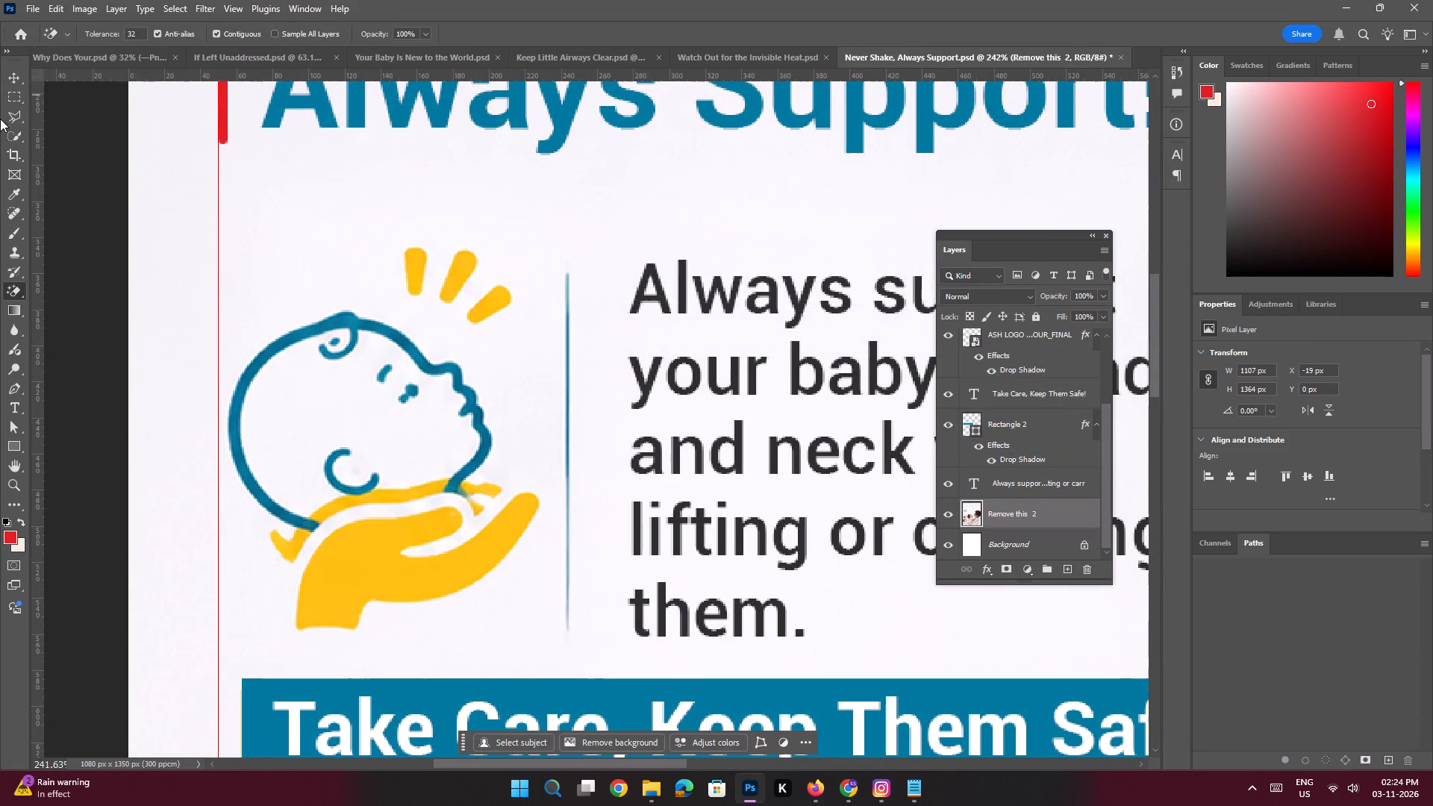
Outline the three yellow rays above the baby icon with the Polygonal Lasso and fill the area with a colour sampled from the adjacent background.
{"action": "left_click", "coordinate": [4, 118]}
{"action": "left_click", "coordinate": [397, 300]}
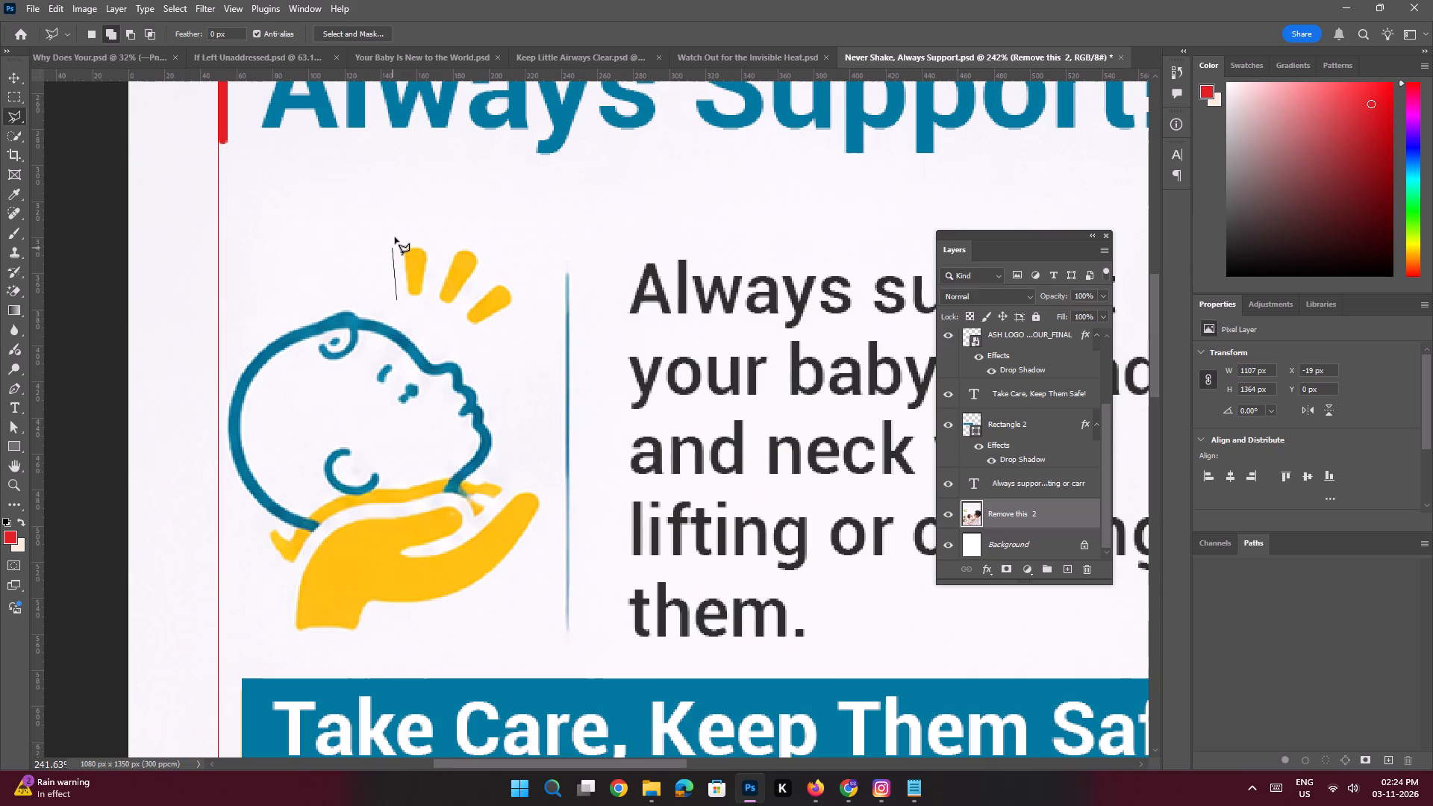
{"action": "left_click", "coordinate": [396, 234]}
{"action": "left_click", "coordinate": [445, 224]}
{"action": "left_click", "coordinate": [515, 248]}
{"action": "left_click_drag", "start_coordinate": [526, 306], "coordinate": [527, 314]}
{"action": "left_click", "coordinate": [526, 324]}
{"action": "left_click", "coordinate": [467, 339]}
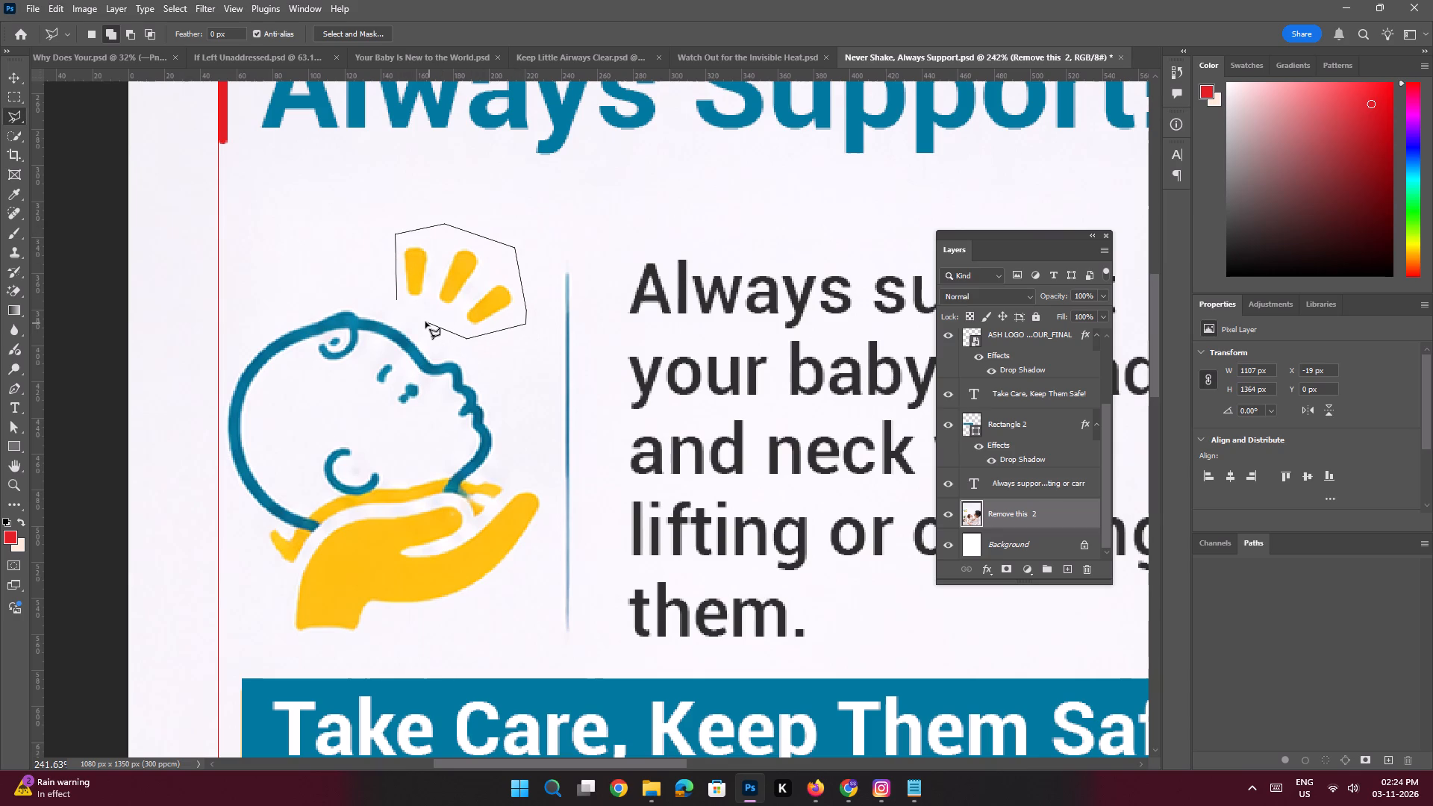
{"action": "left_click", "coordinate": [425, 322]}
{"action": "double_click", "coordinate": [397, 303]}
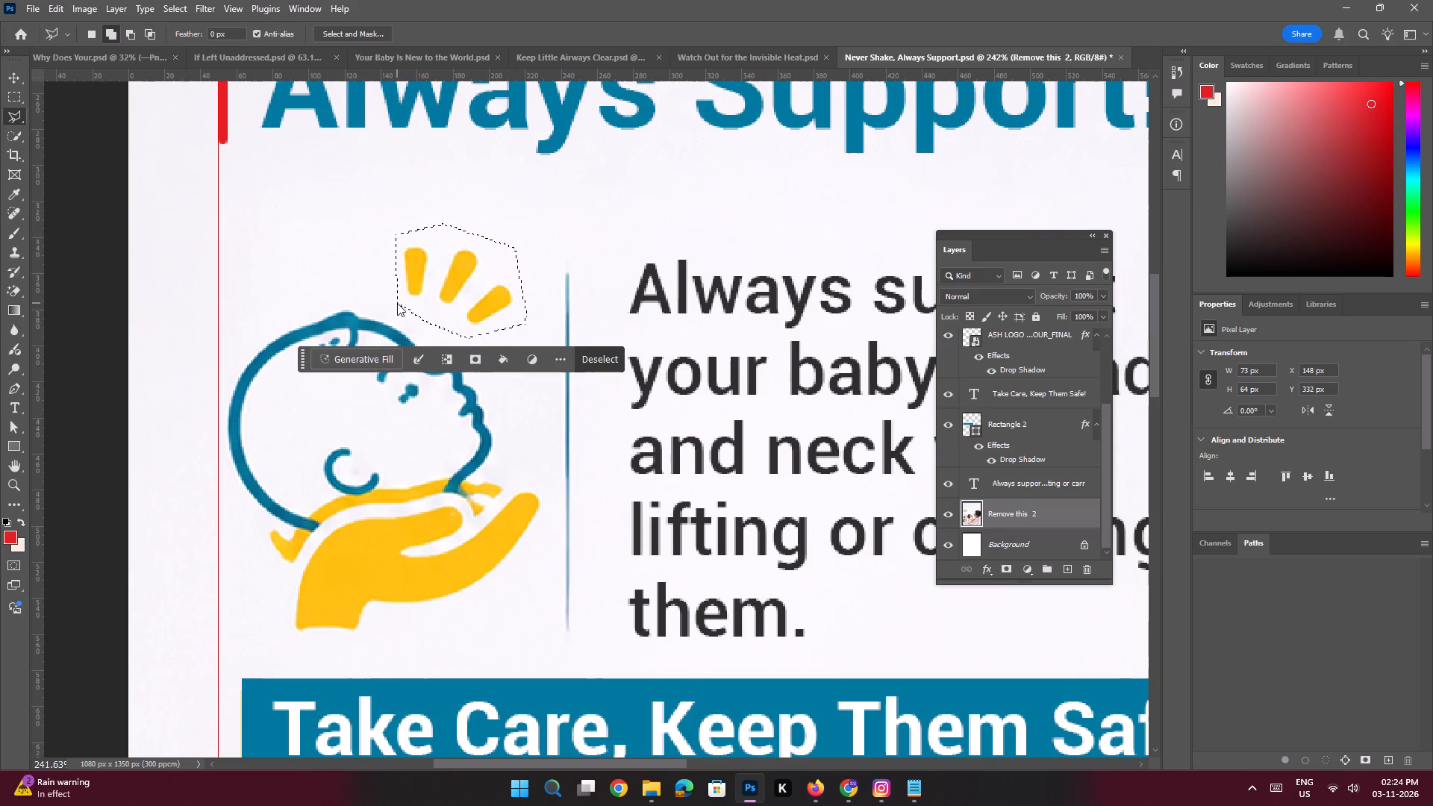
{"action": "key", "text": "shift+BackSpace"}
{"action": "left_click", "coordinate": [744, 201]}
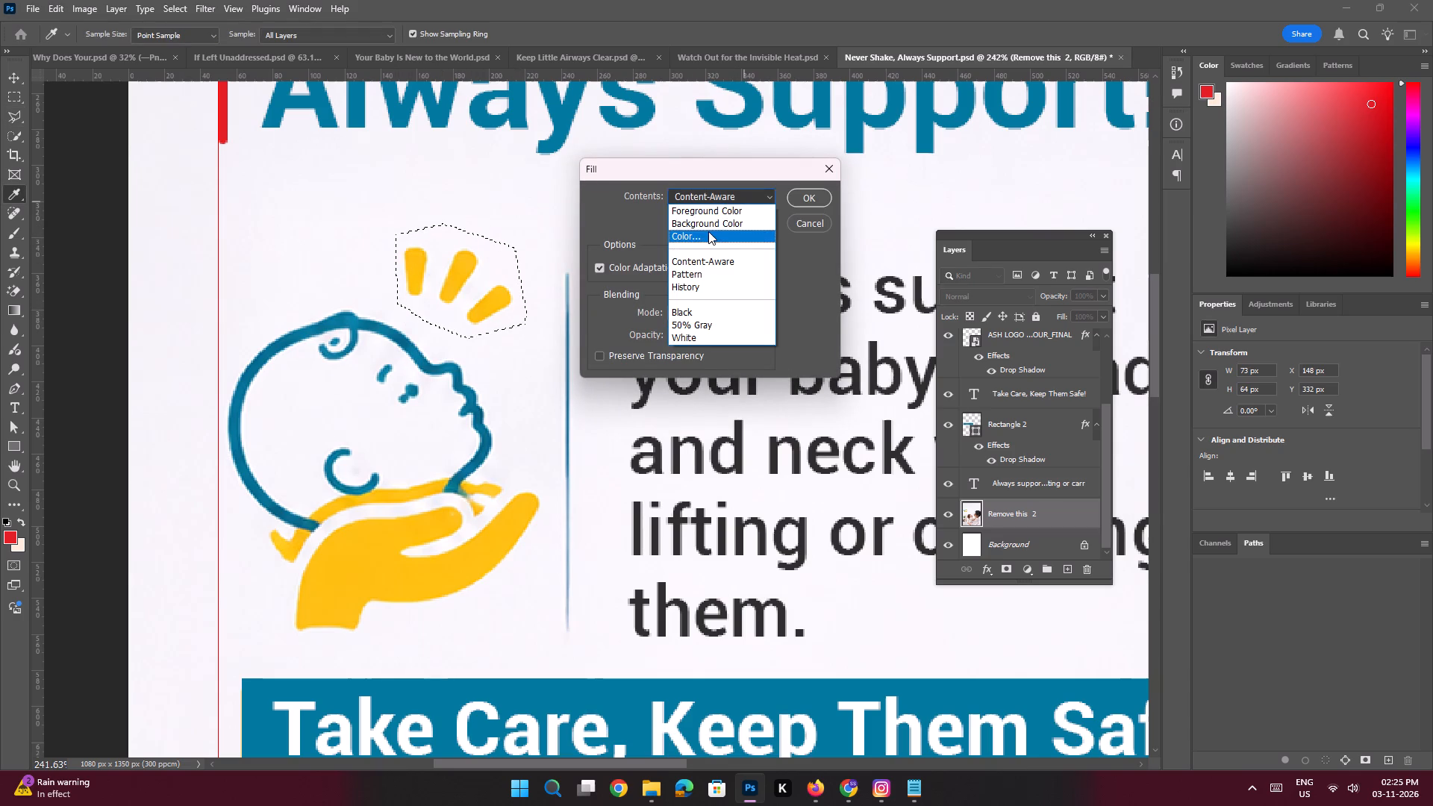
{"action": "left_click", "coordinate": [706, 234]}
{"action": "left_click", "coordinate": [540, 236]}
{"action": "key", "text": "Return"}
{"action": "key", "text": "Return"}
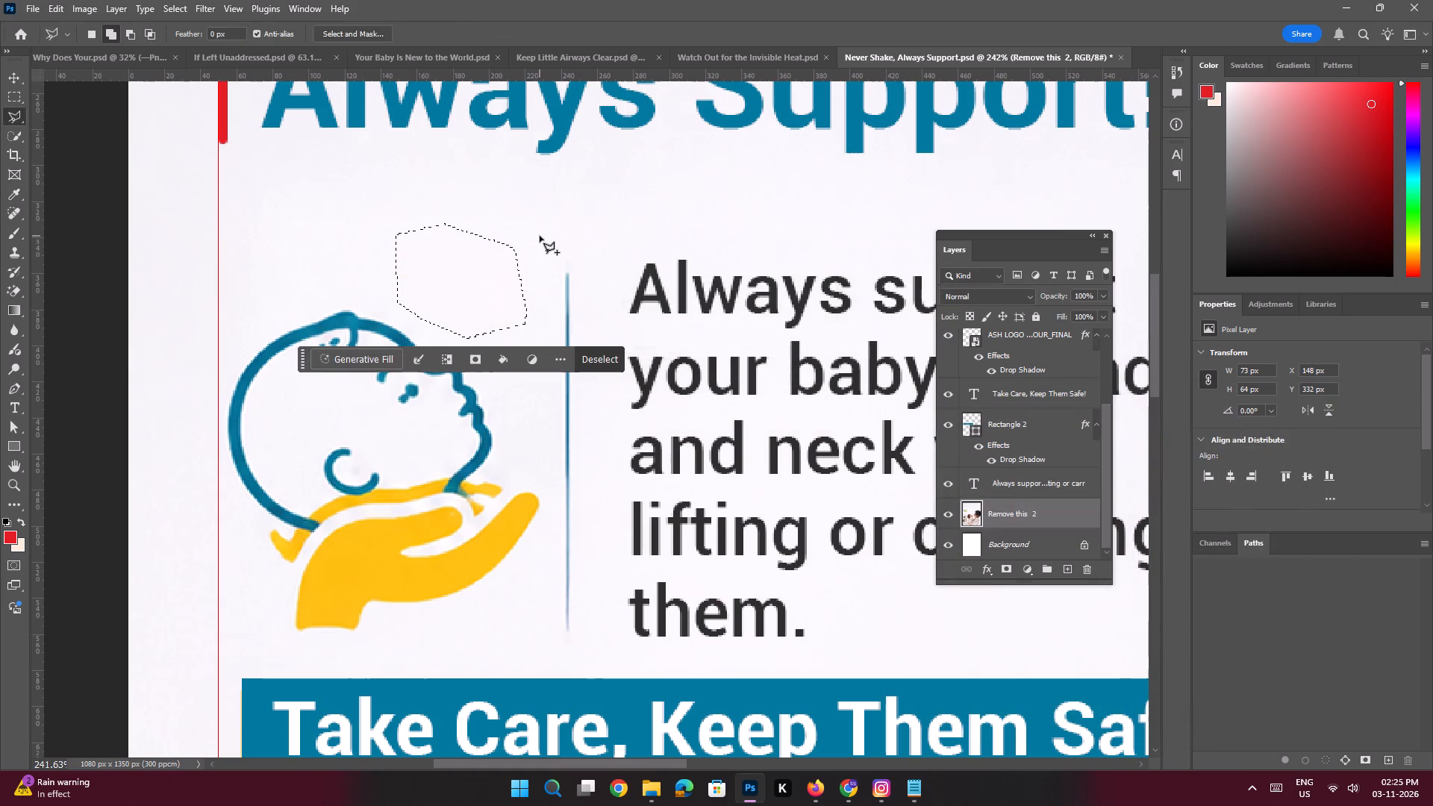
{"action": "key", "text": "ctrl+d"}
{"action": "key", "text": "ctrl+0"}
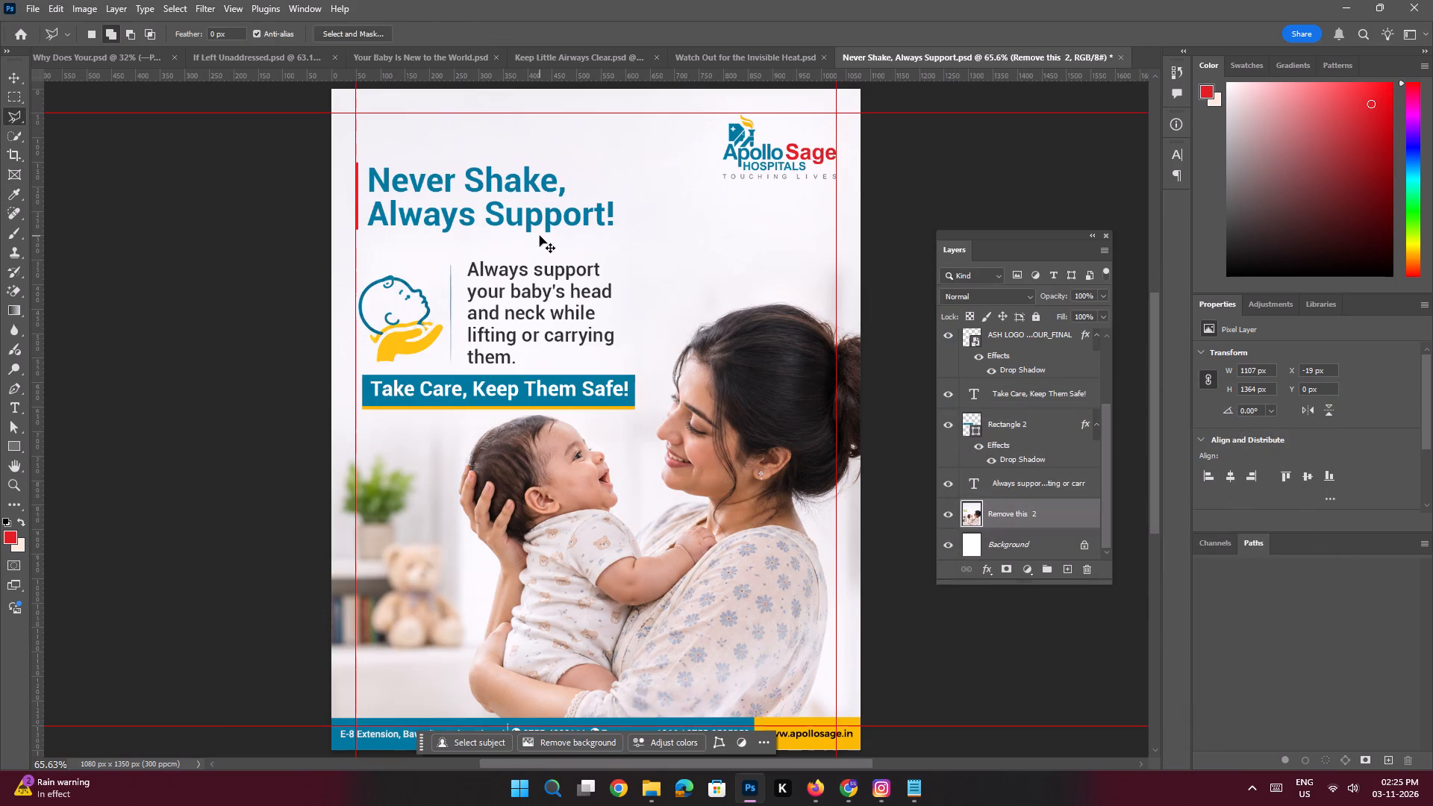
Save the document and export it as the PNG "Never Shake, Always Support" into the apoloosj folder, replacing the existing file.
{"action": "key", "text": "ctrl+s"}
{"action": "key", "text": "ctrl+alt+shift+w"}
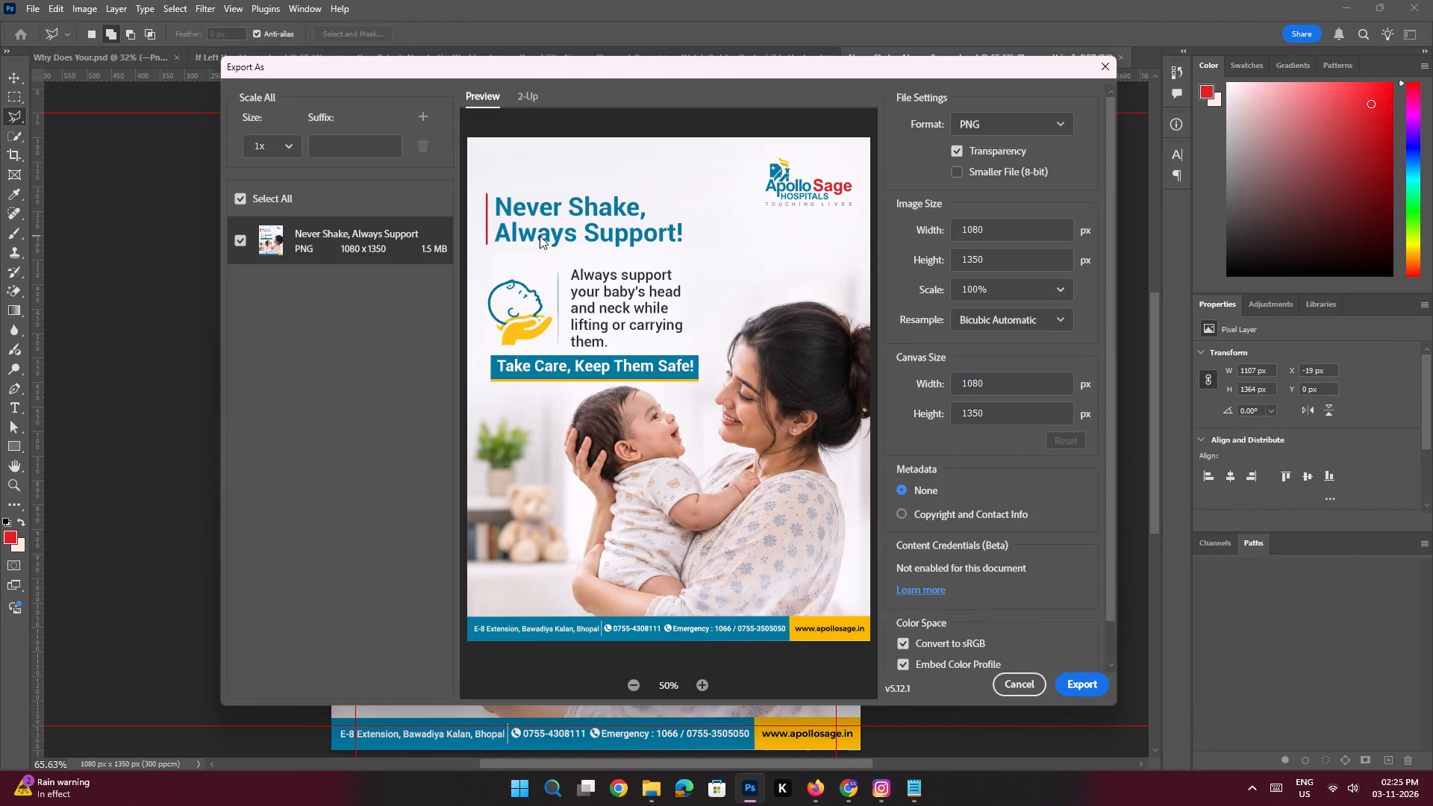
{"action": "left_click", "coordinate": [1070, 681]}
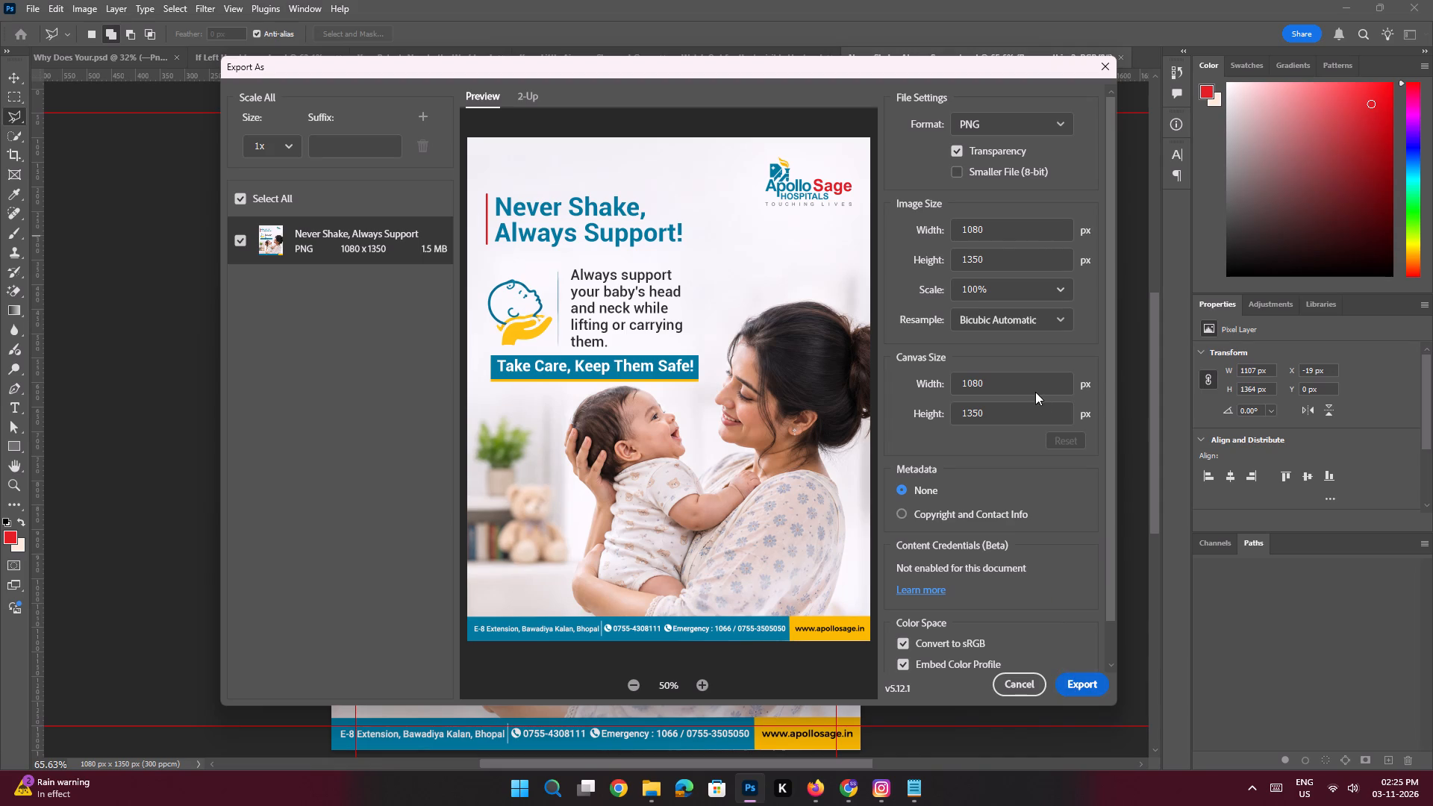
{"action": "left_click", "coordinate": [1280, 451]}
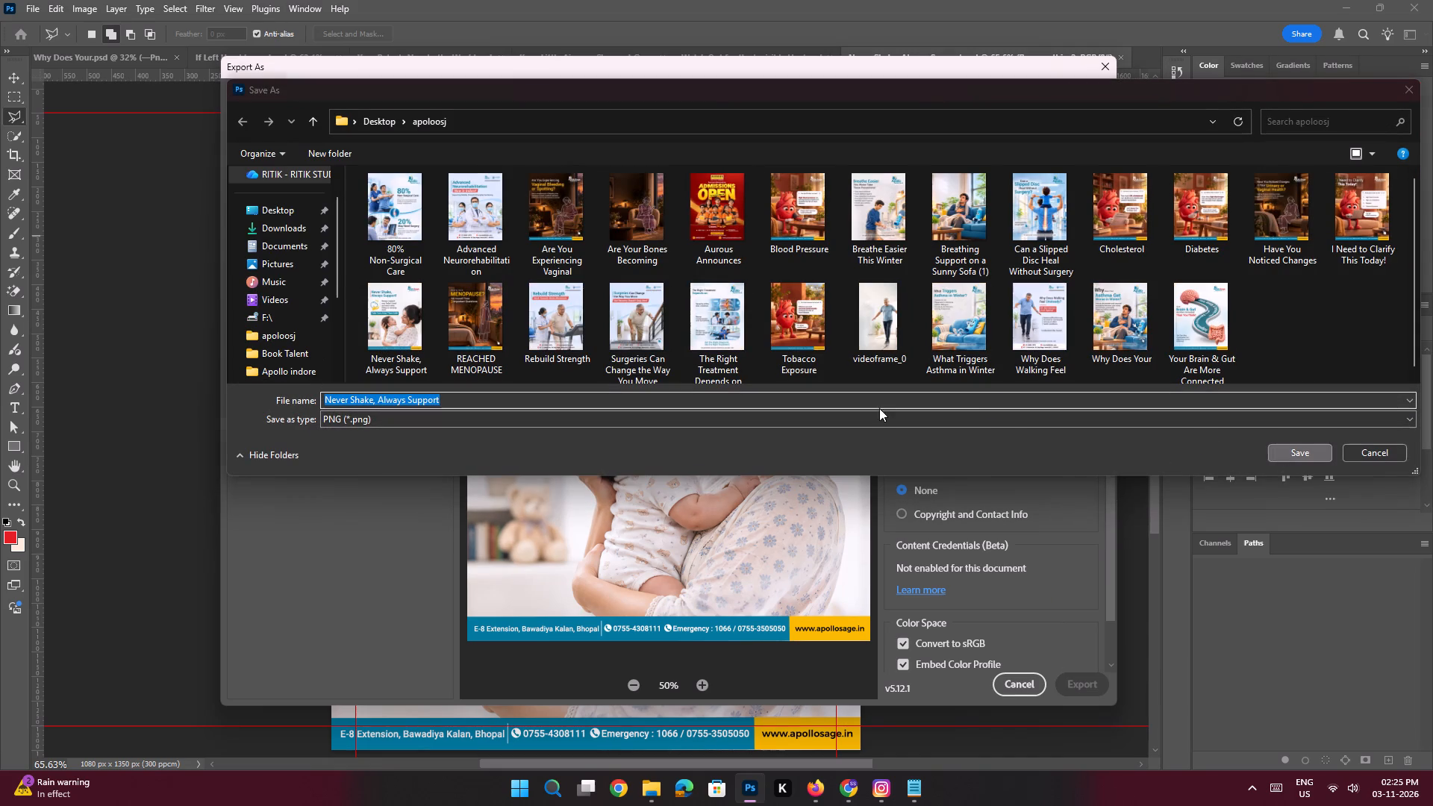
{"action": "left_click", "coordinate": [762, 395]}
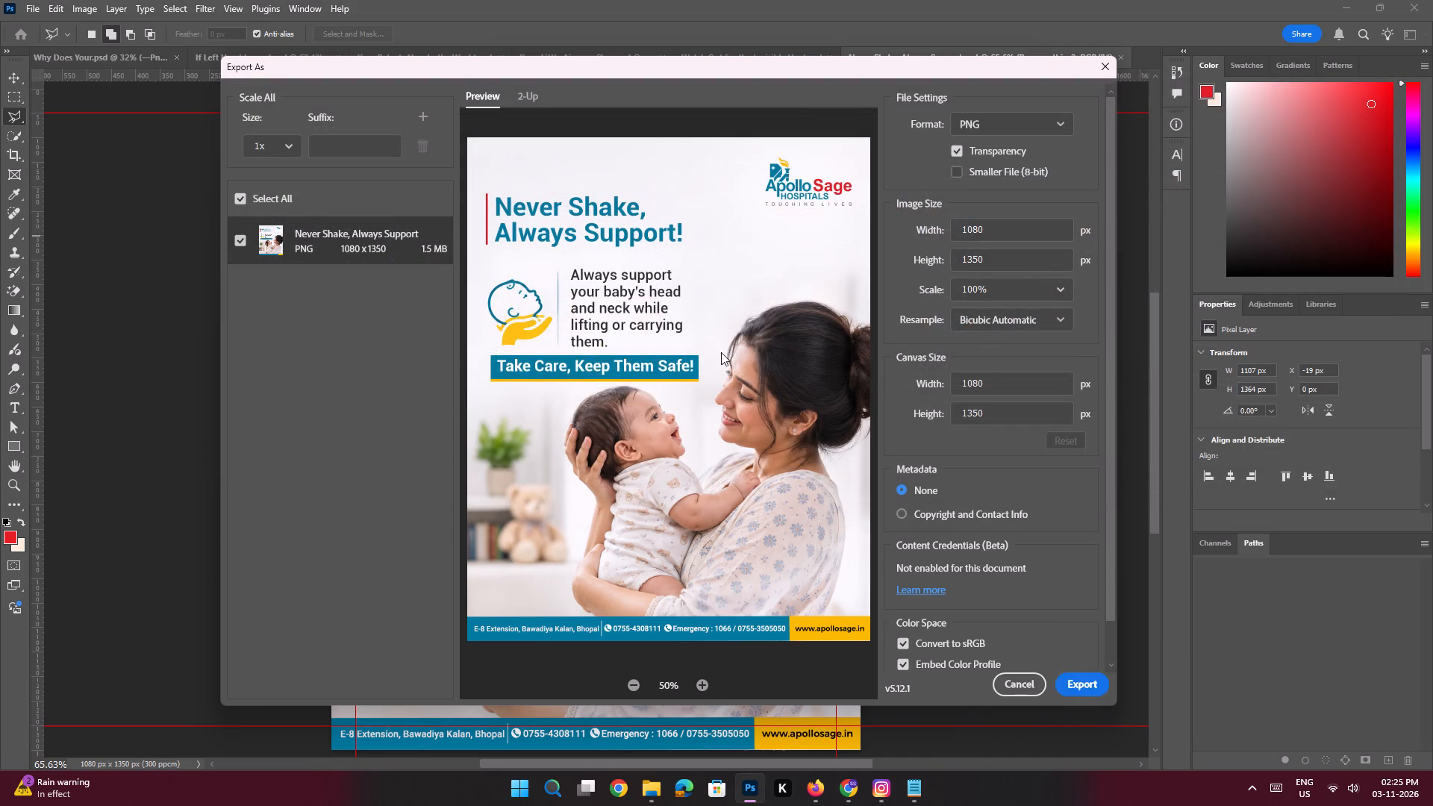
{"action": "key", "text": "ctrl+s"}
Export the "Watch Out for the Invisible Heat" document as a PNG of the same name into the apoloosj folder and save it.
{"action": "left_click", "coordinate": [762, 51]}
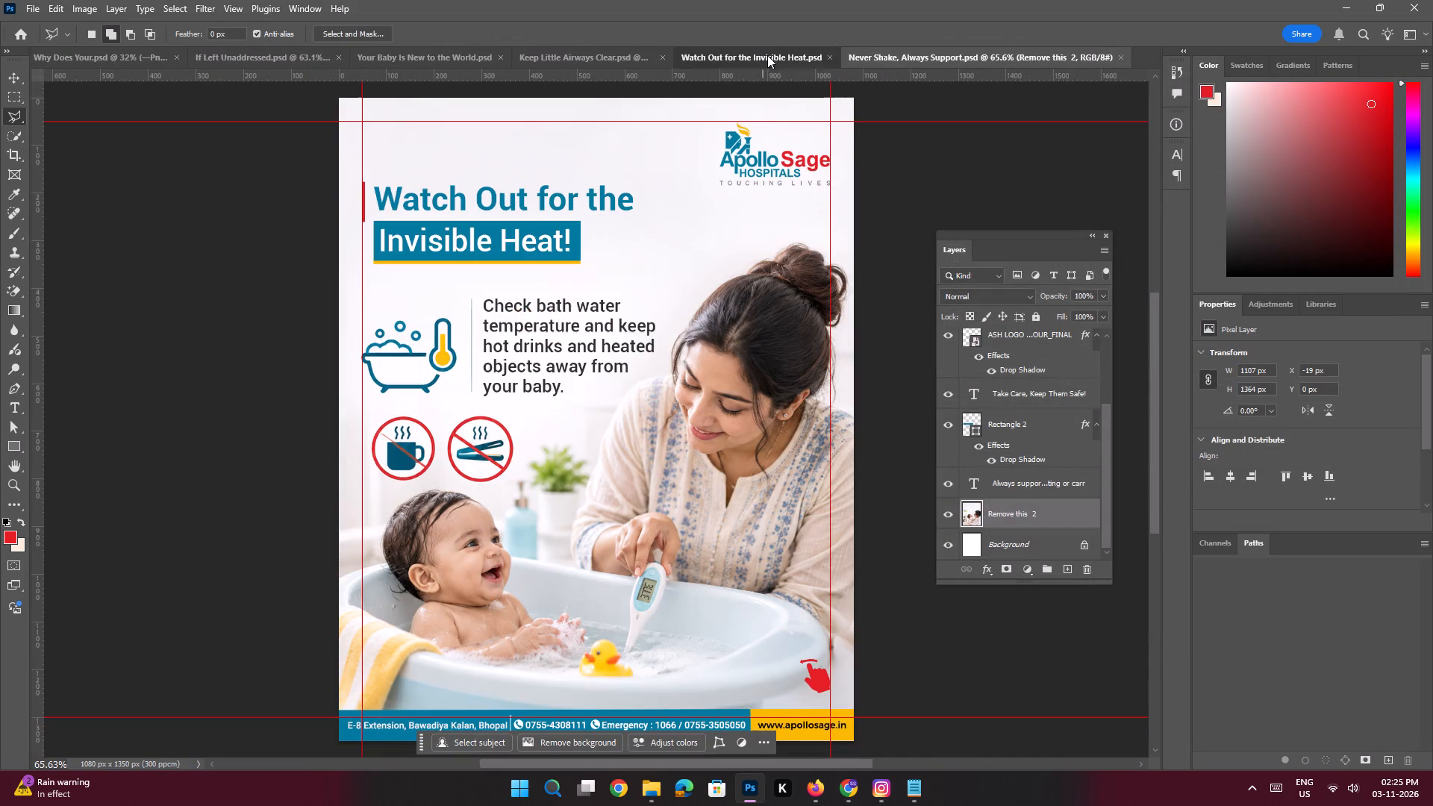
{"action": "key", "text": "ctrl+alt+shift+w"}
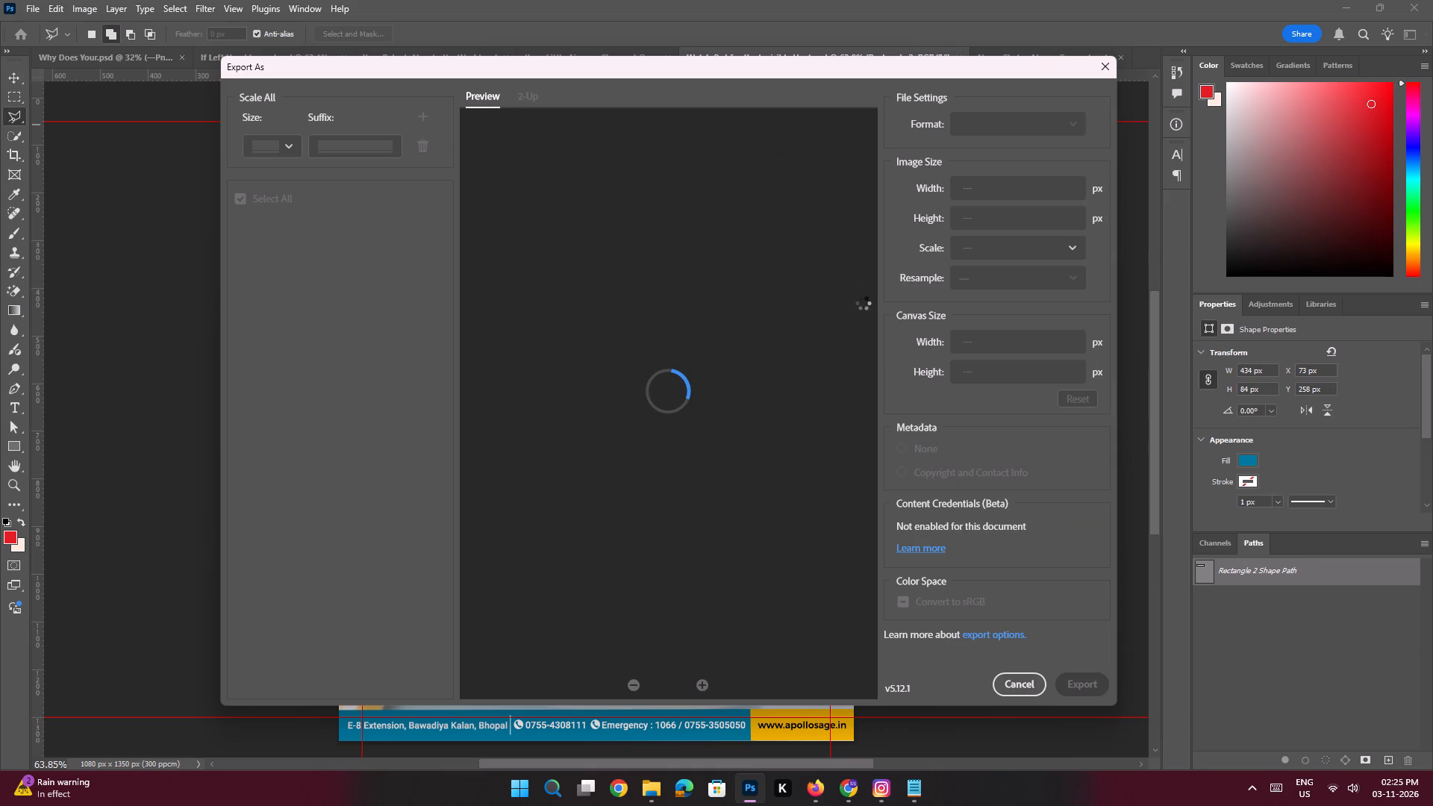
{"action": "left_click", "coordinate": [1081, 681]}
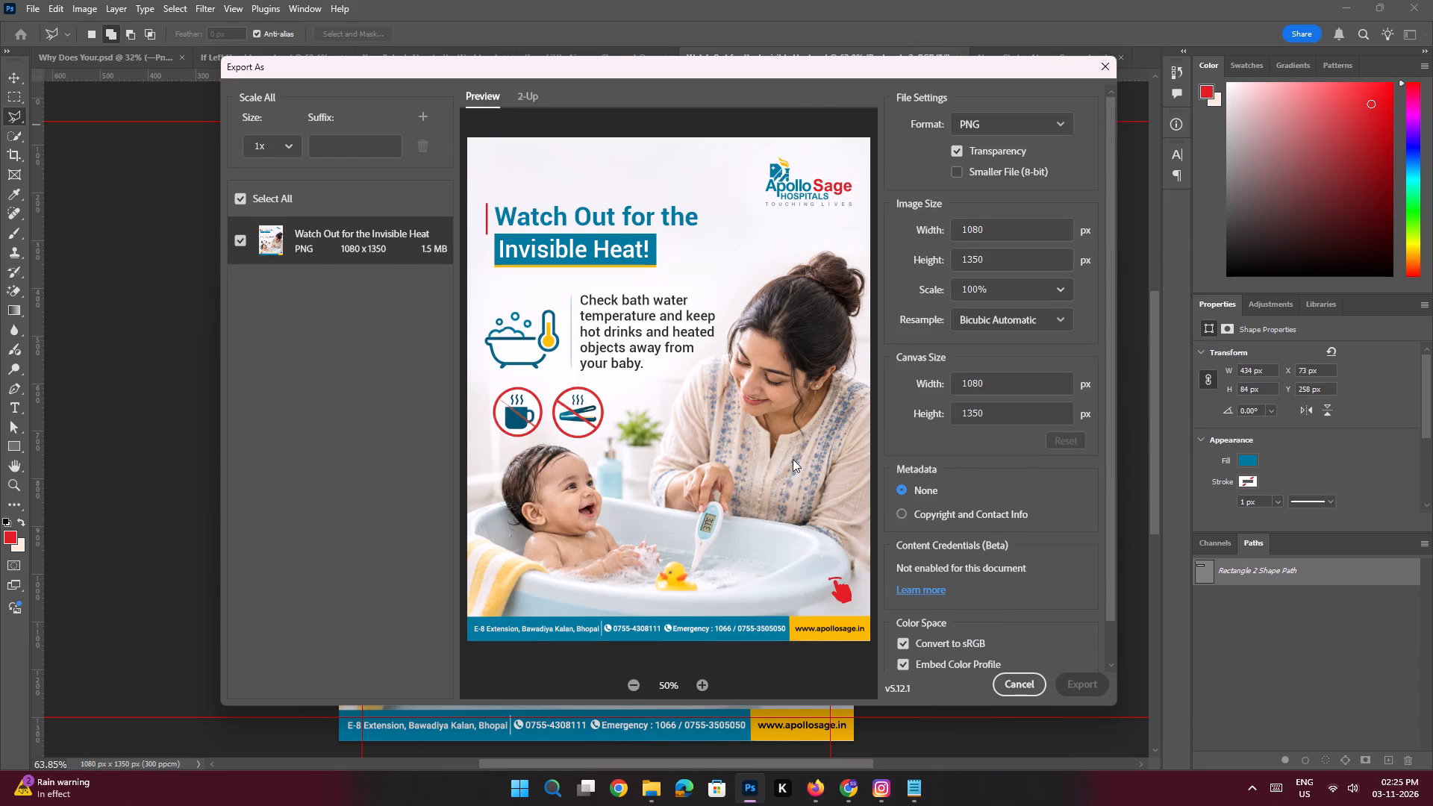
{"action": "left_click", "coordinate": [1279, 452]}
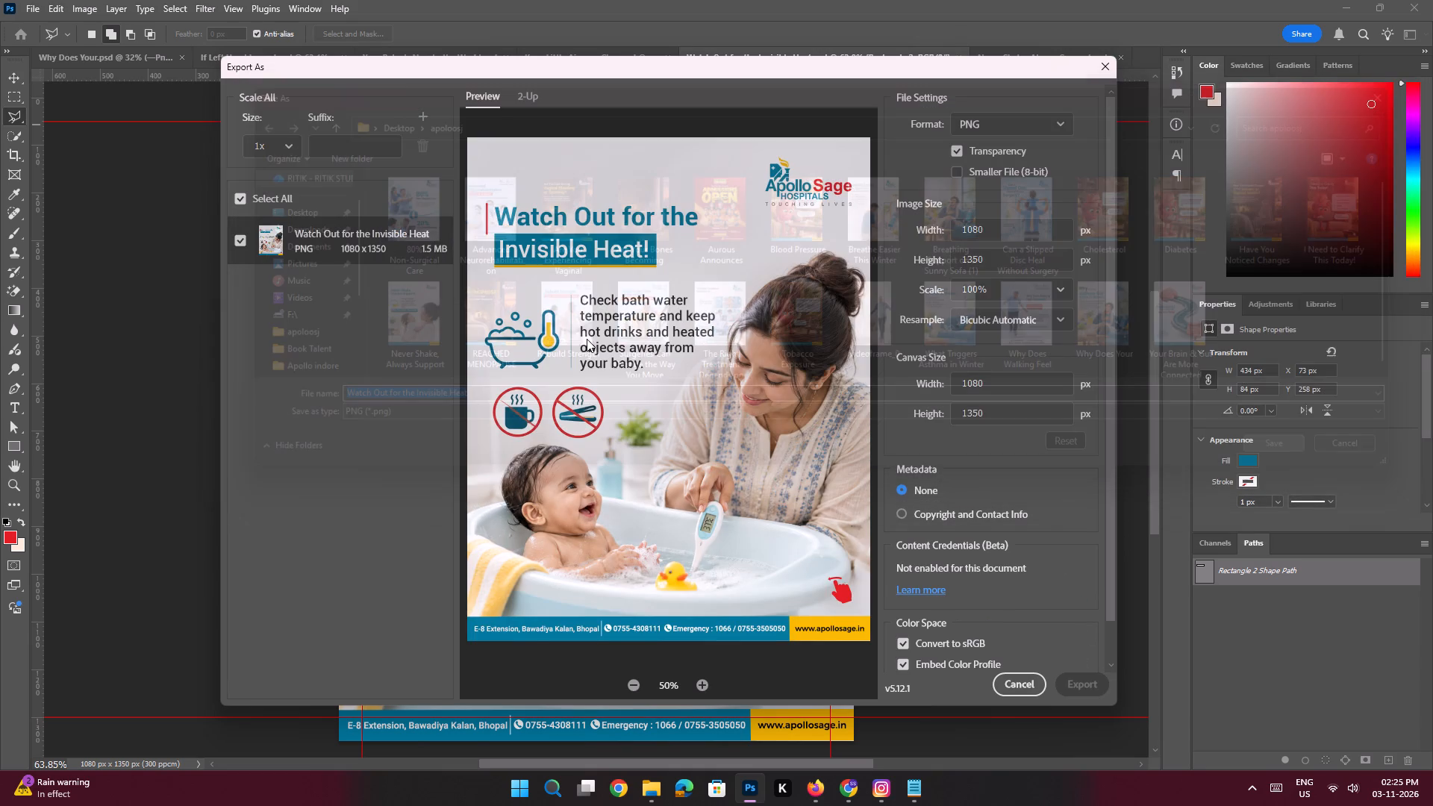
{"action": "key", "text": "ctrl+s"}
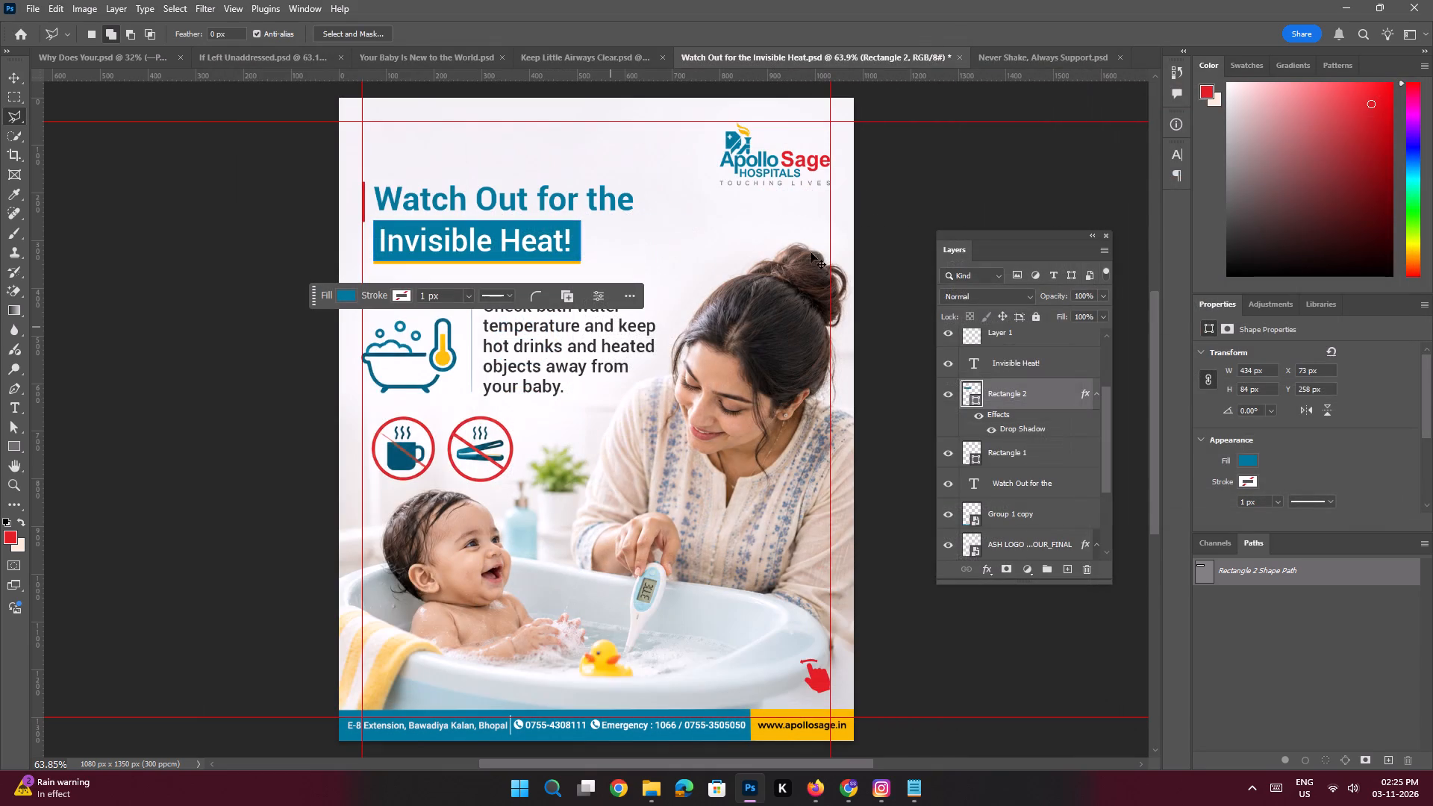
Export the "Keep Little Airways Clear" document as a PNG of the same name into the apoloosj folder and save it.
{"action": "left_click", "coordinate": [608, 60]}
{"action": "key", "text": "ctrl+alt+shift+w"}
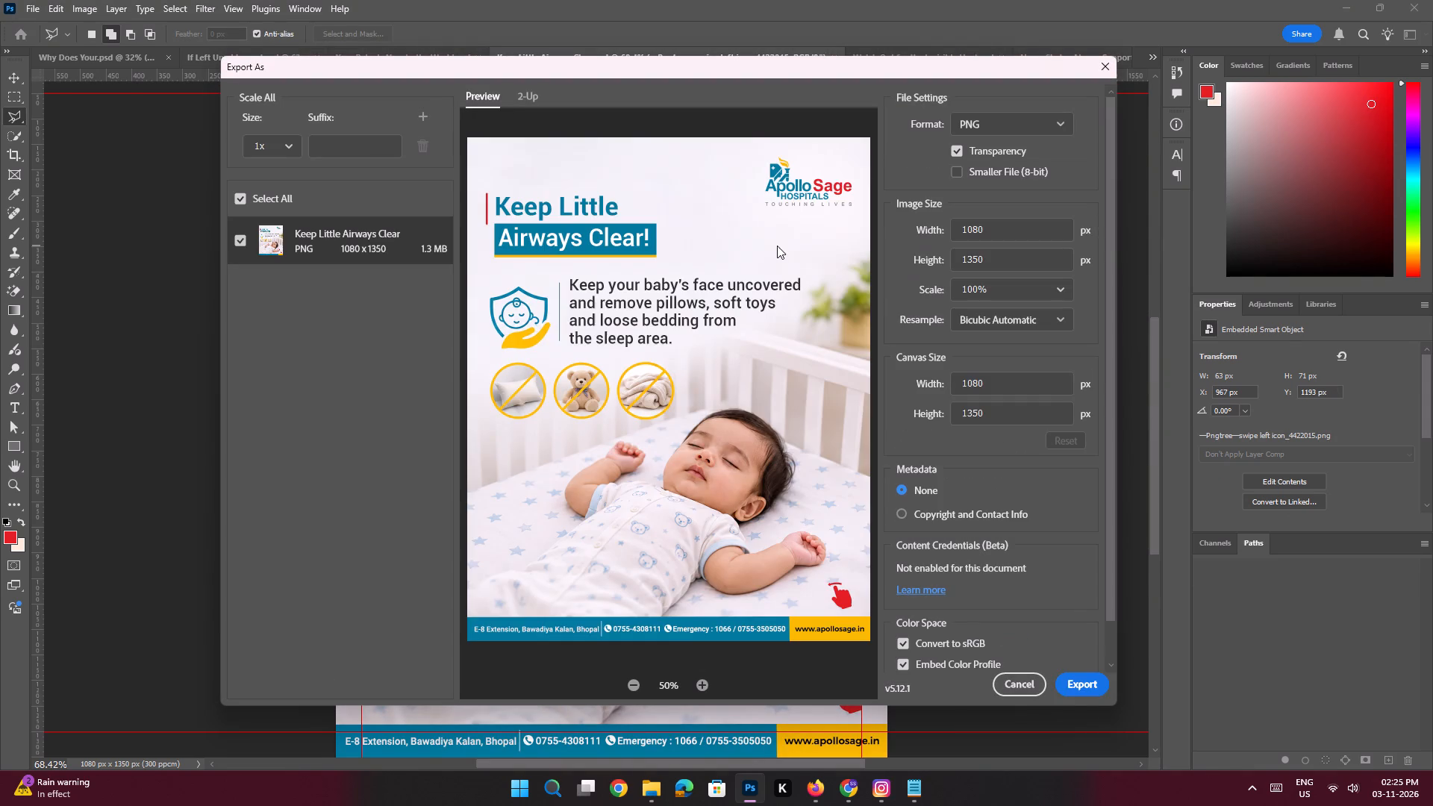
{"action": "left_click", "coordinate": [1073, 685]}
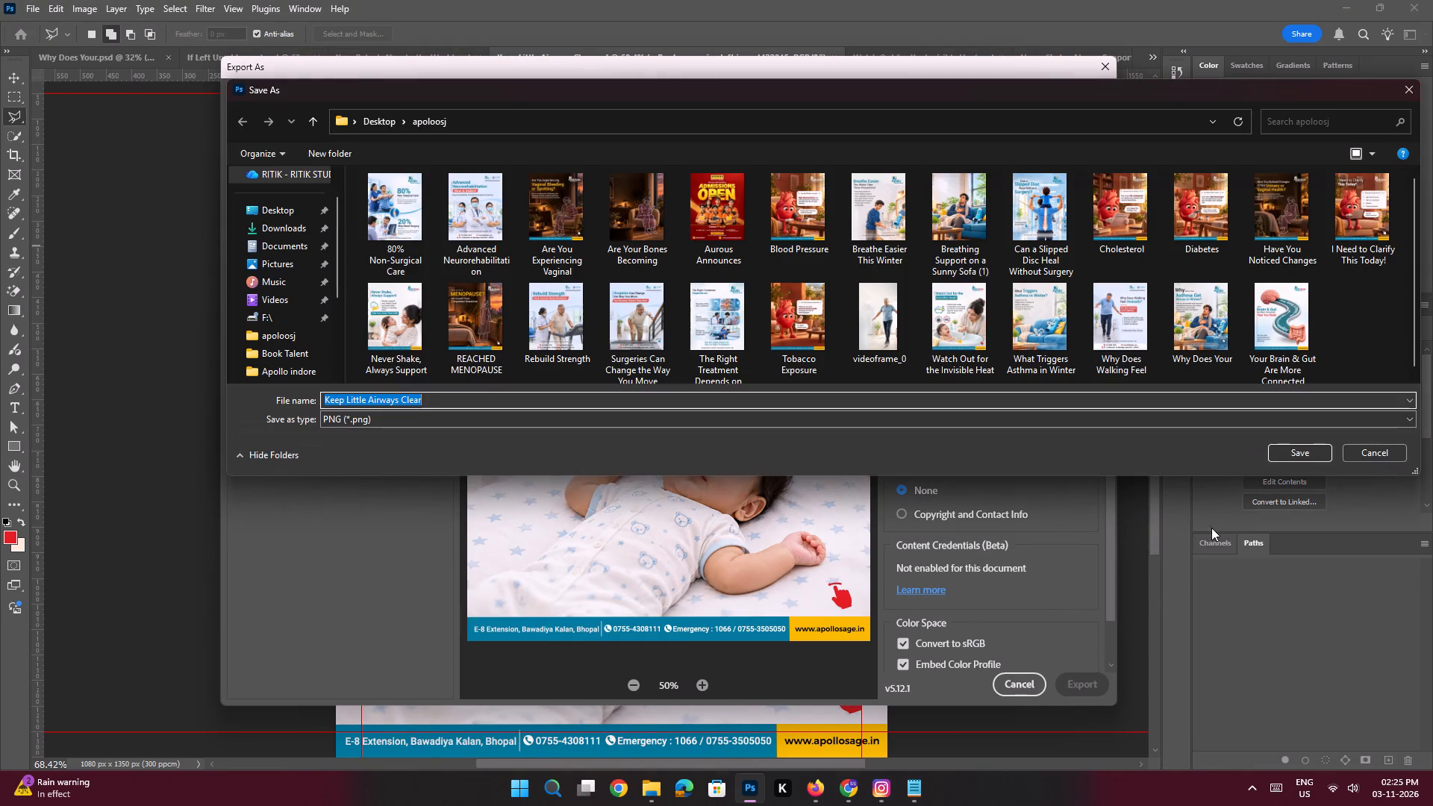
{"action": "left_click", "coordinate": [1276, 453]}
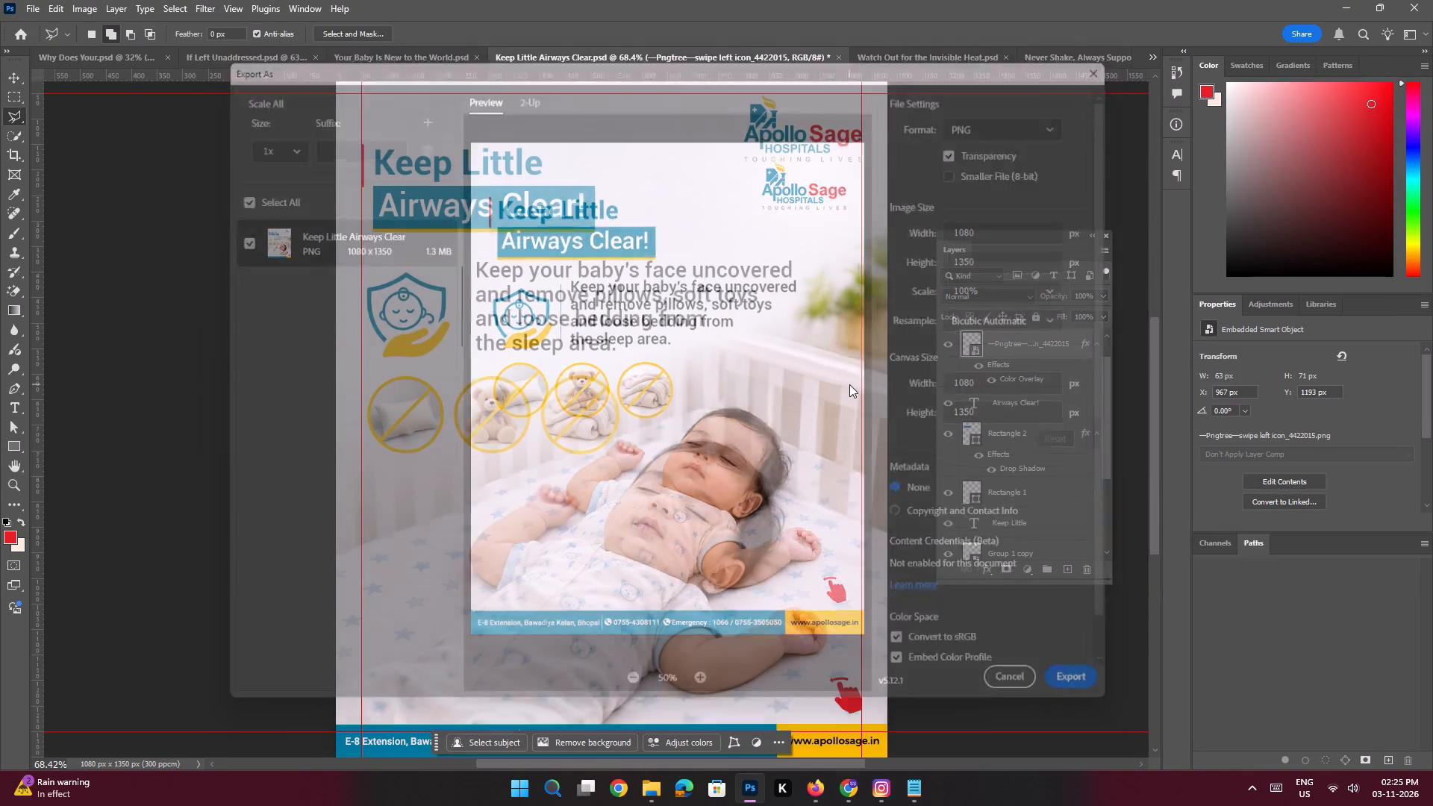
{"action": "key", "text": "ctrl+a"}
{"action": "key", "text": "ctrl+s"}
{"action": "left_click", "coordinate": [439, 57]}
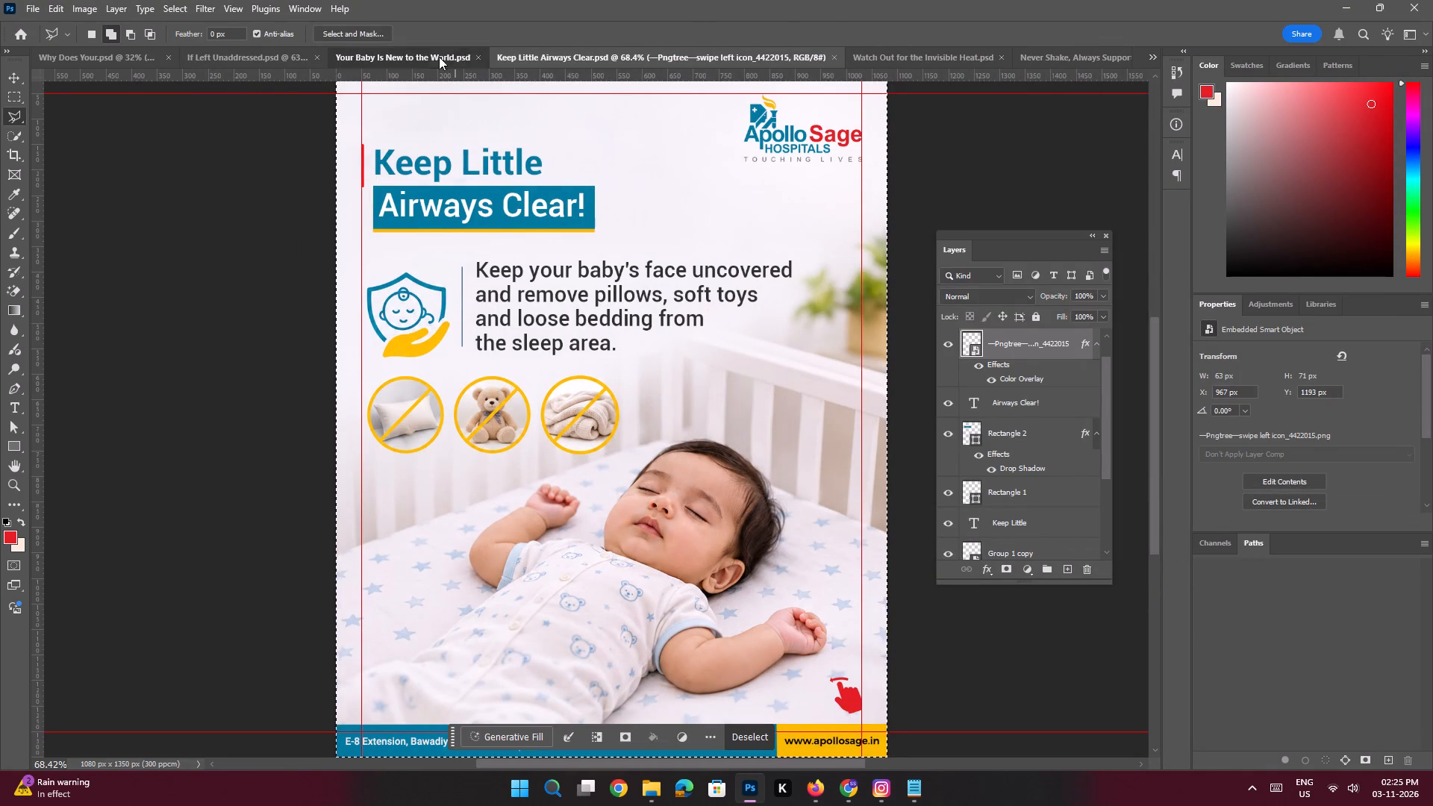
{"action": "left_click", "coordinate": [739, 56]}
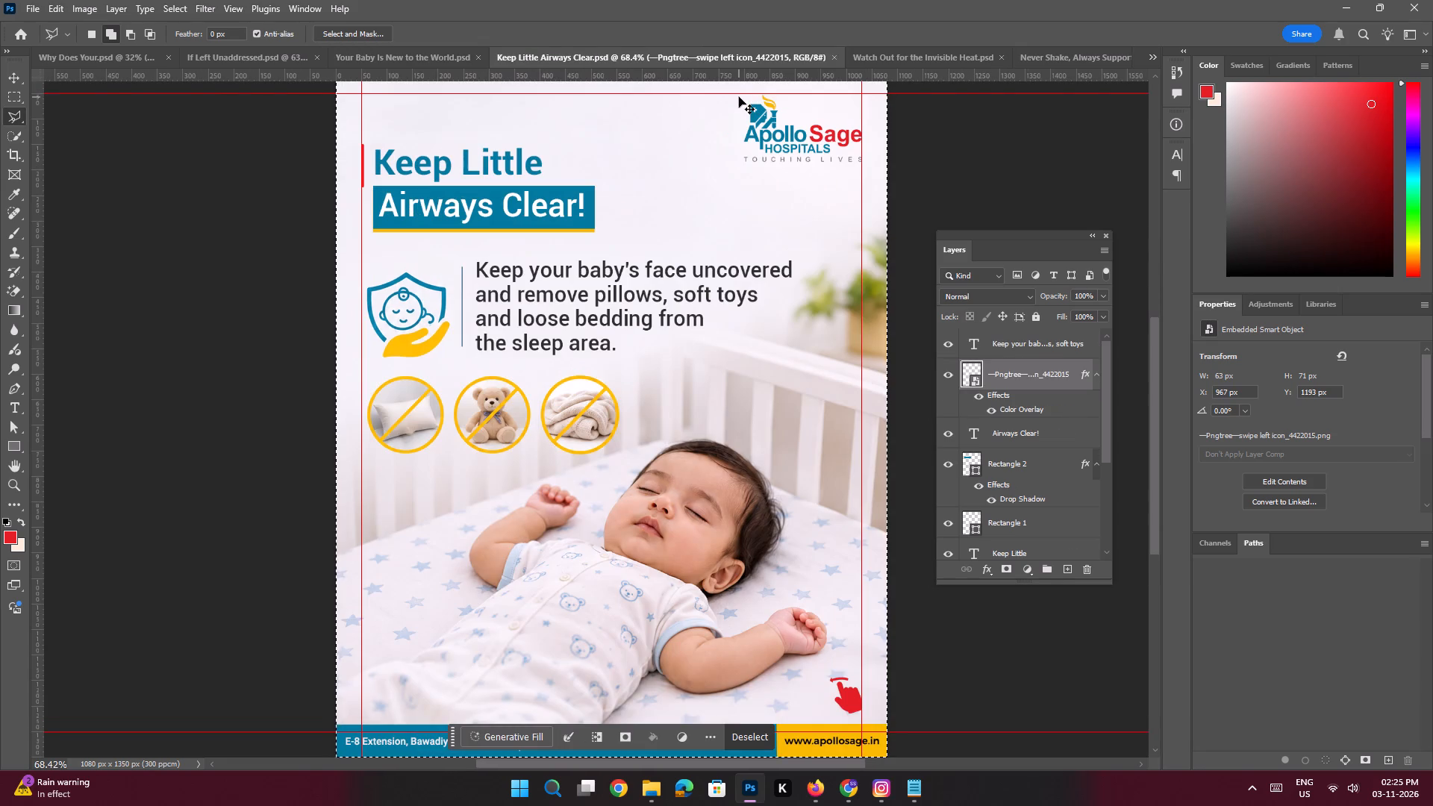
Clear the current selection and export the "Your Baby Is New to the World" document as a PNG of the same name into the apoloosj folder.
{"action": "key", "text": "ctrl+d"}
{"action": "left_click", "coordinate": [438, 63]}
{"action": "key", "text": "ctrl+alt+shift+w"}
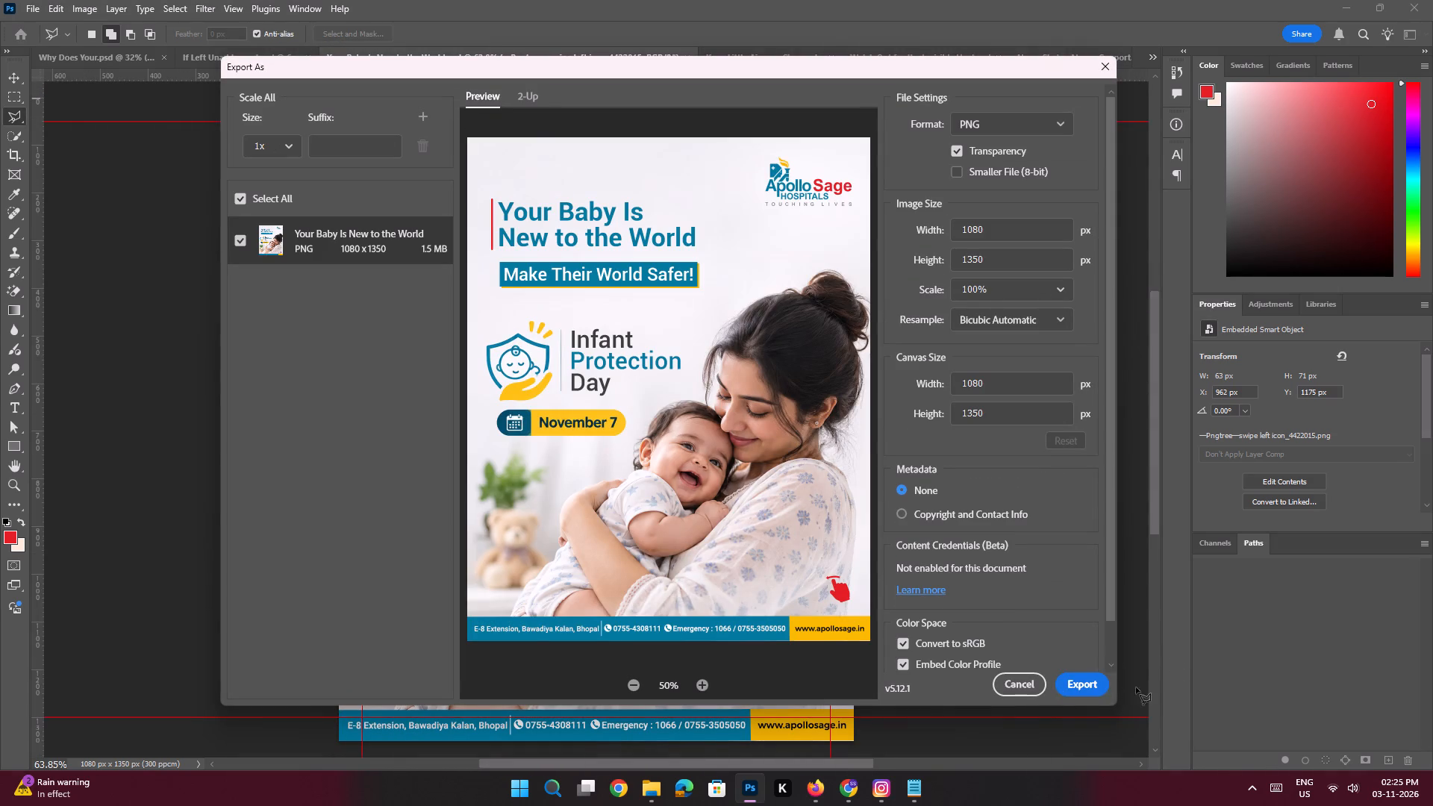
{"action": "left_click", "coordinate": [1090, 684]}
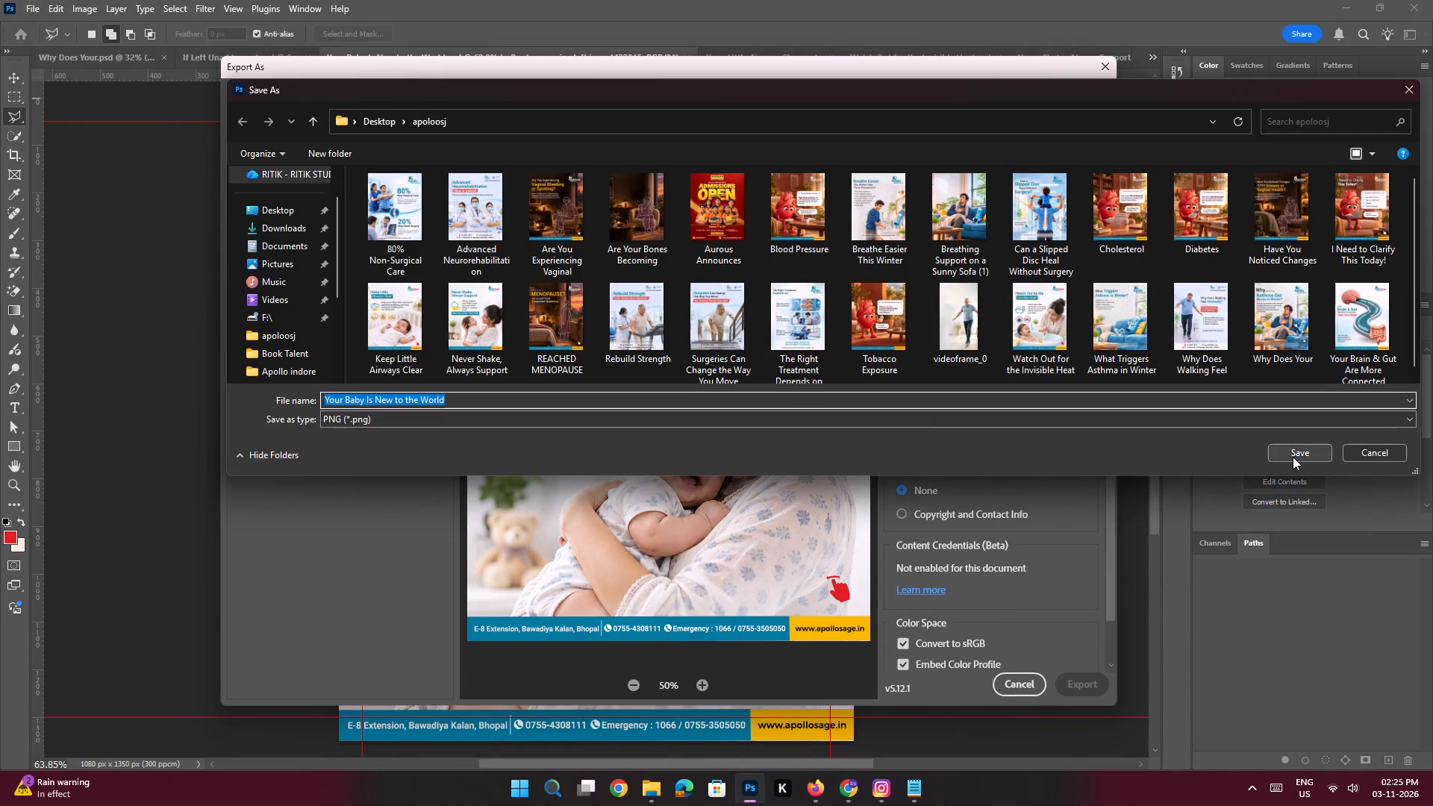
{"action": "left_click", "coordinate": [1293, 457]}
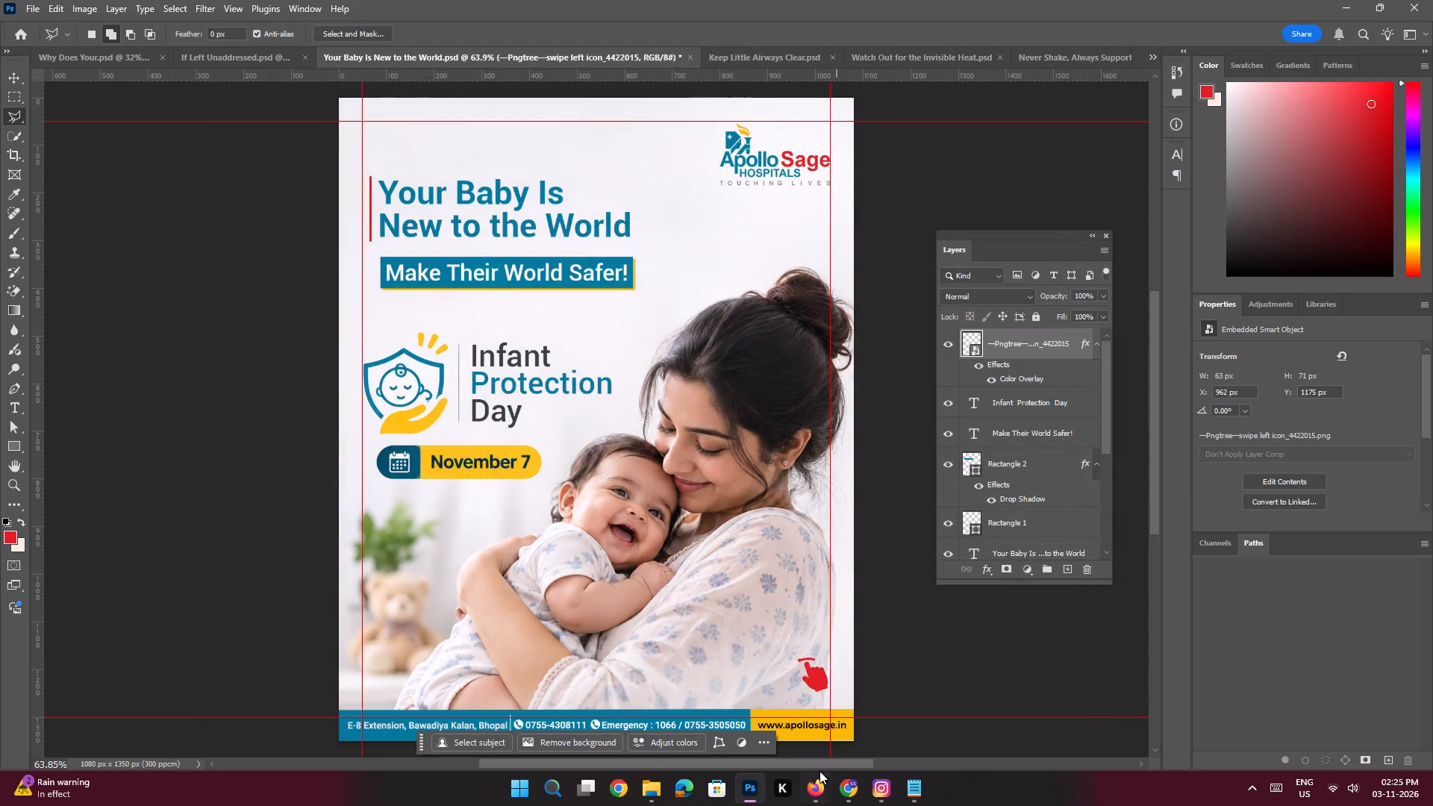
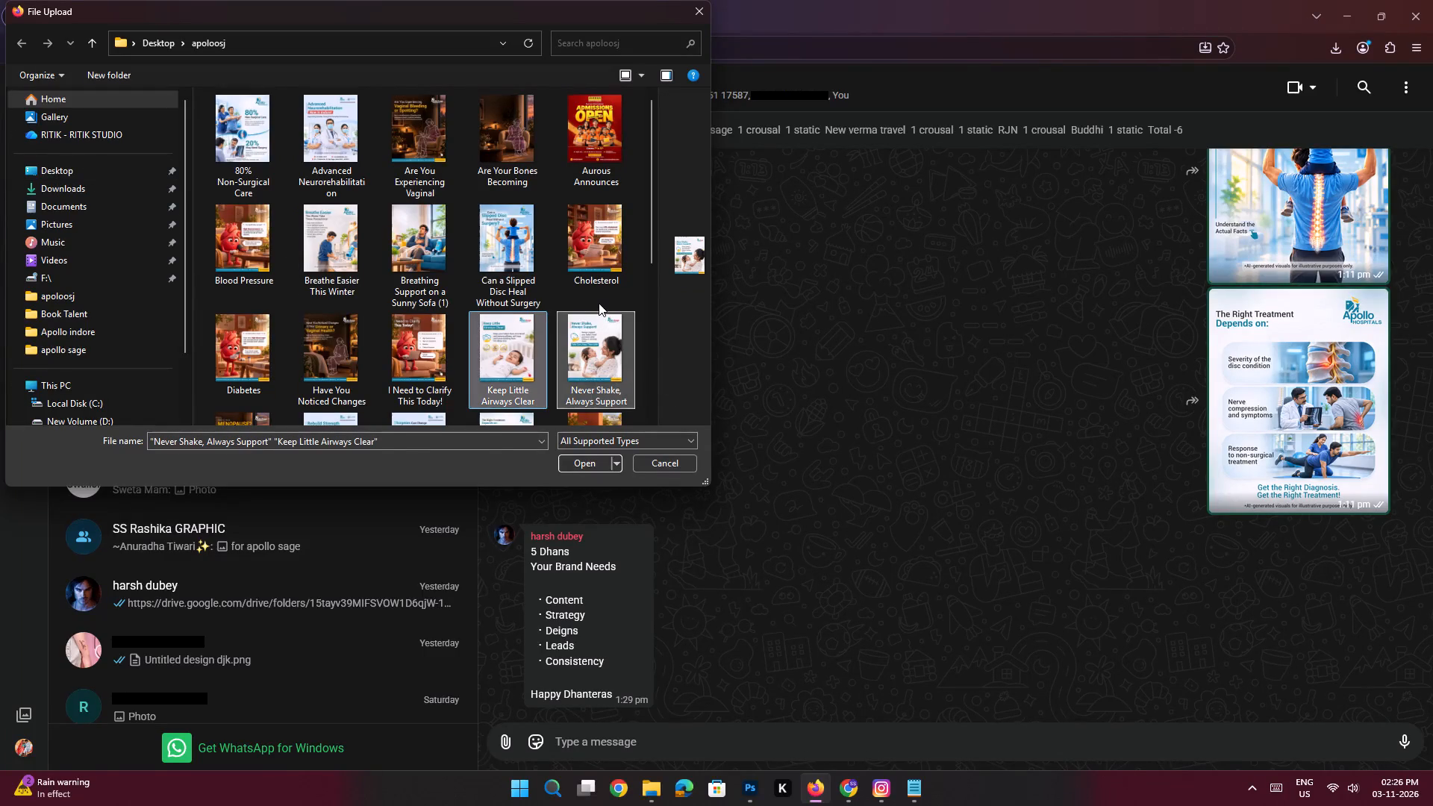
Add the "Watch Out for the Invisible Heat" PNG to the files selected for upload from the apoloosj folder.
{"action": "scroll", "coordinate": [599, 303], "scroll_direction": "down", "scroll_amount": 1}
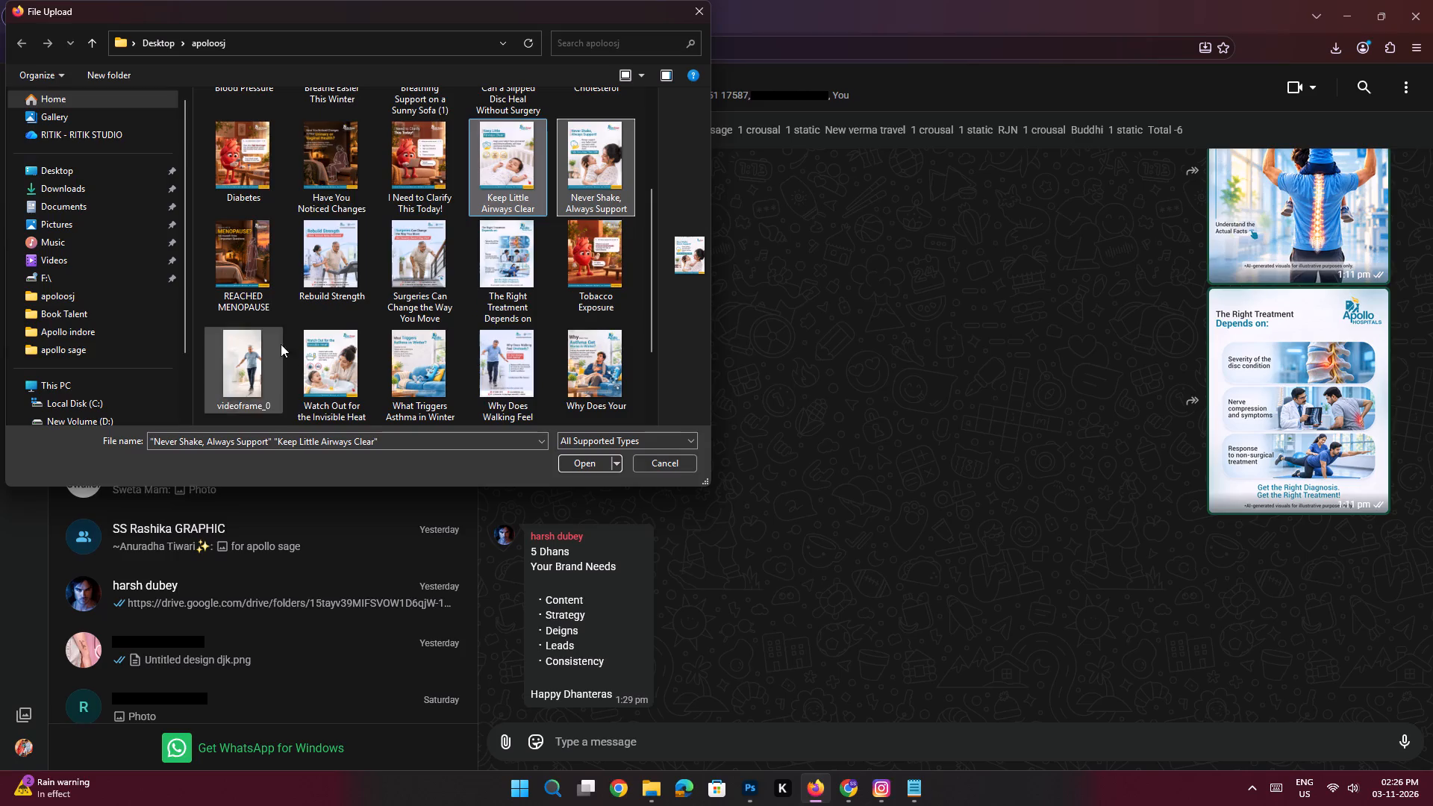
{"action": "left_click", "coordinate": [342, 360], "text": "ctrl"}
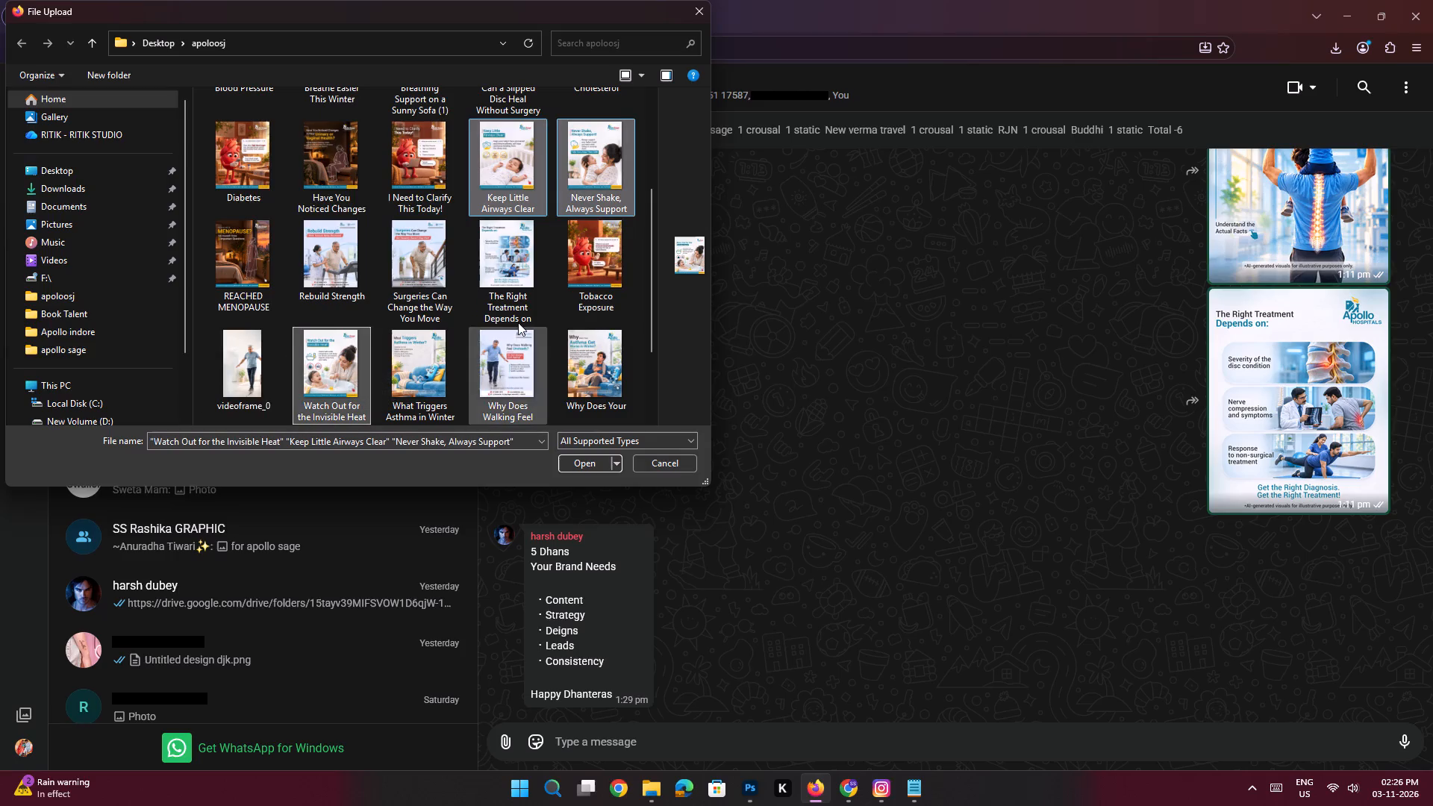
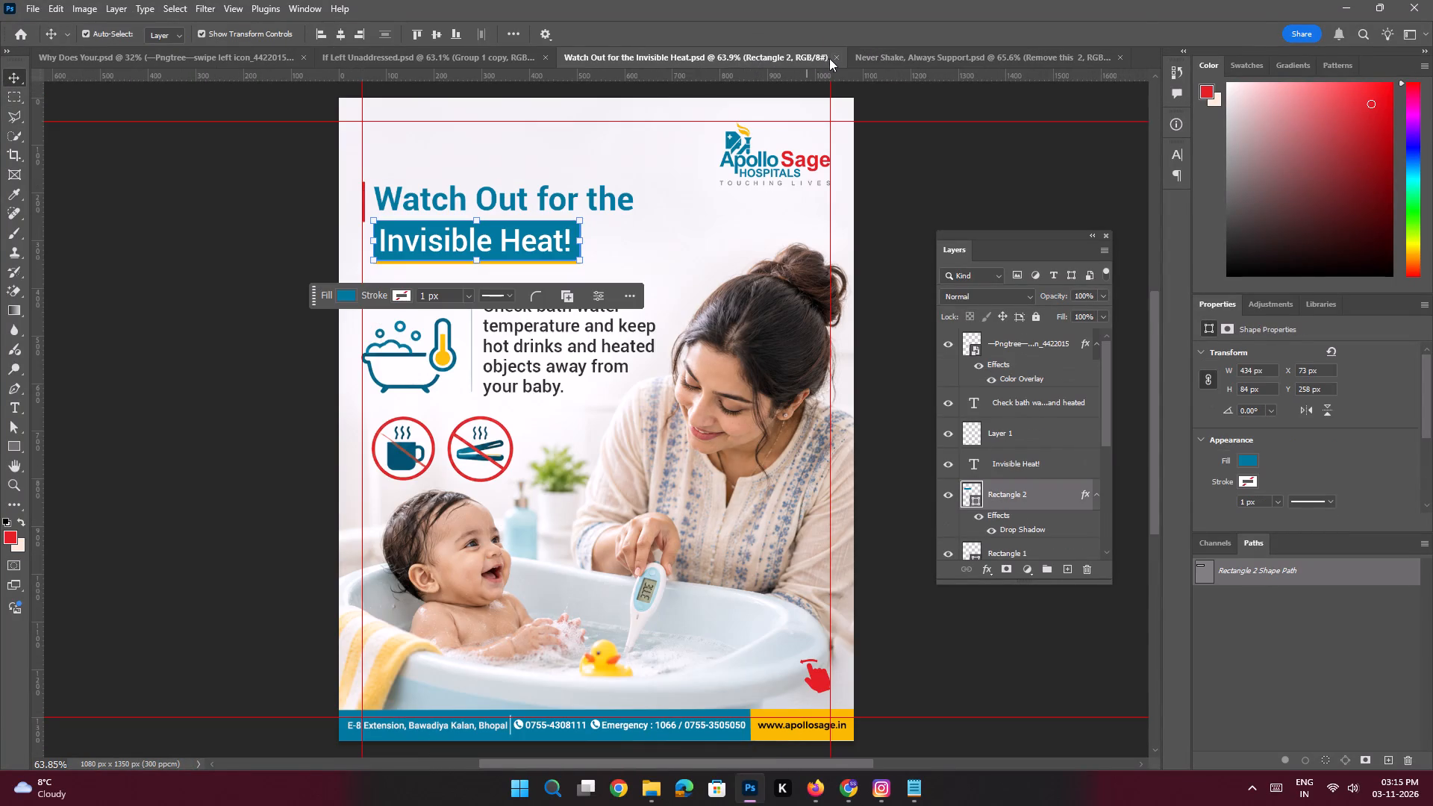
Close the four open documents: Watch Out for the Invisible Heat, Never Shake, Always Support, Why Does Your, and If Left Unaddressed.
{"action": "left_click", "coordinate": [833, 58]}
{"action": "left_click", "coordinate": [869, 57]}
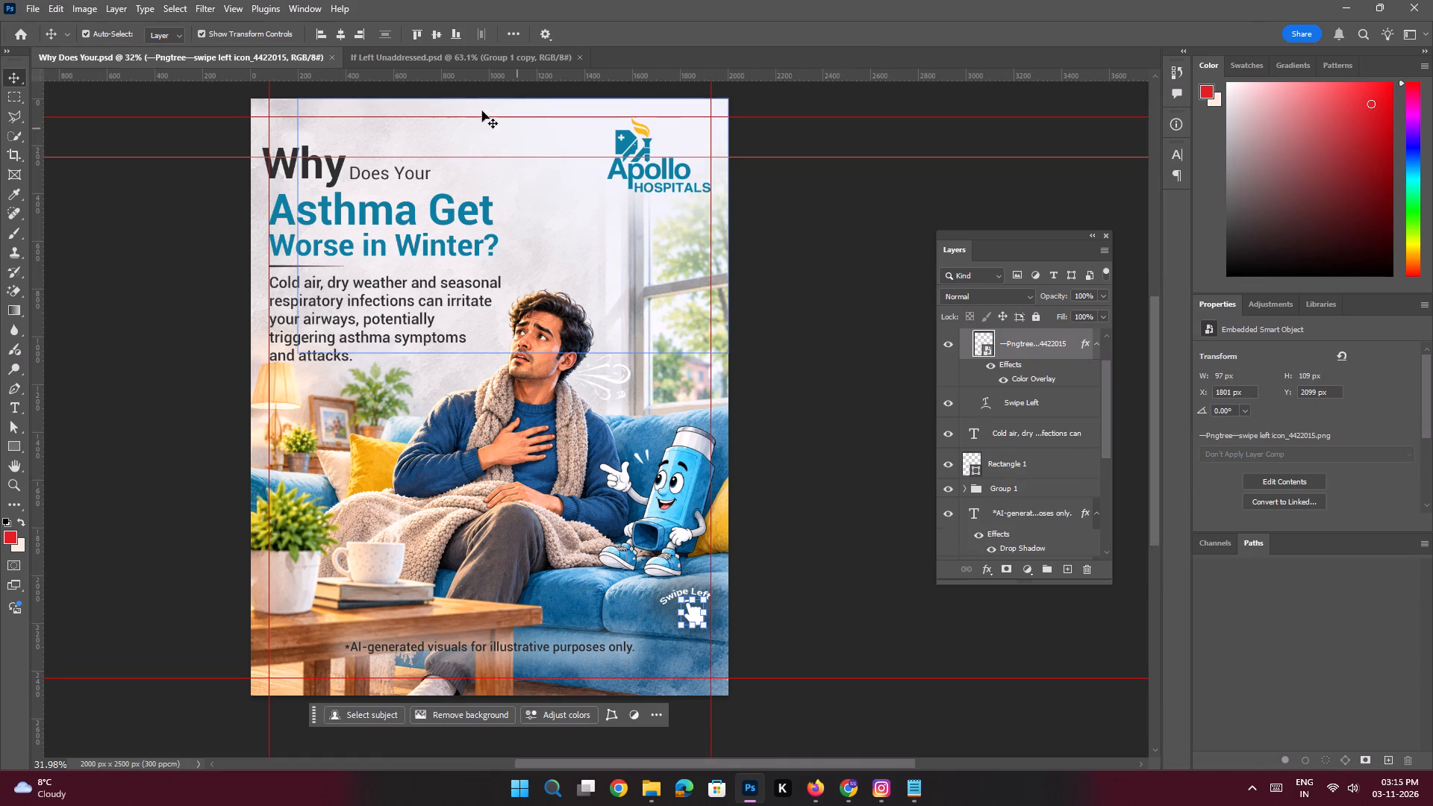
{"action": "left_click", "coordinate": [328, 57]}
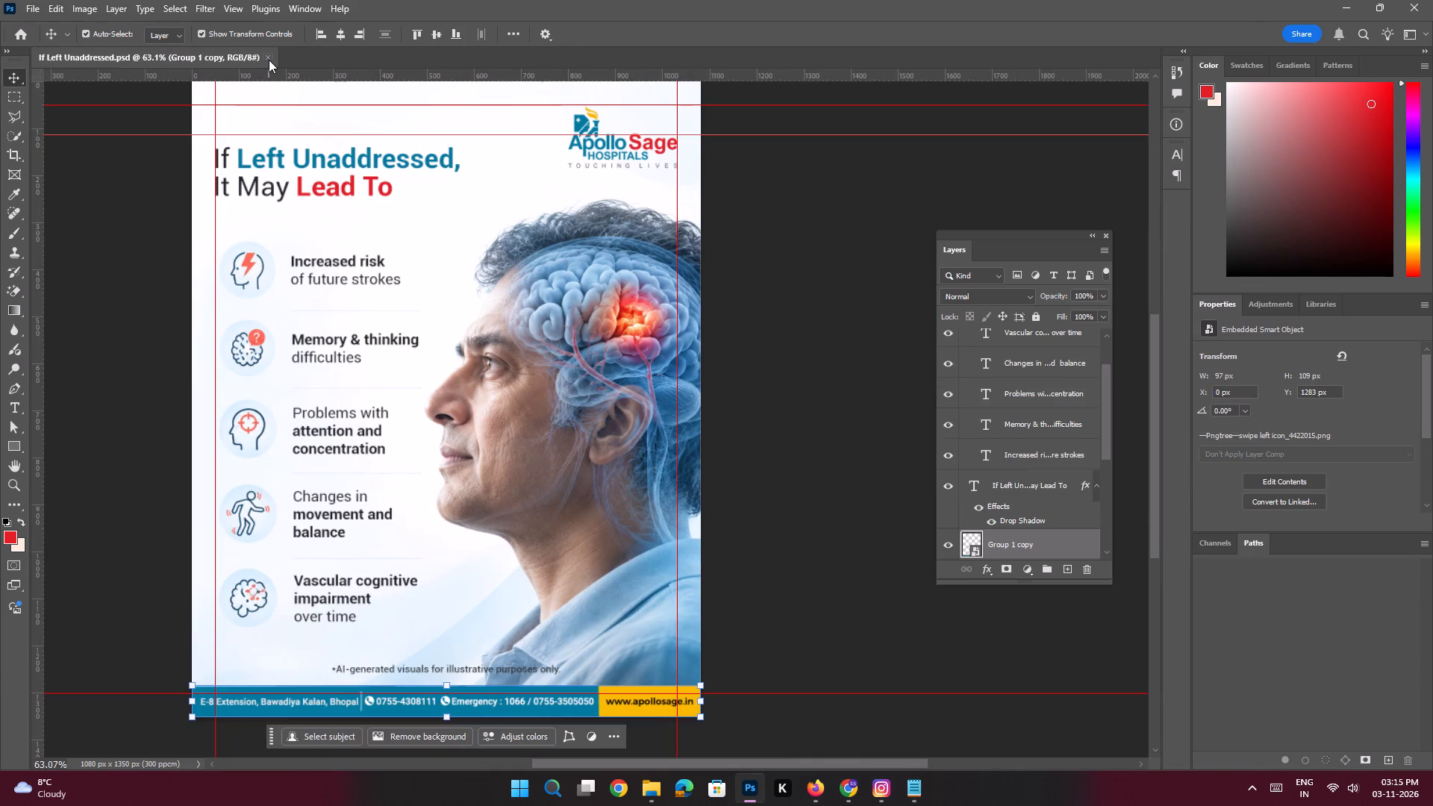
{"action": "left_click", "coordinate": [269, 56]}
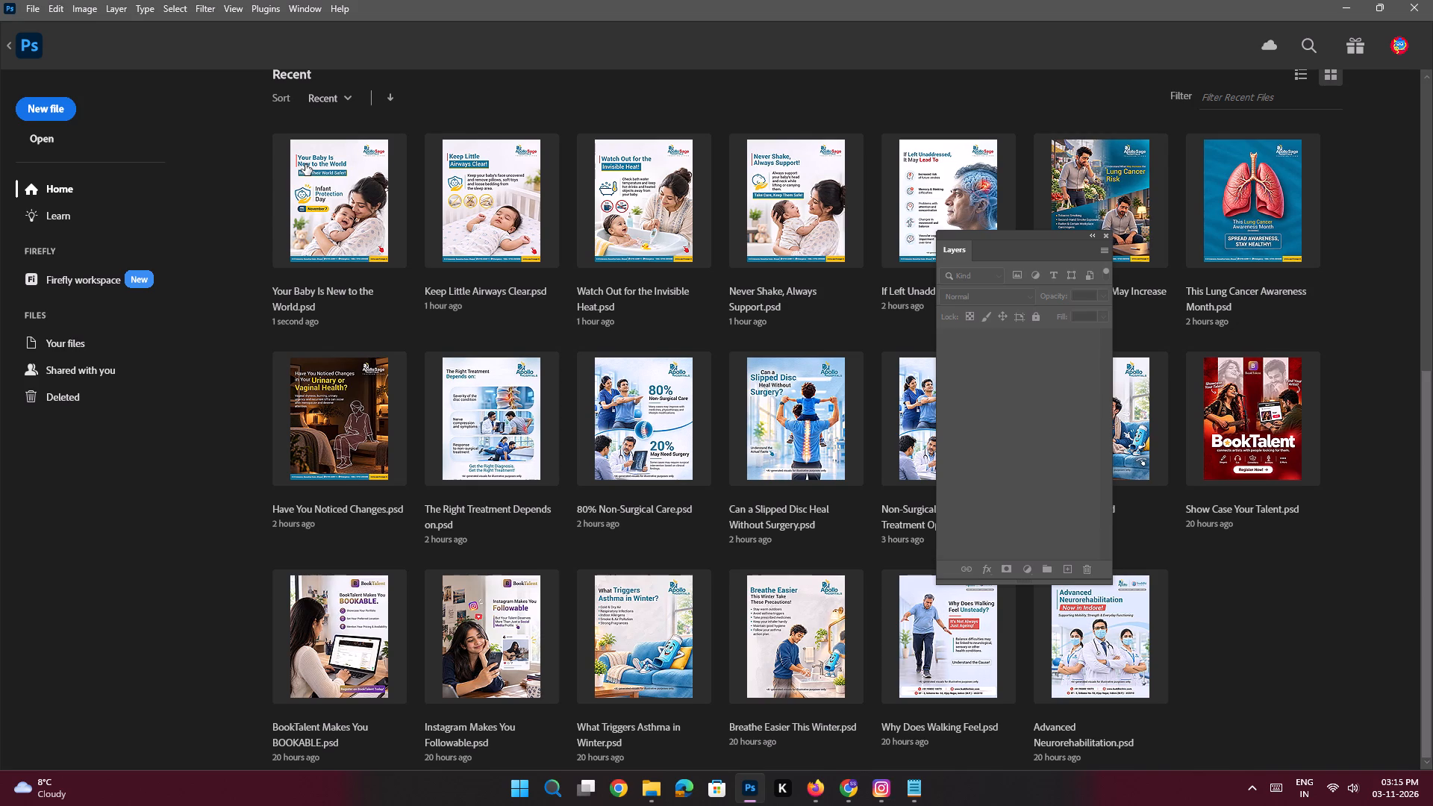
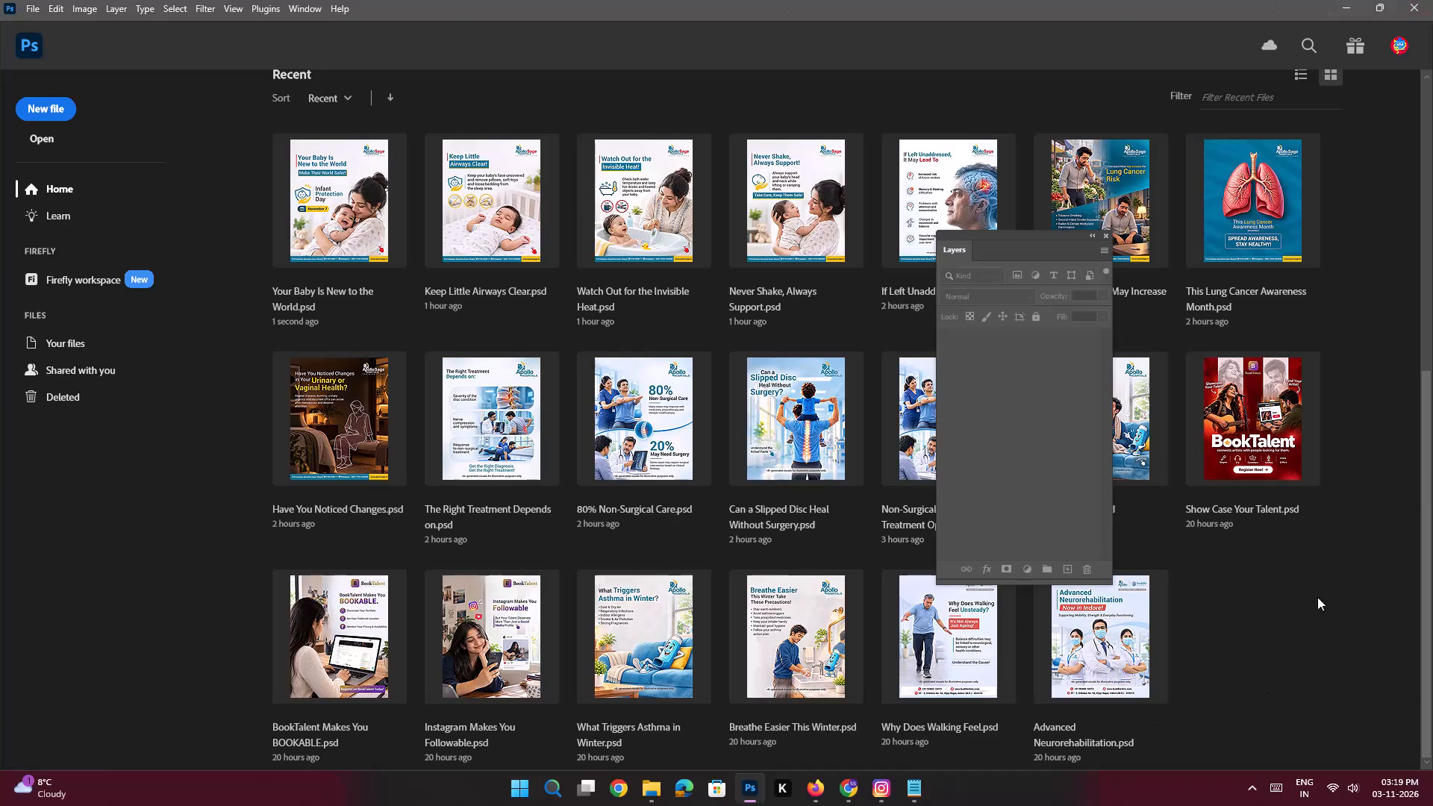
Switch from Photoshop to the Firefox browser.
{"action": "left_click", "coordinate": [817, 793]}
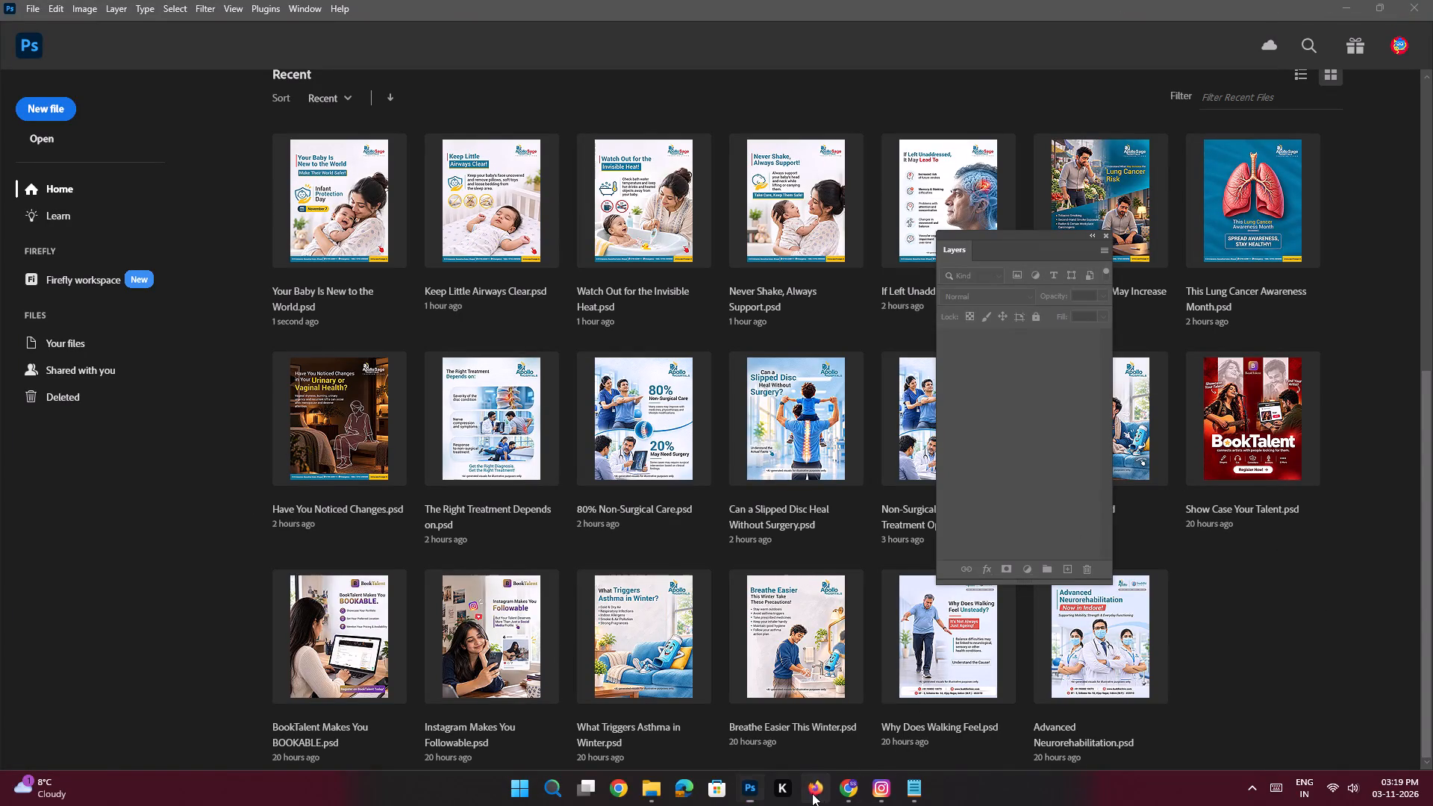